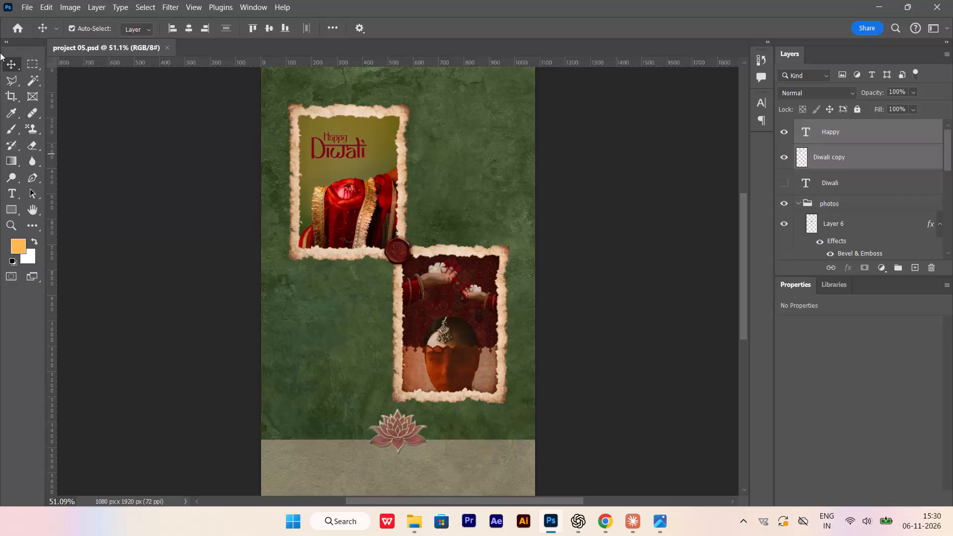
Open the recent file project 04.psd, the blue Happy Dhanteras poster.
{"action": "left_click", "coordinate": [14, 32]}
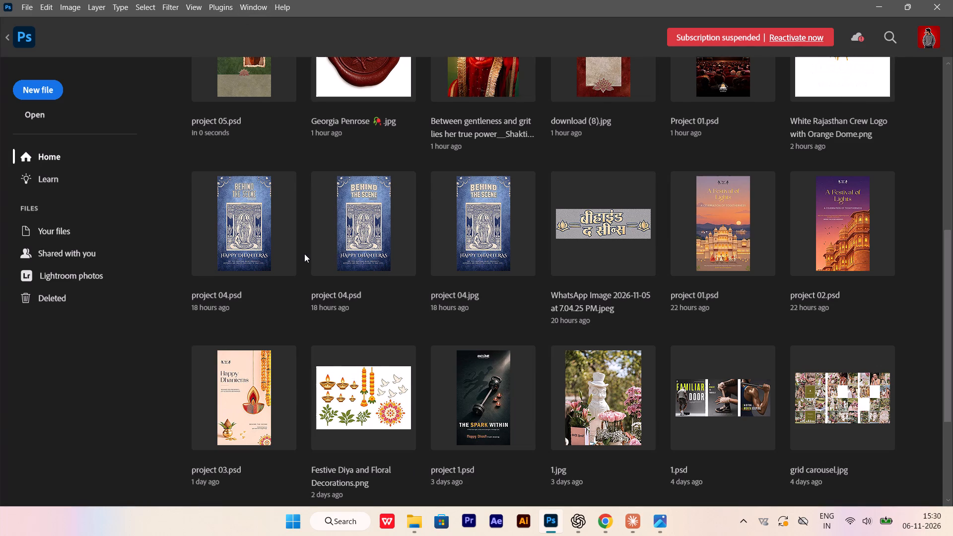
{"action": "left_click", "coordinate": [278, 260]}
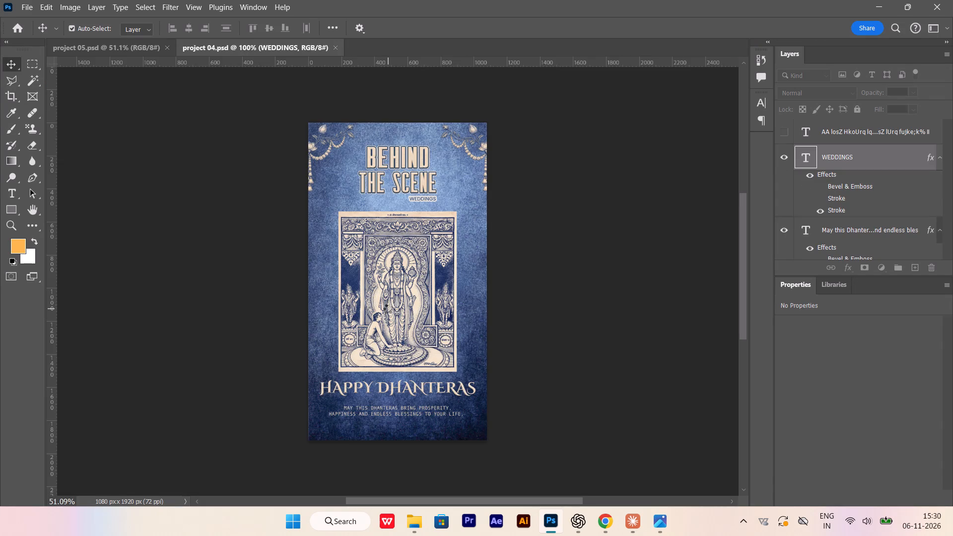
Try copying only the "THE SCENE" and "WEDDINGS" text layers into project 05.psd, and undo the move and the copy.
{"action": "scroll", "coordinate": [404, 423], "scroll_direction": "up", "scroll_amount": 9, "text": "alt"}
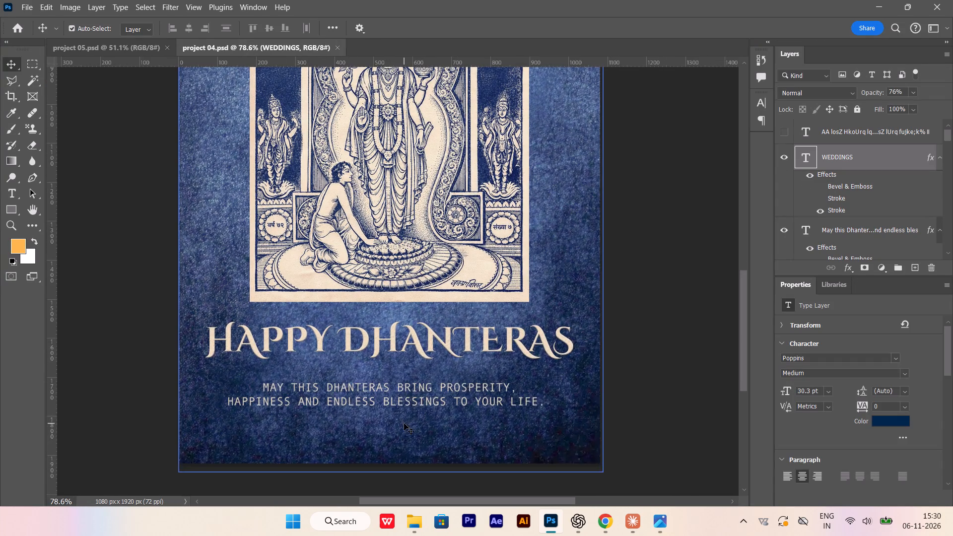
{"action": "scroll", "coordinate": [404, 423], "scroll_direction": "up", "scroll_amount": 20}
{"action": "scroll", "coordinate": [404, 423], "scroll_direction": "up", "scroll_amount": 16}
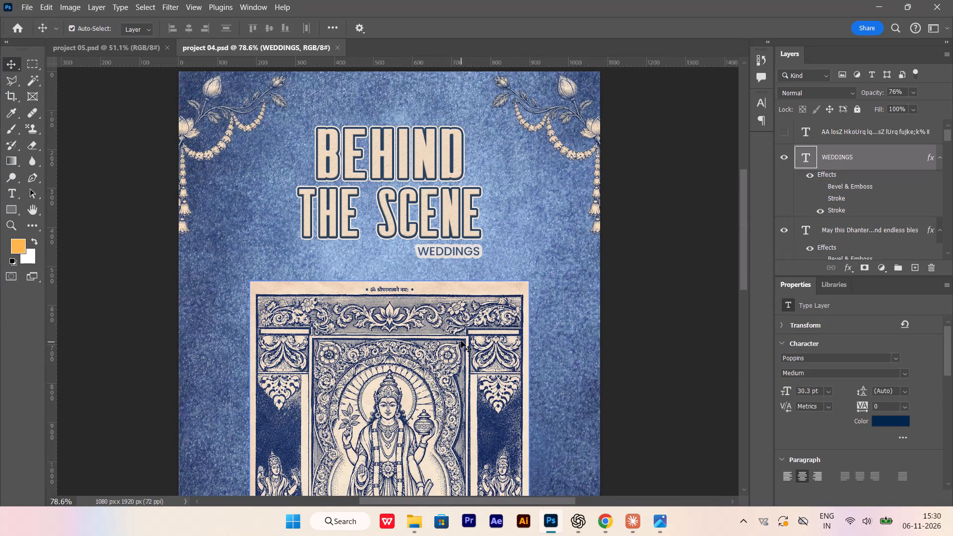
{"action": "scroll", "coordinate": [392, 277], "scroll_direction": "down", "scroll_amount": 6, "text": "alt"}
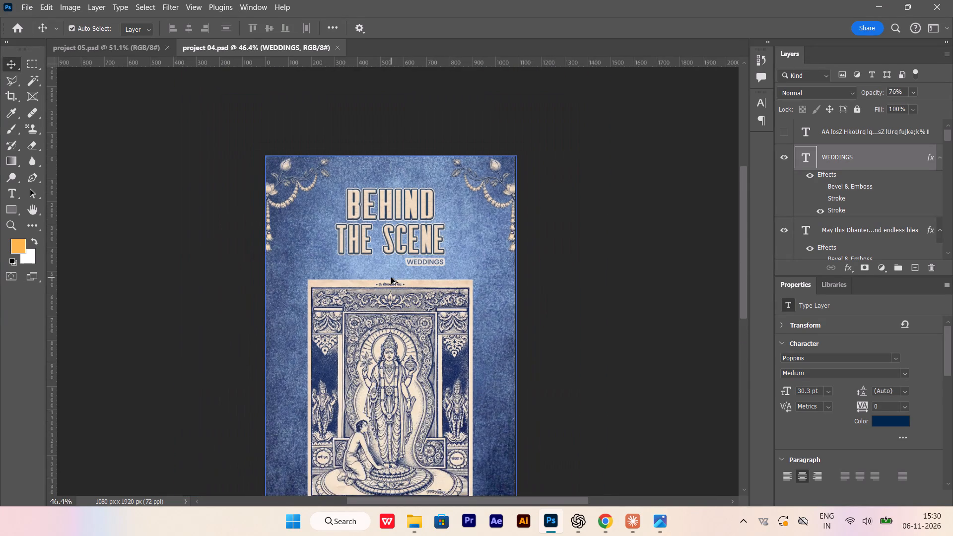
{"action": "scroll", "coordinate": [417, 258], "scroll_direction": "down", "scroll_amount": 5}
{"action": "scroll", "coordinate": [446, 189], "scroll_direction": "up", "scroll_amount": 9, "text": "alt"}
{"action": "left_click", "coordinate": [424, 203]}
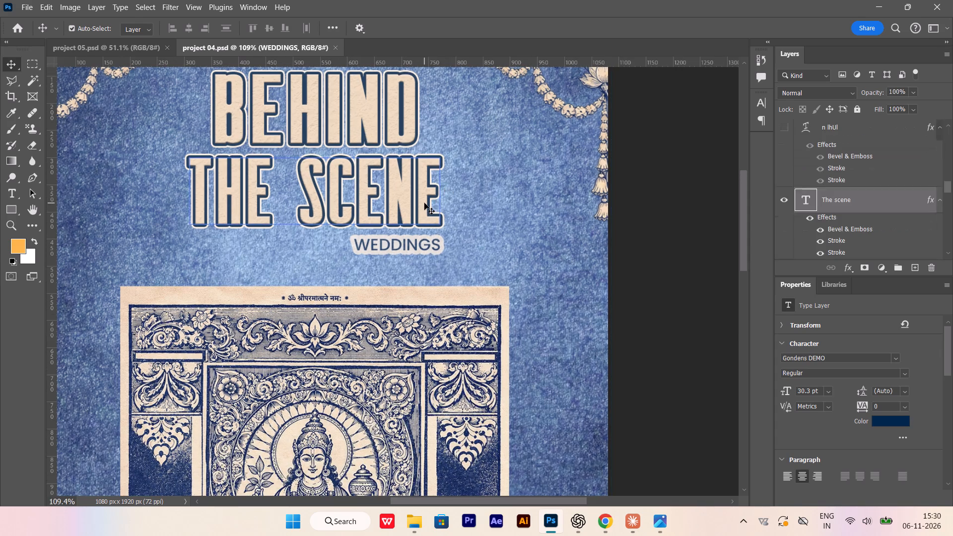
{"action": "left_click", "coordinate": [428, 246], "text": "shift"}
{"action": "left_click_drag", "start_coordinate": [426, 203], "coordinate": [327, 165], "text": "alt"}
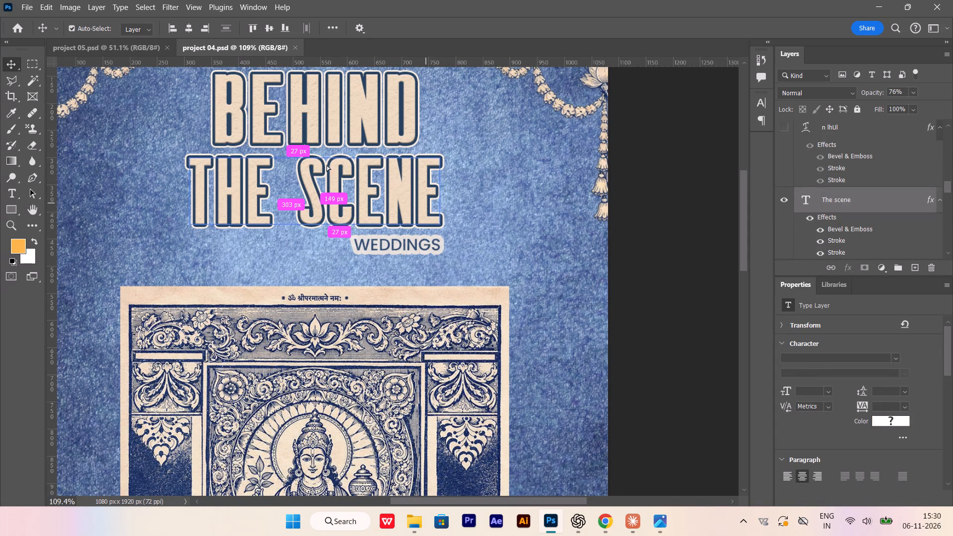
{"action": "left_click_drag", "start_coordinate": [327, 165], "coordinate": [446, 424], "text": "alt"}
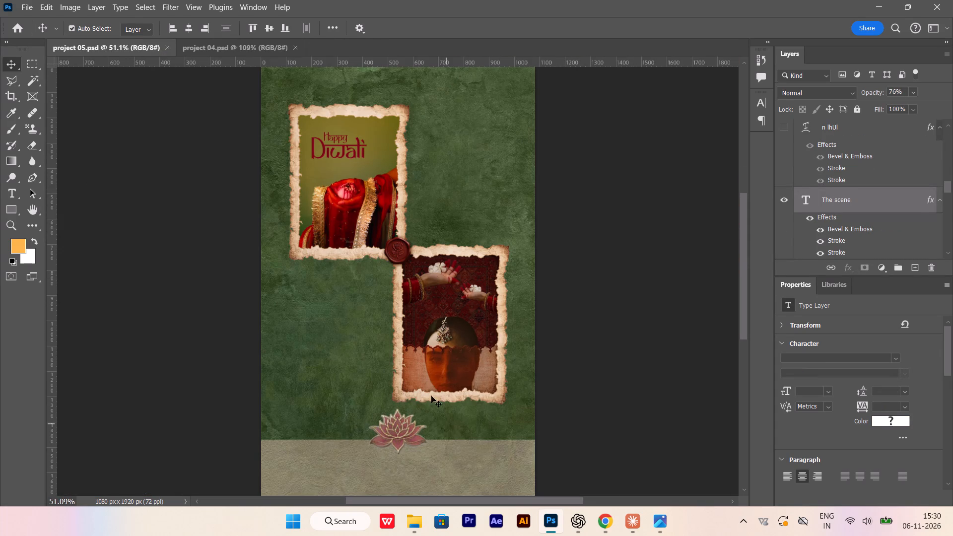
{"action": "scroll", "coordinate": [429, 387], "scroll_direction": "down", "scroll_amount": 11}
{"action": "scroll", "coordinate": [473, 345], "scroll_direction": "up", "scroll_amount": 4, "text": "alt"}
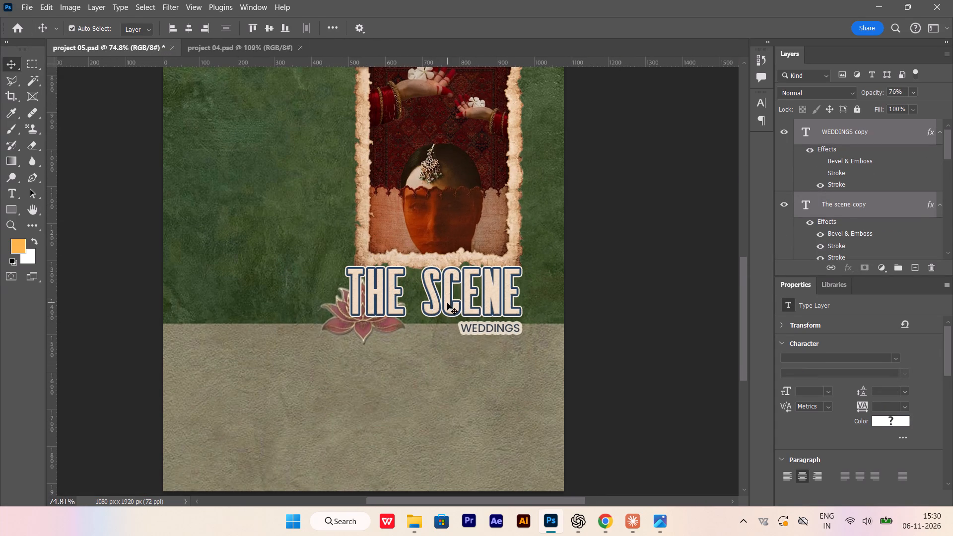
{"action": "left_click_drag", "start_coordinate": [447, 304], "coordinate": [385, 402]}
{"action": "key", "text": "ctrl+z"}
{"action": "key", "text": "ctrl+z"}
Copy the "BEHIND", "THE SCENE" and "WEDDINGS" text layers together from project 04.psd into project 05.psd.
{"action": "left_click", "coordinate": [243, 55]}
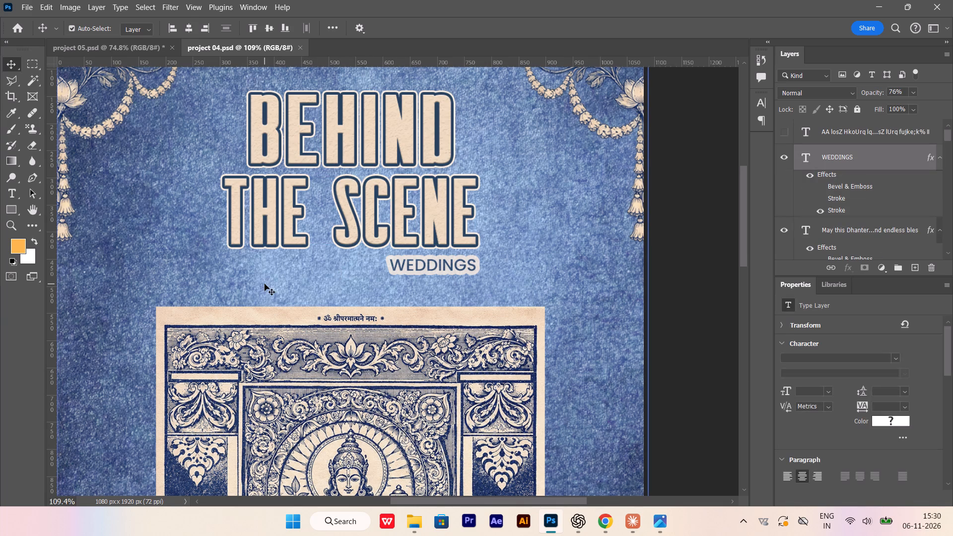
{"action": "scroll", "coordinate": [401, 161], "scroll_direction": "down", "scroll_amount": 2, "text": "alt"}
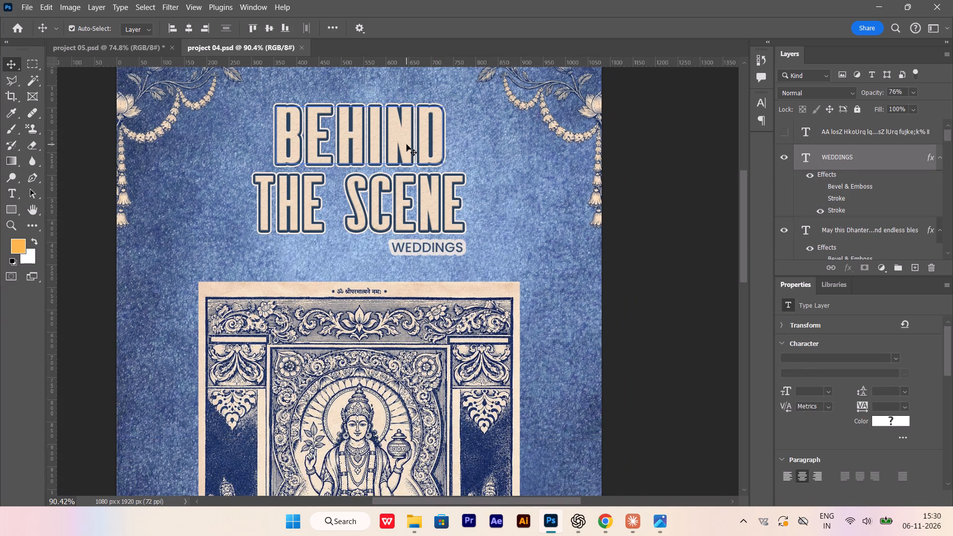
{"action": "left_click", "coordinate": [407, 144]}
{"action": "left_click", "coordinate": [404, 202], "text": "shift"}
{"action": "left_click", "coordinate": [416, 251], "text": "shift"}
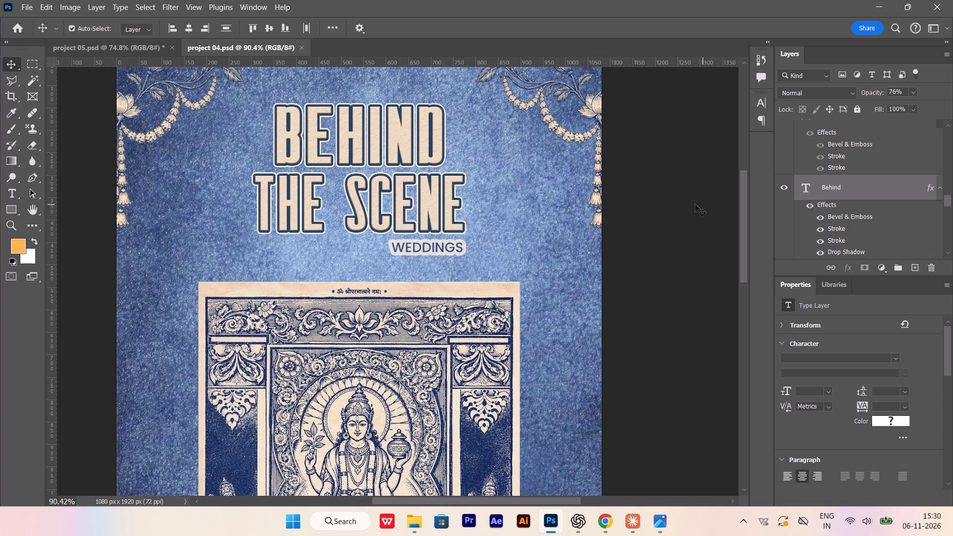
{"action": "left_click_drag", "start_coordinate": [435, 194], "coordinate": [372, 289], "text": "alt"}
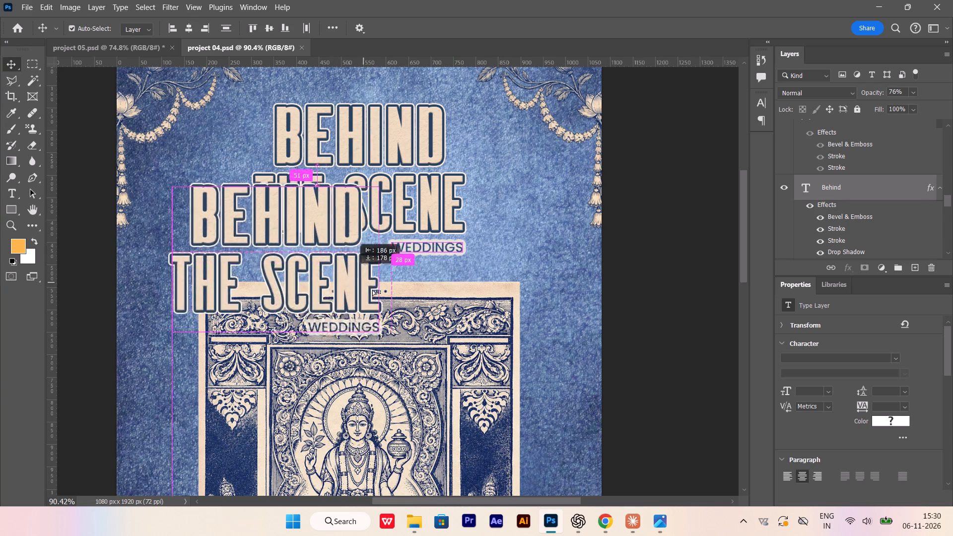
{"action": "left_click_drag", "start_coordinate": [372, 289], "coordinate": [191, 25], "text": "alt"}
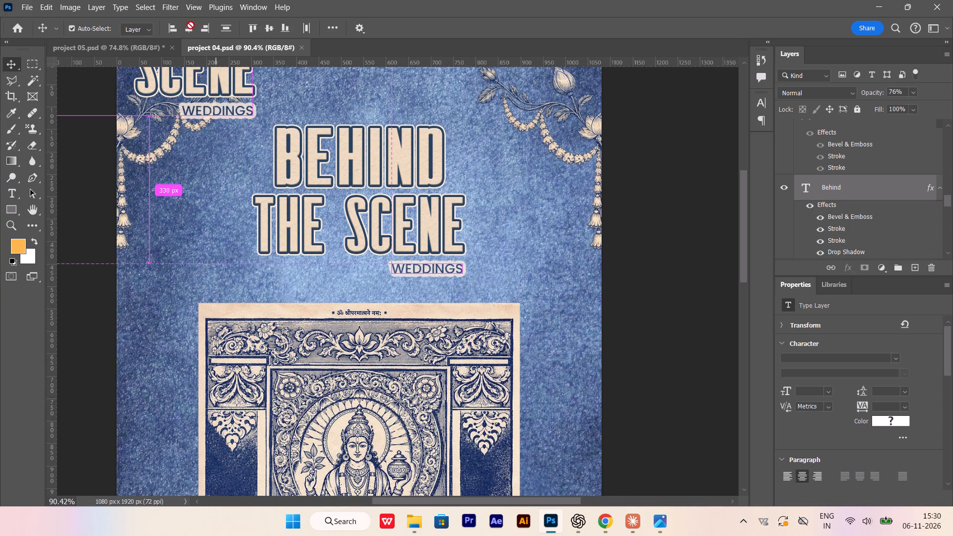
{"action": "left_click_drag", "start_coordinate": [191, 25], "coordinate": [380, 438], "text": "alt"}
Position the copied title text centred below the lotus on the beige band of the poster.
{"action": "scroll", "coordinate": [413, 359], "scroll_direction": "down", "scroll_amount": 2}
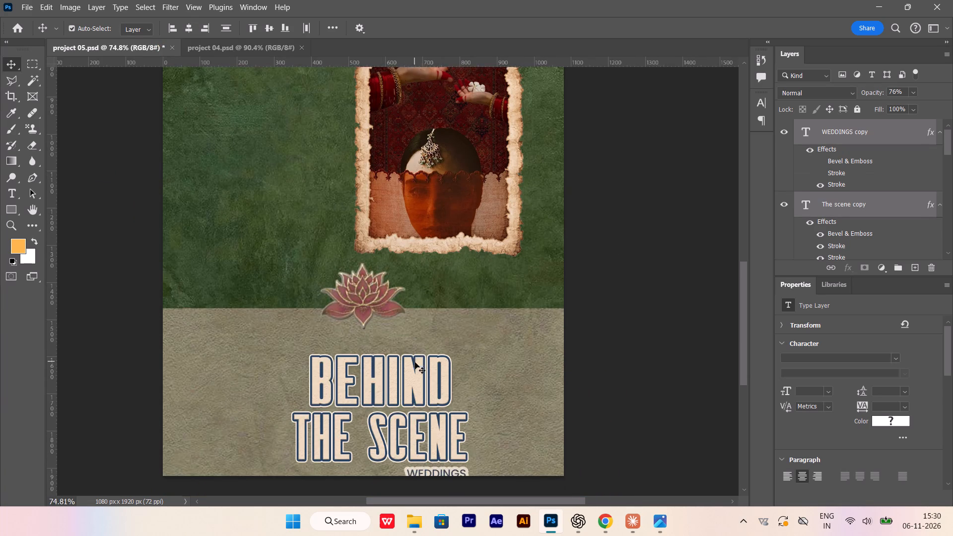
{"action": "scroll", "coordinate": [415, 362], "scroll_direction": "down", "scroll_amount": 6}
{"action": "scroll", "coordinate": [384, 330], "scroll_direction": "up", "scroll_amount": 3, "text": "alt"}
{"action": "left_click_drag", "start_coordinate": [380, 327], "coordinate": [356, 295]}
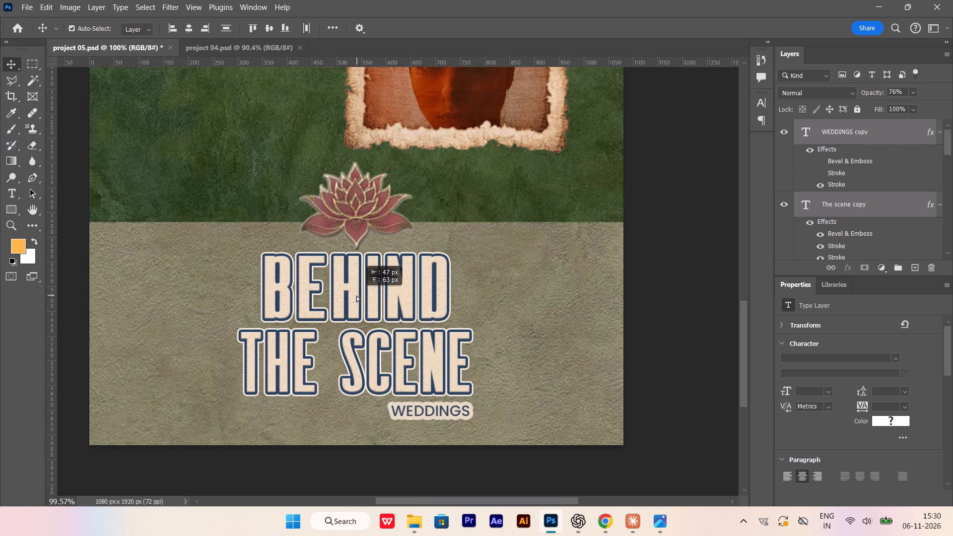
{"action": "left_click_drag", "start_coordinate": [356, 295], "coordinate": [356, 301]}
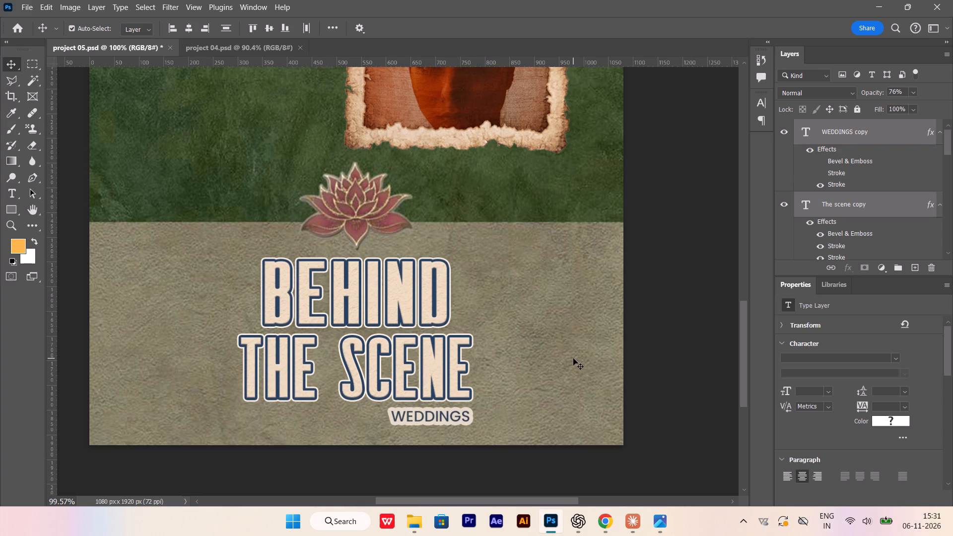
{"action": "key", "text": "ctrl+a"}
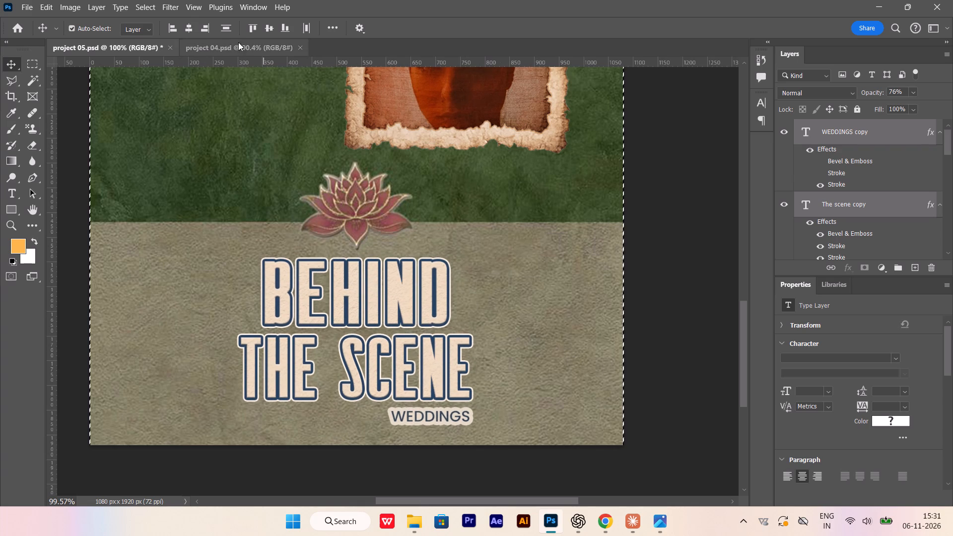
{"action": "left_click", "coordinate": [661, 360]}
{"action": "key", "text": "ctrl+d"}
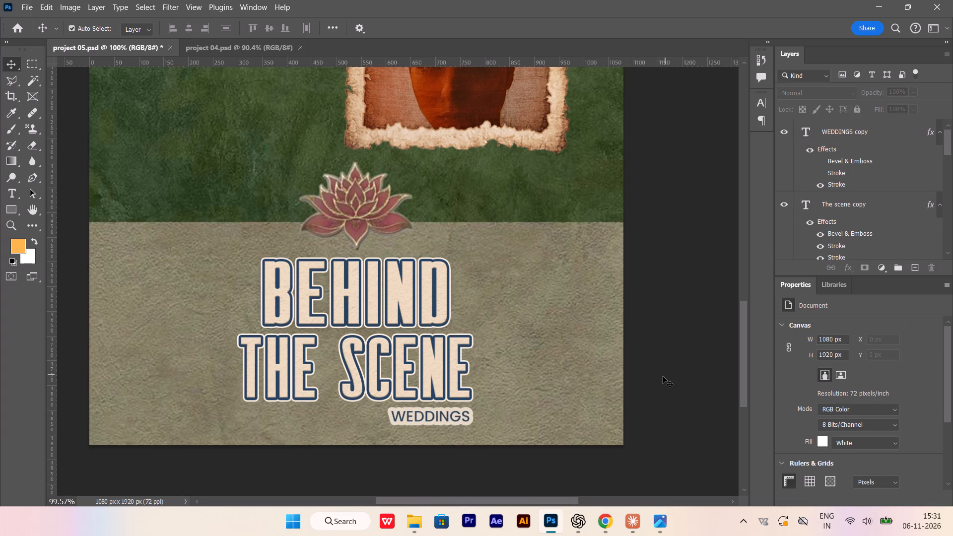
Examine the overall poster layout and the title's placement below the lotus.
{"action": "scroll", "coordinate": [659, 381], "scroll_direction": "down", "scroll_amount": 13, "text": "alt"}
{"action": "scroll", "coordinate": [582, 383], "scroll_direction": "up", "scroll_amount": 9}
{"action": "scroll", "coordinate": [539, 385], "scroll_direction": "up", "scroll_amount": 3, "text": "alt"}
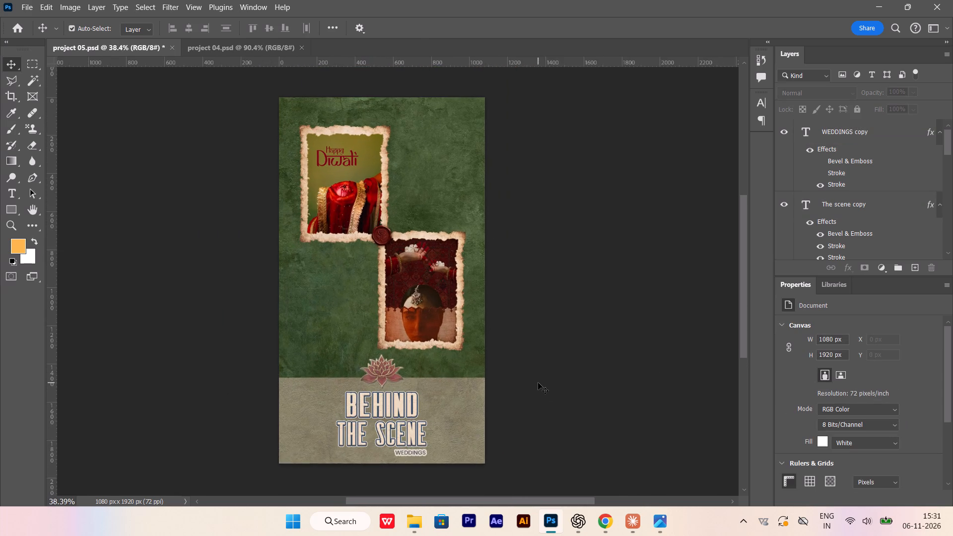
{"action": "scroll", "coordinate": [538, 383], "scroll_direction": "up", "scroll_amount": 1, "text": "alt"}
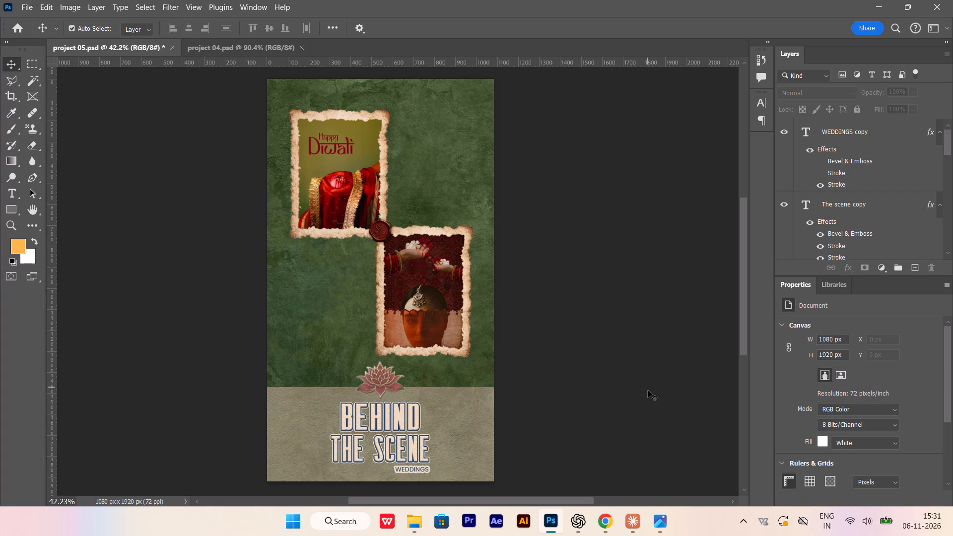
{"action": "scroll", "coordinate": [651, 390], "scroll_direction": "down", "scroll_amount": 1}
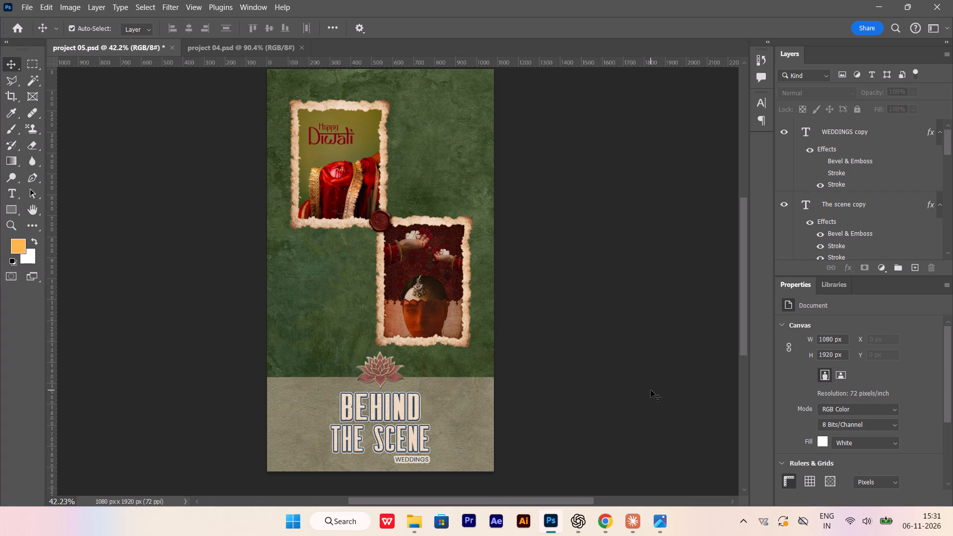
{"action": "scroll", "coordinate": [651, 390], "scroll_direction": "up", "scroll_amount": 1}
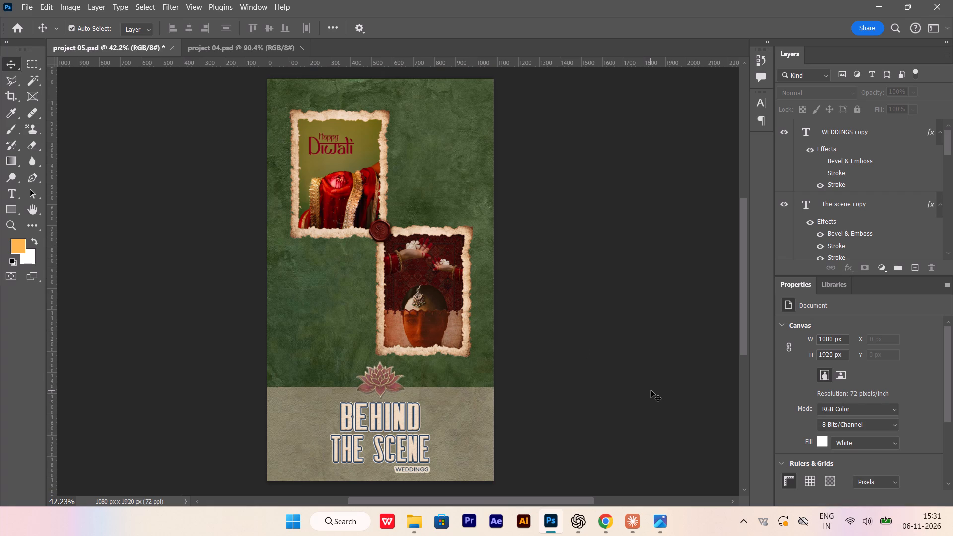
{"action": "scroll", "coordinate": [420, 434], "scroll_direction": "up", "scroll_amount": 5, "text": "alt"}
{"action": "scroll", "coordinate": [425, 254], "scroll_direction": "down", "scroll_amount": 7}
{"action": "scroll", "coordinate": [338, 400], "scroll_direction": "up", "scroll_amount": 4, "text": "alt"}
{"action": "scroll", "coordinate": [502, 295], "scroll_direction": "down", "scroll_amount": 4}
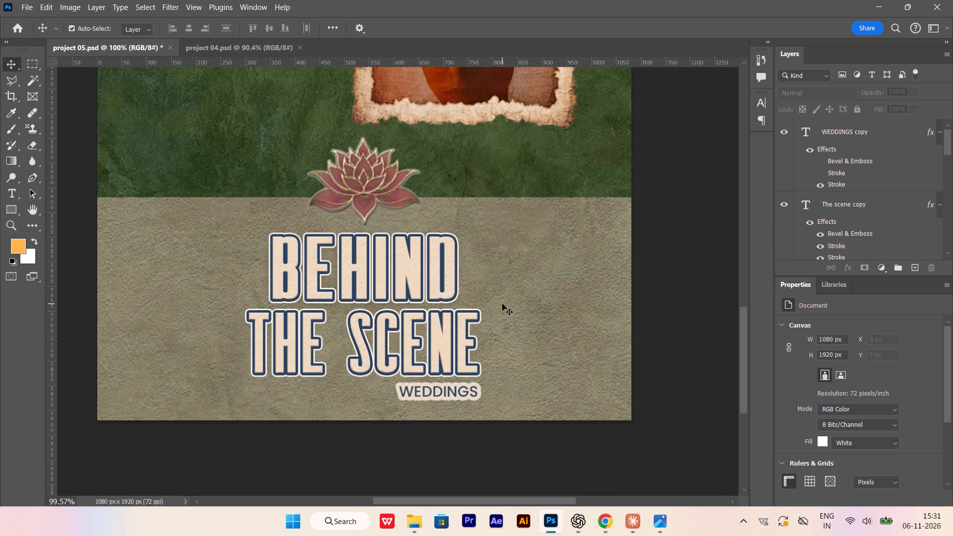
Preview the installed fonts on the "BEHIND" and "THE SCENE" text layers together, browsing through the Abbasi families.
{"action": "scroll", "coordinate": [330, 245], "scroll_direction": "up", "scroll_amount": 2, "text": "alt"}
{"action": "left_click", "coordinate": [355, 273]}
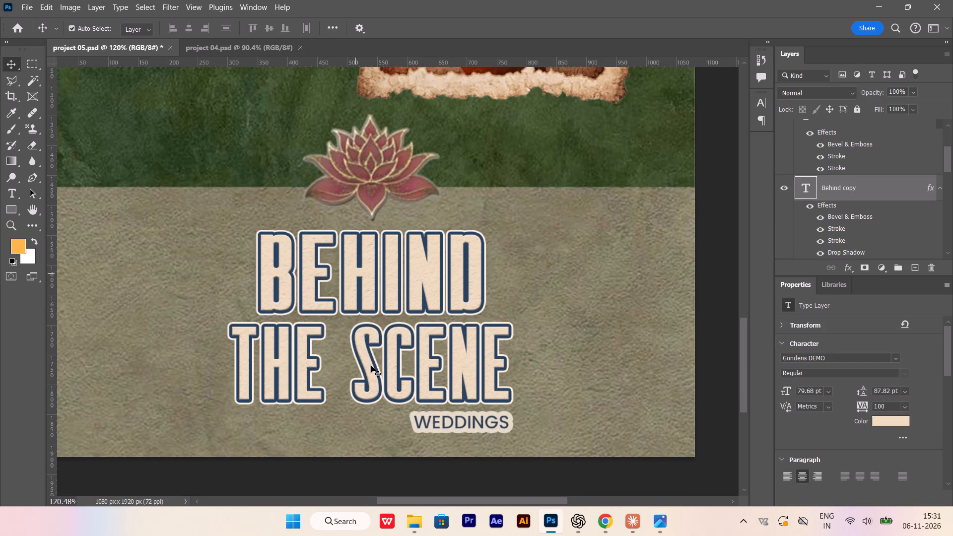
{"action": "left_click", "coordinate": [371, 366], "text": "shift"}
{"action": "scroll", "coordinate": [467, 333], "scroll_direction": "down", "scroll_amount": 5, "text": "alt"}
{"action": "left_click", "coordinate": [574, 447]}
{"action": "scroll", "coordinate": [435, 324], "scroll_direction": "up", "scroll_amount": 2, "text": "alt"}
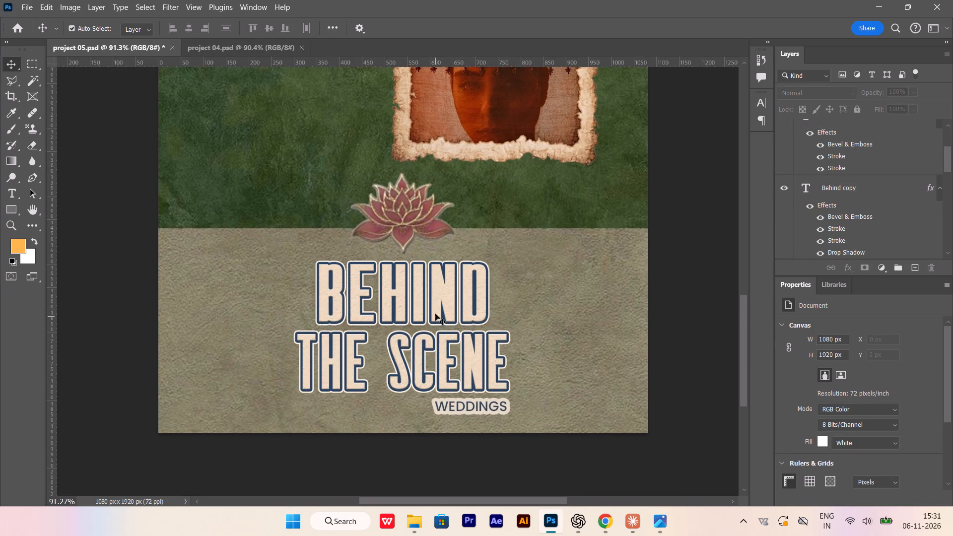
{"action": "left_click", "coordinate": [438, 309]}
{"action": "left_click", "coordinate": [445, 368], "text": "shift"}
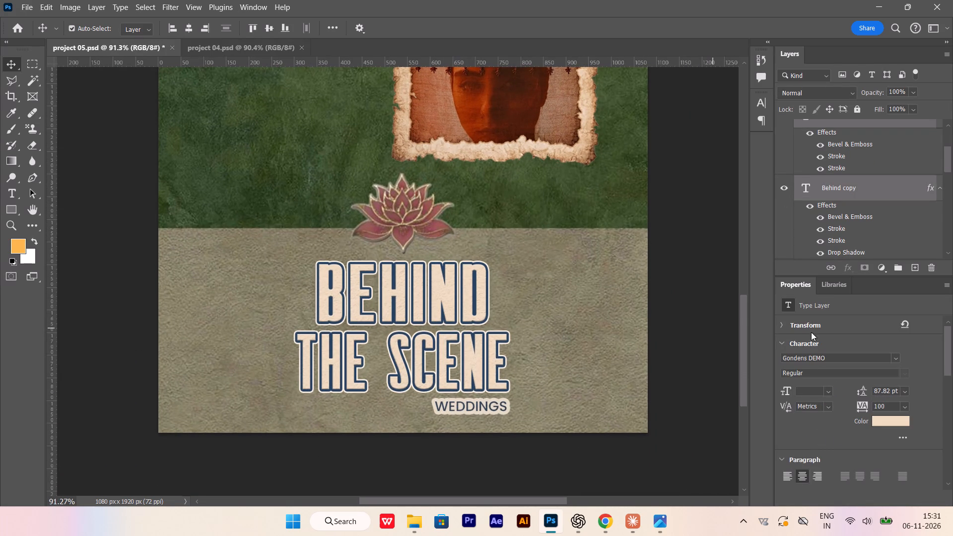
{"action": "left_click", "coordinate": [896, 361]}
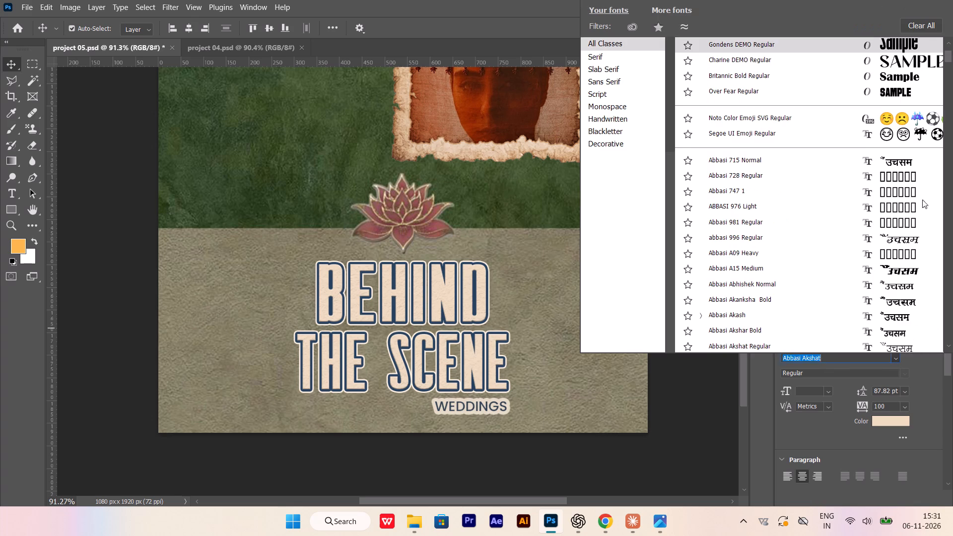
{"action": "scroll", "coordinate": [753, 228], "scroll_direction": "up", "scroll_amount": 5}
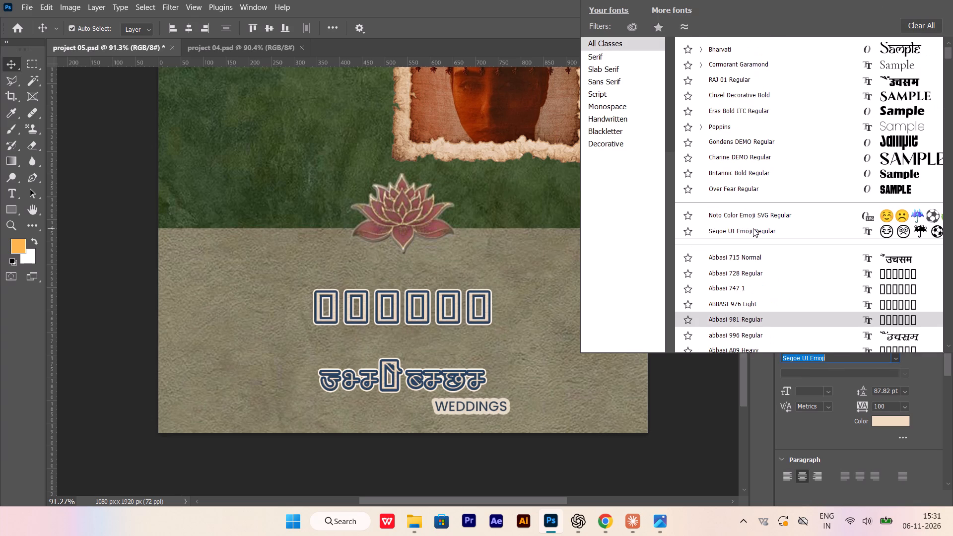
{"action": "scroll", "coordinate": [785, 112], "scroll_direction": "down", "scroll_amount": 1}
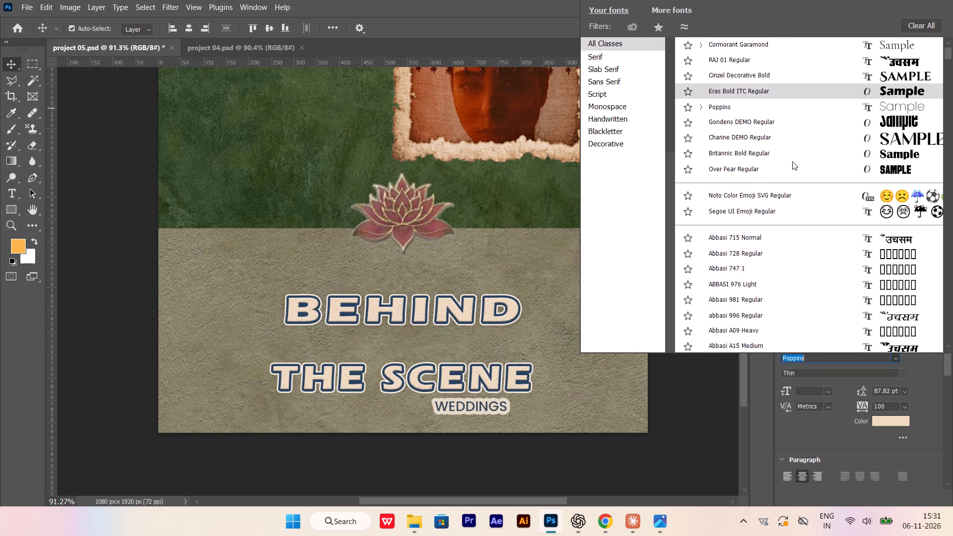
{"action": "scroll", "coordinate": [791, 158], "scroll_direction": "down", "scroll_amount": 3}
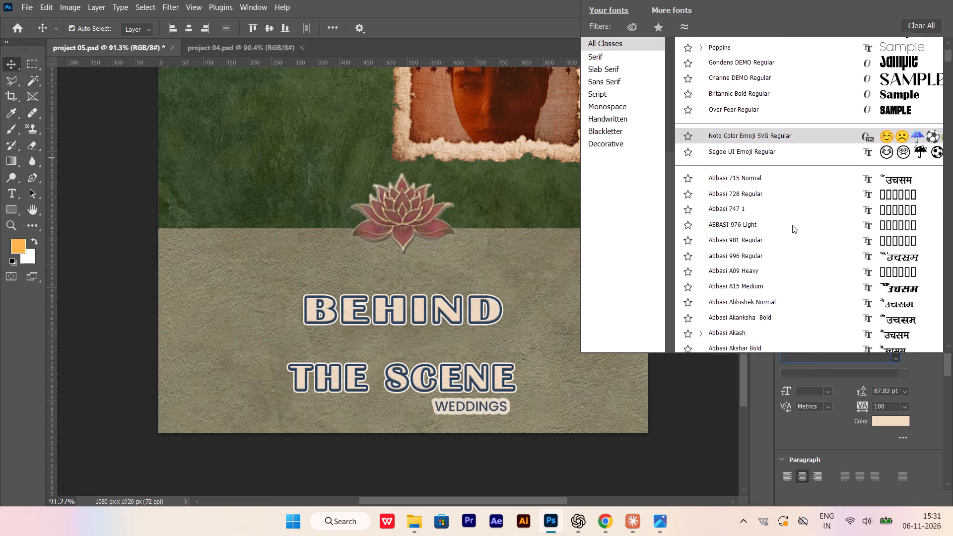
{"action": "scroll", "coordinate": [792, 225], "scroll_direction": "down", "scroll_amount": 5}
{"action": "scroll", "coordinate": [802, 314], "scroll_direction": "down", "scroll_amount": 3}
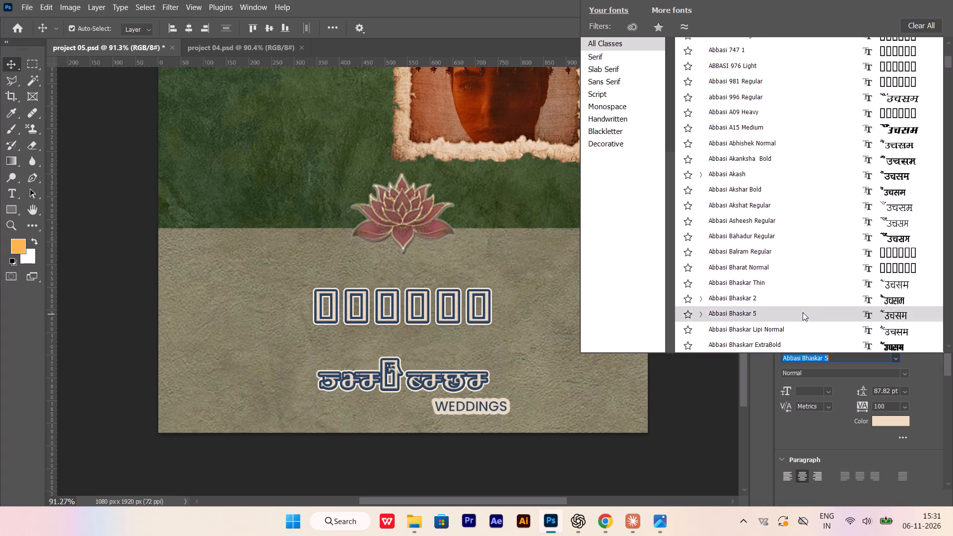
{"action": "scroll", "coordinate": [803, 312], "scroll_direction": "down", "scroll_amount": 16}
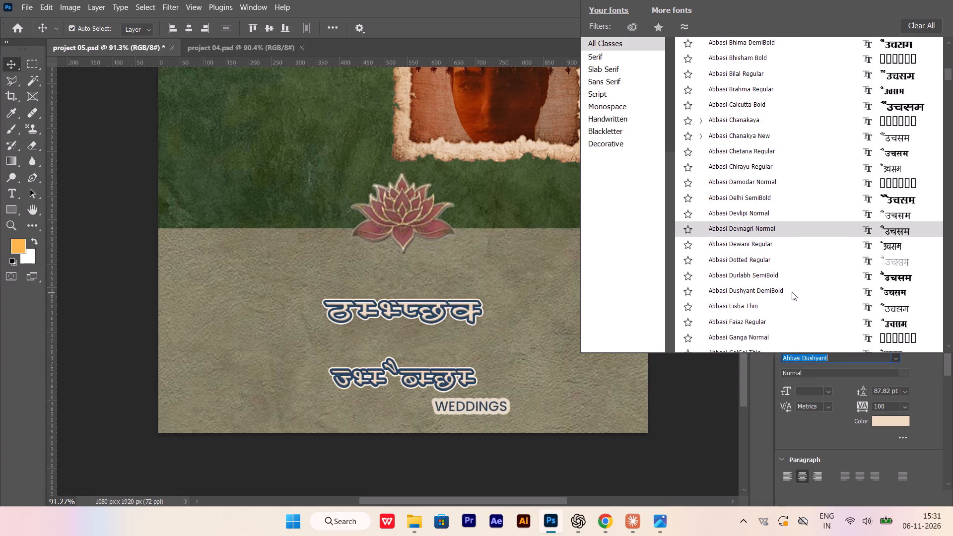
{"action": "scroll", "coordinate": [787, 298], "scroll_direction": "down", "scroll_amount": 2}
{"action": "scroll", "coordinate": [835, 278], "scroll_direction": "down", "scroll_amount": 18}
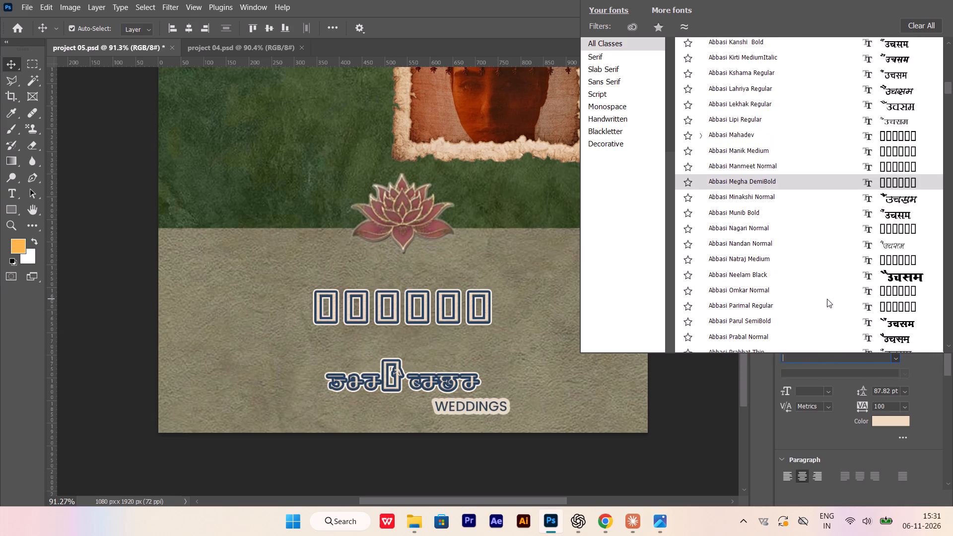
{"action": "scroll", "coordinate": [827, 299], "scroll_direction": "down", "scroll_amount": 15}
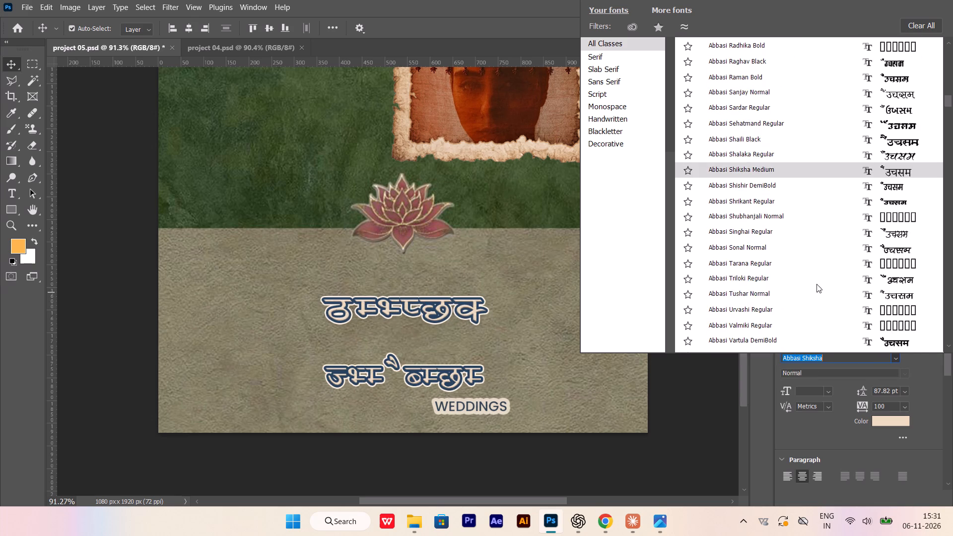
{"action": "scroll", "coordinate": [793, 340], "scroll_direction": "down", "scroll_amount": 8}
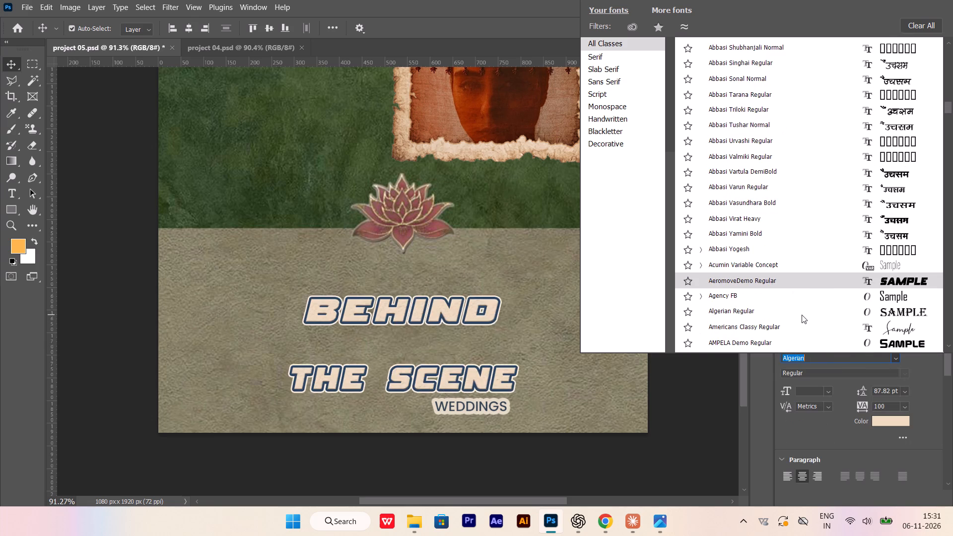
Preview the Latin fonts from Agency FB to Bheltyne Outline on both title lines, and leave the font list without choosing one.
{"action": "scroll", "coordinate": [802, 315], "scroll_direction": "down", "scroll_amount": 2}
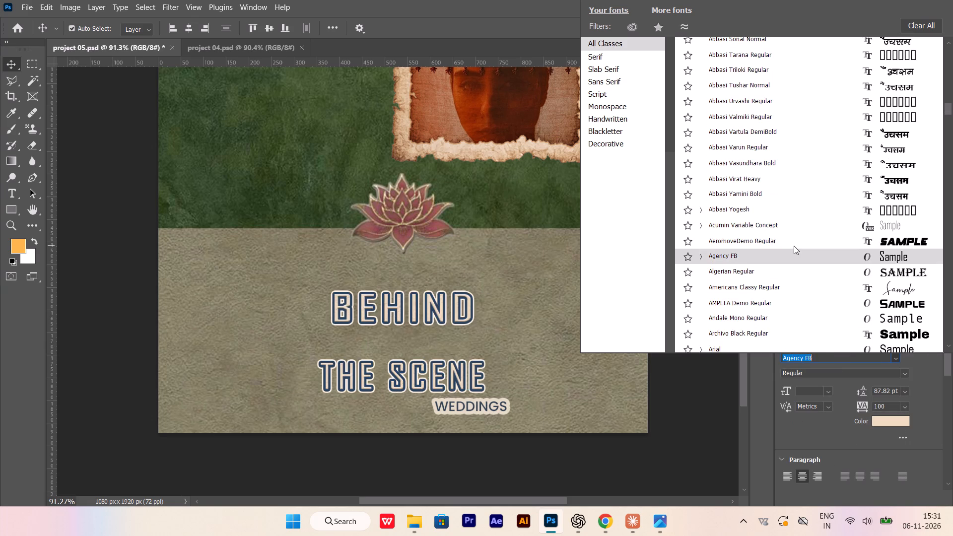
{"action": "scroll", "coordinate": [794, 267], "scroll_direction": "down", "scroll_amount": 2}
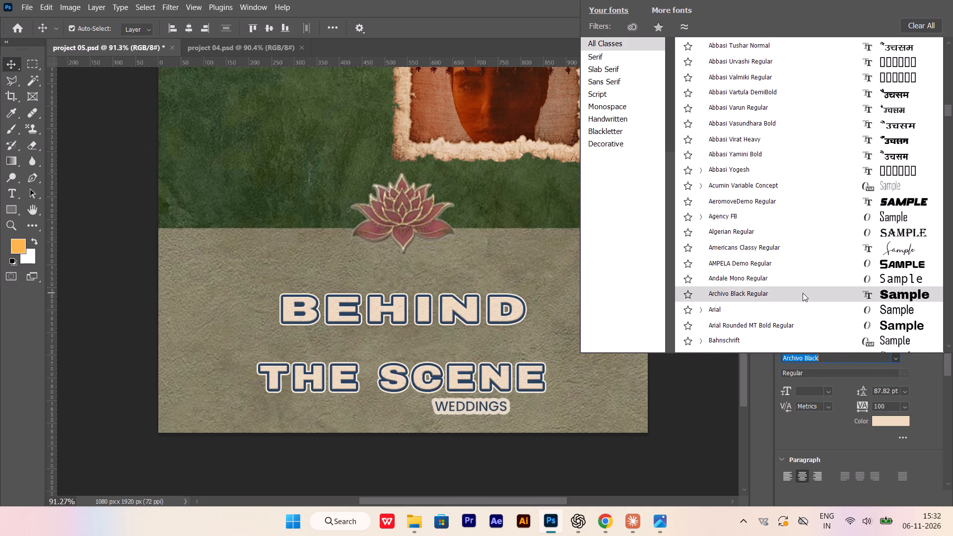
{"action": "scroll", "coordinate": [803, 293], "scroll_direction": "down", "scroll_amount": 3}
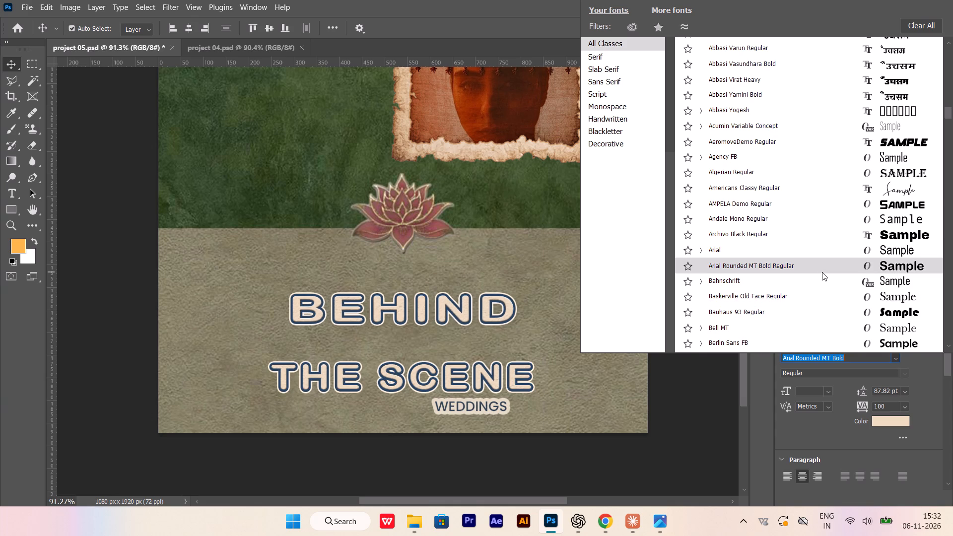
{"action": "scroll", "coordinate": [822, 272], "scroll_direction": "down", "scroll_amount": 3}
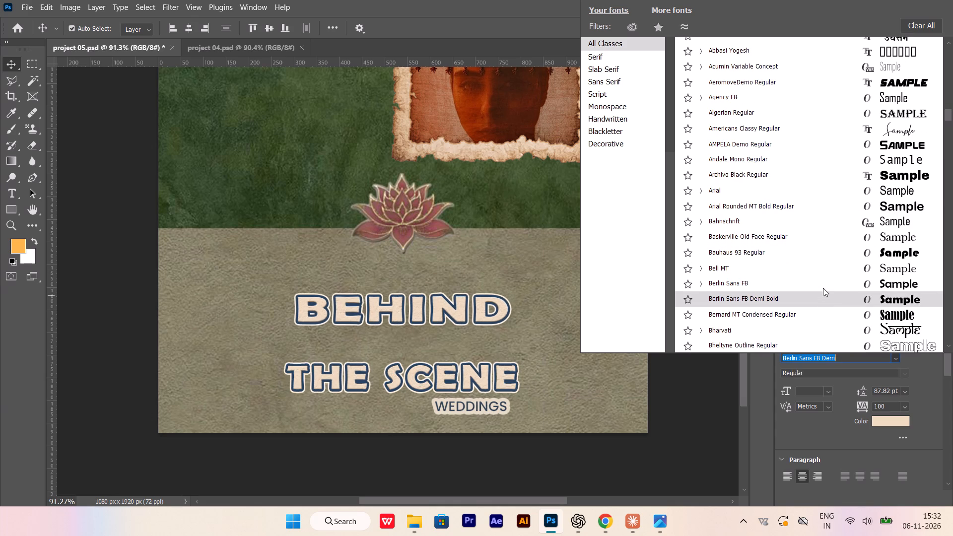
{"action": "scroll", "coordinate": [823, 287], "scroll_direction": "down", "scroll_amount": 3}
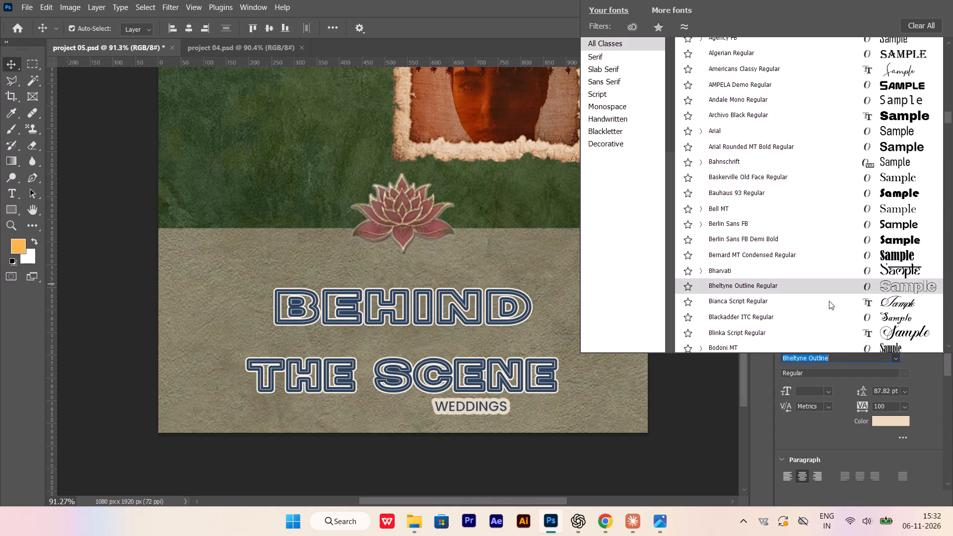
{"action": "scroll", "coordinate": [829, 301], "scroll_direction": "down", "scroll_amount": 2}
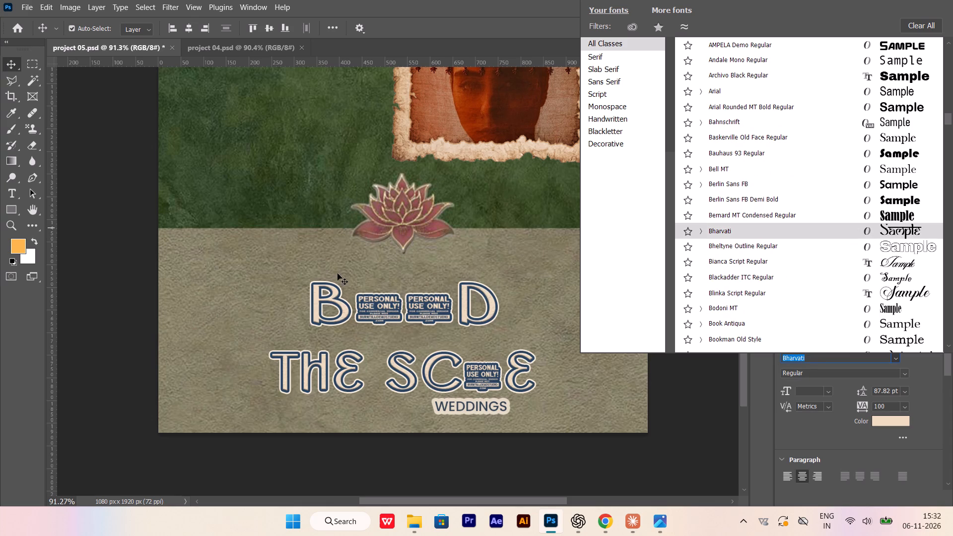
{"action": "left_click", "coordinate": [18, 62]}
{"action": "left_click", "coordinate": [74, 129]}
Examine the whole poster fitted to the display in full-screen mode, and return to the standard view.
{"action": "scroll", "coordinate": [223, 223], "scroll_direction": "up", "scroll_amount": 8}
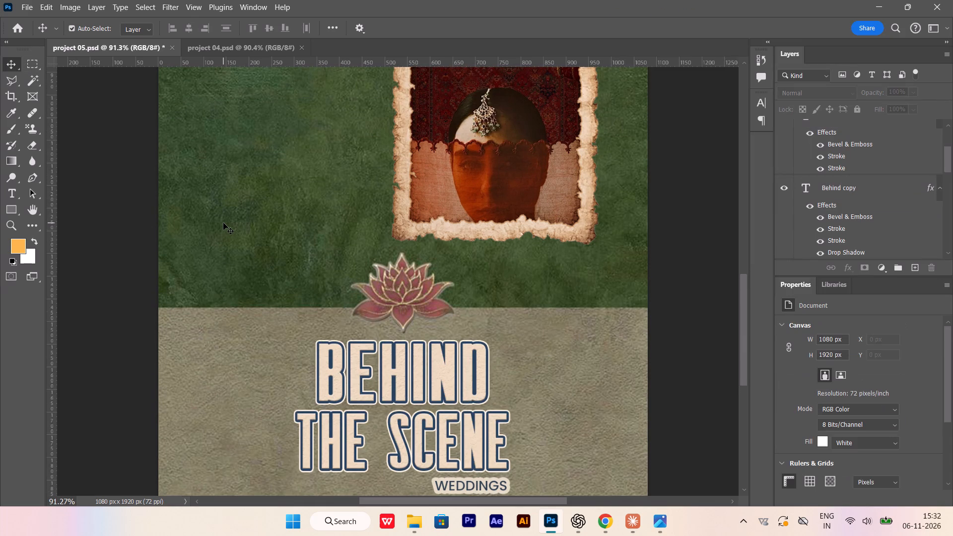
{"action": "scroll", "coordinate": [223, 223], "scroll_direction": "up", "scroll_amount": 6}
{"action": "scroll", "coordinate": [226, 286], "scroll_direction": "down", "scroll_amount": 6, "text": "alt"}
{"action": "left_click", "coordinate": [122, 244]}
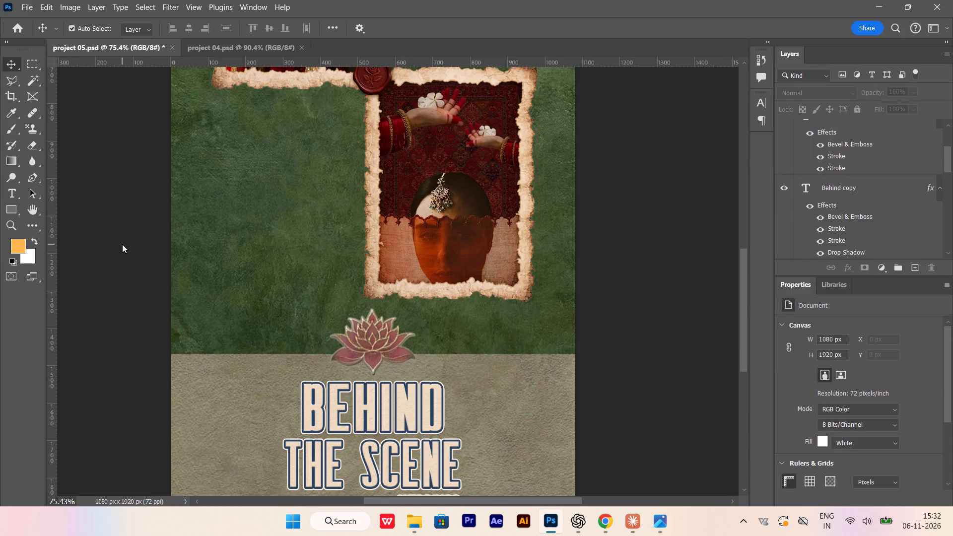
{"action": "type", "text": "fff"}
{"action": "key", "text": "ctrl+0"}
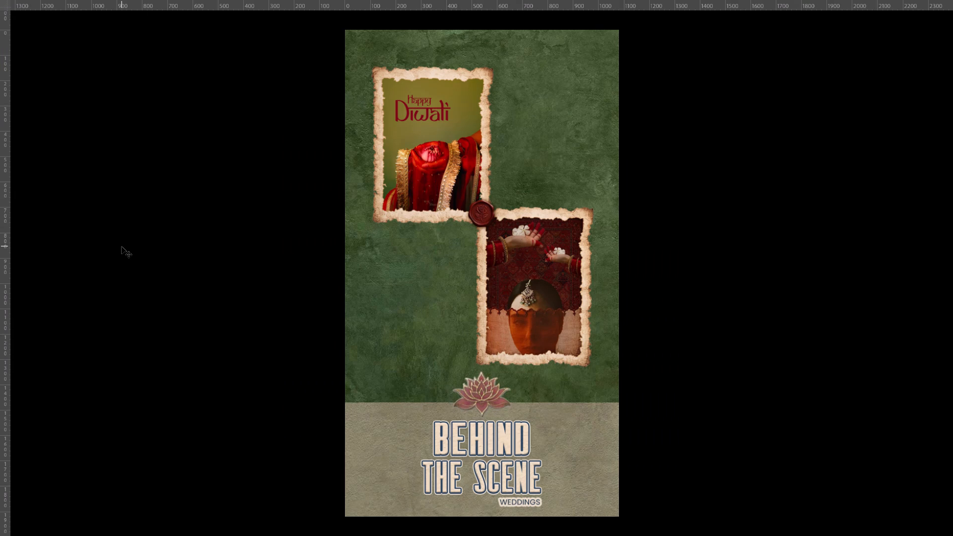
{"action": "key", "text": "f"}
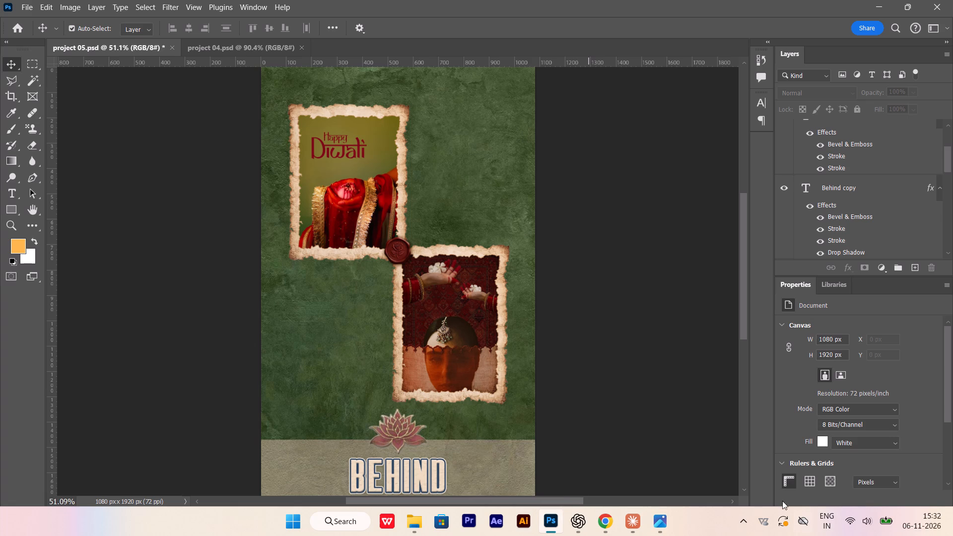
Switch to Chrome and search Google for "vintage font" in the tab holding the Unicode to KrutiDev converter.
{"action": "left_click", "coordinate": [607, 527]}
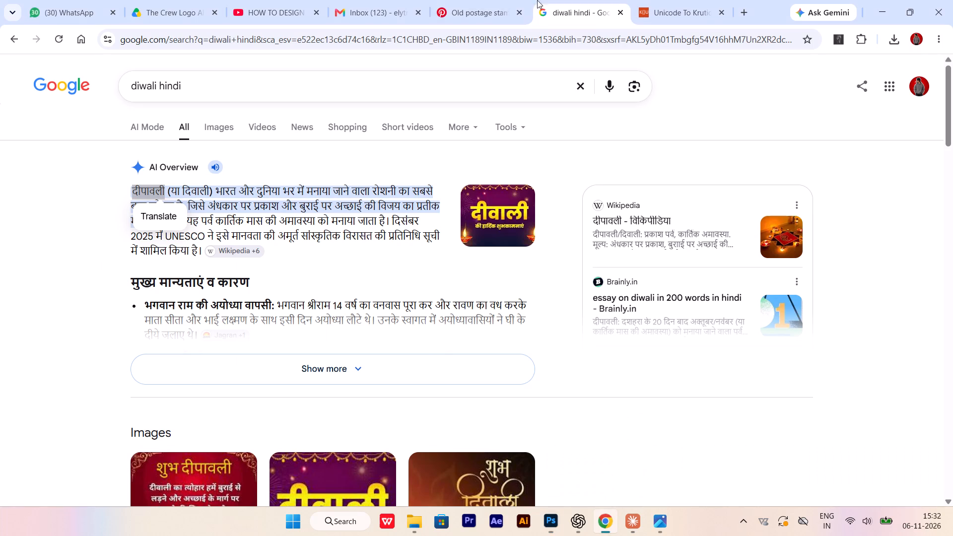
{"action": "left_click", "coordinate": [658, 18]}
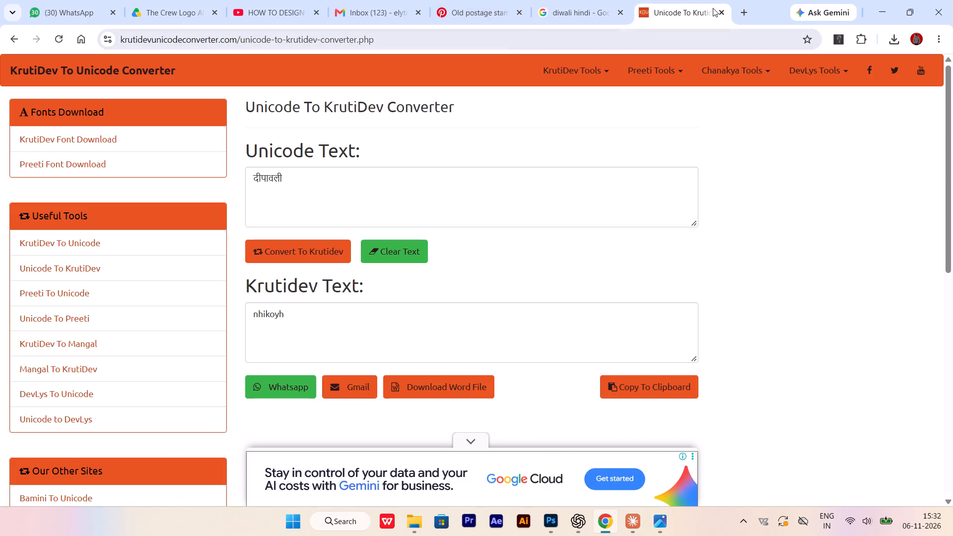
{"action": "left_click", "coordinate": [646, 37]}
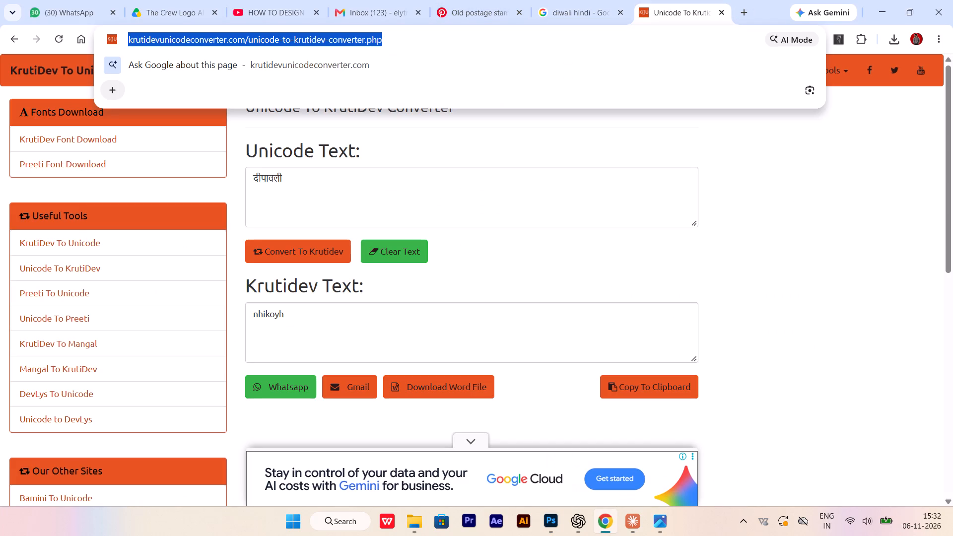
{"action": "key", "text": "t"}
{"action": "key", "text": "BackSpace"}
{"action": "key", "text": "BackSpace"}
{"action": "key", "text": "BackSpace"}
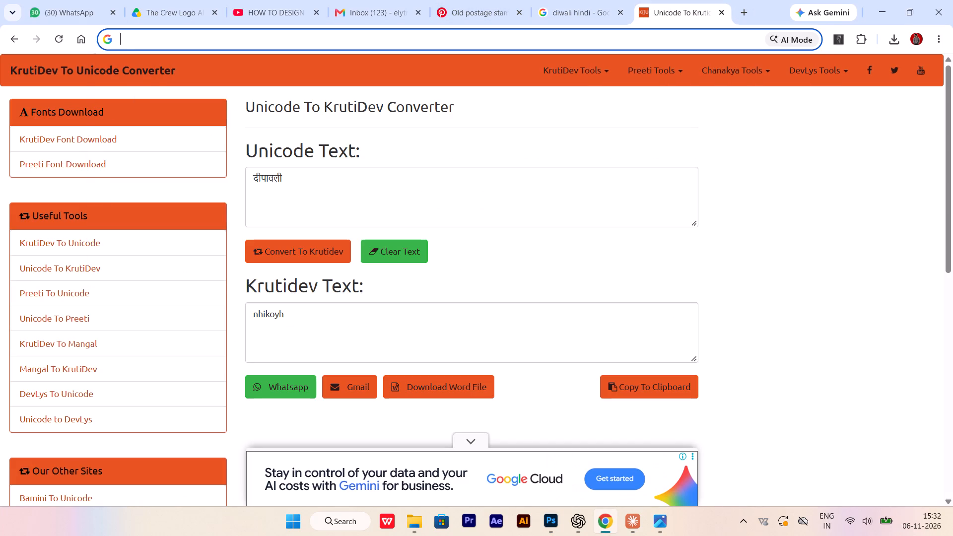
{"action": "type", "text": "vintage font"}
{"action": "key", "text": "space"}
{"action": "key", "text": "Return"}
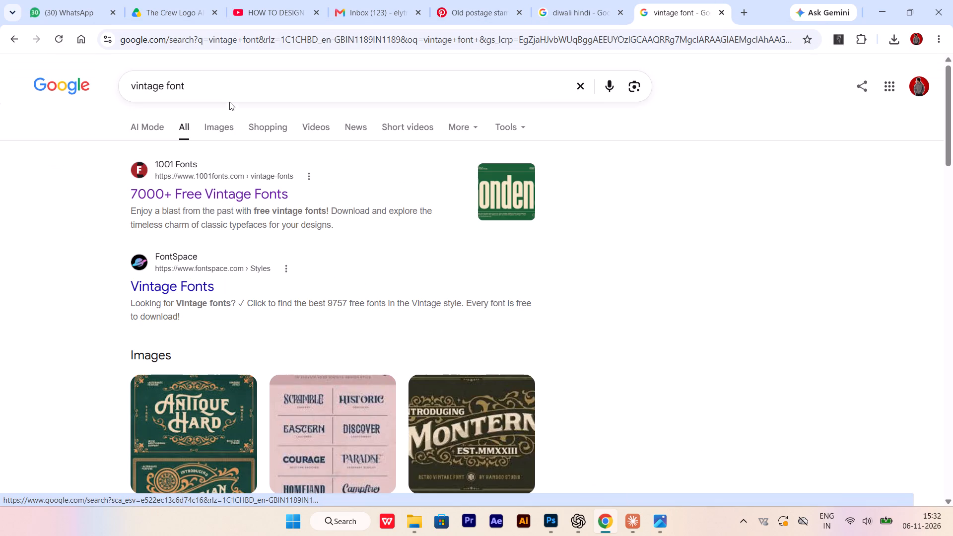
Search Google for "retro font", check the 1001 Fonts retro page and return to the search results.
{"action": "left_click_drag", "start_coordinate": [227, 87], "coordinate": [10, 84]}
{"action": "type", "text": "retro font"}
{"action": "key", "text": "space"}
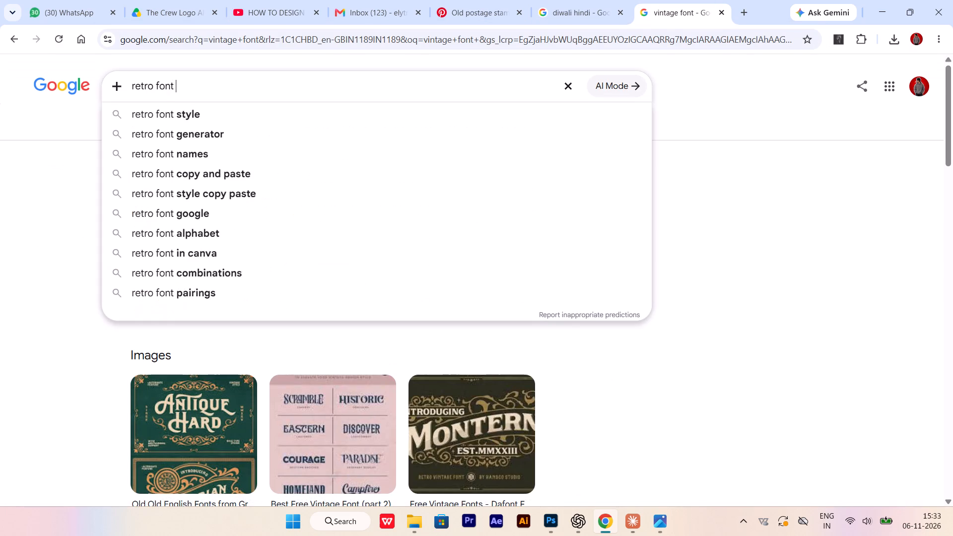
{"action": "key", "text": "Return"}
{"action": "left_click", "coordinate": [201, 203]}
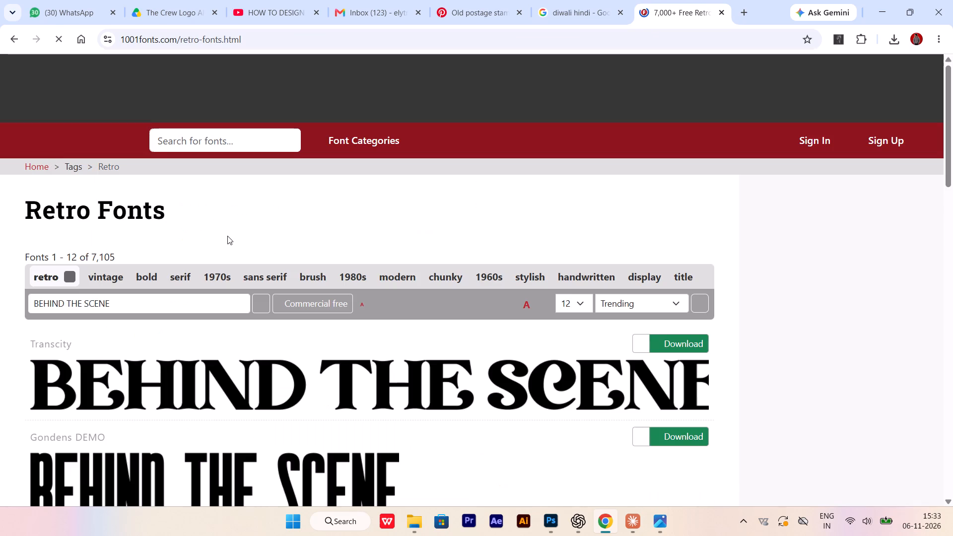
{"action": "left_click", "coordinate": [16, 46]}
Open DaFont's Fancy > Retro fonts page from the search results.
{"action": "scroll", "coordinate": [176, 313], "scroll_direction": "down", "scroll_amount": 2}
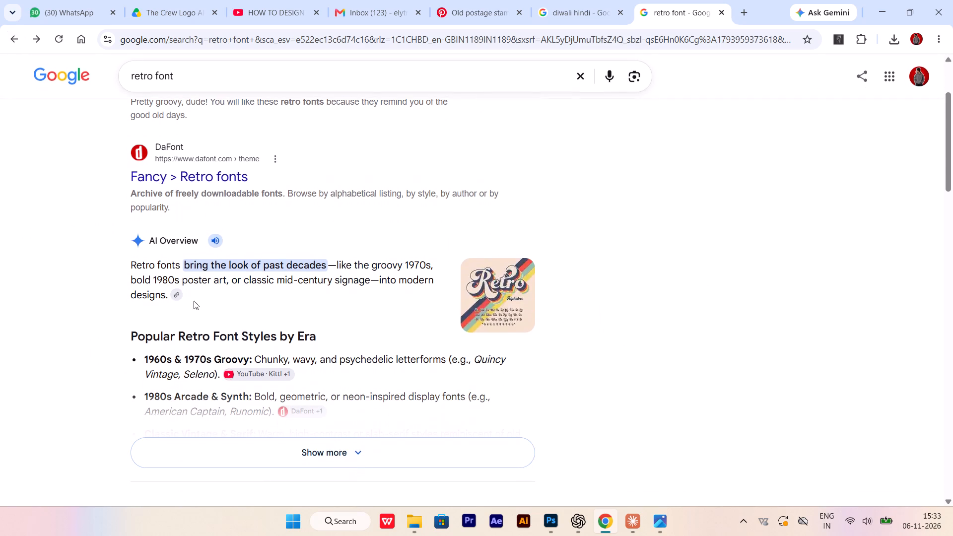
{"action": "left_click", "coordinate": [227, 181]}
{"action": "left_click", "coordinate": [236, 178]}
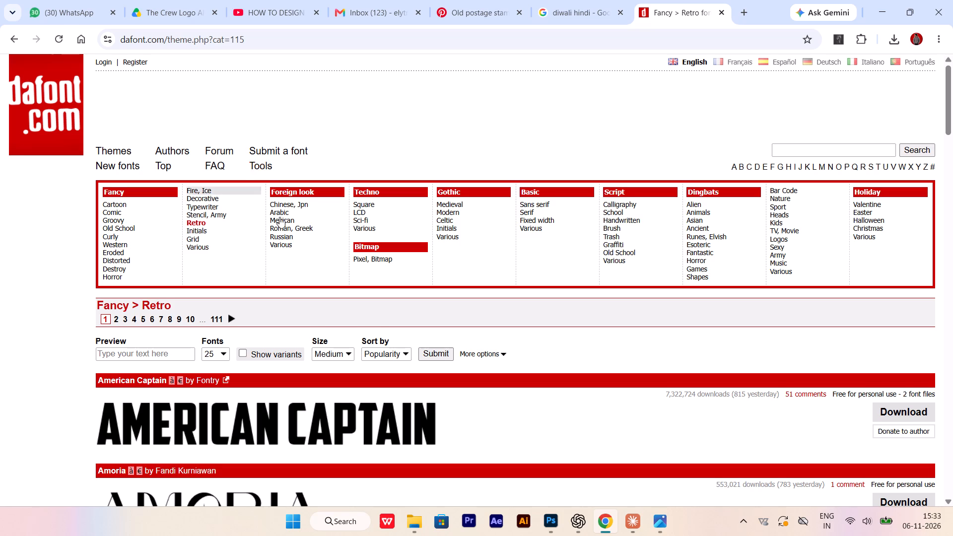
Look over the first retro fonts and download Amoria and Saint Carell.
{"action": "scroll", "coordinate": [282, 224], "scroll_direction": "down", "scroll_amount": 5}
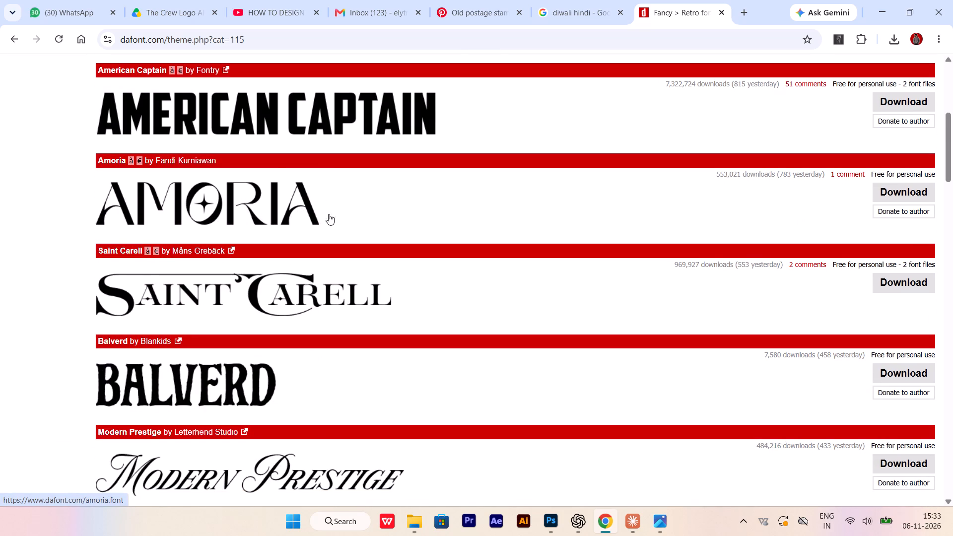
{"action": "scroll", "coordinate": [143, 276], "scroll_direction": "down", "scroll_amount": 2}
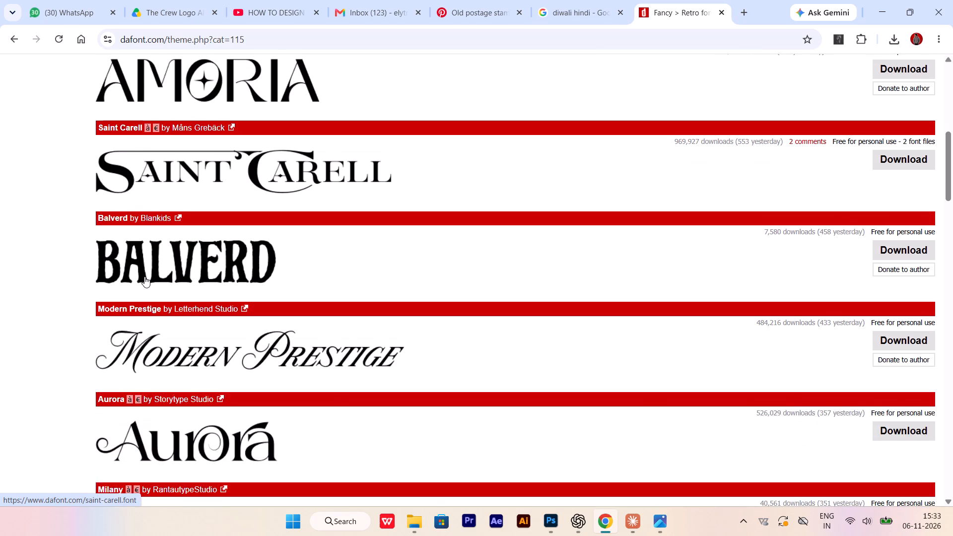
{"action": "scroll", "coordinate": [144, 276], "scroll_direction": "up", "scroll_amount": 2}
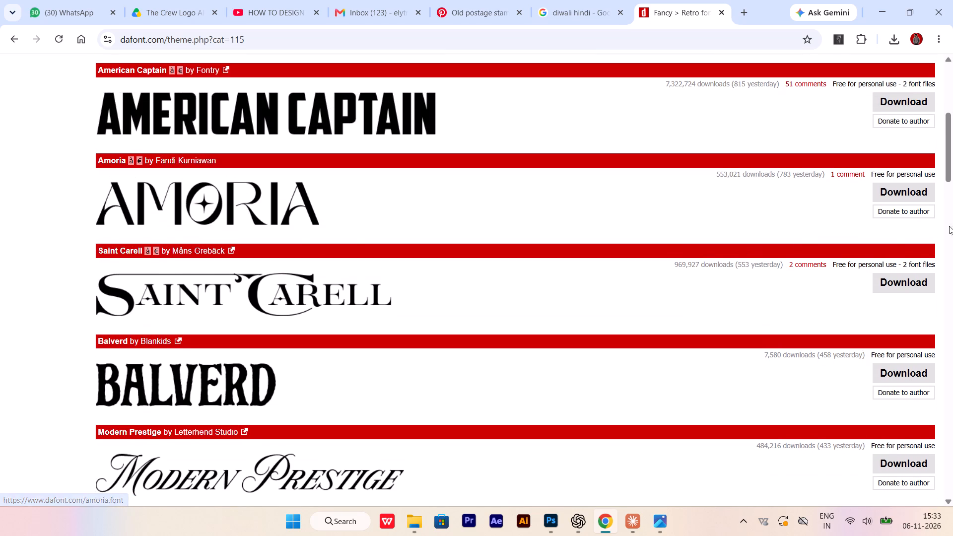
{"action": "left_click", "coordinate": [923, 191]}
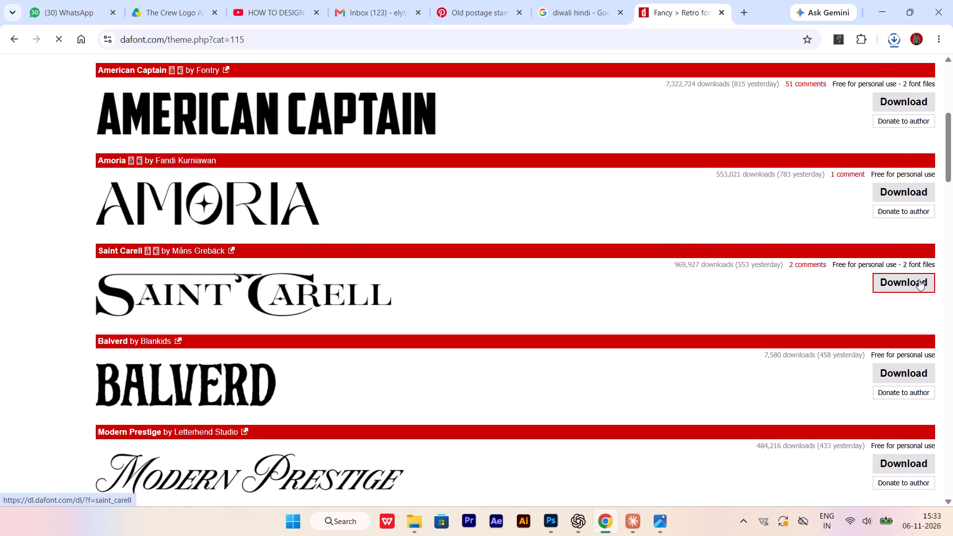
{"action": "left_click", "coordinate": [919, 279]}
Download the Verve font from further down the retro list.
{"action": "scroll", "coordinate": [374, 313], "scroll_direction": "down", "scroll_amount": 2}
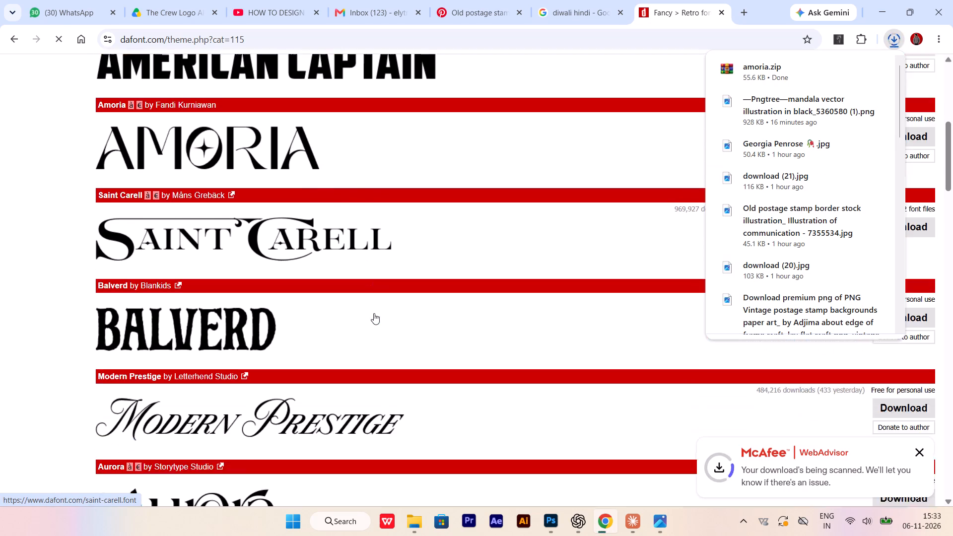
{"action": "scroll", "coordinate": [374, 313], "scroll_direction": "down", "scroll_amount": 7}
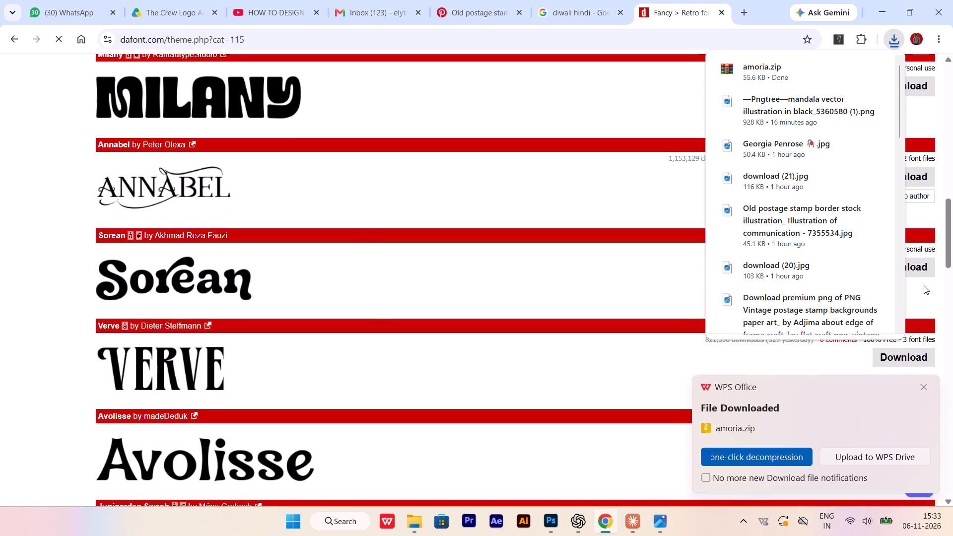
{"action": "scroll", "coordinate": [326, 312], "scroll_direction": "down", "scroll_amount": 2}
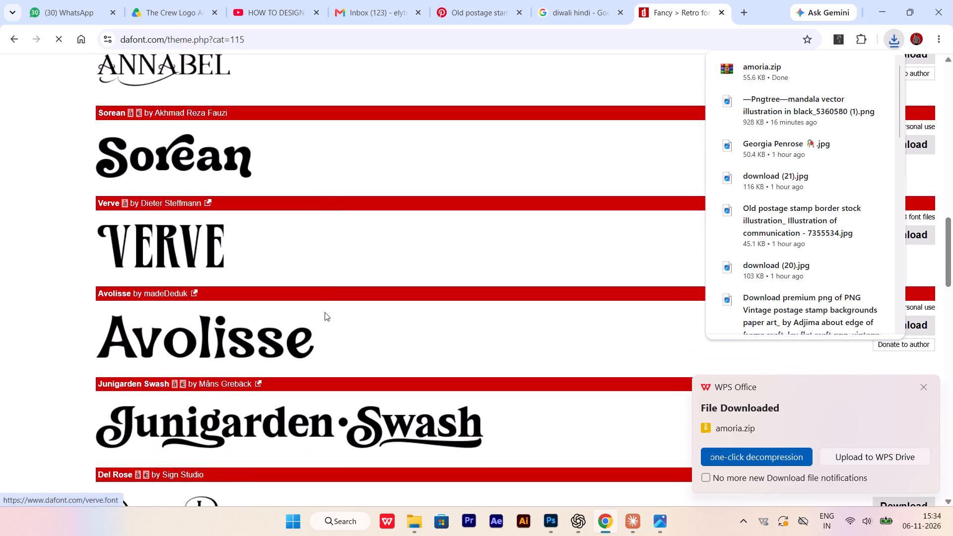
{"action": "scroll", "coordinate": [893, 264], "scroll_direction": "up", "scroll_amount": 1}
{"action": "left_click", "coordinate": [924, 237]}
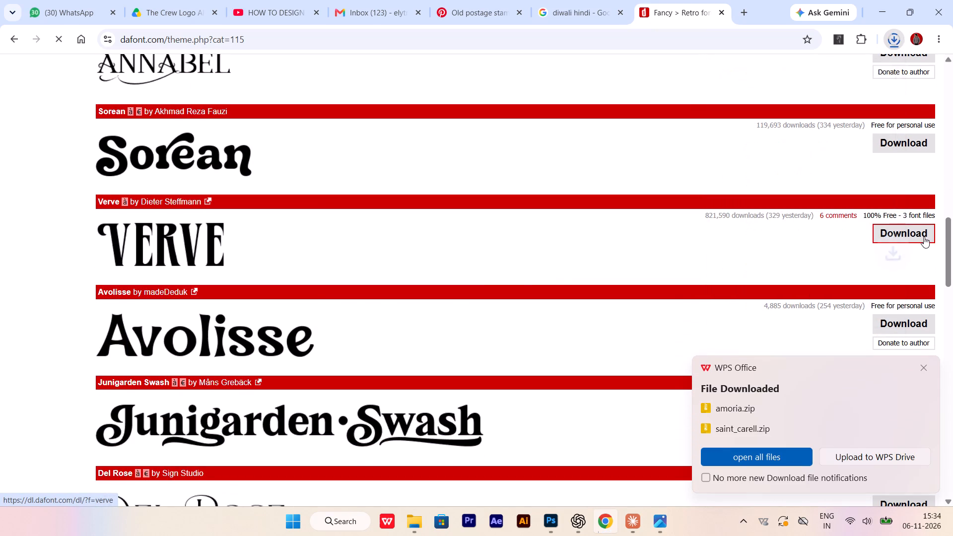
Preview the retro fonts with the custom text "BEHIND THE SCENCE" and dismiss the WPS Office download notification.
{"action": "scroll", "coordinate": [424, 285], "scroll_direction": "down", "scroll_amount": 4}
{"action": "scroll", "coordinate": [422, 296], "scroll_direction": "up", "scroll_amount": 11}
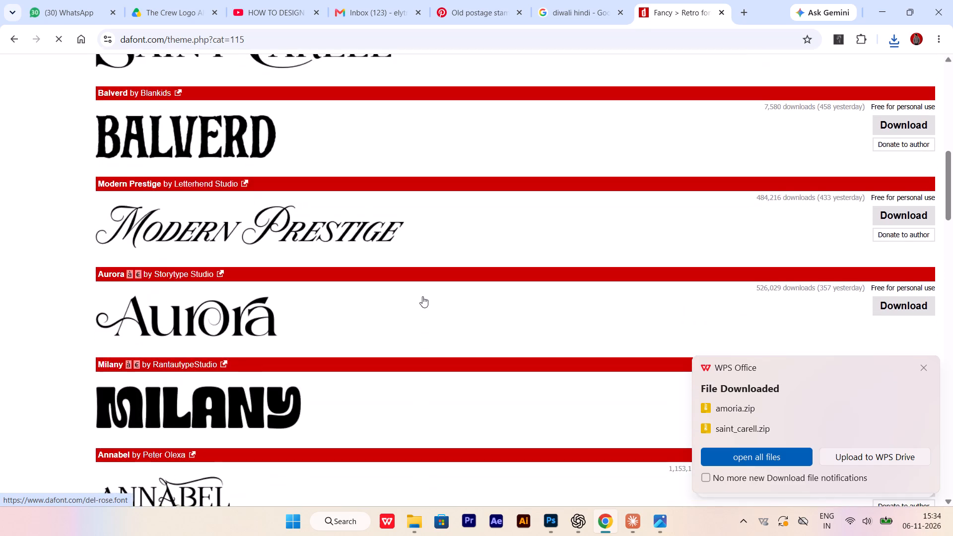
{"action": "scroll", "coordinate": [422, 296], "scroll_direction": "up", "scroll_amount": 11}
{"action": "left_click", "coordinate": [158, 353]}
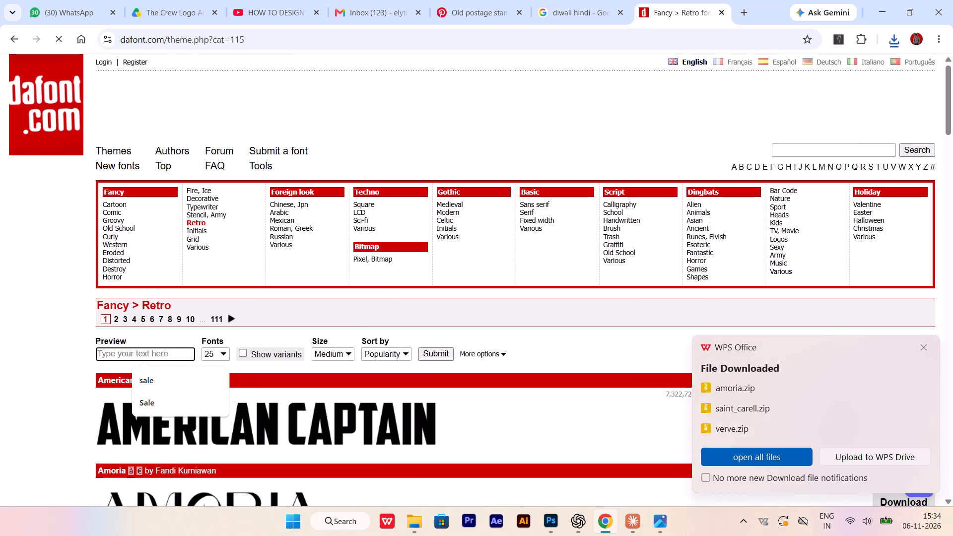
{"action": "type", "text": "BEHIND THE SCENCE"}
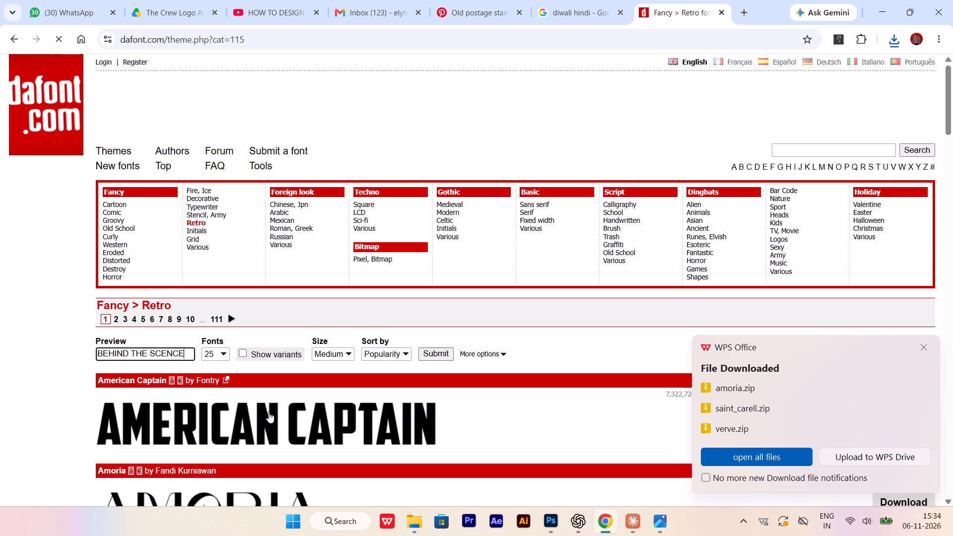
{"action": "scroll", "coordinate": [288, 356], "scroll_direction": "down", "scroll_amount": 2}
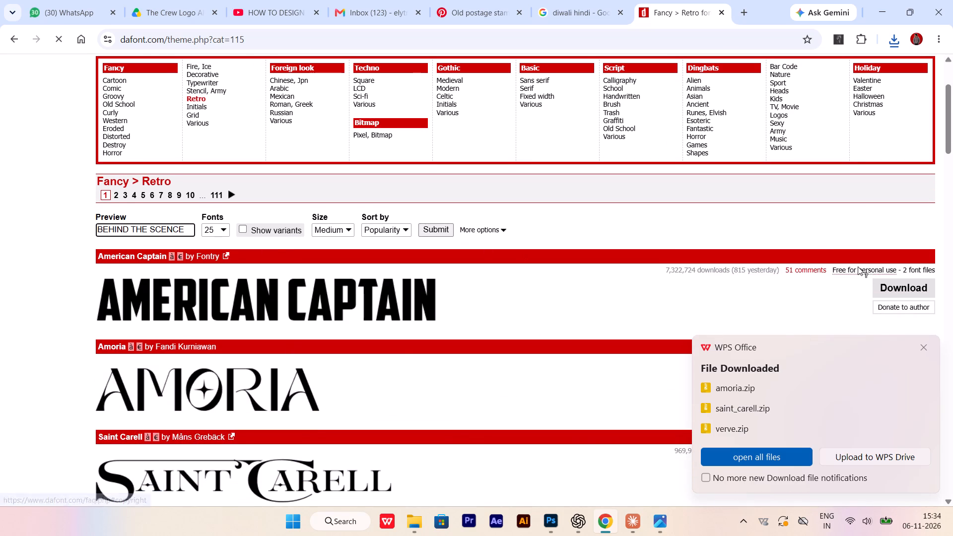
{"action": "left_click", "coordinate": [726, 242]}
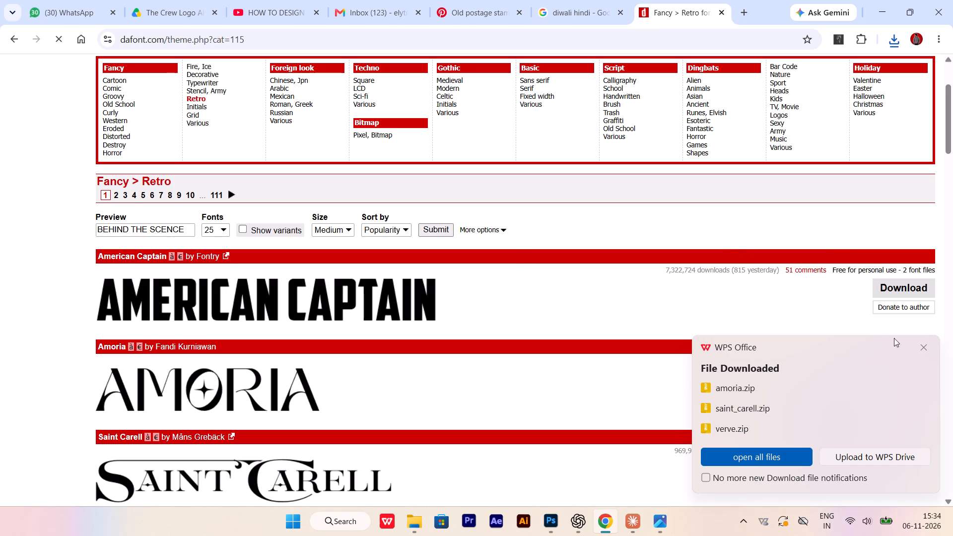
{"action": "left_click", "coordinate": [922, 343]}
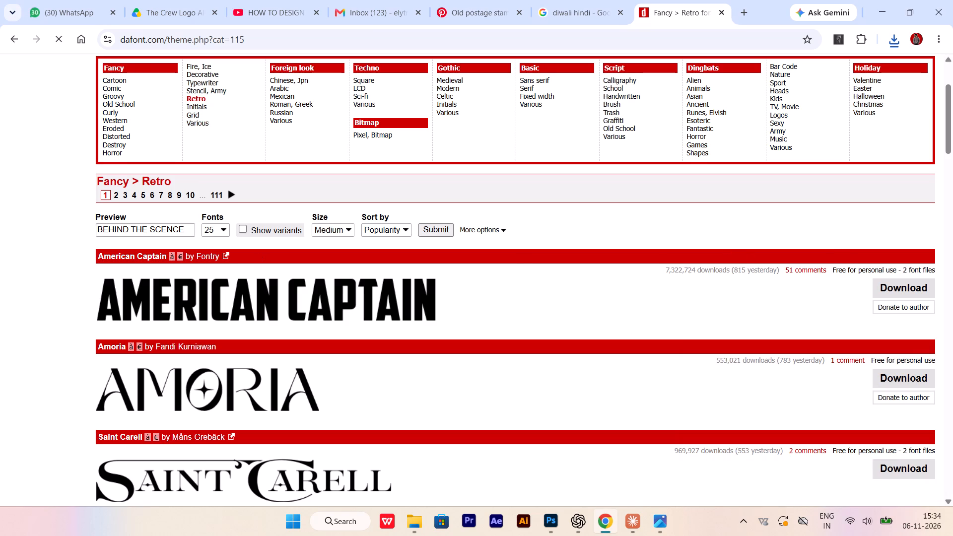
{"action": "scroll", "coordinate": [184, 231], "scroll_direction": "up", "scroll_amount": 5}
{"action": "scroll", "coordinate": [545, 237], "scroll_direction": "down", "scroll_amount": 4}
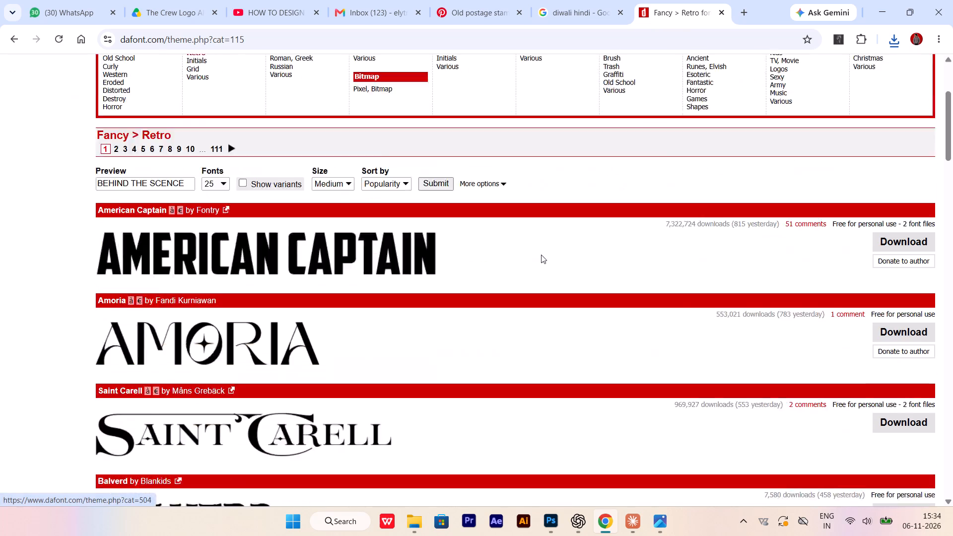
{"action": "left_click", "coordinate": [54, 290]}
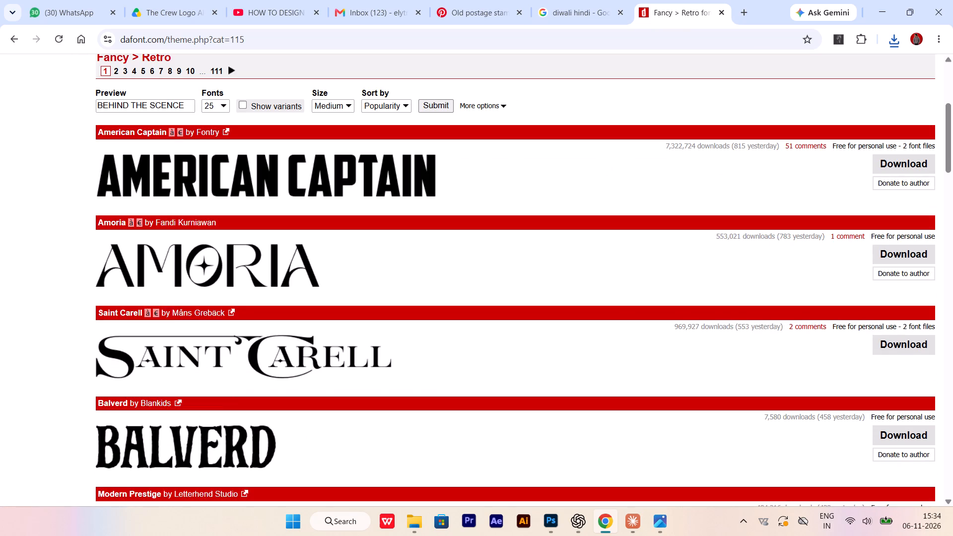
{"action": "left_click", "coordinate": [187, 107]}
{"action": "key", "text": "Return"}
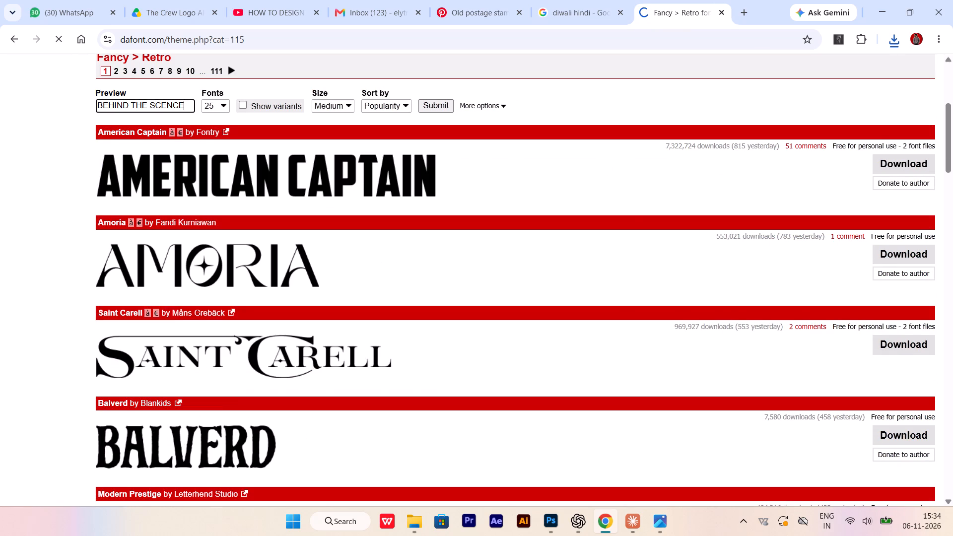
Compare how the custom preview text looks in the retro fonts from American Captain down to Annabel.
{"action": "scroll", "coordinate": [334, 280], "scroll_direction": "down", "scroll_amount": 4}
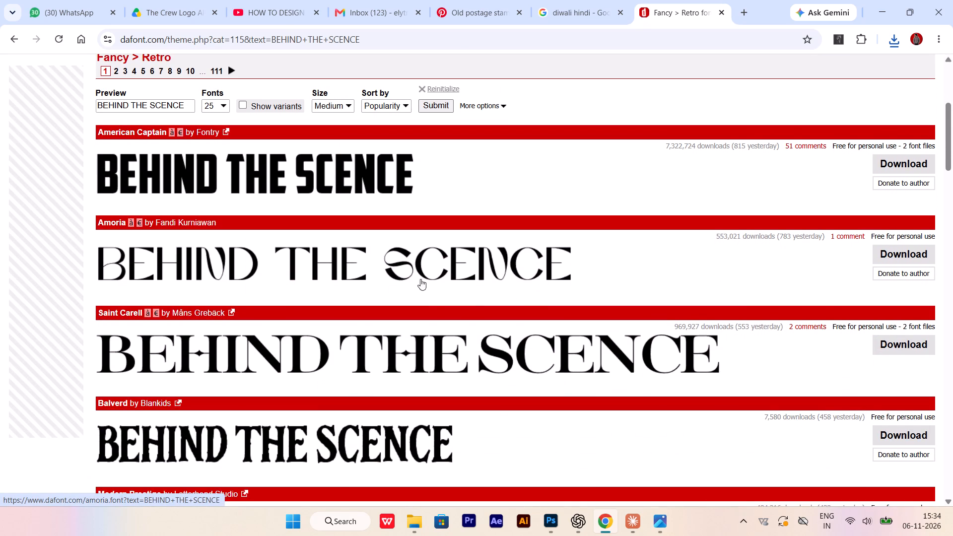
{"action": "scroll", "coordinate": [443, 320], "scroll_direction": "down", "scroll_amount": 1}
{"action": "scroll", "coordinate": [310, 365], "scroll_direction": "down", "scroll_amount": 1}
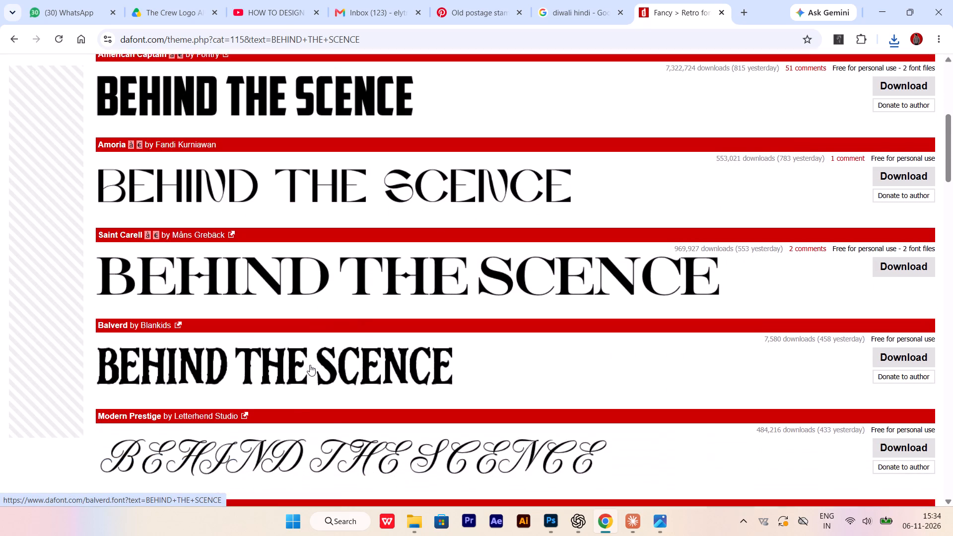
{"action": "scroll", "coordinate": [314, 387], "scroll_direction": "down", "scroll_amount": 4}
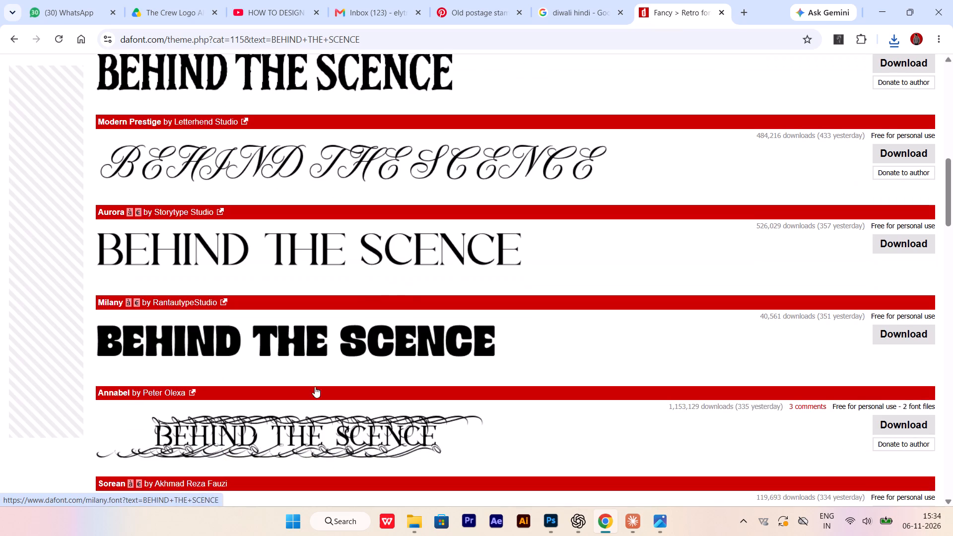
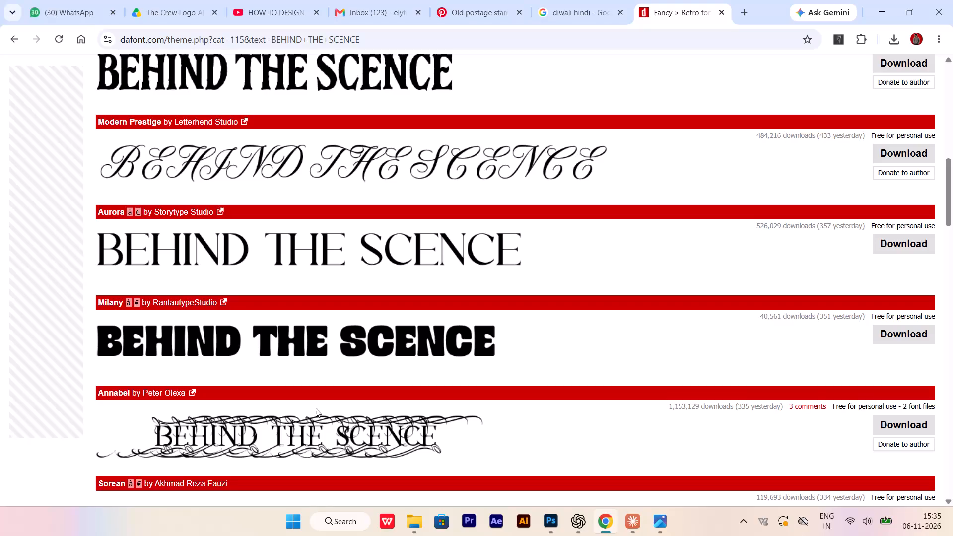
Compare the all-caps preview text in the retro fonts from Annabel down to Magic Retro.
{"action": "scroll", "coordinate": [373, 271], "scroll_direction": "down", "scroll_amount": 4}
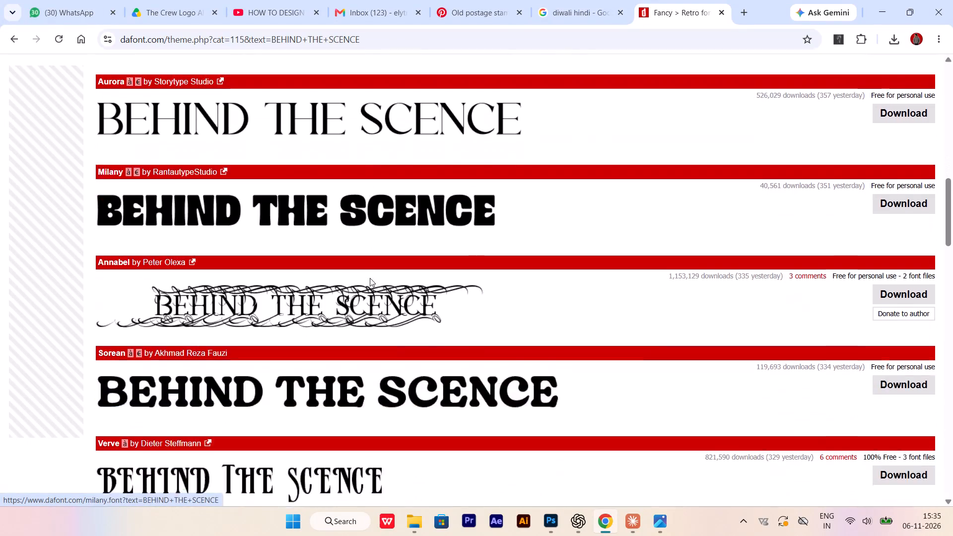
{"action": "scroll", "coordinate": [370, 278], "scroll_direction": "down", "scroll_amount": 6}
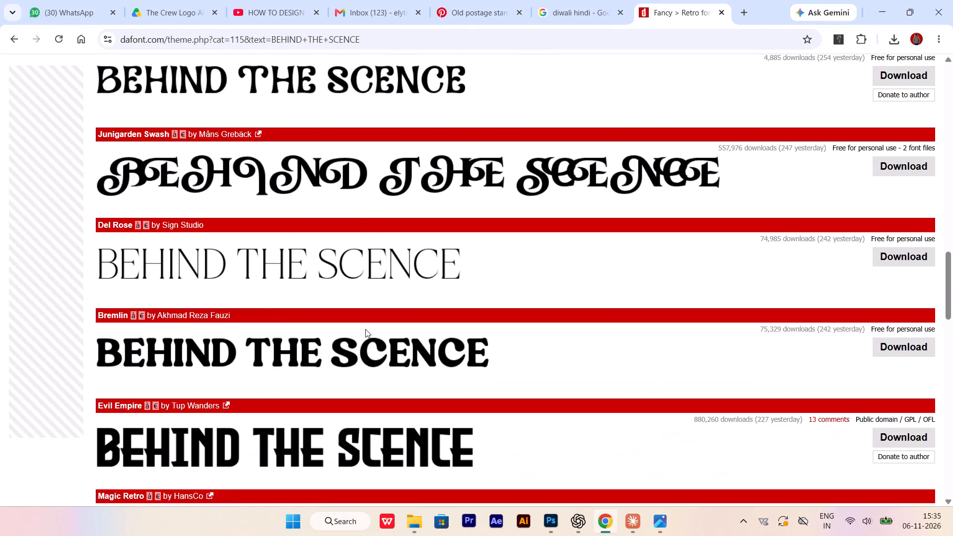
{"action": "scroll", "coordinate": [365, 329], "scroll_direction": "up", "scroll_amount": 5}
{"action": "scroll", "coordinate": [365, 329], "scroll_direction": "down", "scroll_amount": 6}
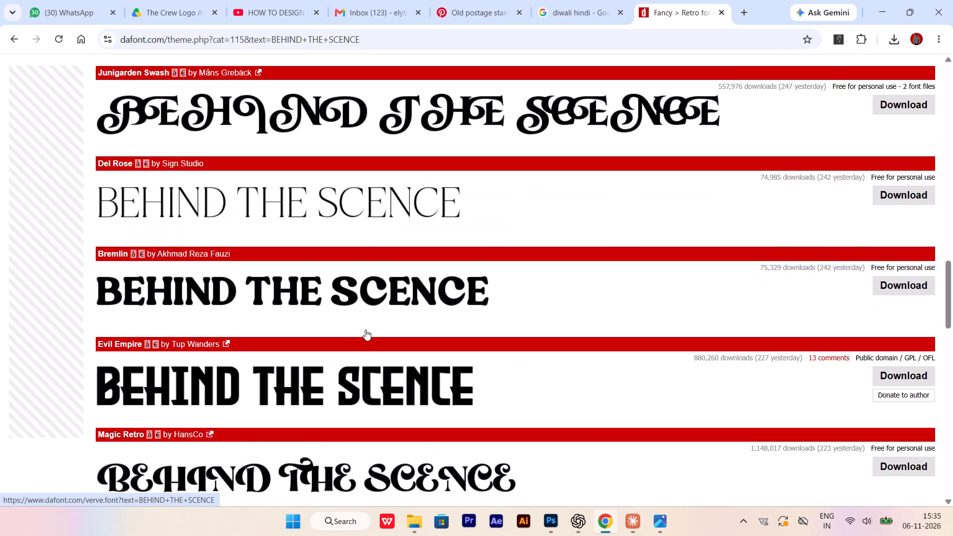
Change the custom preview text for the retro fonts to "Behind The Scence" in title case.
{"action": "scroll", "coordinate": [369, 314], "scroll_direction": "up", "scroll_amount": 18}
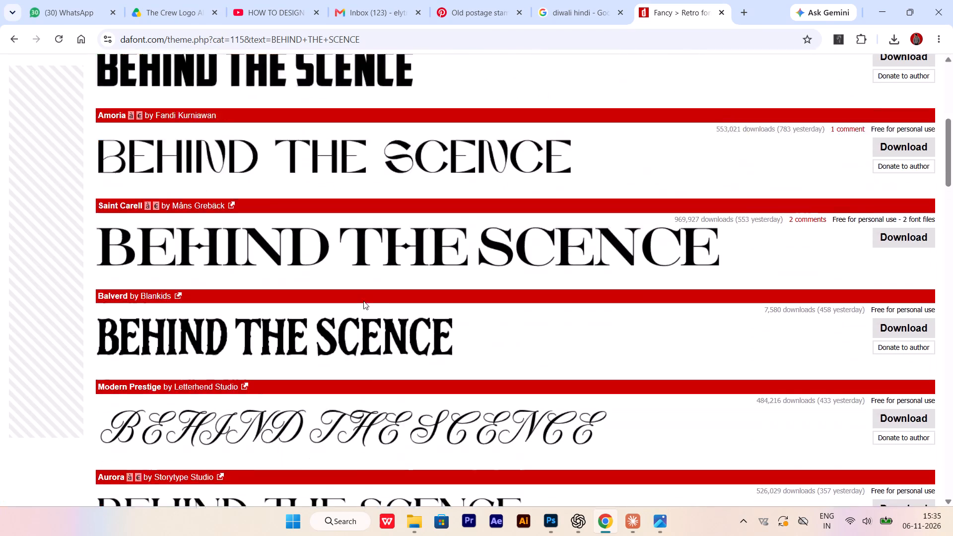
{"action": "scroll", "coordinate": [359, 301], "scroll_direction": "up", "scroll_amount": 2}
{"action": "scroll", "coordinate": [360, 299], "scroll_direction": "down", "scroll_amount": 3}
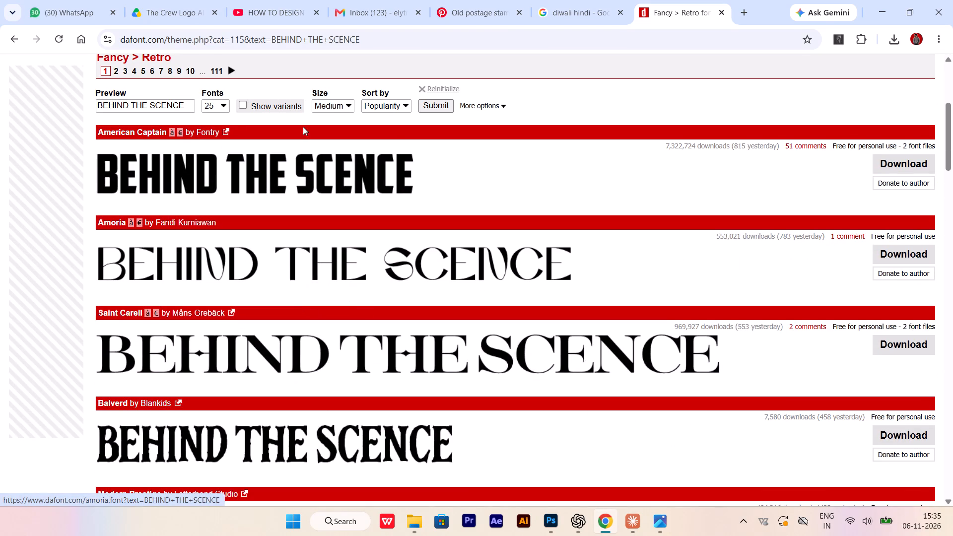
{"action": "scroll", "coordinate": [229, 120], "scroll_direction": "up", "scroll_amount": 1}
{"action": "left_click_drag", "start_coordinate": [185, 164], "coordinate": [58, 182]}
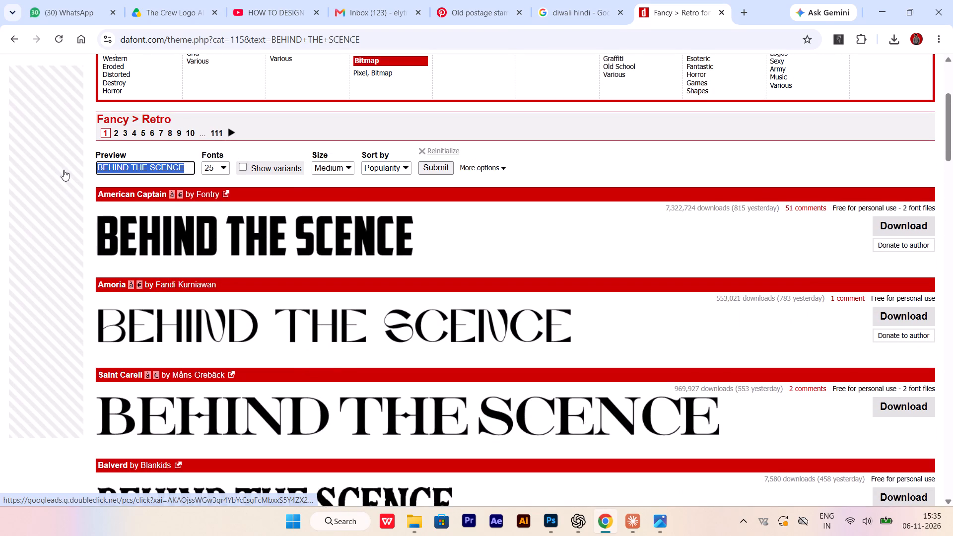
{"action": "type", "text": "Behind the"}
{"action": "key", "text": "space"}
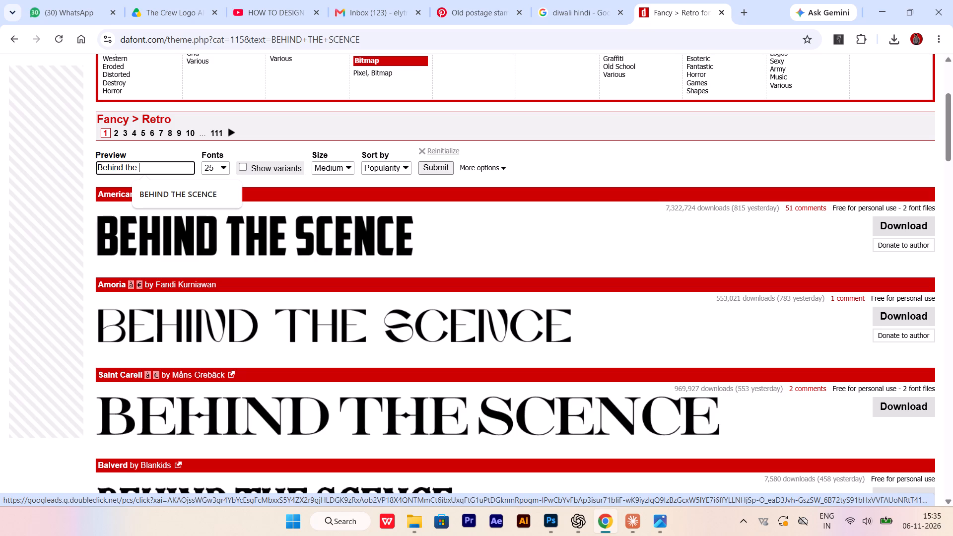
{"action": "key", "text": "BackSpace"}
{"action": "key", "text": "BackSpace"}
{"action": "key", "text": "BackSpace"}
{"action": "key", "text": "BackSpace"}
{"action": "type", "text": "The"}
{"action": "key", "text": "space"}
{"action": "type", "text": "Scence"}
{"action": "key", "text": "Return"}
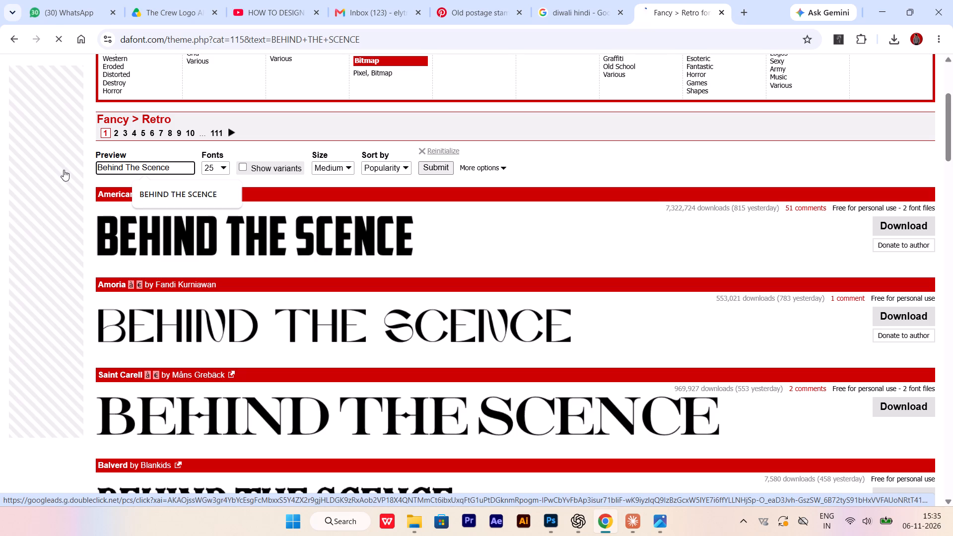
Compare how the title-case preview looks in the first retro fonts, from American Captain down to Verve.
{"action": "scroll", "coordinate": [211, 321], "scroll_direction": "down", "scroll_amount": 3}
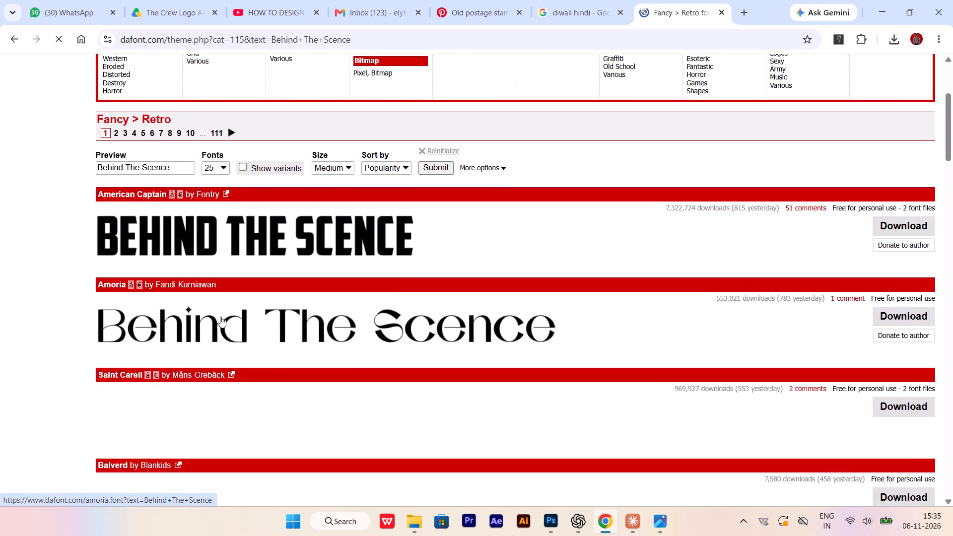
{"action": "scroll", "coordinate": [414, 276], "scroll_direction": "down", "scroll_amount": 2}
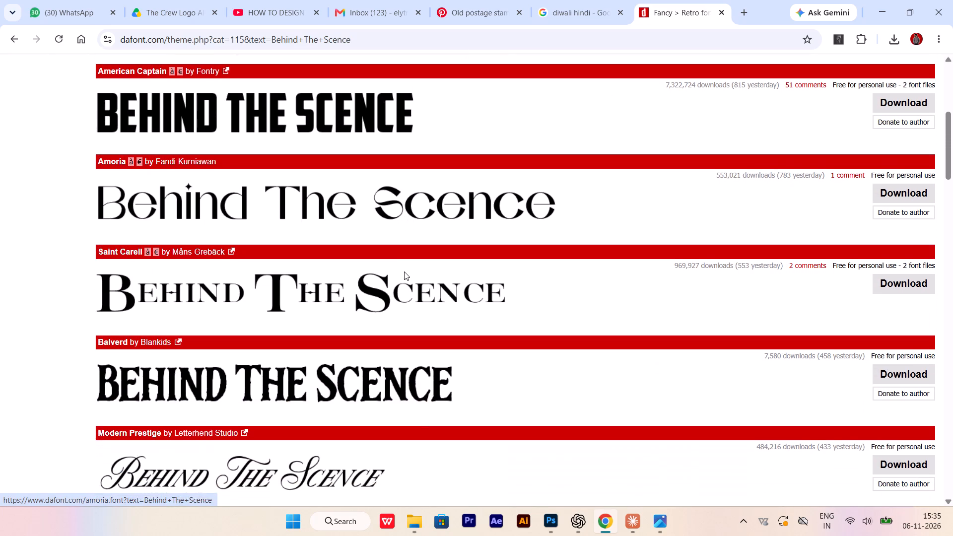
{"action": "scroll", "coordinate": [404, 271], "scroll_direction": "down", "scroll_amount": 5}
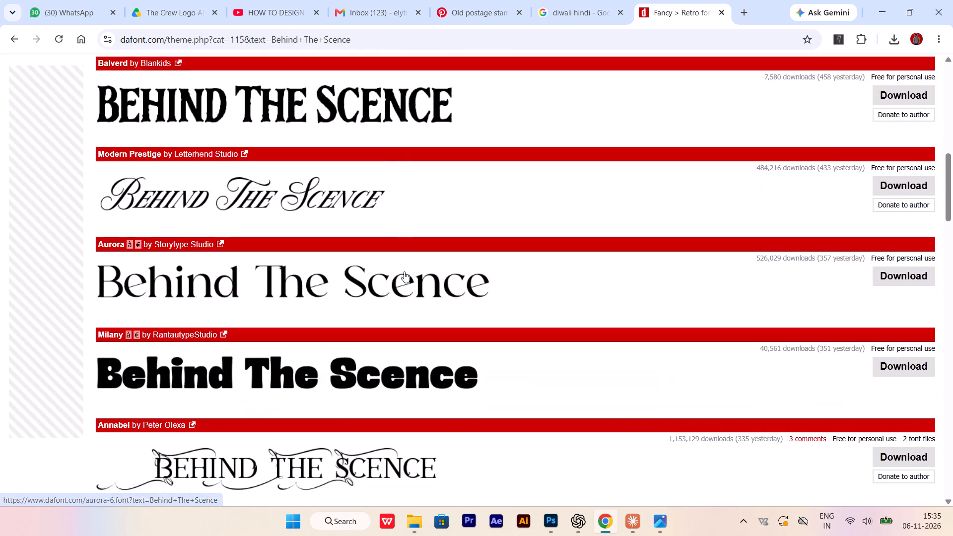
{"action": "scroll", "coordinate": [301, 313], "scroll_direction": "down", "scroll_amount": 3}
{"action": "scroll", "coordinate": [335, 331], "scroll_direction": "up", "scroll_amount": 1}
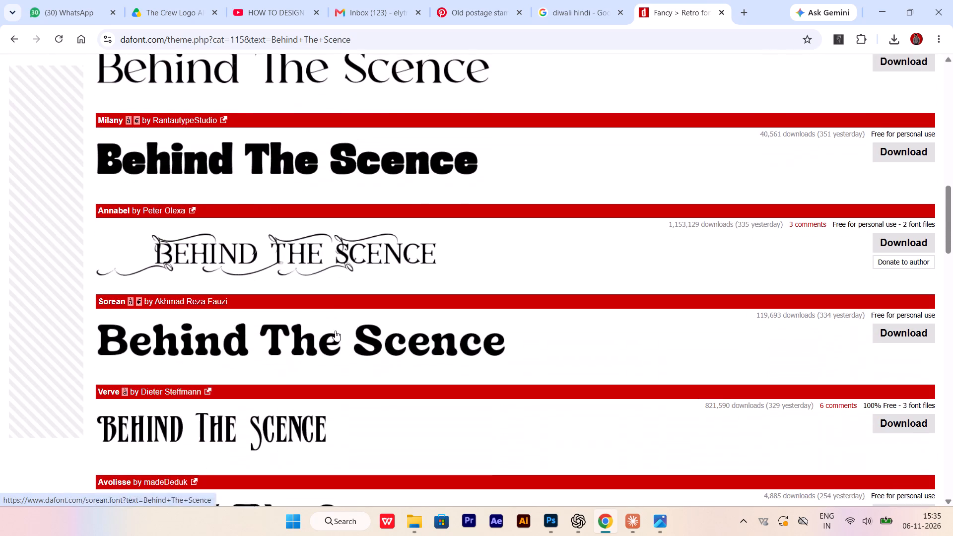
{"action": "scroll", "coordinate": [335, 331], "scroll_direction": "up", "scroll_amount": 2}
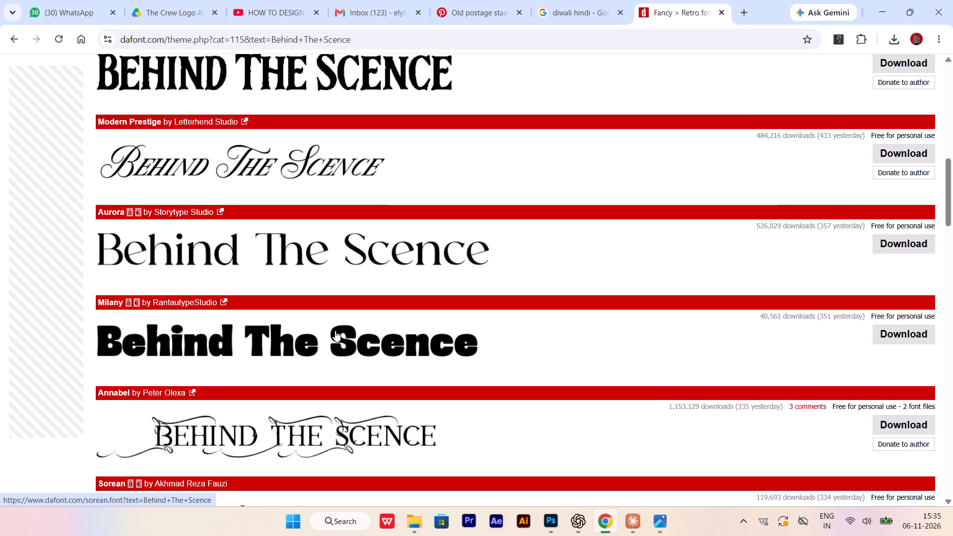
Review the title-case preview in the remaining fonts on the first retro page, from Avolisse to Sunday Ginger.
{"action": "scroll", "coordinate": [335, 331], "scroll_direction": "down", "scroll_amount": 7}
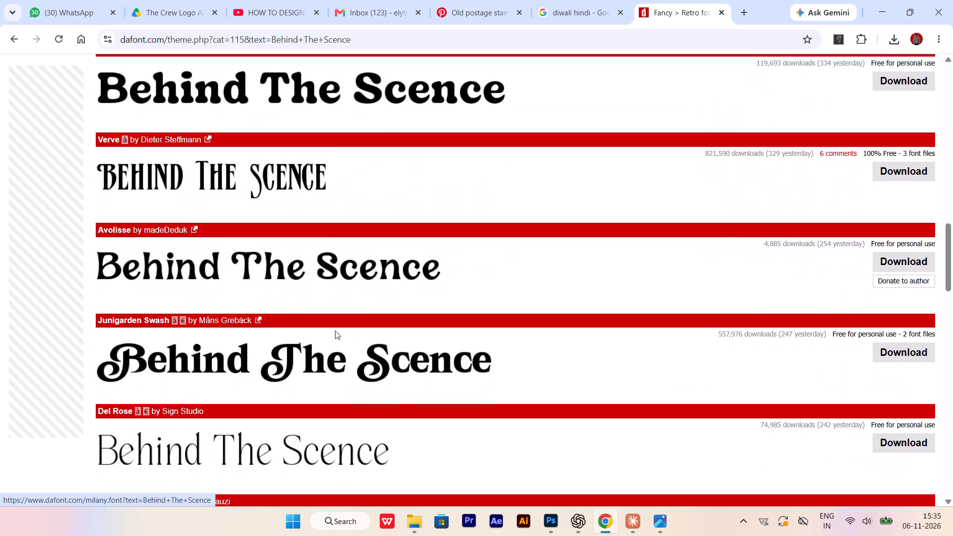
{"action": "scroll", "coordinate": [335, 331], "scroll_direction": "down", "scroll_amount": 2}
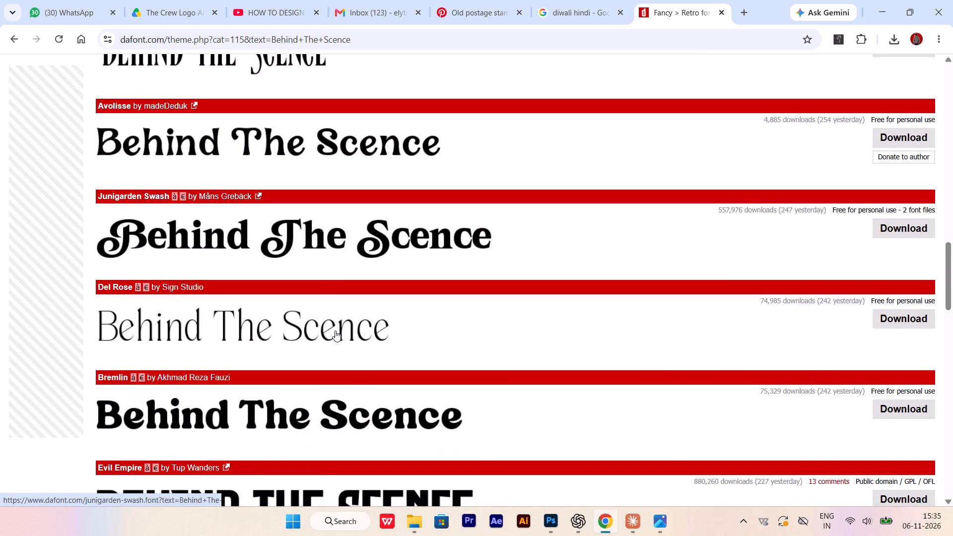
{"action": "scroll", "coordinate": [335, 331], "scroll_direction": "down", "scroll_amount": 3}
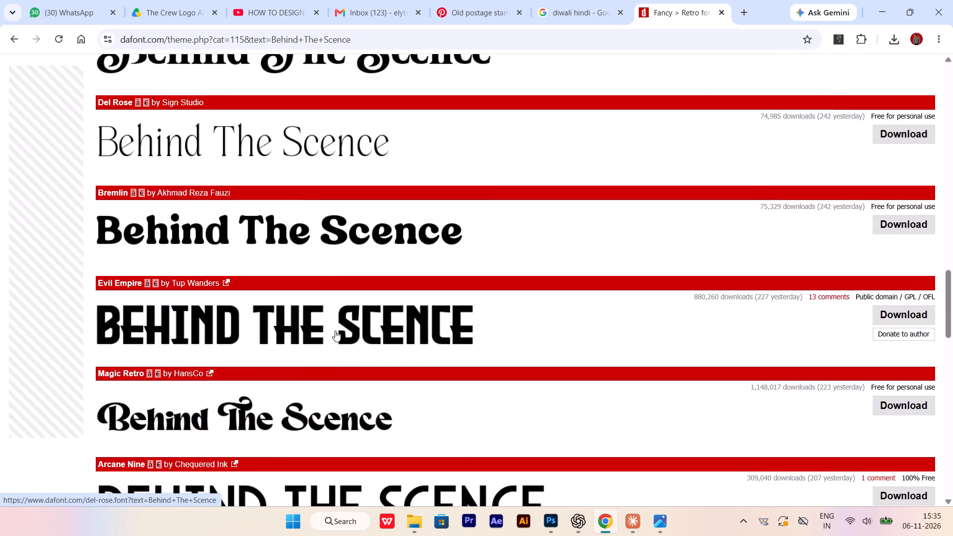
{"action": "scroll", "coordinate": [335, 331], "scroll_direction": "down", "scroll_amount": 3}
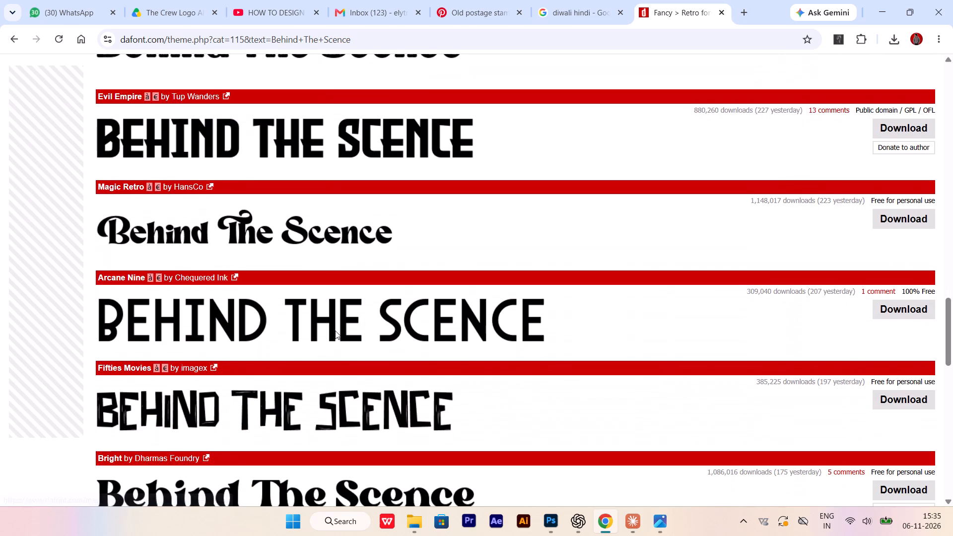
{"action": "scroll", "coordinate": [308, 301], "scroll_direction": "down", "scroll_amount": 5}
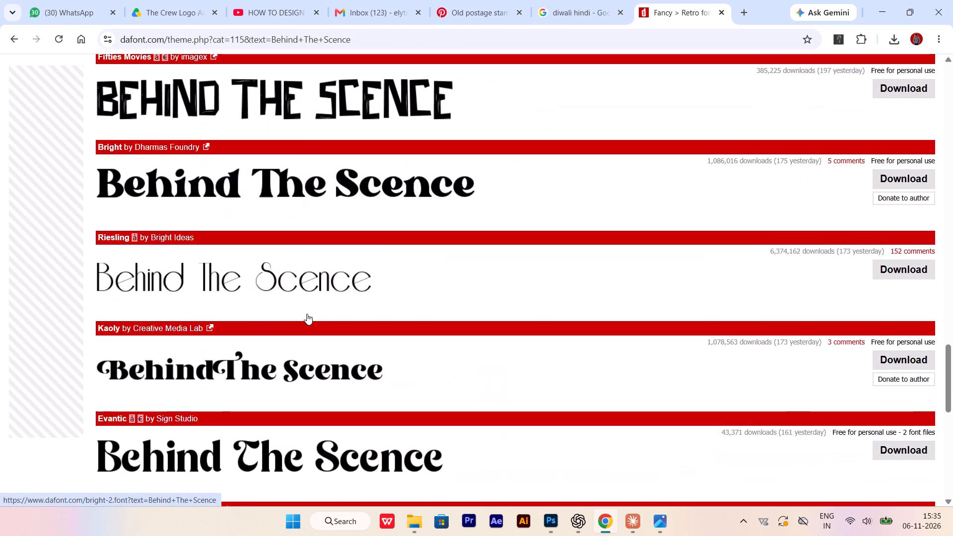
{"action": "scroll", "coordinate": [307, 314], "scroll_direction": "down", "scroll_amount": 5}
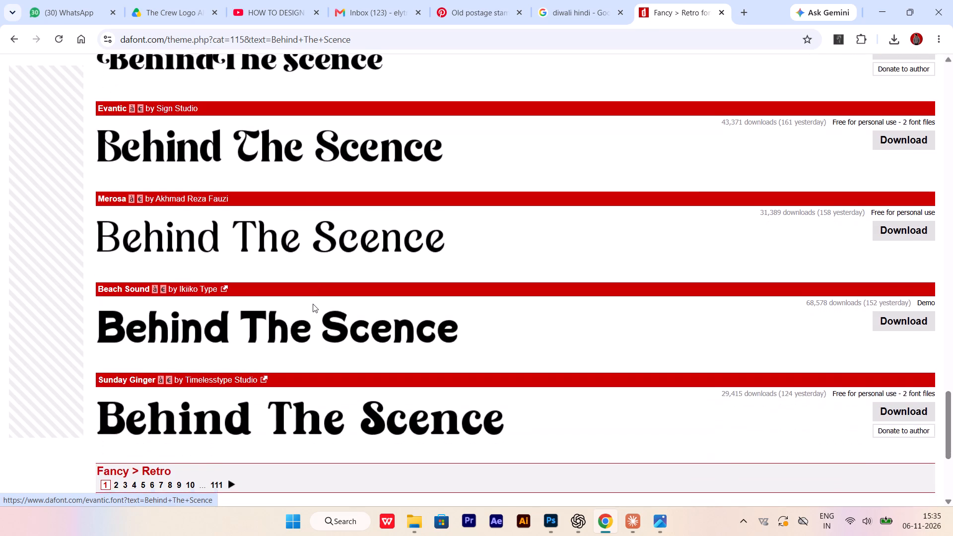
{"action": "scroll", "coordinate": [313, 304], "scroll_direction": "down", "scroll_amount": 1}
{"action": "scroll", "coordinate": [491, 389], "scroll_direction": "down", "scroll_amount": 2}
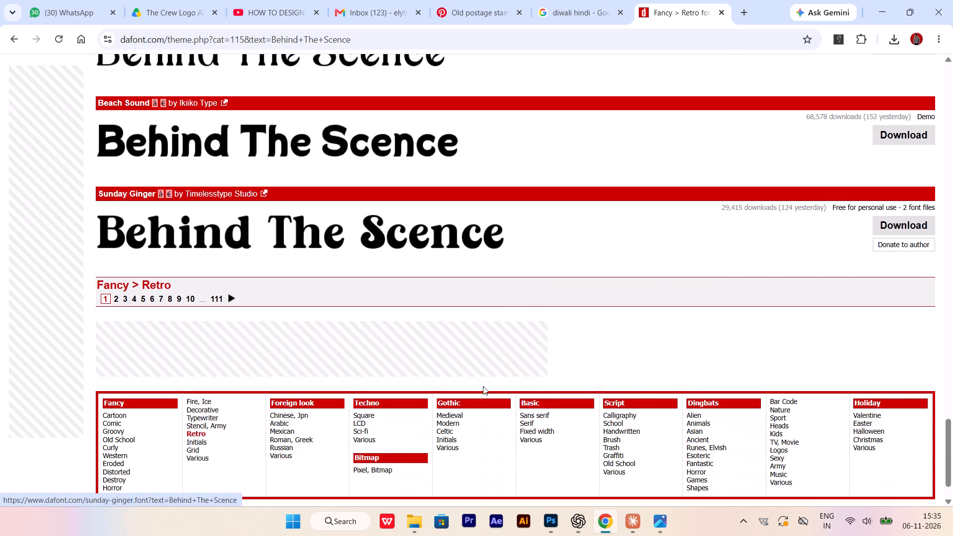
Go to page 2 of the retro fonts and compare the previews from Rumble Brave down to Hatolie.
{"action": "left_click", "coordinate": [233, 299]}
{"action": "scroll", "coordinate": [349, 310], "scroll_direction": "down", "scroll_amount": 2}
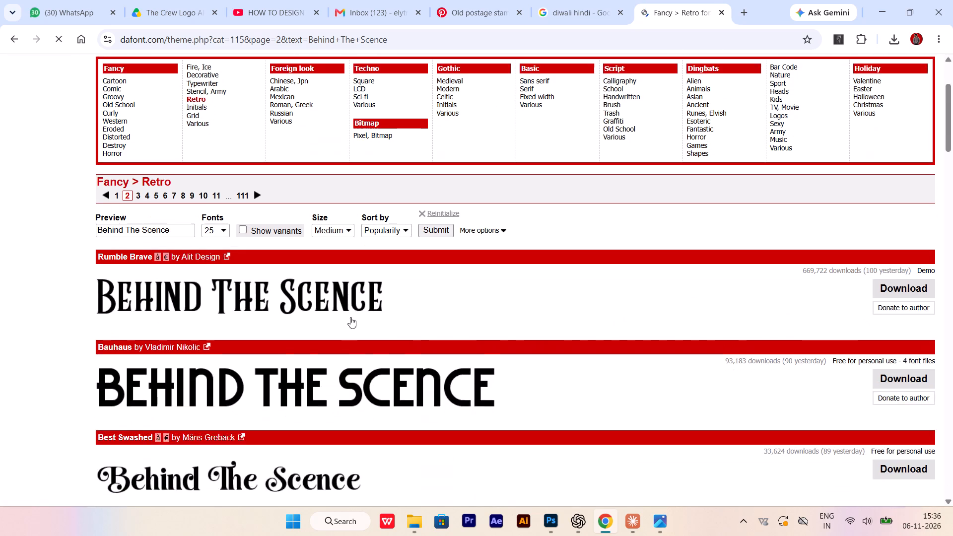
{"action": "scroll", "coordinate": [350, 317], "scroll_direction": "down", "scroll_amount": 7}
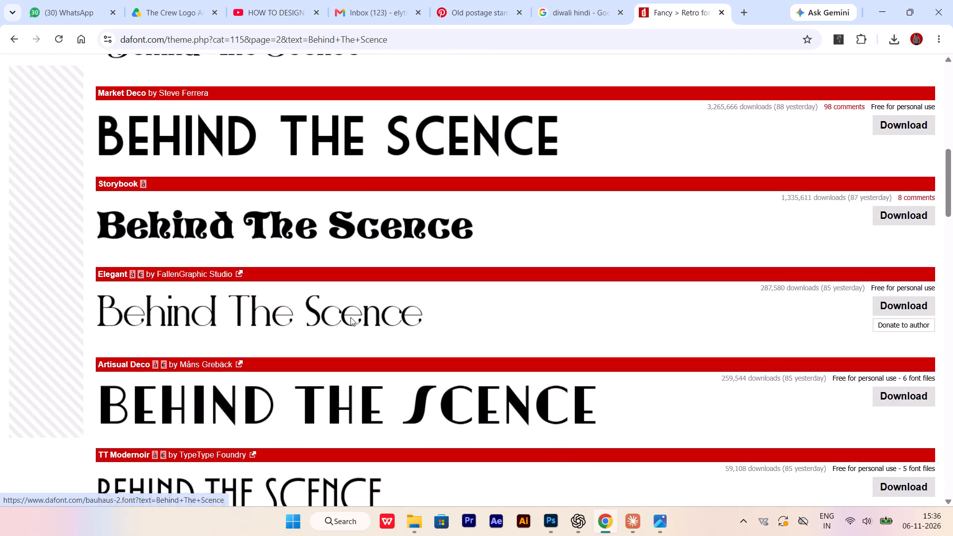
{"action": "scroll", "coordinate": [350, 317], "scroll_direction": "down", "scroll_amount": 6}
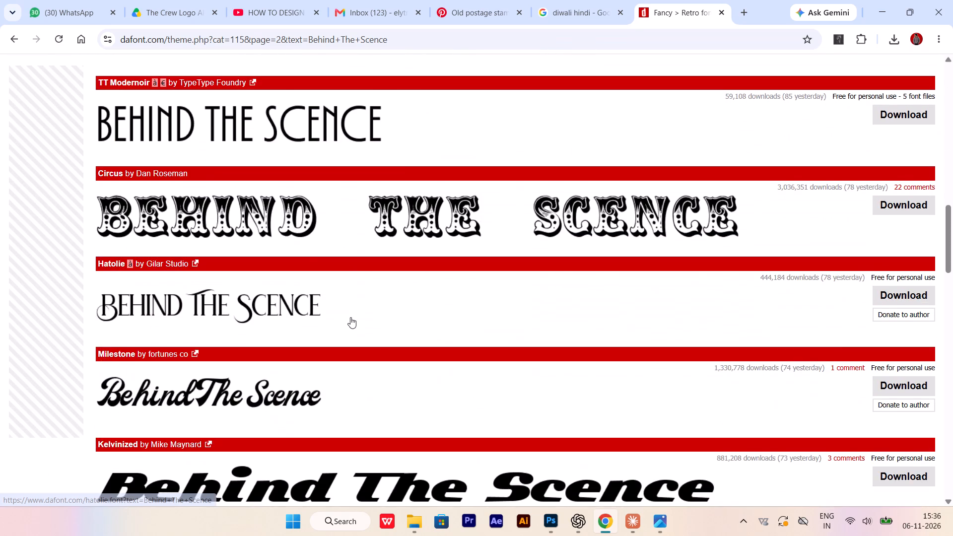
{"action": "scroll", "coordinate": [350, 317], "scroll_direction": "up", "scroll_amount": 8}
{"action": "scroll", "coordinate": [350, 317], "scroll_direction": "down", "scroll_amount": 8}
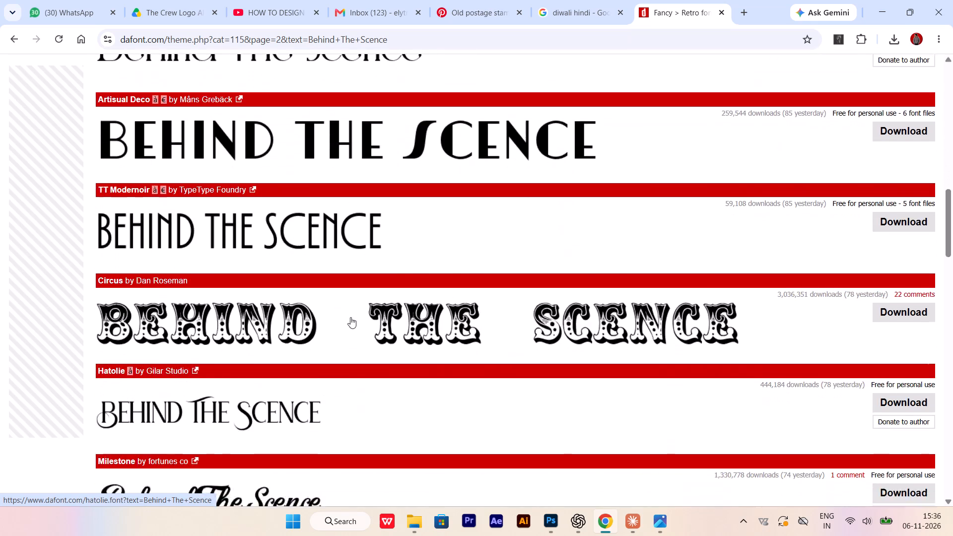
Review the previews in the rest of retro page 2, from Milestone to Retrofia.
{"action": "scroll", "coordinate": [350, 317], "scroll_direction": "down", "scroll_amount": 2}
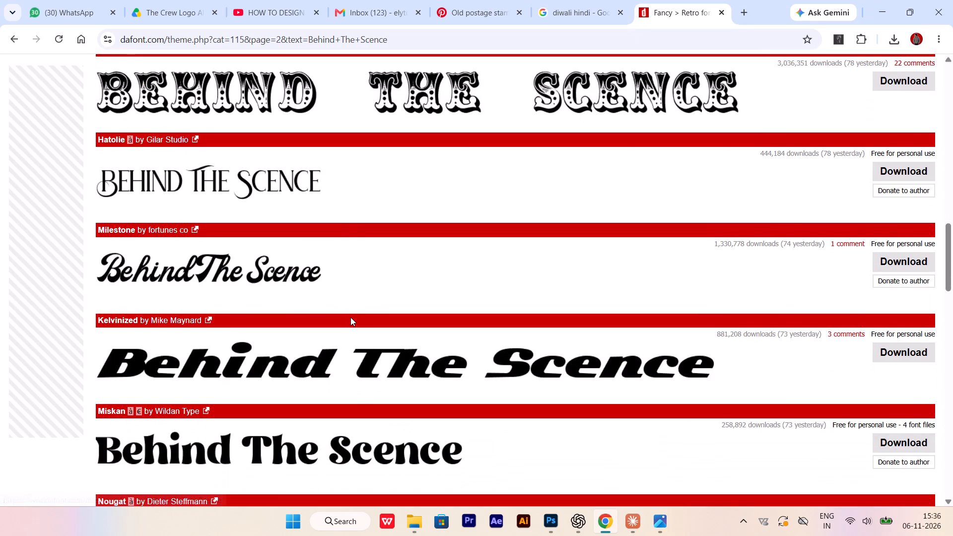
{"action": "scroll", "coordinate": [350, 317], "scroll_direction": "down", "scroll_amount": 6}
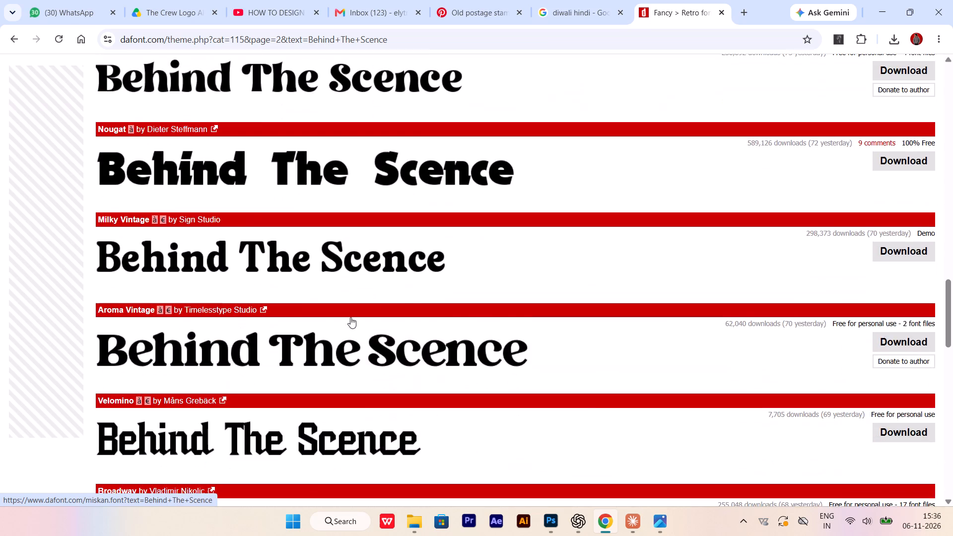
{"action": "scroll", "coordinate": [350, 317], "scroll_direction": "down", "scroll_amount": 8}
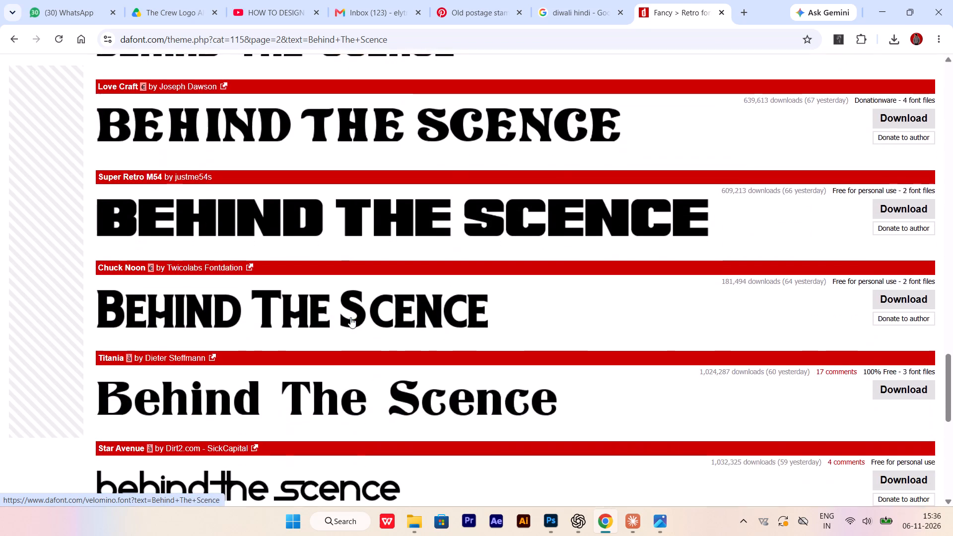
{"action": "scroll", "coordinate": [350, 317], "scroll_direction": "down", "scroll_amount": 5}
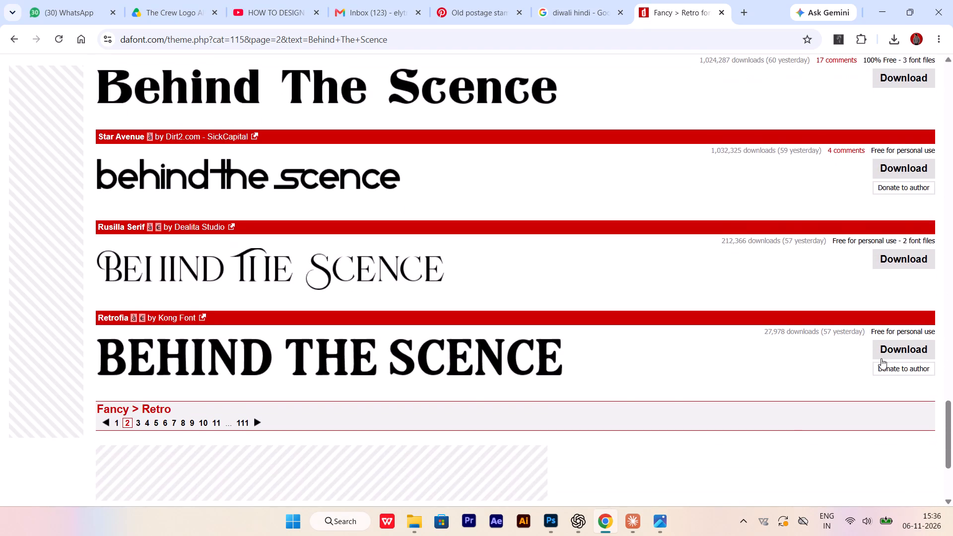
Go to page 3 of the retro fonts and compare the previews from Muffaroo down to Romantice.
{"action": "left_click", "coordinate": [254, 421]}
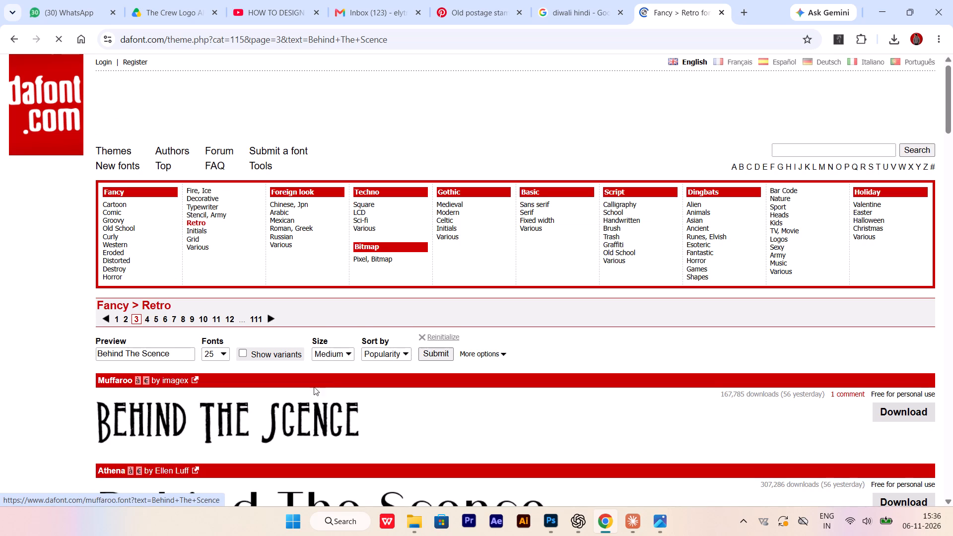
{"action": "scroll", "coordinate": [327, 377], "scroll_direction": "down", "scroll_amount": 3}
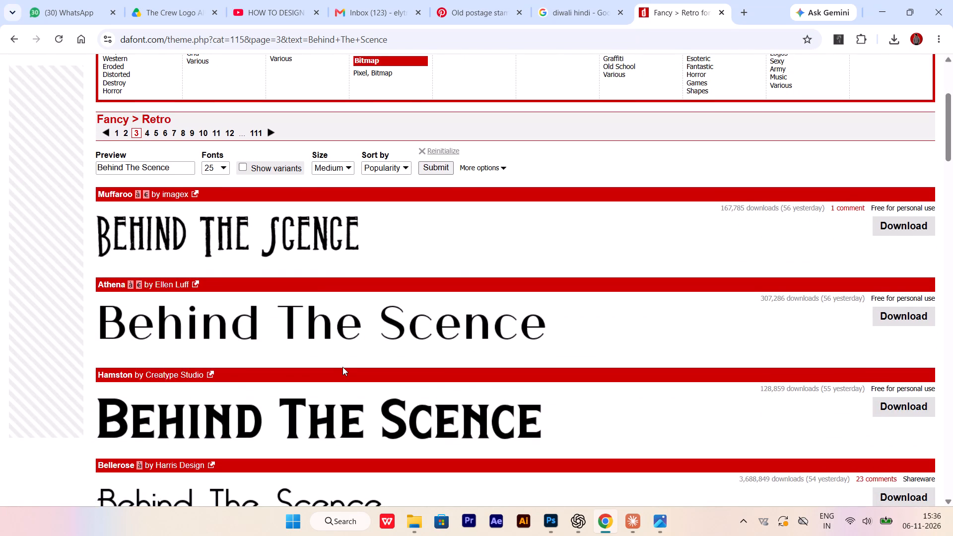
{"action": "scroll", "coordinate": [342, 367], "scroll_direction": "down", "scroll_amount": 2}
{"action": "scroll", "coordinate": [536, 252], "scroll_direction": "down", "scroll_amount": 1}
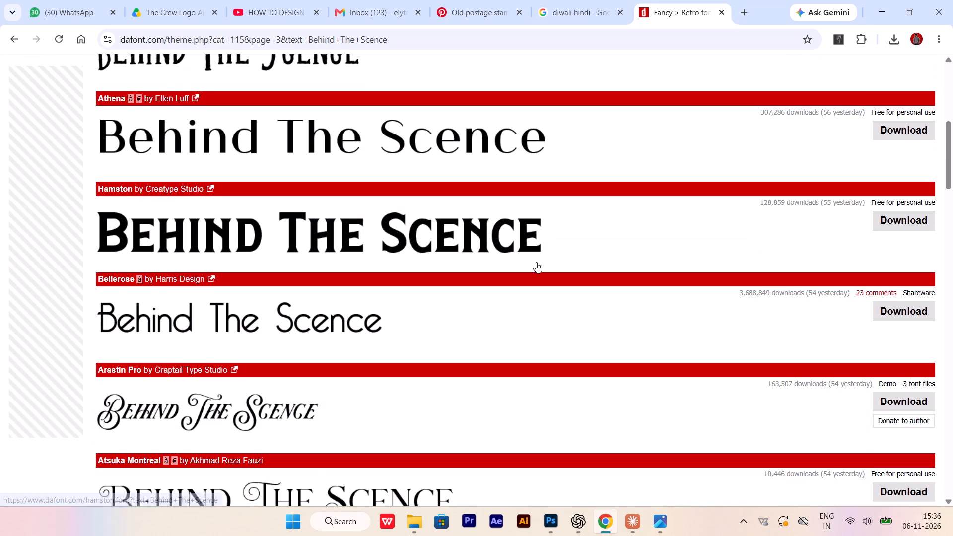
{"action": "scroll", "coordinate": [514, 254], "scroll_direction": "down", "scroll_amount": 1}
{"action": "scroll", "coordinate": [384, 277], "scroll_direction": "down", "scroll_amount": 2}
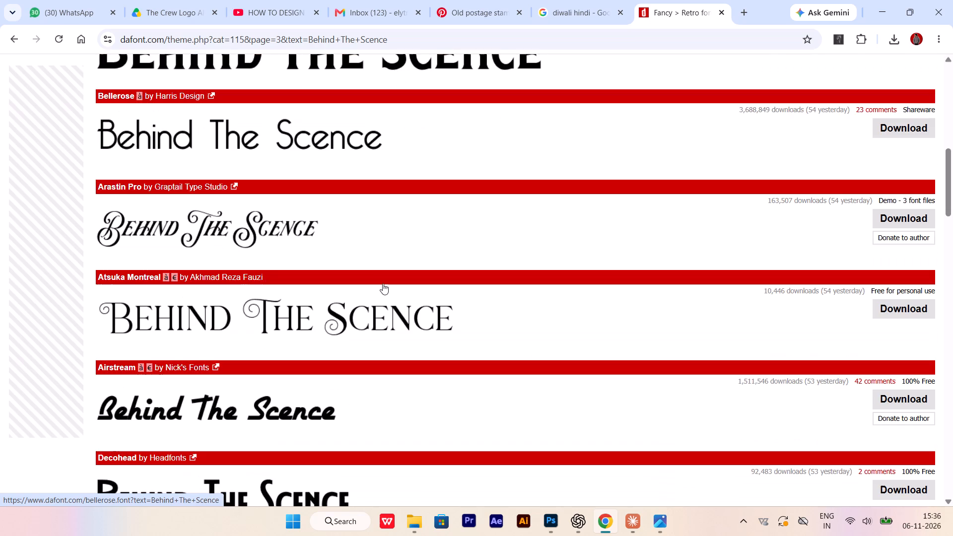
{"action": "scroll", "coordinate": [383, 283], "scroll_direction": "down", "scroll_amount": 3}
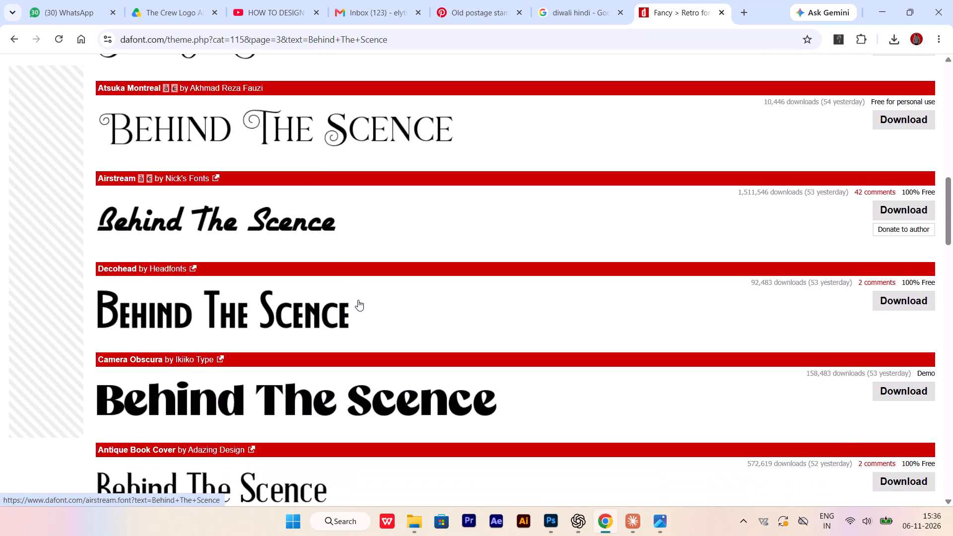
{"action": "scroll", "coordinate": [358, 300], "scroll_direction": "down", "scroll_amount": 2}
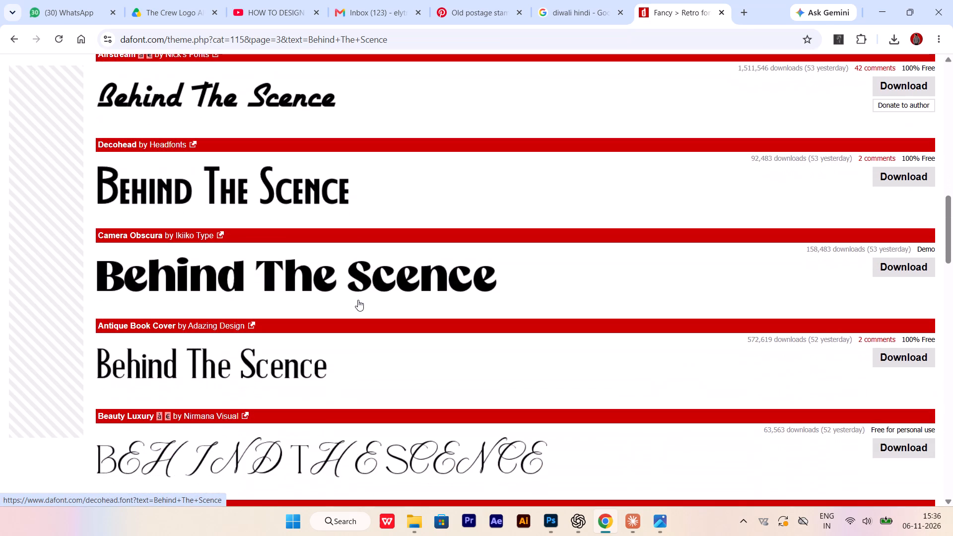
{"action": "scroll", "coordinate": [358, 257], "scroll_direction": "down", "scroll_amount": 1}
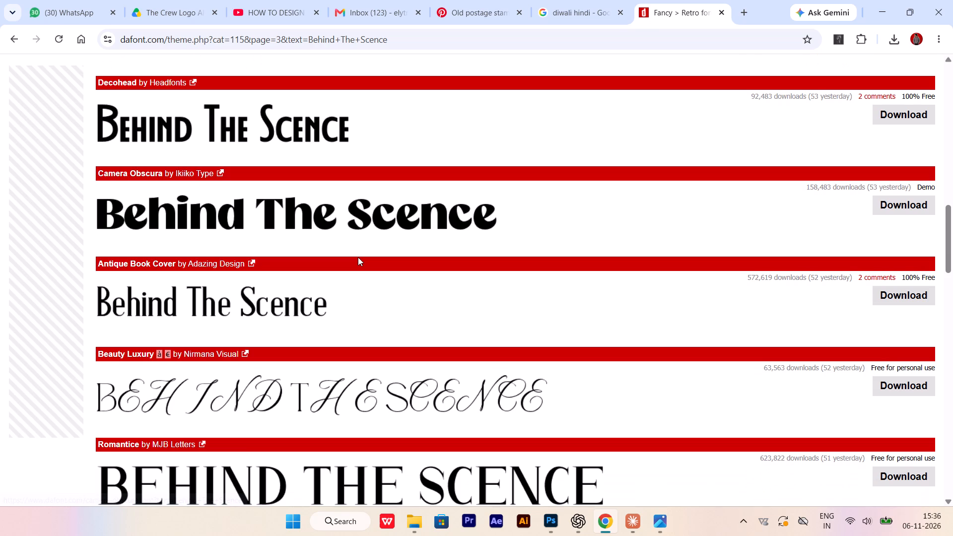
{"action": "scroll", "coordinate": [351, 277], "scroll_direction": "up", "scroll_amount": 1}
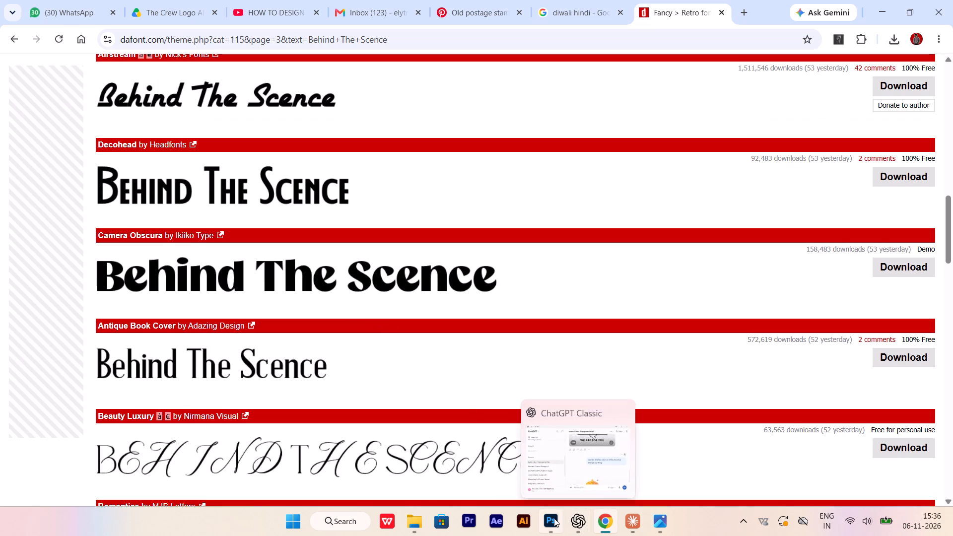
Switch to Photoshop and show the layout guides on the project 05 poster.
{"action": "left_click", "coordinate": [548, 519]}
{"action": "scroll", "coordinate": [491, 378], "scroll_direction": "down", "scroll_amount": 4, "text": "alt"}
{"action": "scroll", "coordinate": [423, 236], "scroll_direction": "up", "scroll_amount": 2, "text": "alt"}
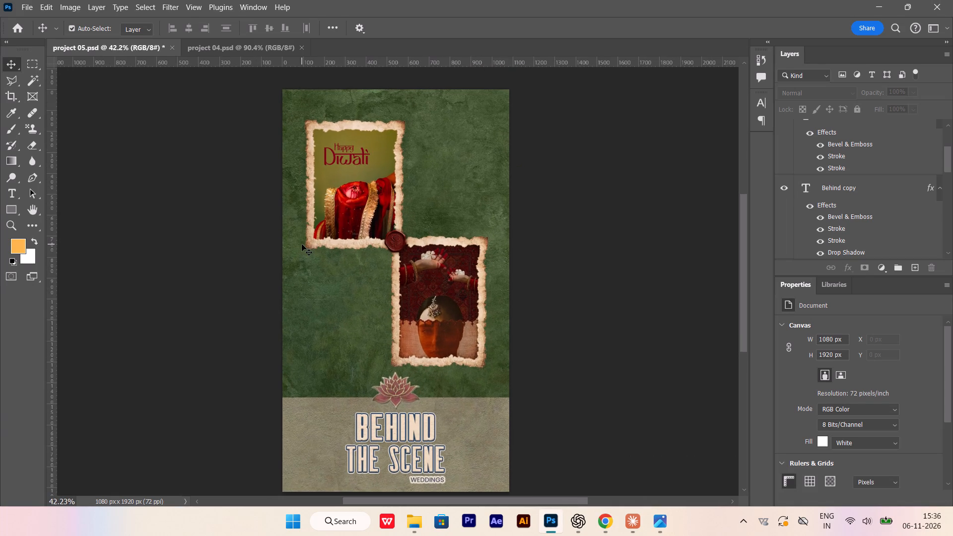
{"action": "key", "text": "ctrl+h"}
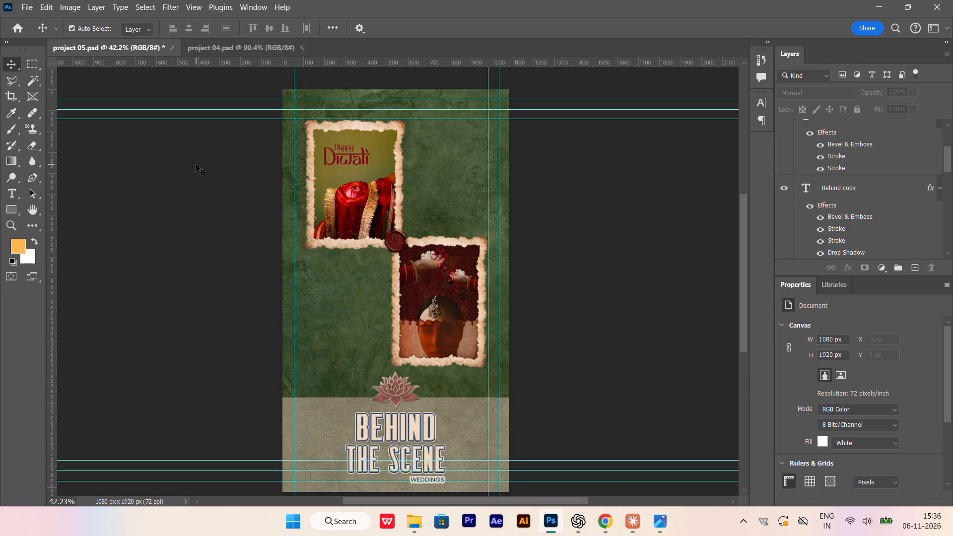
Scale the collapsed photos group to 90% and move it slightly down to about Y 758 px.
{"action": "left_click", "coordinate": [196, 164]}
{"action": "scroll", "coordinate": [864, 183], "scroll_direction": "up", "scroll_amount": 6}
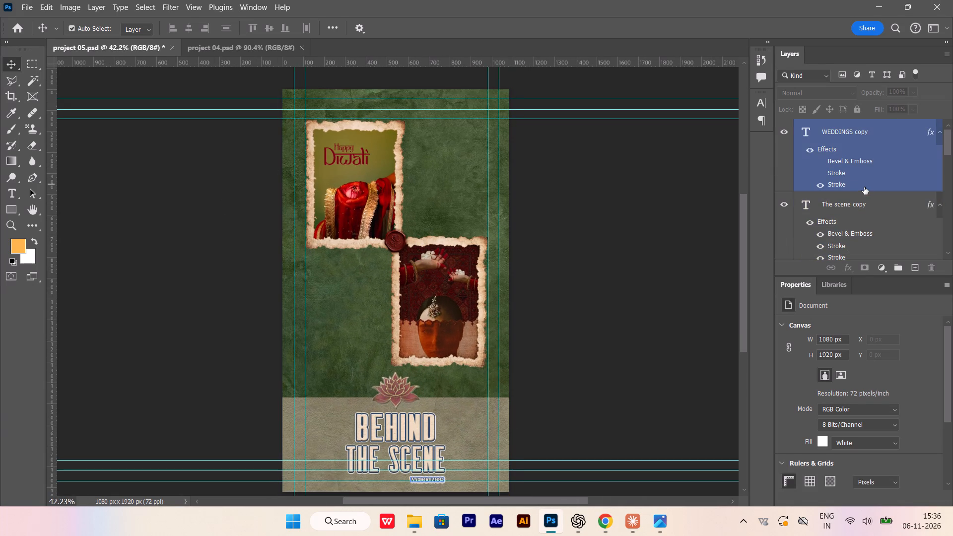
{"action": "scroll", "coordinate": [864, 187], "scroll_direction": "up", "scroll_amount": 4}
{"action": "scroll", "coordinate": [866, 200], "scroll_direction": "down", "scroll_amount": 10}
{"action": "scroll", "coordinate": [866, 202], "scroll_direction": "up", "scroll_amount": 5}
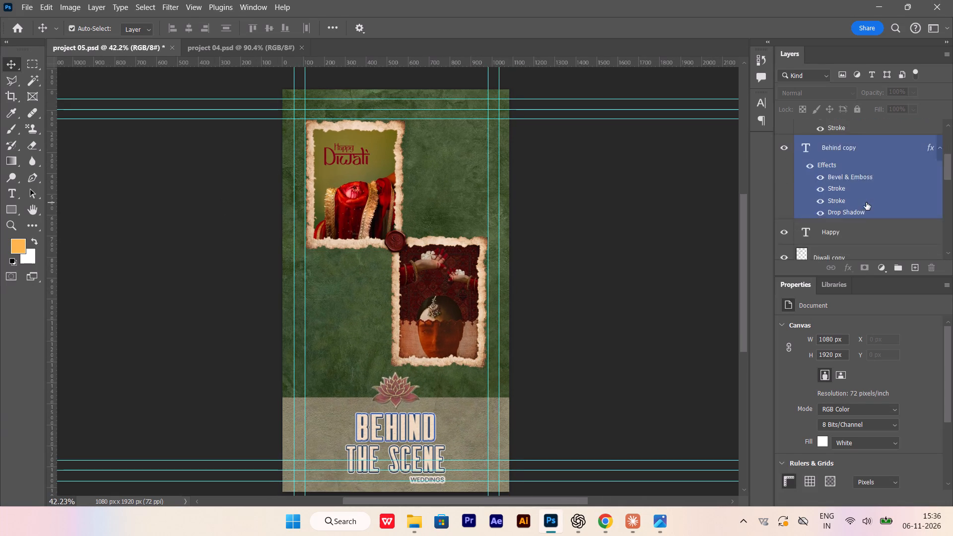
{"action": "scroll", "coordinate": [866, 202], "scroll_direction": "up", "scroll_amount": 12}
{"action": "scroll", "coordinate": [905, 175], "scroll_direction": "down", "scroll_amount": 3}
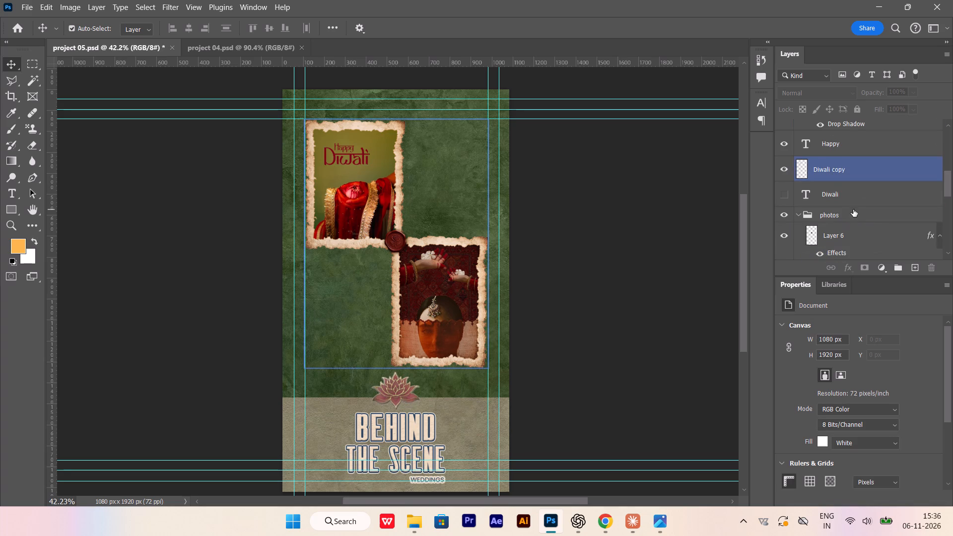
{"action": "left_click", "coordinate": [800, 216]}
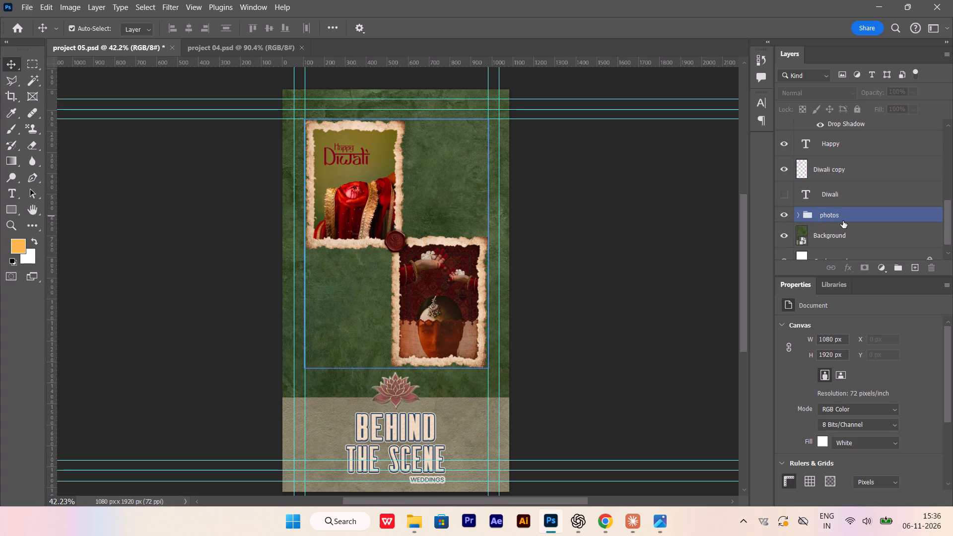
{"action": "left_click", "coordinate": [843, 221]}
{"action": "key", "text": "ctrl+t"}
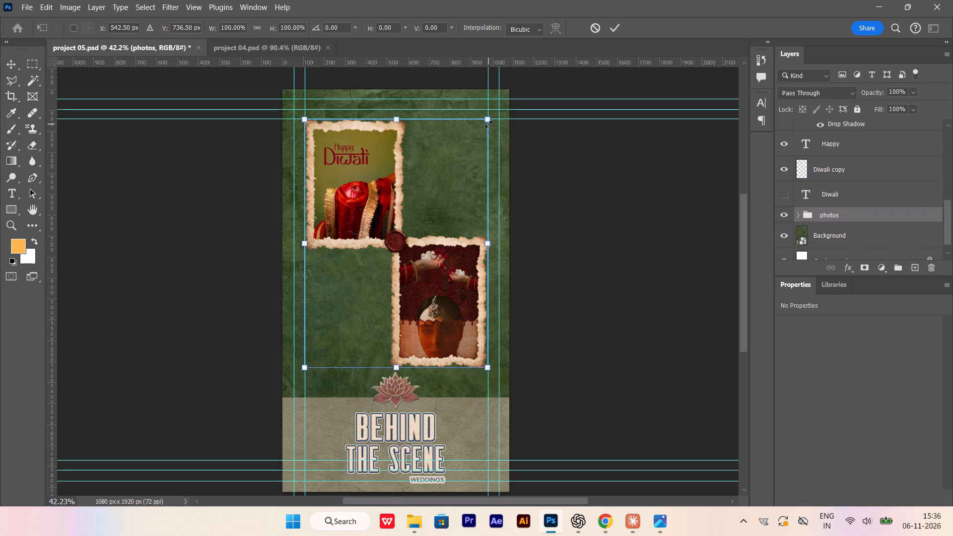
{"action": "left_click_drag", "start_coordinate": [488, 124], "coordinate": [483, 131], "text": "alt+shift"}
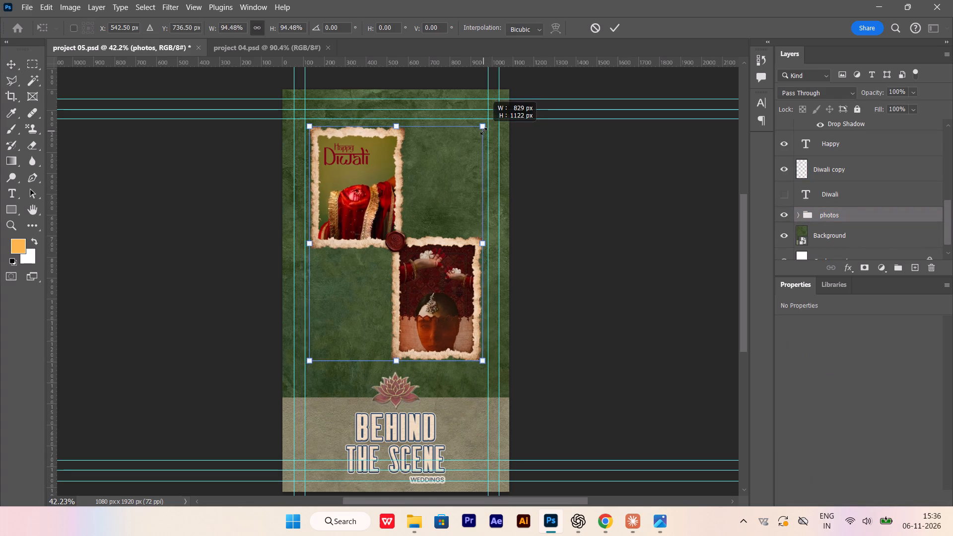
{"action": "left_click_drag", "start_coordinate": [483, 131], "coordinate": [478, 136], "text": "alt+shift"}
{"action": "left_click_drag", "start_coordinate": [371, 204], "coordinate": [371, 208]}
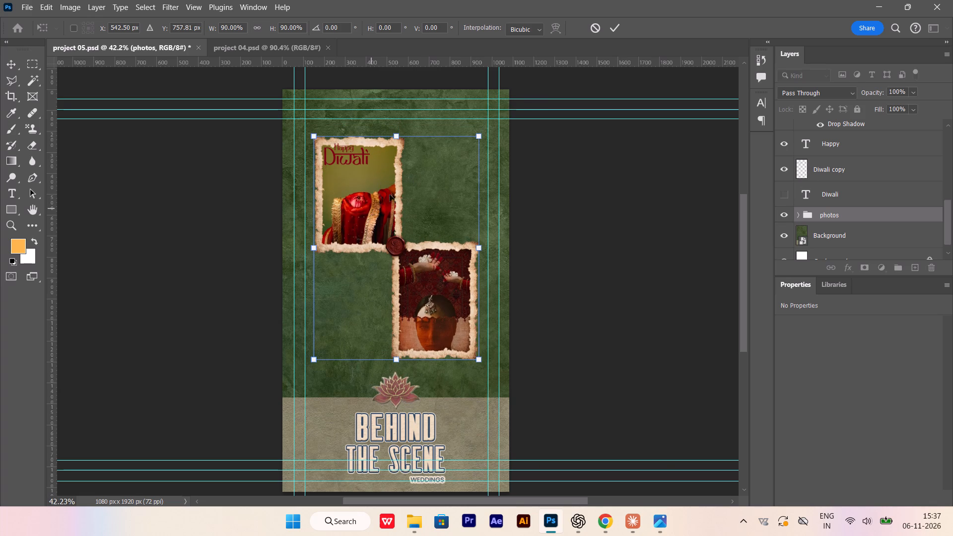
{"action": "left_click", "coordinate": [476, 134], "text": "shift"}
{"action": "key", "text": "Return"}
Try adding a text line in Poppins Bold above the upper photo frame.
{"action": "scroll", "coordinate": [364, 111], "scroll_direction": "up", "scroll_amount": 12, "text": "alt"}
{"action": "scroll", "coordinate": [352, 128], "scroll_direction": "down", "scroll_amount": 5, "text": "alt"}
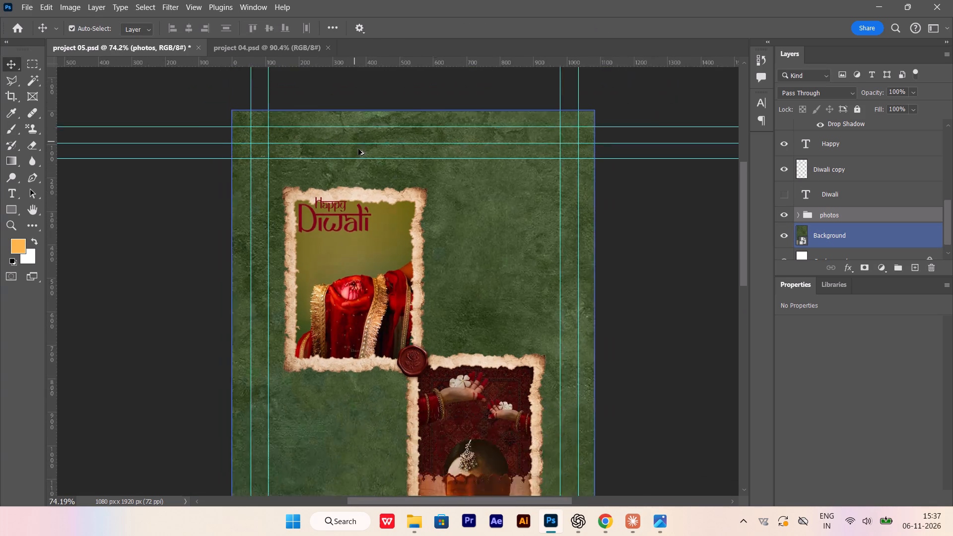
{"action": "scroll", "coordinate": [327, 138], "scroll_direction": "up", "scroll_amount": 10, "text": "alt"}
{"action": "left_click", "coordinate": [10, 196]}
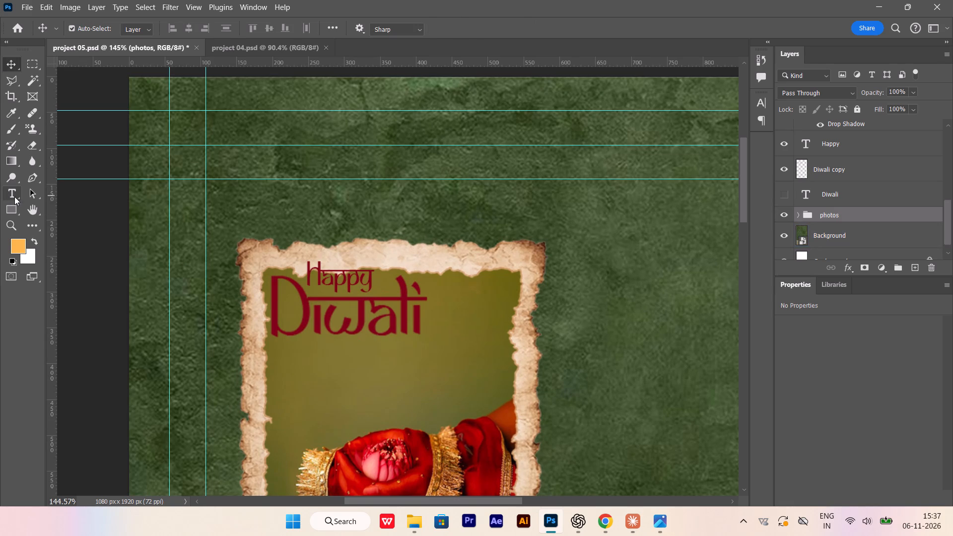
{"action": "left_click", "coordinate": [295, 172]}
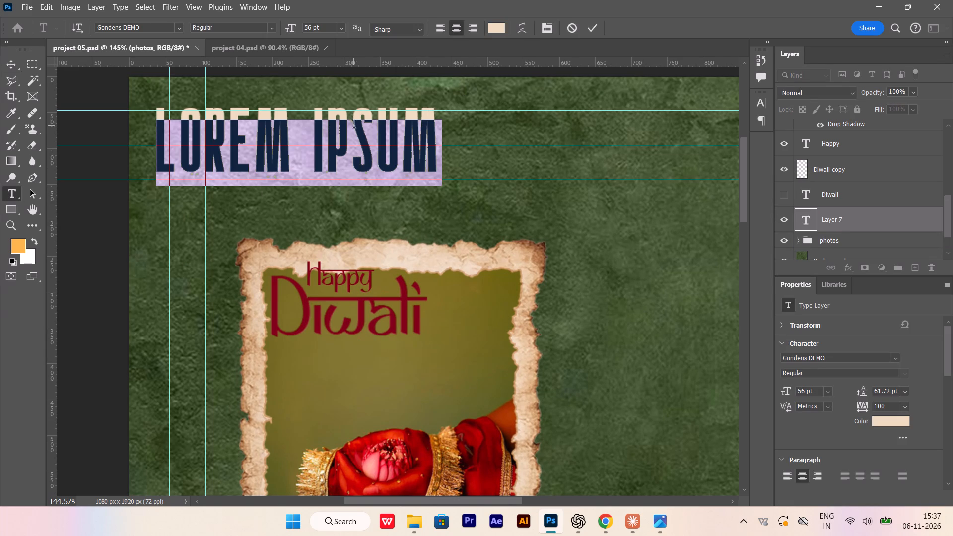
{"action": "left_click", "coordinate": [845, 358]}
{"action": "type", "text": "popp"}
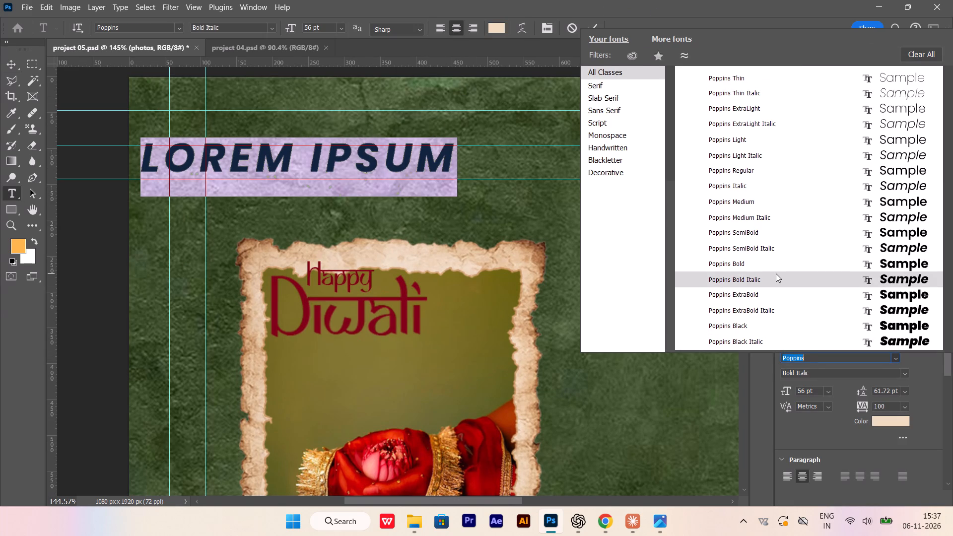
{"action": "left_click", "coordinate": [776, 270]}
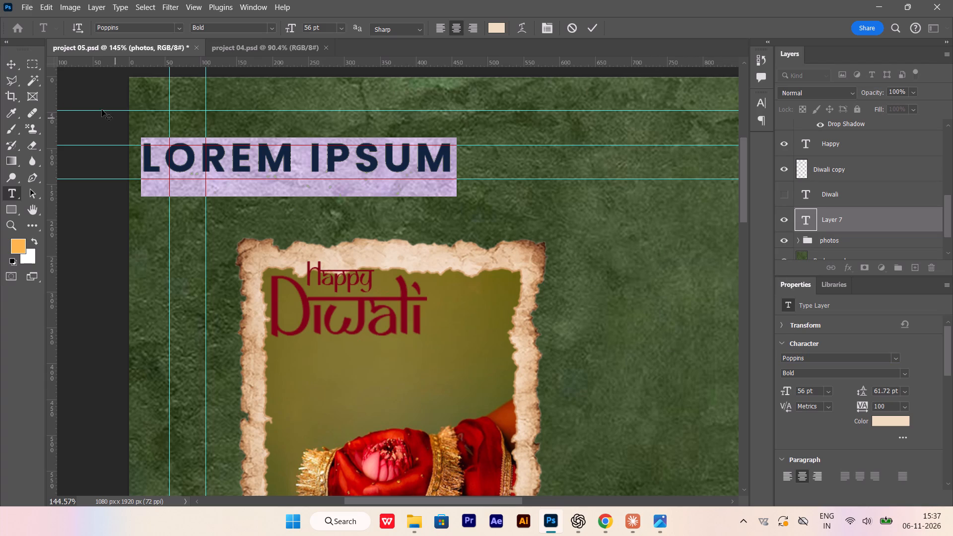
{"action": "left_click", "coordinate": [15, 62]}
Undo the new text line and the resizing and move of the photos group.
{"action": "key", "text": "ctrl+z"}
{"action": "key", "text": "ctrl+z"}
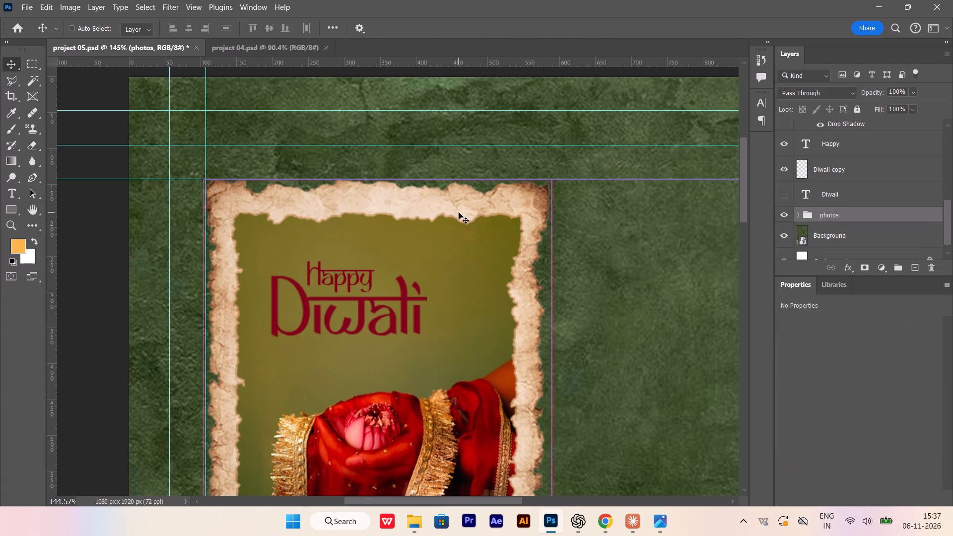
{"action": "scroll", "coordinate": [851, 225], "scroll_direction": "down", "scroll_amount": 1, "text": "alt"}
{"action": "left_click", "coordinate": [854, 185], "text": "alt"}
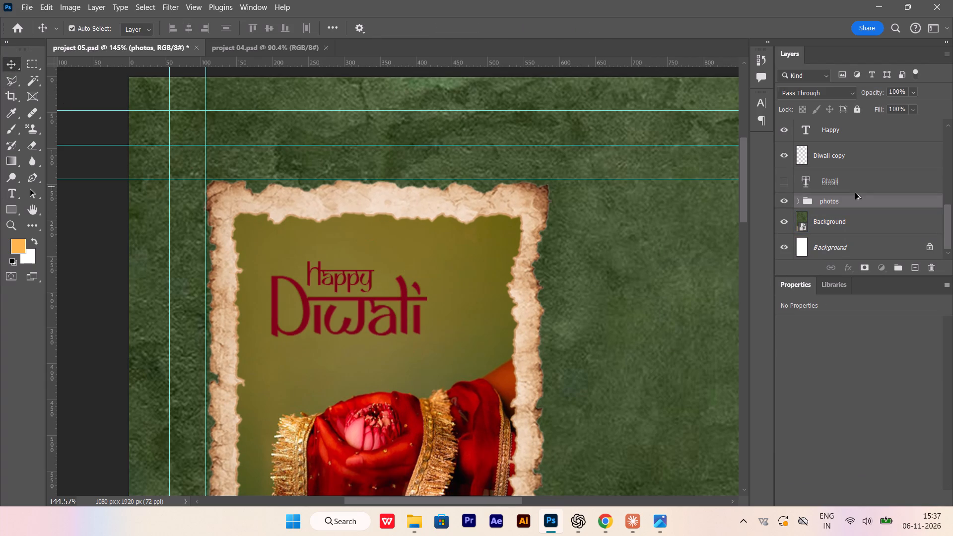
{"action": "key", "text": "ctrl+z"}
Place copies of the Happy and Diwali copy layers inside the photos group.
{"action": "left_click", "coordinate": [855, 157]}
{"action": "left_click", "coordinate": [868, 132], "text": "shift"}
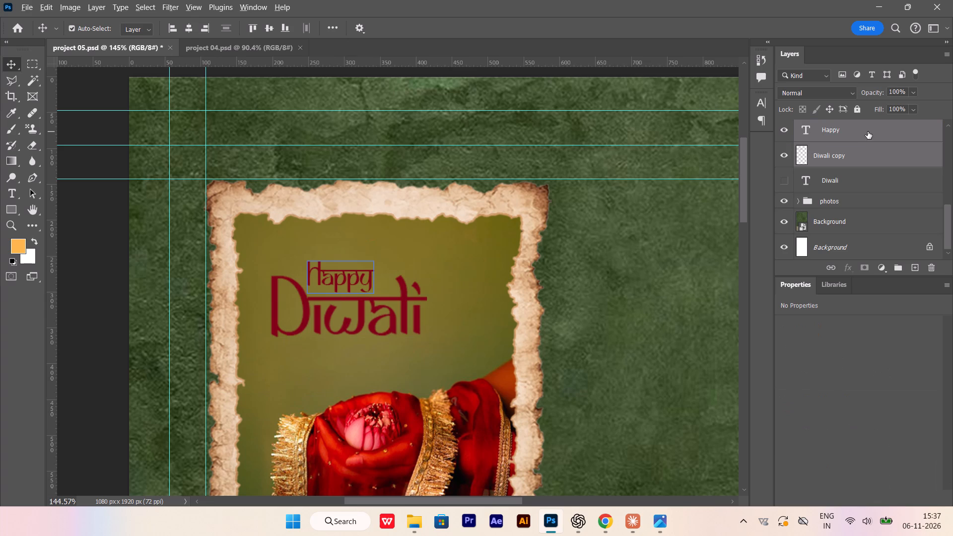
{"action": "left_click_drag", "start_coordinate": [868, 132], "coordinate": [852, 203], "text": "alt"}
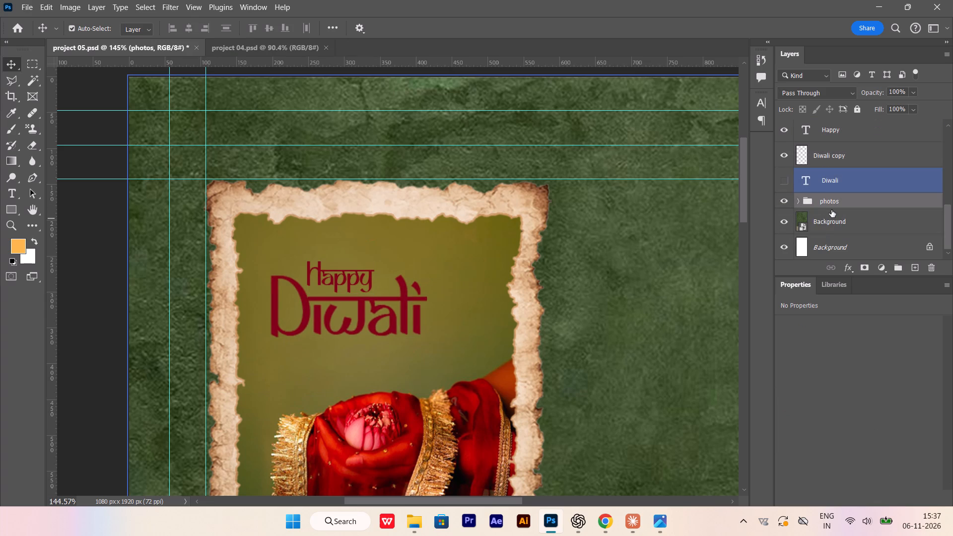
Delete the original Diwali copy and Happy layers that sit outside the photos group.
{"action": "left_click", "coordinate": [850, 159]}
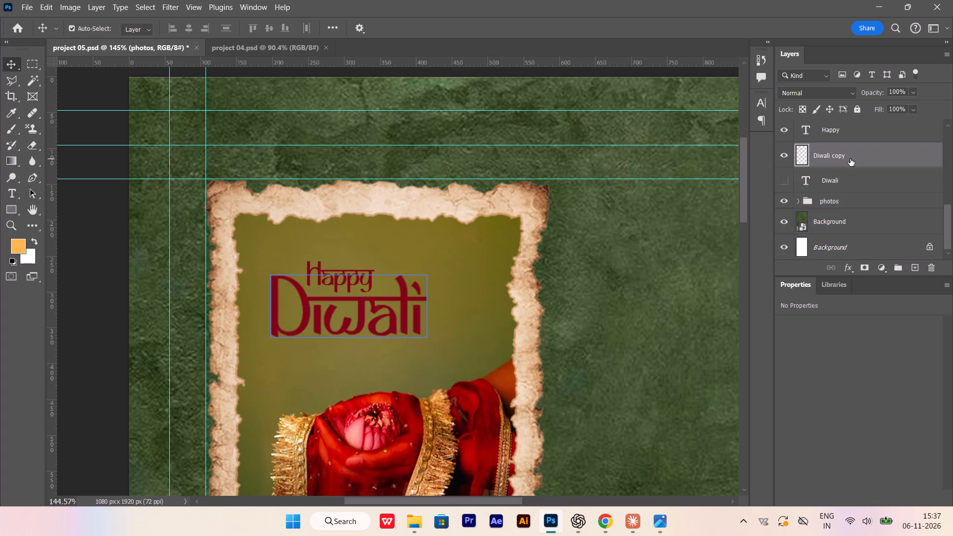
{"action": "key", "text": "BackSpace"}
{"action": "left_click", "coordinate": [852, 133]}
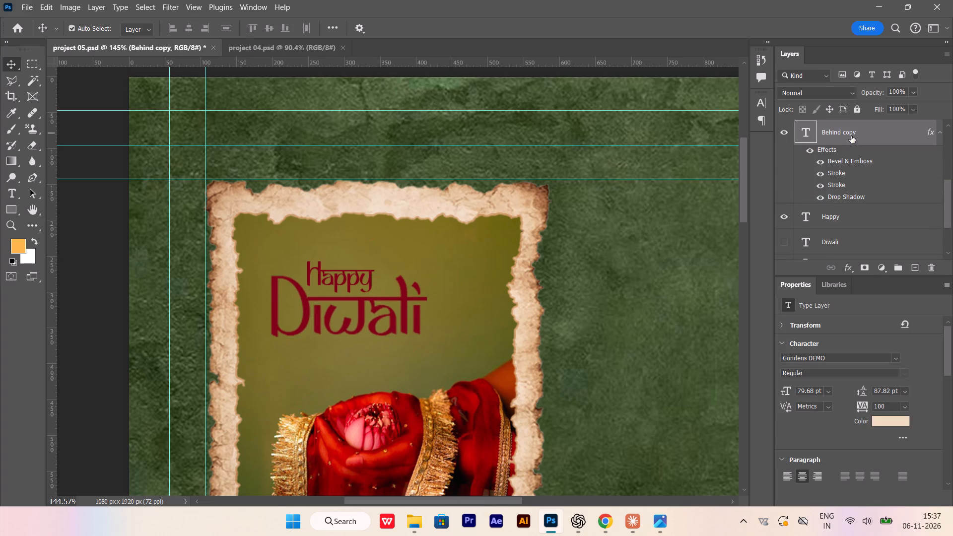
{"action": "scroll", "coordinate": [838, 170], "scroll_direction": "down", "scroll_amount": 2}
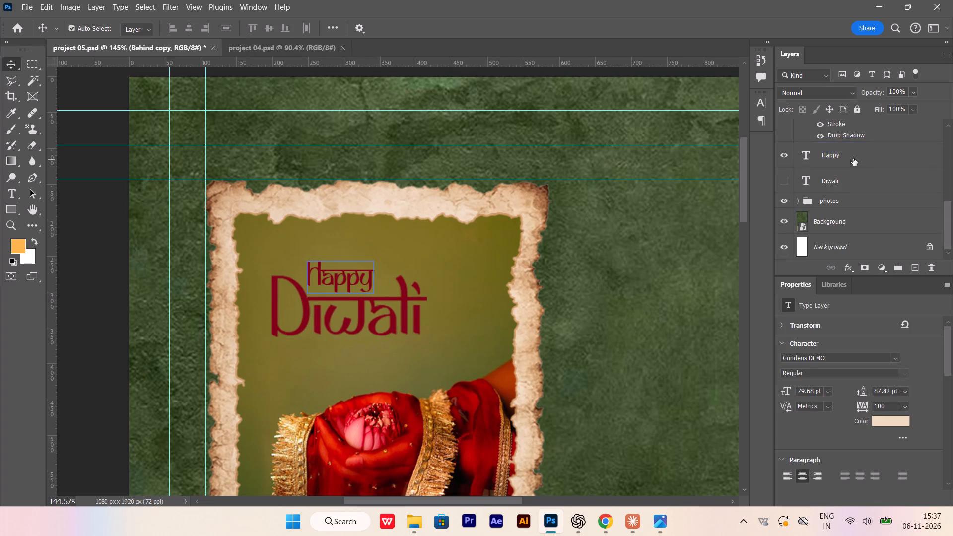
{"action": "scroll", "coordinate": [853, 158], "scroll_direction": "up", "scroll_amount": 5}
{"action": "scroll", "coordinate": [853, 169], "scroll_direction": "down", "scroll_amount": 5}
{"action": "left_click", "coordinate": [856, 157]}
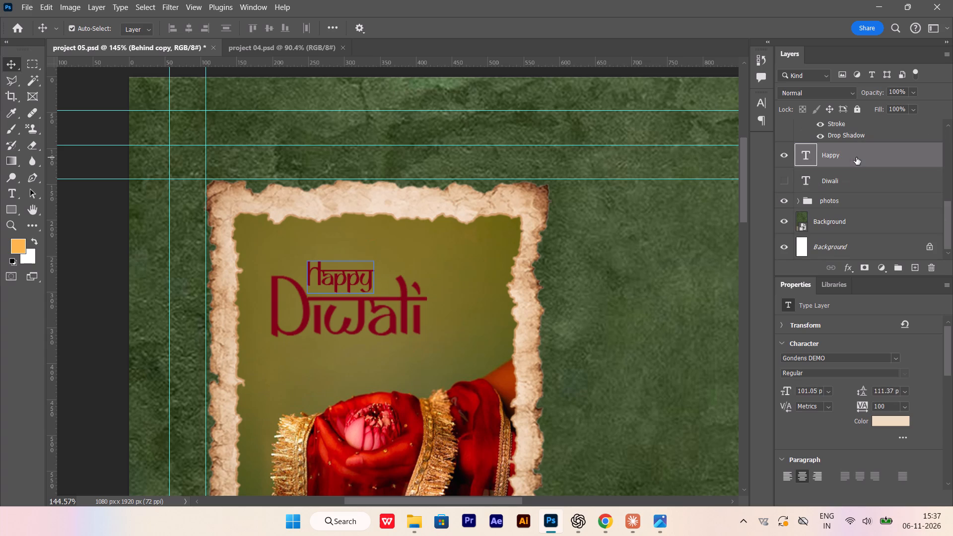
{"action": "key", "text": "BackSpace"}
Scale the photos group to about 92% and move it down about 32 px.
{"action": "left_click", "coordinate": [842, 207]}
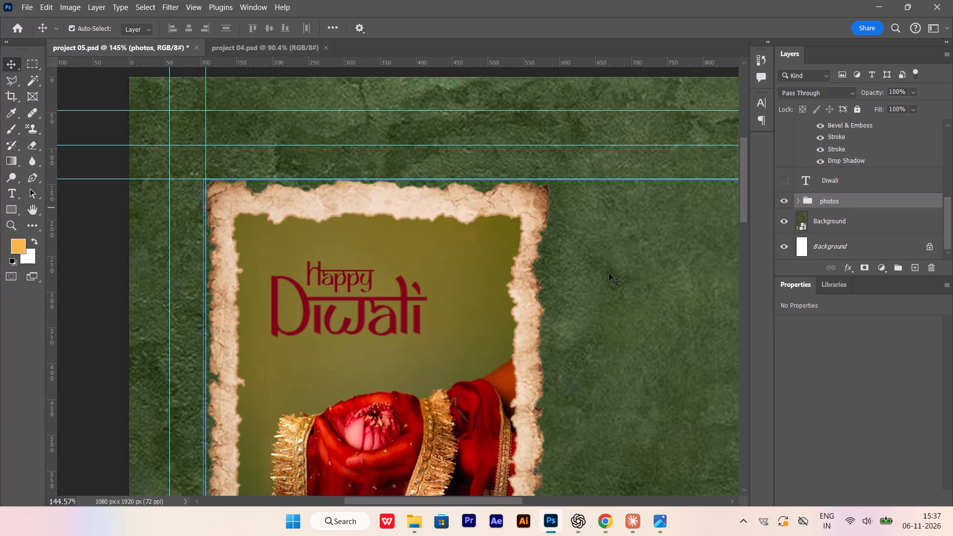
{"action": "key", "text": "ctrl+t"}
{"action": "scroll", "coordinate": [432, 310], "scroll_direction": "down", "scroll_amount": 3, "text": "alt"}
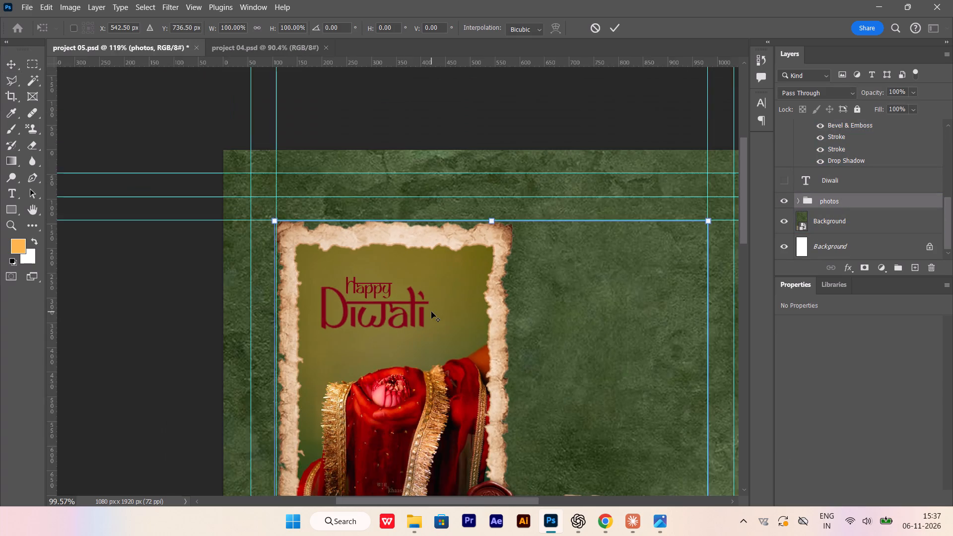
{"action": "scroll", "coordinate": [431, 312], "scroll_direction": "down", "scroll_amount": 9, "text": "alt"}
{"action": "left_click", "coordinate": [566, 280]}
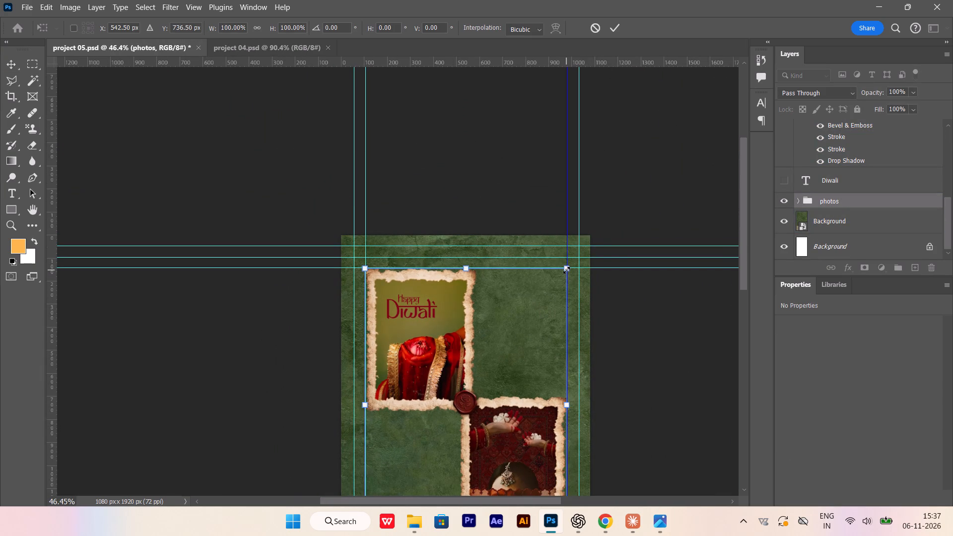
{"action": "left_click_drag", "start_coordinate": [566, 270], "coordinate": [559, 282], "text": "alt+shift"}
{"action": "scroll", "coordinate": [473, 294], "scroll_direction": "down", "scroll_amount": 11}
{"action": "scroll", "coordinate": [456, 255], "scroll_direction": "up", "scroll_amount": 2, "text": "alt"}
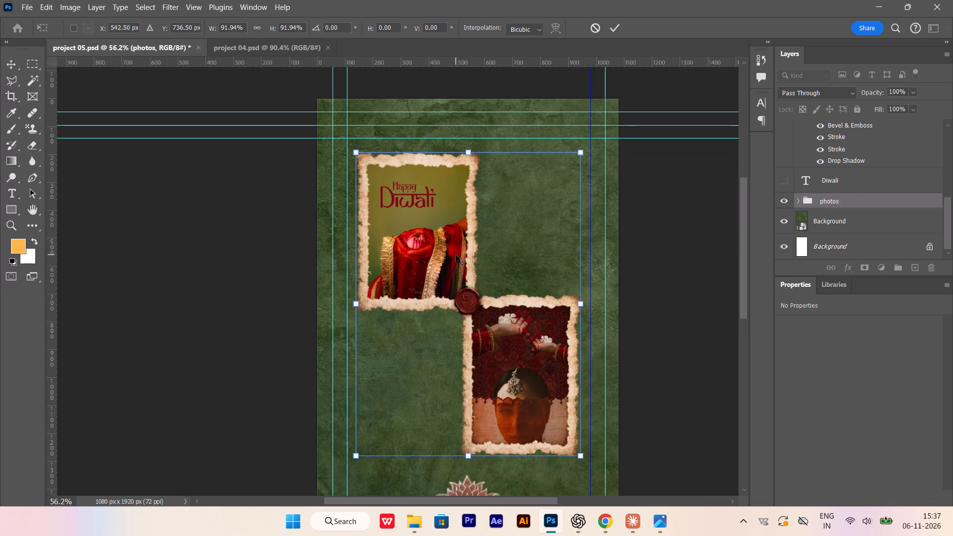
{"action": "left_click", "coordinate": [434, 245]}
{"action": "left_click_drag", "start_coordinate": [440, 236], "coordinate": [442, 244]}
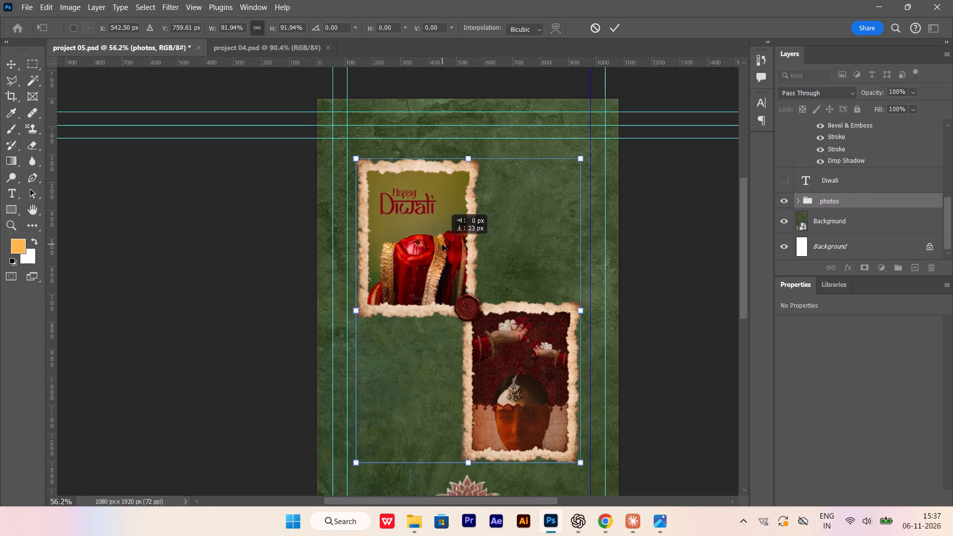
{"action": "left_click_drag", "start_coordinate": [442, 244], "coordinate": [442, 245]}
{"action": "scroll", "coordinate": [438, 234], "scroll_direction": "up", "scroll_amount": 2}
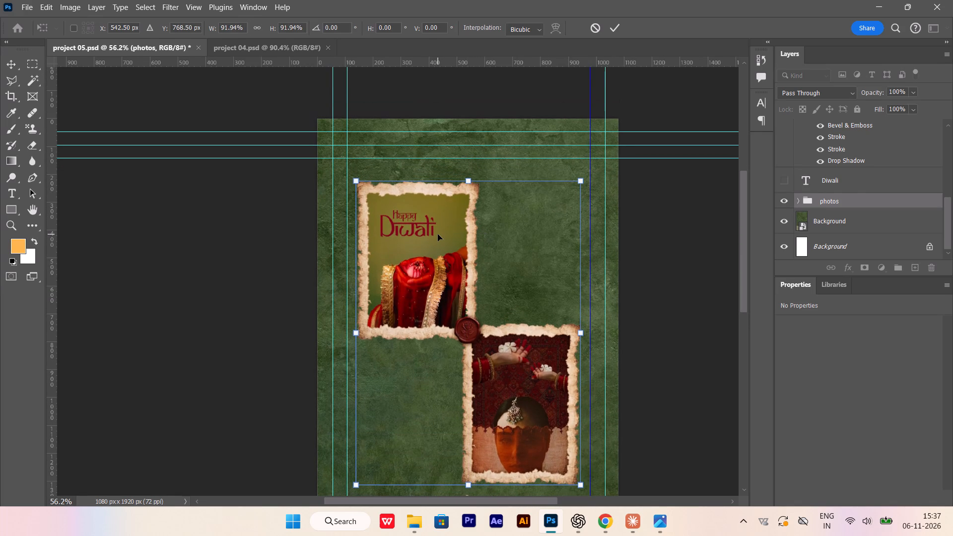
{"action": "key", "text": "Return"}
Start an 18 pt text line above the upper photo frame in Poppins Medium, coloured pale cream based on the frame's paper tone.
{"action": "scroll", "coordinate": [407, 182], "scroll_direction": "up", "scroll_amount": 11}
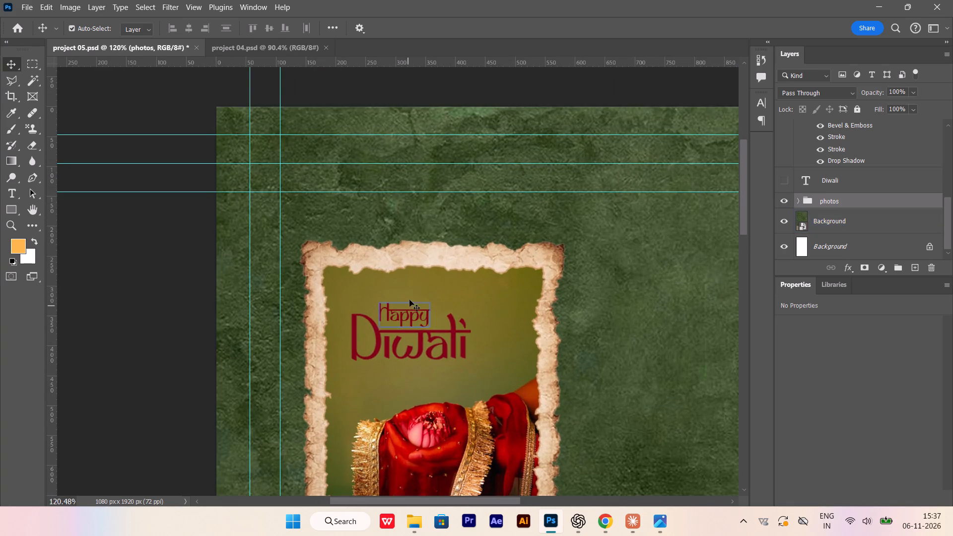
{"action": "scroll", "coordinate": [421, 171], "scroll_direction": "up", "scroll_amount": 2, "text": "alt"}
{"action": "scroll", "coordinate": [855, 176], "scroll_direction": "up", "scroll_amount": 5}
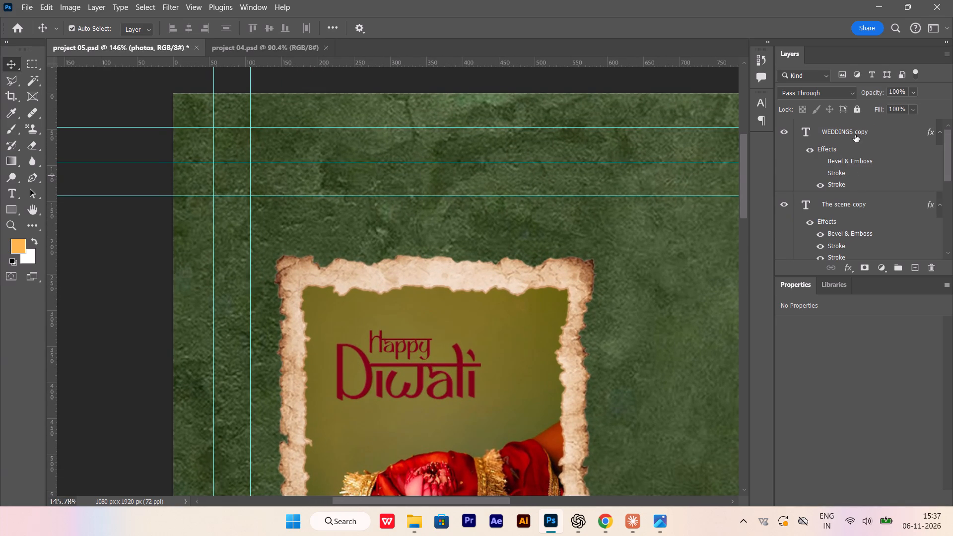
{"action": "left_click", "coordinate": [16, 192]}
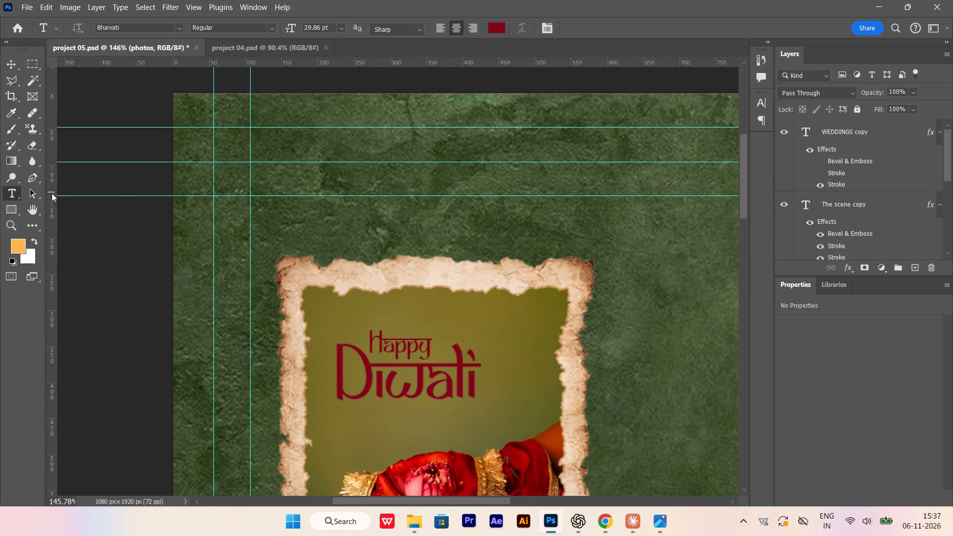
{"action": "left_click", "coordinate": [323, 186]}
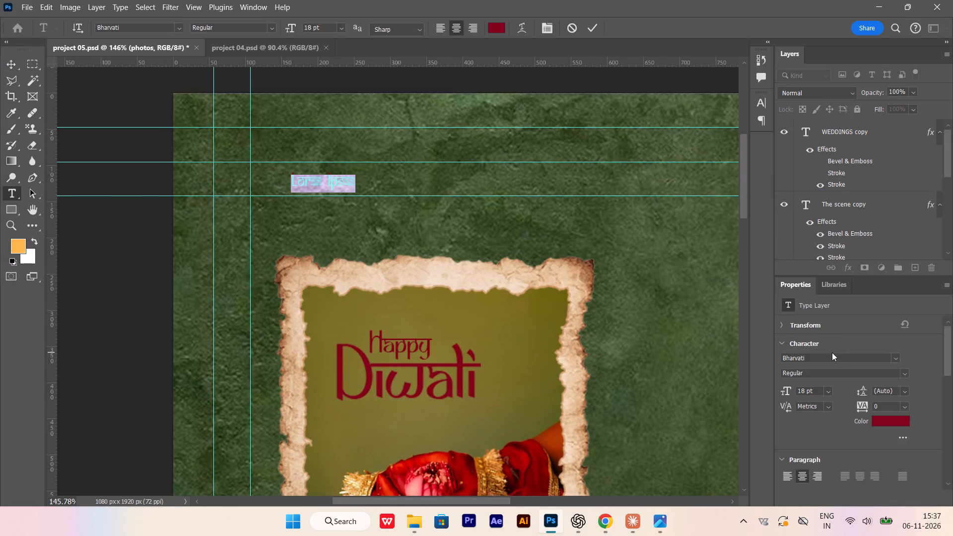
{"action": "left_click", "coordinate": [832, 357]}
{"action": "type", "text": "popp"}
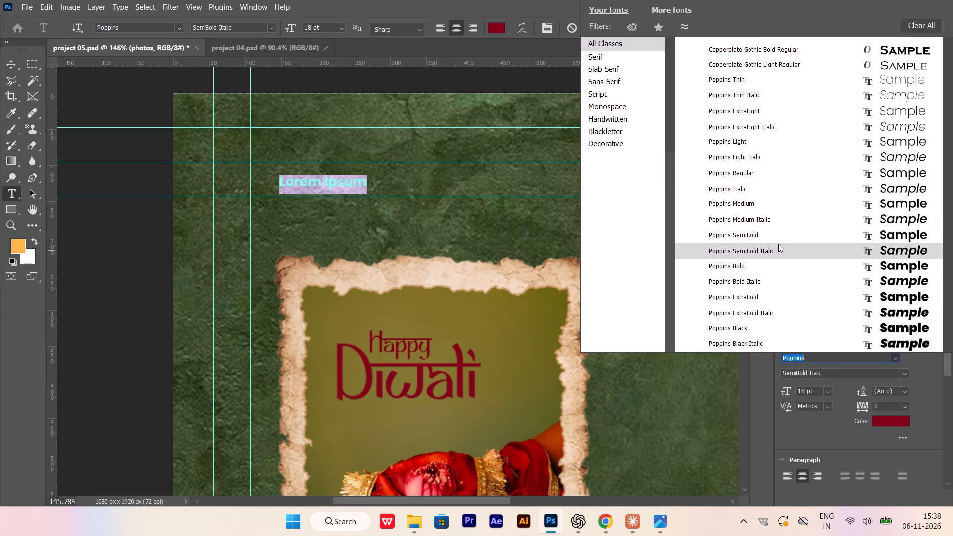
{"action": "left_click", "coordinate": [771, 207]}
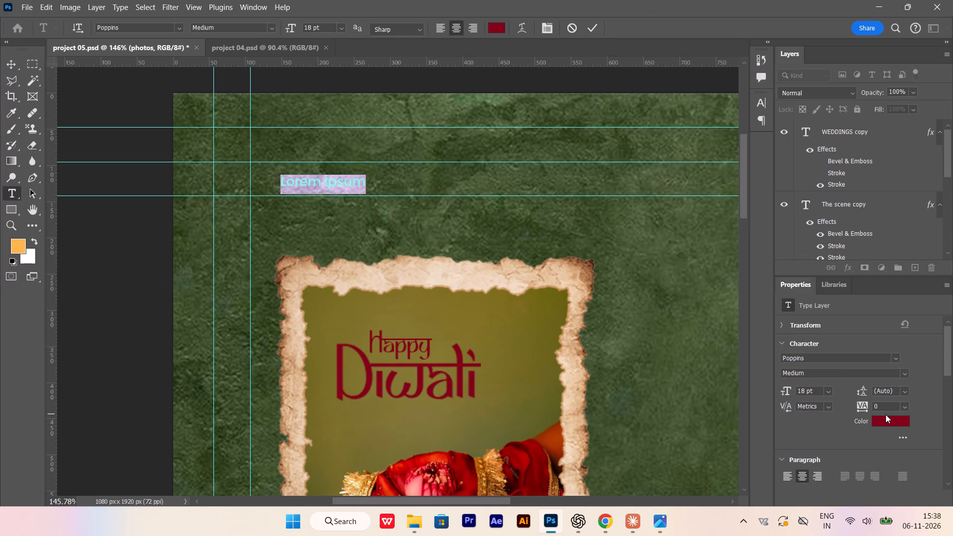
{"action": "left_click", "coordinate": [885, 416]}
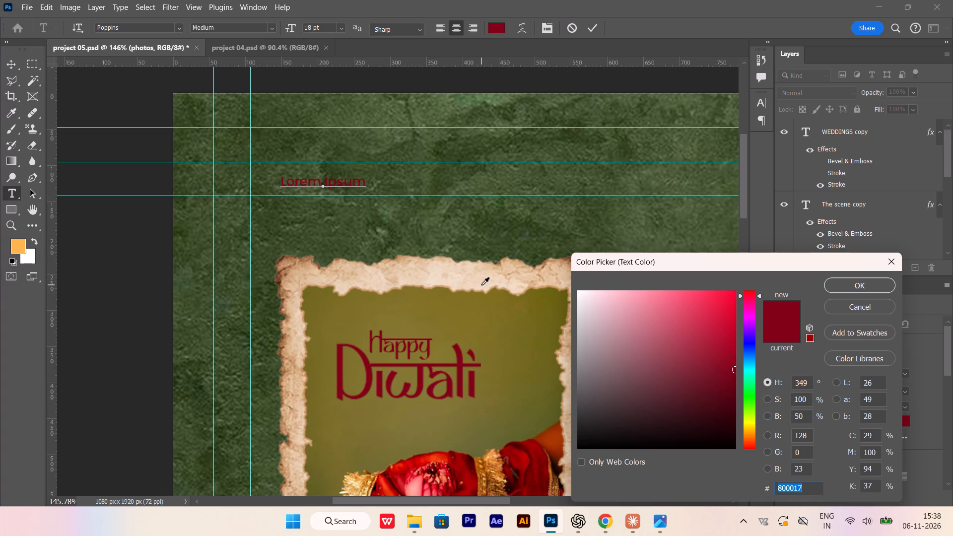
{"action": "left_click", "coordinate": [481, 285]}
{"action": "left_click_drag", "start_coordinate": [609, 316], "coordinate": [596, 255]}
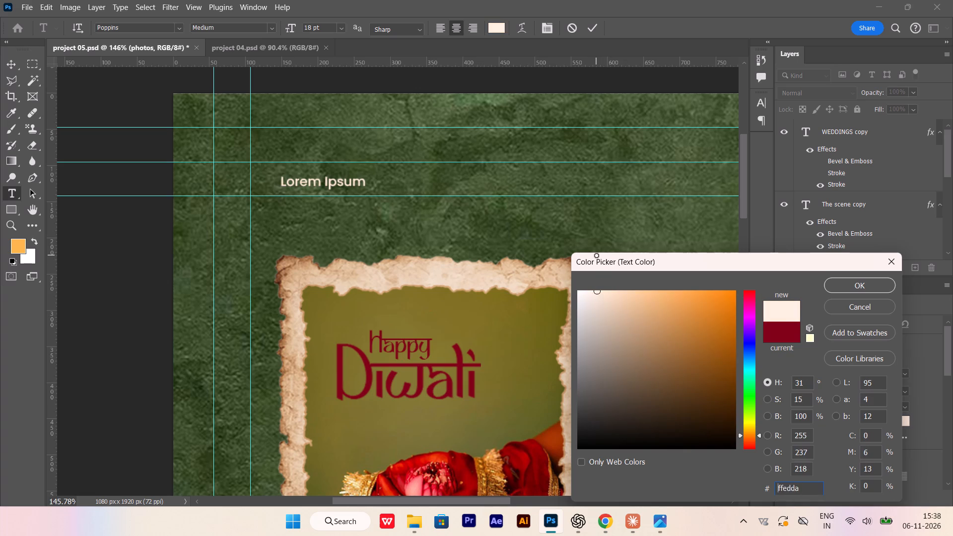
{"action": "left_click_drag", "start_coordinate": [596, 255], "coordinate": [608, 254]}
{"action": "left_click", "coordinate": [878, 285]}
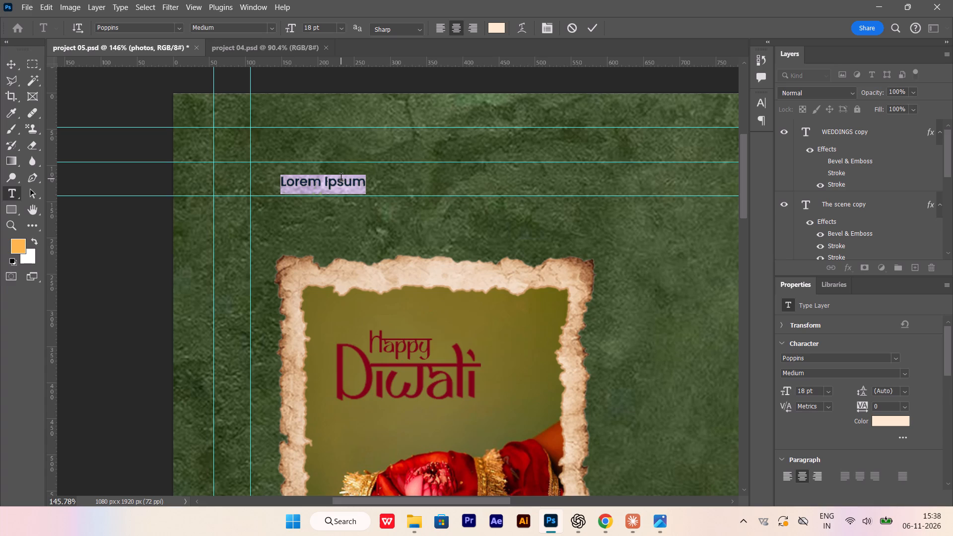
Enter THE ART OF DIWALI as the text of the new line.
{"action": "type", "text": "THE"}
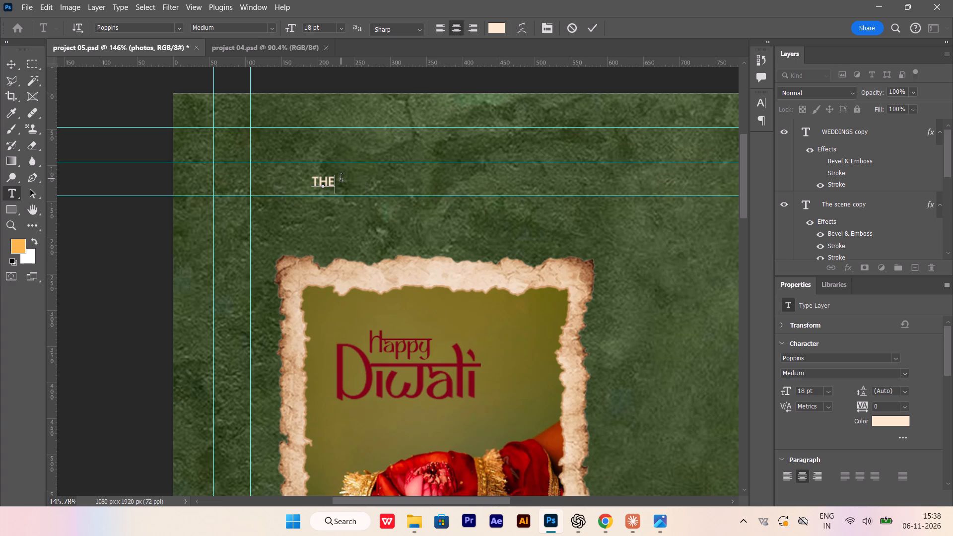
{"action": "key", "text": "space"}
{"action": "type", "text": "ART"}
{"action": "key", "text": "space"}
{"action": "type", "text": "OF"}
{"action": "key", "text": "space"}
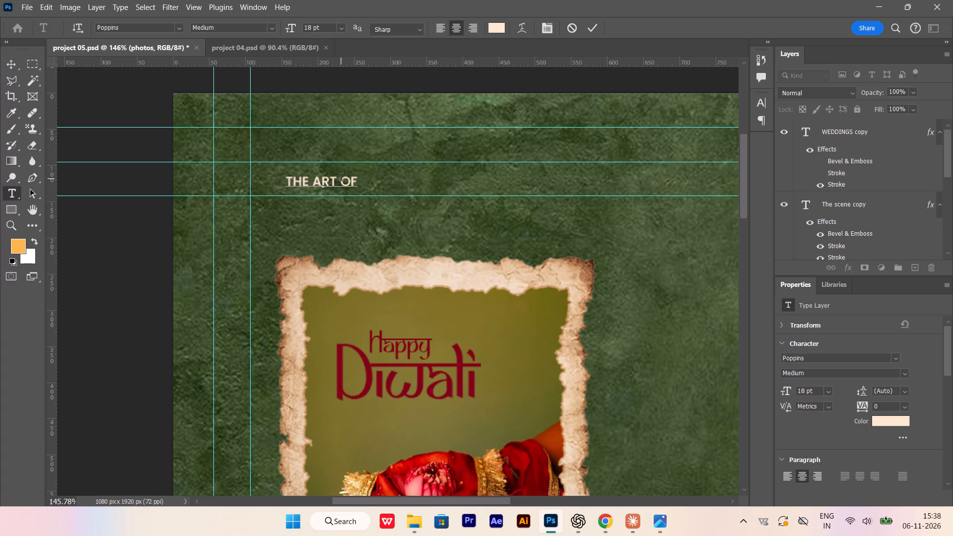
{"action": "type", "text": "DIWALI"}
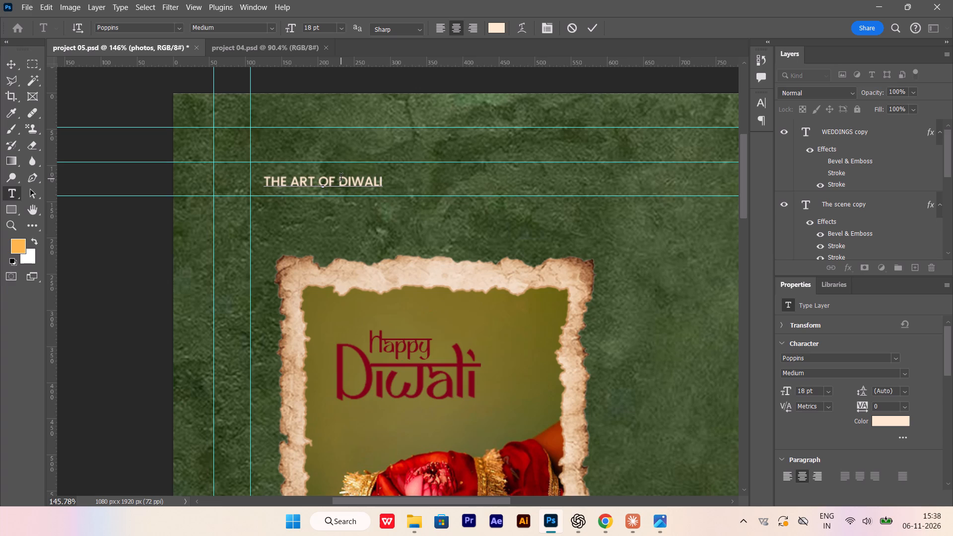
{"action": "left_click", "coordinate": [15, 61]}
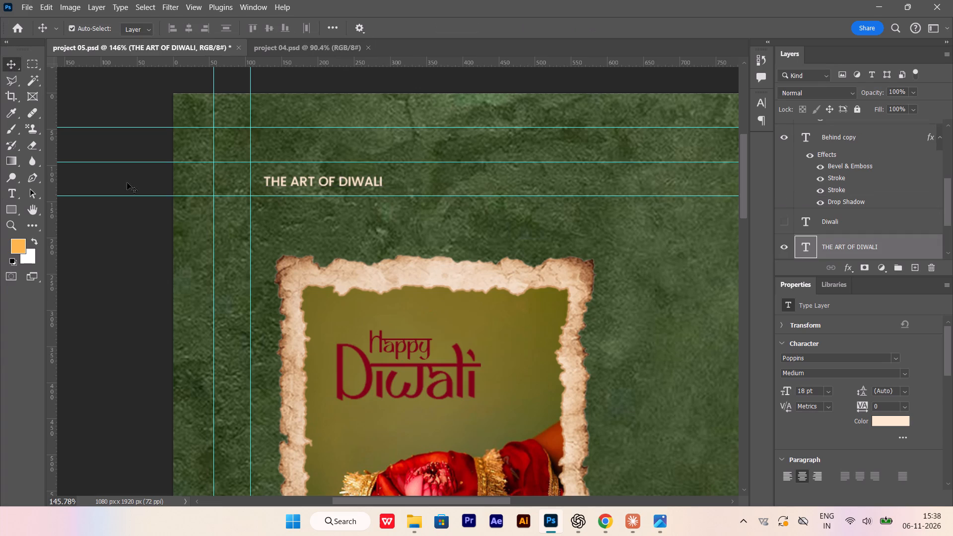
Enlarge the THE ART OF DIWALI text to about 58.3 pt.
{"action": "key", "text": "ctrl+t"}
{"action": "left_click_drag", "start_coordinate": [383, 174], "coordinate": [404, 168]}
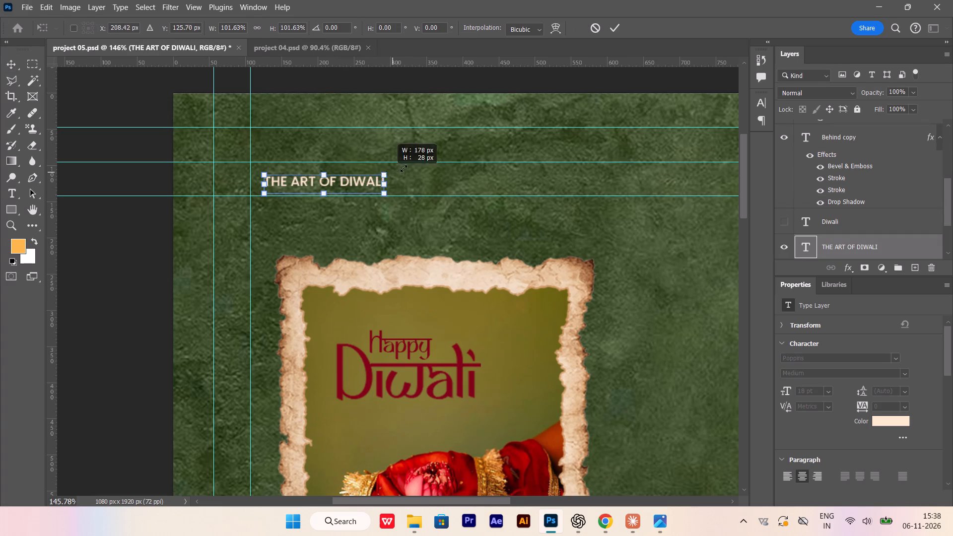
{"action": "left_click_drag", "start_coordinate": [404, 168], "coordinate": [487, 171]}
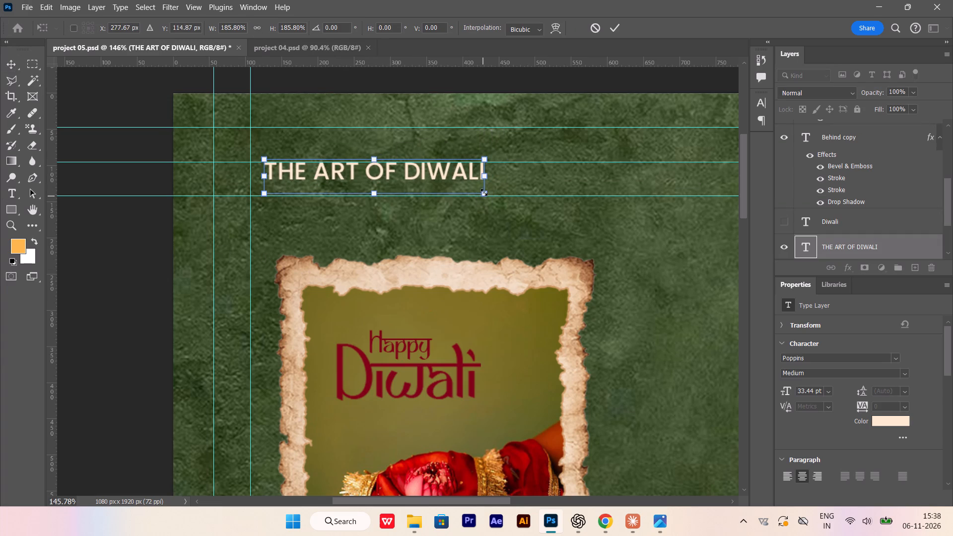
{"action": "left_click_drag", "start_coordinate": [484, 192], "coordinate": [631, 228], "text": "shift"}
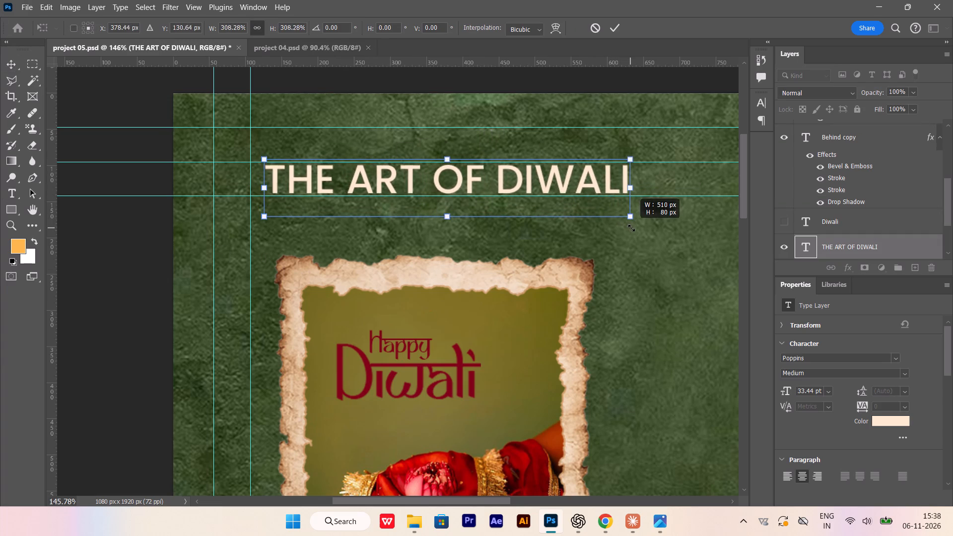
{"action": "left_click_drag", "start_coordinate": [631, 228], "coordinate": [646, 234], "text": "shift"}
{"action": "key", "text": "Return"}
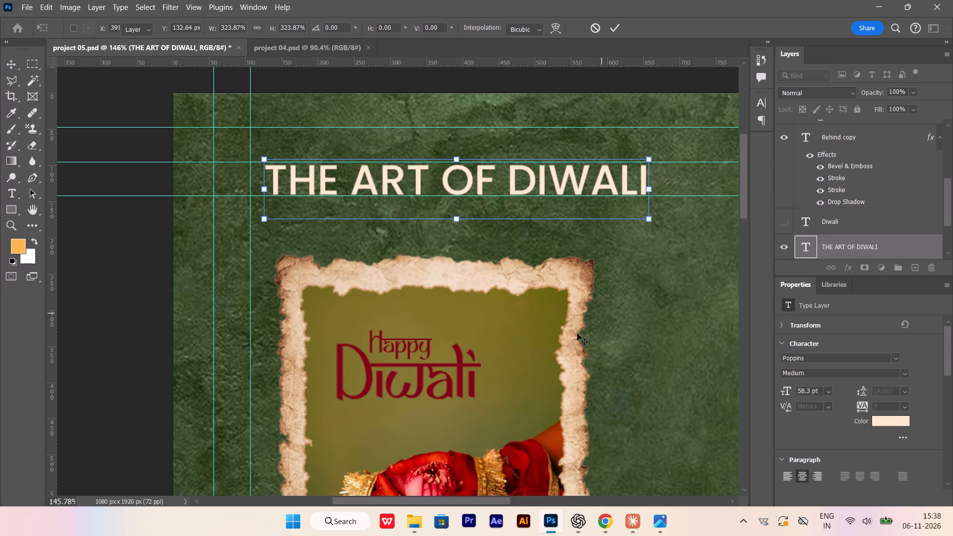
Centre the THE ART OF DIWALI text horizontally on the canvas.
{"action": "key", "text": "ctrl+a"}
{"action": "left_click", "coordinate": [195, 28]}
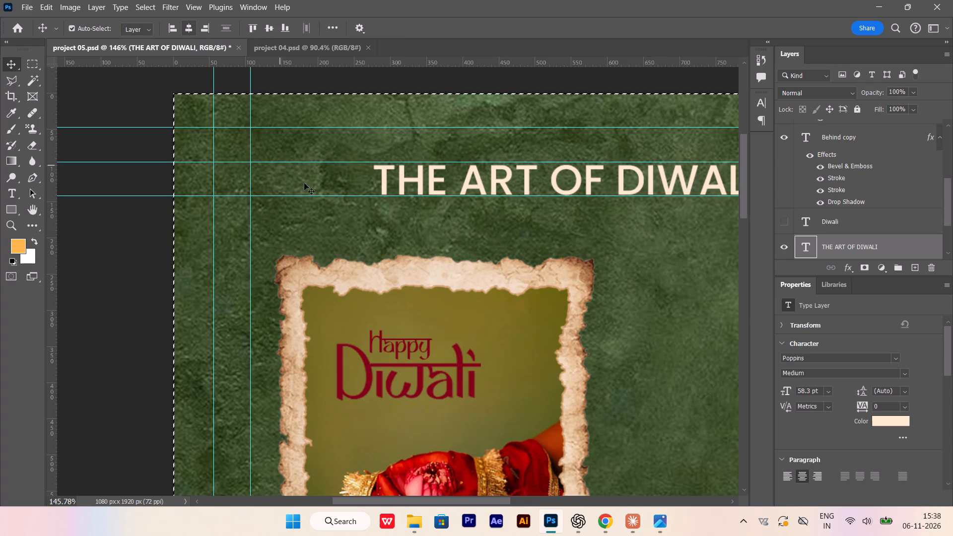
{"action": "key", "text": "ctrl+d"}
Add a horizontal guide in the gap between the THE ART OF DIWALI title and the upper photo frame.
{"action": "scroll", "coordinate": [287, 219], "scroll_direction": "down", "scroll_amount": 7}
{"action": "scroll", "coordinate": [465, 201], "scroll_direction": "up", "scroll_amount": 2, "text": "alt"}
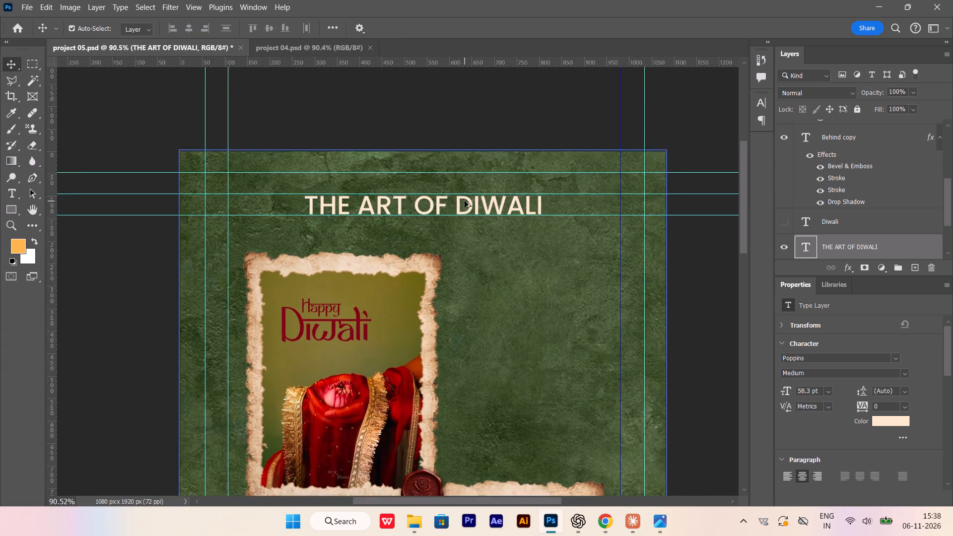
{"action": "scroll", "coordinate": [465, 201], "scroll_direction": "up", "scroll_amount": 7, "text": "alt"}
{"action": "left_click", "coordinate": [465, 216]}
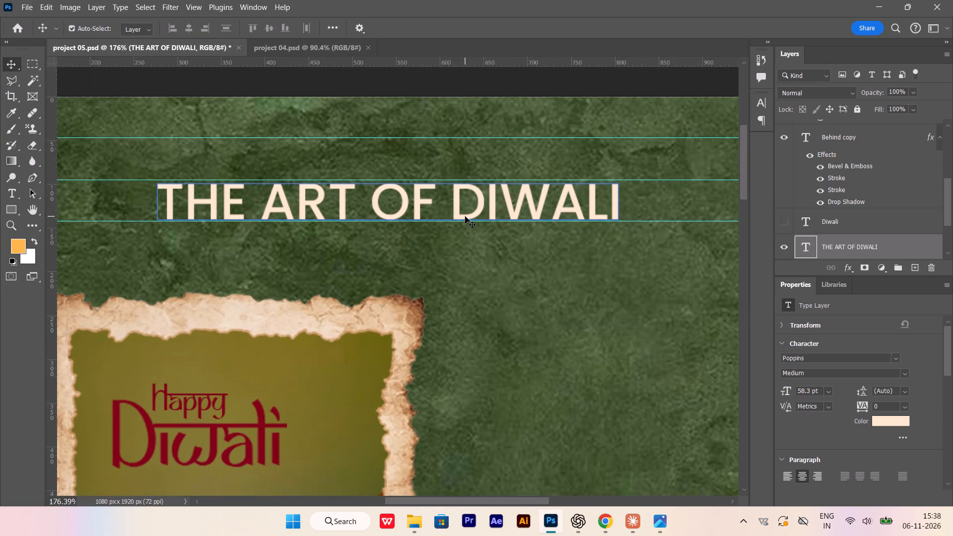
{"action": "scroll", "coordinate": [484, 216], "scroll_direction": "up", "scroll_amount": 3}
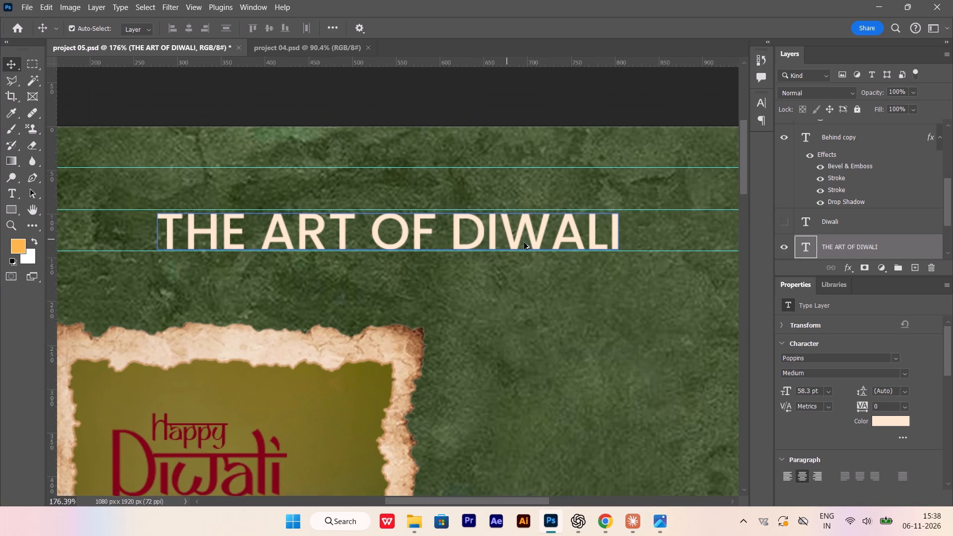
{"action": "scroll", "coordinate": [543, 243], "scroll_direction": "up", "scroll_amount": 4, "text": "alt"}
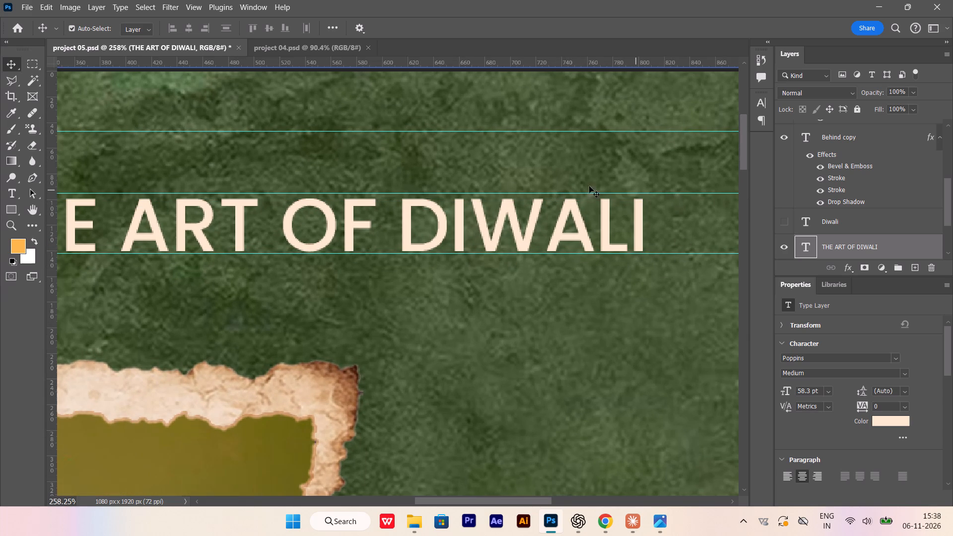
{"action": "left_click_drag", "start_coordinate": [512, 62], "coordinate": [513, 210], "text": "alt"}
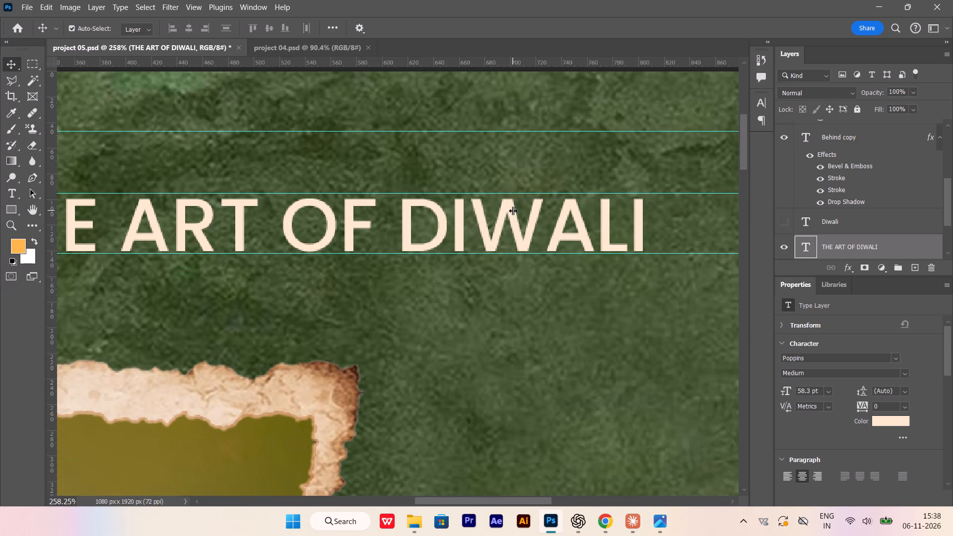
{"action": "key", "text": "ctrl+z"}
{"action": "left_click_drag", "start_coordinate": [519, 61], "coordinate": [546, 299]}
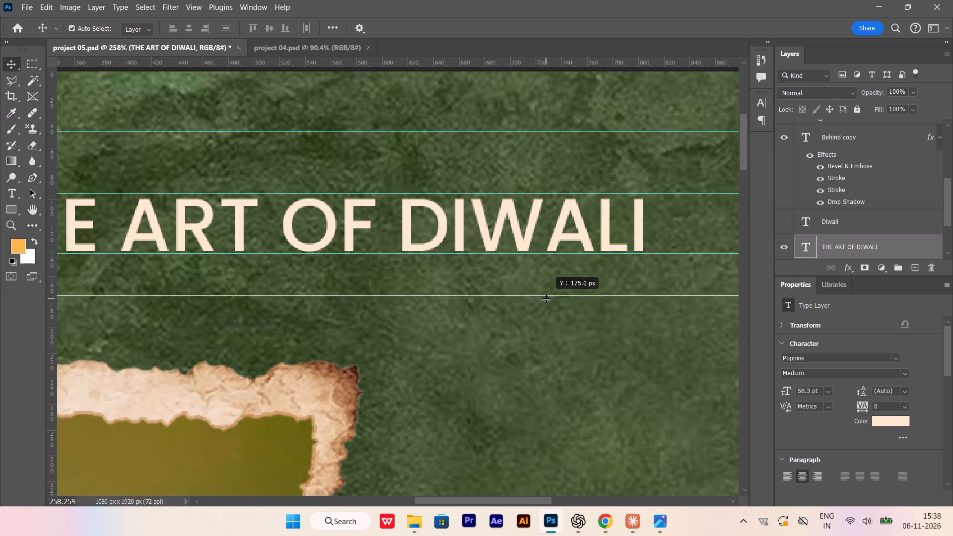
{"action": "left_click_drag", "start_coordinate": [546, 299], "coordinate": [548, 310]}
Move the photos group up 40 px towards the horizontal guide below the THE ART OF DIWALI title.
{"action": "scroll", "coordinate": [481, 254], "scroll_direction": "down", "scroll_amount": 7, "text": "alt"}
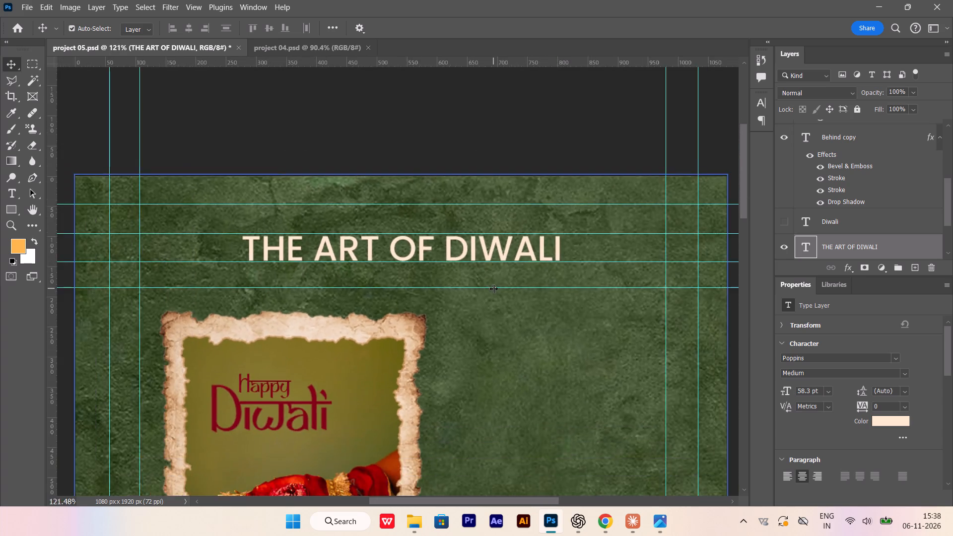
{"action": "scroll", "coordinate": [493, 288], "scroll_direction": "down", "scroll_amount": 5, "text": "alt"}
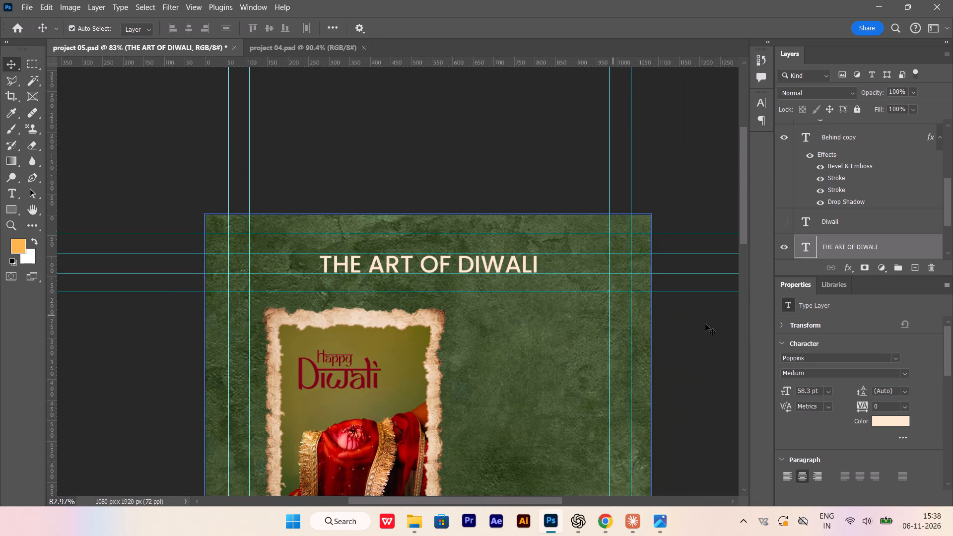
{"action": "scroll", "coordinate": [812, 221], "scroll_direction": "down", "scroll_amount": 4}
{"action": "left_click", "coordinate": [836, 204]}
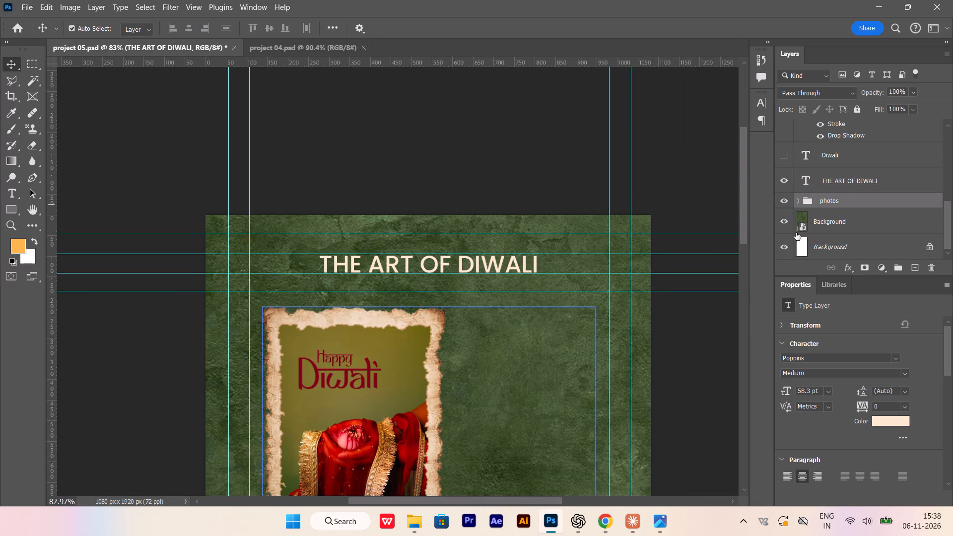
{"action": "scroll", "coordinate": [454, 281], "scroll_direction": "down", "scroll_amount": 2}
{"action": "scroll", "coordinate": [321, 339], "scroll_direction": "up", "scroll_amount": 6, "text": "alt"}
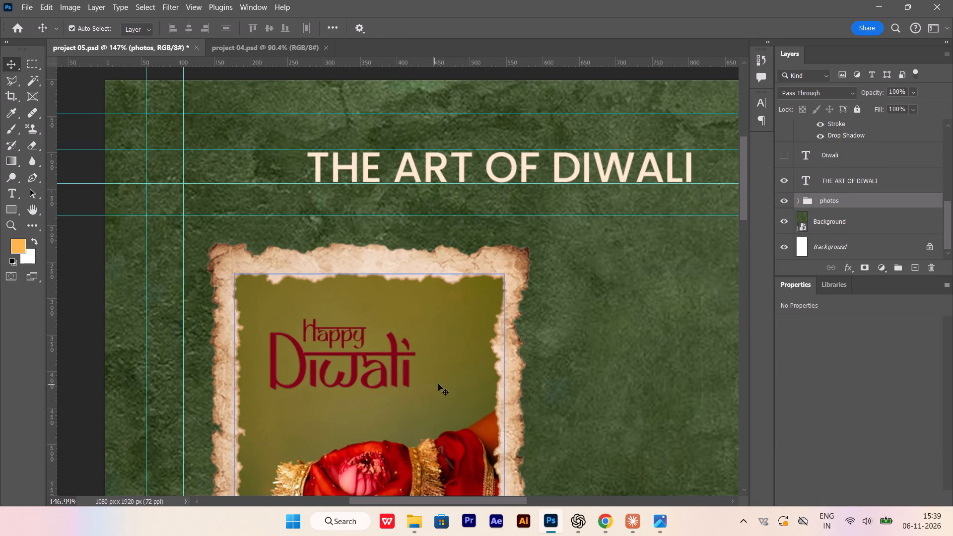
{"action": "key", "text": "shift+Up"}
{"action": "key", "text": "shift+Up"}
{"action": "key", "text": "shift+Up"}
{"action": "key", "text": "shift+Up"}
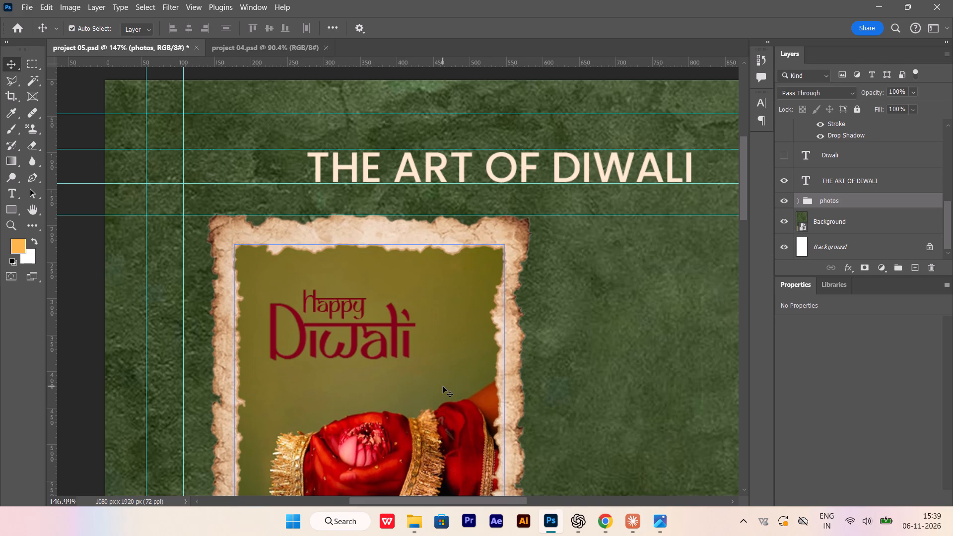
Scale the photos group up proportionally from its centre to about 104%.
{"action": "scroll", "coordinate": [415, 400], "scroll_direction": "down", "scroll_amount": 14, "text": "alt"}
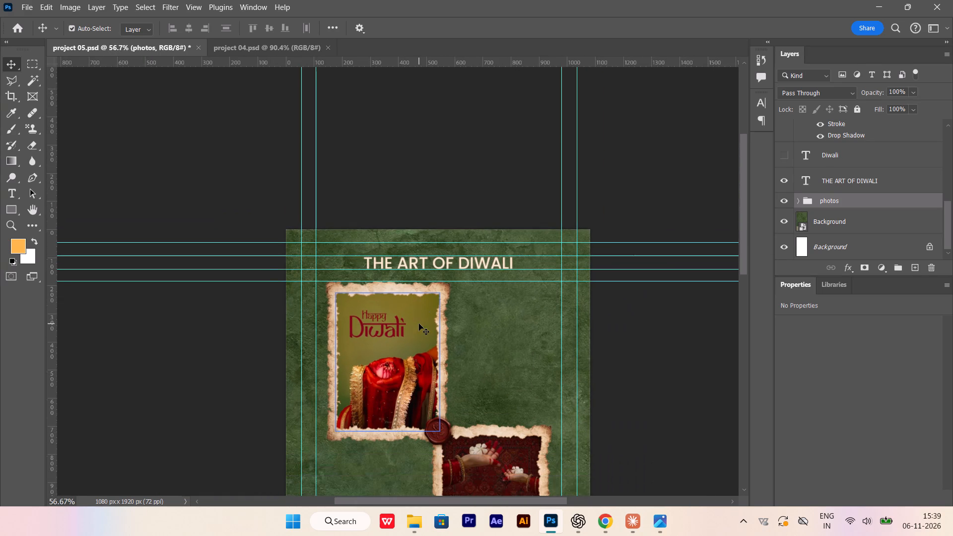
{"action": "scroll", "coordinate": [419, 324], "scroll_direction": "down", "scroll_amount": 9, "text": "alt"}
{"action": "key", "text": "ctrl+t"}
{"action": "scroll", "coordinate": [426, 328], "scroll_direction": "down", "scroll_amount": 14}
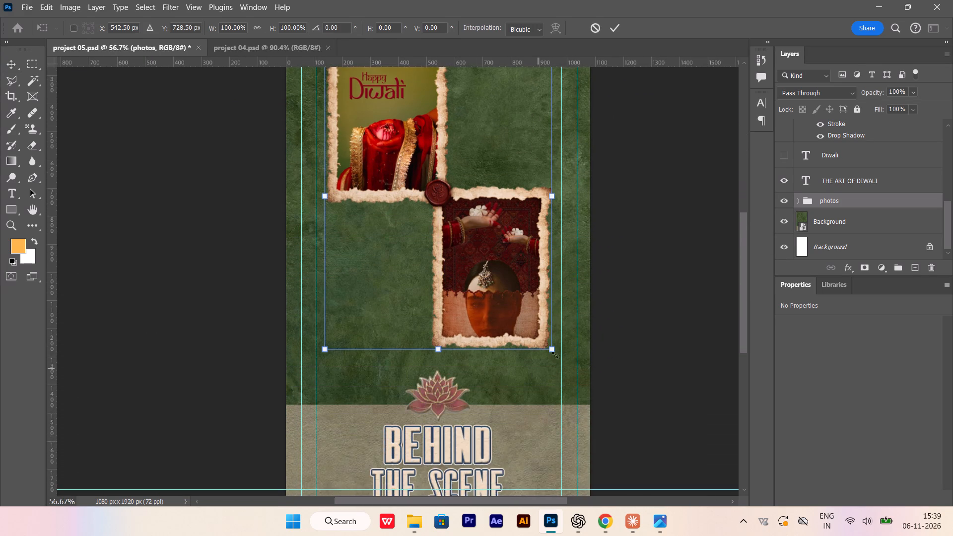
{"action": "scroll", "coordinate": [559, 350], "scroll_direction": "up", "scroll_amount": 6, "text": "alt"}
{"action": "left_click", "coordinate": [555, 351]}
{"action": "left_click_drag", "start_coordinate": [554, 349], "coordinate": [558, 353], "text": "alt+shift"}
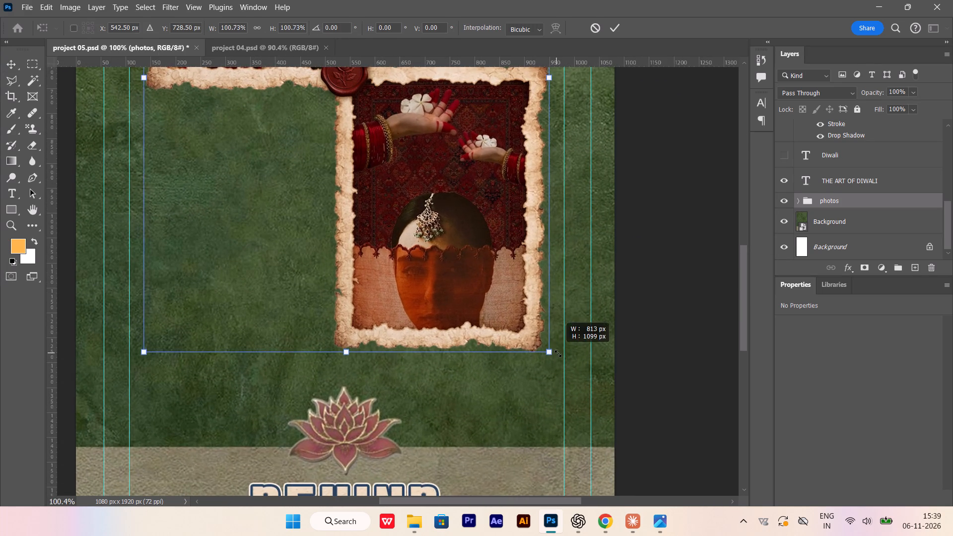
{"action": "left_click_drag", "start_coordinate": [558, 353], "coordinate": [564, 360], "text": "alt+shift"}
Move the enlarged photos group down about 25 px so its top edge aligns with the guide below the title.
{"action": "scroll", "coordinate": [271, 244], "scroll_direction": "up", "scroll_amount": 12}
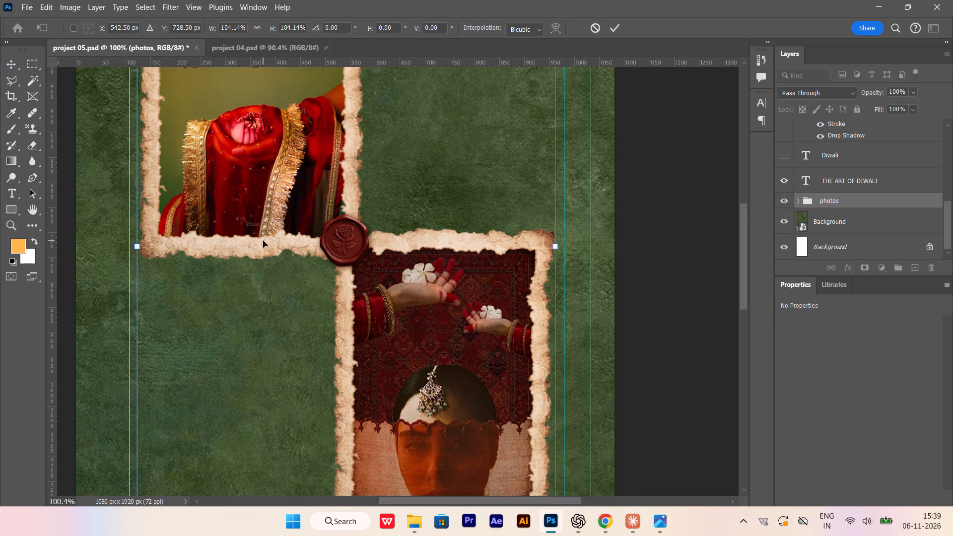
{"action": "scroll", "coordinate": [263, 241], "scroll_direction": "up", "scroll_amount": 20}
{"action": "scroll", "coordinate": [263, 241], "scroll_direction": "up", "scroll_amount": 16}
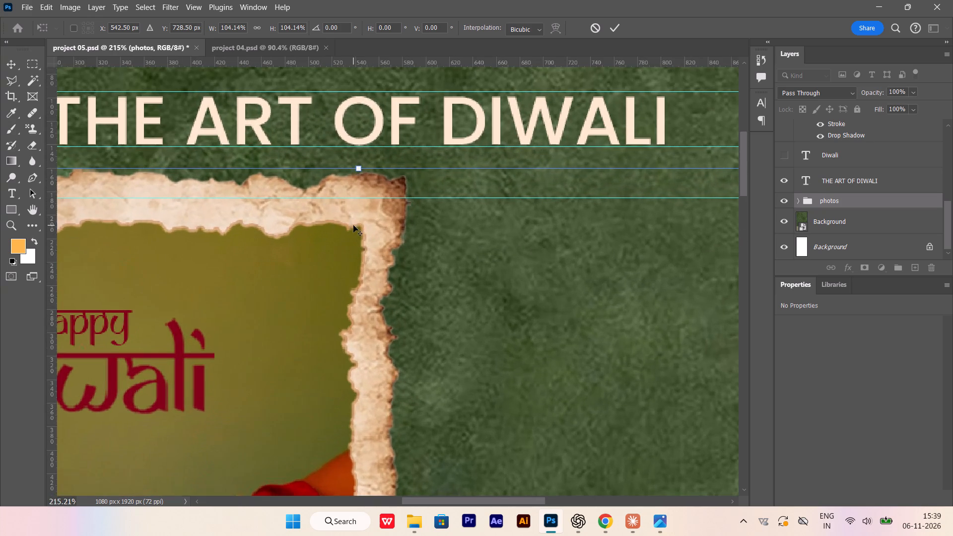
{"action": "left_click", "coordinate": [357, 220]}
{"action": "left_click_drag", "start_coordinate": [357, 215], "coordinate": [358, 244]}
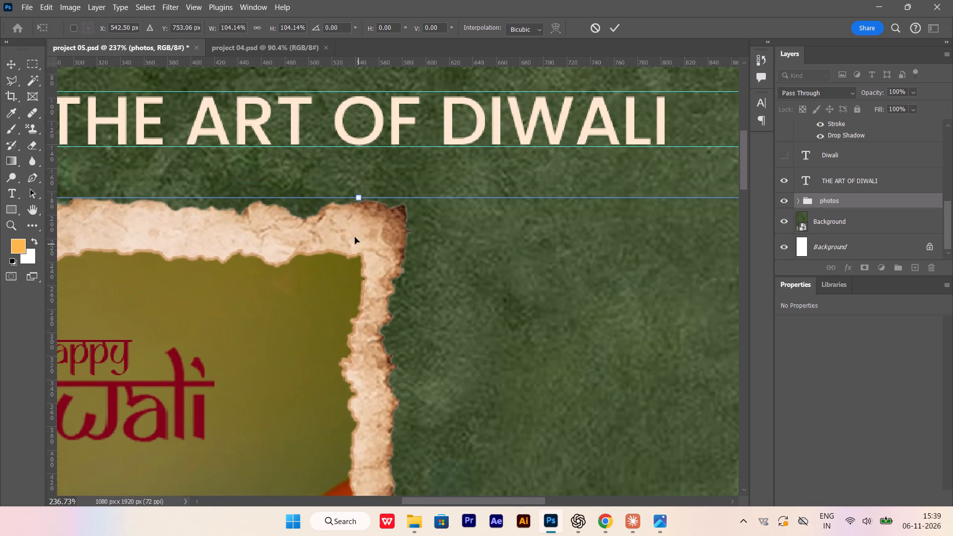
{"action": "key", "text": "Return"}
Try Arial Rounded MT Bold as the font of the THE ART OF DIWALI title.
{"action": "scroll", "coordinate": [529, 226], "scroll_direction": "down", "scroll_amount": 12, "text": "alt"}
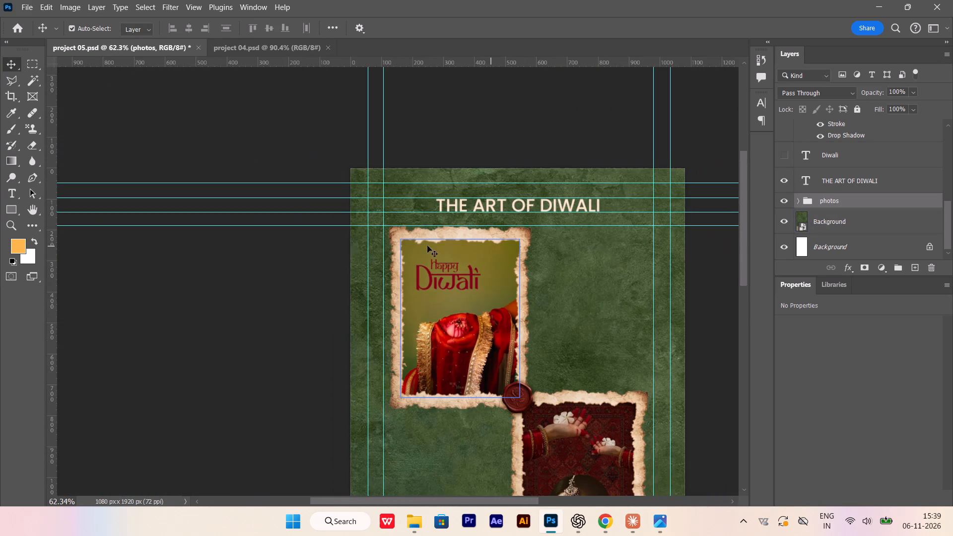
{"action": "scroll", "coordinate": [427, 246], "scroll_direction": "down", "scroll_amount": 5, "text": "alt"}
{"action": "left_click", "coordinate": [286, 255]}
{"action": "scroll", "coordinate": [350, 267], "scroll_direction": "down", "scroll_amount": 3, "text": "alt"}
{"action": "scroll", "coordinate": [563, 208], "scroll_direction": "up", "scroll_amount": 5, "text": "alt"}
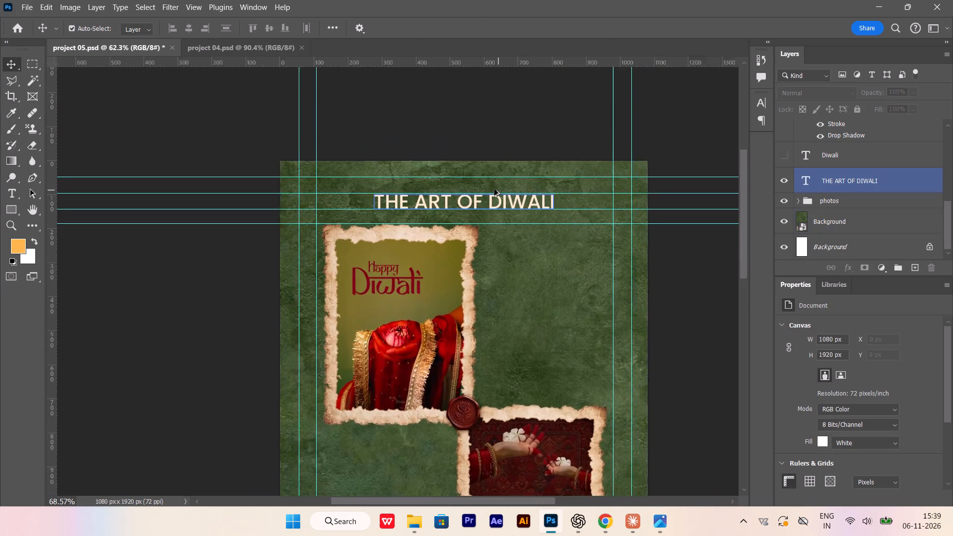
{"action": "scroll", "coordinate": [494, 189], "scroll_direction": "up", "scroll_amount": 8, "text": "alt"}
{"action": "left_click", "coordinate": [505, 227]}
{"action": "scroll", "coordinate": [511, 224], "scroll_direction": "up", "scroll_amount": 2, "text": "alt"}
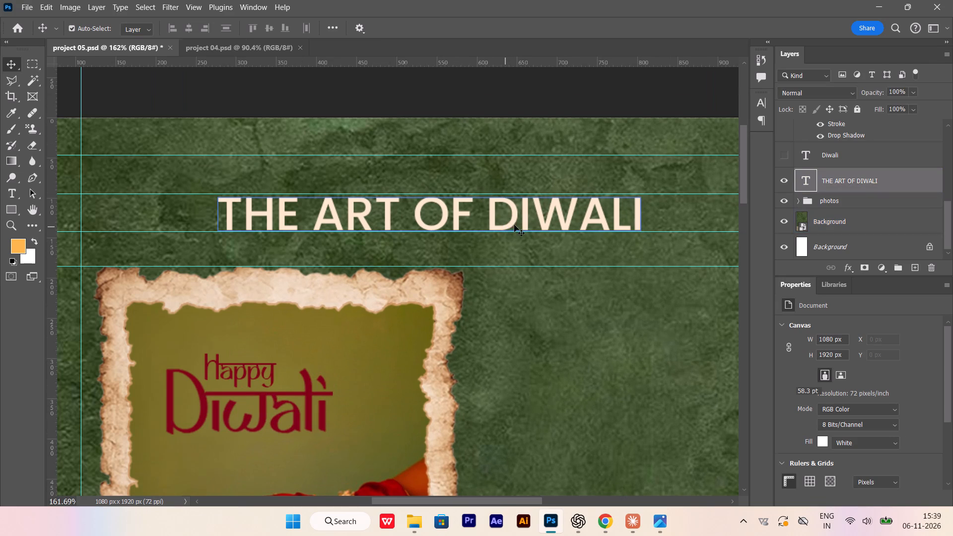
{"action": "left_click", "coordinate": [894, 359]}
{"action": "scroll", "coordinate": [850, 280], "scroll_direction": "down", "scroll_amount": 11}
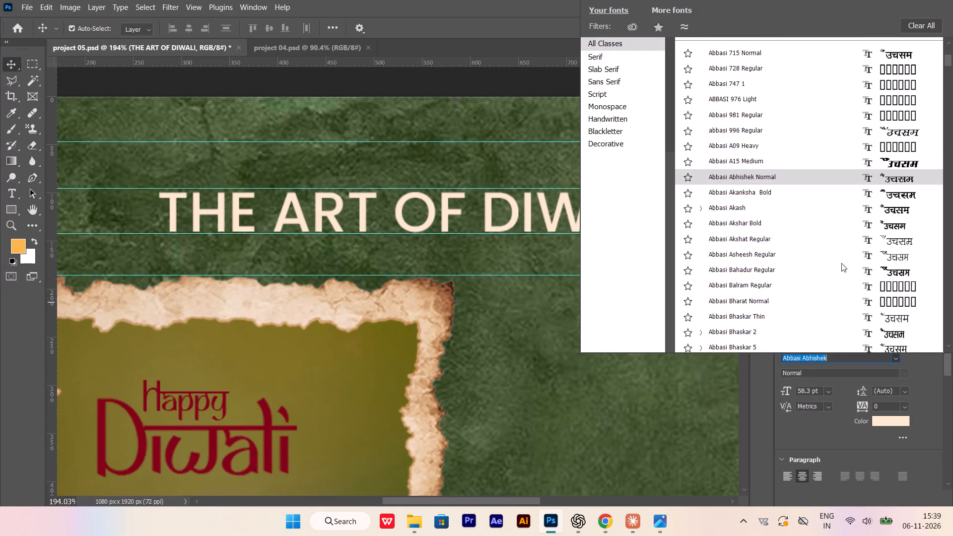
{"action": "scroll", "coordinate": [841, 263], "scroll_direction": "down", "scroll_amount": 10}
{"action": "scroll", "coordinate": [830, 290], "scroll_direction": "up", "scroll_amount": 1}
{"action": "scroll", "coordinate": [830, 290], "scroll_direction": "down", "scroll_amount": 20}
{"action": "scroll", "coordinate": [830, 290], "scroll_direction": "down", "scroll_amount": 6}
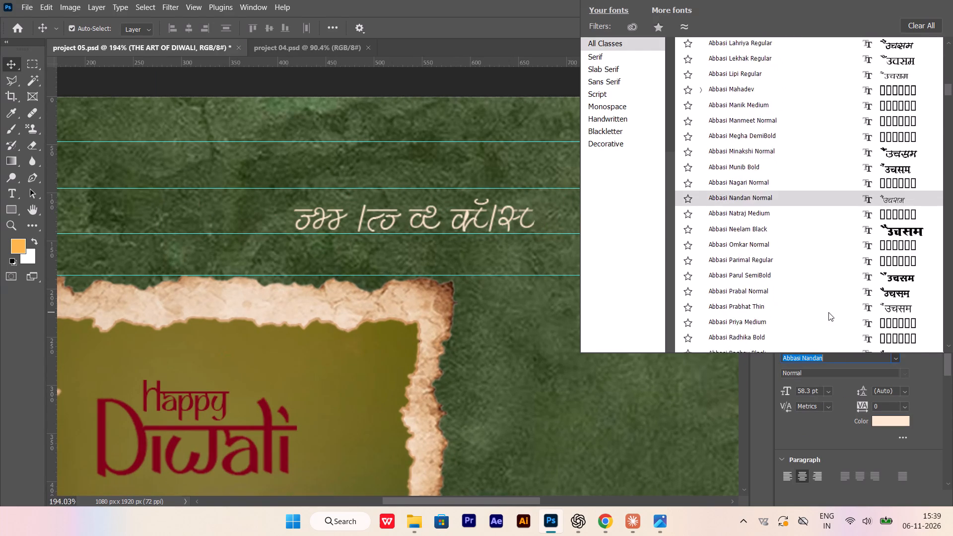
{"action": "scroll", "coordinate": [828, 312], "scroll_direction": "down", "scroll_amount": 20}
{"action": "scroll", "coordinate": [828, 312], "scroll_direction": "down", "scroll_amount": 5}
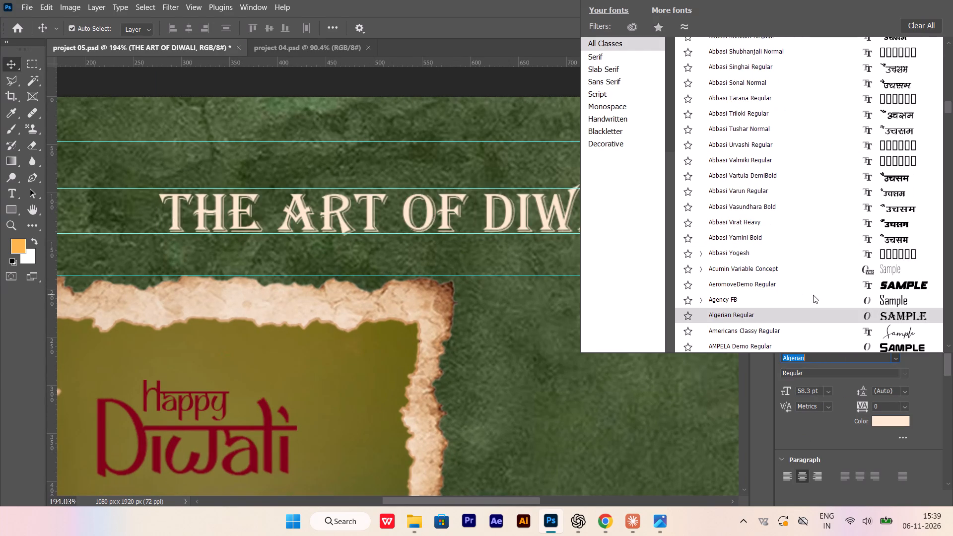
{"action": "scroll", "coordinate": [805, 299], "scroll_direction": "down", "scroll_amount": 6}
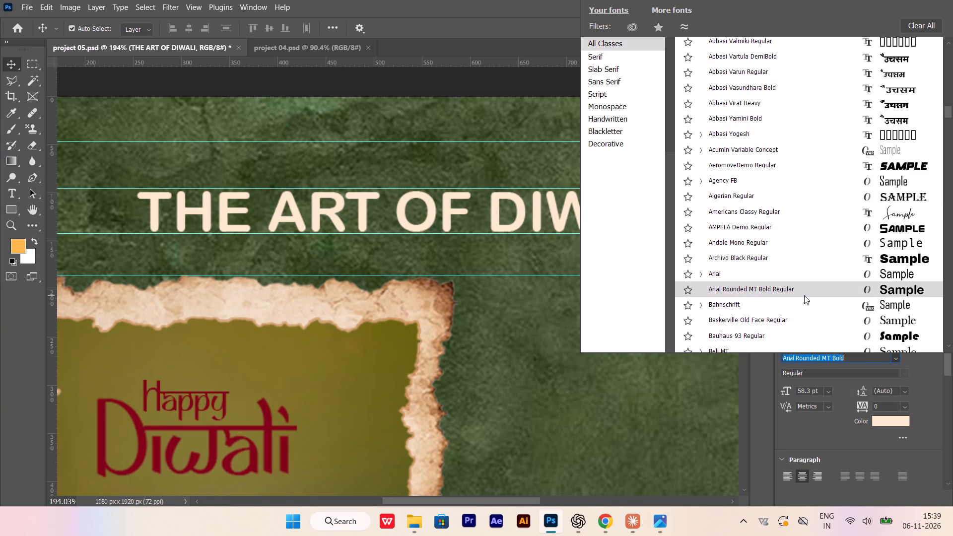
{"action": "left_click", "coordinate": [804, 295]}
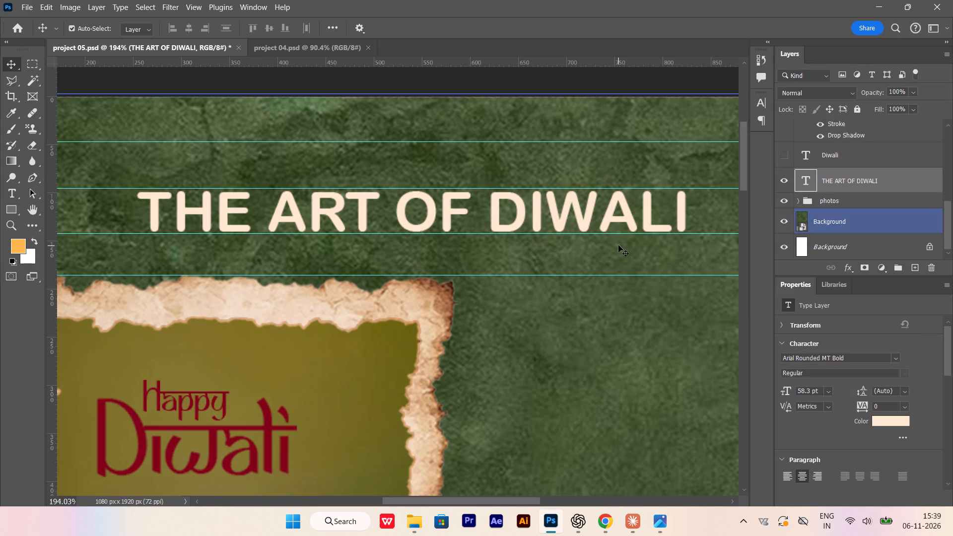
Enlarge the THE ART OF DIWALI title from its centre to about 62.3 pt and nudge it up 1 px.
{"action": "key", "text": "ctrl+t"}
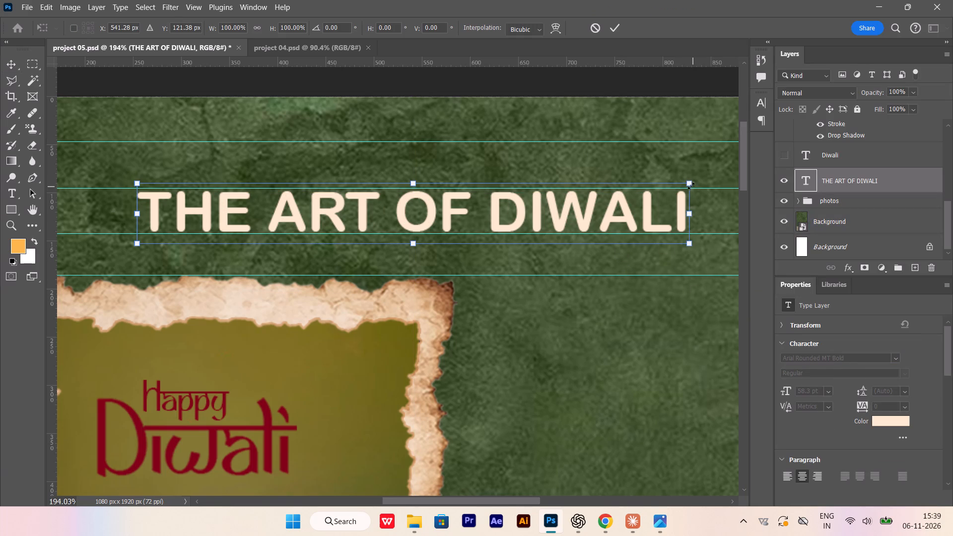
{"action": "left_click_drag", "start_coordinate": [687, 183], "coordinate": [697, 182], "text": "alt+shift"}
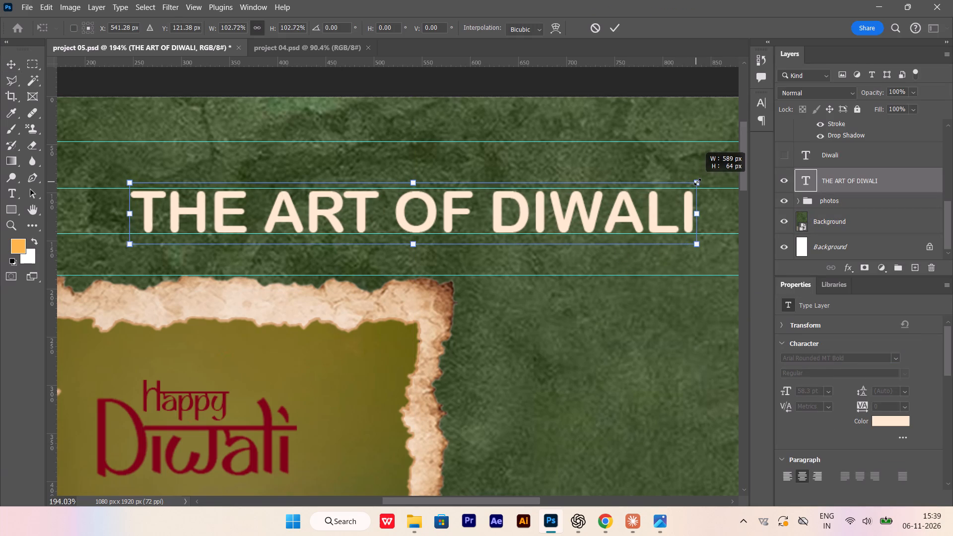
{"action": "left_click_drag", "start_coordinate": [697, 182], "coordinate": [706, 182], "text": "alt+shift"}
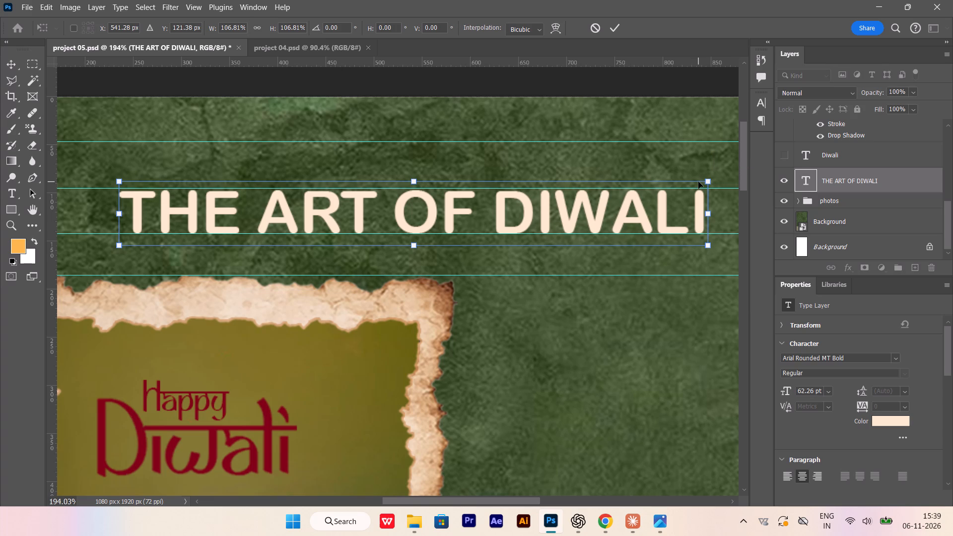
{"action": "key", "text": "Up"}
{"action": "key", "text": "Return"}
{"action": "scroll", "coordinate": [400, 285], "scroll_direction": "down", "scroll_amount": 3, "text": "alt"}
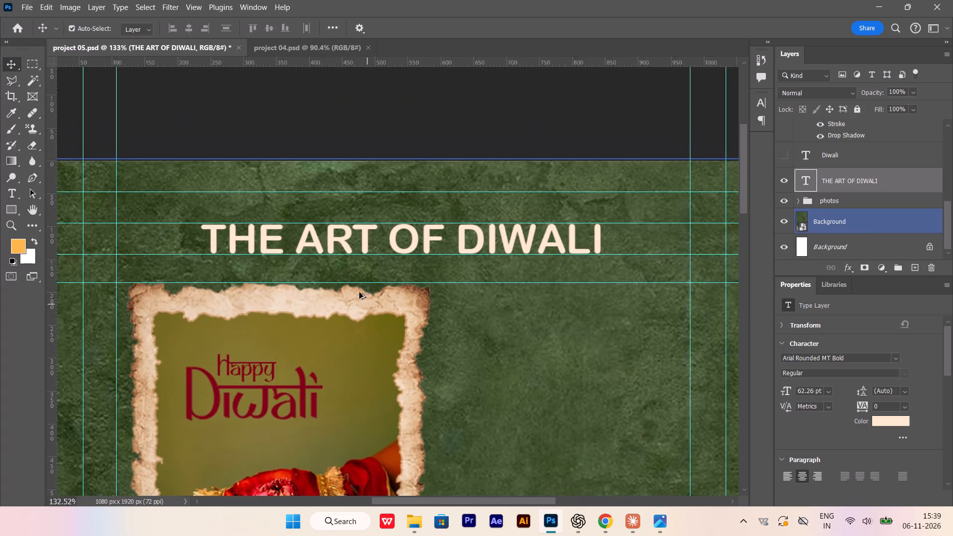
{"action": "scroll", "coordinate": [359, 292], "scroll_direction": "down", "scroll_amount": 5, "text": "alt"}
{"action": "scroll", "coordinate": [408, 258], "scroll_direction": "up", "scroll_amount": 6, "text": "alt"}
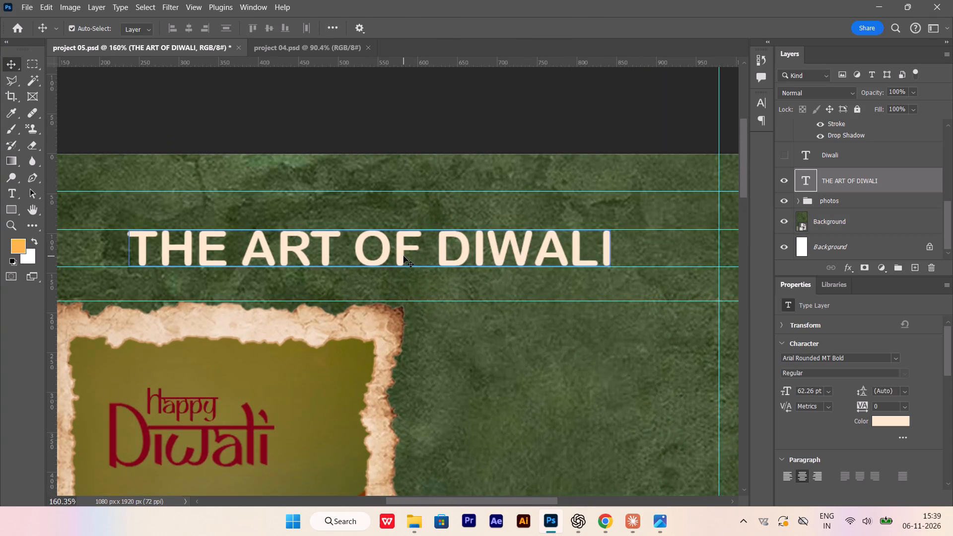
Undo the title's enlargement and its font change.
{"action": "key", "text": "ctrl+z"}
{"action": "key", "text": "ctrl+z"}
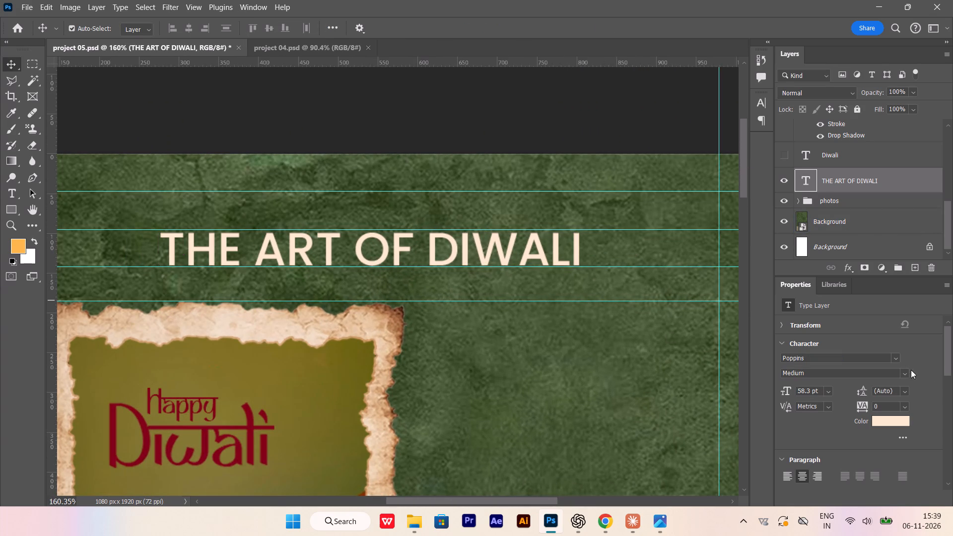
Set the font style of the THE ART OF DIWALI title to Bold.
{"action": "left_click", "coordinate": [905, 377]}
{"action": "left_click", "coordinate": [806, 288]}
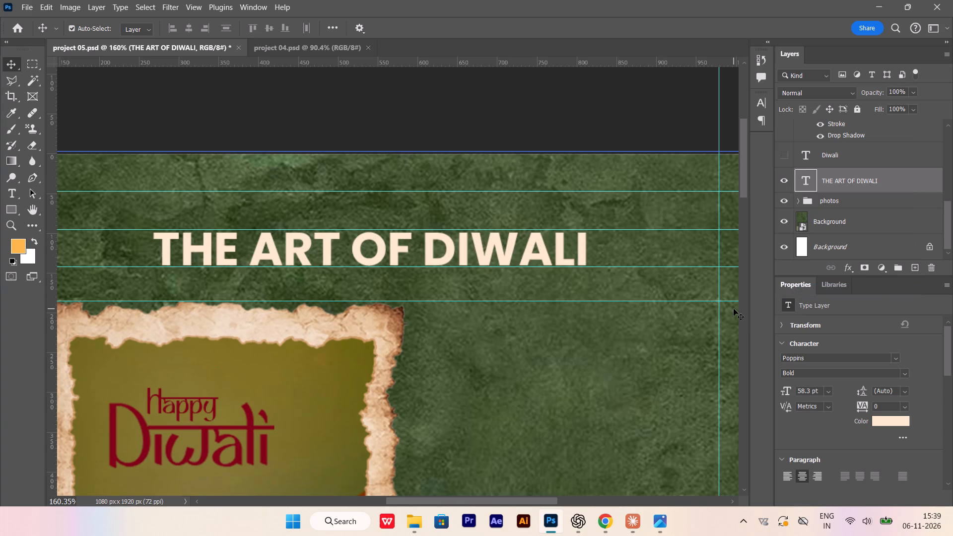
Enlarge the bold THE ART OF DIWALI title from its centre to about 59.6 pt and nudge it up 1 px.
{"action": "scroll", "coordinate": [606, 262], "scroll_direction": "down", "scroll_amount": 5, "text": "alt"}
{"action": "scroll", "coordinate": [441, 259], "scroll_direction": "up", "scroll_amount": 8, "text": "alt"}
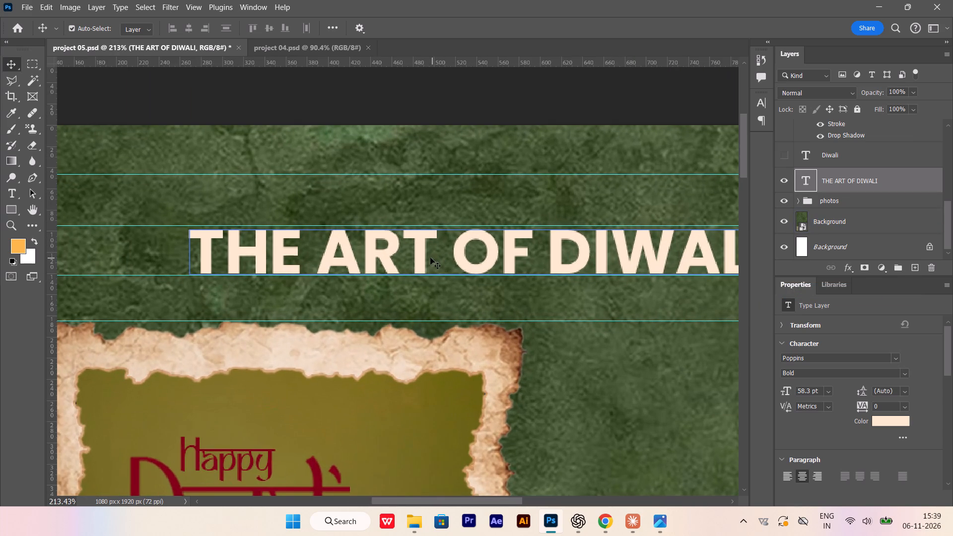
{"action": "left_click", "coordinate": [421, 256]}
{"action": "key", "text": "ctrl+t"}
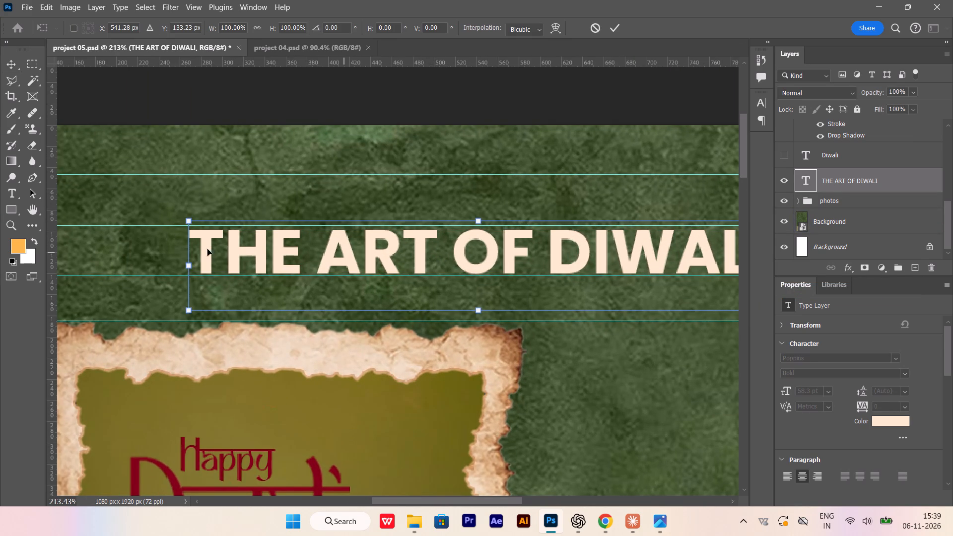
{"action": "scroll", "coordinate": [175, 224], "scroll_direction": "up", "scroll_amount": 6, "text": "alt"}
{"action": "left_click", "coordinate": [202, 221]}
{"action": "left_click_drag", "start_coordinate": [202, 219], "coordinate": [189, 217]}
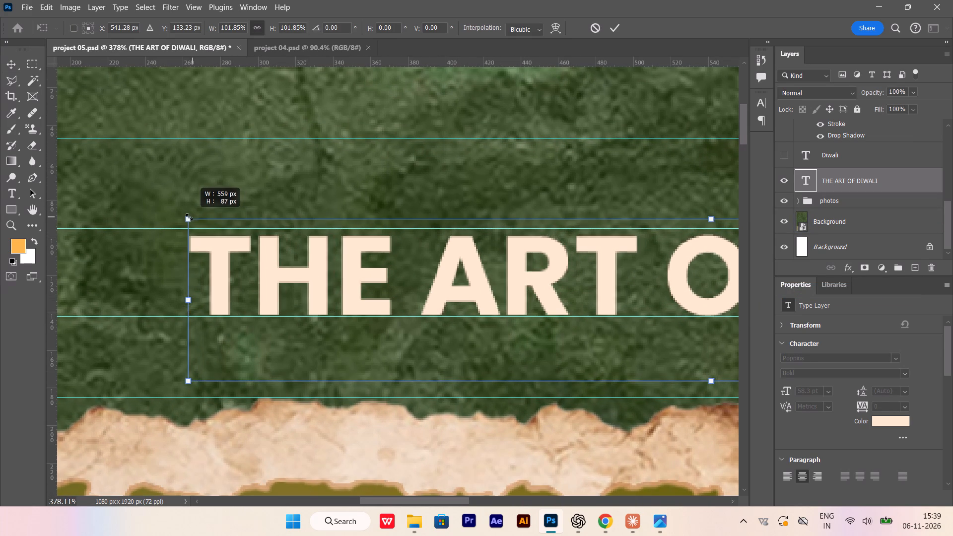
{"action": "left_click_drag", "start_coordinate": [189, 217], "coordinate": [191, 217]}
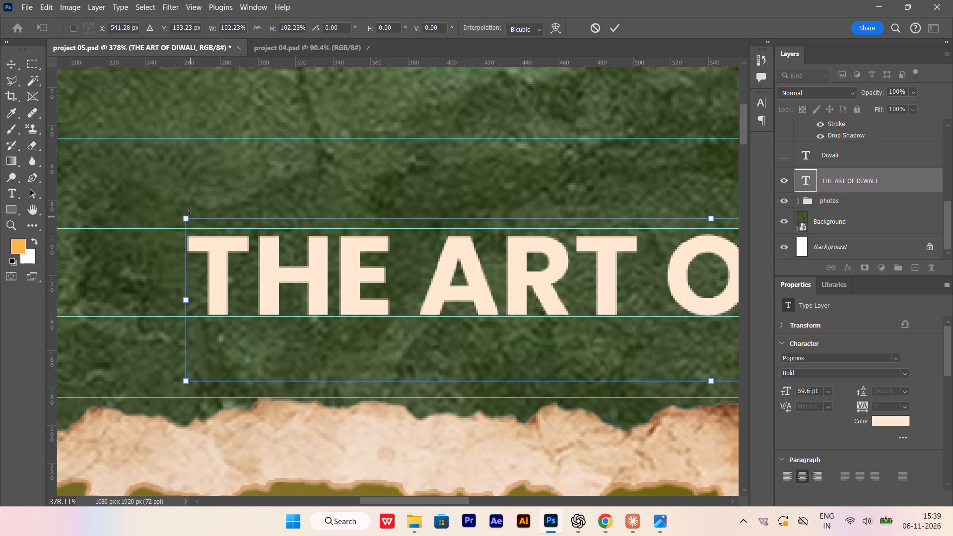
{"action": "key", "text": "Up"}
{"action": "key", "text": "Return"}
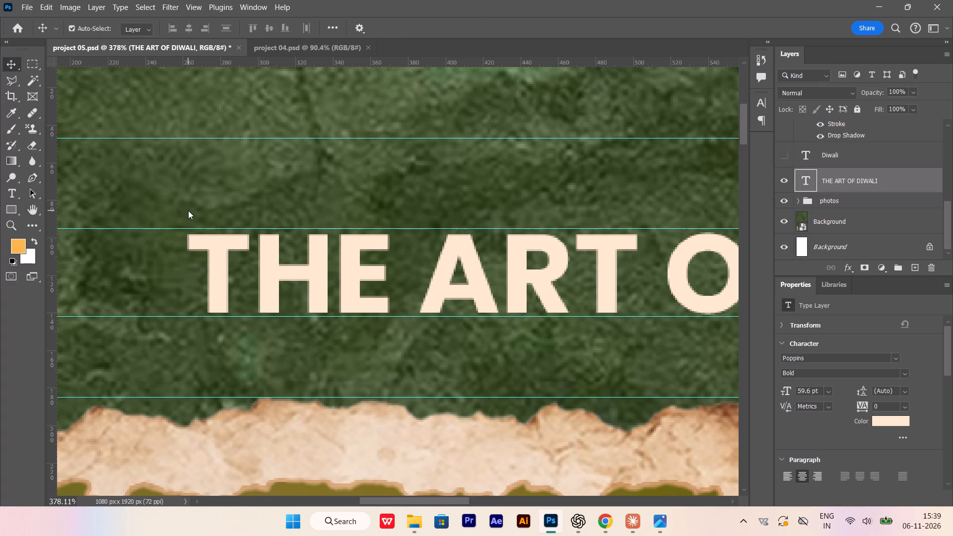
Add a Drop Shadow effect to the THE ART OF DIWALI text layer.
{"action": "scroll", "coordinate": [186, 218], "scroll_direction": "down", "scroll_amount": 9, "text": "alt"}
{"action": "scroll", "coordinate": [561, 249], "scroll_direction": "up", "scroll_amount": 7, "text": "alt"}
{"action": "left_click", "coordinate": [569, 268]}
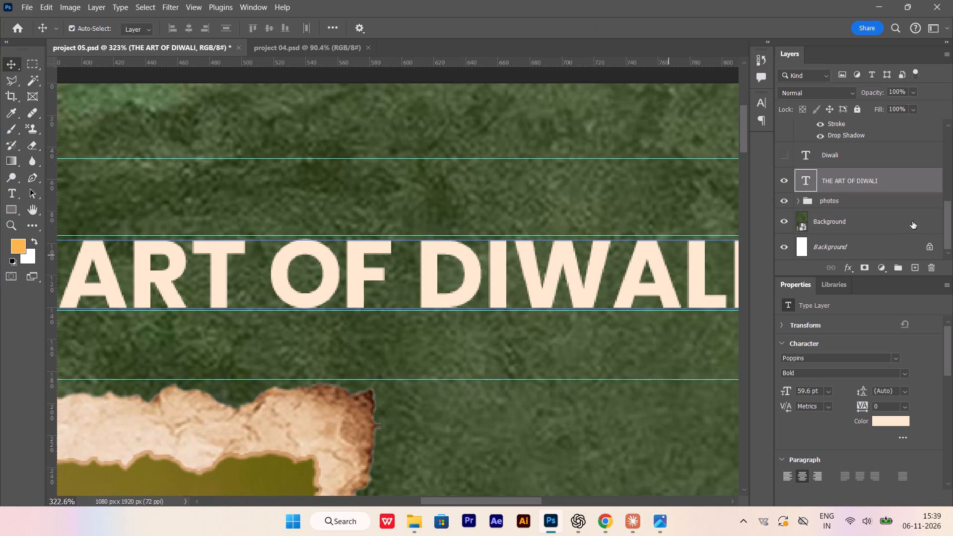
{"action": "double_click", "coordinate": [914, 180]}
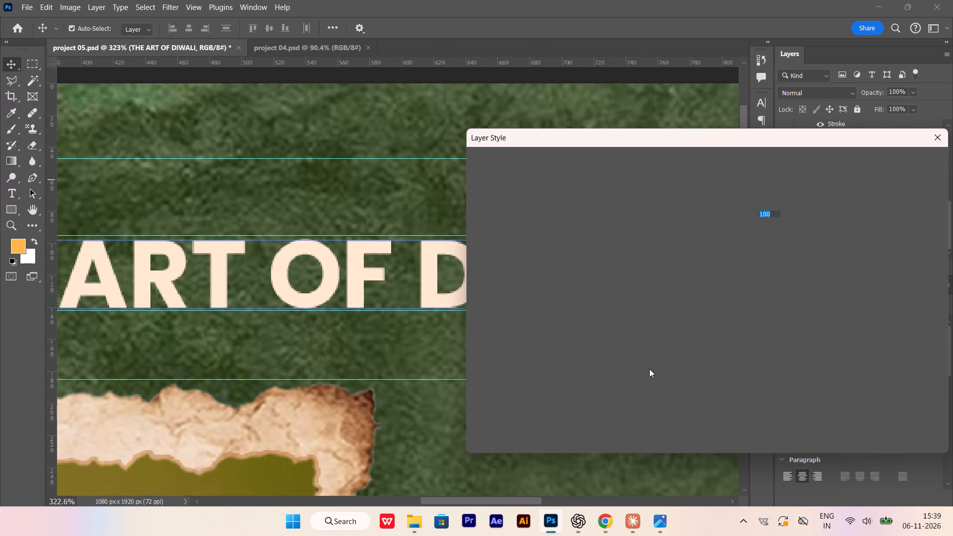
{"action": "left_click", "coordinate": [546, 405]}
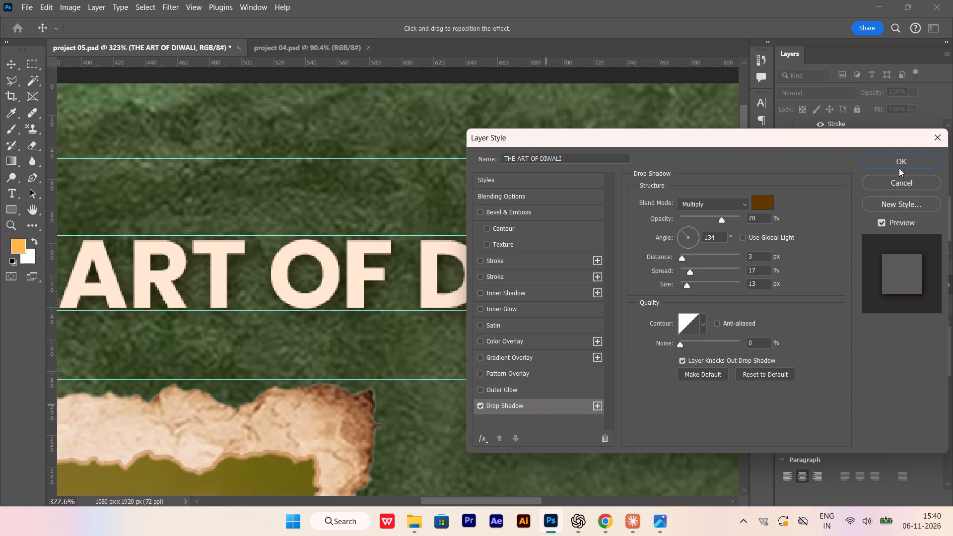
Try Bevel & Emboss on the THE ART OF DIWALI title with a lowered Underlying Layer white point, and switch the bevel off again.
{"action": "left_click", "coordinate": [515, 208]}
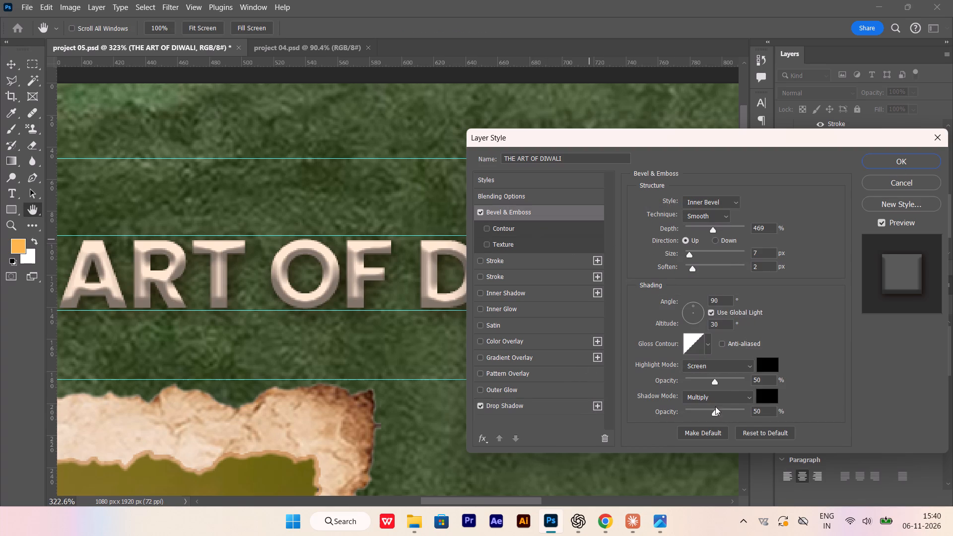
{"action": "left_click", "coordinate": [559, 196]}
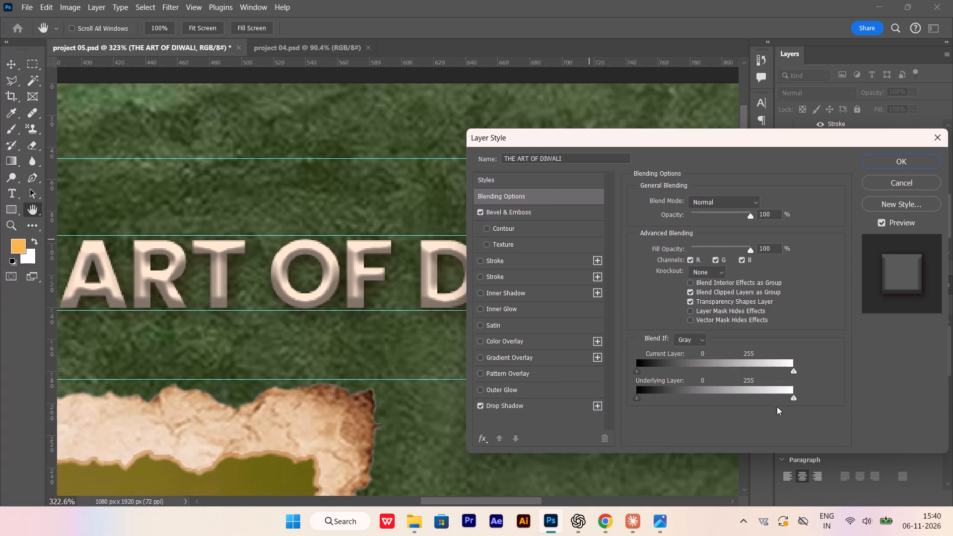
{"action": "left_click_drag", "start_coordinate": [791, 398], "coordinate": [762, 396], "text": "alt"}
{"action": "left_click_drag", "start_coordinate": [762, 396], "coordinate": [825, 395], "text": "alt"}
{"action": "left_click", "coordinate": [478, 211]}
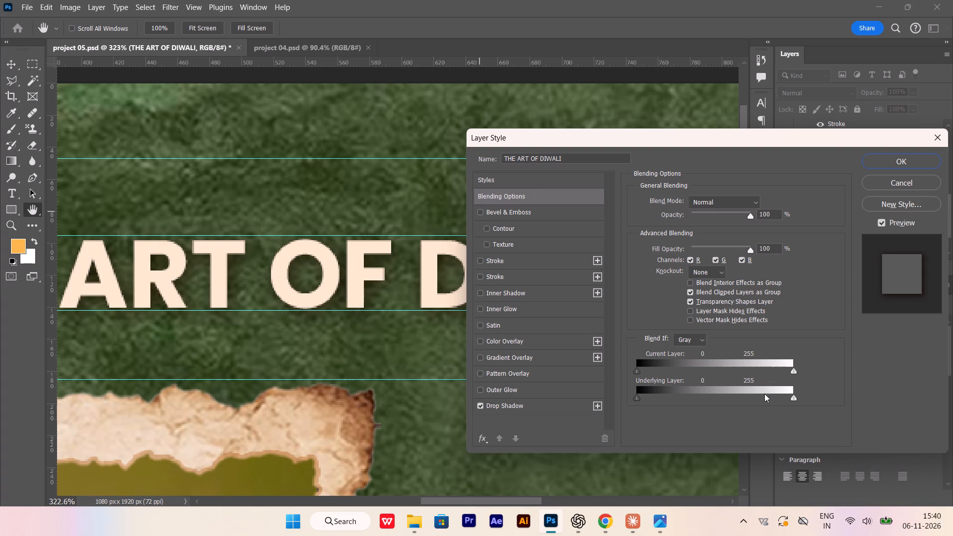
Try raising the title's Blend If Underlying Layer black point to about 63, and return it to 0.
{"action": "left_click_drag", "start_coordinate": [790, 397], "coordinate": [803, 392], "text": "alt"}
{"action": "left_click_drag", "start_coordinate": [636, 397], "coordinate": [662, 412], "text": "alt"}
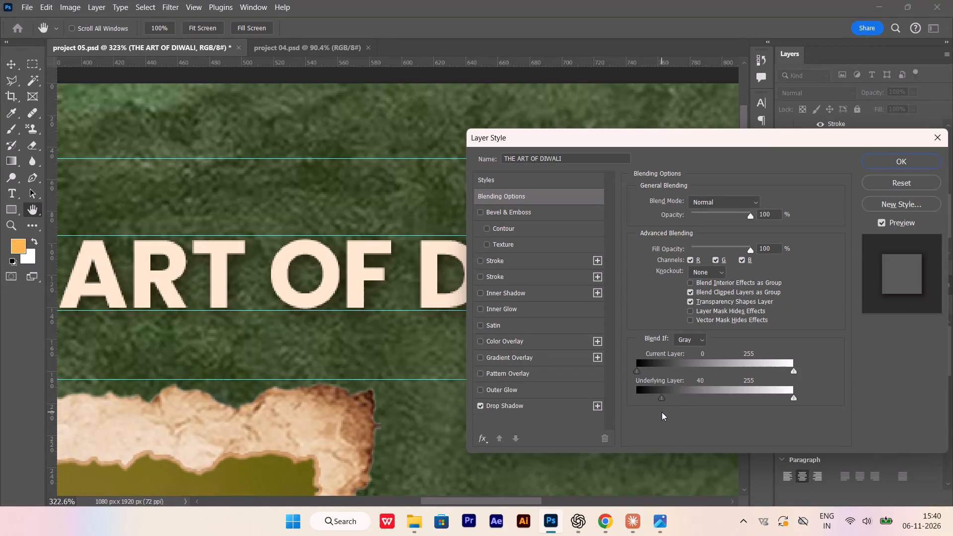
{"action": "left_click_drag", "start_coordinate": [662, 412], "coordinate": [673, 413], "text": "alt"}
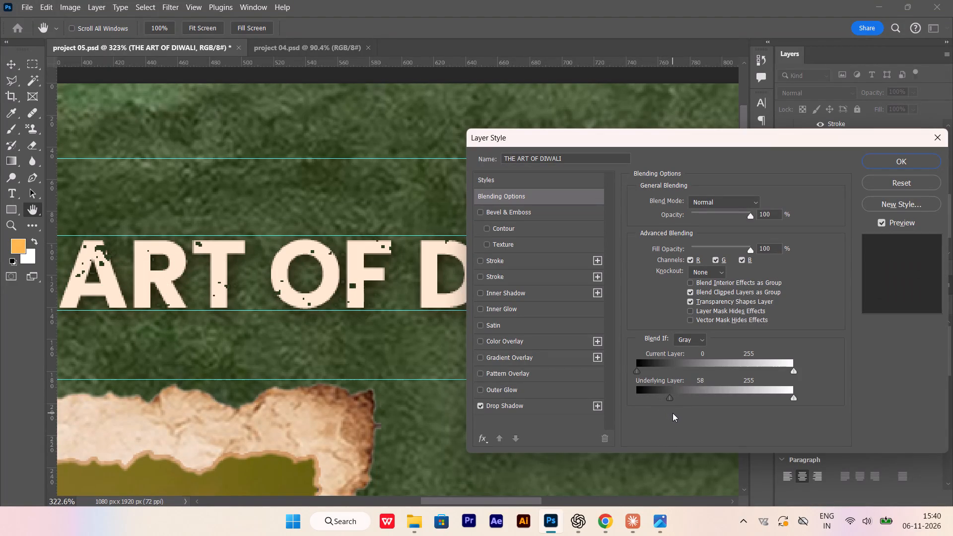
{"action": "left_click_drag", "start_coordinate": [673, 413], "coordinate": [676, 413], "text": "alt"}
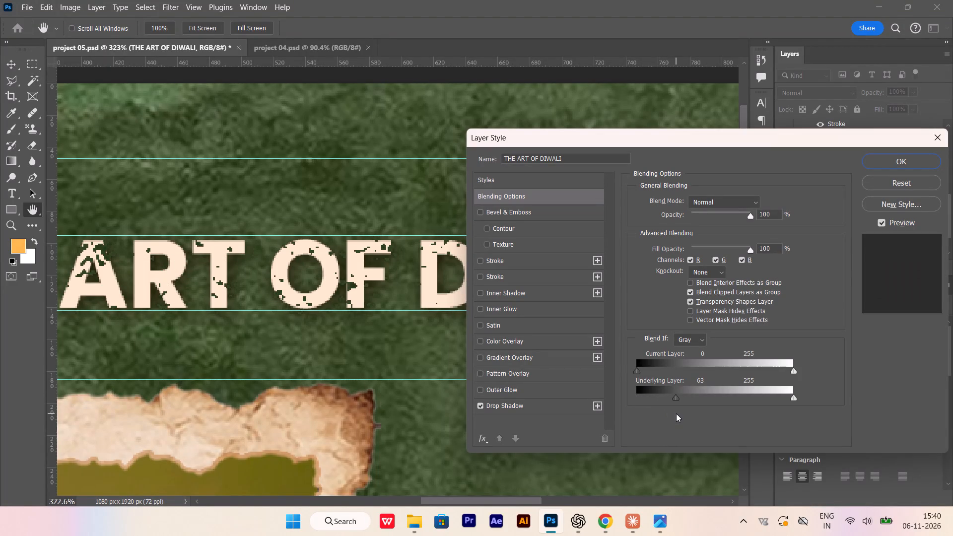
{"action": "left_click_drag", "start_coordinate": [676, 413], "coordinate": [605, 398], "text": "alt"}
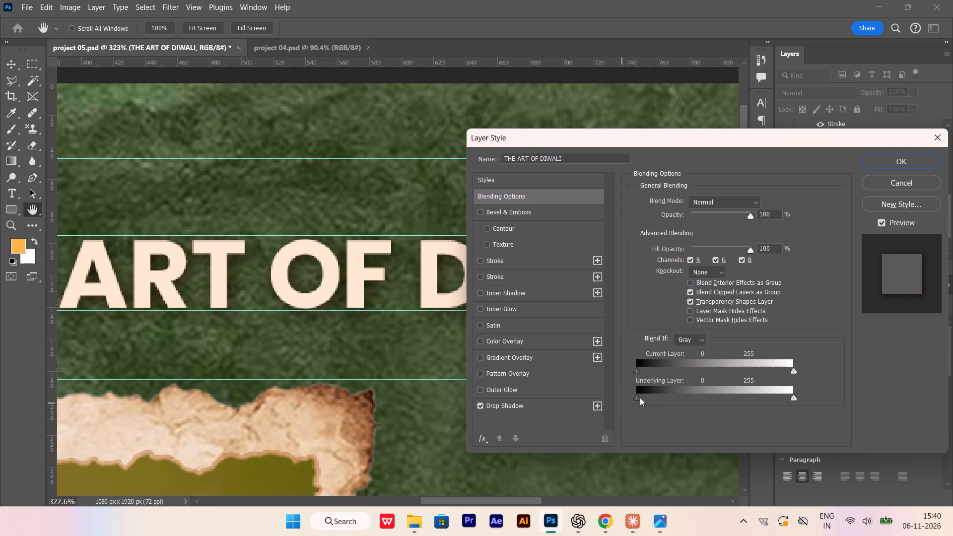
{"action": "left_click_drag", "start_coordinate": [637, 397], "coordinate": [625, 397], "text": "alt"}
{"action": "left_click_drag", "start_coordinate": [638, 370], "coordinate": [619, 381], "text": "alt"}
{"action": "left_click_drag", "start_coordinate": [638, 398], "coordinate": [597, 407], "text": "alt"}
Apply the title's layer style with Drop Shadow as its only enabled effect.
{"action": "left_click", "coordinate": [918, 163]}
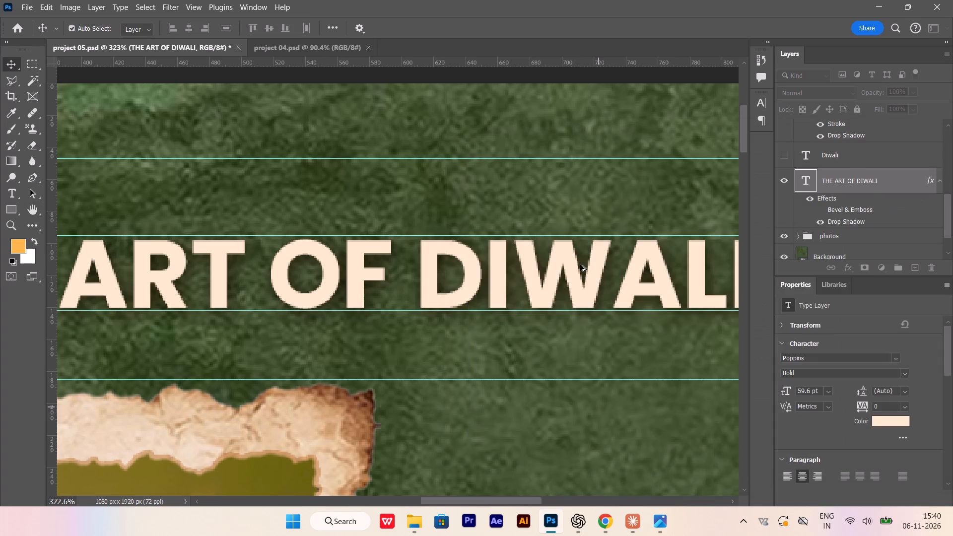
Deselect the title, hide the guides and examine how the shadowed title looks on the poster.
{"action": "scroll", "coordinate": [577, 265], "scroll_direction": "down", "scroll_amount": 14, "text": "alt"}
{"action": "scroll", "coordinate": [441, 289], "scroll_direction": "down", "scroll_amount": 5}
{"action": "left_click", "coordinate": [504, 156]}
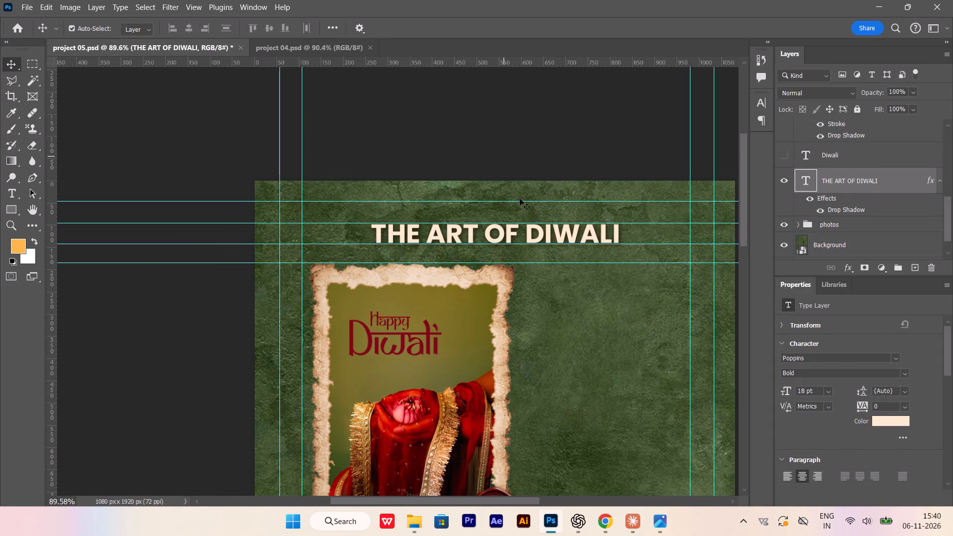
{"action": "left_click", "coordinate": [539, 242]}
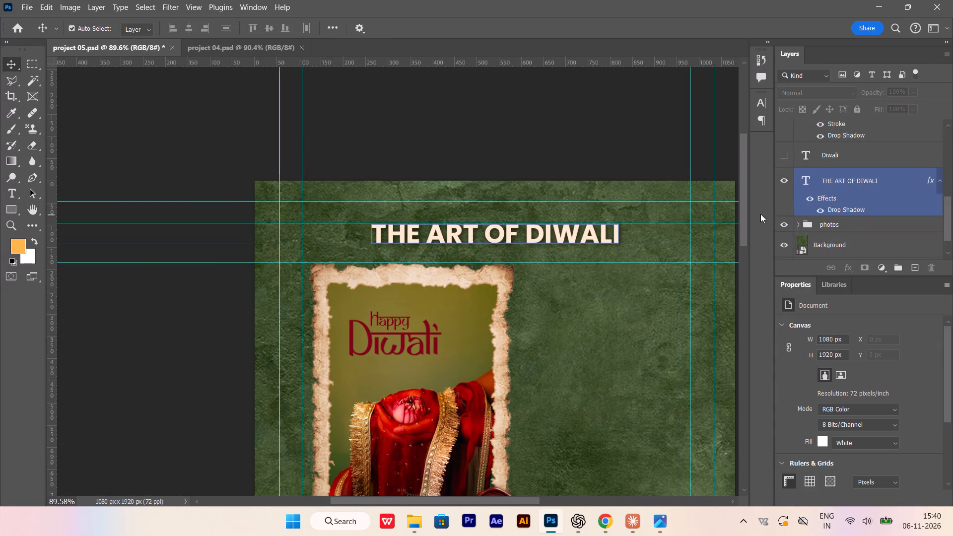
{"action": "key", "text": "ctrl+h"}
{"action": "scroll", "coordinate": [483, 295], "scroll_direction": "down", "scroll_amount": 3, "text": "alt"}
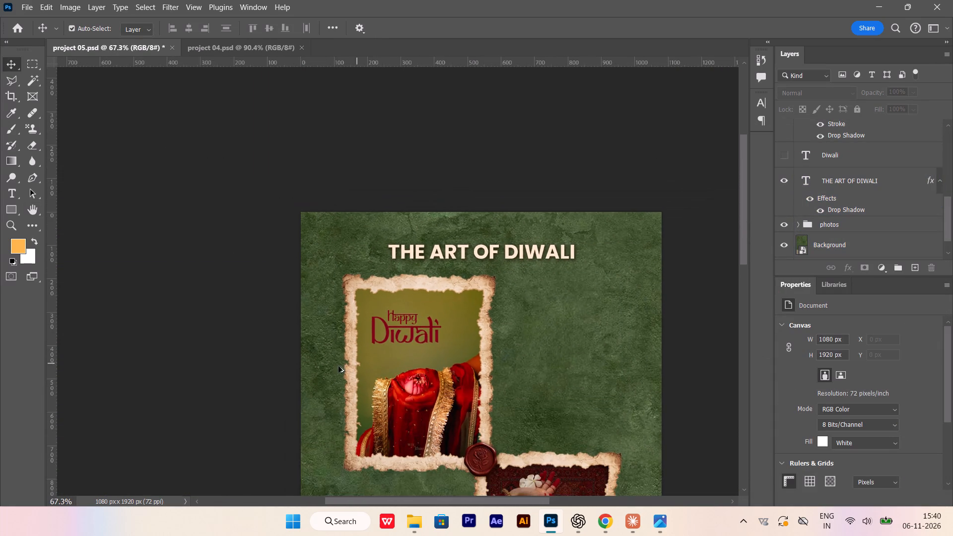
{"action": "scroll", "coordinate": [334, 365], "scroll_direction": "down", "scroll_amount": 3, "text": "alt"}
{"action": "scroll", "coordinate": [239, 331], "scroll_direction": "down", "scroll_amount": 3}
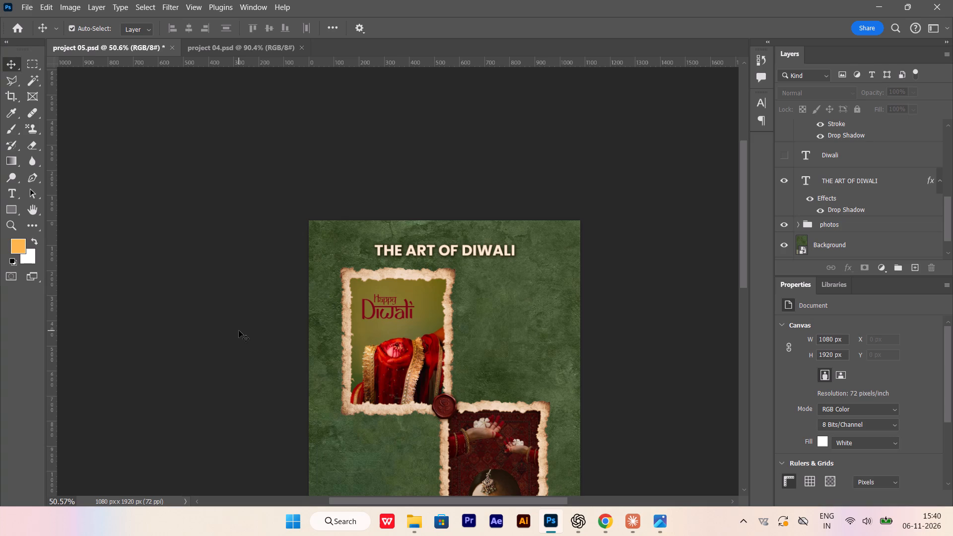
{"action": "scroll", "coordinate": [264, 329], "scroll_direction": "down", "scroll_amount": 4}
{"action": "scroll", "coordinate": [367, 196], "scroll_direction": "up", "scroll_amount": 8, "text": "alt"}
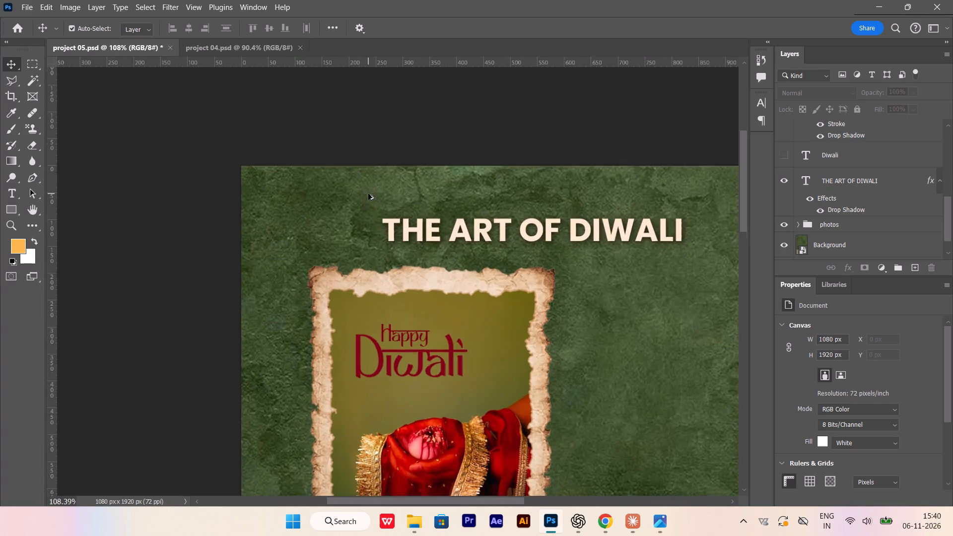
{"action": "scroll", "coordinate": [368, 194], "scroll_direction": "down", "scroll_amount": 1, "text": "alt"}
{"action": "scroll", "coordinate": [420, 225], "scroll_direction": "up", "scroll_amount": 2, "text": "alt"}
Hide the layer effects of the THE ART OF DIWALI title and check the plain text against the poster.
{"action": "left_click", "coordinate": [433, 234]}
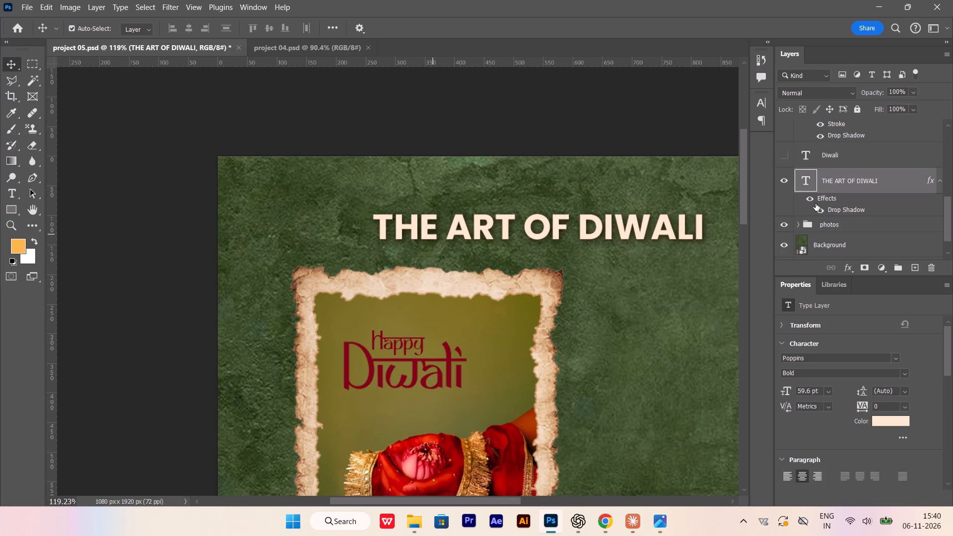
{"action": "left_click", "coordinate": [817, 203]}
{"action": "left_click", "coordinate": [811, 197]}
{"action": "left_click", "coordinate": [551, 125]}
{"action": "scroll", "coordinate": [235, 106], "scroll_direction": "down", "scroll_amount": 2, "text": "alt"}
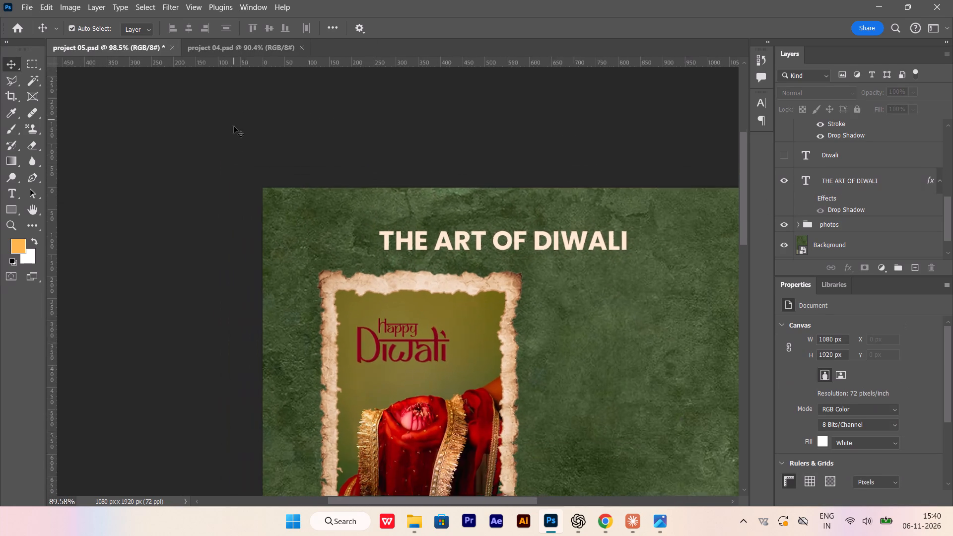
{"action": "scroll", "coordinate": [234, 126], "scroll_direction": "down", "scroll_amount": 10, "text": "alt"}
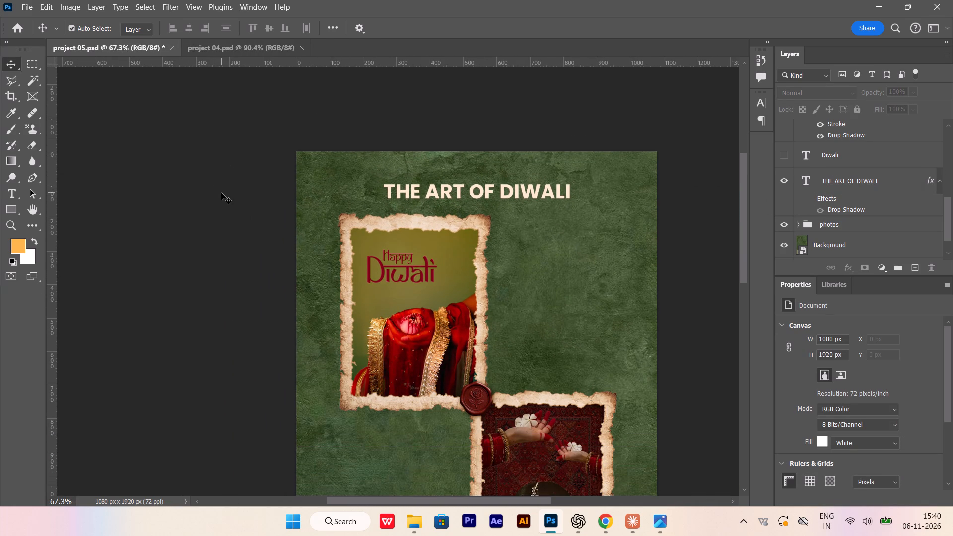
{"action": "left_click", "coordinate": [529, 191]}
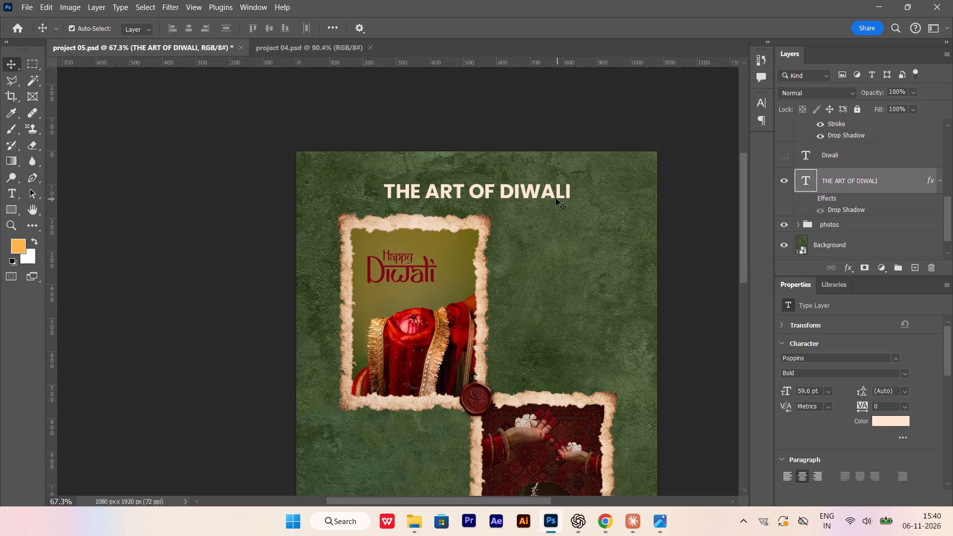
{"action": "left_click", "coordinate": [495, 184]}
Show the guides again and set the tracking of the THE ART OF DIWALI title to 100.
{"action": "scroll", "coordinate": [584, 214], "scroll_direction": "up", "scroll_amount": 2, "text": "alt"}
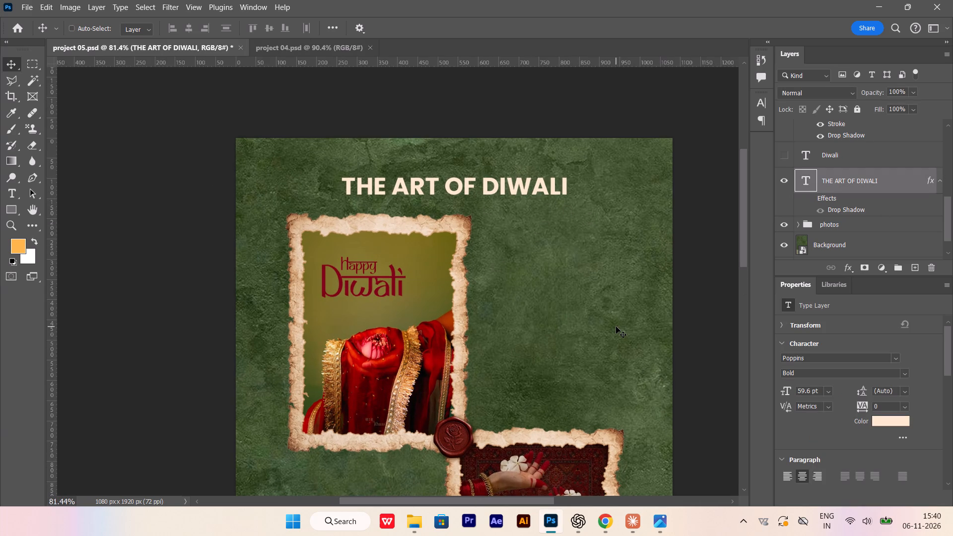
{"action": "key", "text": "ctrl+h"}
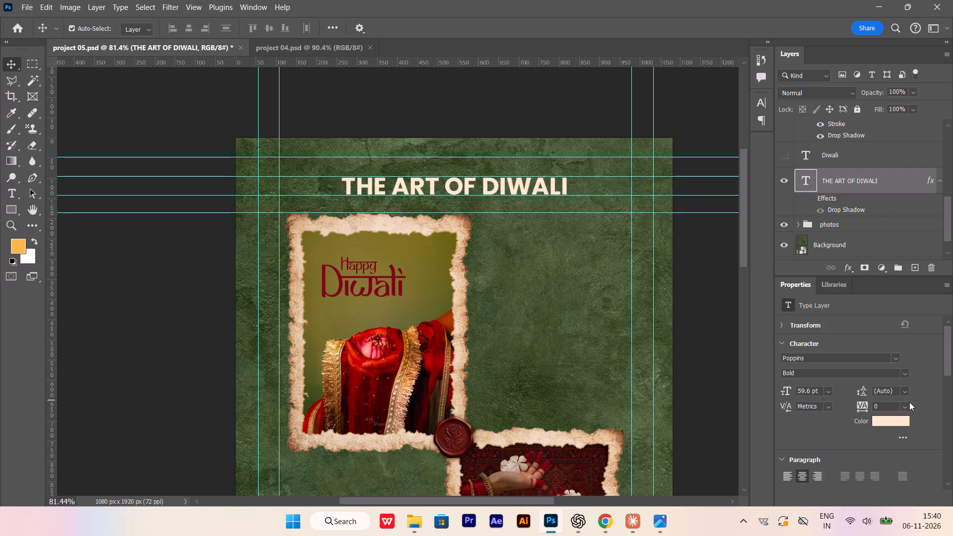
{"action": "left_click", "coordinate": [906, 405]}
{"action": "left_click", "coordinate": [899, 392]}
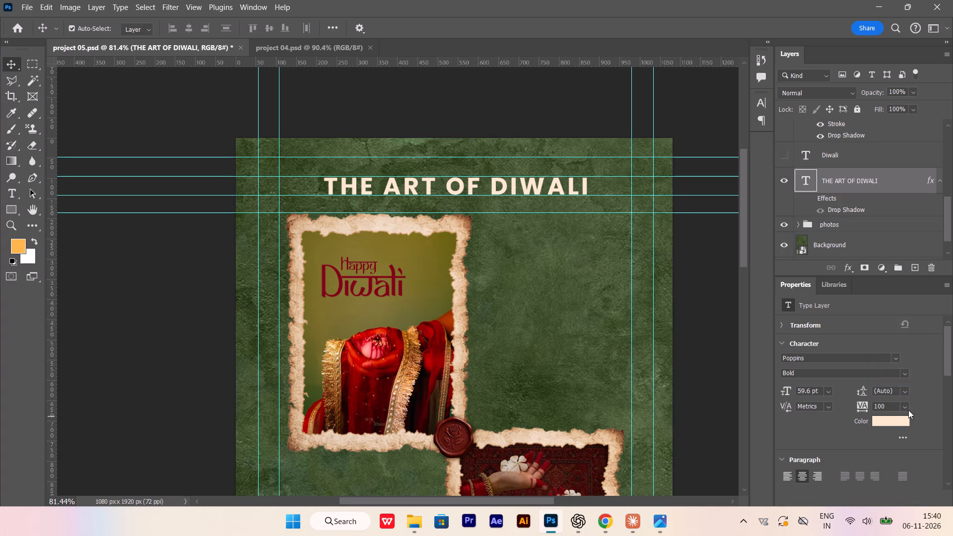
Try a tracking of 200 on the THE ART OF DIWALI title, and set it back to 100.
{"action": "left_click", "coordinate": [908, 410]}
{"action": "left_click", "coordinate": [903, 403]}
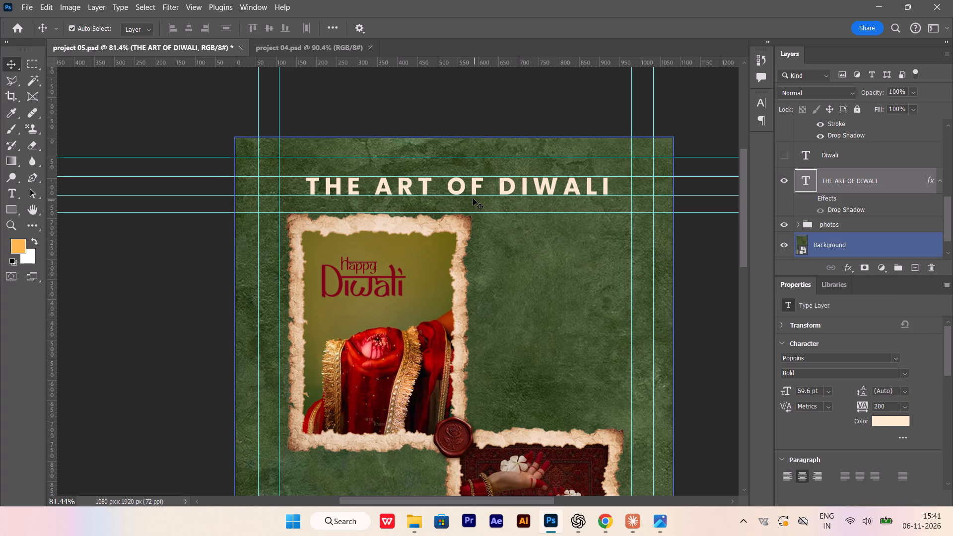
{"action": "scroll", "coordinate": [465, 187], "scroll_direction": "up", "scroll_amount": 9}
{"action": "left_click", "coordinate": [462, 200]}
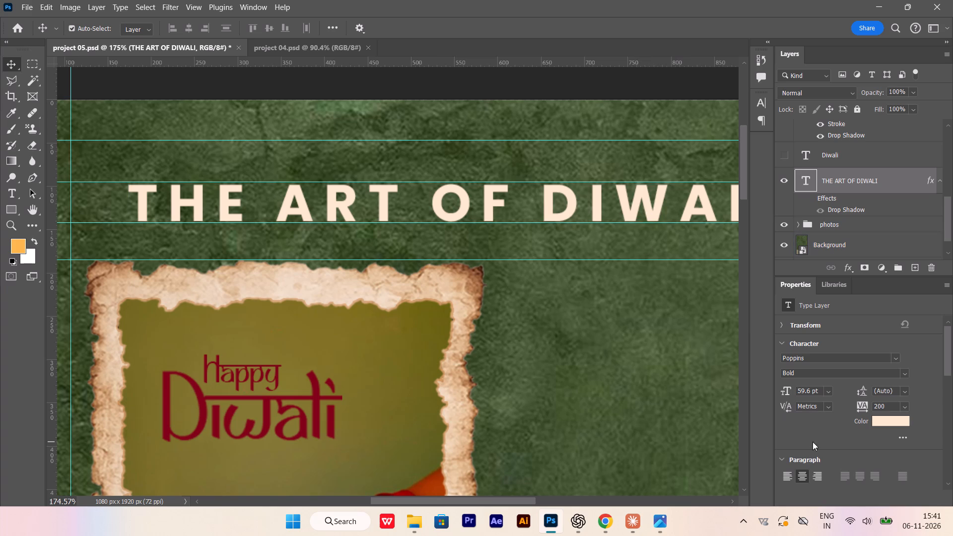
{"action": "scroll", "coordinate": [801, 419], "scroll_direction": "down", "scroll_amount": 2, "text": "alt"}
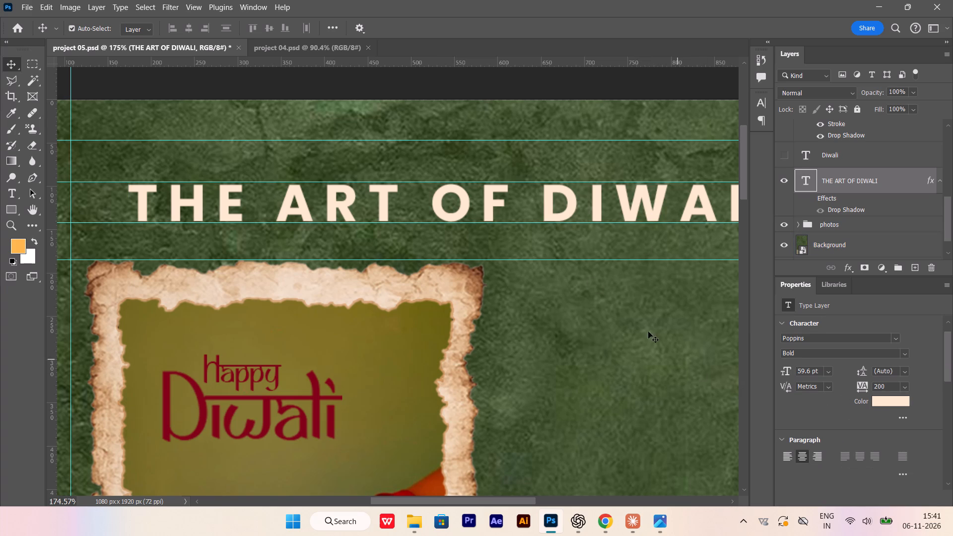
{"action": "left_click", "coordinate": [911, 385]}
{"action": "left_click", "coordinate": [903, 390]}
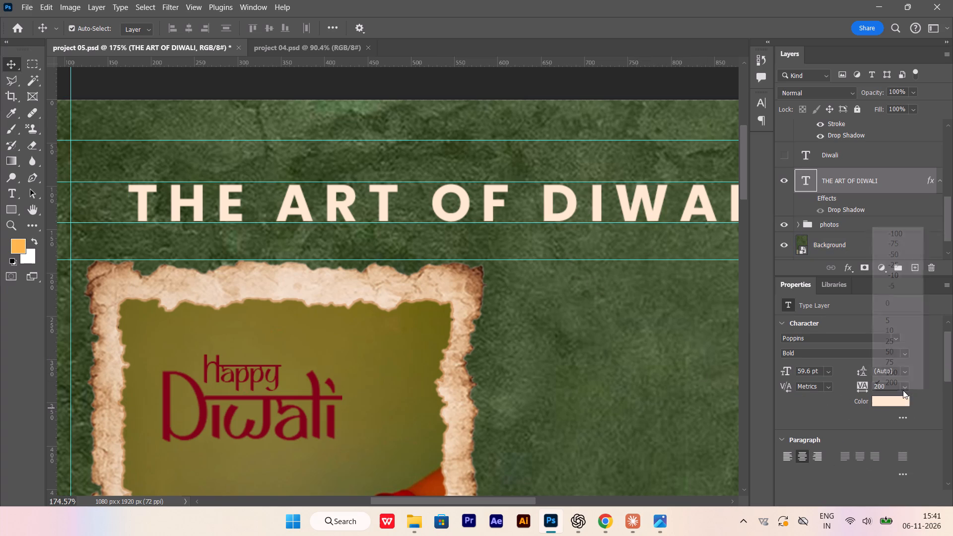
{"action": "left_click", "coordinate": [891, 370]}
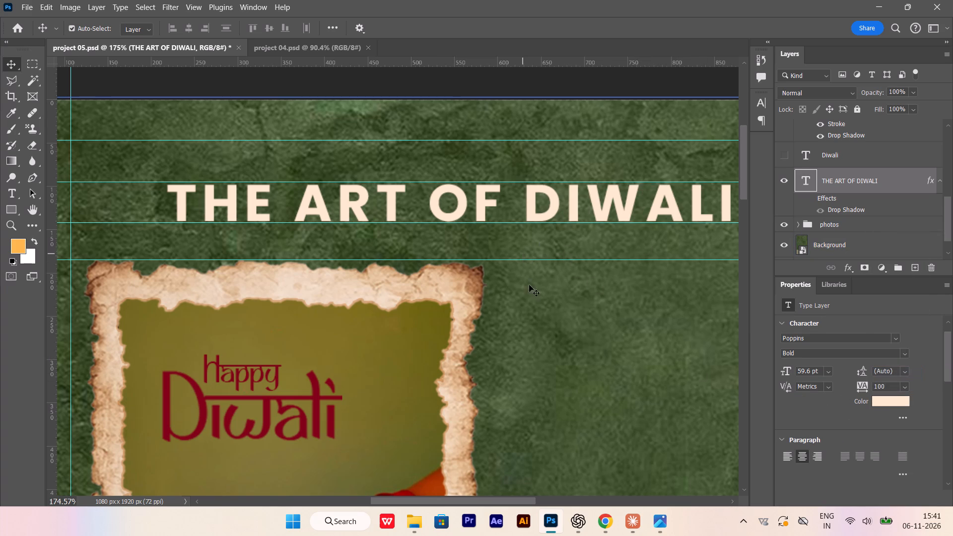
Scale the THE ART OF DIWALI title from its centre to about 133% and nudge it up slightly.
{"action": "key", "text": "ctrl+t"}
{"action": "scroll", "coordinate": [356, 239], "scroll_direction": "down", "scroll_amount": 2, "text": "alt"}
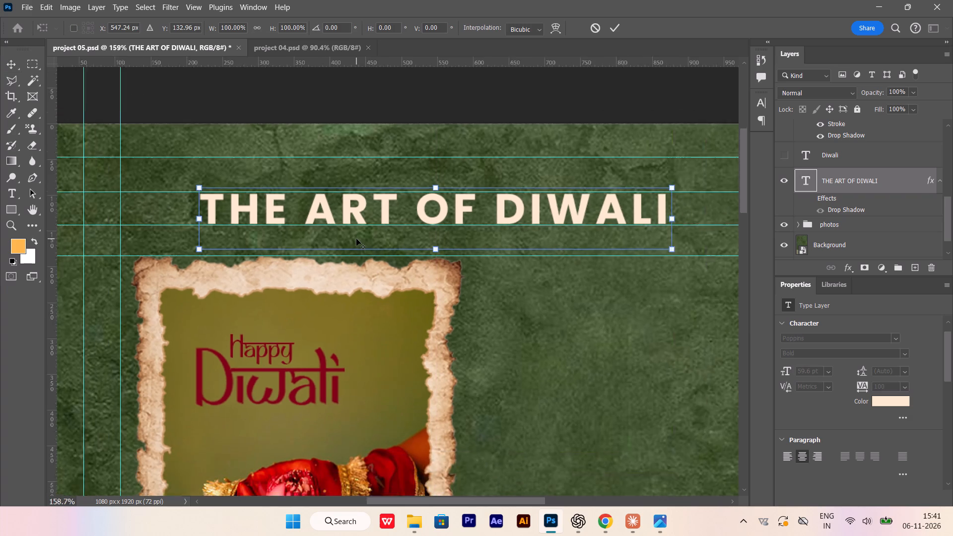
{"action": "scroll", "coordinate": [356, 239], "scroll_direction": "down", "scroll_amount": 2, "text": "alt"}
{"action": "left_click", "coordinate": [616, 199]}
{"action": "left_click_drag", "start_coordinate": [617, 195], "coordinate": [647, 180], "text": "alt+shift"}
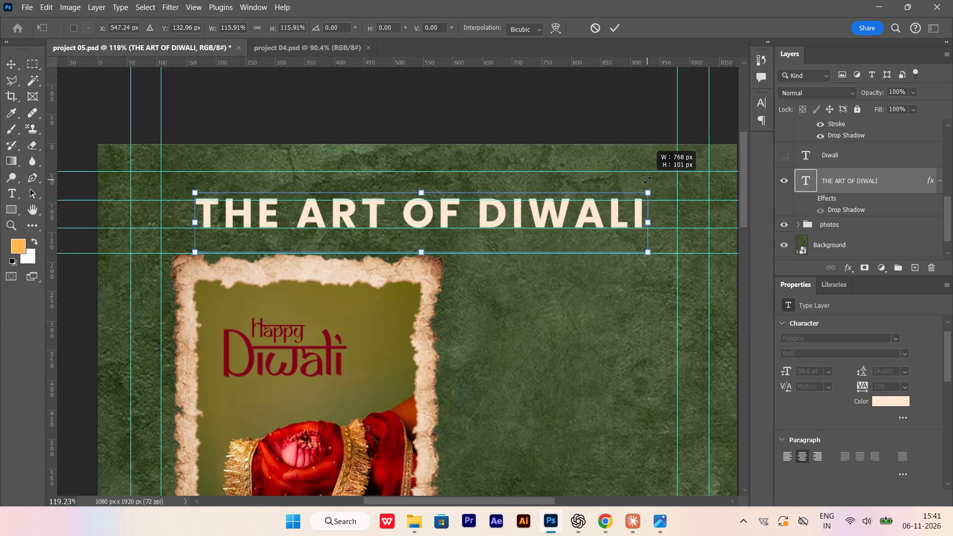
{"action": "left_click_drag", "start_coordinate": [647, 180], "coordinate": [678, 176], "text": "alt+shift"}
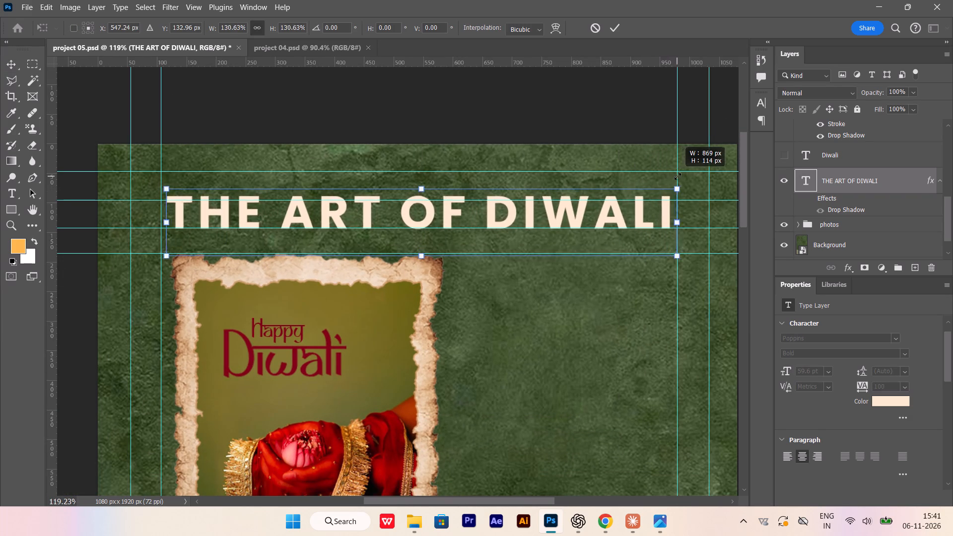
{"action": "left_click_drag", "start_coordinate": [678, 176], "coordinate": [679, 175], "text": "alt+shift"}
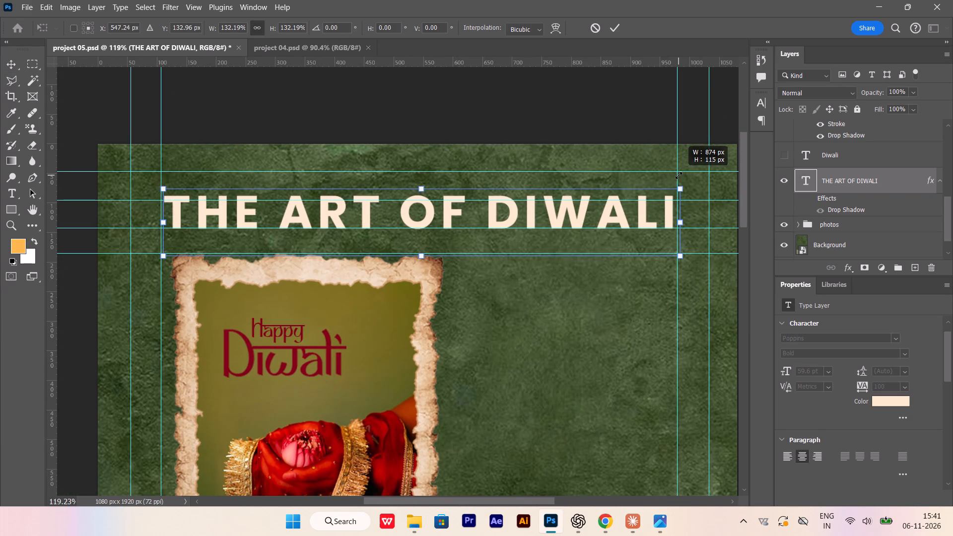
{"action": "left_click_drag", "start_coordinate": [679, 175], "coordinate": [681, 175], "text": "alt+shift"}
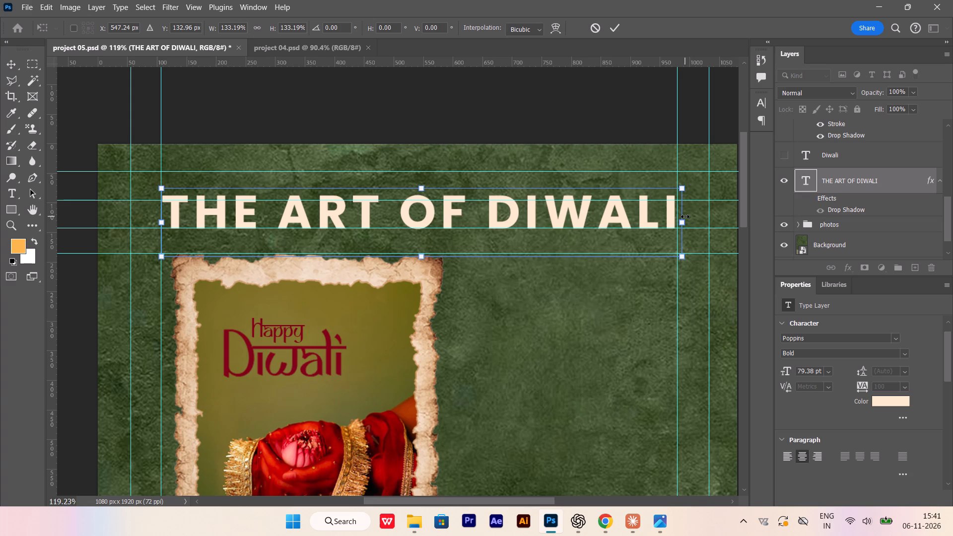
{"action": "key", "text": "Up"}
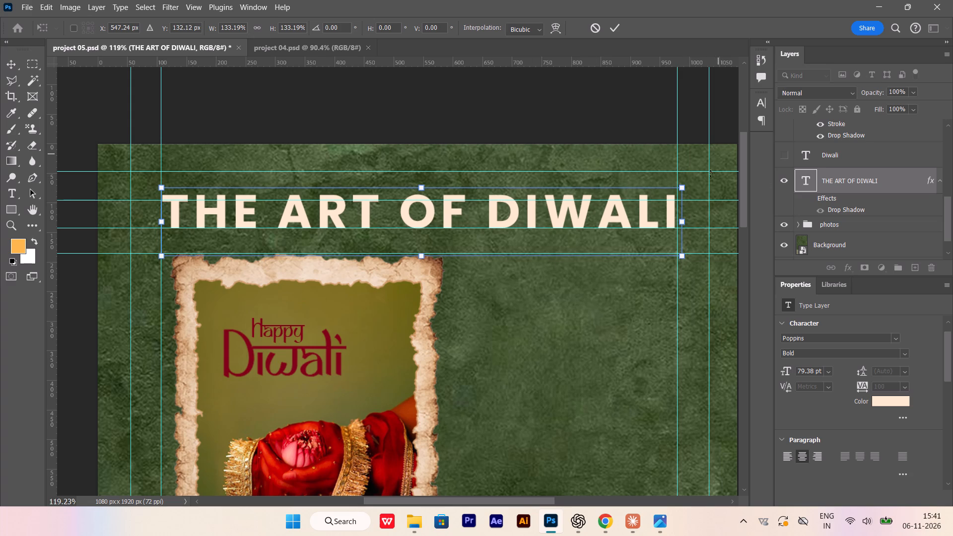
Resize the THE ART OF DIWALI title to about 140% width and 141% height, fitting it between the inner left and outer right vertical guides.
{"action": "left_click_drag", "start_coordinate": [683, 190], "coordinate": [697, 184]}
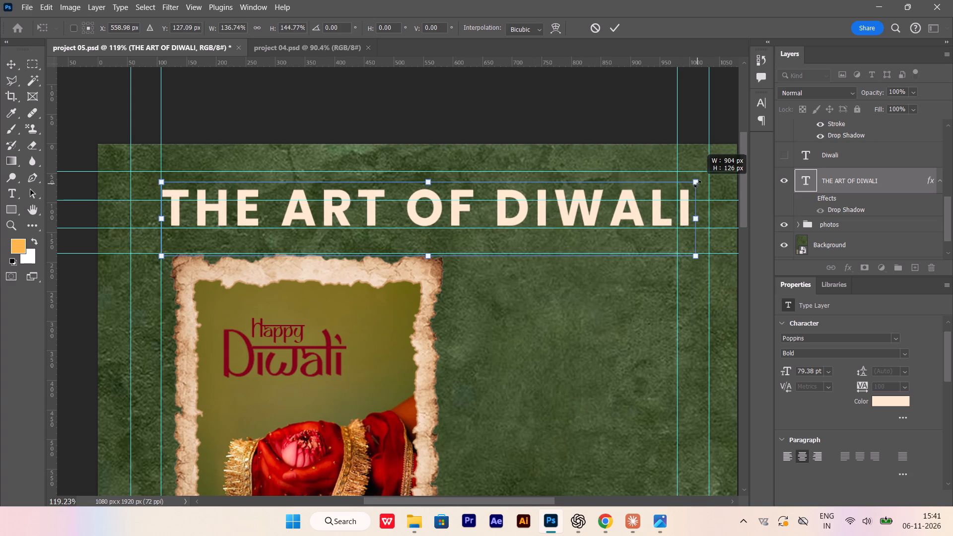
{"action": "left_click_drag", "start_coordinate": [697, 184], "coordinate": [715, 178]}
{"action": "left_click_drag", "start_coordinate": [443, 202], "coordinate": [462, 201]}
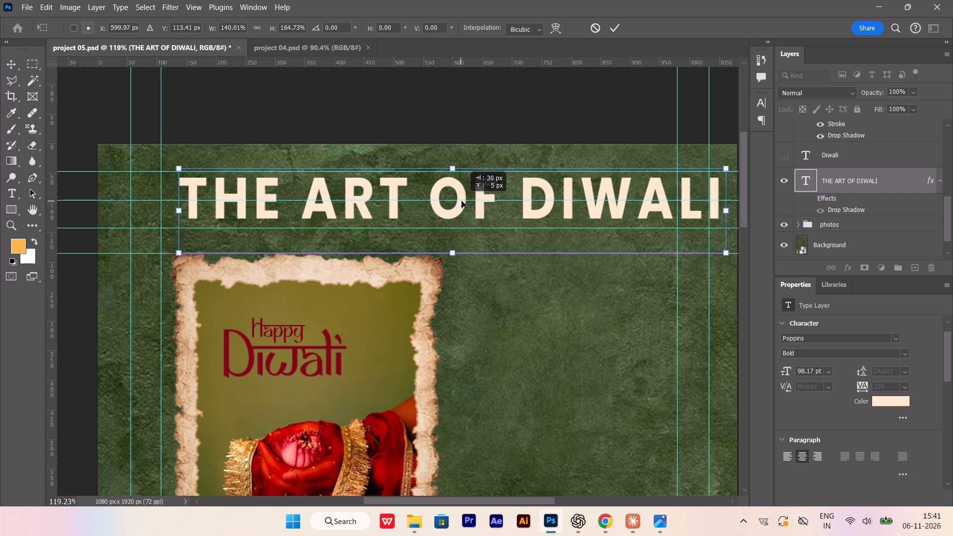
{"action": "left_click_drag", "start_coordinate": [462, 201], "coordinate": [465, 203]}
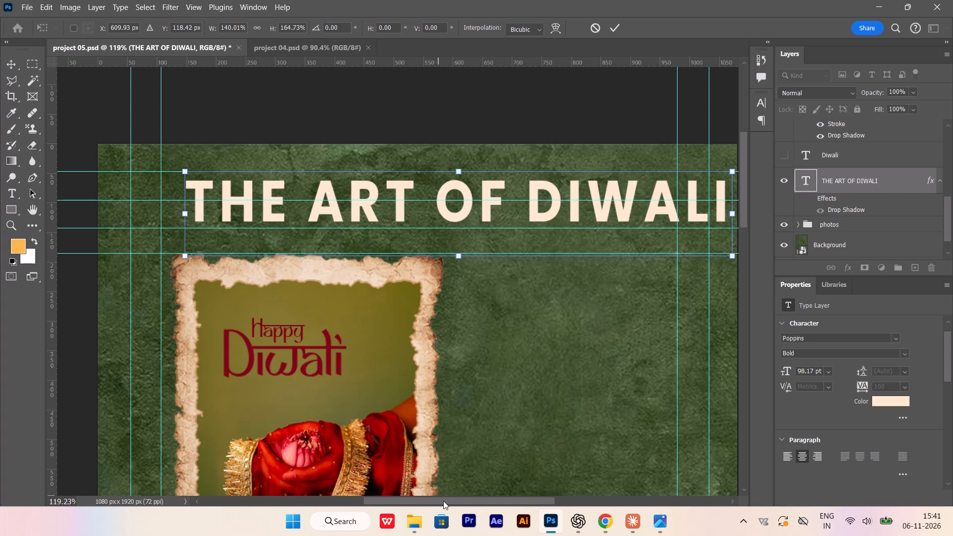
{"action": "left_click_drag", "start_coordinate": [443, 501], "coordinate": [448, 506]}
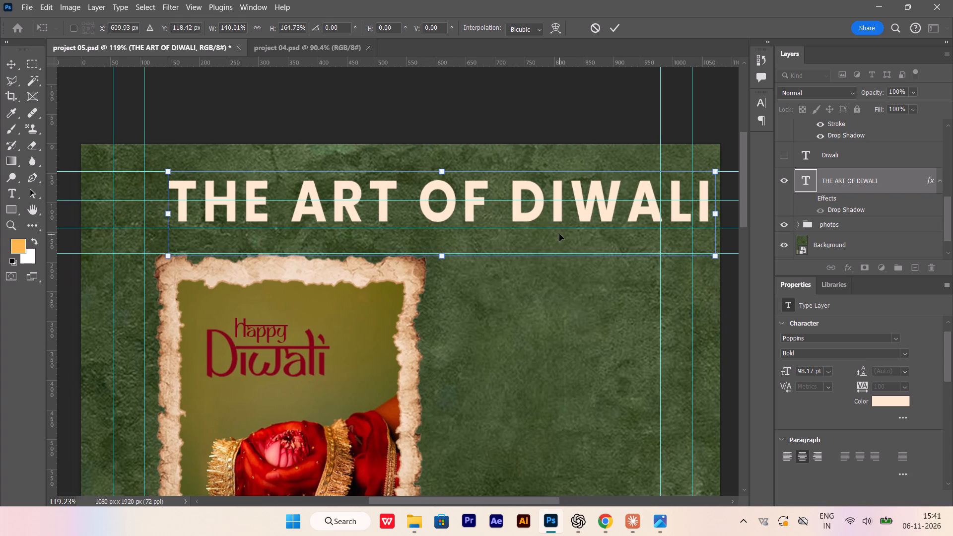
{"action": "left_click_drag", "start_coordinate": [557, 201], "coordinate": [554, 202]}
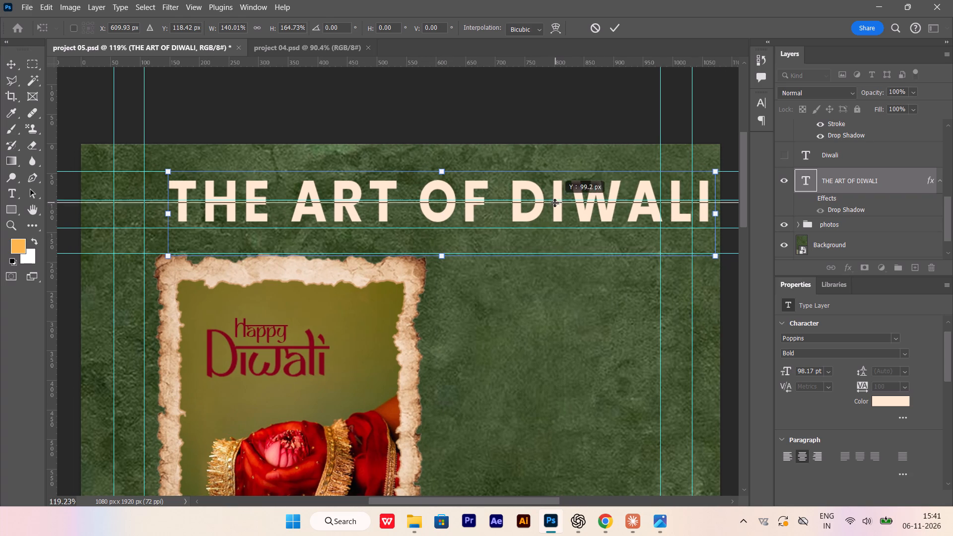
{"action": "left_click_drag", "start_coordinate": [554, 202], "coordinate": [539, 200]}
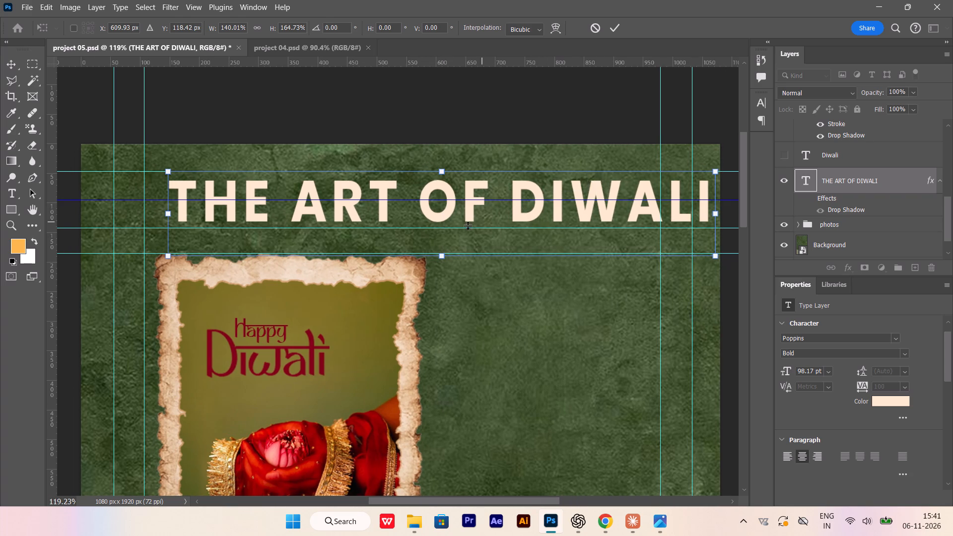
{"action": "left_click_drag", "start_coordinate": [457, 213], "coordinate": [438, 205]}
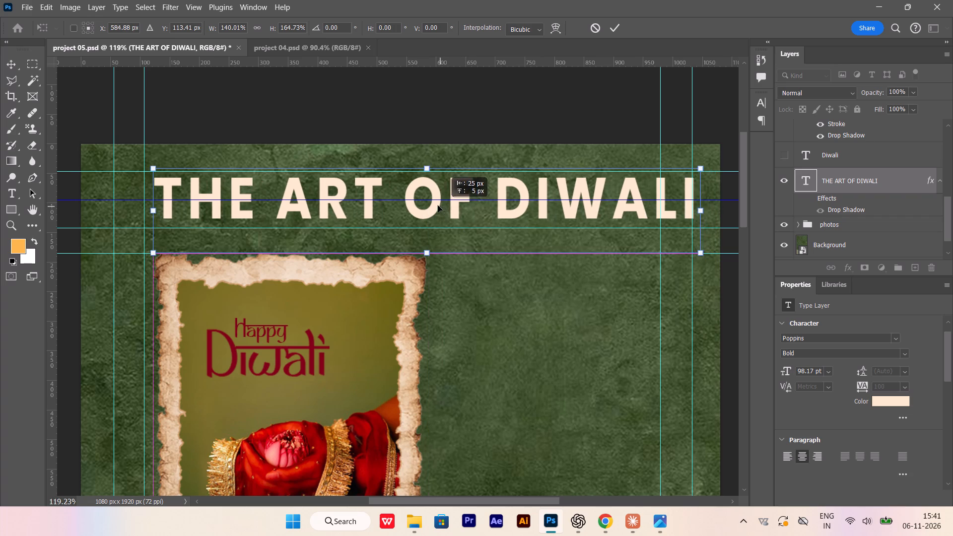
{"action": "left_click_drag", "start_coordinate": [438, 205], "coordinate": [432, 212]}
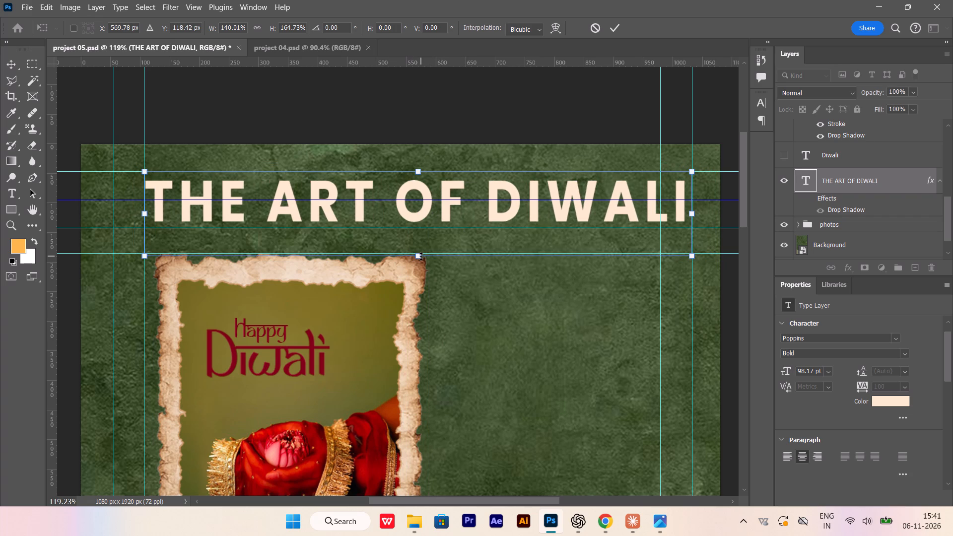
{"action": "left_click_drag", "start_coordinate": [421, 256], "coordinate": [426, 244]}
{"action": "left_click", "coordinate": [575, 117]}
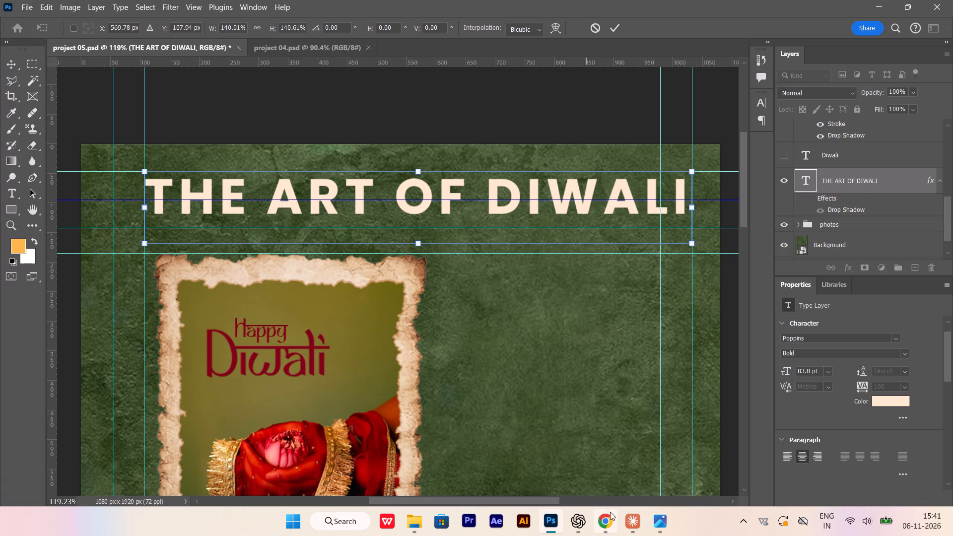
Move the BEHIND text at the poster's bottom down so it overlaps THE SCENE.
{"action": "scroll", "coordinate": [618, 490], "scroll_direction": "down", "scroll_amount": 5}
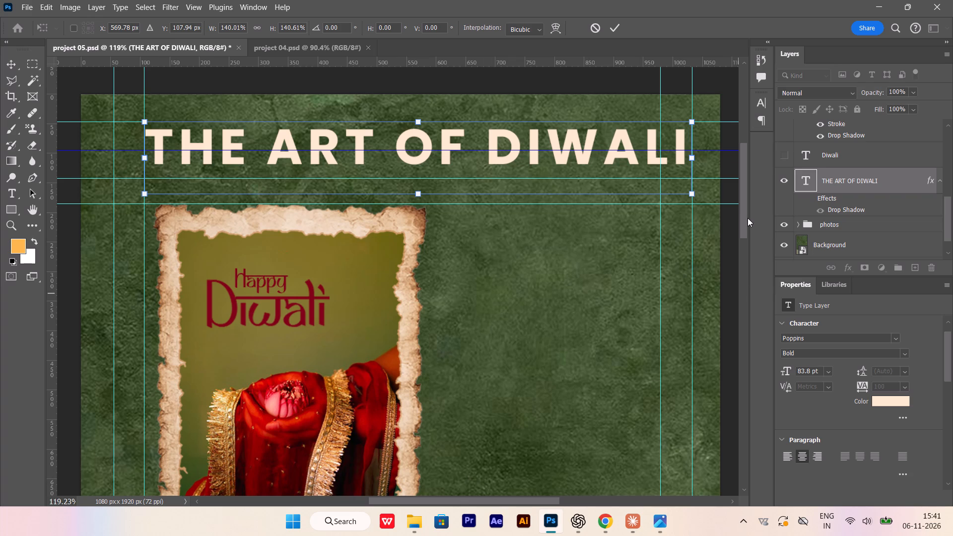
{"action": "left_click_drag", "start_coordinate": [743, 208], "coordinate": [741, 373]}
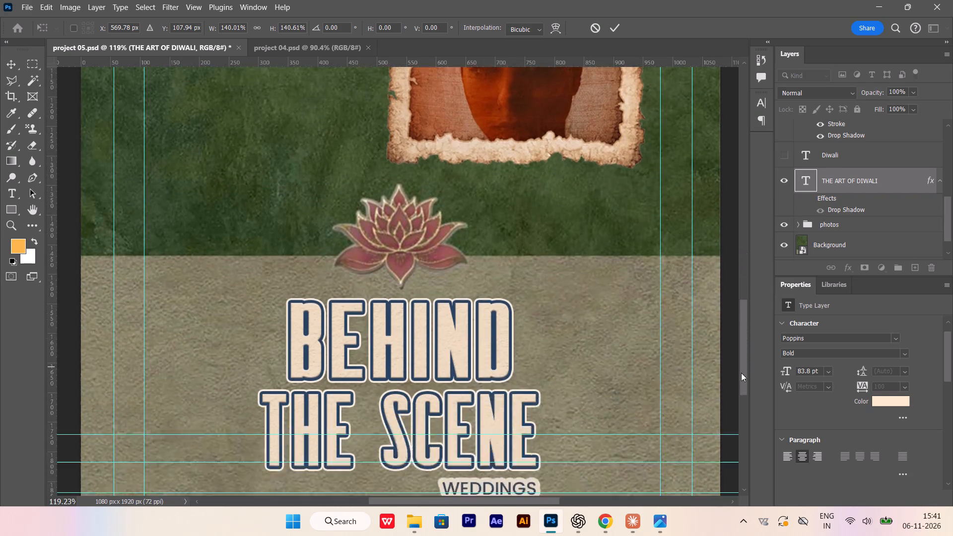
{"action": "left_click_drag", "start_coordinate": [741, 373], "coordinate": [745, 375]}
{"action": "double_click", "coordinate": [425, 308]}
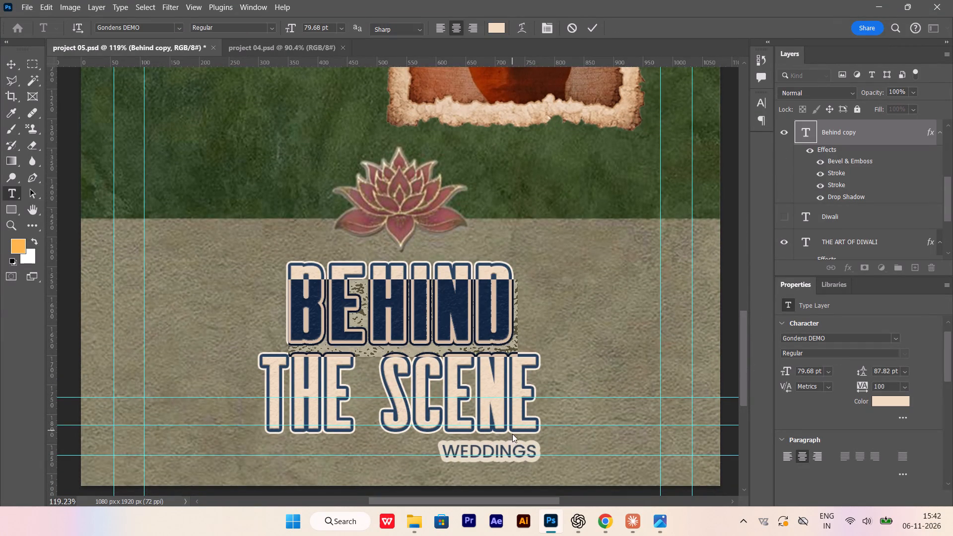
{"action": "left_click", "coordinate": [433, 406]}
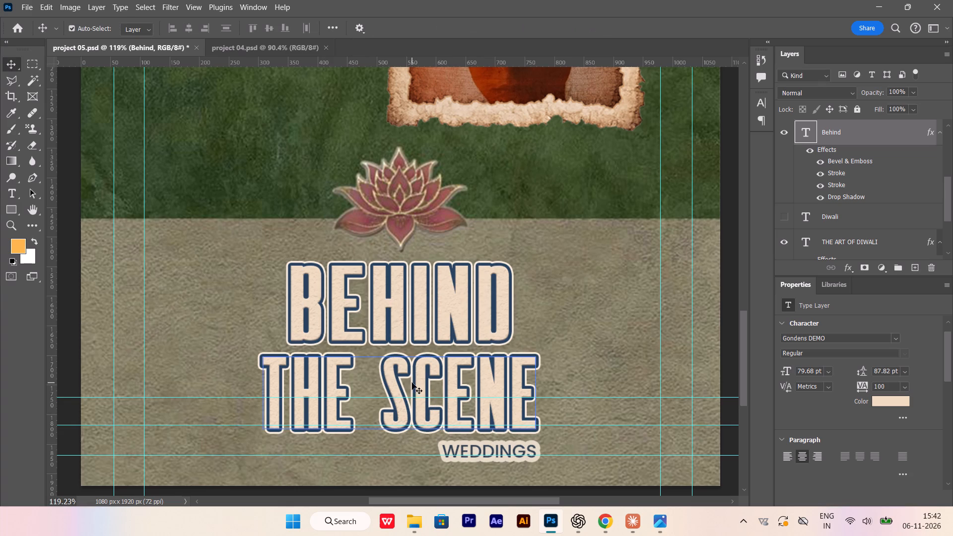
{"action": "left_click", "coordinate": [419, 377]}
{"action": "left_click", "coordinate": [414, 285]}
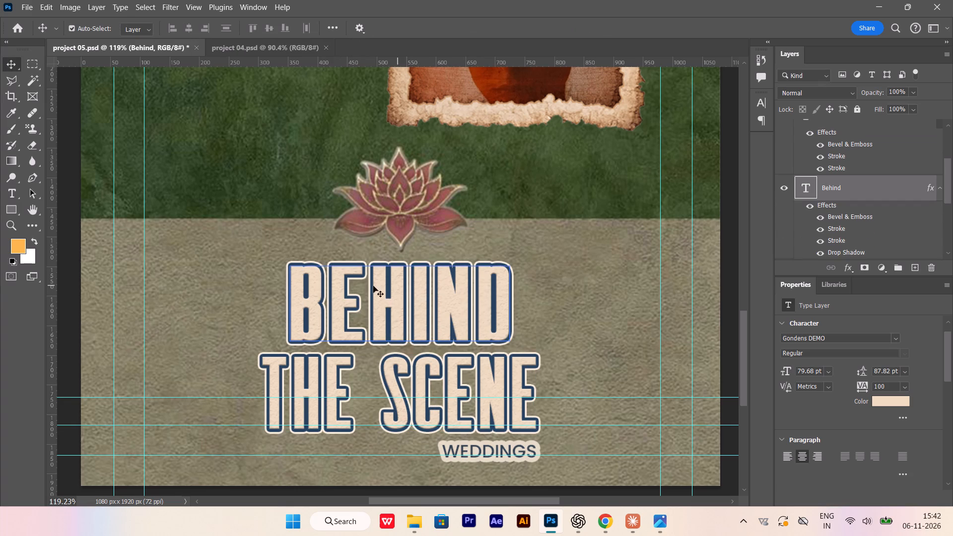
{"action": "left_click", "coordinate": [359, 286]}
{"action": "left_click", "coordinate": [378, 288]}
{"action": "left_click_drag", "start_coordinate": [389, 303], "coordinate": [401, 313]}
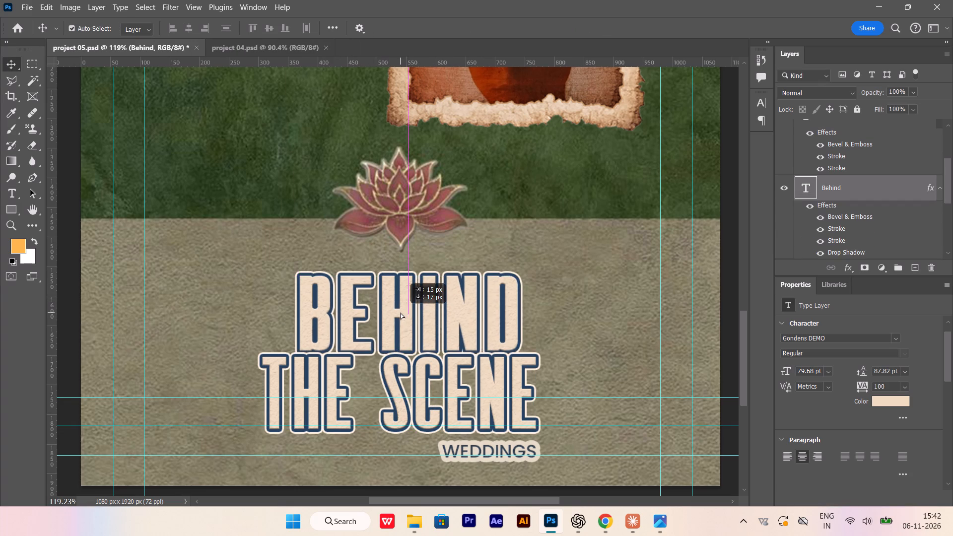
{"action": "left_click_drag", "start_coordinate": [401, 313], "coordinate": [393, 362]}
Move the WEDDINGS and THE SCENE texts up so they overlap the BEHIND text.
{"action": "left_click_drag", "start_coordinate": [469, 446], "coordinate": [467, 444]}
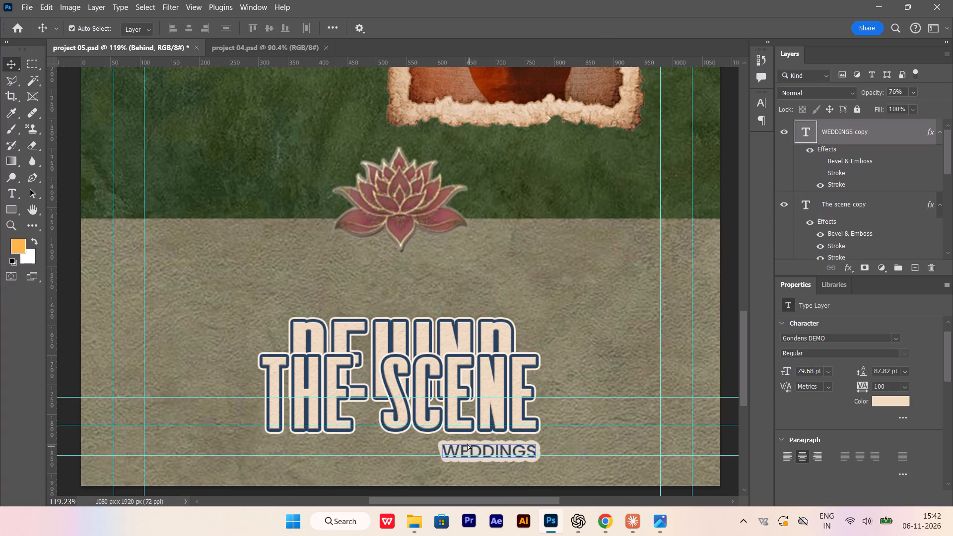
{"action": "left_click_drag", "start_coordinate": [467, 444], "coordinate": [448, 396]}
{"action": "left_click_drag", "start_coordinate": [303, 381], "coordinate": [362, 353]}
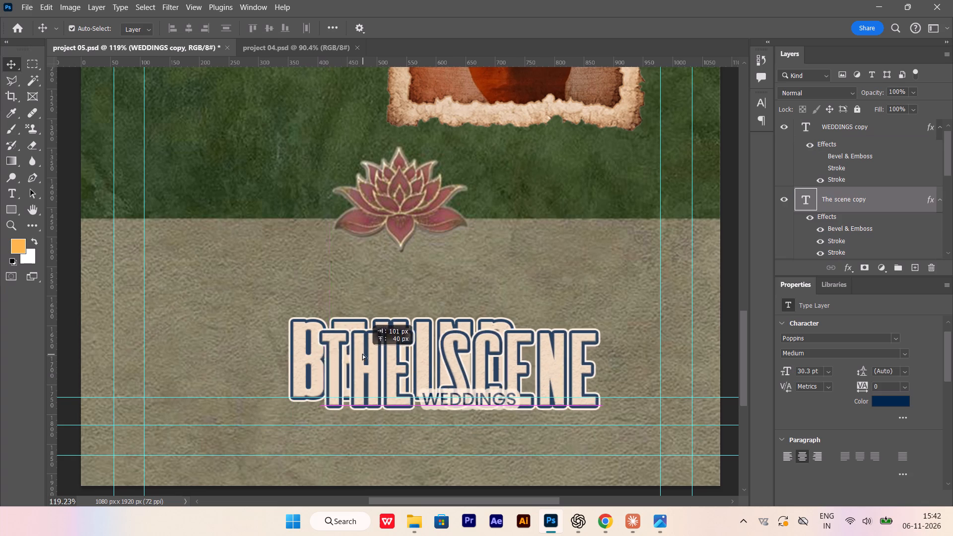
{"action": "left_click_drag", "start_coordinate": [362, 353], "coordinate": [361, 353]}
{"action": "left_click_drag", "start_coordinate": [448, 400], "coordinate": [432, 372]}
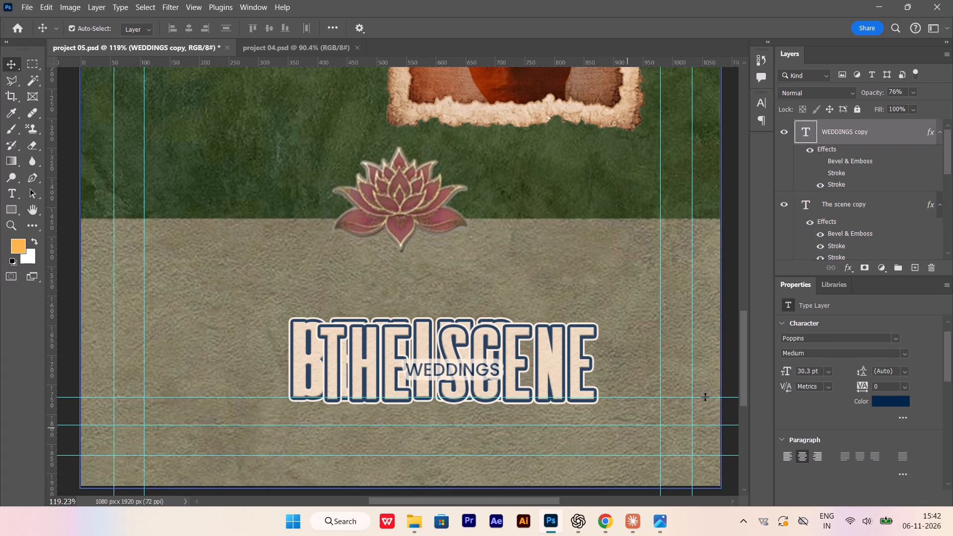
Hide the WEDDINGS copy, The scene copy and Behind text layers.
{"action": "left_click", "coordinate": [791, 129]}
{"action": "left_click", "coordinate": [782, 200]}
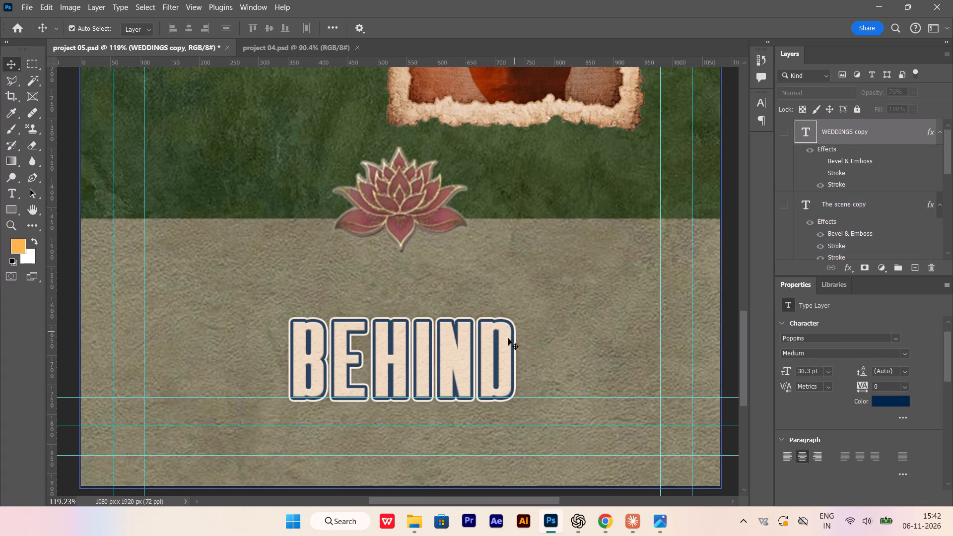
{"action": "left_click", "coordinate": [507, 341]}
{"action": "left_click", "coordinate": [790, 189]}
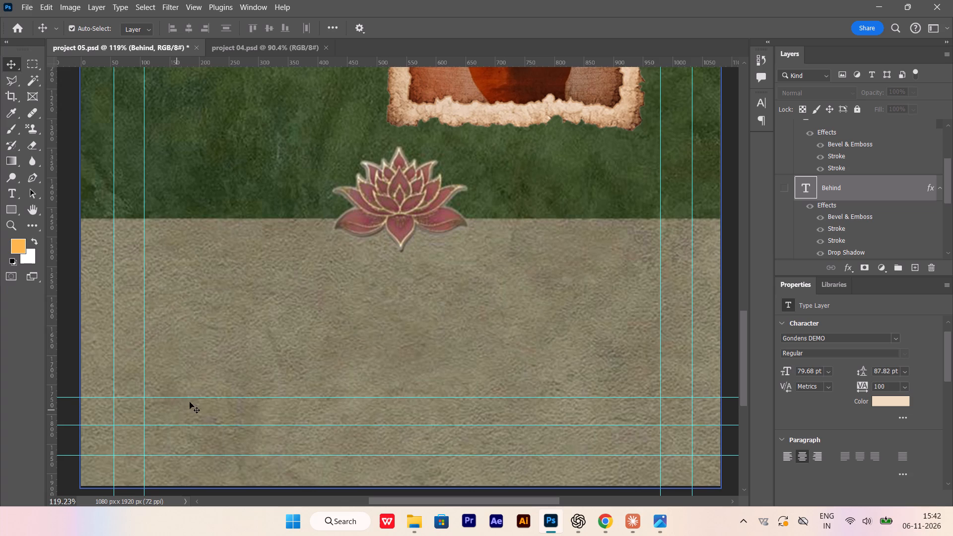
Examine how the enlarged THE ART OF DIWALI title sits against the guides and the photos on the poster.
{"action": "scroll", "coordinate": [285, 391], "scroll_direction": "down", "scroll_amount": 12, "text": "alt"}
{"action": "scroll", "coordinate": [326, 366], "scroll_direction": "up", "scroll_amount": 8}
{"action": "scroll", "coordinate": [256, 206], "scroll_direction": "up", "scroll_amount": 2, "text": "alt"}
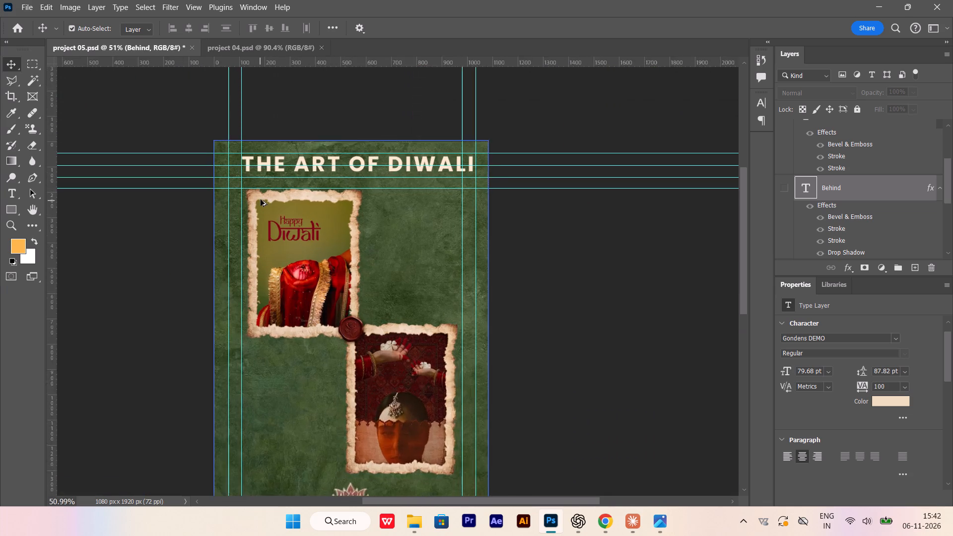
{"action": "scroll", "coordinate": [261, 200], "scroll_direction": "up", "scroll_amount": 7, "text": "alt"}
{"action": "scroll", "coordinate": [386, 165], "scroll_direction": "up", "scroll_amount": 3}
{"action": "scroll", "coordinate": [596, 169], "scroll_direction": "up", "scroll_amount": 3}
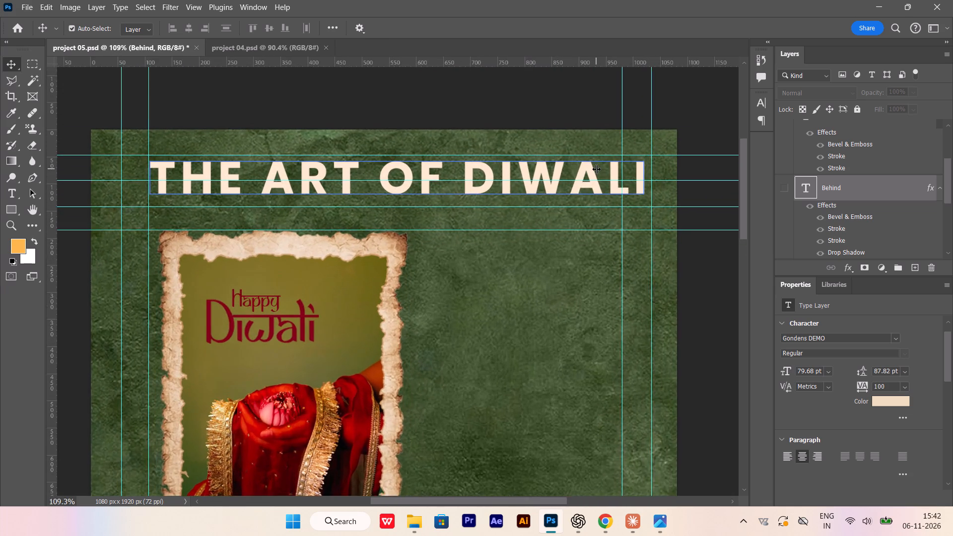
{"action": "scroll", "coordinate": [596, 169], "scroll_direction": "up", "scroll_amount": 2}
{"action": "scroll", "coordinate": [595, 170], "scroll_direction": "down", "scroll_amount": 3, "text": "alt"}
{"action": "scroll", "coordinate": [366, 170], "scroll_direction": "up", "scroll_amount": 1, "text": "alt"}
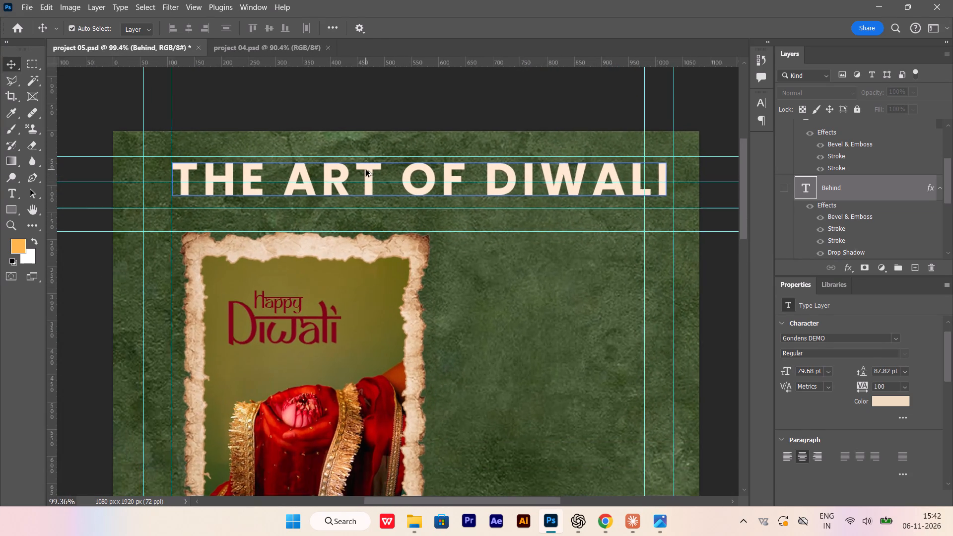
{"action": "scroll", "coordinate": [366, 170], "scroll_direction": "up", "scroll_amount": 2, "text": "alt"}
{"action": "scroll", "coordinate": [367, 170], "scroll_direction": "down", "scroll_amount": 2, "text": "alt"}
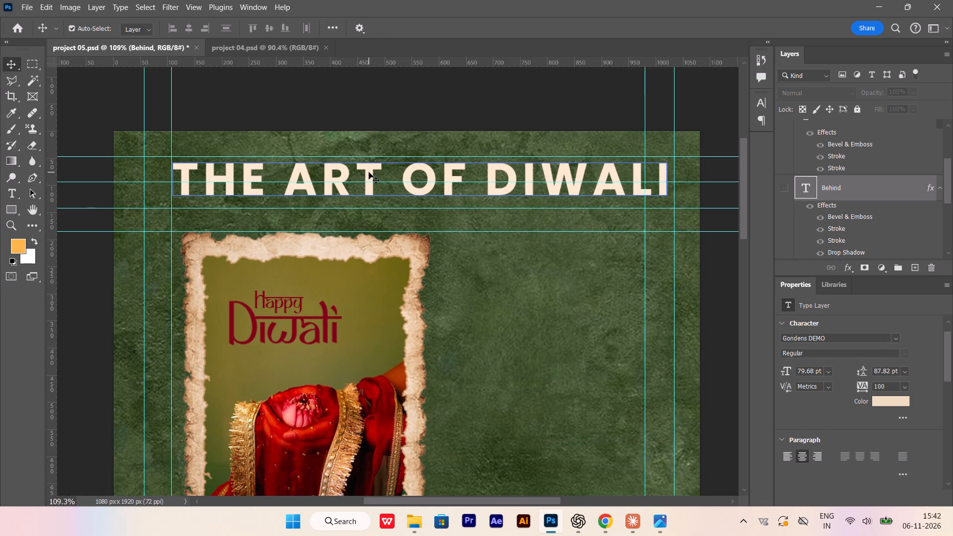
Set the tracking of the THE ART OF DIWALI title to 50 and move it to start at the inner left guide.
{"action": "left_click", "coordinate": [411, 187]}
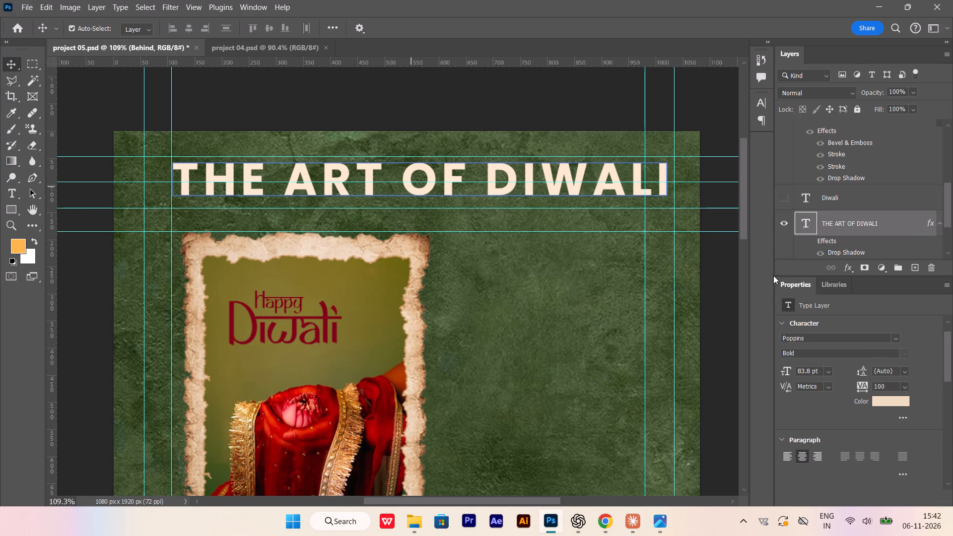
{"action": "left_click", "coordinate": [902, 388]}
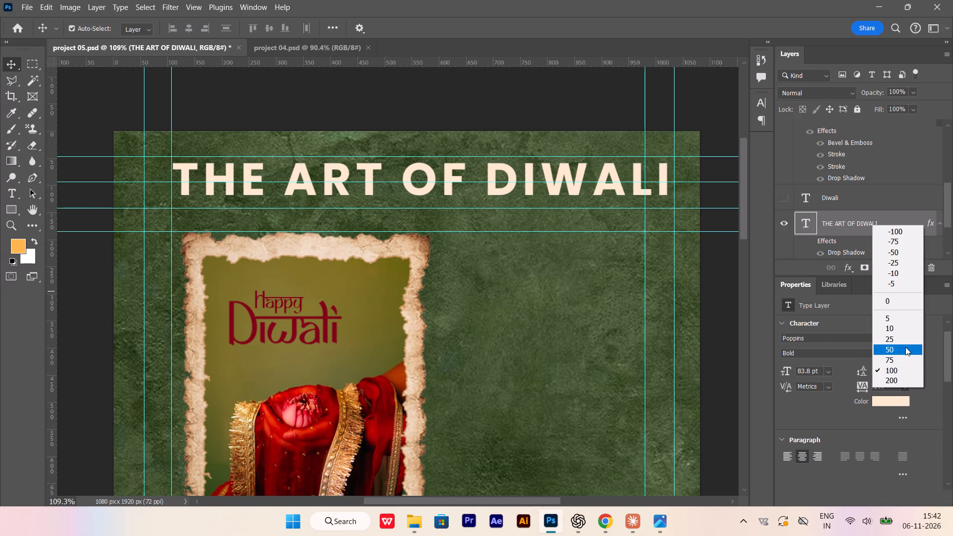
{"action": "left_click", "coordinate": [905, 347]}
{"action": "scroll", "coordinate": [235, 159], "scroll_direction": "up", "scroll_amount": 3, "text": "alt"}
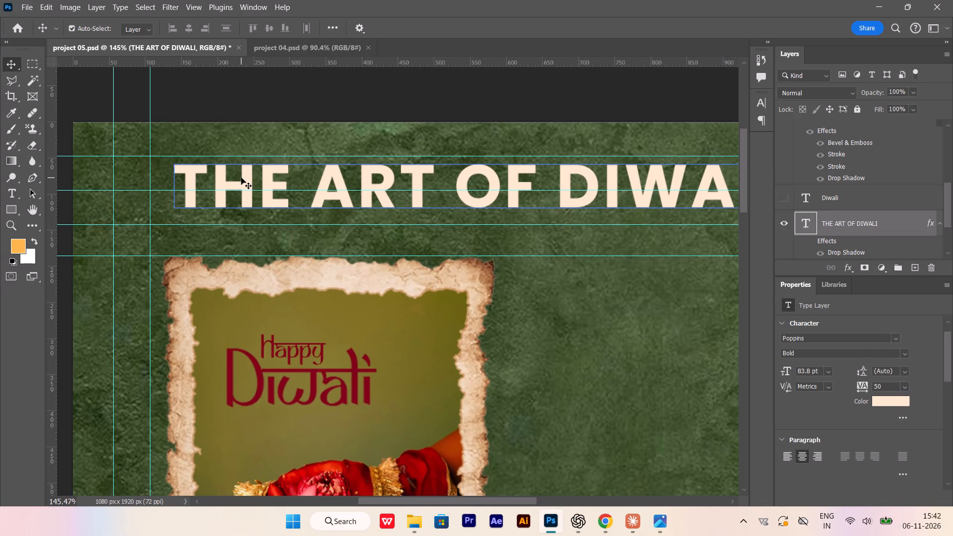
{"action": "left_click_drag", "start_coordinate": [241, 178], "coordinate": [216, 177]}
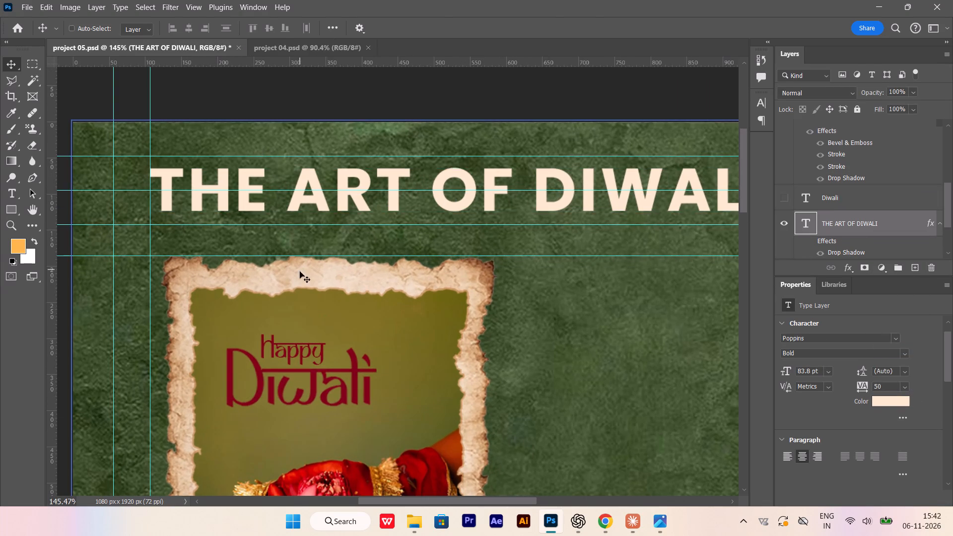
Scale the THE ART OF DIWALI title up proportionally until its end reaches the inner right vertical guide.
{"action": "key", "text": "ctrl+t"}
{"action": "scroll", "coordinate": [389, 305], "scroll_direction": "down", "scroll_amount": 4, "text": "alt"}
{"action": "scroll", "coordinate": [616, 250], "scroll_direction": "up", "scroll_amount": 7, "text": "alt"}
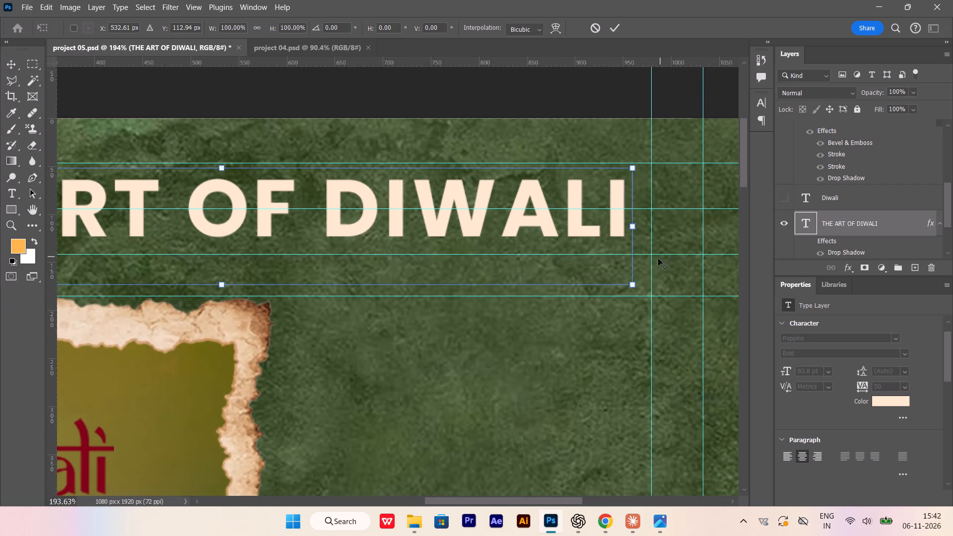
{"action": "left_click", "coordinate": [638, 281]}
{"action": "left_click_drag", "start_coordinate": [635, 284], "coordinate": [655, 302], "text": "shift"}
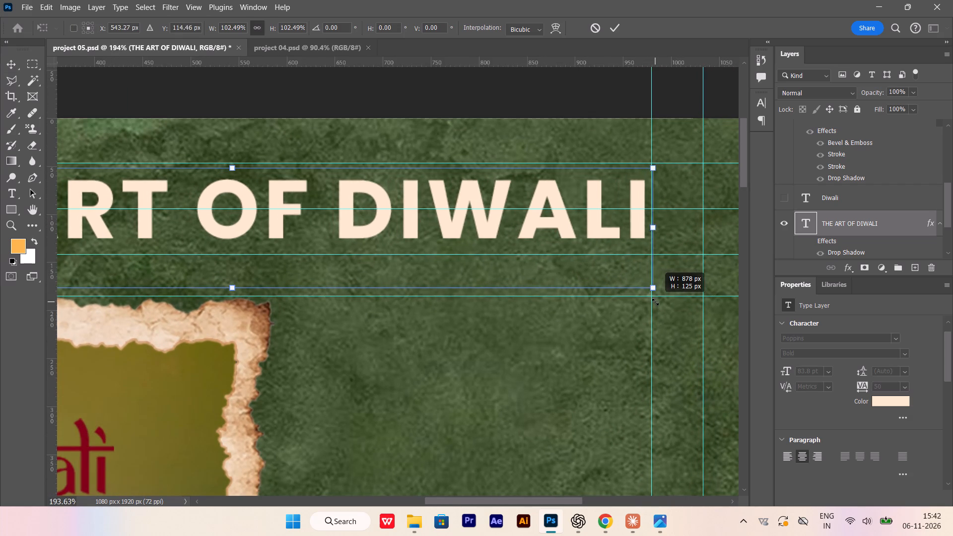
{"action": "left_click_drag", "start_coordinate": [655, 302], "coordinate": [660, 308], "text": "shift"}
{"action": "key", "text": "Return"}
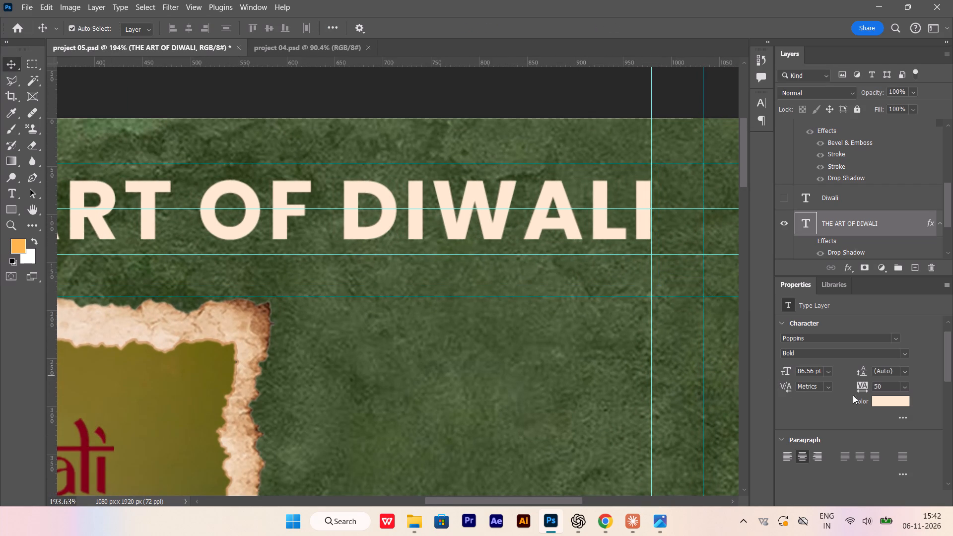
Set the tracking of the THE ART OF DIWALI title to 25.
{"action": "left_click", "coordinate": [908, 387]}
{"action": "left_click", "coordinate": [900, 337]}
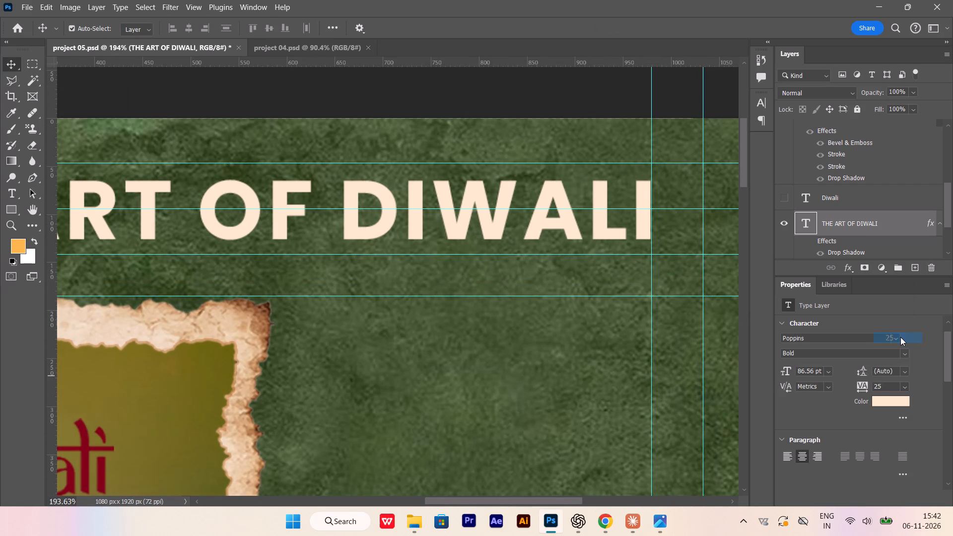
Enlarge the THE ART OF DIWALI title to about 90.1 pt so it spans between the two inner vertical guides.
{"action": "scroll", "coordinate": [619, 272], "scroll_direction": "down", "scroll_amount": 9, "text": "alt"}
{"action": "scroll", "coordinate": [394, 225], "scroll_direction": "up", "scroll_amount": 2, "text": "alt"}
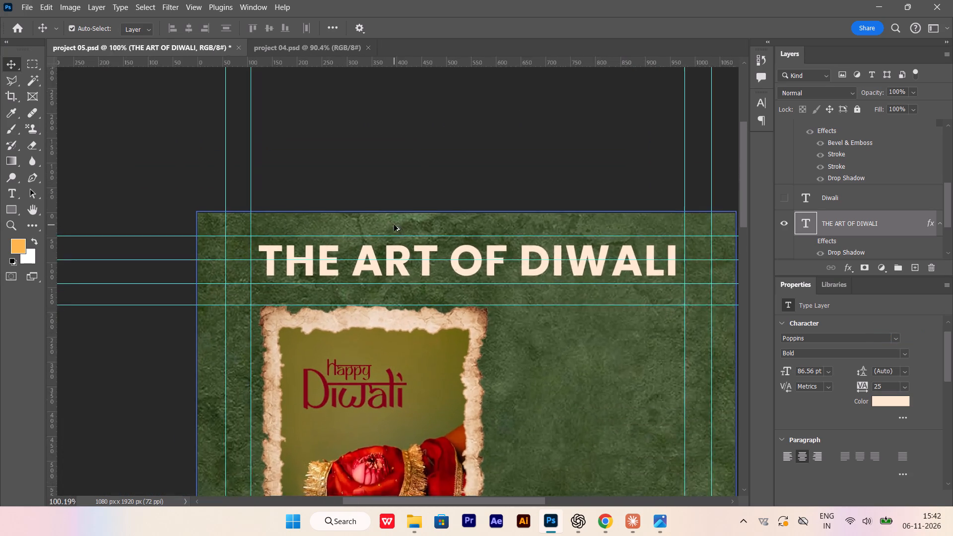
{"action": "scroll", "coordinate": [394, 225], "scroll_direction": "up", "scroll_amount": 4, "text": "alt"}
{"action": "left_click", "coordinate": [371, 274]}
{"action": "key", "text": "ctrl+t"}
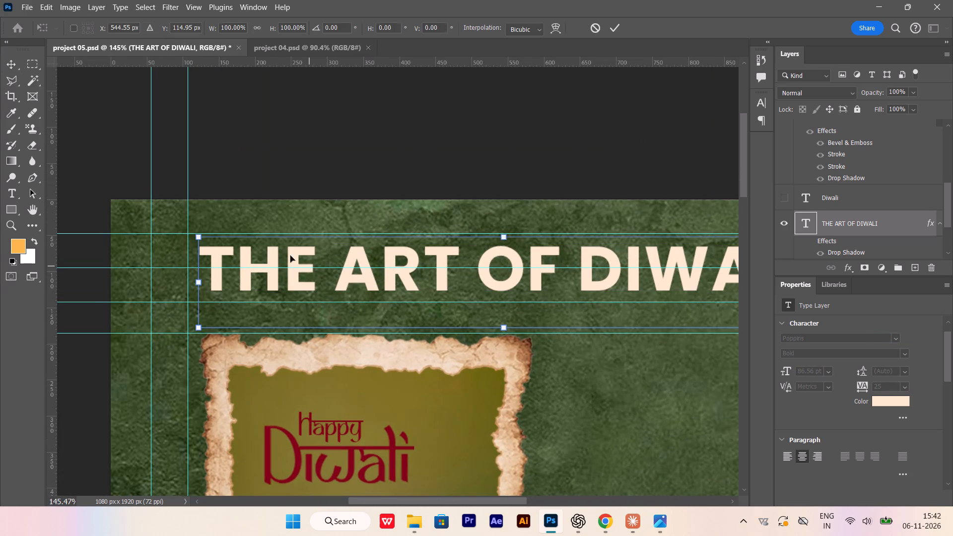
{"action": "left_click_drag", "start_coordinate": [197, 239], "coordinate": [186, 238], "text": "alt"}
{"action": "scroll", "coordinate": [195, 258], "scroll_direction": "down", "scroll_amount": 5, "text": "alt"}
{"action": "scroll", "coordinate": [543, 245], "scroll_direction": "up", "scroll_amount": 8, "text": "alt"}
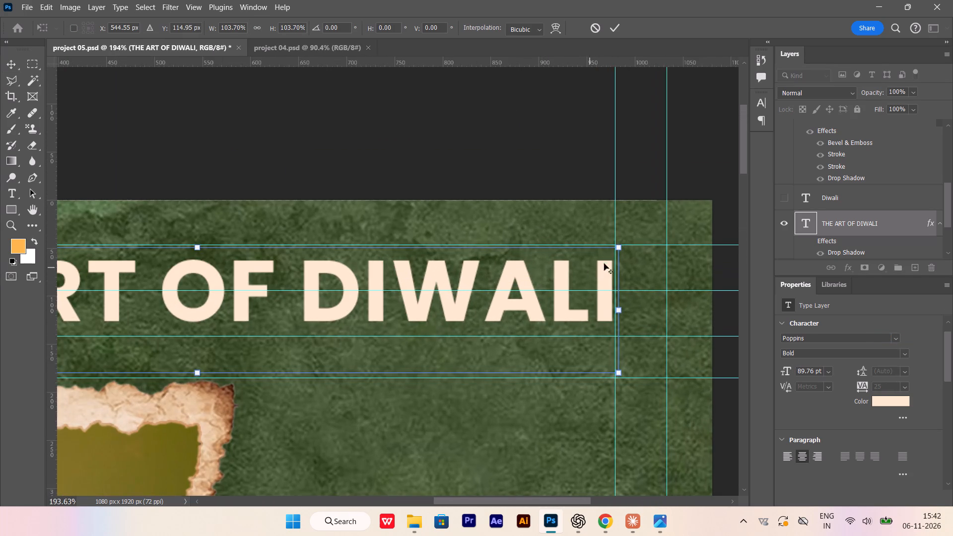
{"action": "double_click", "coordinate": [623, 245]}
{"action": "scroll", "coordinate": [476, 295], "scroll_direction": "down", "scroll_amount": 6, "text": "alt"}
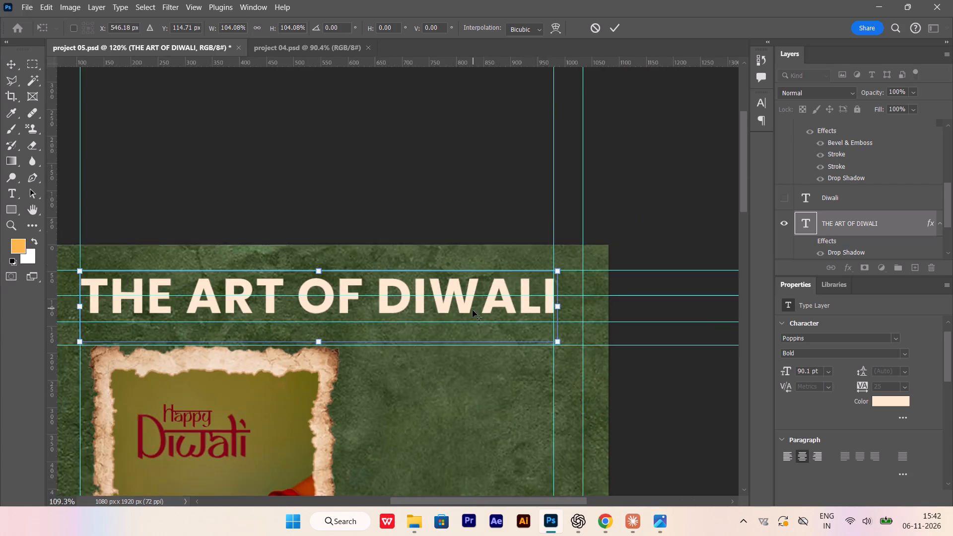
Move the THE ART OF DIWALI title vertically so its letters rest on the third horizontal guide from the top.
{"action": "scroll", "coordinate": [473, 310], "scroll_direction": "down", "scroll_amount": 2, "text": "alt"}
{"action": "scroll", "coordinate": [191, 283], "scroll_direction": "up", "scroll_amount": 6, "text": "alt"}
{"action": "left_click", "coordinate": [217, 299]}
{"action": "left_click_drag", "start_coordinate": [222, 304], "coordinate": [222, 299]}
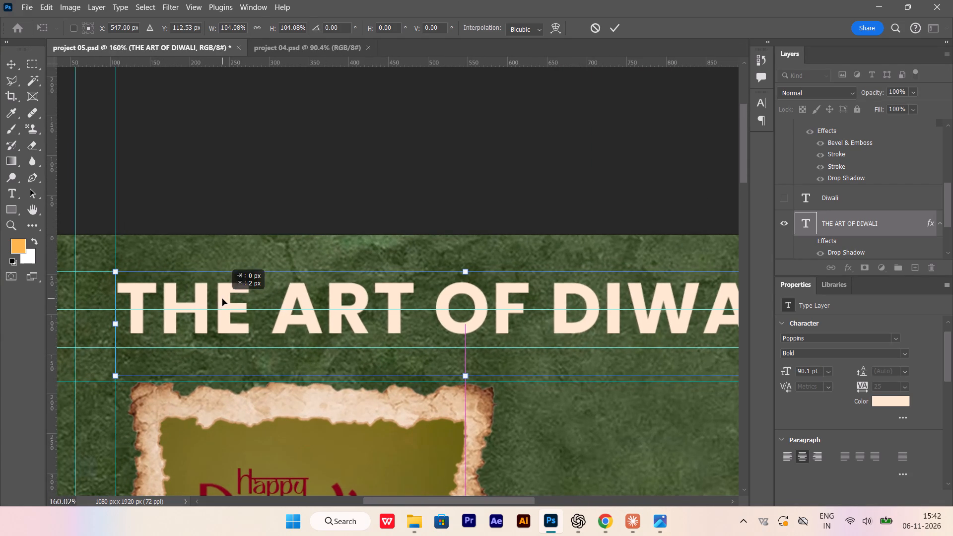
{"action": "left_click_drag", "start_coordinate": [222, 299], "coordinate": [222, 294]}
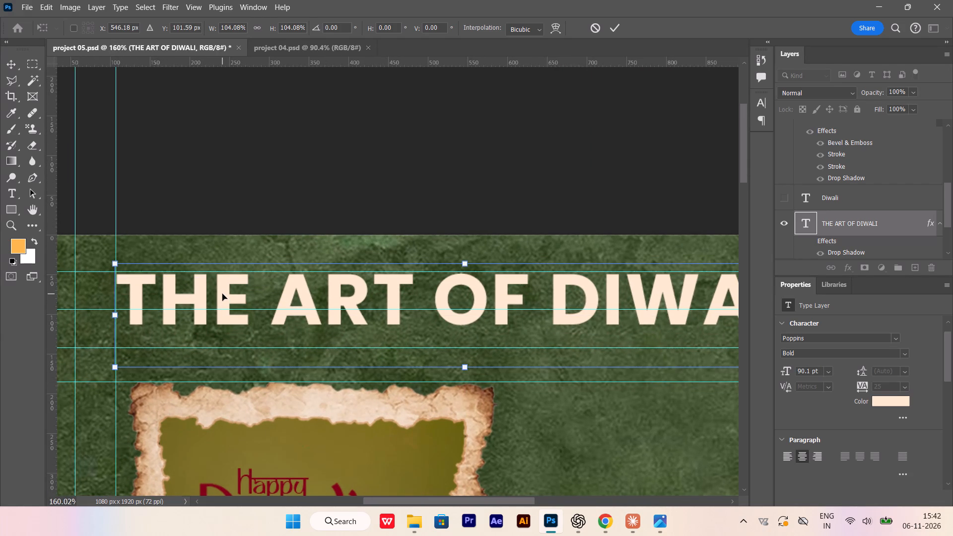
{"action": "left_click_drag", "start_coordinate": [231, 297], "coordinate": [227, 325]}
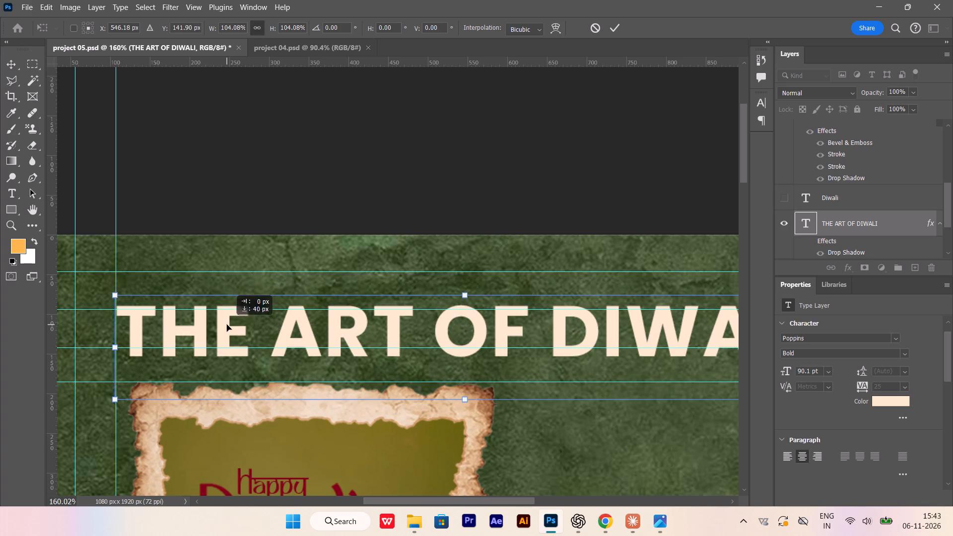
{"action": "left_click_drag", "start_coordinate": [227, 325], "coordinate": [227, 320]}
{"action": "key", "text": "Return"}
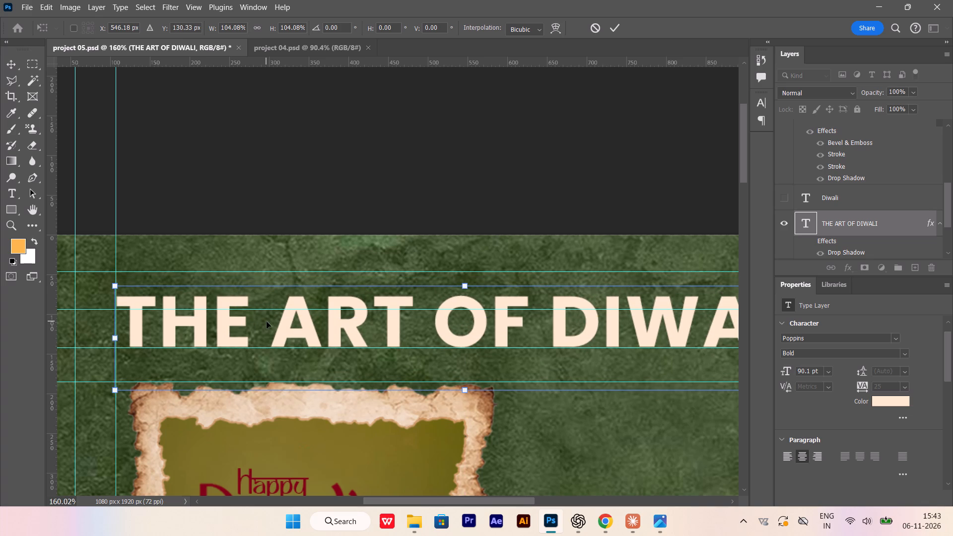
Hide the guides and set the font style of the THE ART OF DIWALI title to SemiBold.
{"action": "key", "text": "ctrl+h"}
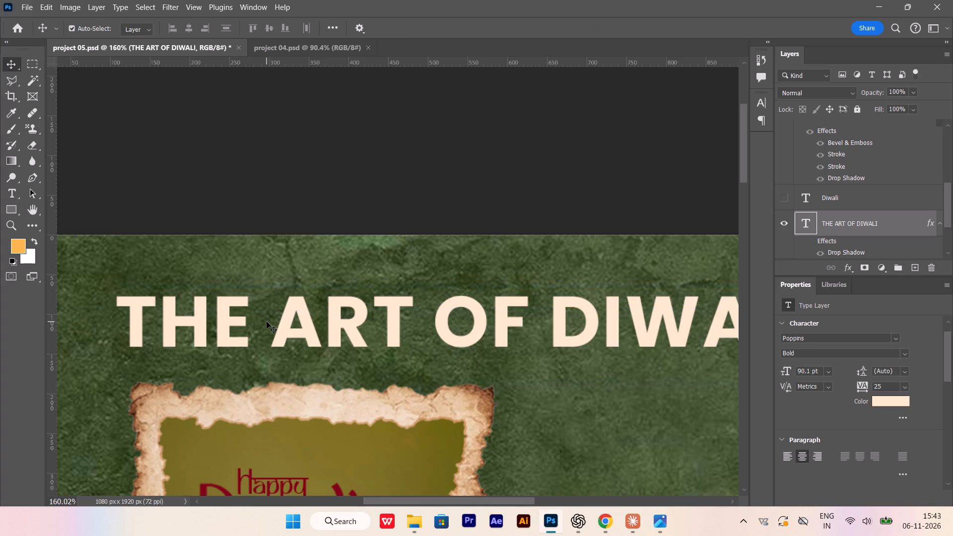
{"action": "scroll", "coordinate": [315, 288], "scroll_direction": "down", "scroll_amount": 20, "text": "alt"}
{"action": "scroll", "coordinate": [315, 288], "scroll_direction": "down", "scroll_amount": 7, "text": "alt"}
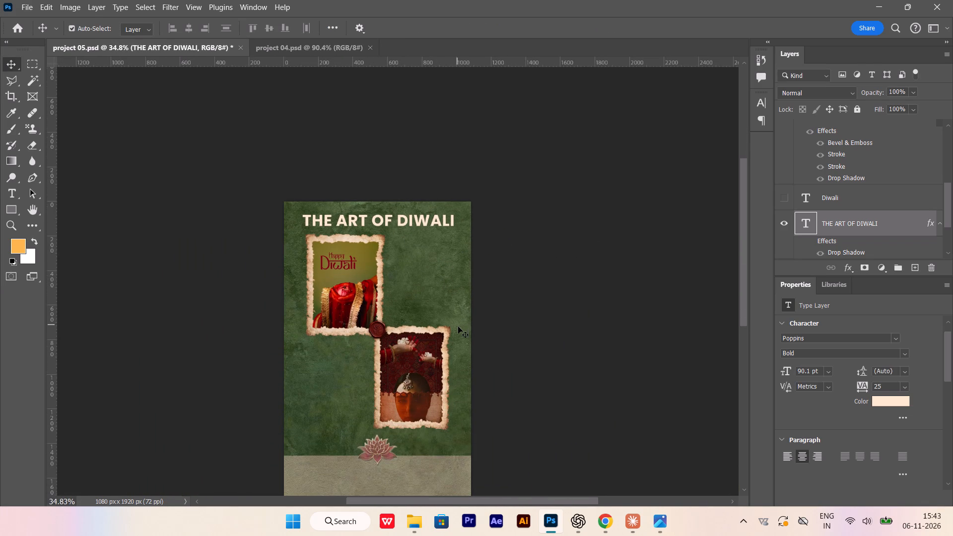
{"action": "scroll", "coordinate": [471, 321], "scroll_direction": "down", "scroll_amount": 3}
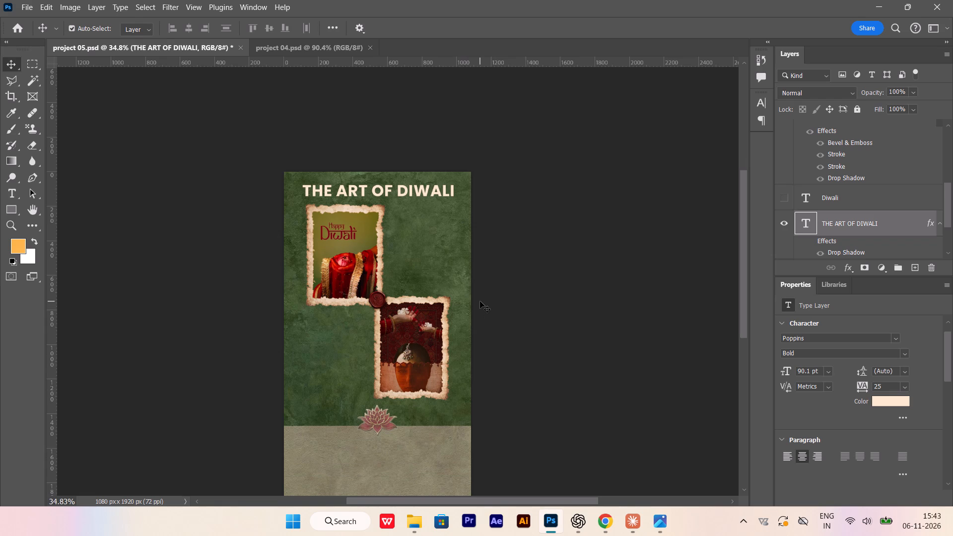
{"action": "scroll", "coordinate": [423, 226], "scroll_direction": "up", "scroll_amount": 5, "text": "alt"}
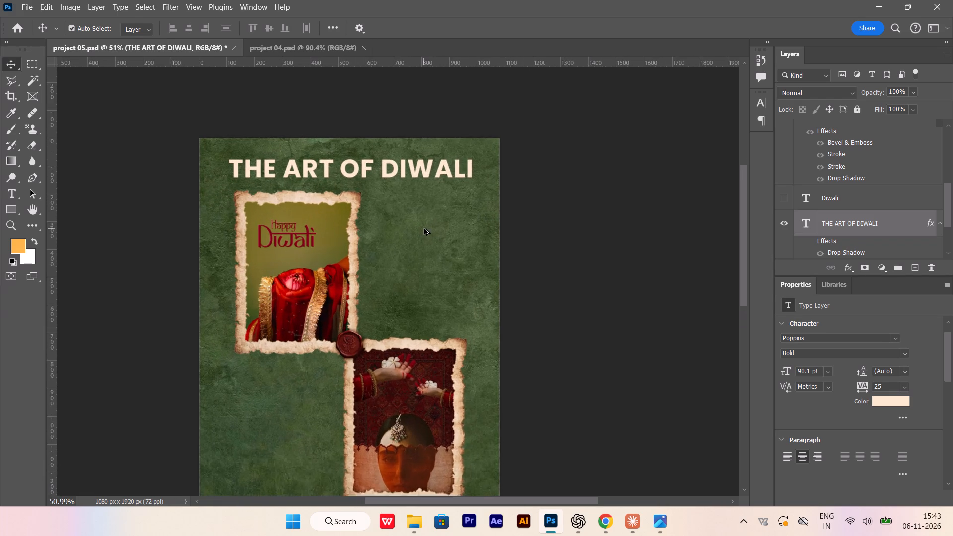
{"action": "scroll", "coordinate": [424, 228], "scroll_direction": "up", "scroll_amount": 1, "text": "alt"}
{"action": "left_click", "coordinate": [424, 163]}
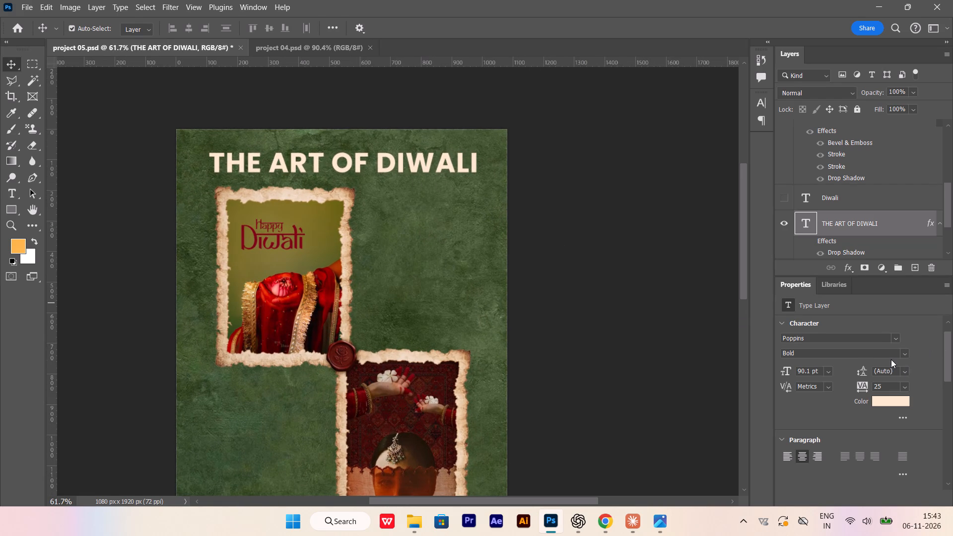
{"action": "left_click", "coordinate": [905, 355]}
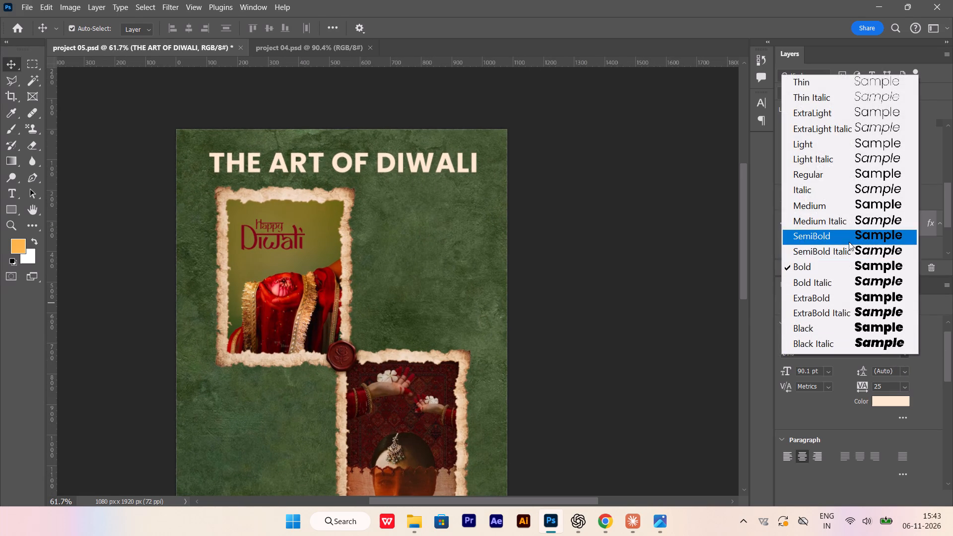
{"action": "left_click", "coordinate": [849, 242]}
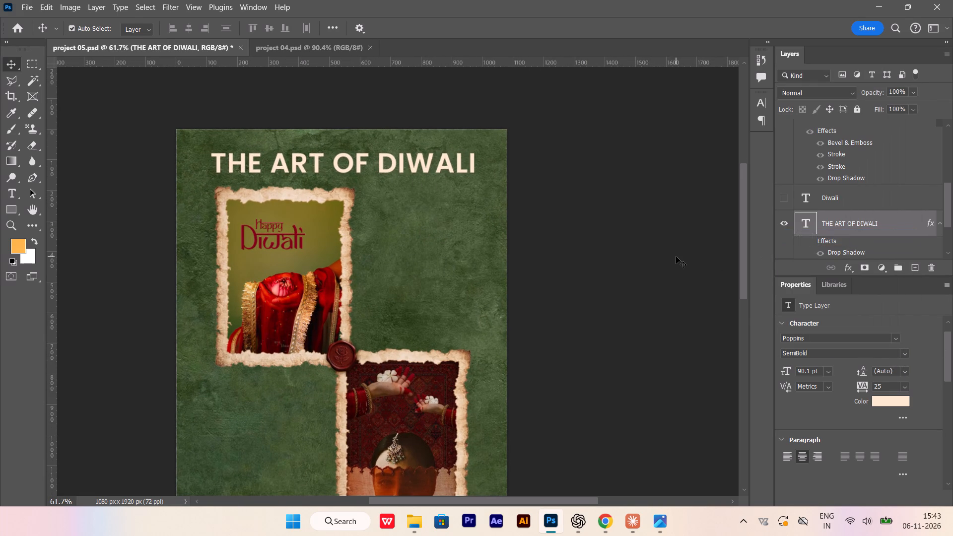
Check the SemiBold title with and without guides, and save the poster with the guides hidden.
{"action": "scroll", "coordinate": [676, 257], "scroll_direction": "down", "scroll_amount": 3, "text": "alt"}
{"action": "scroll", "coordinate": [675, 265], "scroll_direction": "down", "scroll_amount": 4}
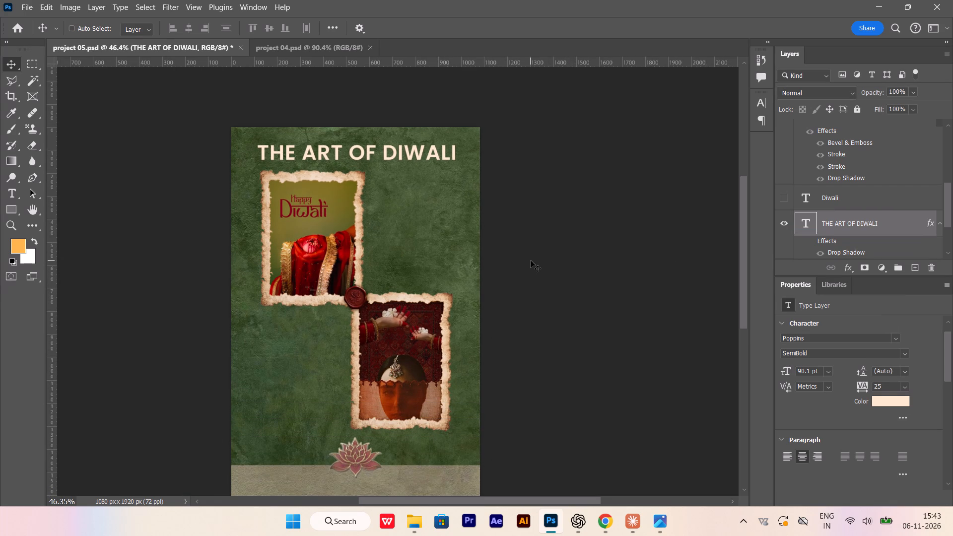
{"action": "key", "text": "ctrl+h"}
{"action": "scroll", "coordinate": [342, 127], "scroll_direction": "up", "scroll_amount": 12, "text": "alt"}
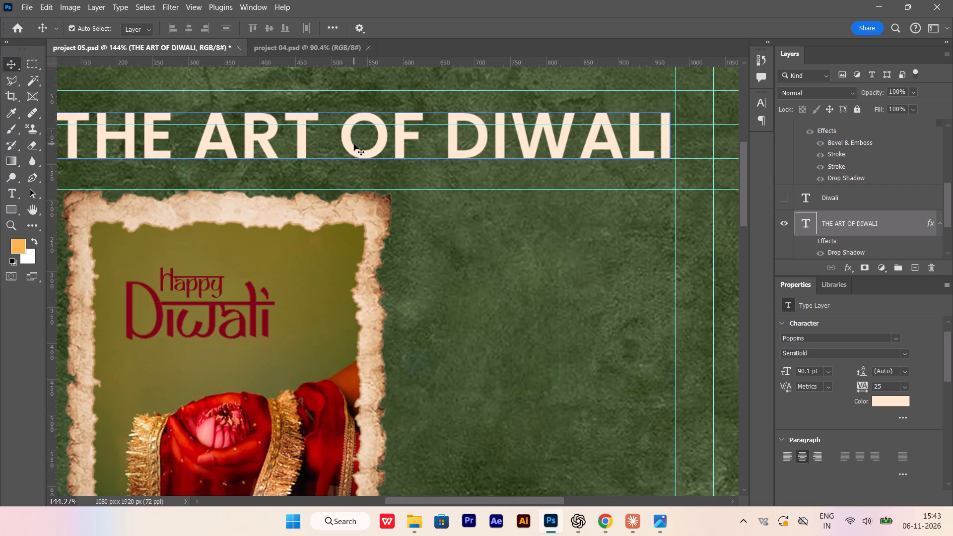
{"action": "scroll", "coordinate": [354, 150], "scroll_direction": "down", "scroll_amount": 7, "text": "alt"}
{"action": "key", "text": "ctrl+h"}
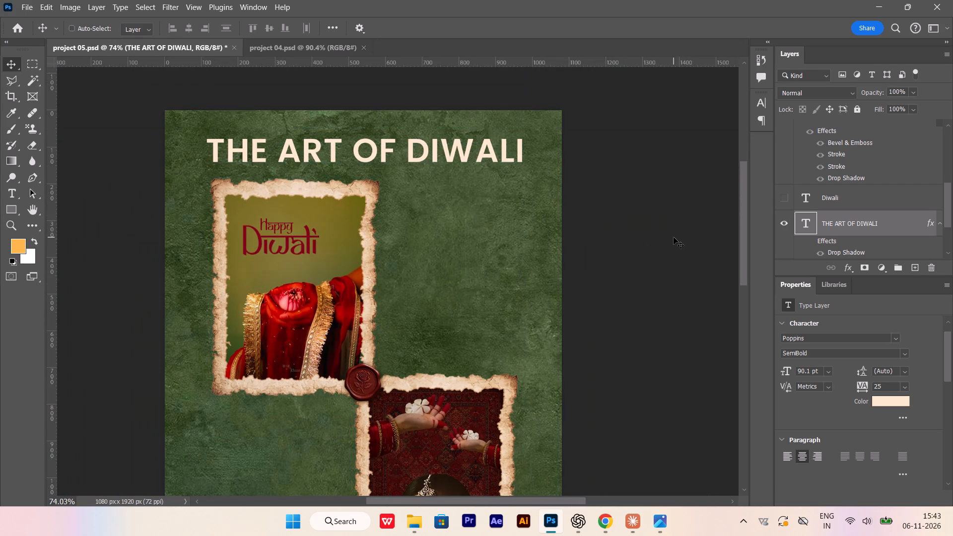
{"action": "key", "text": "ctrl+s"}
Show the guides again and examine how the title, photos and lotus sit against them across the whole poster.
{"action": "key", "text": "ctrl+0"}
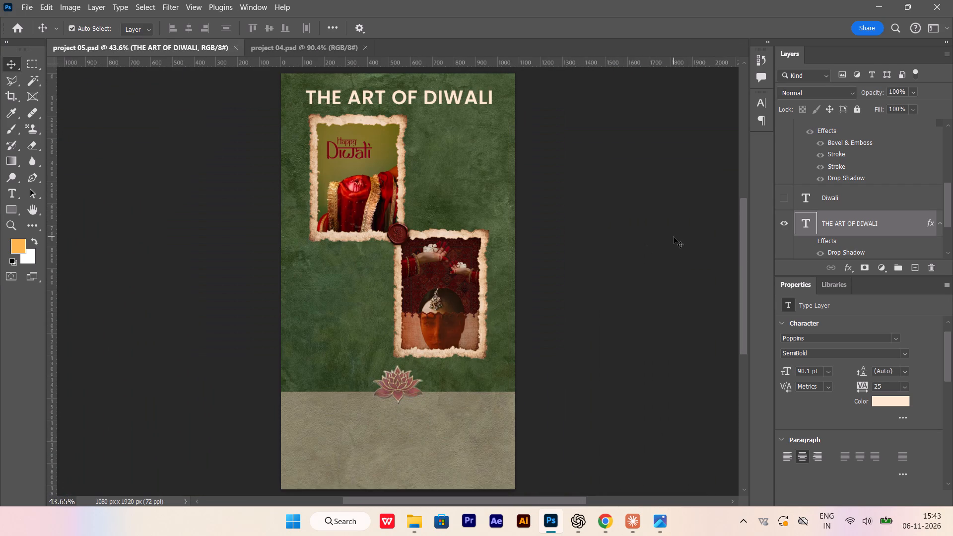
{"action": "scroll", "coordinate": [442, 74], "scroll_direction": "up", "scroll_amount": 2, "text": "alt"}
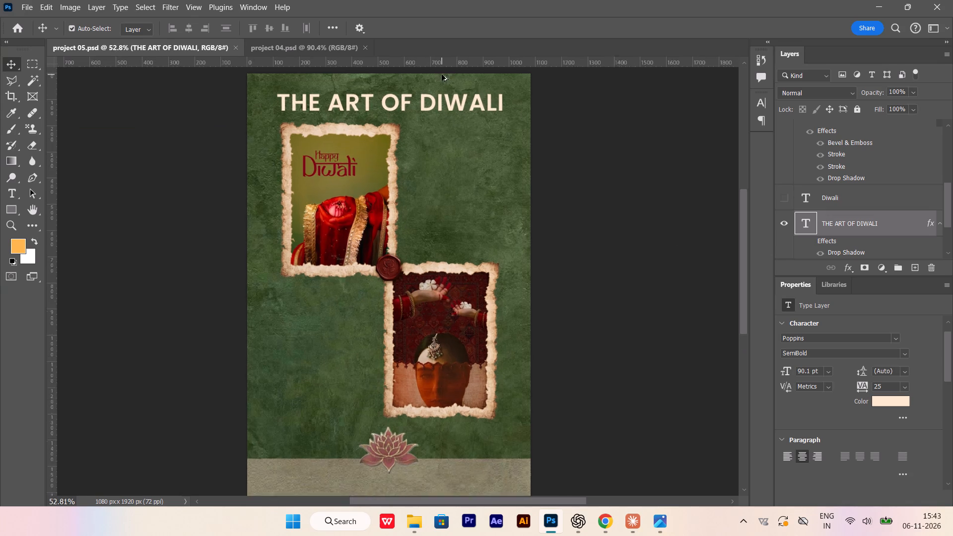
{"action": "scroll", "coordinate": [442, 74], "scroll_direction": "up", "scroll_amount": 5, "text": "alt"}
{"action": "key", "text": "ctrl+h"}
{"action": "scroll", "coordinate": [437, 119], "scroll_direction": "up", "scroll_amount": 7}
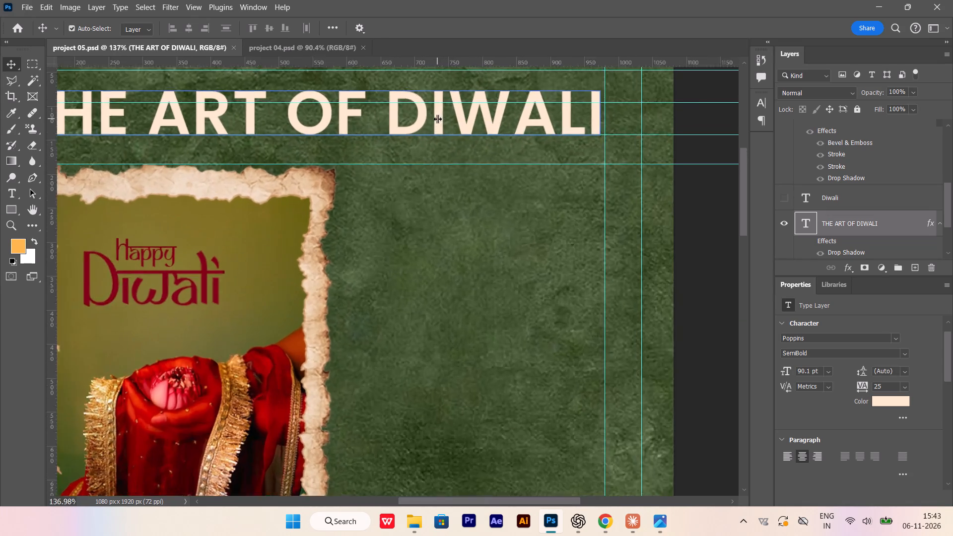
{"action": "scroll", "coordinate": [437, 119], "scroll_direction": "up", "scroll_amount": 4}
{"action": "scroll", "coordinate": [441, 138], "scroll_direction": "down", "scroll_amount": 5, "text": "alt"}
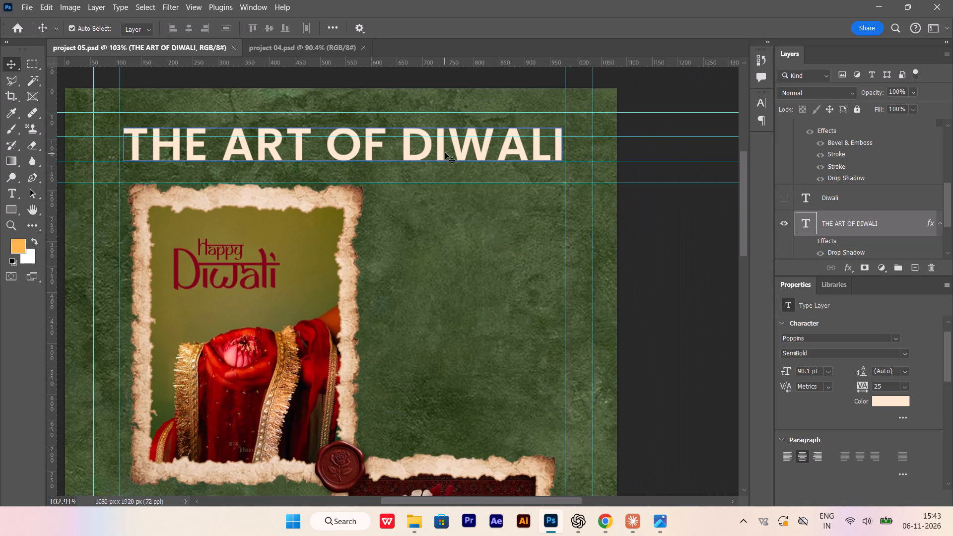
{"action": "scroll", "coordinate": [445, 152], "scroll_direction": "up", "scroll_amount": 2, "text": "alt"}
{"action": "scroll", "coordinate": [445, 150], "scroll_direction": "down", "scroll_amount": 15, "text": "alt"}
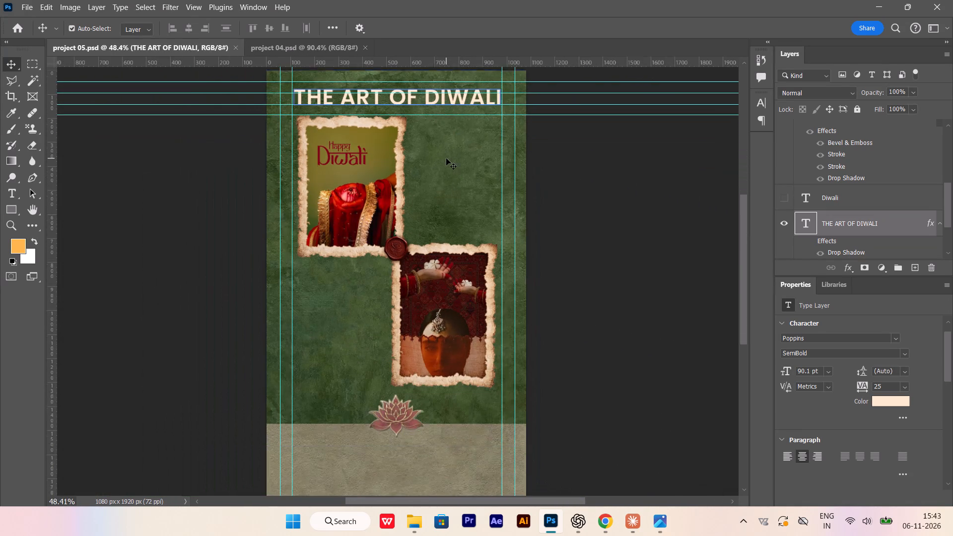
{"action": "scroll", "coordinate": [446, 158], "scroll_direction": "down", "scroll_amount": 6, "text": "alt"}
{"action": "scroll", "coordinate": [442, 396], "scroll_direction": "up", "scroll_amount": 6}
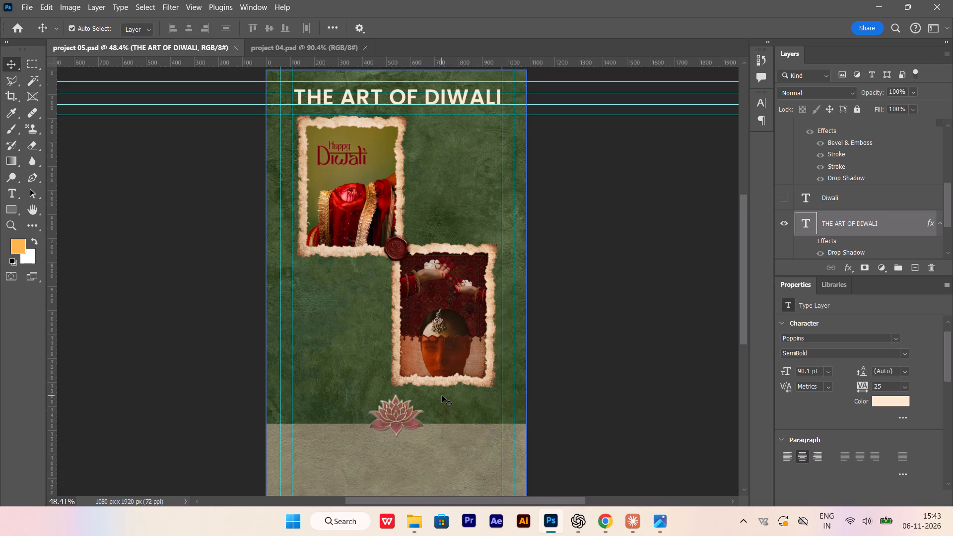
{"action": "scroll", "coordinate": [442, 396], "scroll_direction": "up", "scroll_amount": 4}
{"action": "scroll", "coordinate": [442, 396], "scroll_direction": "down", "scroll_amount": 10}
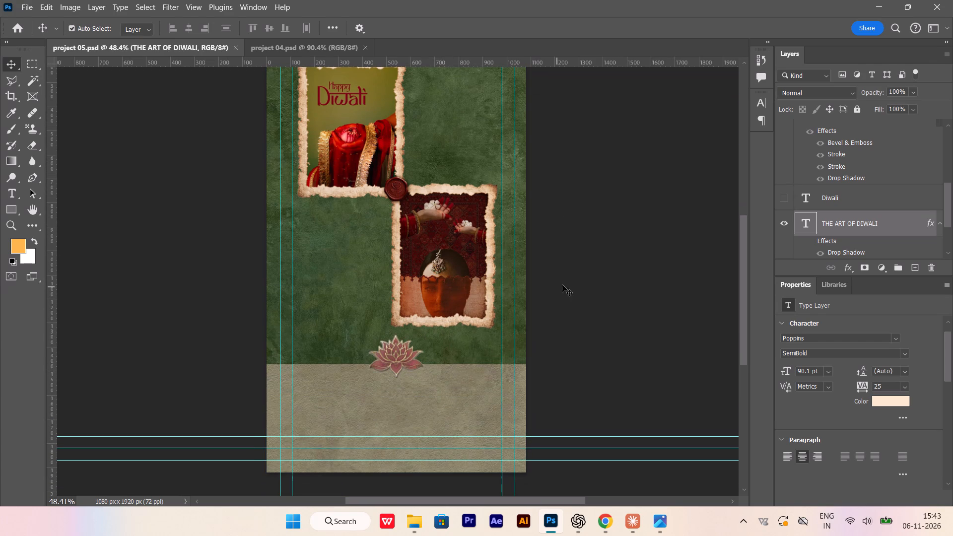
{"action": "left_click", "coordinate": [579, 282]}
{"action": "scroll", "coordinate": [542, 227], "scroll_direction": "up", "scroll_amount": 10}
{"action": "scroll", "coordinate": [427, 156], "scroll_direction": "up", "scroll_amount": 1, "text": "alt"}
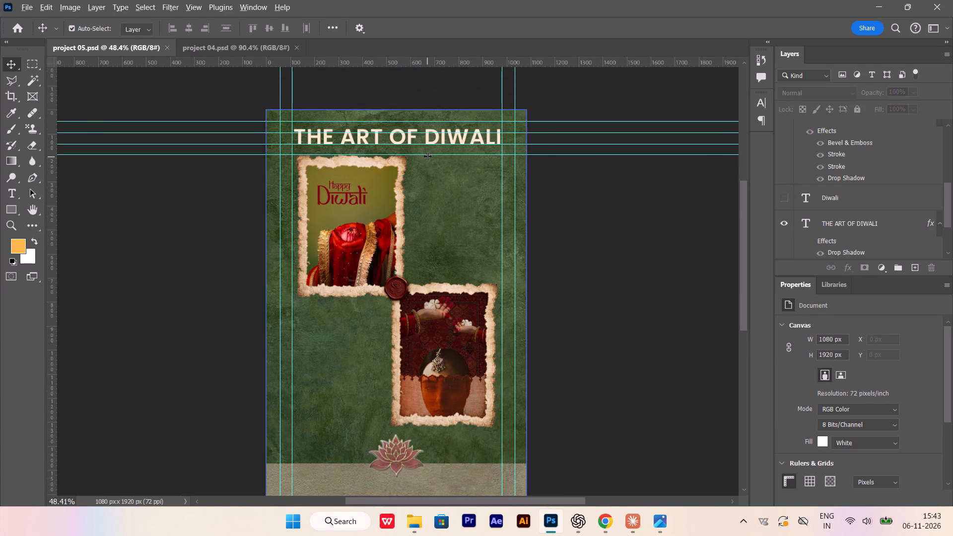
{"action": "scroll", "coordinate": [427, 156], "scroll_direction": "up", "scroll_amount": 1, "text": "alt"}
{"action": "scroll", "coordinate": [426, 161], "scroll_direction": "up", "scroll_amount": 2}
{"action": "scroll", "coordinate": [438, 183], "scroll_direction": "up", "scroll_amount": 2, "text": "alt"}
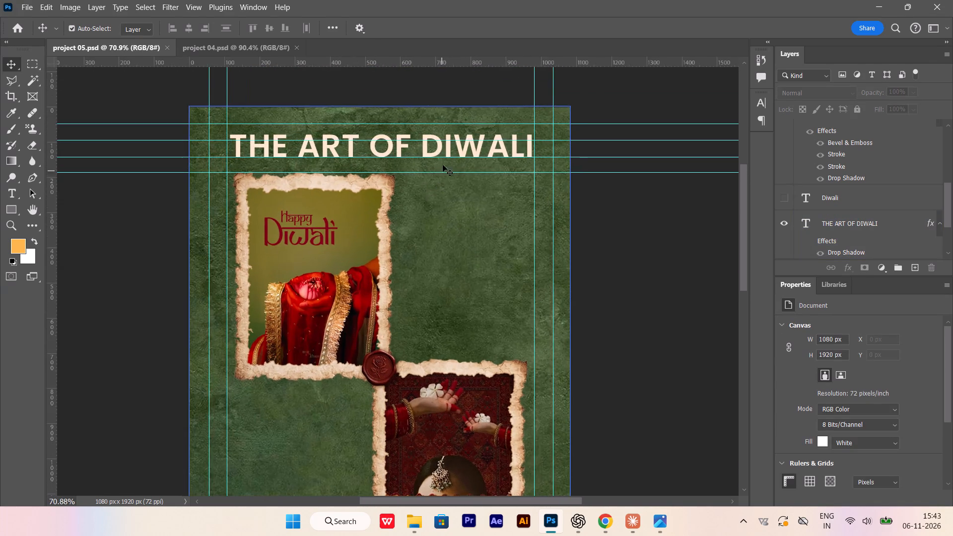
{"action": "scroll", "coordinate": [446, 159], "scroll_direction": "down", "scroll_amount": 4, "text": "alt"}
{"action": "scroll", "coordinate": [446, 149], "scroll_direction": "down", "scroll_amount": 3}
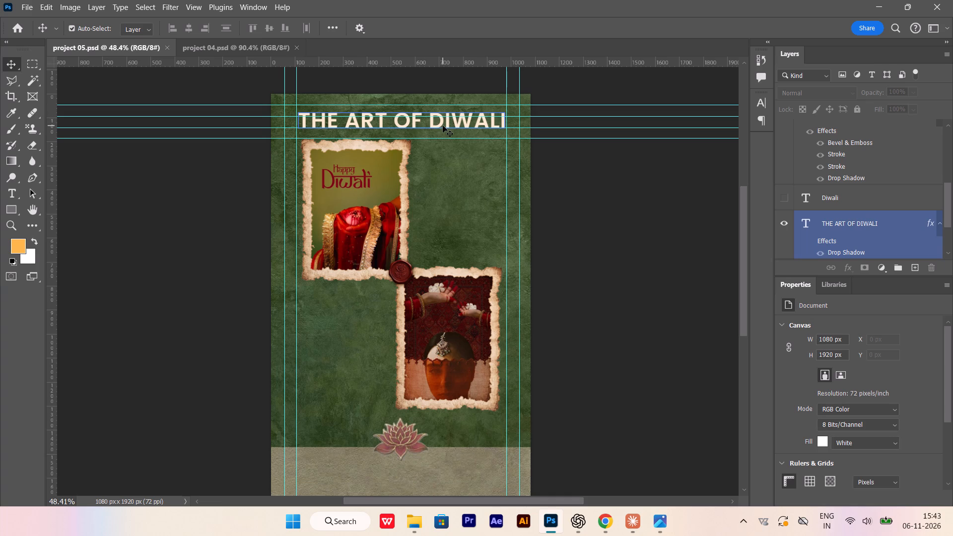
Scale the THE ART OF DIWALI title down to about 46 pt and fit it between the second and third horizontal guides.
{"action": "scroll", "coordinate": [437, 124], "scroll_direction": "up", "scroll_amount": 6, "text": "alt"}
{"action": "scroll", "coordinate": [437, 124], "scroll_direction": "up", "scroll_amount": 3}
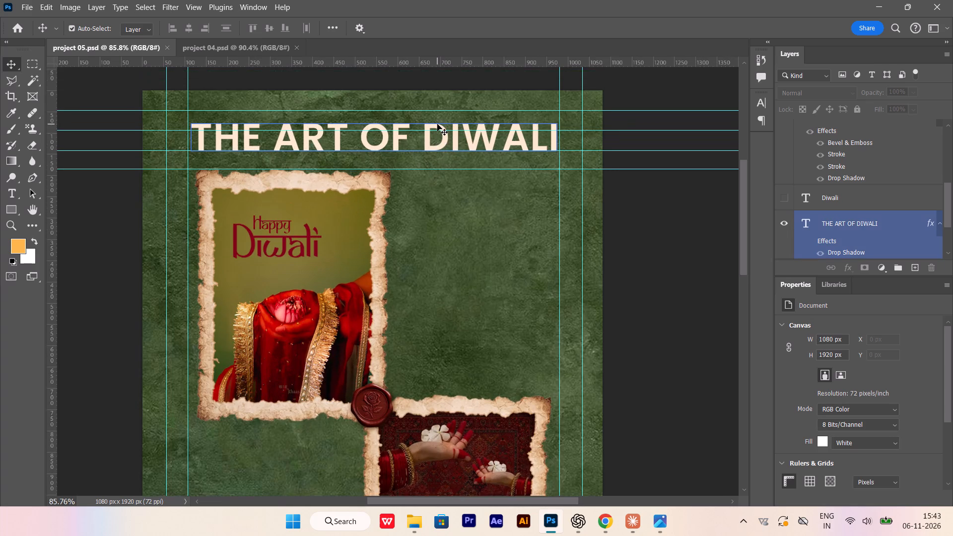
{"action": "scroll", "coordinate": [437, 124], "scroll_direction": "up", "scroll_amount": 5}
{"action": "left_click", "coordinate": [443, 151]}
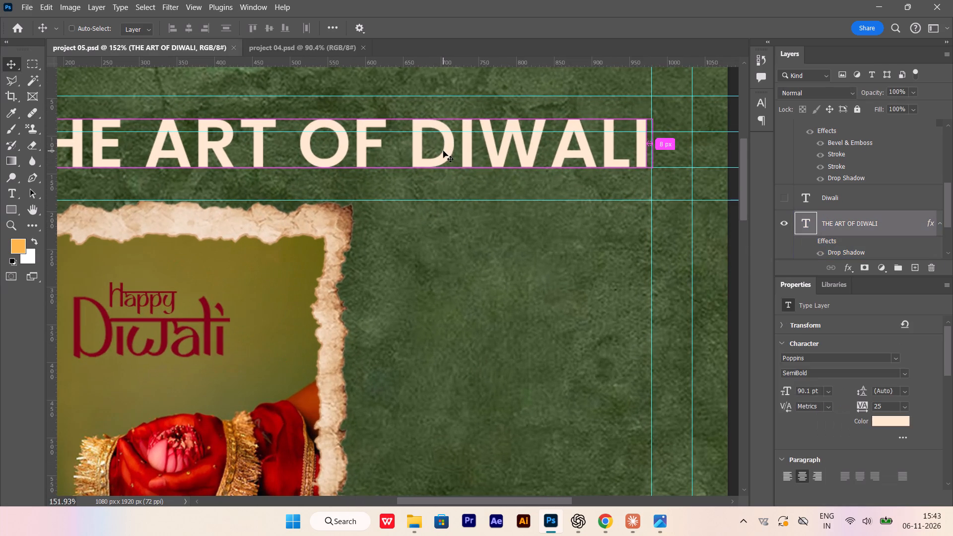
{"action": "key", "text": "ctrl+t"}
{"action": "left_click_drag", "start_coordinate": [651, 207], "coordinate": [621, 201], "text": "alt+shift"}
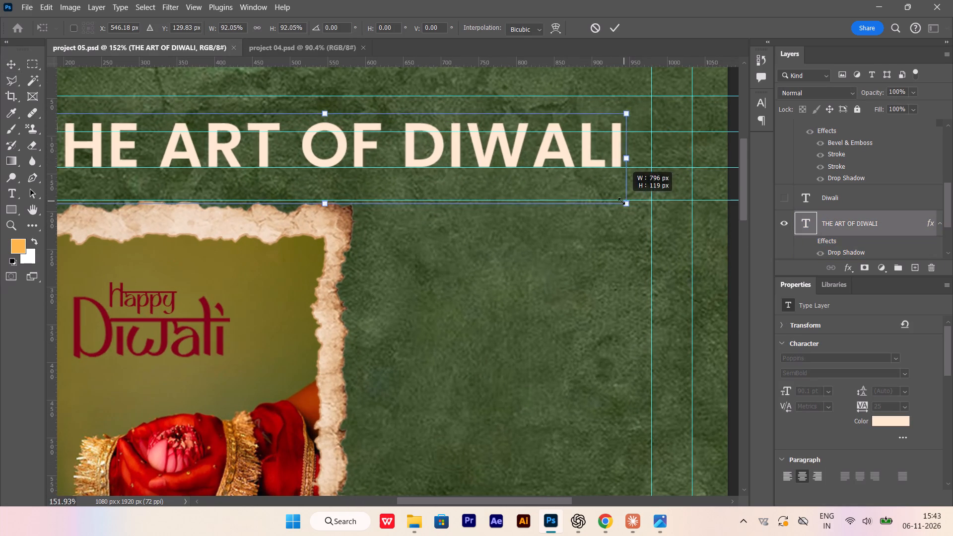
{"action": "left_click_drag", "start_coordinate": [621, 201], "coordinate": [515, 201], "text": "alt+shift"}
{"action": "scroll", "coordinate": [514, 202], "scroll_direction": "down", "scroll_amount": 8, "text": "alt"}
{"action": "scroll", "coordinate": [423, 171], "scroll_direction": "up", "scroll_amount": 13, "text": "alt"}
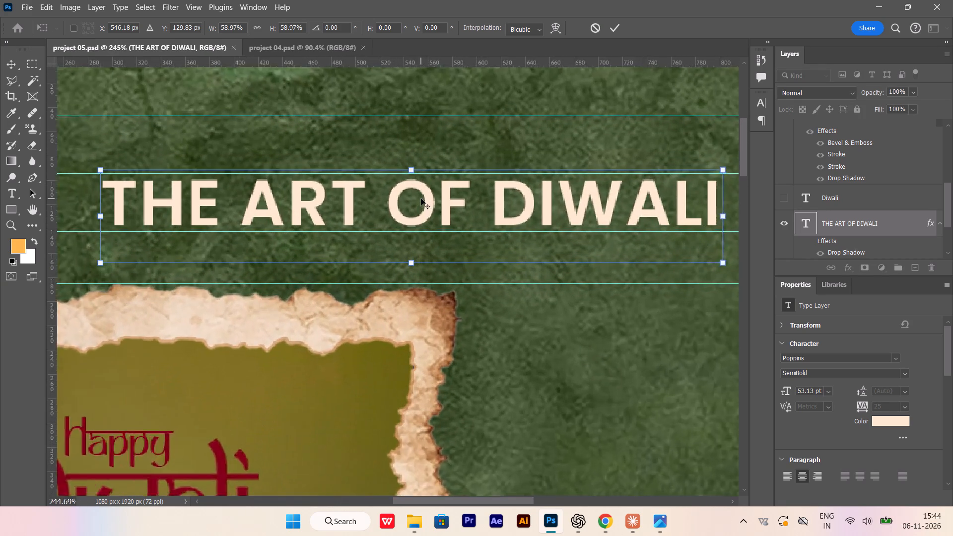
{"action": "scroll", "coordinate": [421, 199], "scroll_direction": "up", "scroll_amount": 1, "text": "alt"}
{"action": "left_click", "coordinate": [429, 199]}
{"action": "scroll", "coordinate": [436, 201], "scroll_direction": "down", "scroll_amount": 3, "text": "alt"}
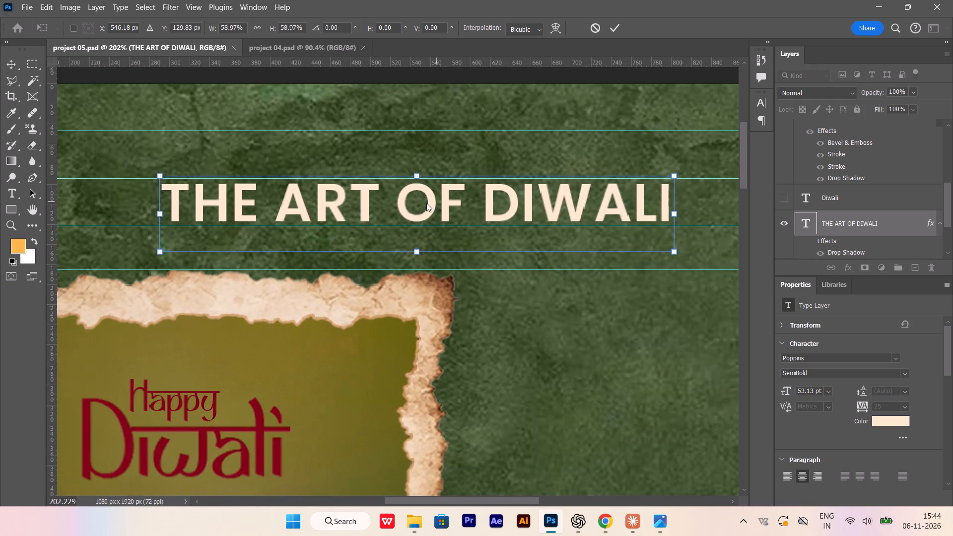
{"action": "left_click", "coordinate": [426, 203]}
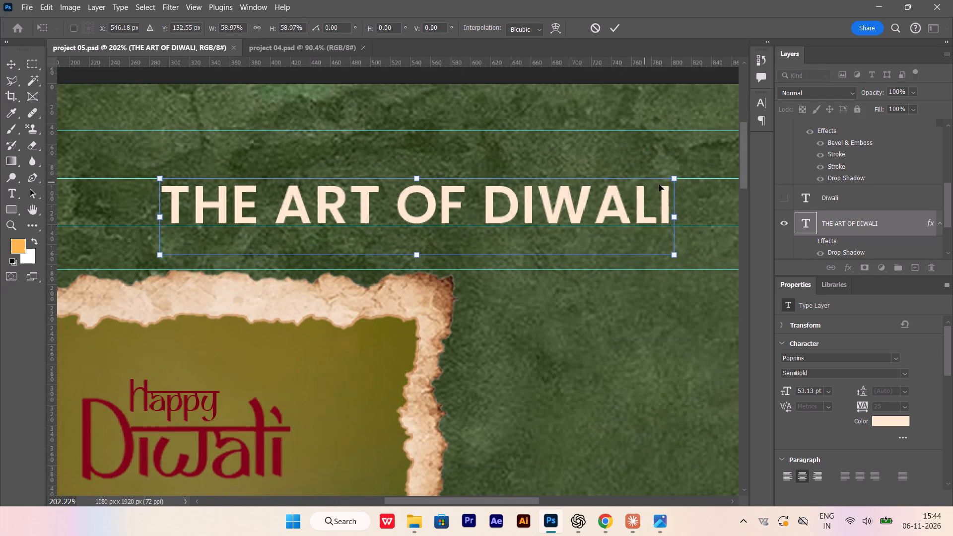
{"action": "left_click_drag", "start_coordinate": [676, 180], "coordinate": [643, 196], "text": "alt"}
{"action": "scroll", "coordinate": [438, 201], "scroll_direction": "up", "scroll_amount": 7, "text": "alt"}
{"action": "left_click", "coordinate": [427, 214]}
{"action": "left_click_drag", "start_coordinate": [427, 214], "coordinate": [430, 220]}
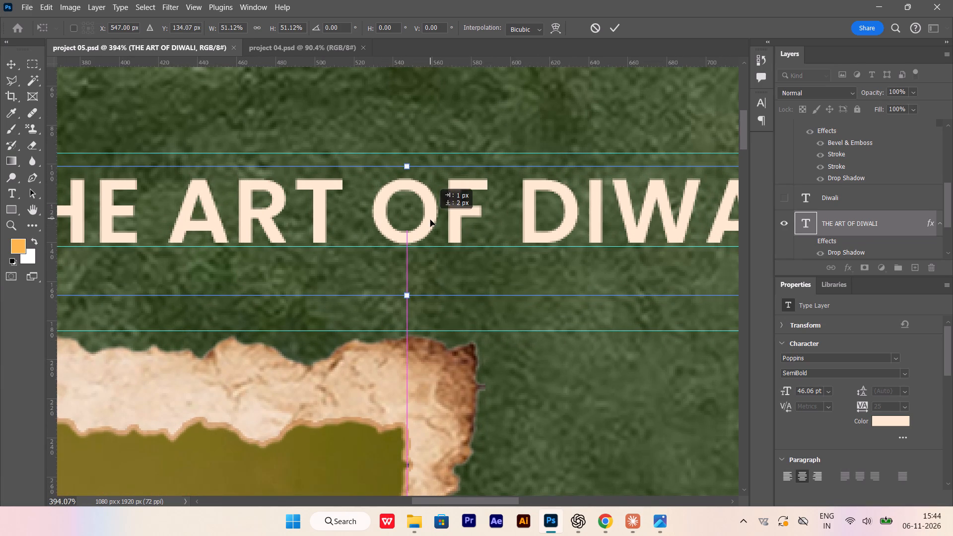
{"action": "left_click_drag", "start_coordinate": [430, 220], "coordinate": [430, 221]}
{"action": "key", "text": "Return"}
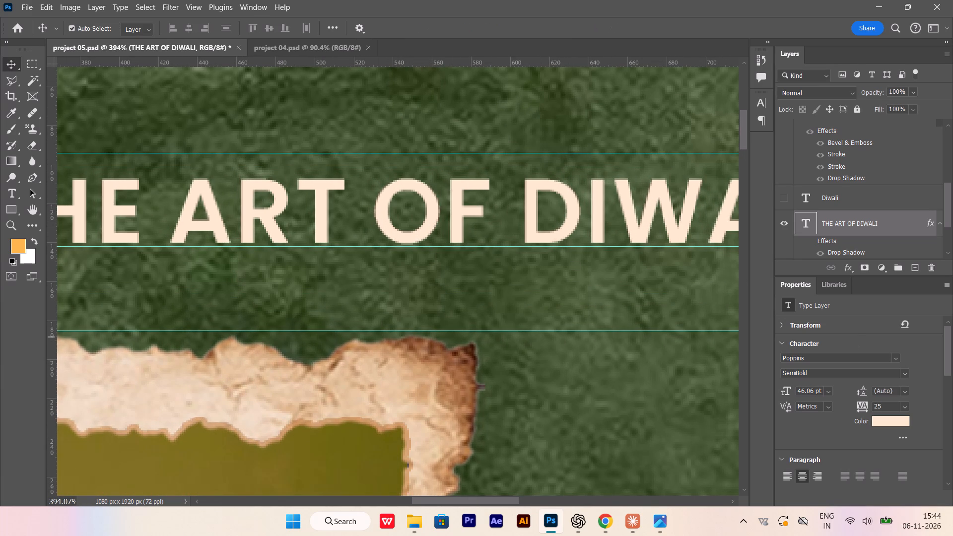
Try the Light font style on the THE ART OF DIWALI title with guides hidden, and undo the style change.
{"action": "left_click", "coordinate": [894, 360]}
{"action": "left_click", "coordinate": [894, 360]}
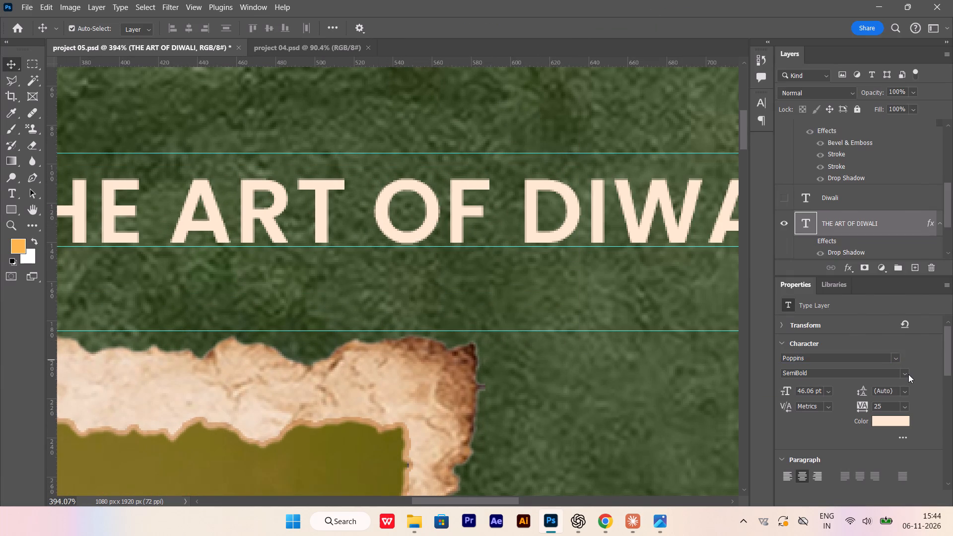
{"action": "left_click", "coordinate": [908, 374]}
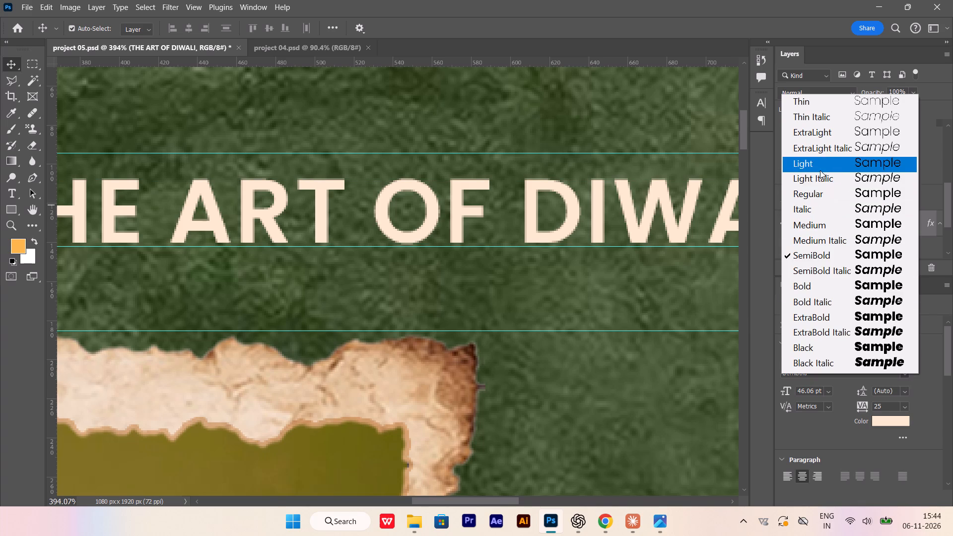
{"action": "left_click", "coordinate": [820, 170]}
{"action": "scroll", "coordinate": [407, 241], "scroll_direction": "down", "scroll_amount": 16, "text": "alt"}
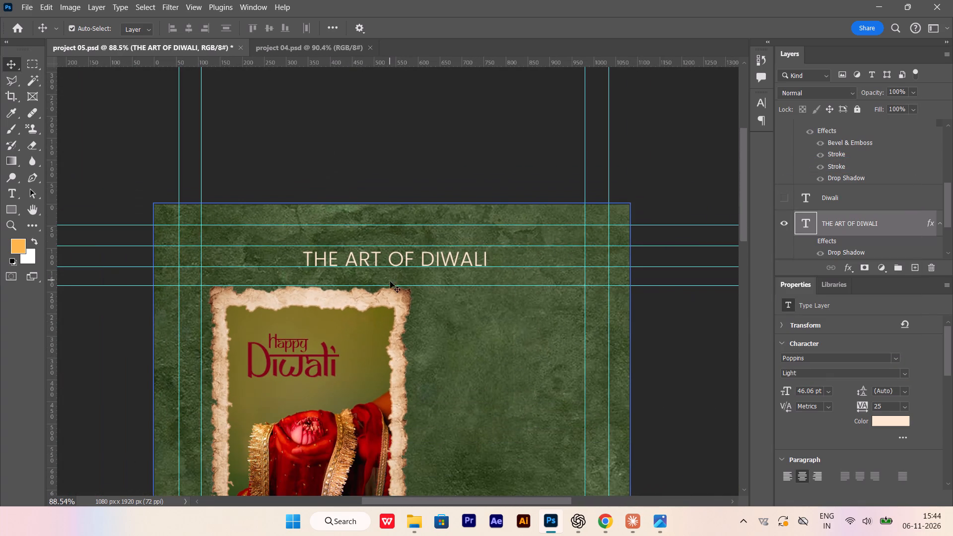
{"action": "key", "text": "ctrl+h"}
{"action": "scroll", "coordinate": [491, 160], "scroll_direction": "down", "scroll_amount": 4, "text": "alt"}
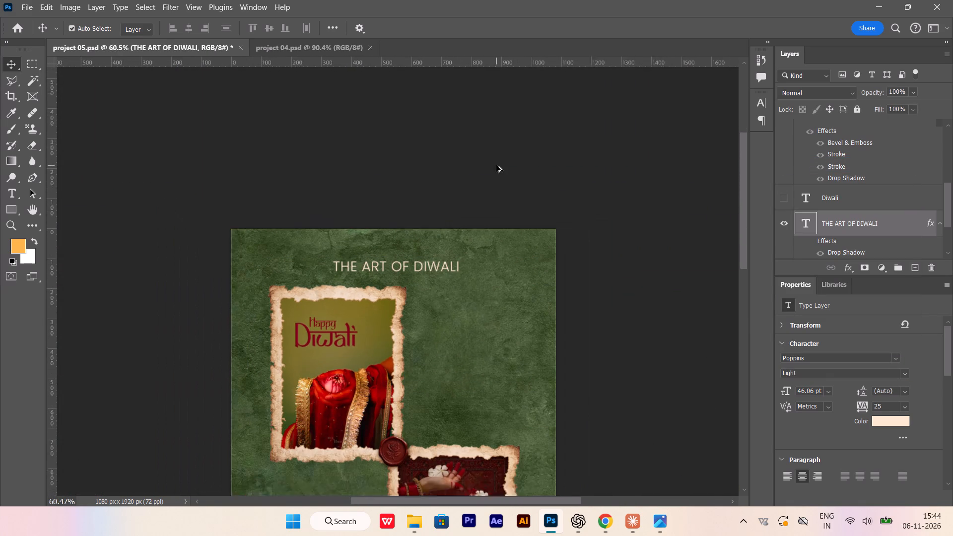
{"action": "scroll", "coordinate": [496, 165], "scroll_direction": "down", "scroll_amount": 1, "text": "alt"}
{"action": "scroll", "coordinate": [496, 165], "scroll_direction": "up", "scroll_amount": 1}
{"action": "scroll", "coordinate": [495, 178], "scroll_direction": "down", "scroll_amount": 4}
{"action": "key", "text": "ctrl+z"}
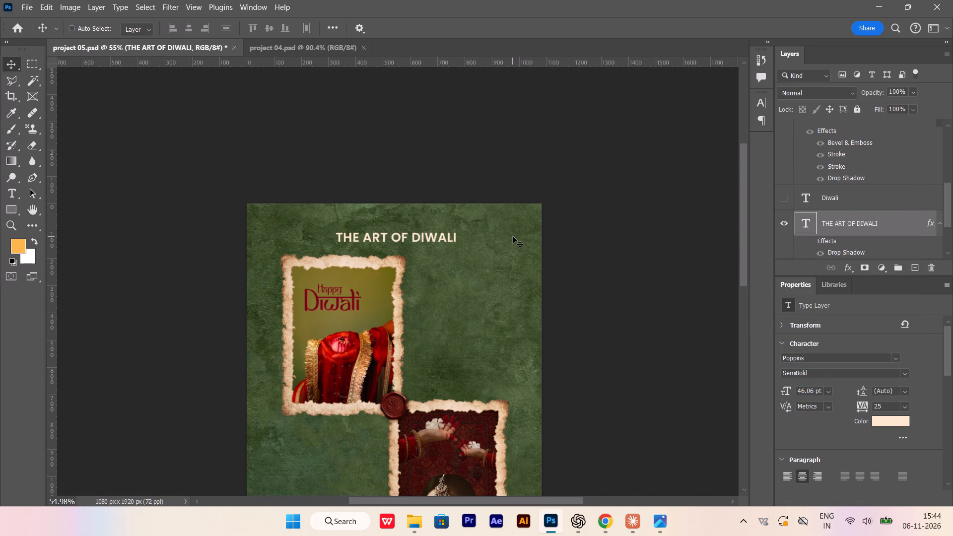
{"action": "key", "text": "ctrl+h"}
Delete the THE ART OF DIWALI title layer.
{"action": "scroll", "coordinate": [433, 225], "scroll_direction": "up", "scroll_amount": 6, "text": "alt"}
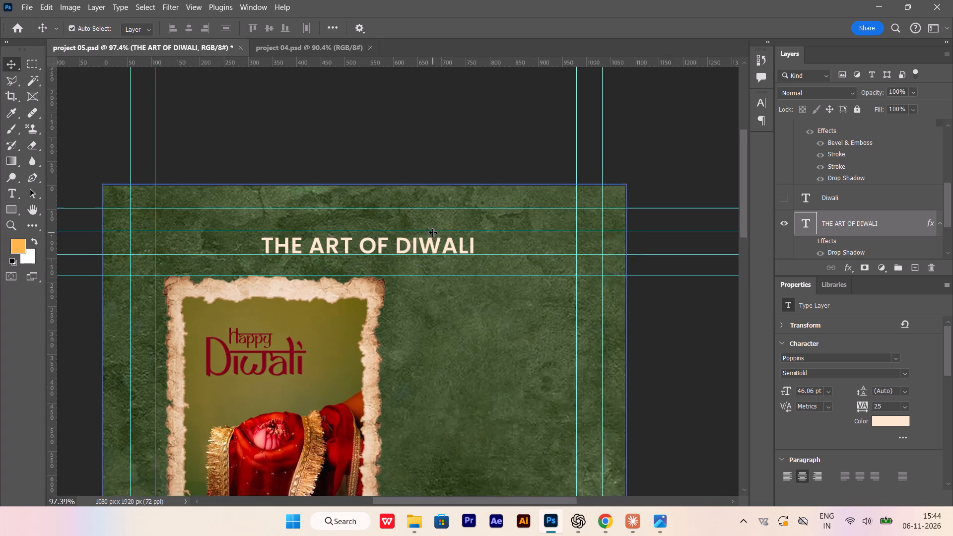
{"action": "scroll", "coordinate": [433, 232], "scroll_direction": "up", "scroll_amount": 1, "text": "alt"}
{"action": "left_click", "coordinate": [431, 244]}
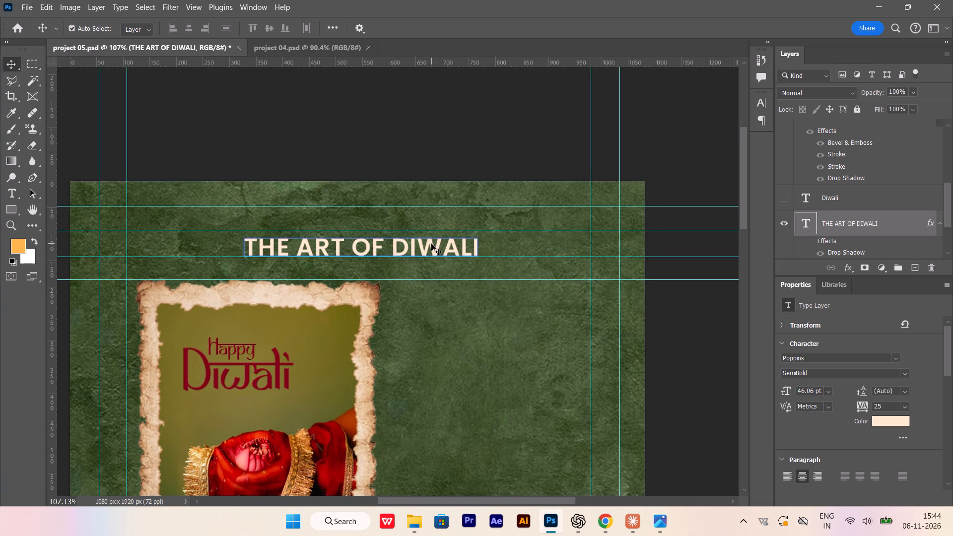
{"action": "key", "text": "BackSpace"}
Examine the poster without its title, checking the framed photos and Happy Diwali lettering against the guides.
{"action": "scroll", "coordinate": [431, 252], "scroll_direction": "down", "scroll_amount": 10}
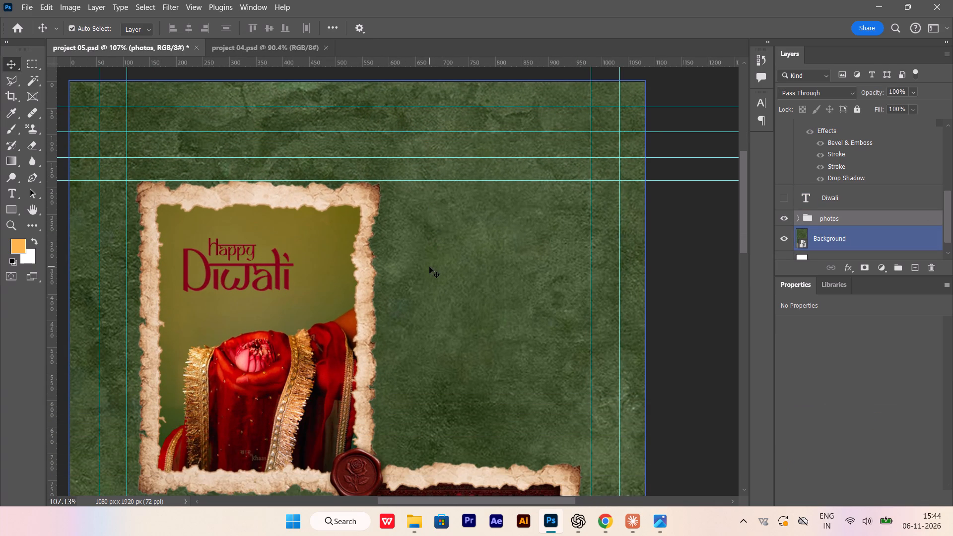
{"action": "scroll", "coordinate": [429, 267], "scroll_direction": "down", "scroll_amount": 1}
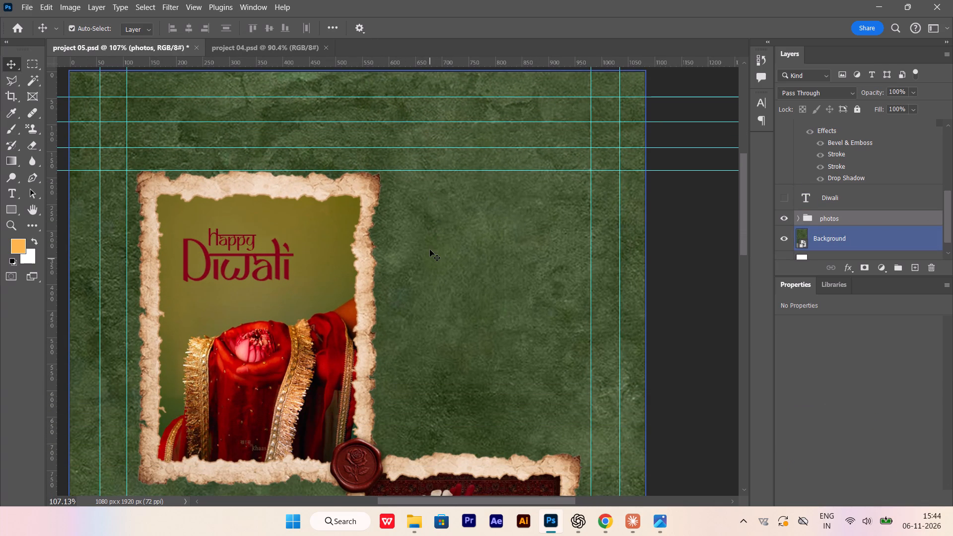
{"action": "scroll", "coordinate": [392, 236], "scroll_direction": "down", "scroll_amount": 4, "text": "alt"}
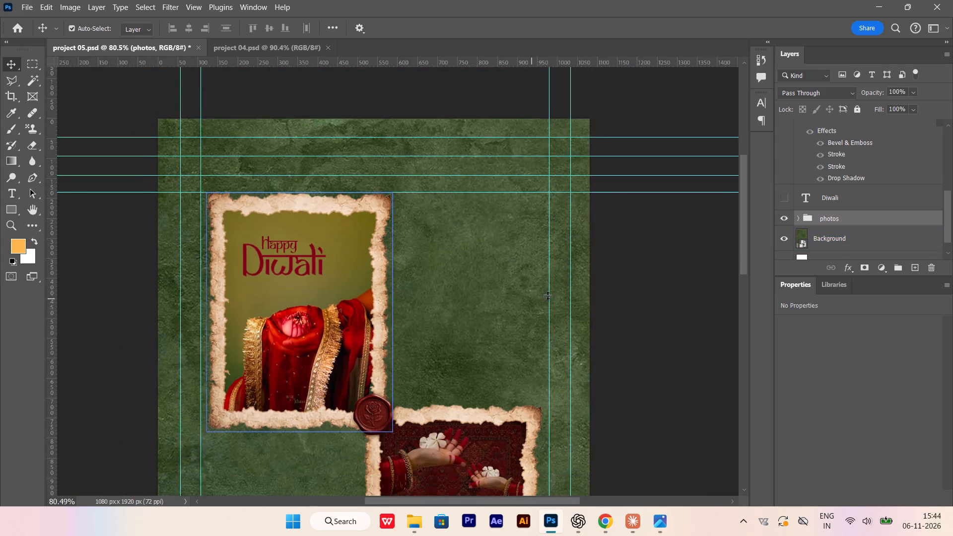
{"action": "scroll", "coordinate": [547, 295], "scroll_direction": "down", "scroll_amount": 2, "text": "alt"}
{"action": "scroll", "coordinate": [392, 239], "scroll_direction": "up", "scroll_amount": 7, "text": "alt"}
{"action": "scroll", "coordinate": [396, 306], "scroll_direction": "down", "scroll_amount": 3}
{"action": "scroll", "coordinate": [357, 278], "scroll_direction": "down", "scroll_amount": 2, "text": "alt"}
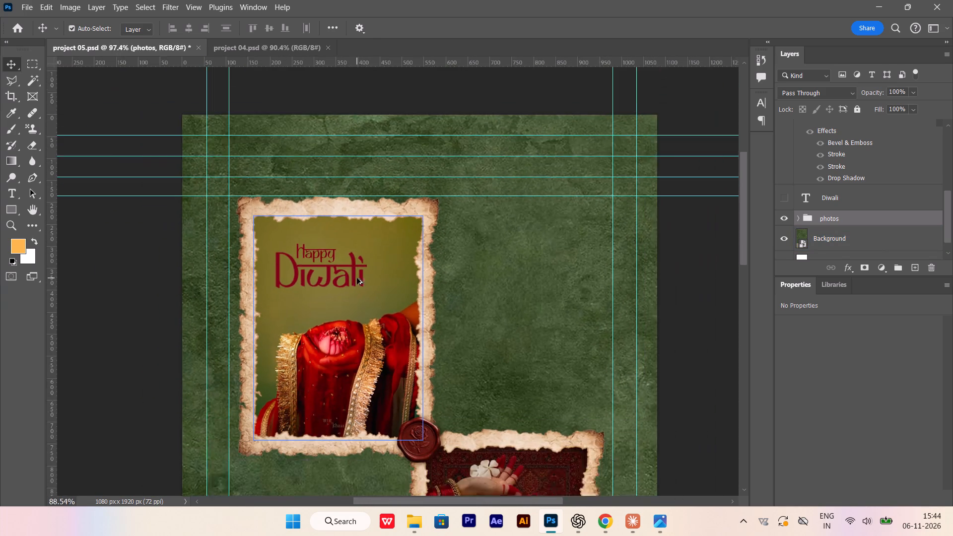
{"action": "scroll", "coordinate": [357, 278], "scroll_direction": "down", "scroll_amount": 2, "text": "alt"}
{"action": "scroll", "coordinate": [312, 193], "scroll_direction": "up", "scroll_amount": 6, "text": "alt"}
{"action": "scroll", "coordinate": [348, 250], "scroll_direction": "down", "scroll_amount": 2}
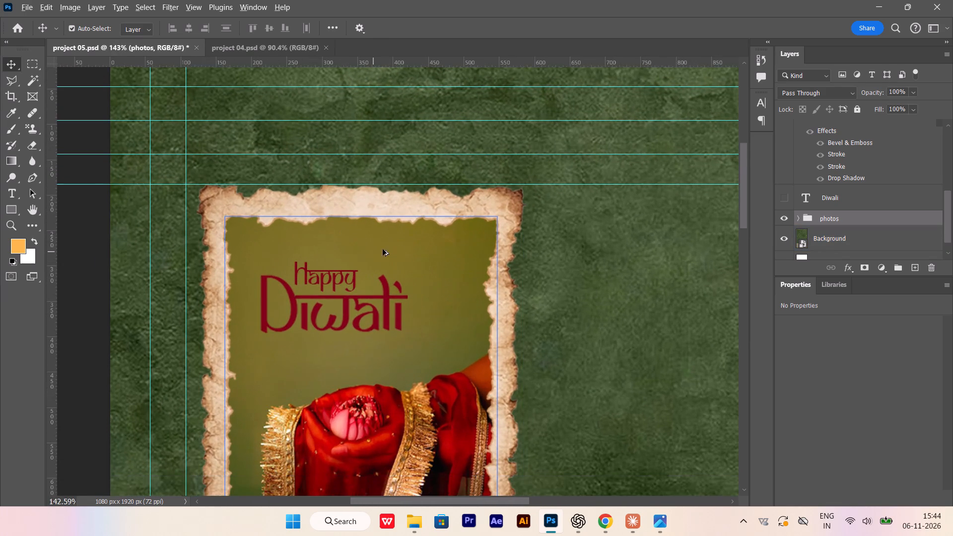
{"action": "scroll", "coordinate": [392, 245], "scroll_direction": "down", "scroll_amount": 5, "text": "alt"}
Undo the title and photo edits back to before the THE ART OF DIWALI title was added and the photos were shrunk.
{"action": "key", "text": "ctrl+z"}
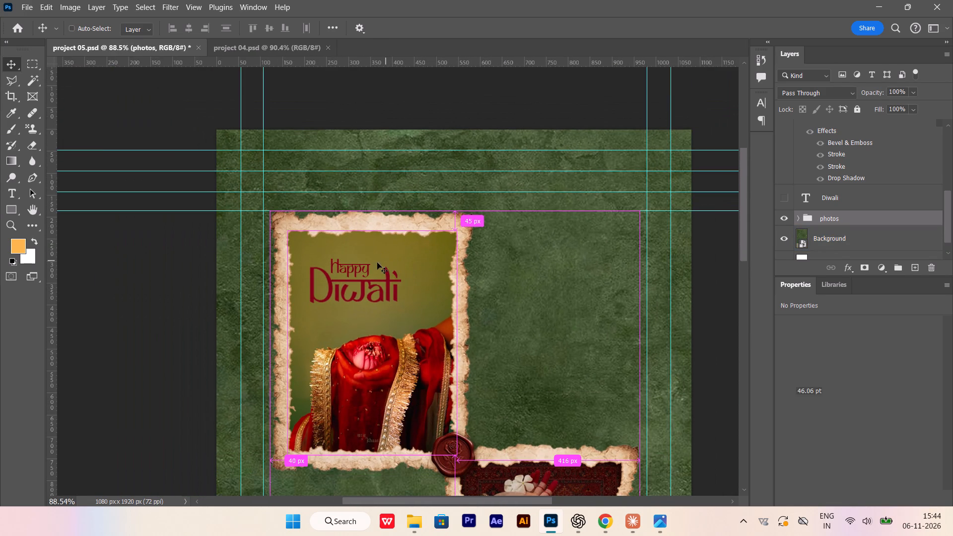
{"action": "key", "text": "ctrl+z"}
{"action": "key", "text": "ctrl+z"}
{"action": "key", "text": "ctrl+z"}
{"action": "key", "text": "ctrl+z"}
{"action": "key", "text": "ctrl+z"}
{"action": "key", "text": "ctrl+z"}
{"action": "key", "text": "ctrl+z"}
{"action": "key", "text": "ctrl+z"}
{"action": "key", "text": "ctrl+z"}
{"action": "key", "text": "ctrl+z"}
{"action": "key", "text": "ctrl+z"}
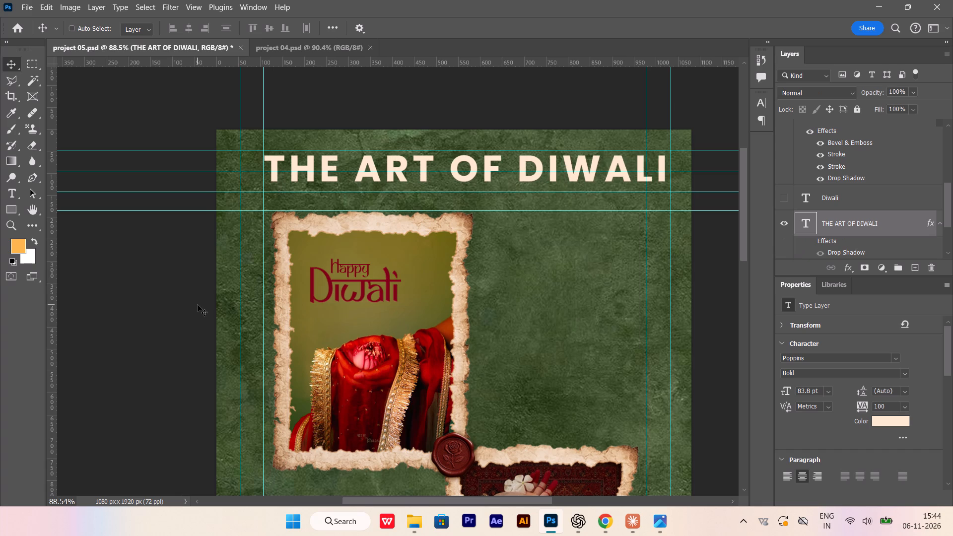
{"action": "key", "text": "ctrl+z"}
{"action": "key", "text": "ctrl+z"}
{"action": "key", "text": "ctrl+z"}
{"action": "key", "text": "ctrl+z"}
{"action": "key", "text": "ctrl+z"}
{"action": "key", "text": "ctrl+z"}
{"action": "key", "text": "ctrl+z"}
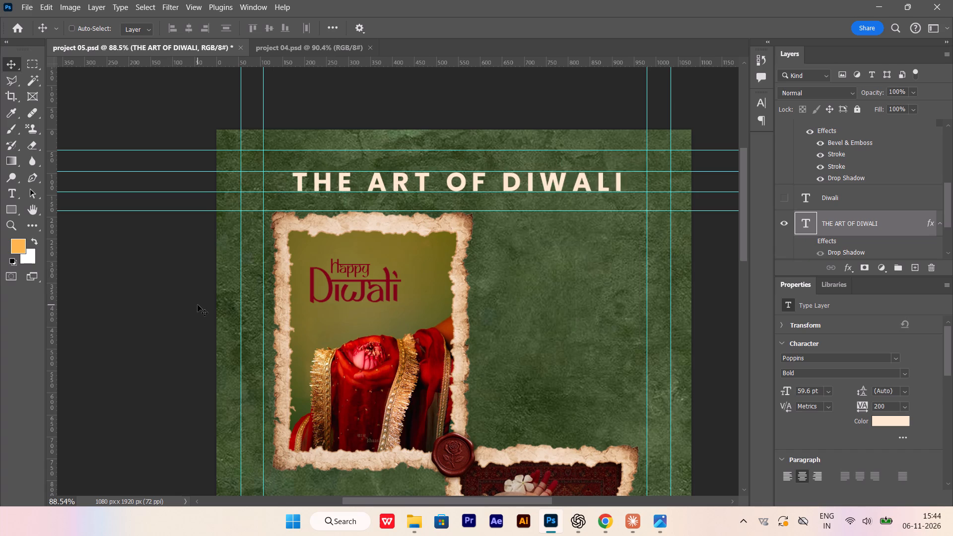
{"action": "key", "text": "ctrl+z"}
{"action": "key", "text": "ctrl+z"}
{"action": "key", "text": "ctrl+z"}
{"action": "key", "text": "ctrl+z"}
{"action": "key", "text": "ctrl+z"}
{"action": "key", "text": "ctrl+z"}
{"action": "key", "text": "ctrl+z"}
{"action": "key", "text": "ctrl+z"}
{"action": "key", "text": "ctrl+z"}
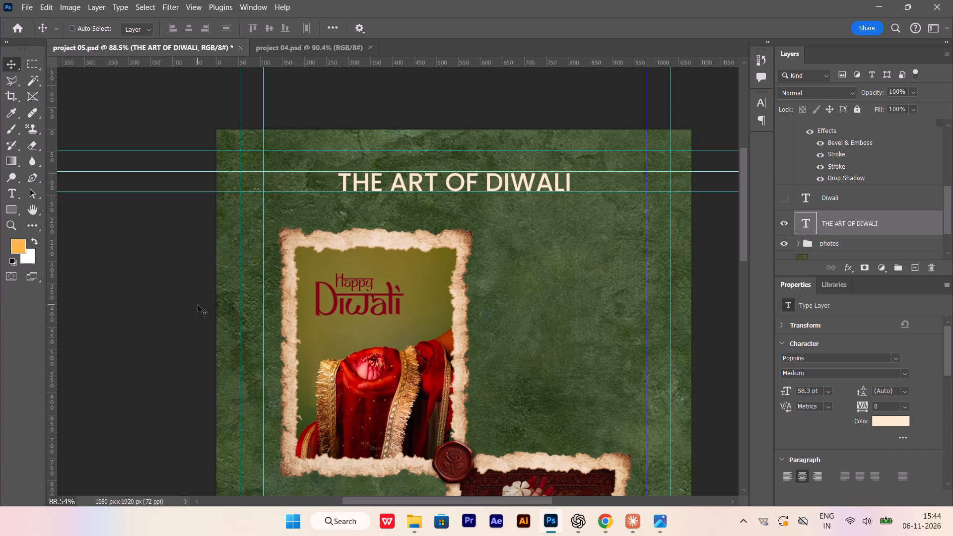
{"action": "key", "text": "ctrl+z"}
{"action": "key", "text": "ctrl+z"}
{"action": "key", "text": "ctrl+z"}
{"action": "key", "text": "ctrl+z"}
{"action": "key", "text": "ctrl+z"}
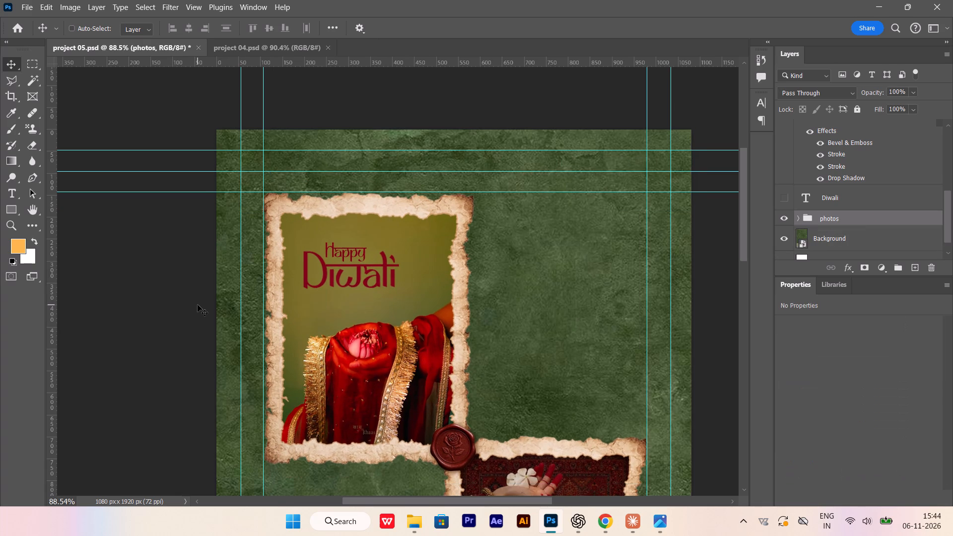
{"action": "key", "text": "ctrl+z"}
{"action": "key", "text": "ctrl+z"}
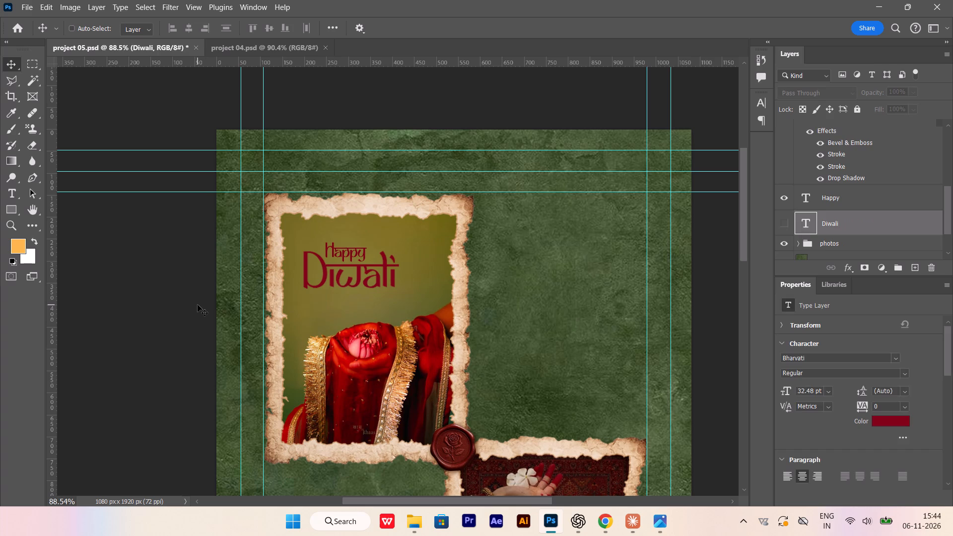
Undo further to before the WEDDINGS copy and The scene copy text layers were added, keeping the Happy and Diwali copy layers.
{"action": "scroll", "coordinate": [199, 304], "scroll_direction": "down", "scroll_amount": 8, "text": "alt"}
{"action": "key", "text": "ctrl+z"}
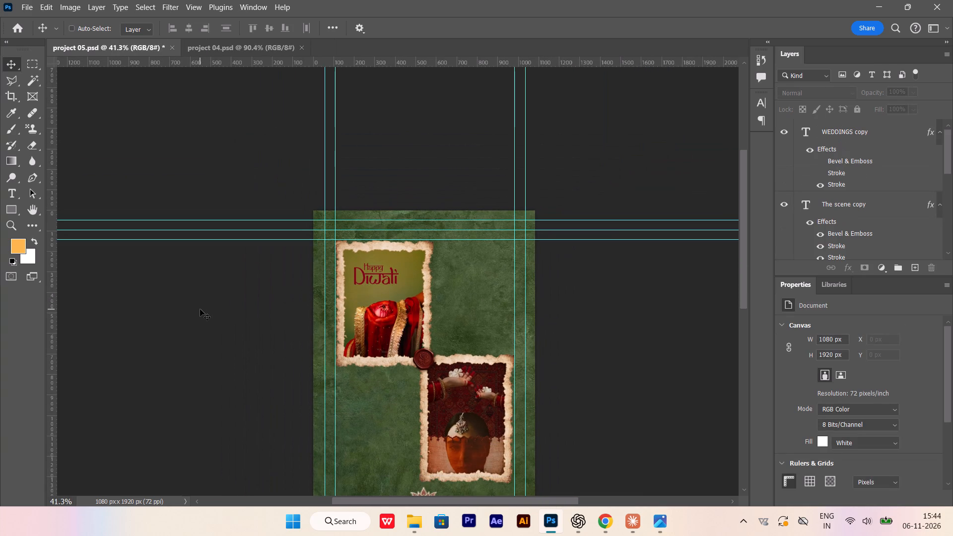
{"action": "key", "text": "ctrl+z"}
{"action": "key", "text": "ctrl+z"}
{"action": "key", "text": "ctrl+z"}
{"action": "key", "text": "ctrl+z"}
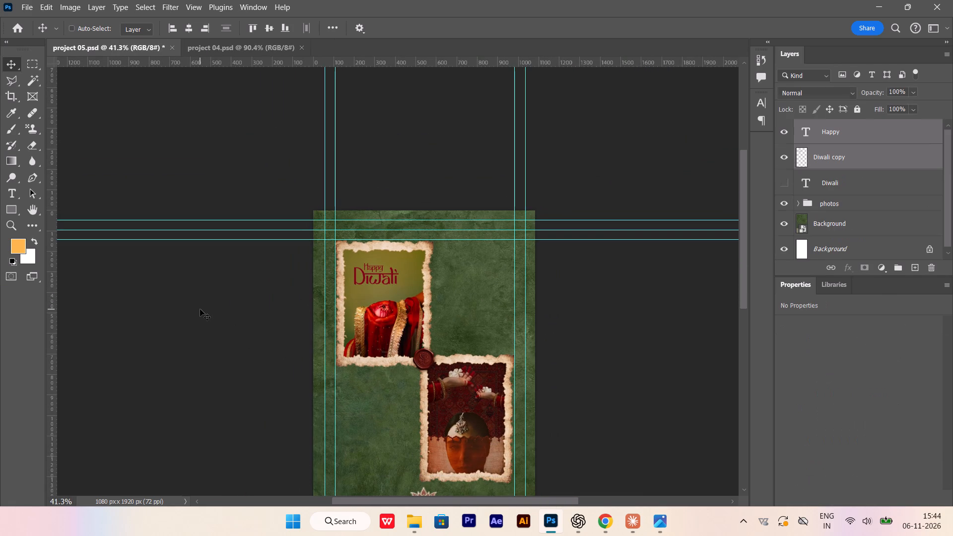
{"action": "key", "text": "ctrl+z"}
{"action": "key", "text": "ctrl+shift+z"}
Deselect the layers and examine the restored poster from the framed photos down to the lotus and beige band.
{"action": "scroll", "coordinate": [198, 303], "scroll_direction": "down", "scroll_amount": 5, "text": "alt"}
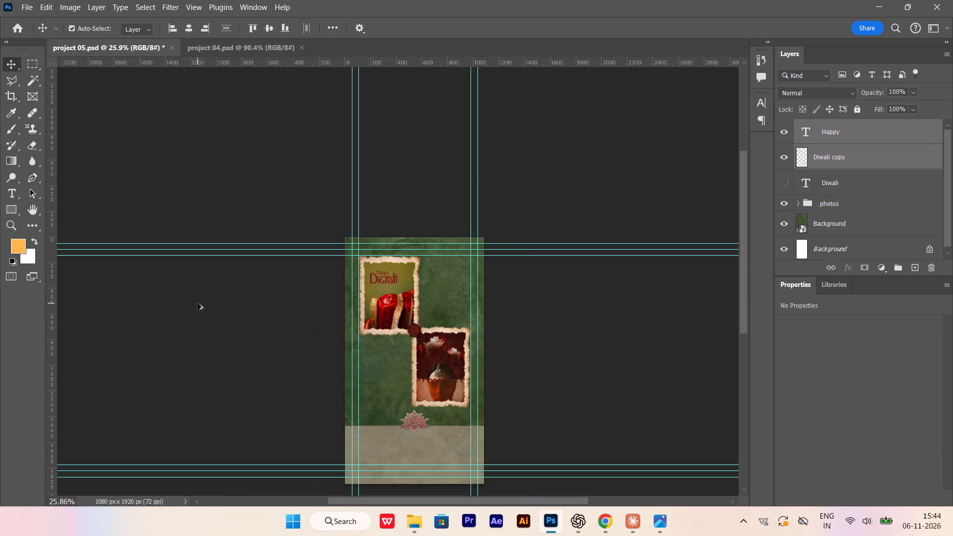
{"action": "scroll", "coordinate": [198, 304], "scroll_direction": "down", "scroll_amount": 4}
{"action": "left_click", "coordinate": [213, 346]}
{"action": "key", "text": "ctrl+d"}
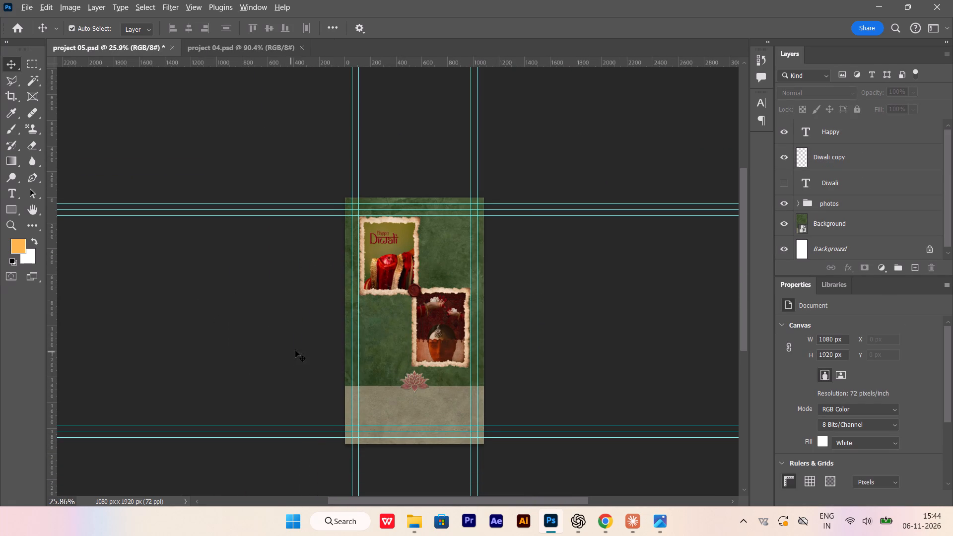
{"action": "scroll", "coordinate": [295, 350], "scroll_direction": "up", "scroll_amount": 5, "text": "alt"}
{"action": "scroll", "coordinate": [286, 346], "scroll_direction": "down", "scroll_amount": 3}
{"action": "scroll", "coordinate": [245, 338], "scroll_direction": "down", "scroll_amount": 4}
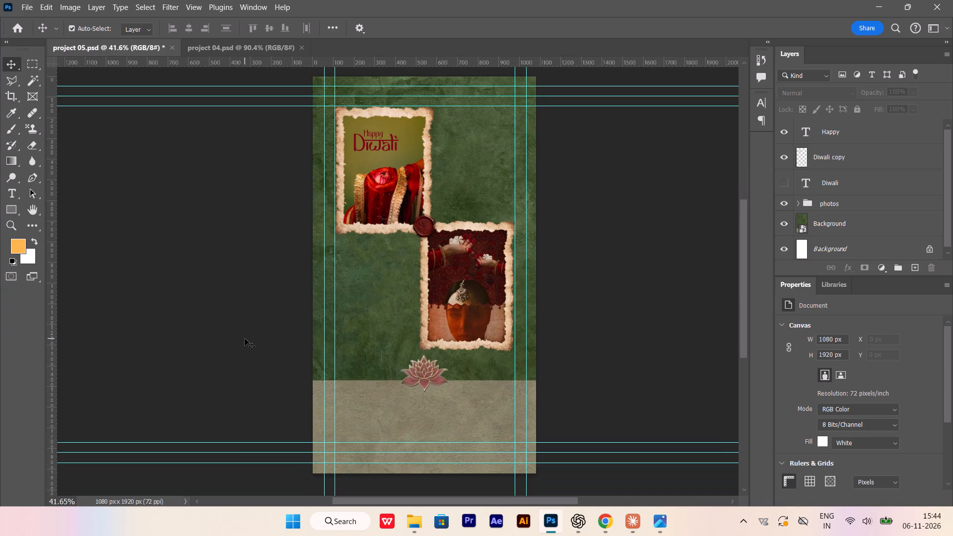
{"action": "left_click", "coordinate": [245, 338]}
{"action": "scroll", "coordinate": [245, 337], "scroll_direction": "up", "scroll_amount": 2, "text": "alt"}
{"action": "scroll", "coordinate": [245, 337], "scroll_direction": "up", "scroll_amount": 5}
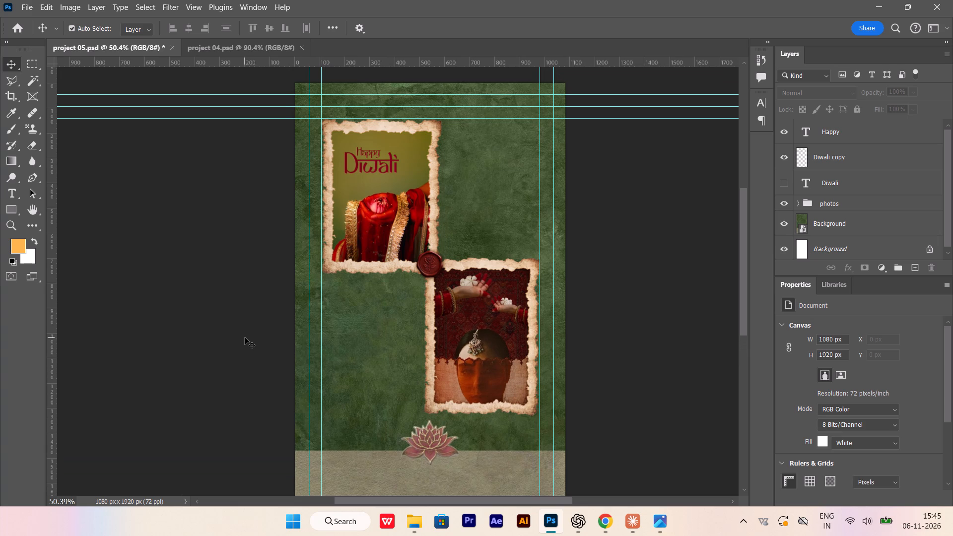
{"action": "scroll", "coordinate": [241, 307], "scroll_direction": "down", "scroll_amount": 2}
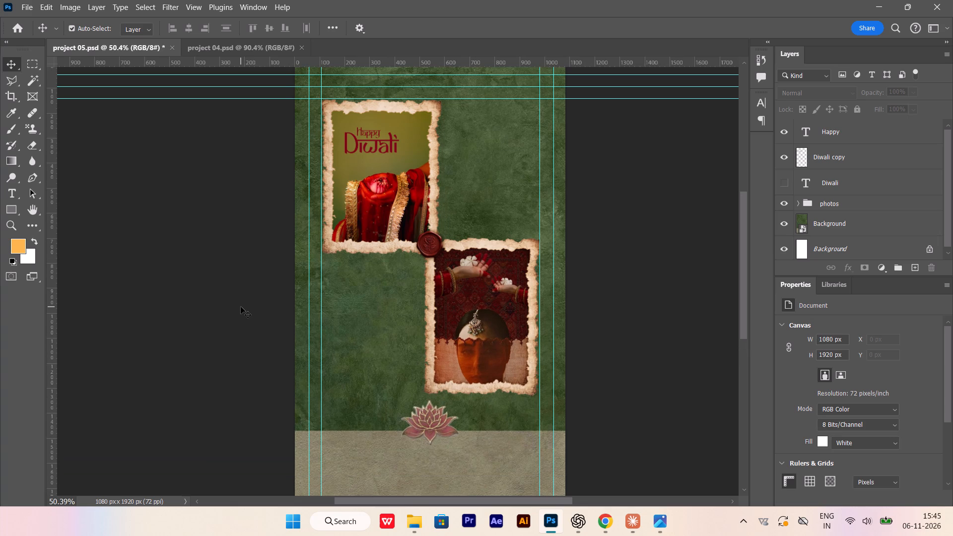
{"action": "scroll", "coordinate": [288, 295], "scroll_direction": "down", "scroll_amount": 4}
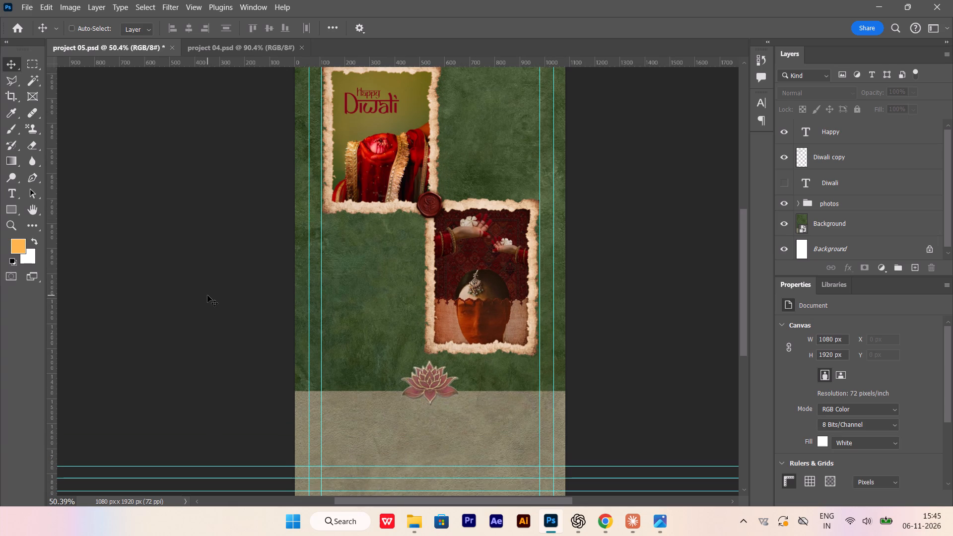
Save the restored poster.
{"action": "key", "text": "ctrl+s"}
Examine the upper part of the poster around the Happy Diwali photo, the wax seal and the guides.
{"action": "scroll", "coordinate": [371, 155], "scroll_direction": "up", "scroll_amount": 4, "text": "alt"}
{"action": "key", "text": "space"}
{"action": "key", "text": "space"}
{"action": "key", "text": "space"}
{"action": "key", "text": "space"}
{"action": "key", "text": "space"}
{"action": "key", "text": "space"}
{"action": "key", "text": "space"}
{"action": "key", "text": "space"}
{"action": "key", "text": "space"}
{"action": "key", "text": "space"}
{"action": "key", "text": "space"}
{"action": "left_click_drag", "start_coordinate": [360, 200], "coordinate": [311, 331]}
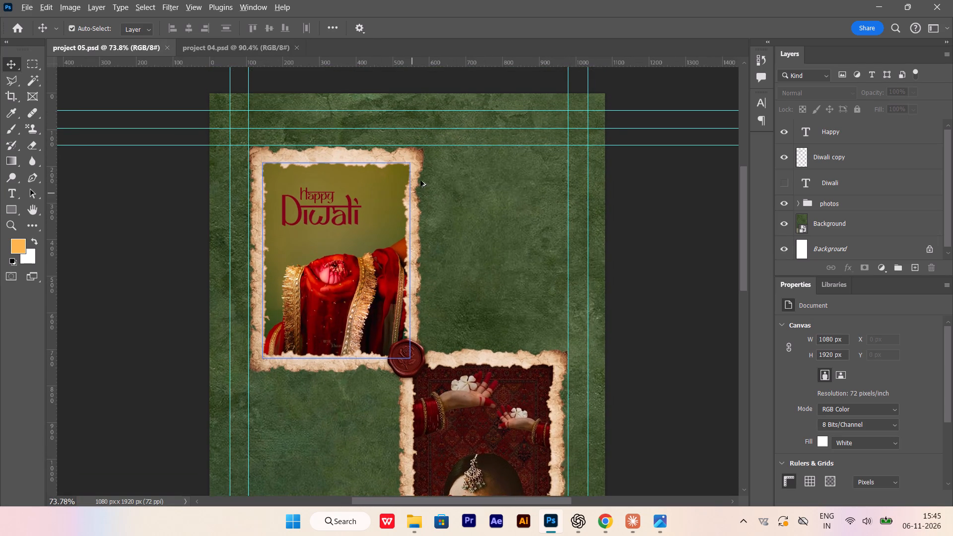
{"action": "scroll", "coordinate": [444, 147], "scroll_direction": "up", "scroll_amount": 6, "text": "alt"}
{"action": "scroll", "coordinate": [514, 278], "scroll_direction": "down", "scroll_amount": 5, "text": "alt"}
{"action": "scroll", "coordinate": [515, 437], "scroll_direction": "down", "scroll_amount": 4}
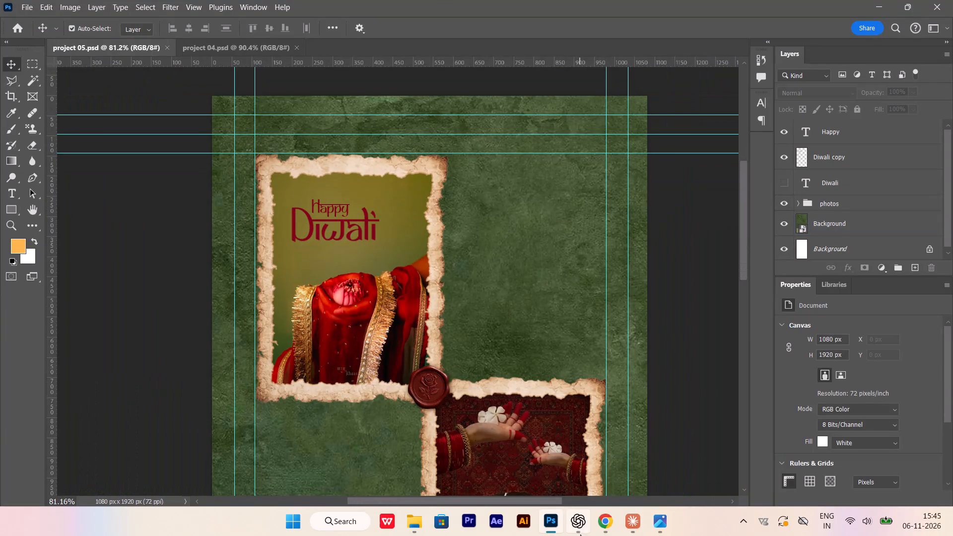
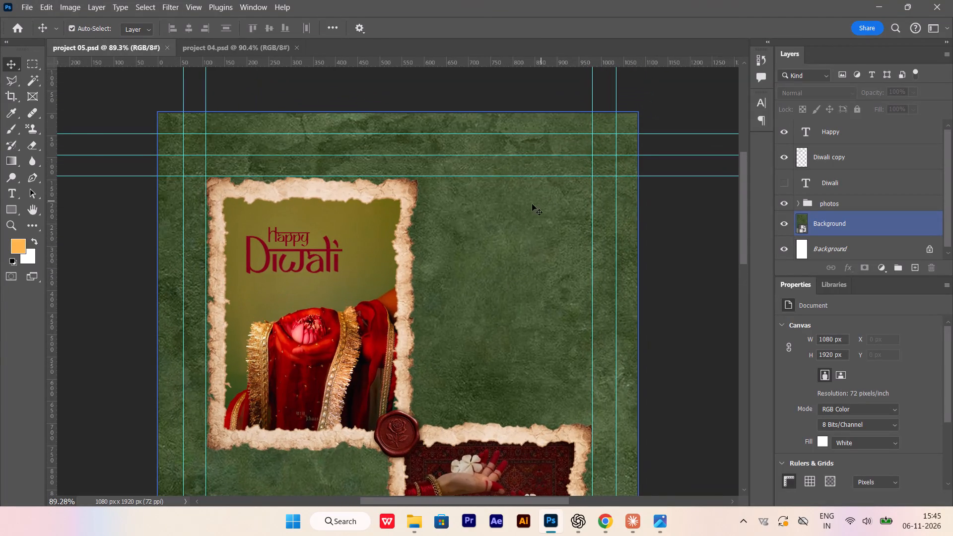
Draw a paragraph text box about 370 px wide and 520 px high between the Happy Diwali photo and the inner vertical guide.
{"action": "scroll", "coordinate": [500, 221], "scroll_direction": "up", "scroll_amount": 2, "text": "alt"}
{"action": "left_click", "coordinate": [15, 194]}
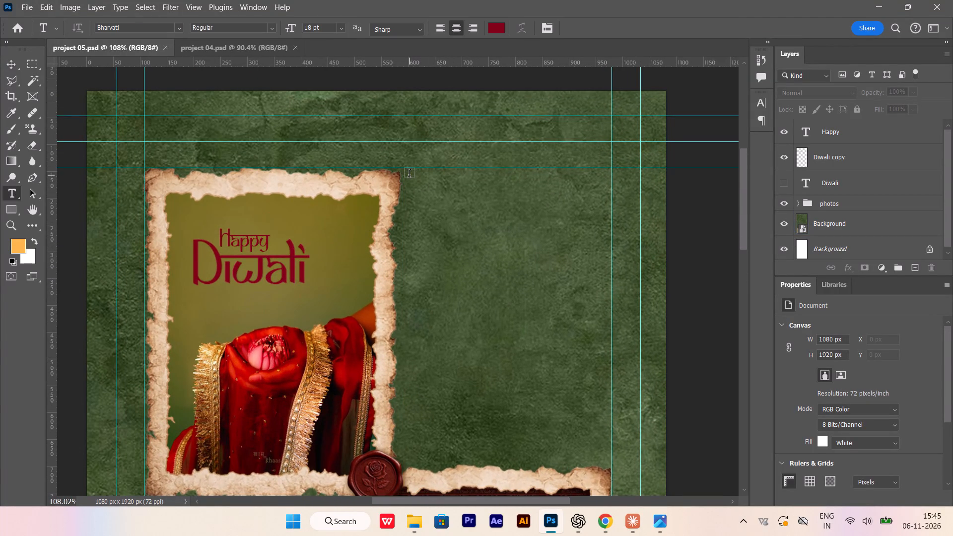
{"action": "left_click_drag", "start_coordinate": [412, 175], "coordinate": [607, 458]}
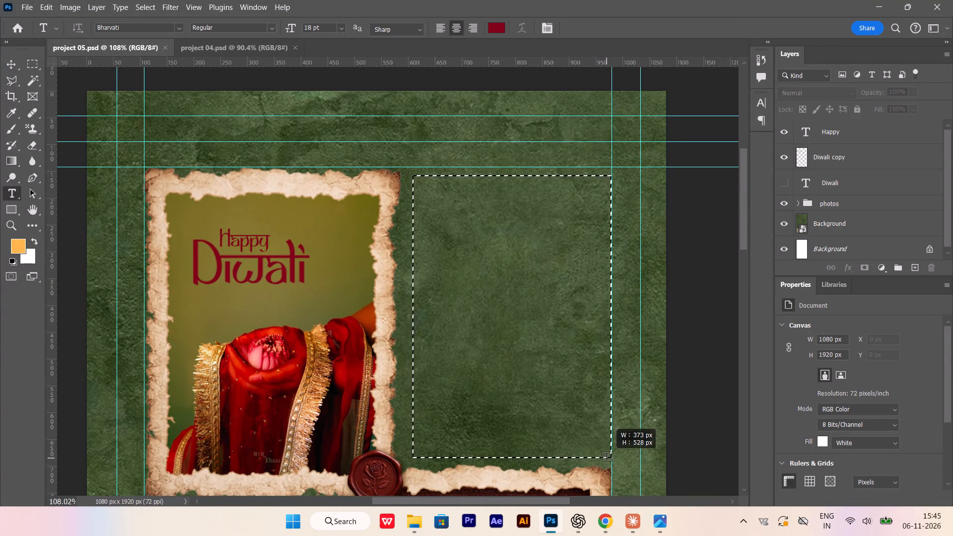
{"action": "left_click_drag", "start_coordinate": [607, 458], "coordinate": [607, 453]}
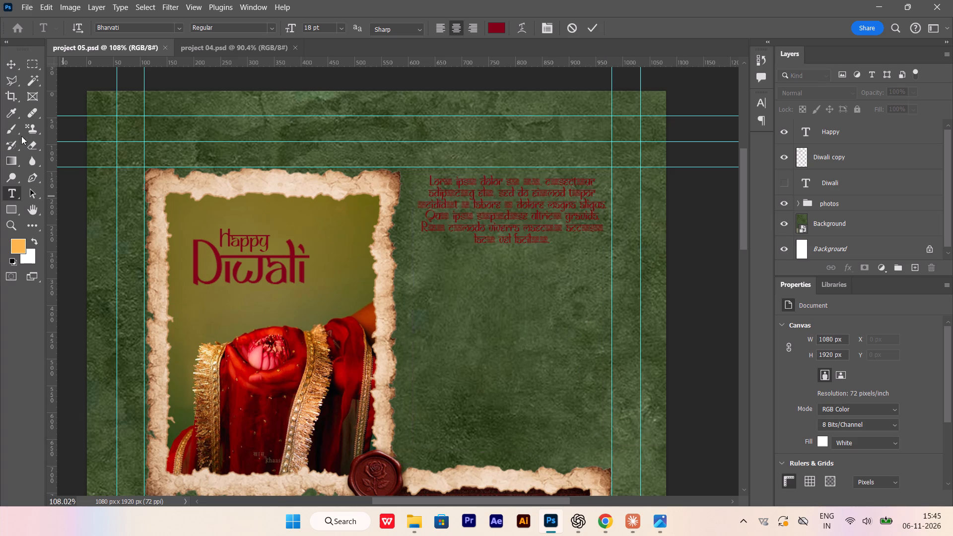
{"action": "left_click", "coordinate": [8, 62]}
Set the font of all the placeholder text beside the Happy Diwali photo to Cormorant Garamond Light.
{"action": "scroll", "coordinate": [502, 261], "scroll_direction": "down", "scroll_amount": 5, "text": "alt"}
{"action": "scroll", "coordinate": [340, 272], "scroll_direction": "down", "scroll_amount": 6, "text": "alt"}
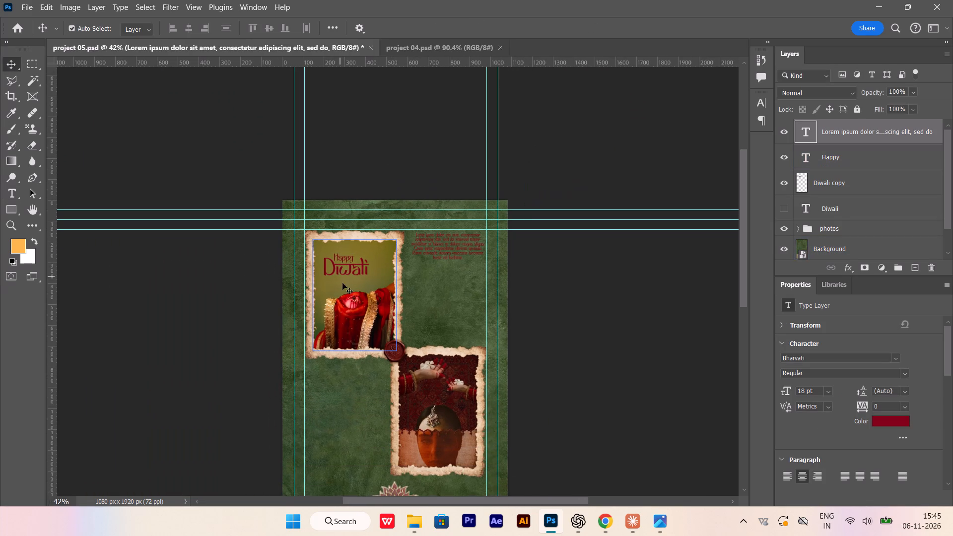
{"action": "scroll", "coordinate": [342, 283], "scroll_direction": "down", "scroll_amount": 5, "text": "alt"}
{"action": "scroll", "coordinate": [466, 245], "scroll_direction": "up", "scroll_amount": 3, "text": "alt"}
{"action": "scroll", "coordinate": [478, 260], "scroll_direction": "down", "scroll_amount": 2, "text": "alt"}
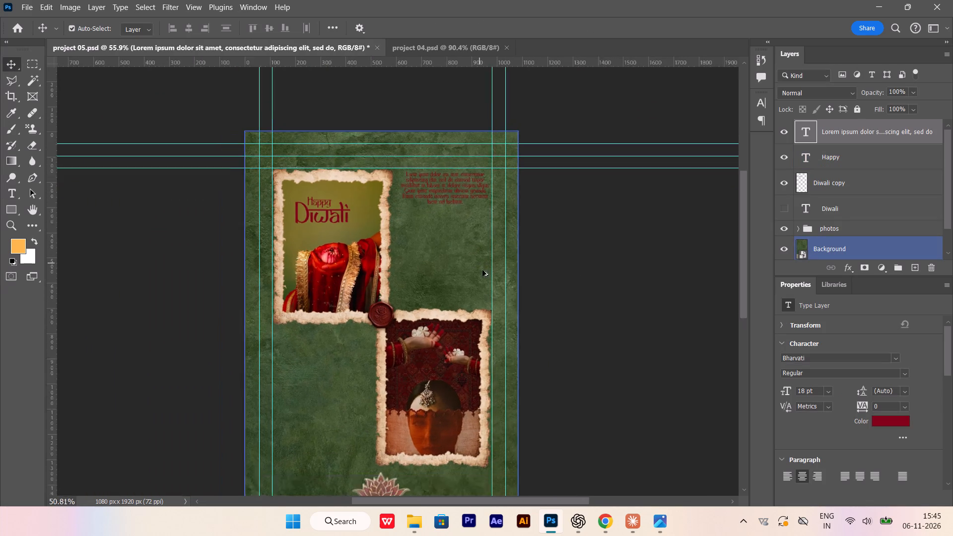
{"action": "scroll", "coordinate": [482, 270], "scroll_direction": "down", "scroll_amount": 2, "text": "alt"}
{"action": "scroll", "coordinate": [486, 283], "scroll_direction": "down", "scroll_amount": 2}
{"action": "scroll", "coordinate": [452, 171], "scroll_direction": "up", "scroll_amount": 9, "text": "alt"}
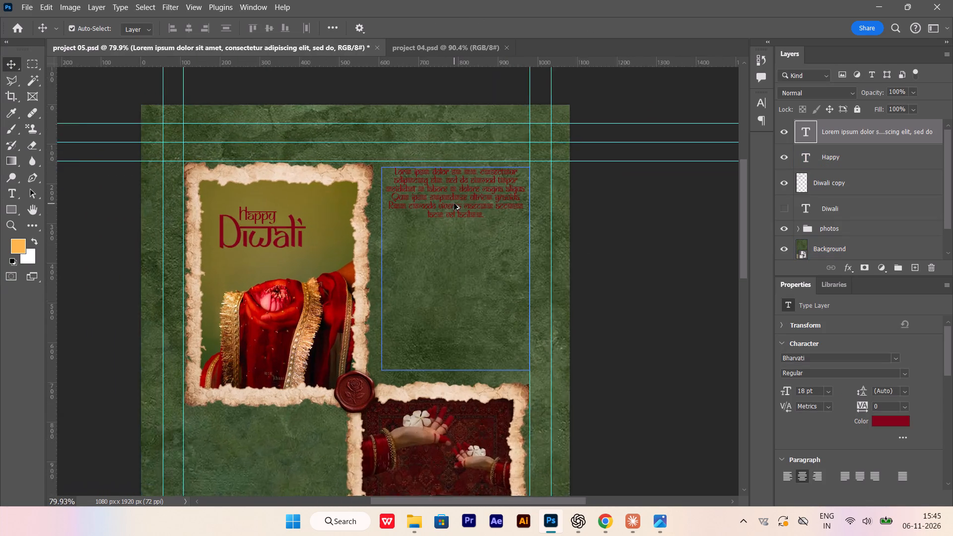
{"action": "scroll", "coordinate": [454, 203], "scroll_direction": "up", "scroll_amount": 2, "text": "alt"}
{"action": "left_click", "coordinate": [454, 203]}
{"action": "double_click", "coordinate": [454, 203]}
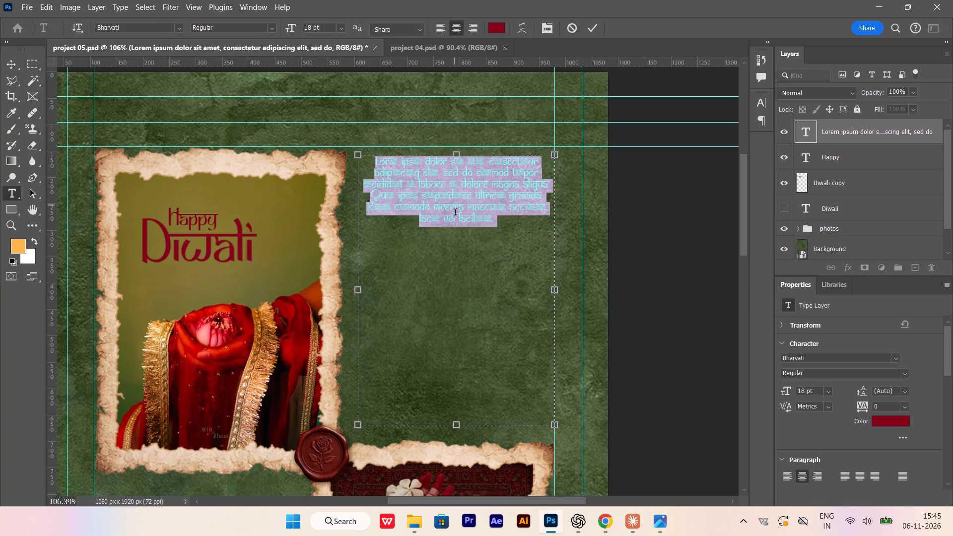
{"action": "left_click", "coordinate": [820, 358]}
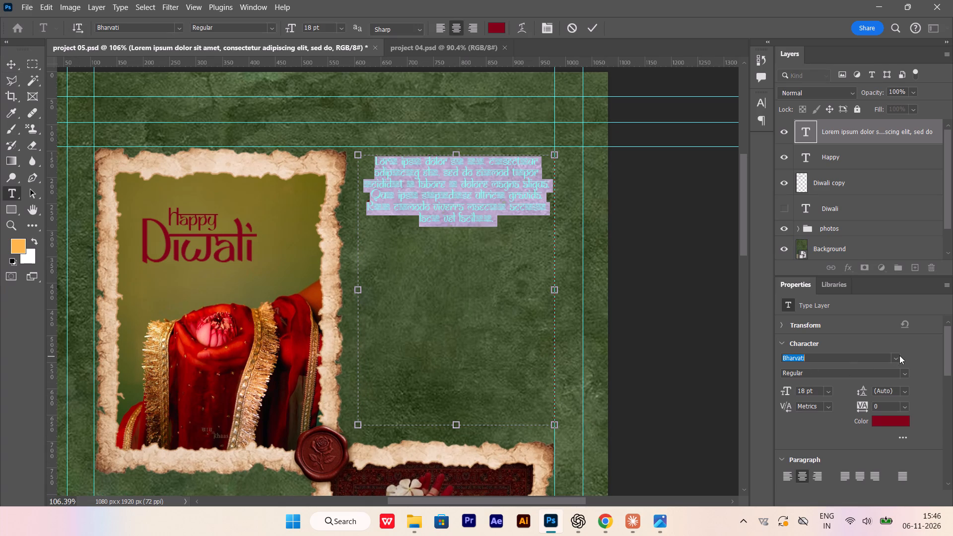
{"action": "left_click", "coordinate": [899, 355]}
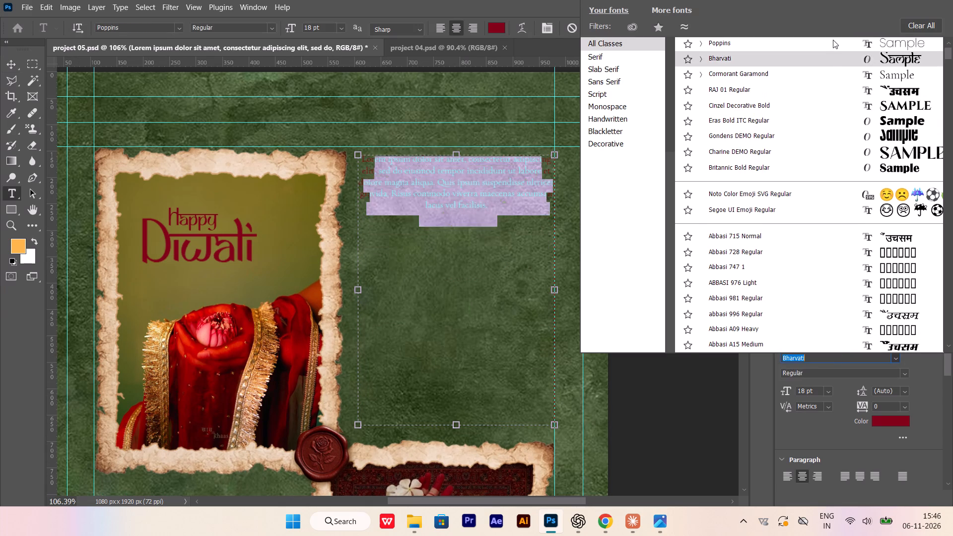
{"action": "left_click", "coordinate": [818, 78]}
Change the placeholder text's colour to white, ffffff.
{"action": "scroll", "coordinate": [493, 163], "scroll_direction": "up", "scroll_amount": 5, "text": "alt"}
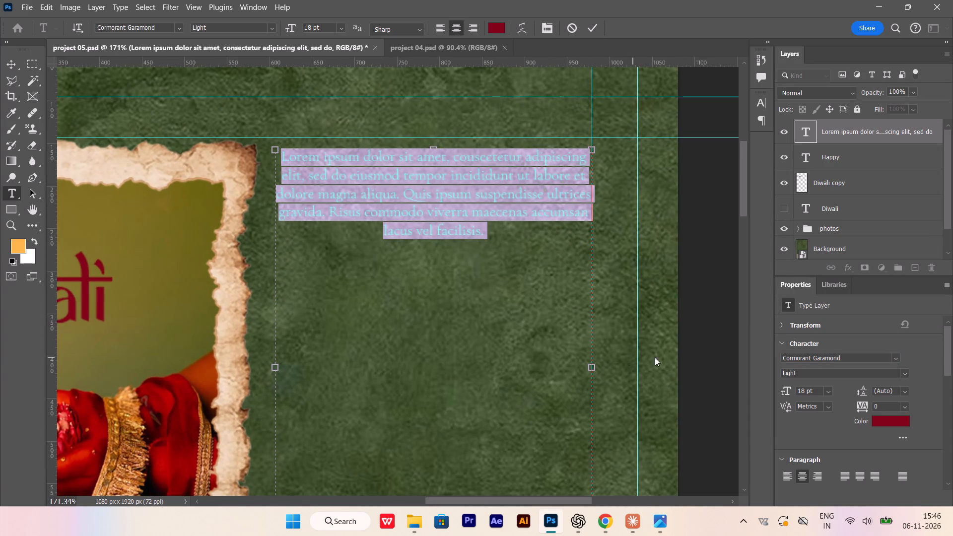
{"action": "left_click", "coordinate": [898, 421]}
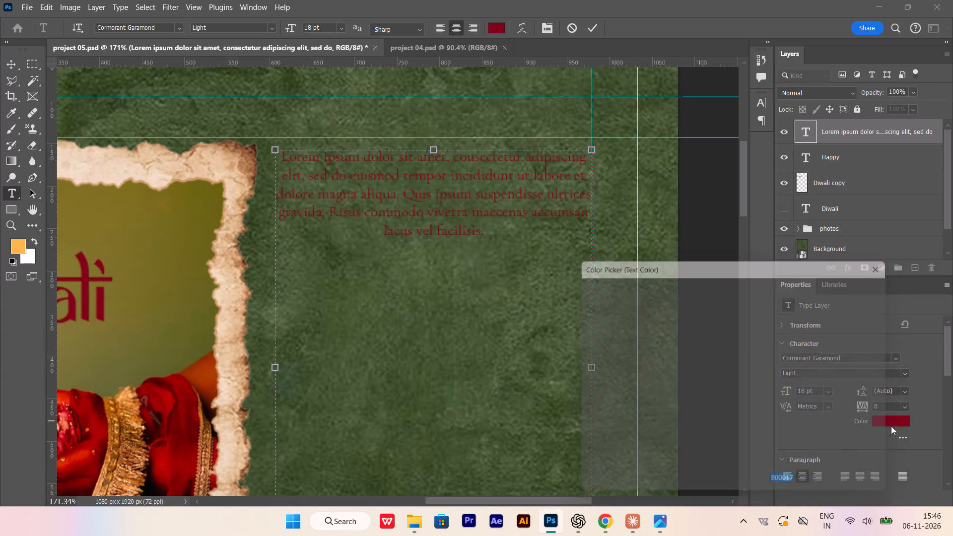
{"action": "left_click", "coordinate": [227, 299]}
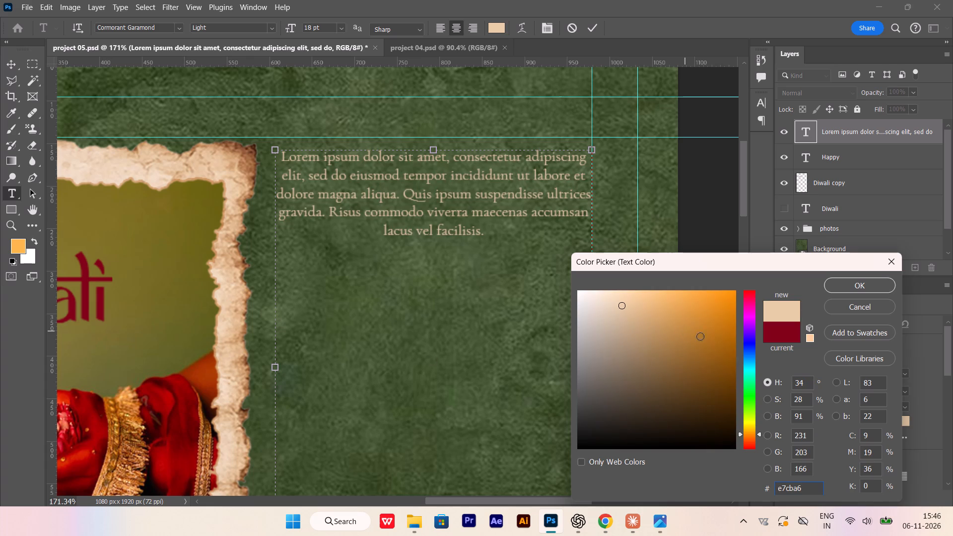
{"action": "left_click_drag", "start_coordinate": [631, 321], "coordinate": [542, 279]}
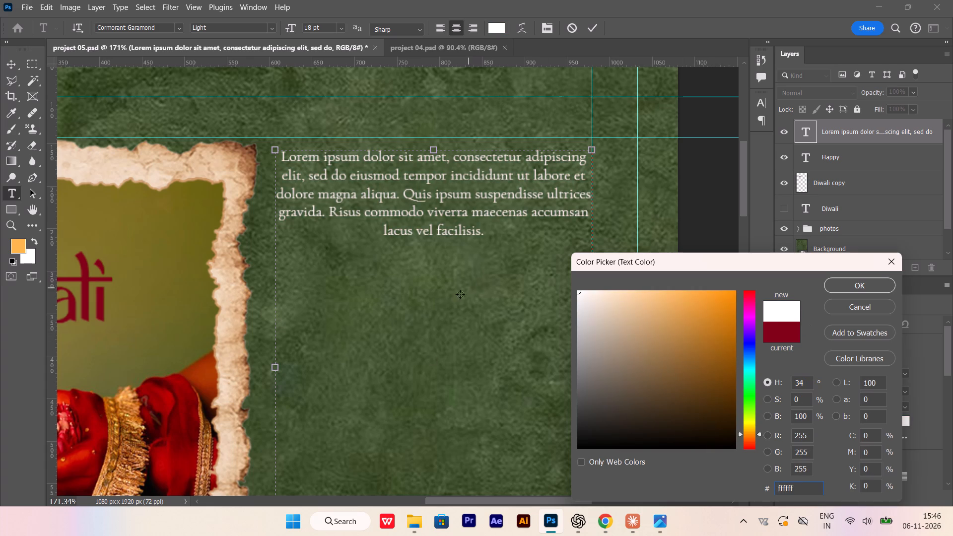
{"action": "left_click_drag", "start_coordinate": [590, 297], "coordinate": [582, 289]}
{"action": "left_click_drag", "start_coordinate": [582, 289], "coordinate": [537, 261]}
{"action": "left_click", "coordinate": [866, 286]}
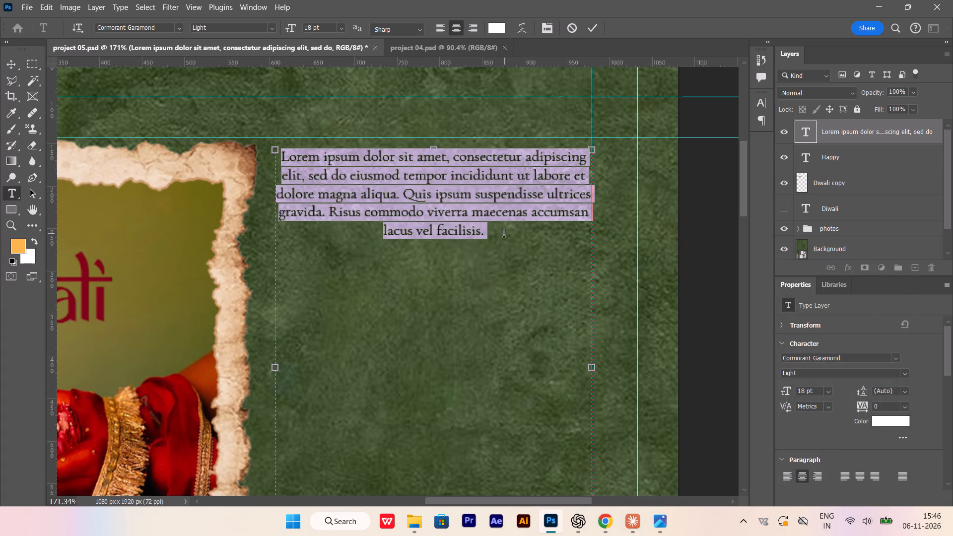
Replace the placeholder with the copied THE FESTIVAL OF LIGHTS heading and the sentence beginning From carved archways to glowing courtyards.
{"action": "key", "text": "ctrl+v"}
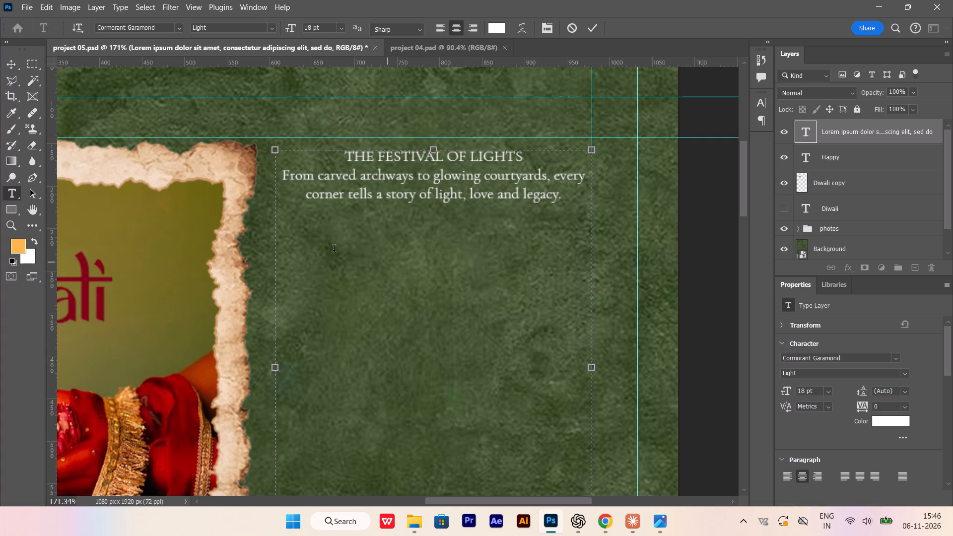
{"action": "left_click", "coordinate": [16, 67]}
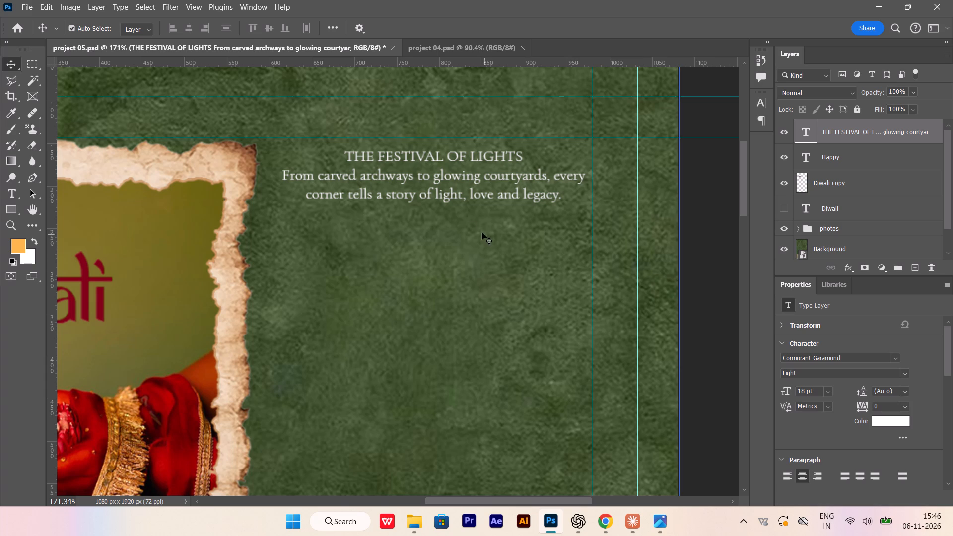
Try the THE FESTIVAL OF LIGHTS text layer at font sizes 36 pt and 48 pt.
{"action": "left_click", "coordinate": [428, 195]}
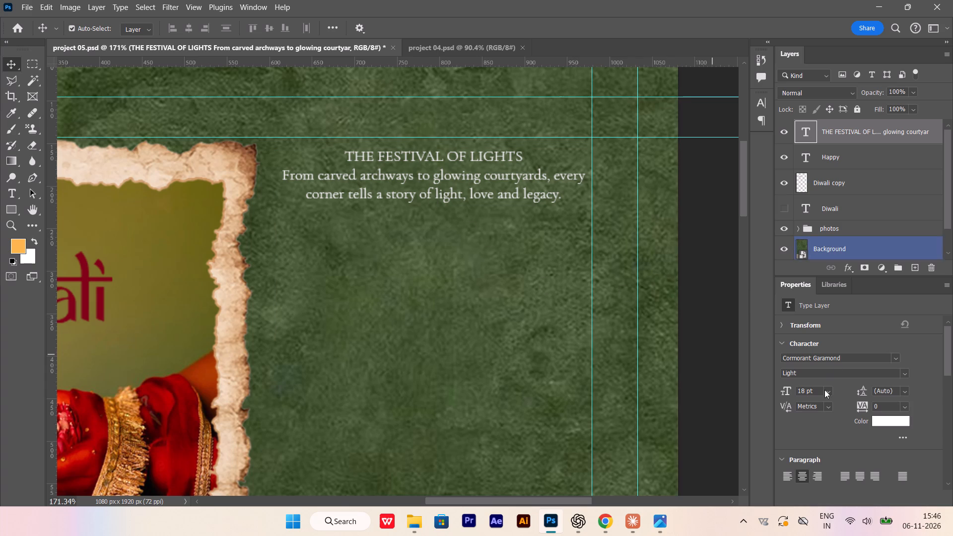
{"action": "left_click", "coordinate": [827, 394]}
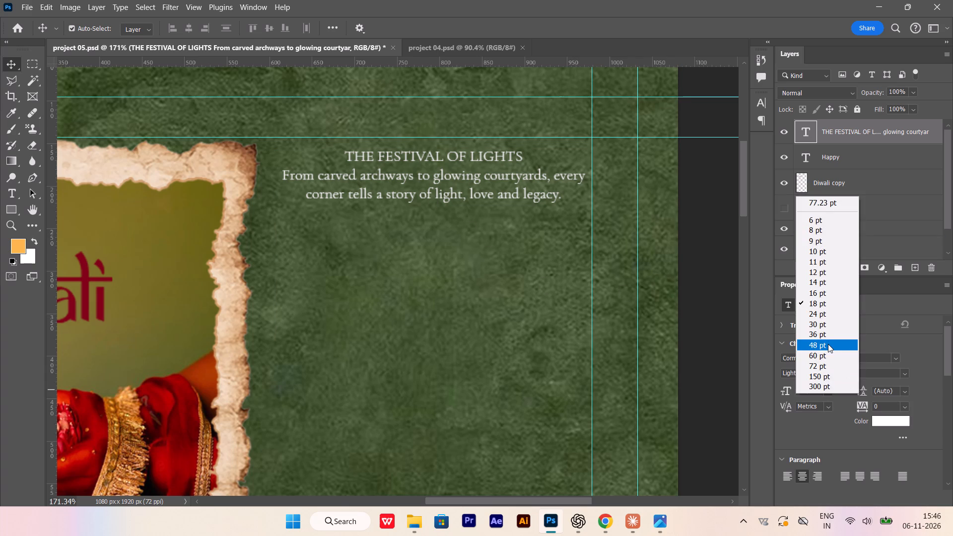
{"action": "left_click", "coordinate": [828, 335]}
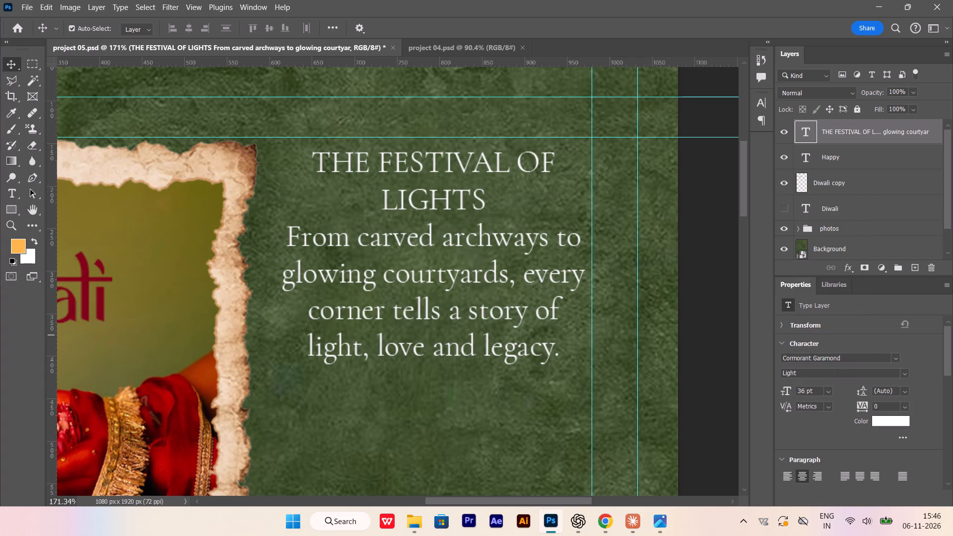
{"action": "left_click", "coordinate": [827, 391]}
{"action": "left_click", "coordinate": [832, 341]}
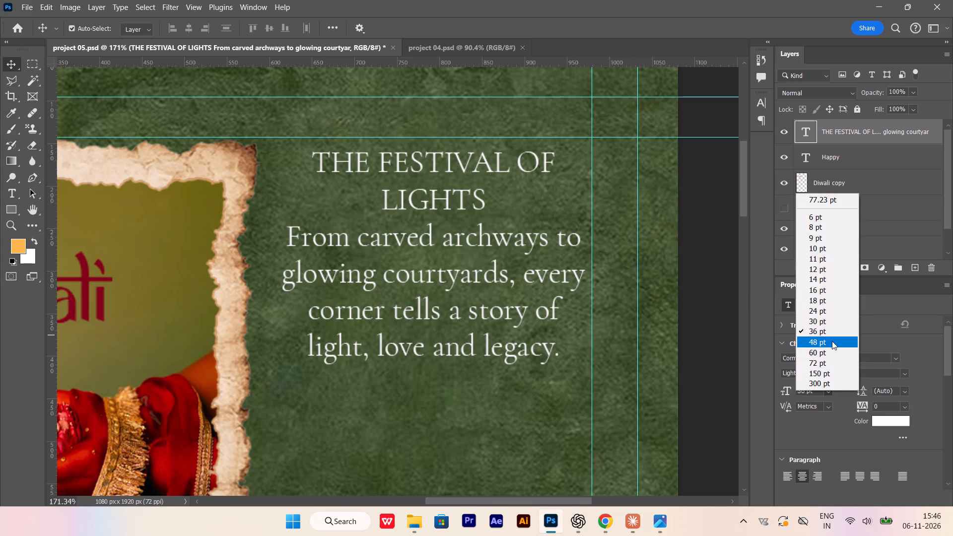
Left-align the THE FESTIVAL OF LIGHTS paragraph text within its text box.
{"action": "scroll", "coordinate": [495, 316], "scroll_direction": "down", "scroll_amount": 6, "text": "alt"}
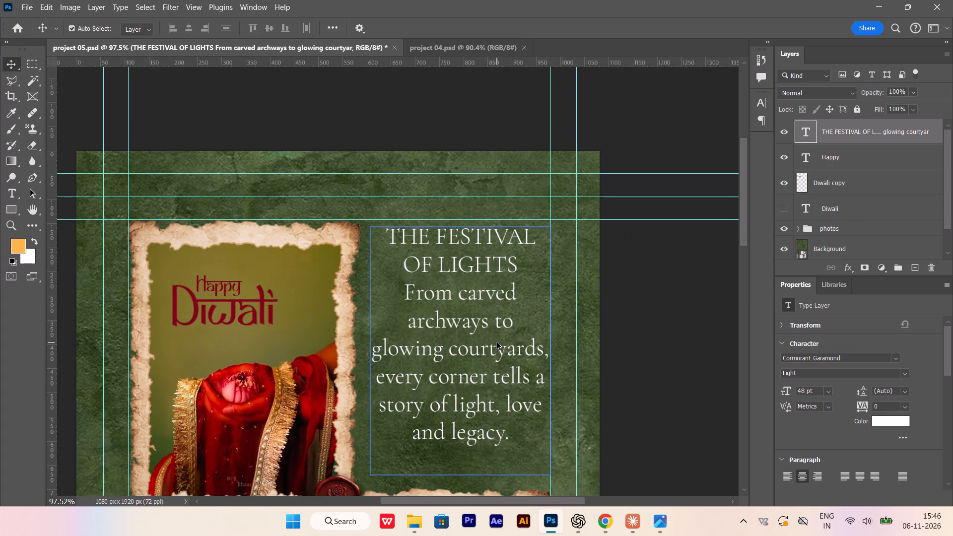
{"action": "scroll", "coordinate": [497, 342], "scroll_direction": "down", "scroll_amount": 1, "text": "alt"}
{"action": "scroll", "coordinate": [480, 384], "scroll_direction": "up", "scroll_amount": 6, "text": "alt"}
{"action": "scroll", "coordinate": [470, 396], "scroll_direction": "down", "scroll_amount": 4, "text": "alt"}
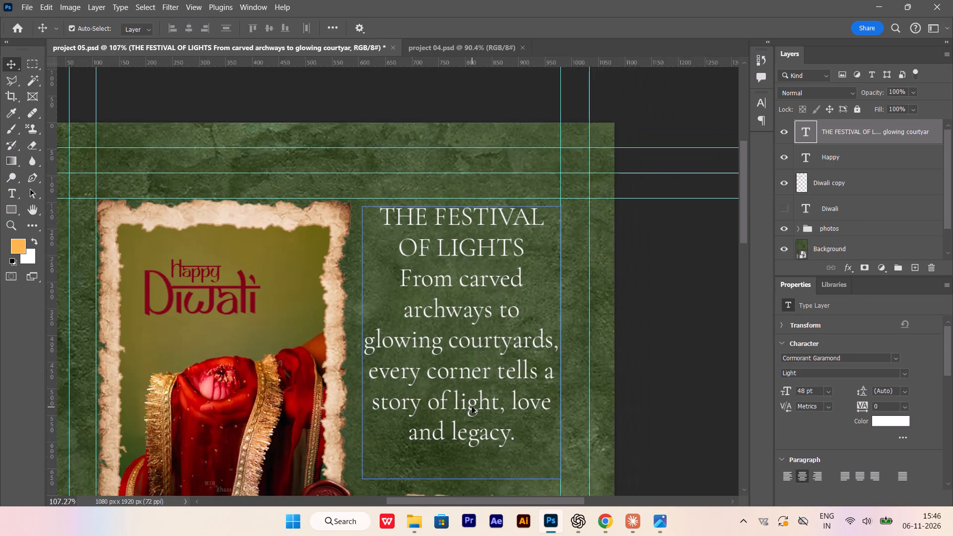
{"action": "scroll", "coordinate": [472, 407], "scroll_direction": "down", "scroll_amount": 3, "text": "alt"}
{"action": "scroll", "coordinate": [472, 407], "scroll_direction": "up", "scroll_amount": 4, "text": "alt"}
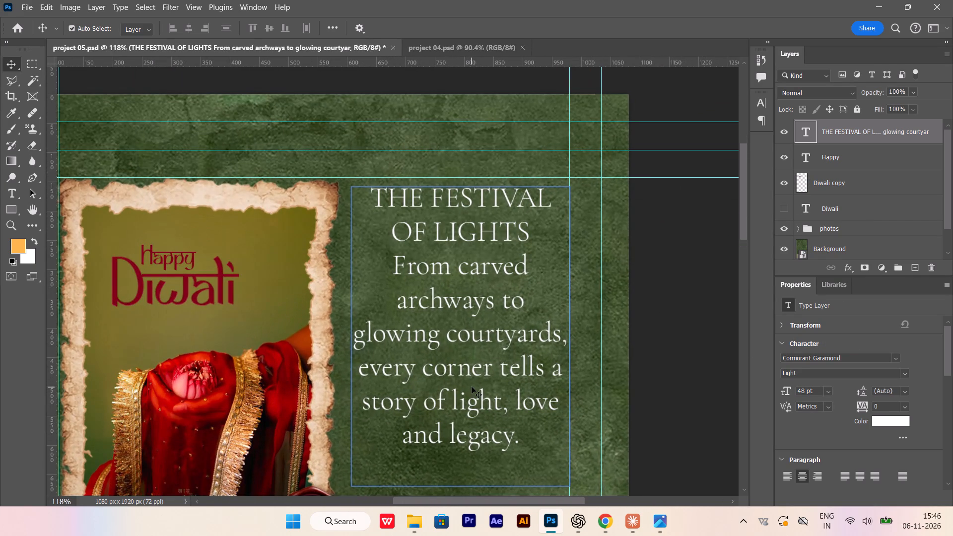
{"action": "left_click", "coordinate": [787, 479]}
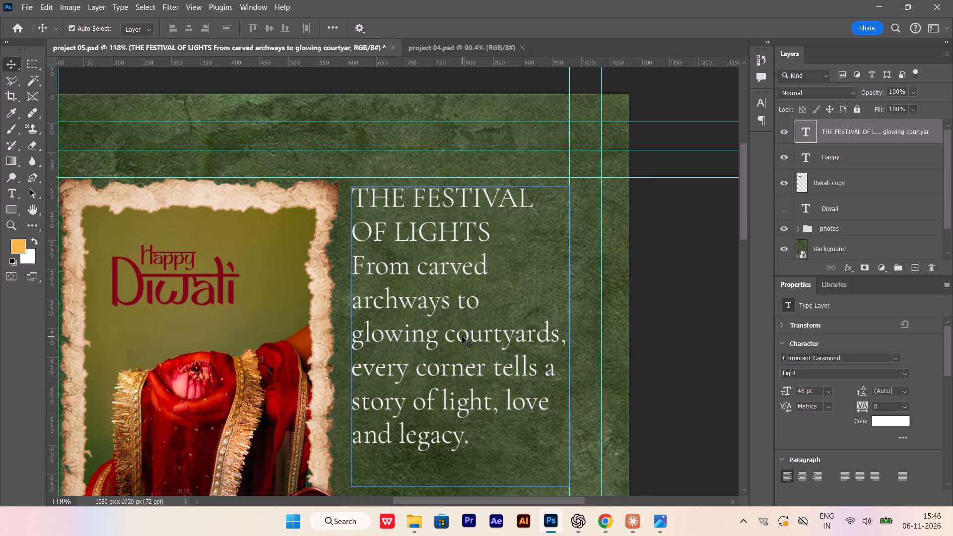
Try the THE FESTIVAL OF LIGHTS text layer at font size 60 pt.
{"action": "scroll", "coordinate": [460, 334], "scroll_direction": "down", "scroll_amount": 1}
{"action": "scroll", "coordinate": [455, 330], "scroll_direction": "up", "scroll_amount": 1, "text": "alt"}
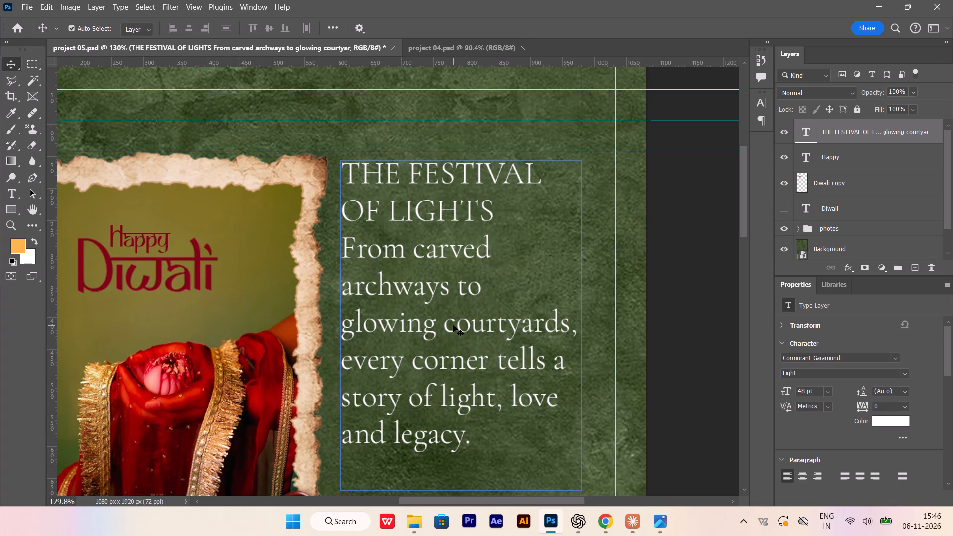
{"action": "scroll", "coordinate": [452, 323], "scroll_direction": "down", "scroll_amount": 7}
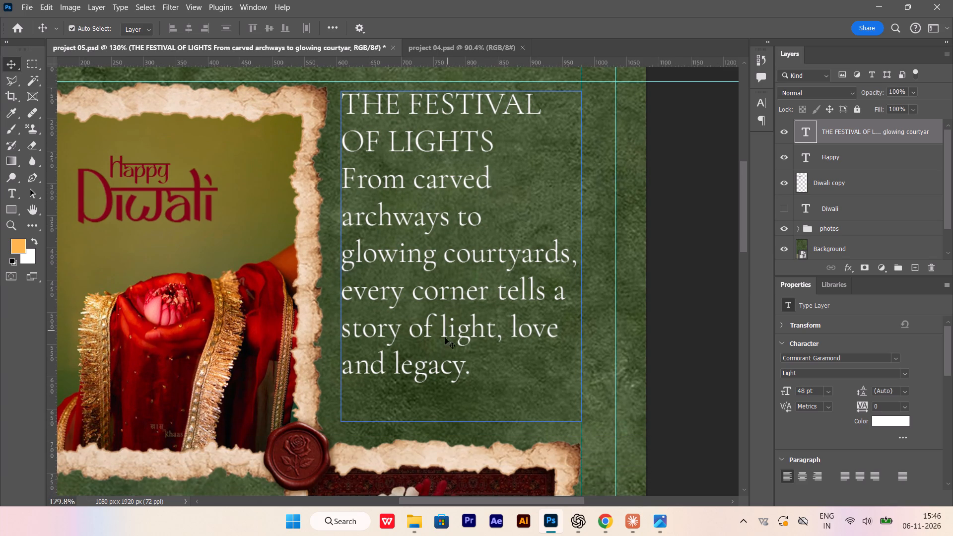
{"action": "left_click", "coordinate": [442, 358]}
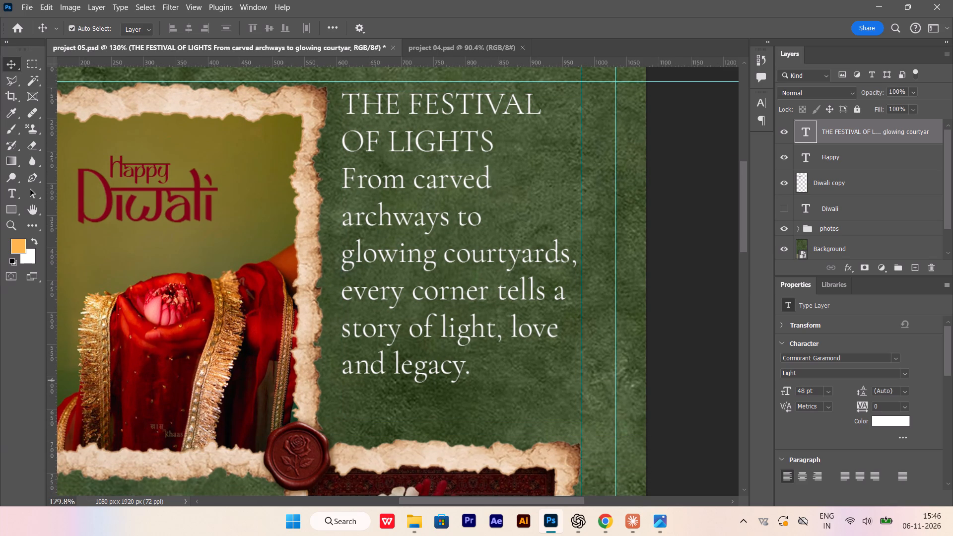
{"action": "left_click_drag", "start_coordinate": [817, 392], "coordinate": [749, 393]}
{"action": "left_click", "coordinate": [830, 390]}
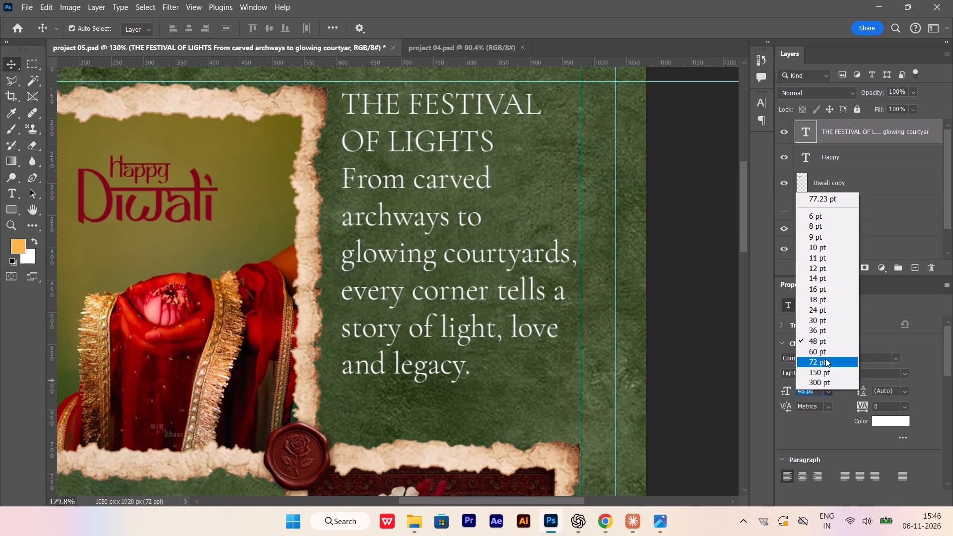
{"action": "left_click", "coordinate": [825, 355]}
Select all the text in the THE FESTIVAL OF LIGHTS box and set its font size to 50 pt.
{"action": "scroll", "coordinate": [580, 364], "scroll_direction": "down", "scroll_amount": 2, "text": "alt"}
{"action": "scroll", "coordinate": [447, 353], "scroll_direction": "down", "scroll_amount": 1, "text": "alt"}
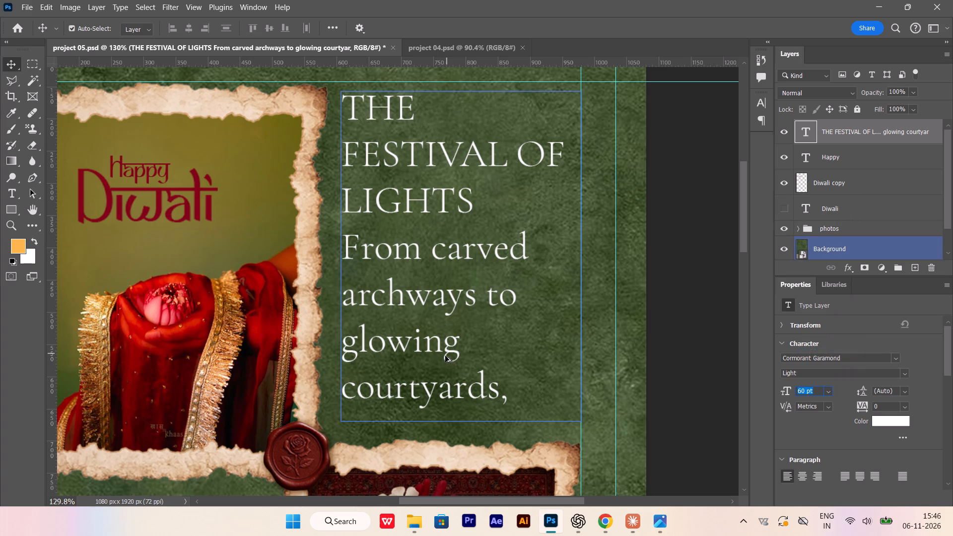
{"action": "scroll", "coordinate": [445, 356], "scroll_direction": "down", "scroll_amount": 4, "text": "alt"}
{"action": "left_click", "coordinate": [446, 385]}
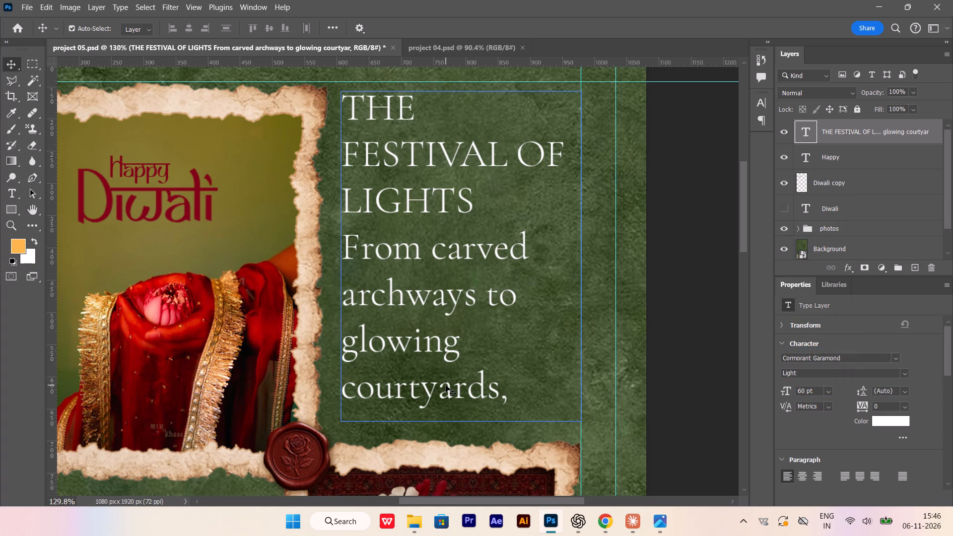
{"action": "double_click", "coordinate": [446, 385]}
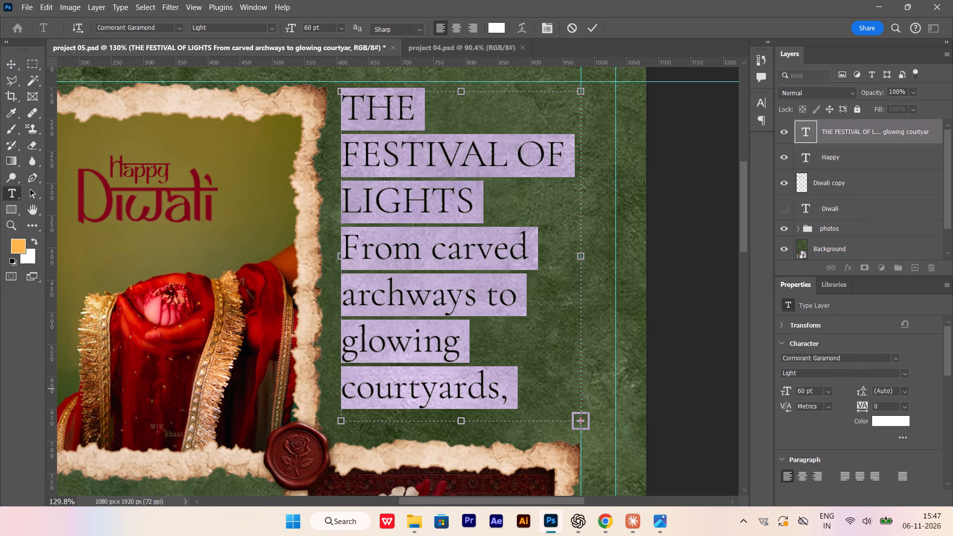
{"action": "left_click_drag", "start_coordinate": [819, 391], "coordinate": [733, 391]}
{"action": "type", "text": "50"}
{"action": "key", "text": "Return"}
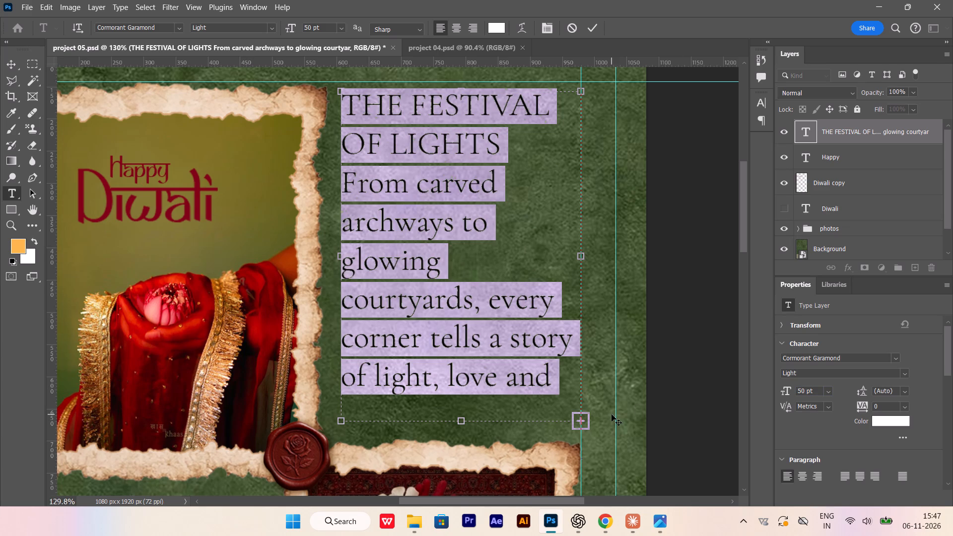
Set the font size of the selected THE FESTIVAL OF LIGHTS text to 48 pt.
{"action": "left_click", "coordinate": [827, 392]}
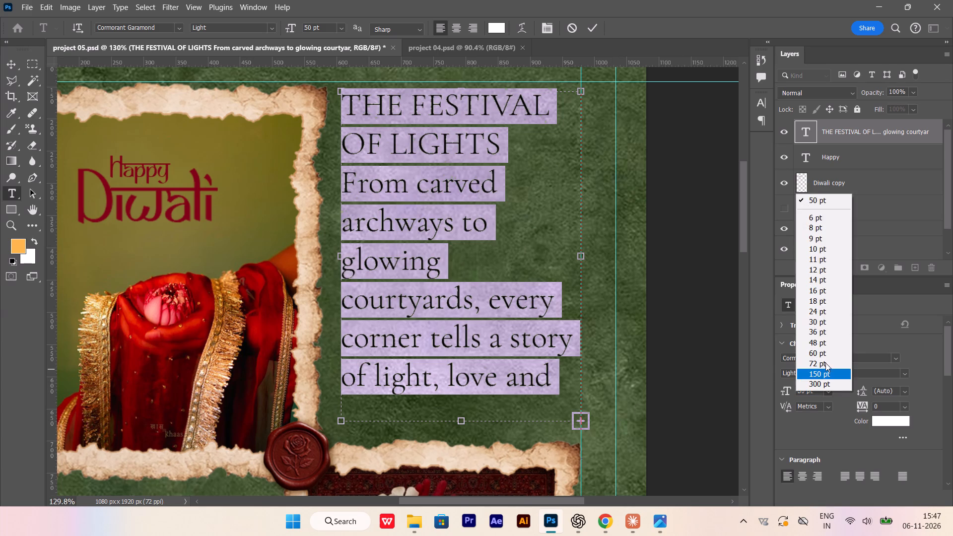
{"action": "left_click", "coordinate": [825, 343]}
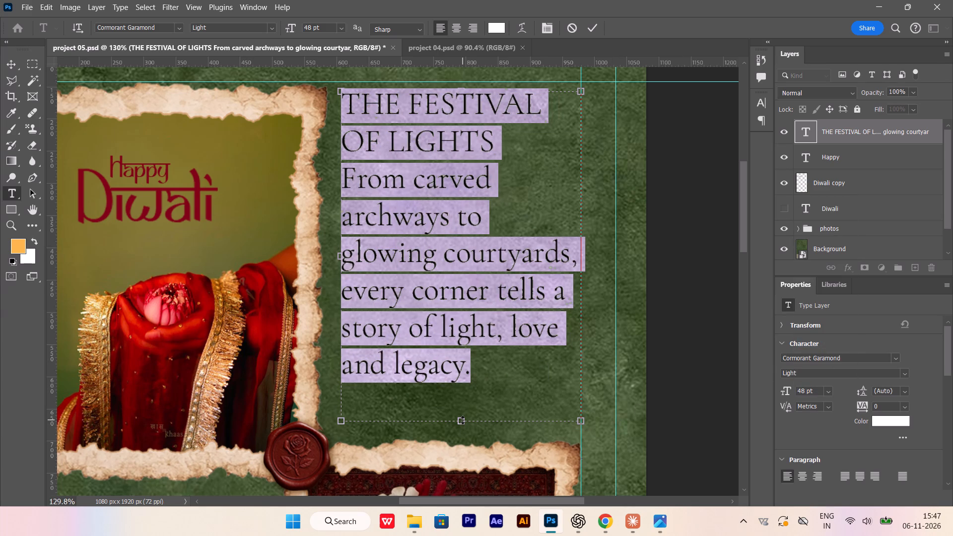
Shorten the text box from its bottom edge to just below the line "and legacy." and commit the text edit.
{"action": "left_click_drag", "start_coordinate": [463, 420], "coordinate": [462, 396]}
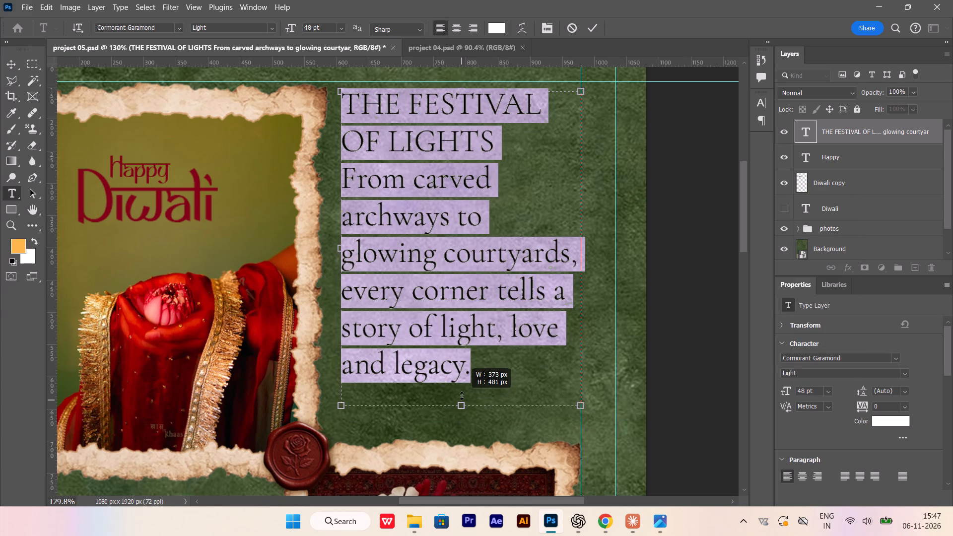
{"action": "left_click_drag", "start_coordinate": [462, 396], "coordinate": [462, 388]}
{"action": "left_click", "coordinate": [22, 67]}
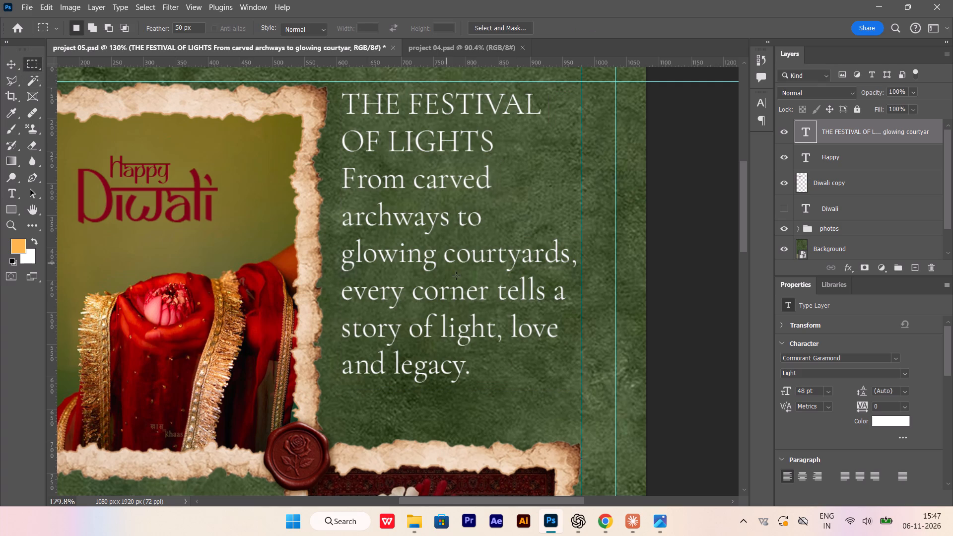
{"action": "left_click", "coordinate": [18, 67]}
Change the THE FESTIVAL OF LIGHTS text layer's font style to Regular.
{"action": "scroll", "coordinate": [315, 187], "scroll_direction": "down", "scroll_amount": 7, "text": "alt"}
{"action": "scroll", "coordinate": [368, 268], "scroll_direction": "up", "scroll_amount": 5, "text": "alt"}
{"action": "scroll", "coordinate": [420, 249], "scroll_direction": "up", "scroll_amount": 3}
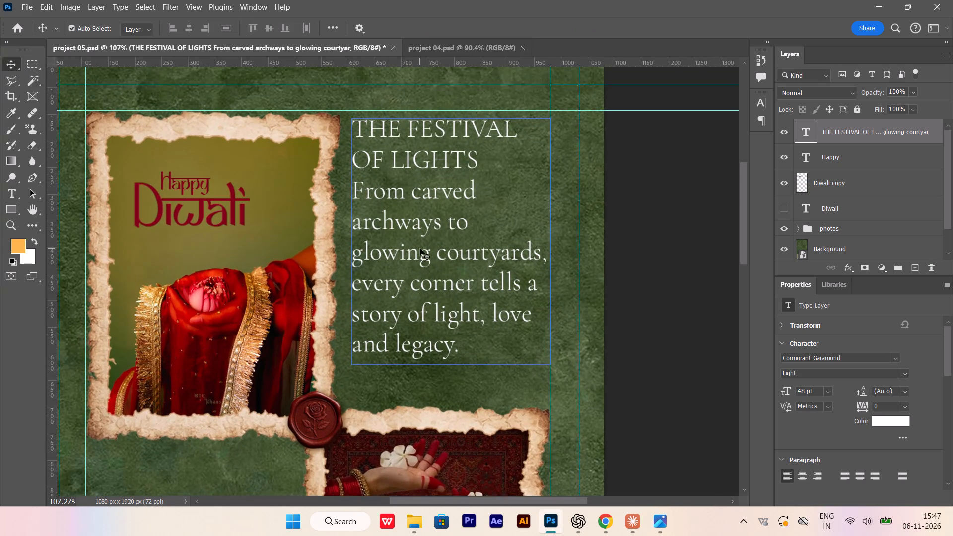
{"action": "scroll", "coordinate": [420, 249], "scroll_direction": "up", "scroll_amount": 2}
{"action": "left_click", "coordinate": [418, 259]}
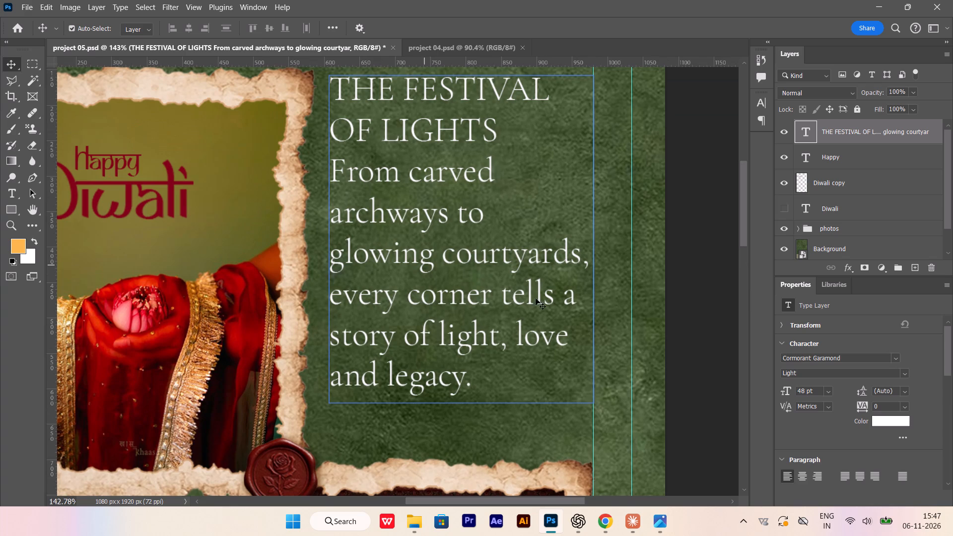
{"action": "left_click", "coordinate": [903, 372]}
{"action": "left_click", "coordinate": [851, 263]}
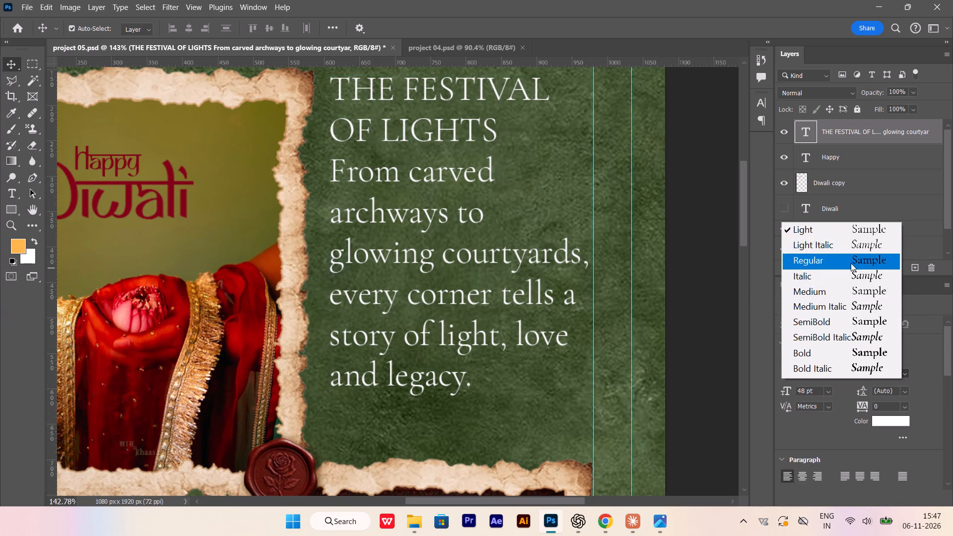
{"action": "left_click", "coordinate": [903, 374]}
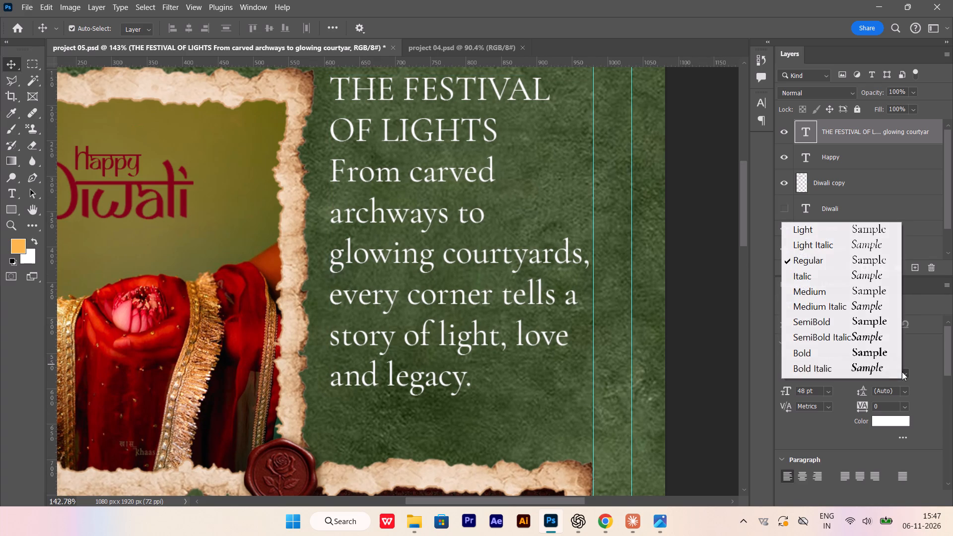
{"action": "left_click", "coordinate": [8, 67]}
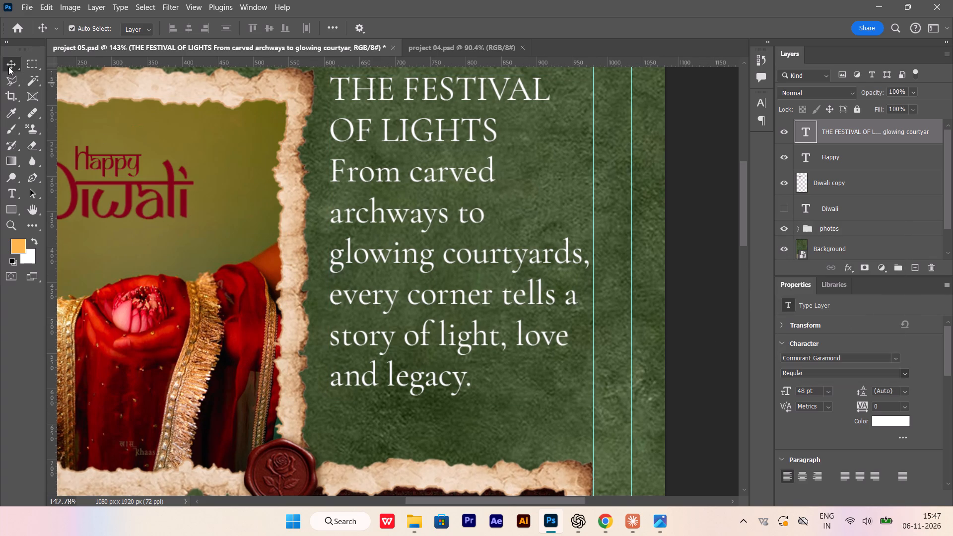
Select the paragraph from "From carved" to "and legacy." and set its font size to 36 pt.
{"action": "scroll", "coordinate": [337, 134], "scroll_direction": "up", "scroll_amount": 6}
{"action": "double_click", "coordinate": [341, 167]}
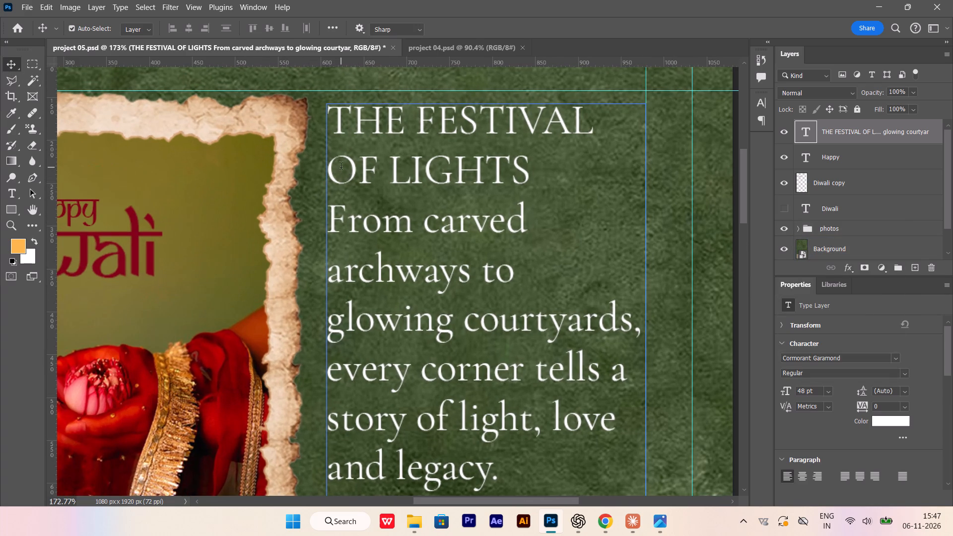
{"action": "left_click_drag", "start_coordinate": [333, 221], "coordinate": [531, 376]}
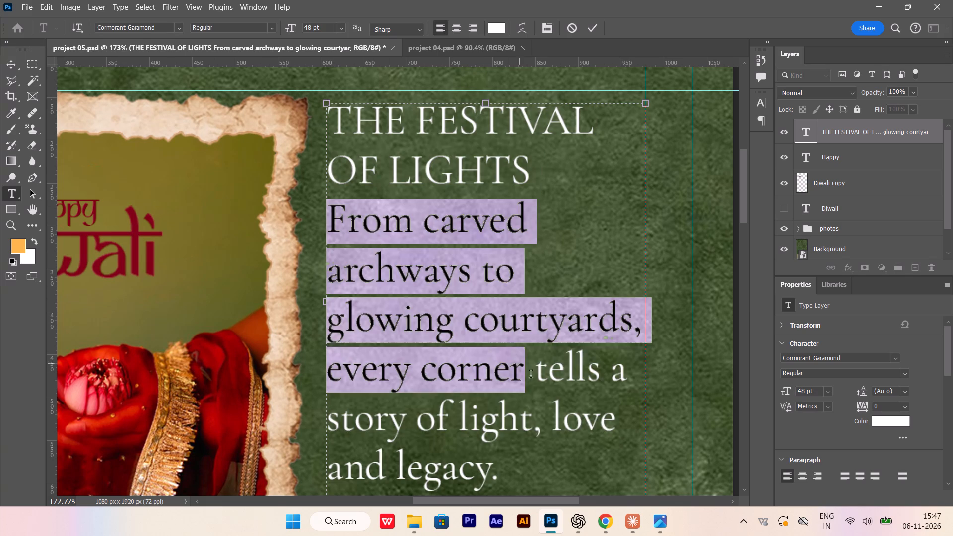
{"action": "left_click_drag", "start_coordinate": [531, 376], "coordinate": [635, 487]}
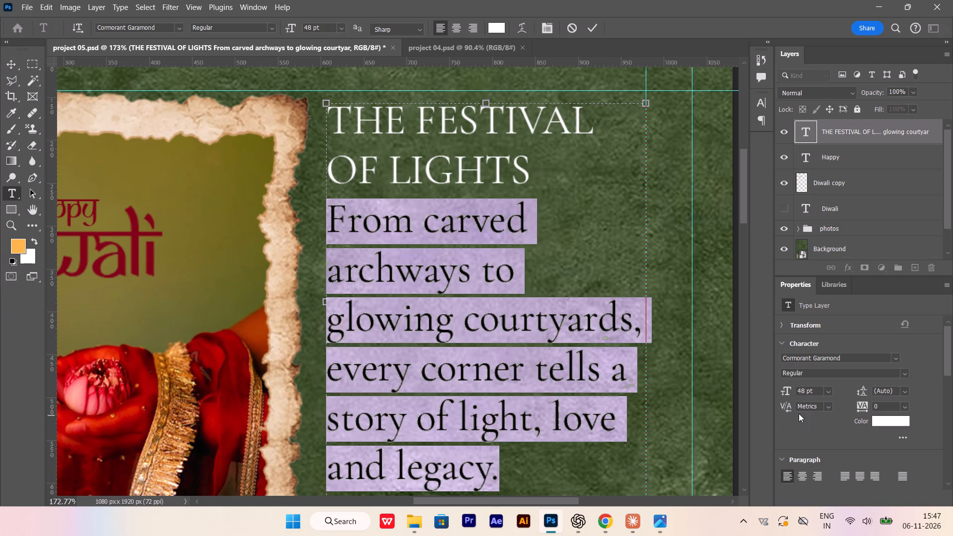
{"action": "left_click", "coordinate": [827, 394]}
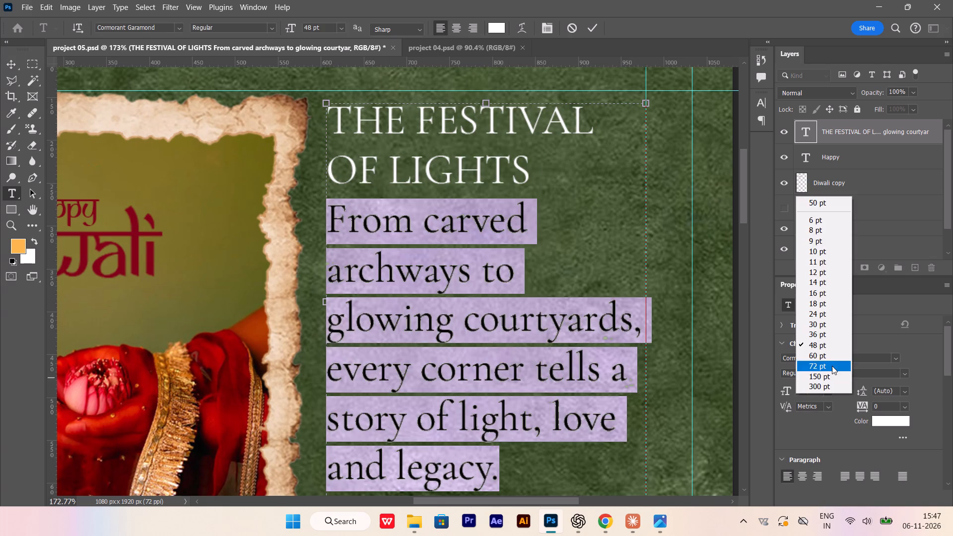
{"action": "left_click", "coordinate": [830, 339]}
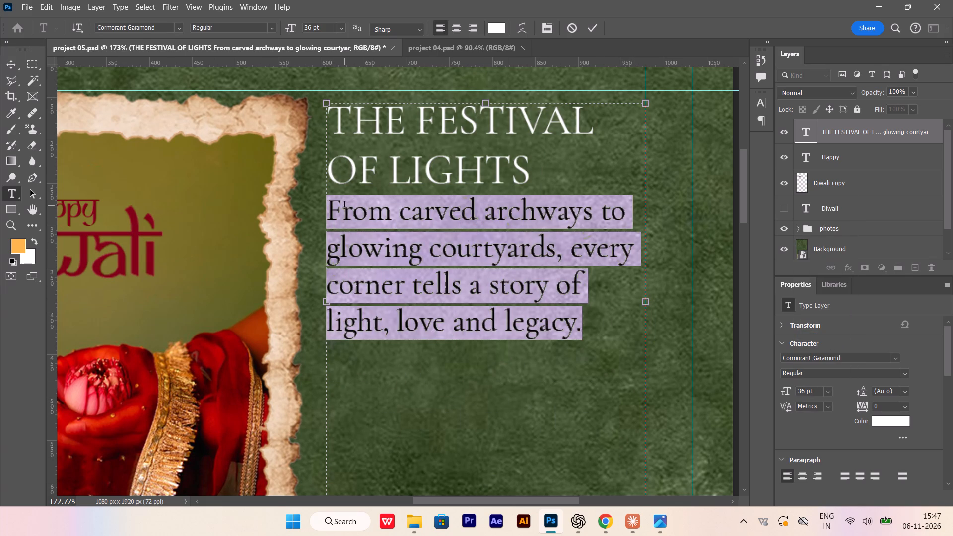
Insert a blank line between the THE FESTIVAL OF LIGHTS heading and the paragraph, commit the text, and deselect the layer.
{"action": "left_click", "coordinate": [332, 205]}
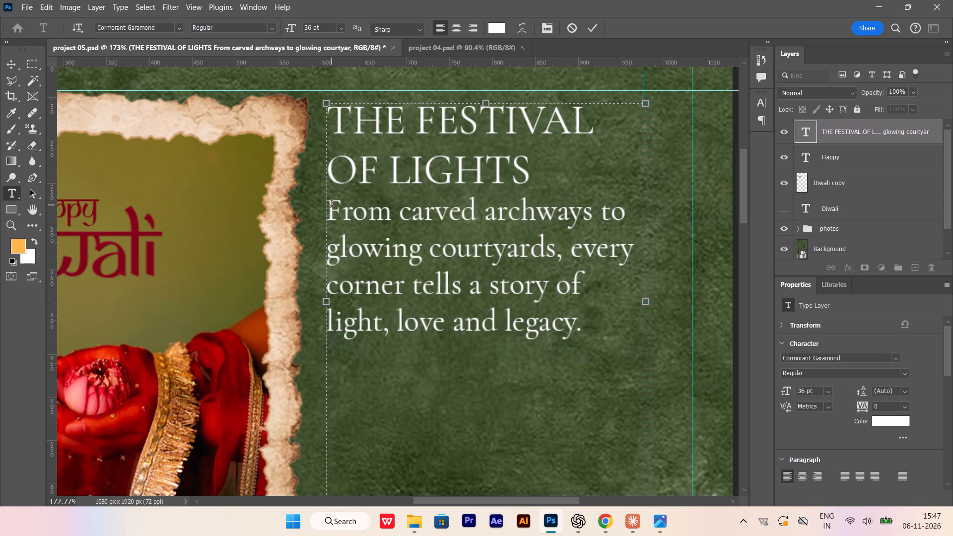
{"action": "key", "text": "Return"}
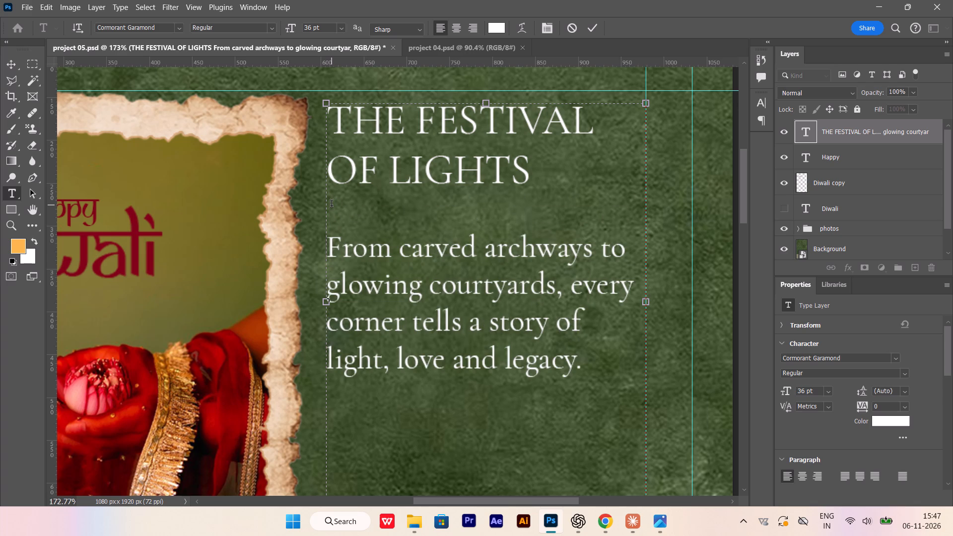
{"action": "scroll", "coordinate": [409, 328], "scroll_direction": "down", "scroll_amount": 7, "text": "alt"}
{"action": "scroll", "coordinate": [350, 293], "scroll_direction": "up", "scroll_amount": 3, "text": "alt"}
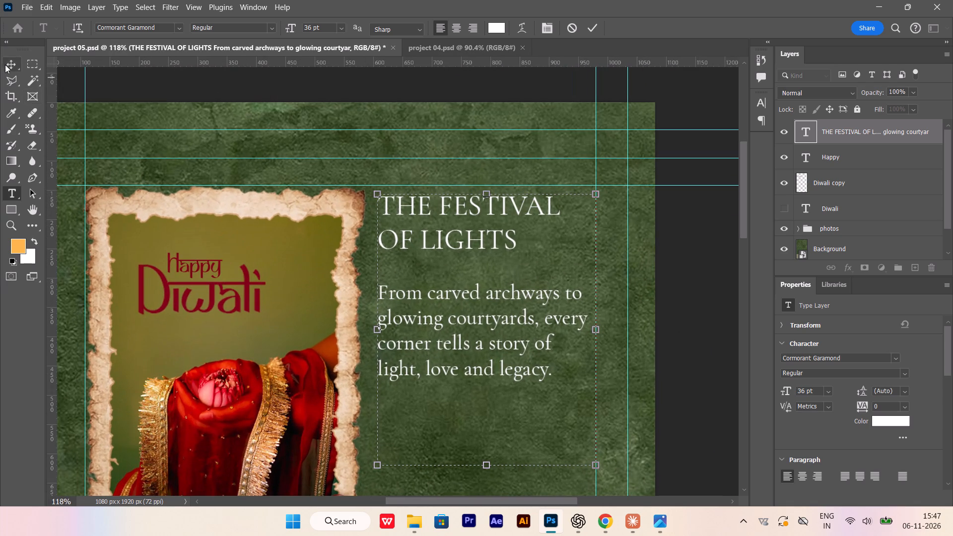
{"action": "left_click", "coordinate": [5, 60]}
{"action": "scroll", "coordinate": [484, 272], "scroll_direction": "down", "scroll_amount": 6, "text": "alt"}
{"action": "left_click", "coordinate": [652, 357]}
{"action": "scroll", "coordinate": [626, 307], "scroll_direction": "down", "scroll_amount": 2}
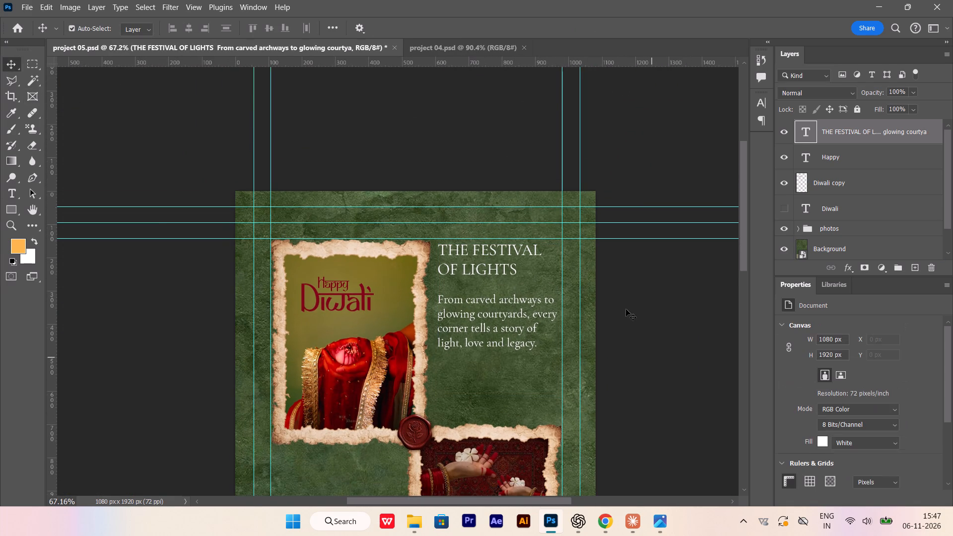
{"action": "scroll", "coordinate": [626, 309], "scroll_direction": "down", "scroll_amount": 1}
Add two horizontal guides level with the inner top and inner bottom edges of the framed Happy Diwali photo.
{"action": "scroll", "coordinate": [483, 243], "scroll_direction": "up", "scroll_amount": 13, "text": "alt"}
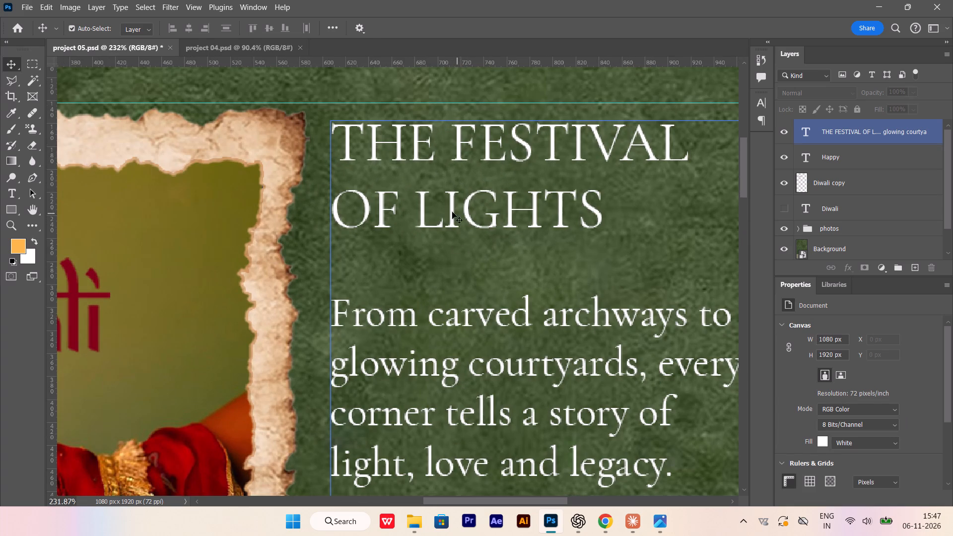
{"action": "scroll", "coordinate": [414, 205], "scroll_direction": "down", "scroll_amount": 3, "text": "alt"}
{"action": "scroll", "coordinate": [312, 157], "scroll_direction": "up", "scroll_amount": 4, "text": "alt"}
{"action": "left_click_drag", "start_coordinate": [378, 60], "coordinate": [380, 72]}
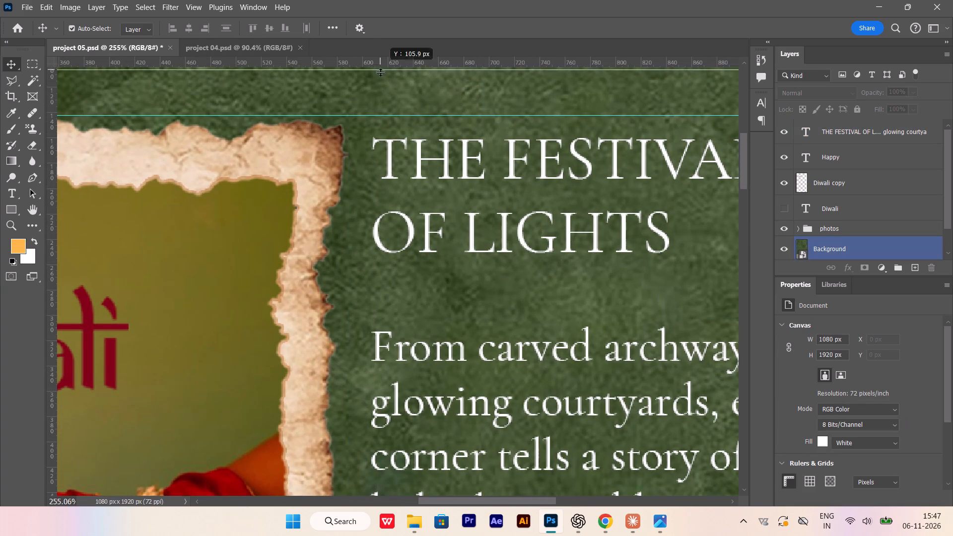
{"action": "left_click_drag", "start_coordinate": [380, 72], "coordinate": [385, 172]}
{"action": "scroll", "coordinate": [506, 127], "scroll_direction": "down", "scroll_amount": 14, "text": "alt"}
{"action": "scroll", "coordinate": [391, 115], "scroll_direction": "up", "scroll_amount": 2, "text": "alt"}
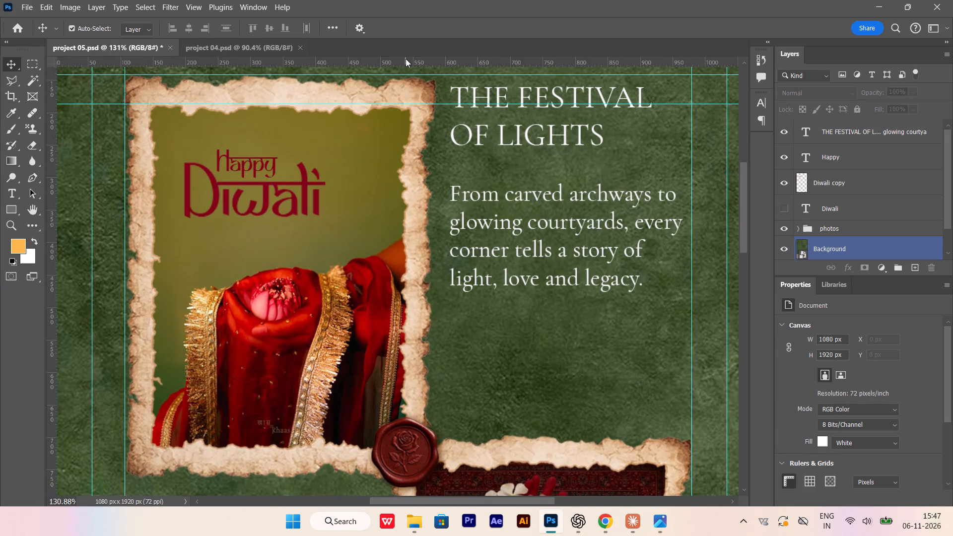
{"action": "left_click_drag", "start_coordinate": [412, 62], "coordinate": [430, 449]}
Move the text block straight down about 29 px so its box top meets the guide at the photo's inner top edge.
{"action": "scroll", "coordinate": [498, 141], "scroll_direction": "up", "scroll_amount": 7, "text": "alt"}
{"action": "left_click_drag", "start_coordinate": [467, 136], "coordinate": [469, 177]}
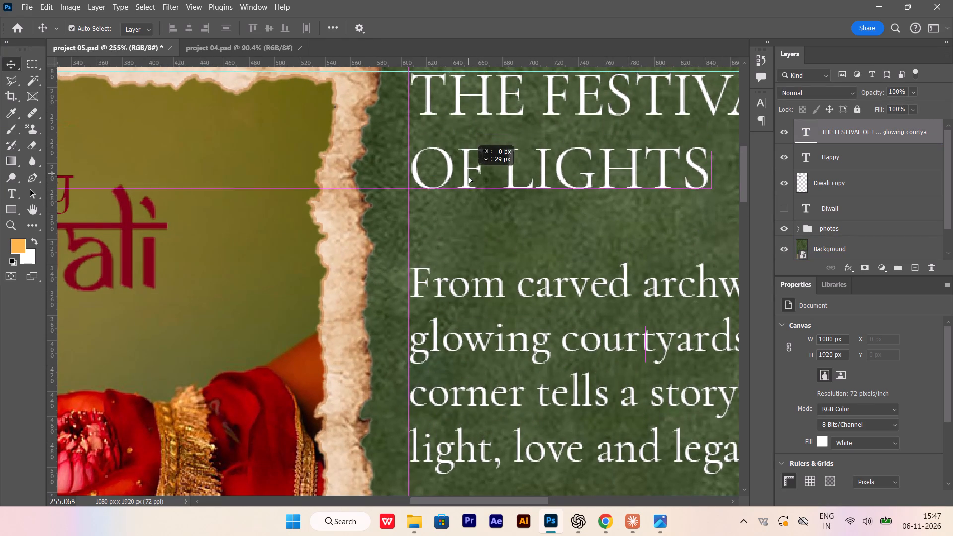
{"action": "left_click_drag", "start_coordinate": [469, 177], "coordinate": [469, 172]}
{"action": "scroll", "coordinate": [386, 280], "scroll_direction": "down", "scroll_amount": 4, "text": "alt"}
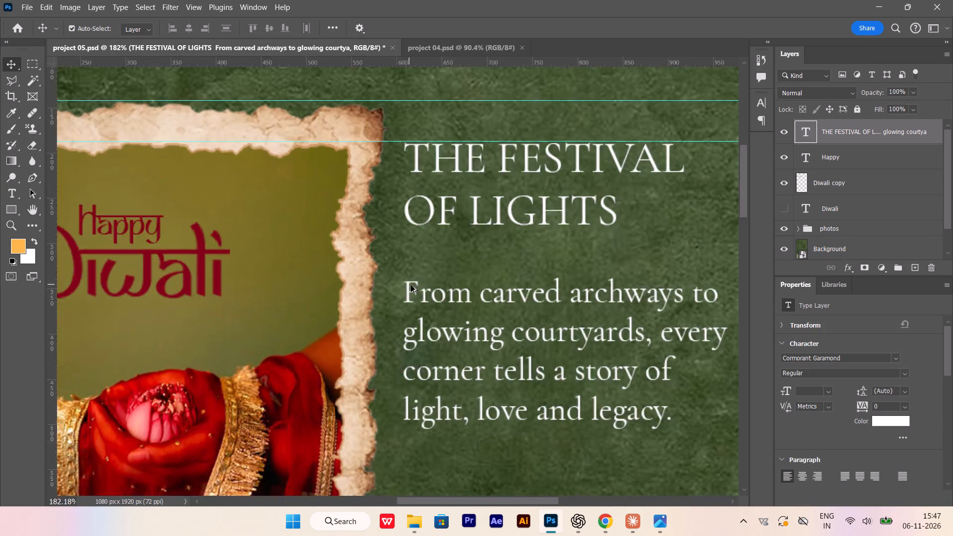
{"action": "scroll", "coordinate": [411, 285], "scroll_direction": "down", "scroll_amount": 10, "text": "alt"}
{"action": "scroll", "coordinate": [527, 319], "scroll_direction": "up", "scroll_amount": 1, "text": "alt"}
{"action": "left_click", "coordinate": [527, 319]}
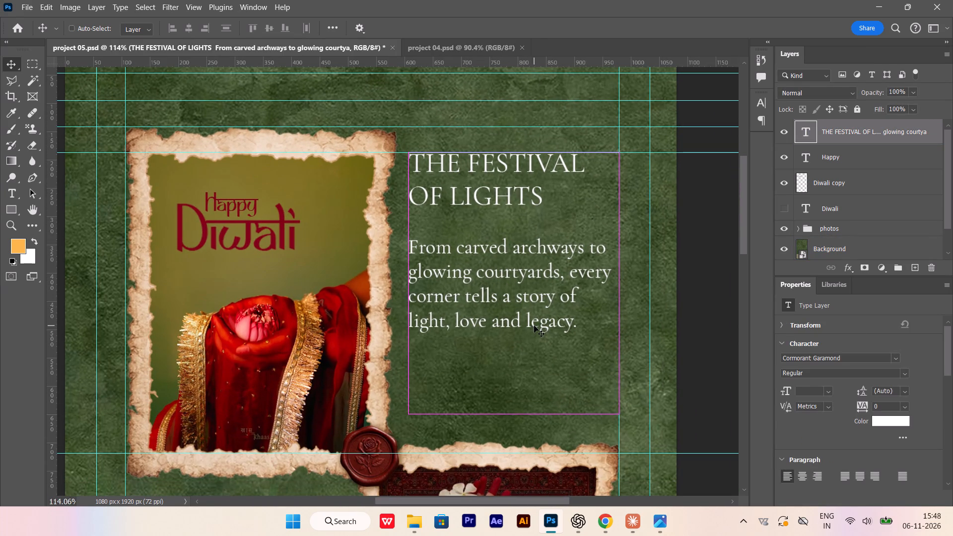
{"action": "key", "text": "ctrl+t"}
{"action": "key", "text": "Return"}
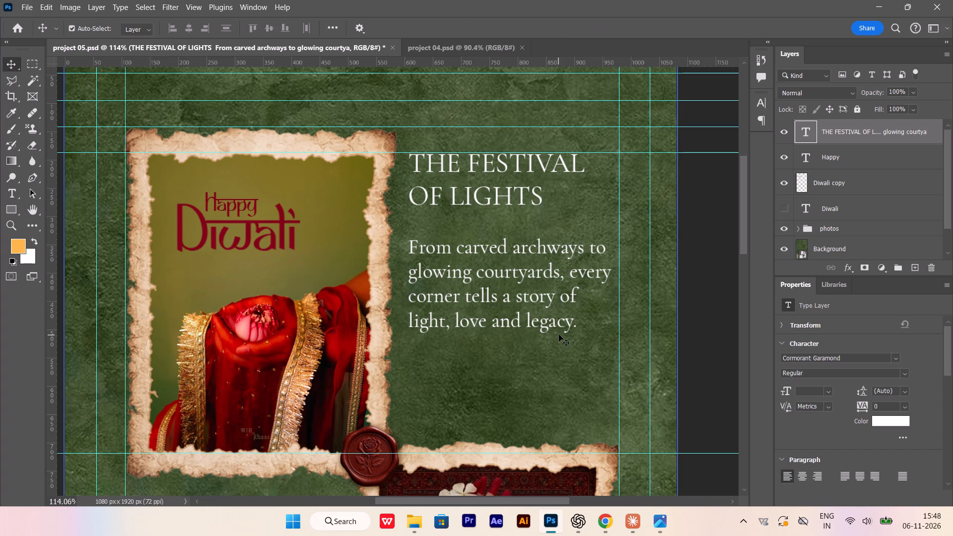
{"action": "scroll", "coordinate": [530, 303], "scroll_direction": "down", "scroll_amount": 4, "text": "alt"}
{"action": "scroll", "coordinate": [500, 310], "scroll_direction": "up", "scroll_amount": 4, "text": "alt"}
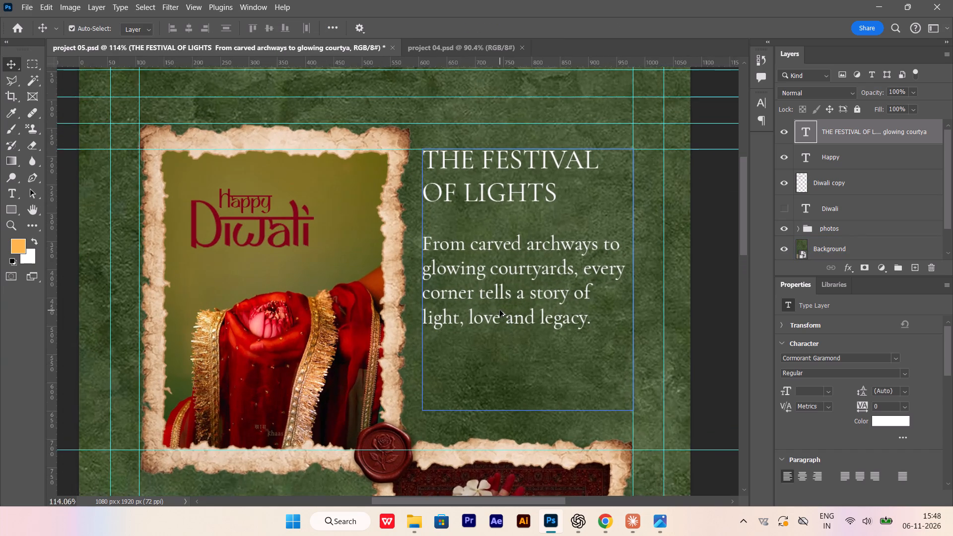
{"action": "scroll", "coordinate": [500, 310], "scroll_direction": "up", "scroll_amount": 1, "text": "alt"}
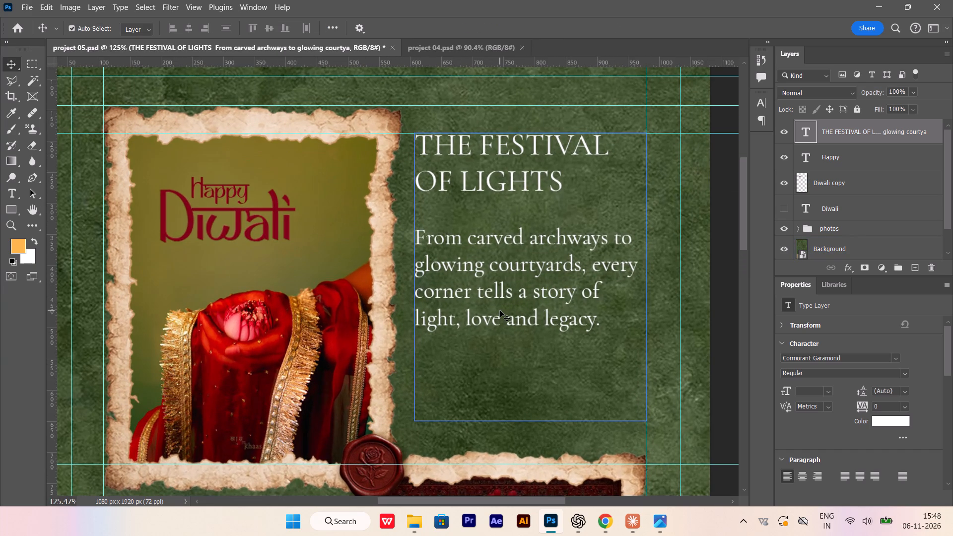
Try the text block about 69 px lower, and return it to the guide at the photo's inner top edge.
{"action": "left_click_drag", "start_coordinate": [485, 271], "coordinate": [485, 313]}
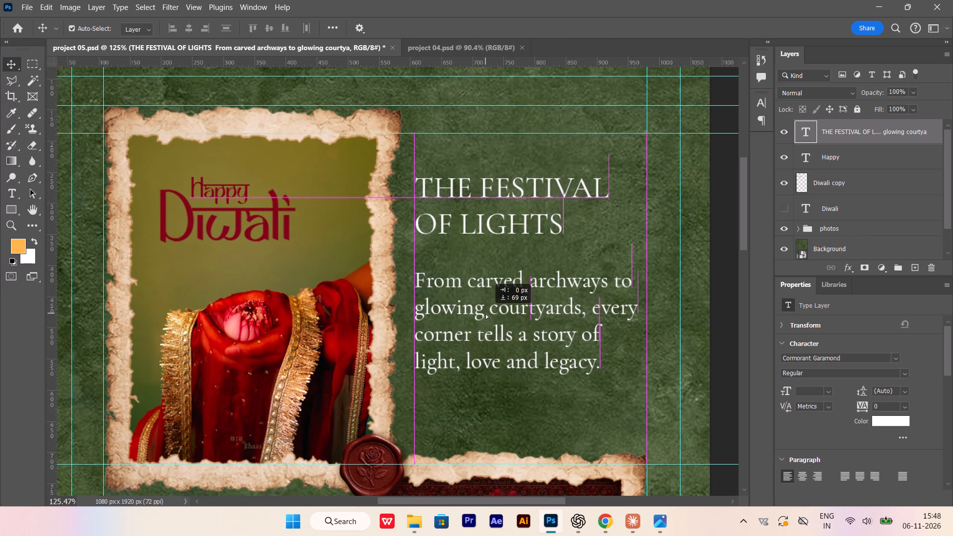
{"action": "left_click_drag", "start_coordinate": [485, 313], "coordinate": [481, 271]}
Select all the text in the THE FESTIVAL OF LIGHTS box, try a tracking of 25, and set the tracking to 50.
{"action": "scroll", "coordinate": [556, 269], "scroll_direction": "down", "scroll_amount": 3, "text": "alt"}
{"action": "scroll", "coordinate": [548, 290], "scroll_direction": "up", "scroll_amount": 2, "text": "alt"}
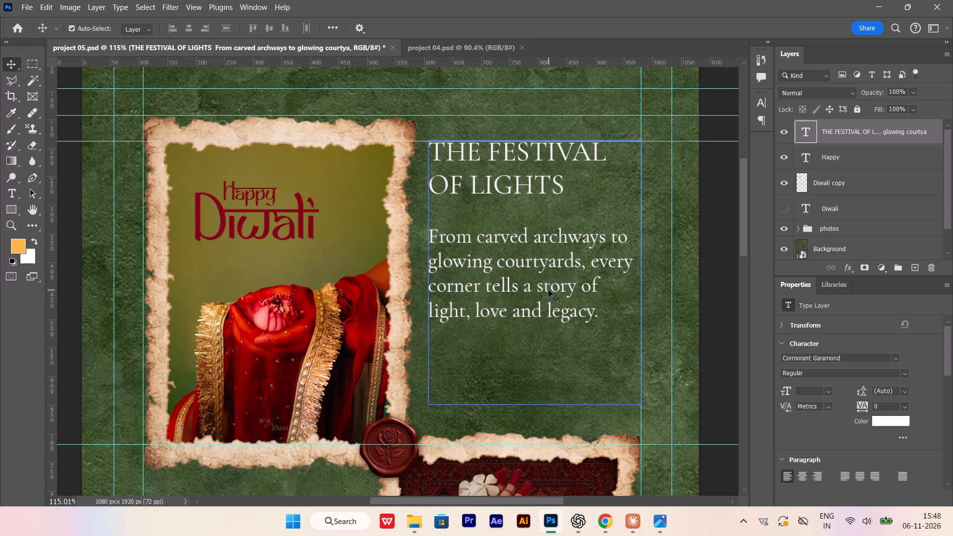
{"action": "double_click", "coordinate": [548, 290]}
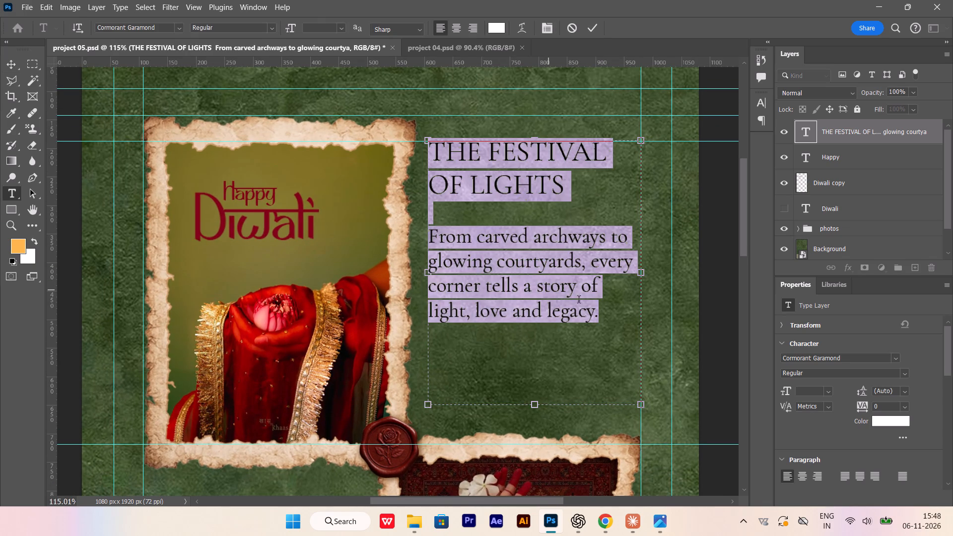
{"action": "left_click", "coordinate": [903, 407]}
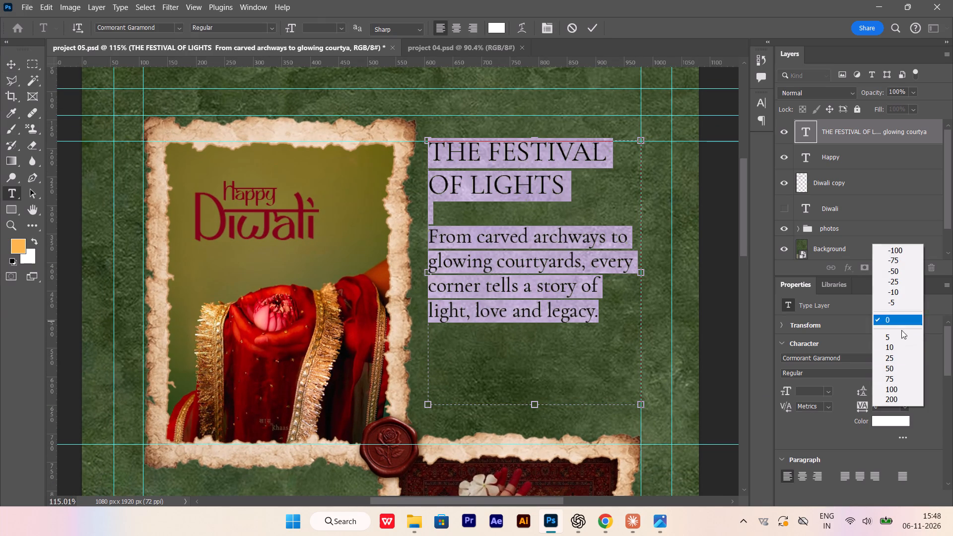
{"action": "left_click", "coordinate": [897, 360]}
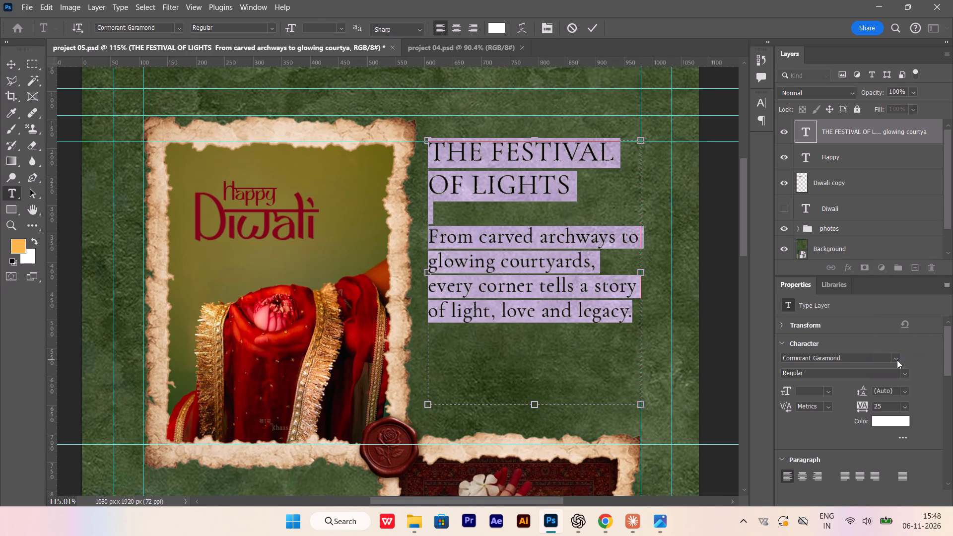
{"action": "left_click", "coordinate": [906, 402]}
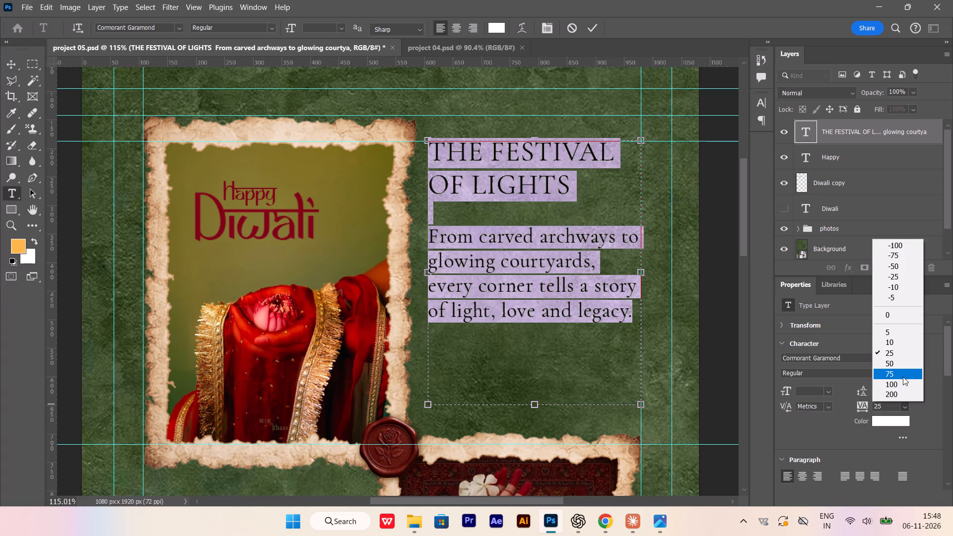
{"action": "left_click", "coordinate": [901, 366]}
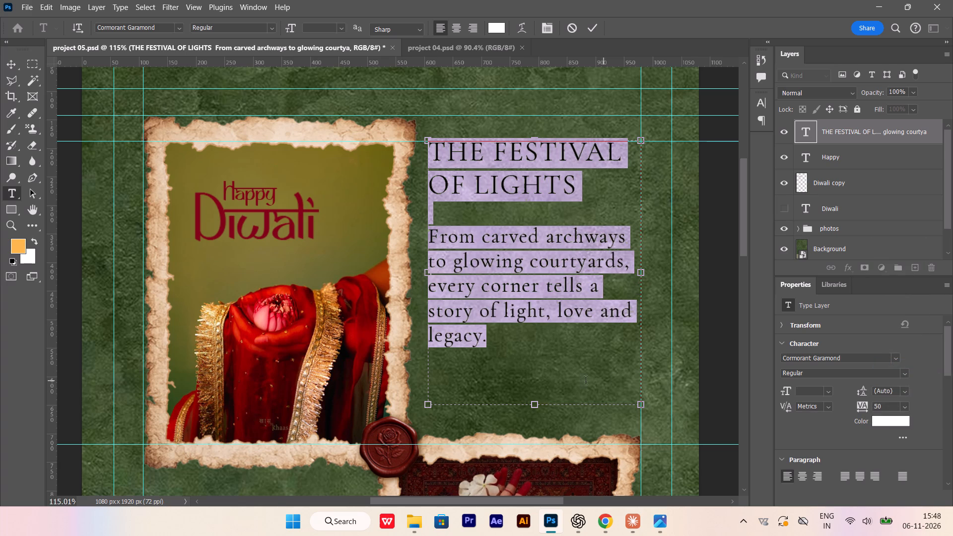
Duplicate the THE FESTIVAL OF LIGHTS text block into the green area below the Happy Diwali photo, about 470 px left and 605 px down.
{"action": "left_click", "coordinate": [25, 67]}
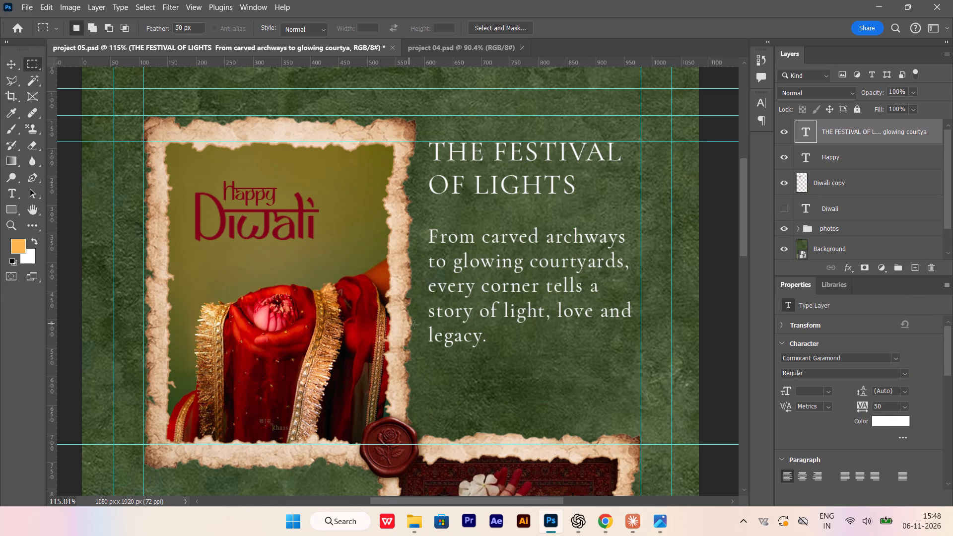
{"action": "scroll", "coordinate": [581, 321], "scroll_direction": "down", "scroll_amount": 4, "text": "alt"}
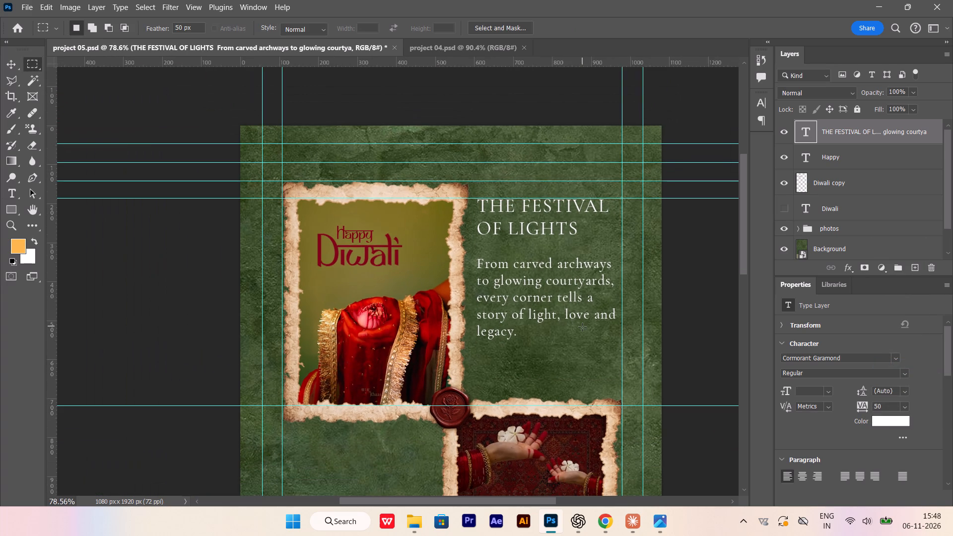
{"action": "scroll", "coordinate": [549, 316], "scroll_direction": "down", "scroll_amount": 3}
{"action": "scroll", "coordinate": [509, 278], "scroll_direction": "down", "scroll_amount": 3}
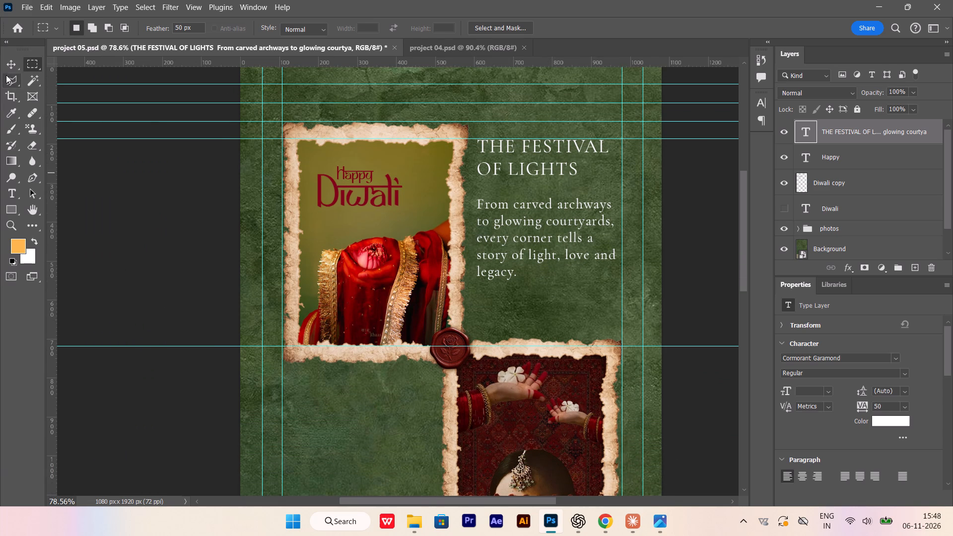
{"action": "left_click", "coordinate": [10, 66]}
{"action": "scroll", "coordinate": [487, 190], "scroll_direction": "down", "scroll_amount": 6}
{"action": "left_click_drag", "start_coordinate": [514, 201], "coordinate": [512, 203], "text": "alt"}
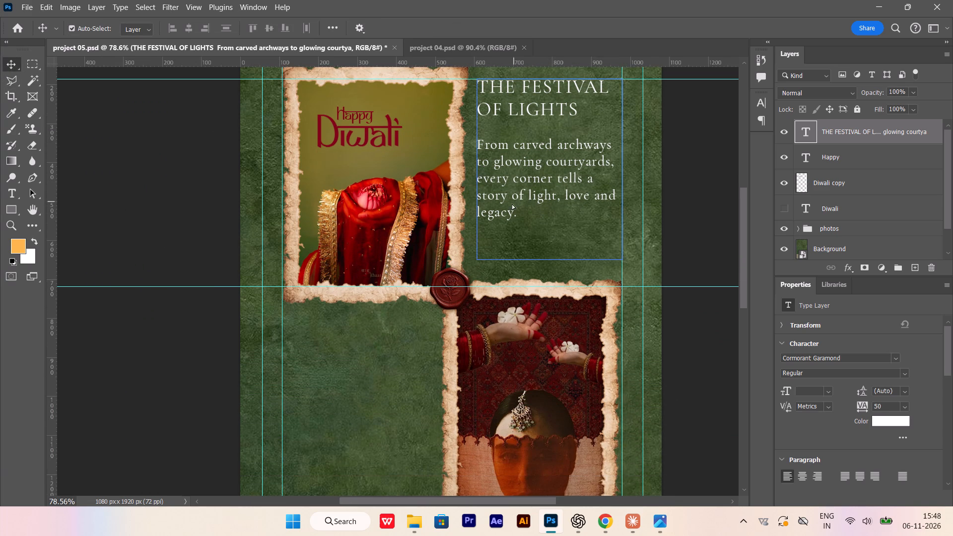
{"action": "left_click_drag", "start_coordinate": [512, 203], "coordinate": [323, 441], "text": "alt"}
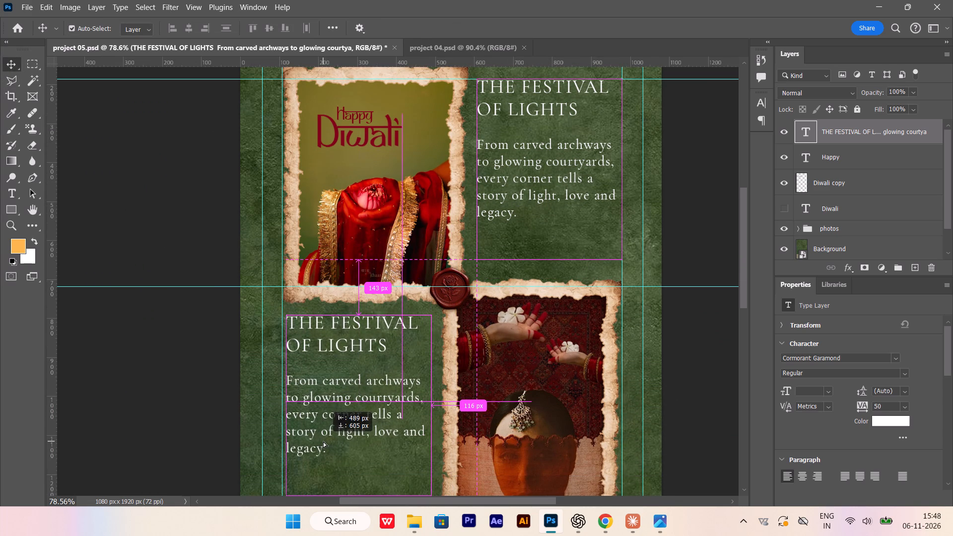
{"action": "left_click_drag", "start_coordinate": [323, 441], "coordinate": [330, 439], "text": "alt"}
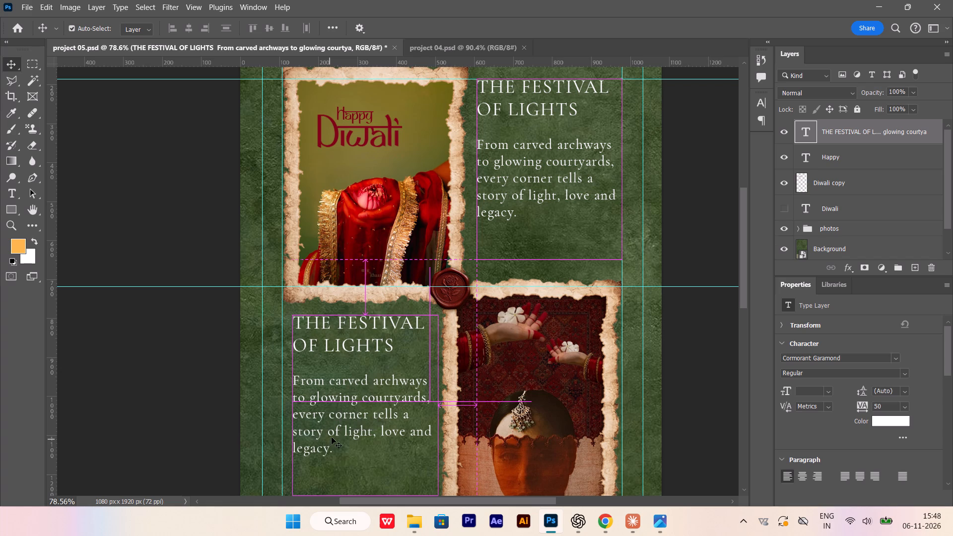
Add two horizontal guides, one along the outer bottom edge of the Happy Diwali frame and another about 45 px below it.
{"action": "scroll", "coordinate": [406, 324], "scroll_direction": "up", "scroll_amount": 8, "text": "alt"}
{"action": "scroll", "coordinate": [404, 322], "scroll_direction": "down", "scroll_amount": 9, "text": "alt"}
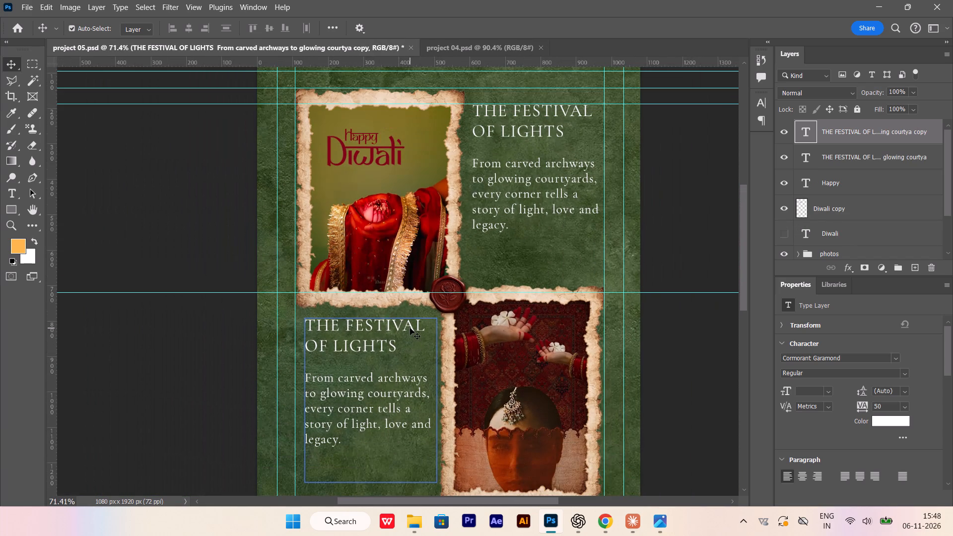
{"action": "scroll", "coordinate": [410, 328], "scroll_direction": "down", "scroll_amount": 1}
{"action": "scroll", "coordinate": [420, 321], "scroll_direction": "up", "scroll_amount": 9, "text": "alt"}
{"action": "left_click", "coordinate": [414, 315]}
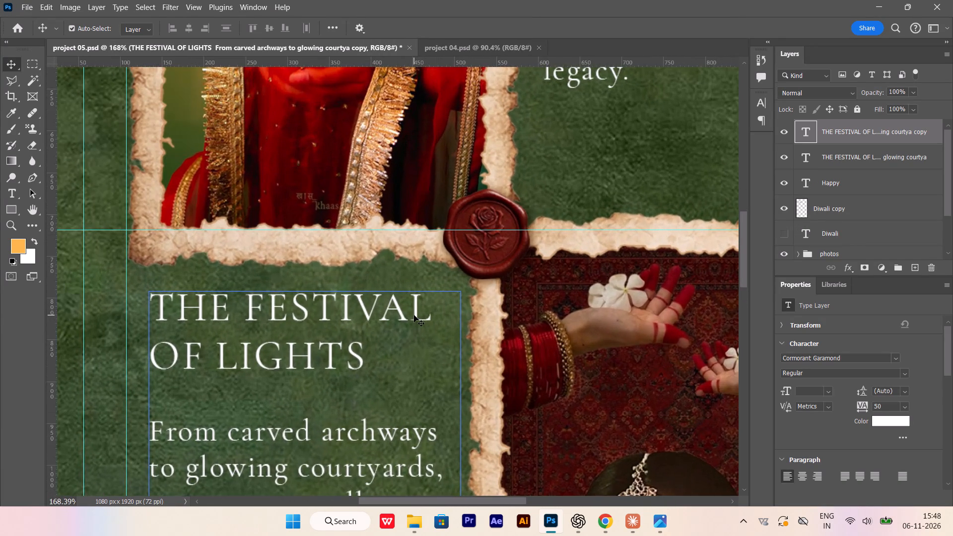
{"action": "scroll", "coordinate": [415, 319], "scroll_direction": "down", "scroll_amount": 9, "text": "alt"}
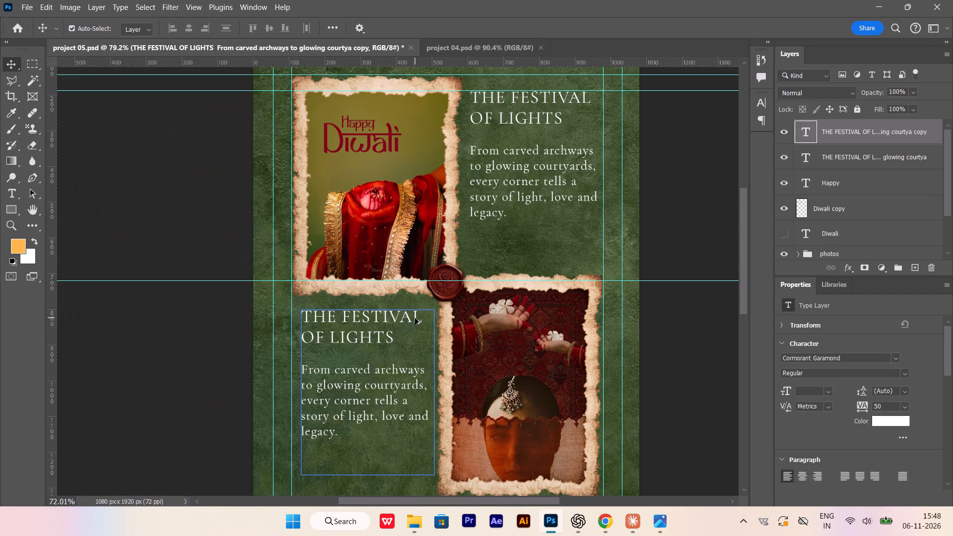
{"action": "scroll", "coordinate": [415, 318], "scroll_direction": "up", "scroll_amount": 6, "text": "alt"}
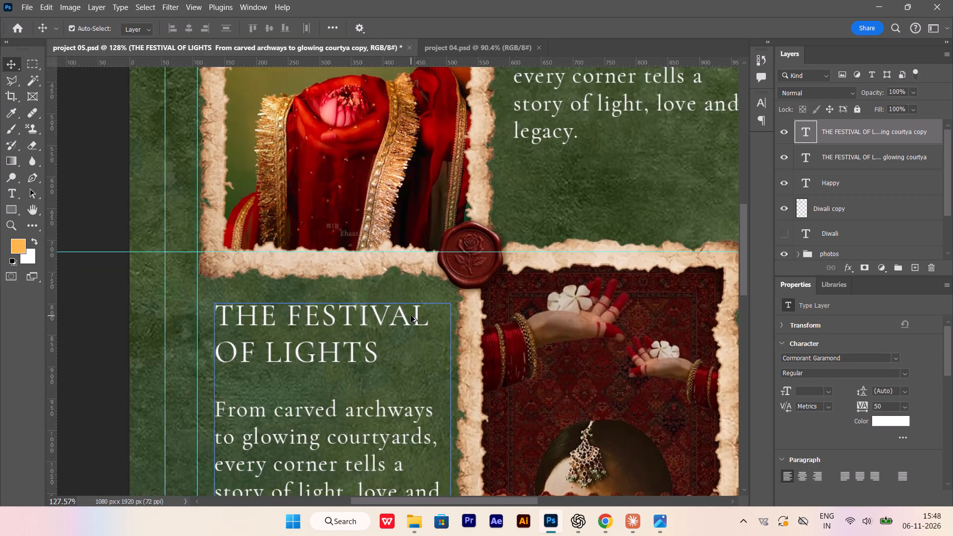
{"action": "scroll", "coordinate": [411, 316], "scroll_direction": "up", "scroll_amount": 2, "text": "alt"}
{"action": "scroll", "coordinate": [411, 316], "scroll_direction": "down", "scroll_amount": 6, "text": "alt"}
{"action": "scroll", "coordinate": [411, 316], "scroll_direction": "up", "scroll_amount": 7}
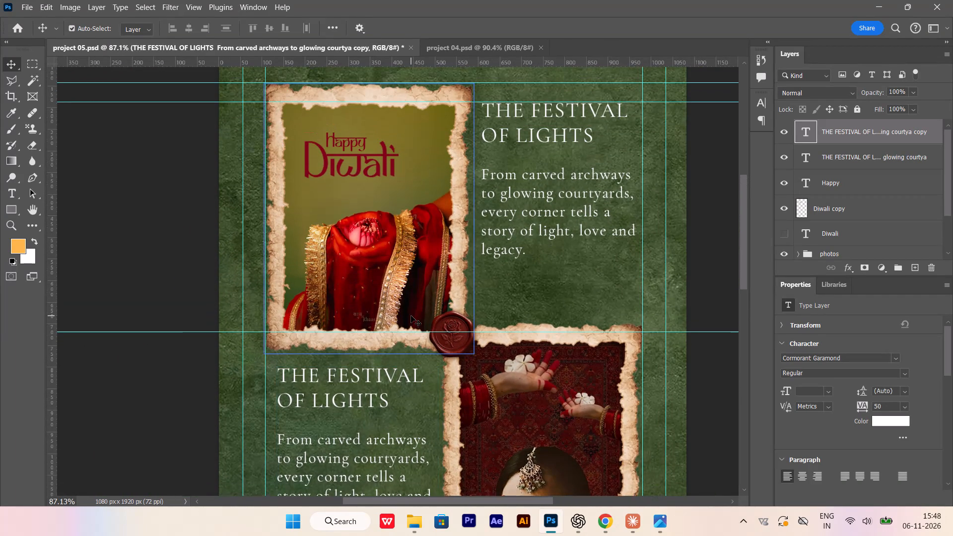
{"action": "scroll", "coordinate": [392, 340], "scroll_direction": "up", "scroll_amount": 8, "text": "alt"}
{"action": "scroll", "coordinate": [380, 297], "scroll_direction": "down", "scroll_amount": 3}
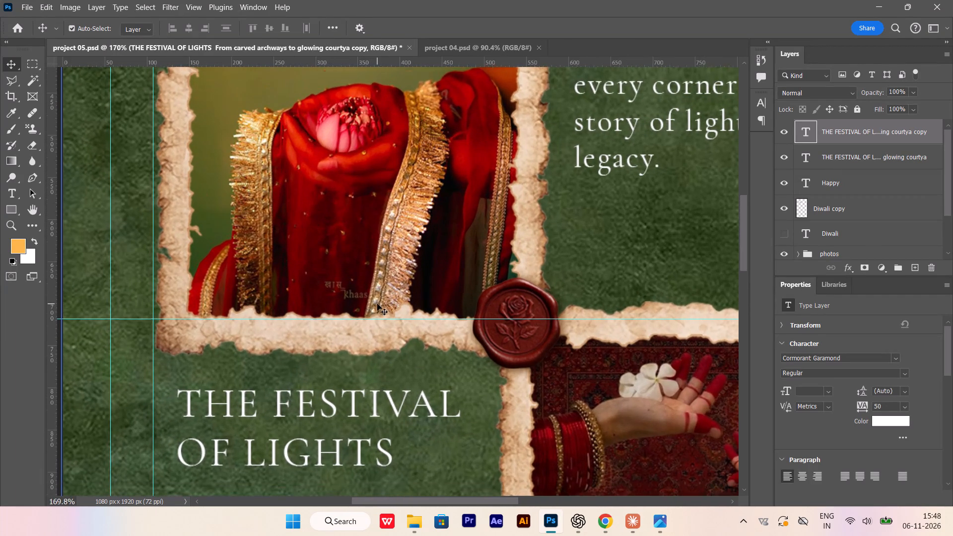
{"action": "left_click_drag", "start_coordinate": [369, 63], "coordinate": [365, 341]}
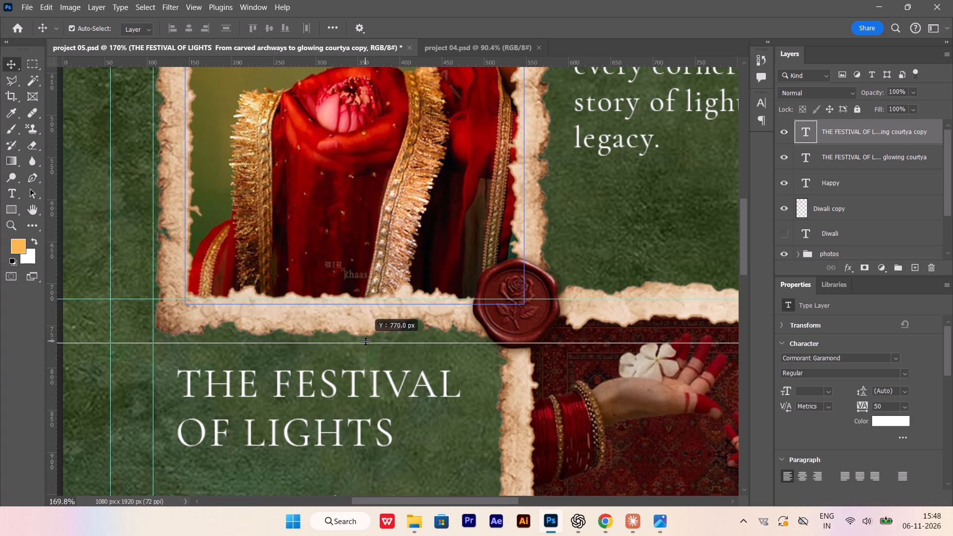
{"action": "left_click_drag", "start_coordinate": [365, 341], "coordinate": [369, 337]}
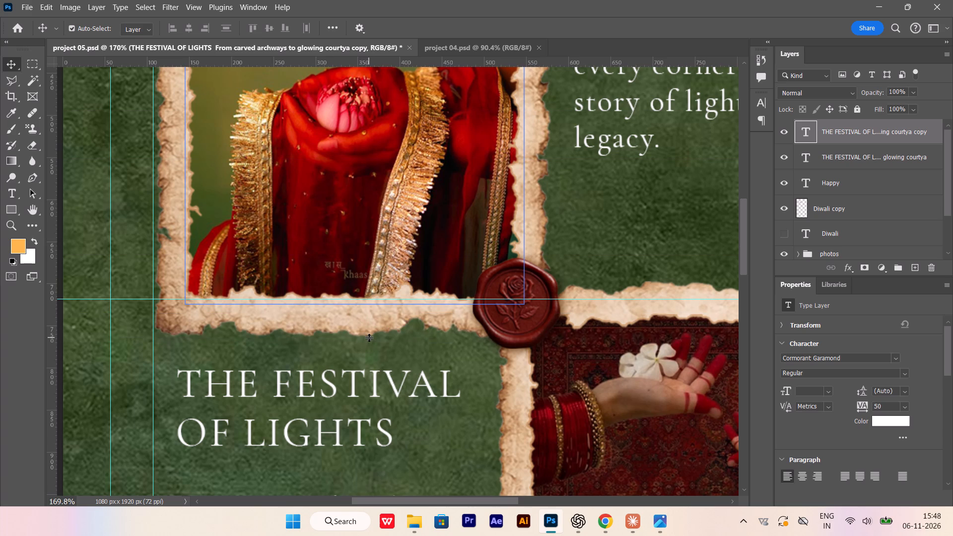
{"action": "scroll", "coordinate": [369, 330], "scroll_direction": "down", "scroll_amount": 5}
{"action": "scroll", "coordinate": [121, 278], "scroll_direction": "up", "scroll_amount": 8, "text": "alt"}
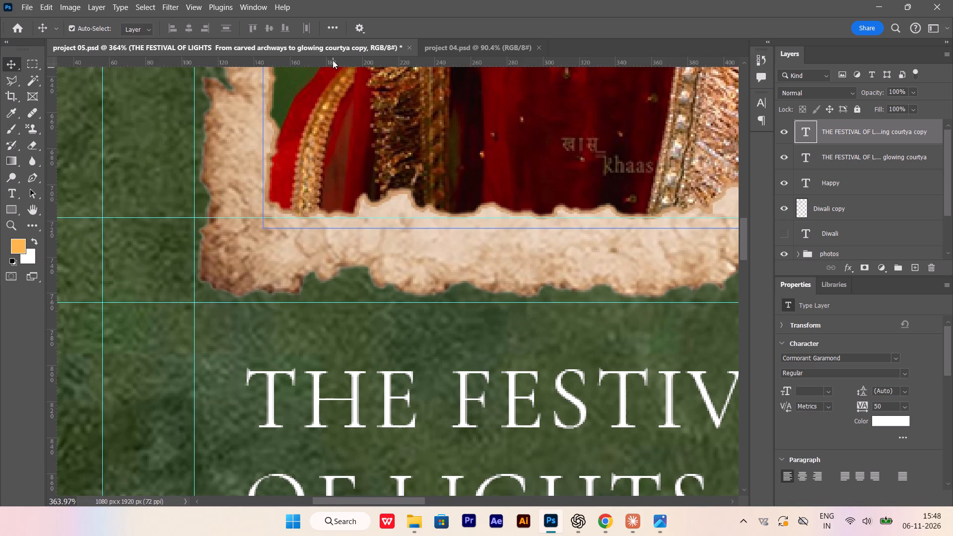
{"action": "left_click_drag", "start_coordinate": [332, 60], "coordinate": [310, 385]}
Move the duplicated text block down about 9 px so its box top meets the lower of the two guides beneath the frame.
{"action": "scroll", "coordinate": [346, 335], "scroll_direction": "down", "scroll_amount": 10, "text": "alt"}
{"action": "scroll", "coordinate": [434, 362], "scroll_direction": "up", "scroll_amount": 2}
{"action": "scroll", "coordinate": [435, 366], "scroll_direction": "down", "scroll_amount": 9}
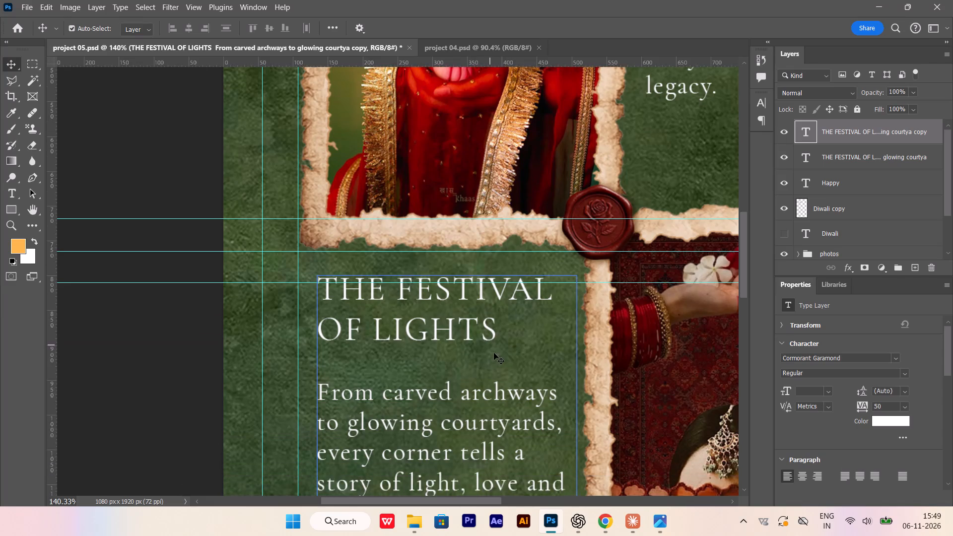
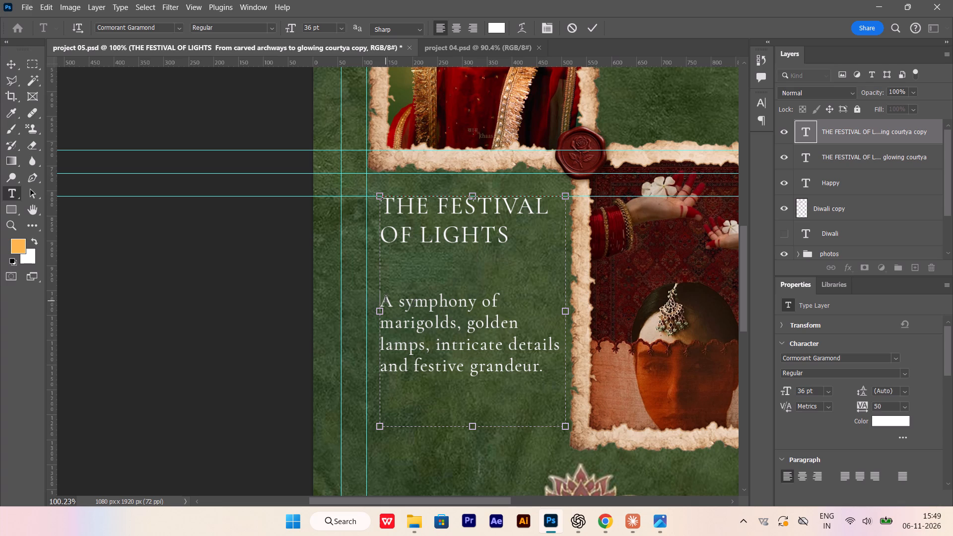
{"action": "key", "text": "BackSpace"}
{"action": "left_click_drag", "start_coordinate": [515, 234], "coordinate": [380, 208]}
{"action": "key", "text": "ctrl+v"}
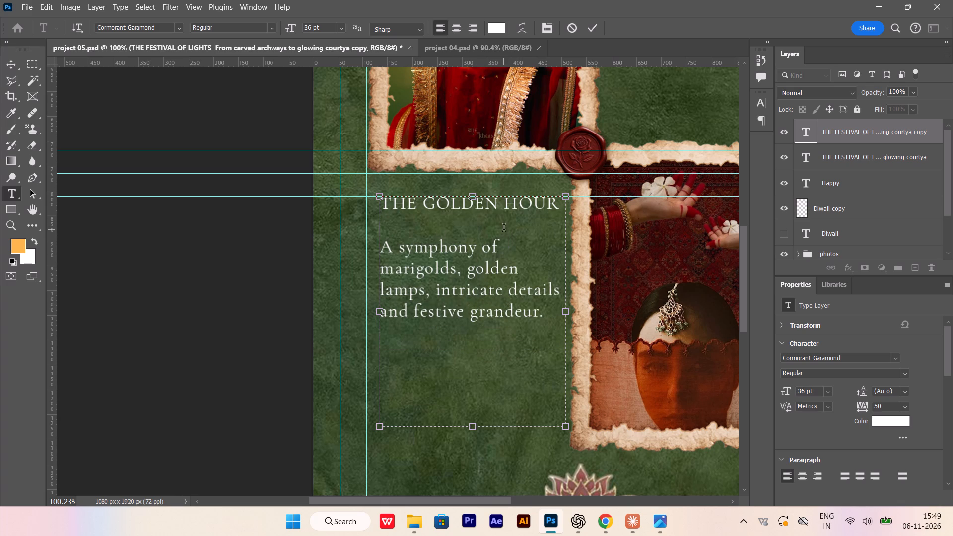
Check the THE FESTIVAL OF LIGHTS heading's font size and set the THE GOLDEN HOUR heading to 48 pt to match.
{"action": "scroll", "coordinate": [519, 230], "scroll_direction": "up", "scroll_amount": 3}
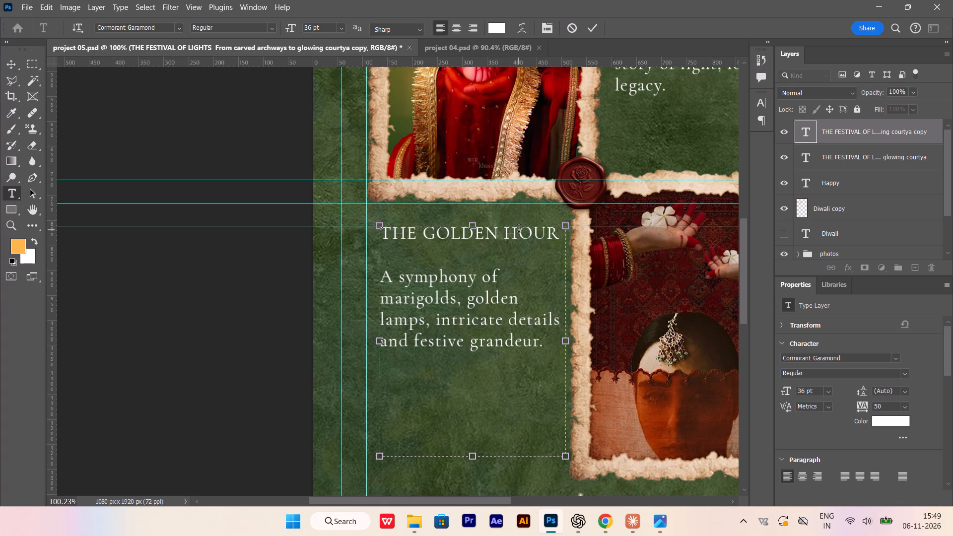
{"action": "scroll", "coordinate": [422, 290], "scroll_direction": "down", "scroll_amount": 6, "text": "alt"}
{"action": "scroll", "coordinate": [549, 123], "scroll_direction": "up", "scroll_amount": 2, "text": "alt"}
{"action": "triple_click", "coordinate": [580, 100]}
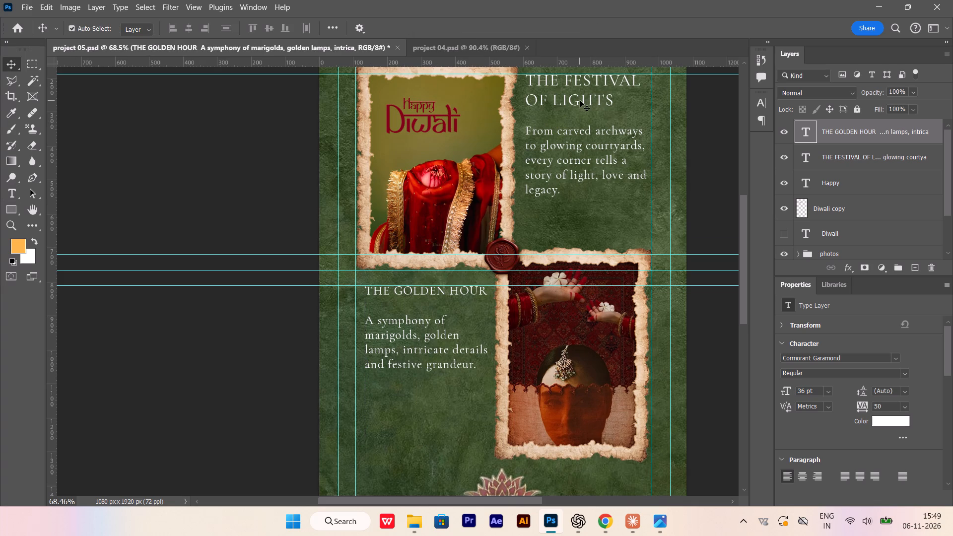
{"action": "left_click", "coordinate": [580, 100]}
{"action": "left_click", "coordinate": [580, 100]}
{"action": "left_click", "coordinate": [580, 100]}
{"action": "left_click", "coordinate": [580, 100]}
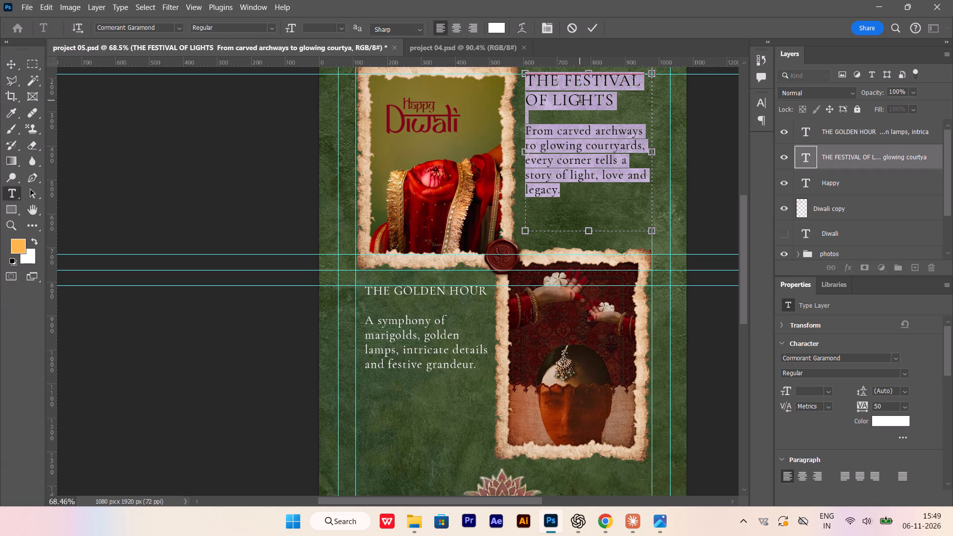
{"action": "left_click", "coordinate": [577, 100]}
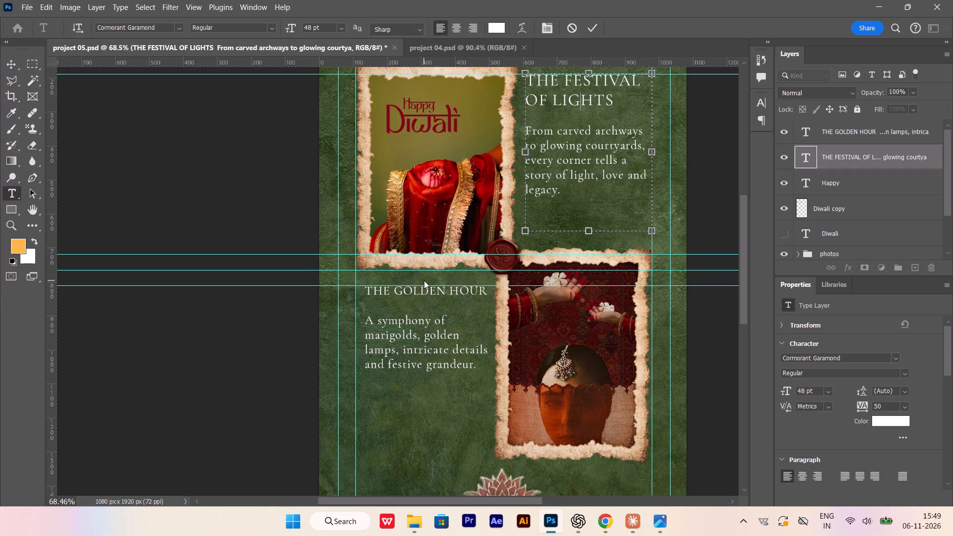
{"action": "triple_click", "coordinate": [424, 291]}
{"action": "left_click", "coordinate": [424, 291]}
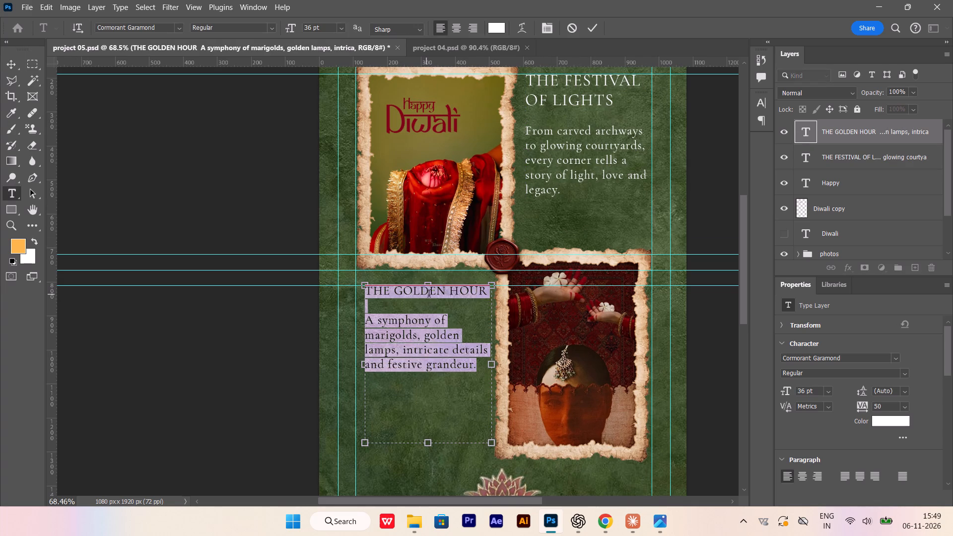
{"action": "left_click", "coordinate": [432, 294]}
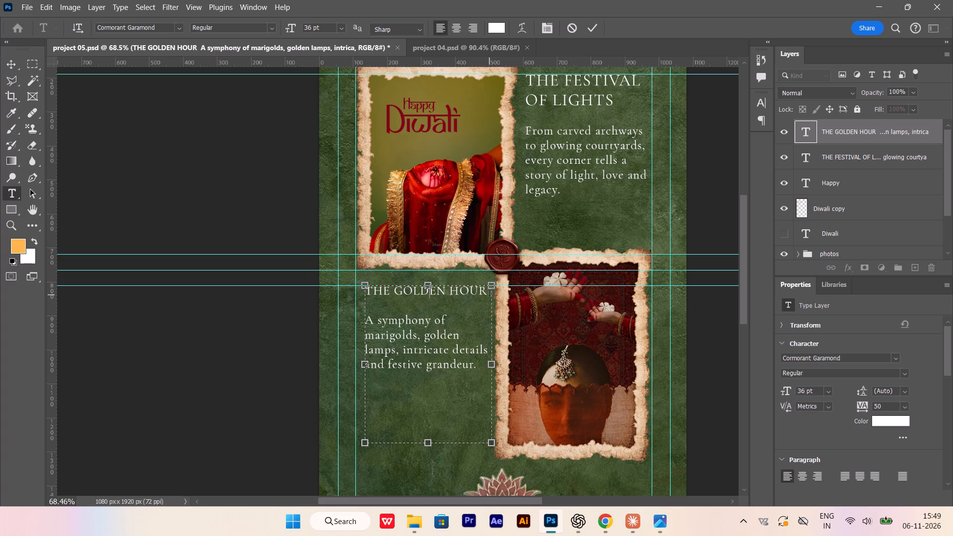
{"action": "left_click_drag", "start_coordinate": [488, 295], "coordinate": [364, 298]}
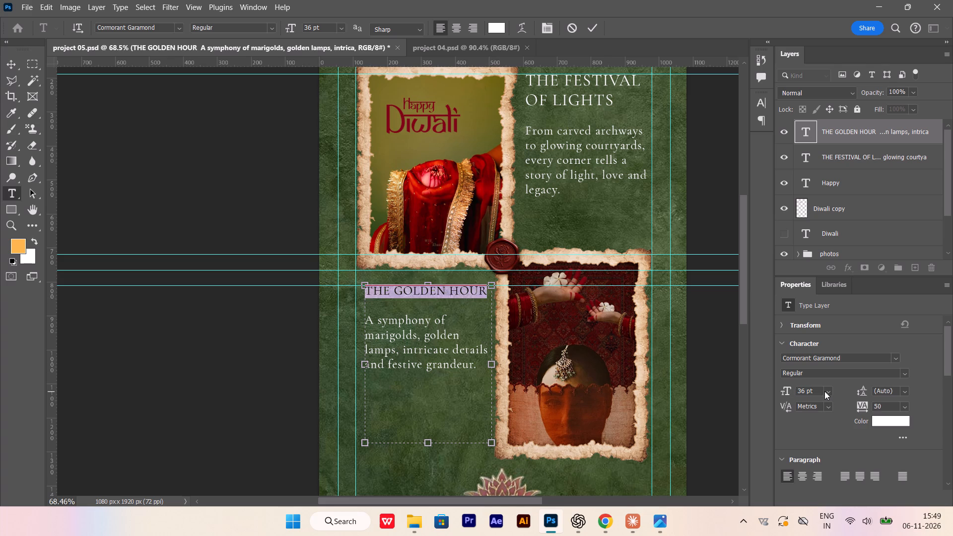
{"action": "left_click", "coordinate": [825, 391]}
{"action": "left_click", "coordinate": [826, 341]}
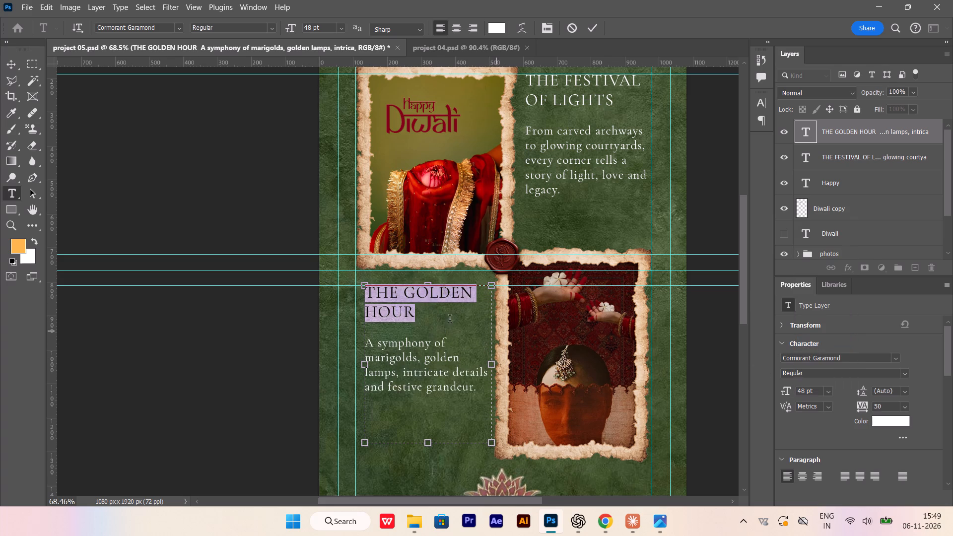
{"action": "left_click", "coordinate": [11, 67]}
Right-align the THE GOLDEN HOUR heading and its paragraph.
{"action": "scroll", "coordinate": [390, 351], "scroll_direction": "up", "scroll_amount": 3, "text": "alt"}
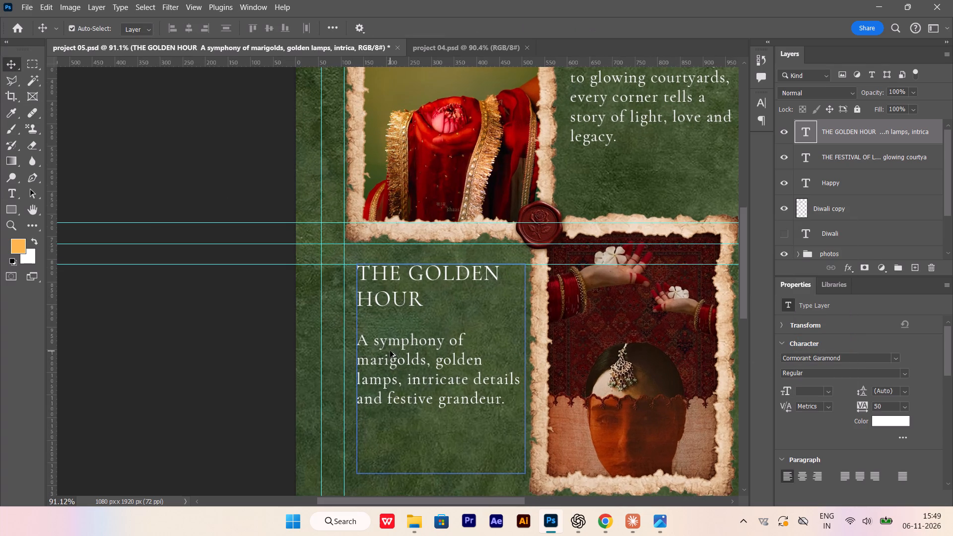
{"action": "left_click", "coordinate": [390, 350]}
{"action": "left_click", "coordinate": [820, 475]}
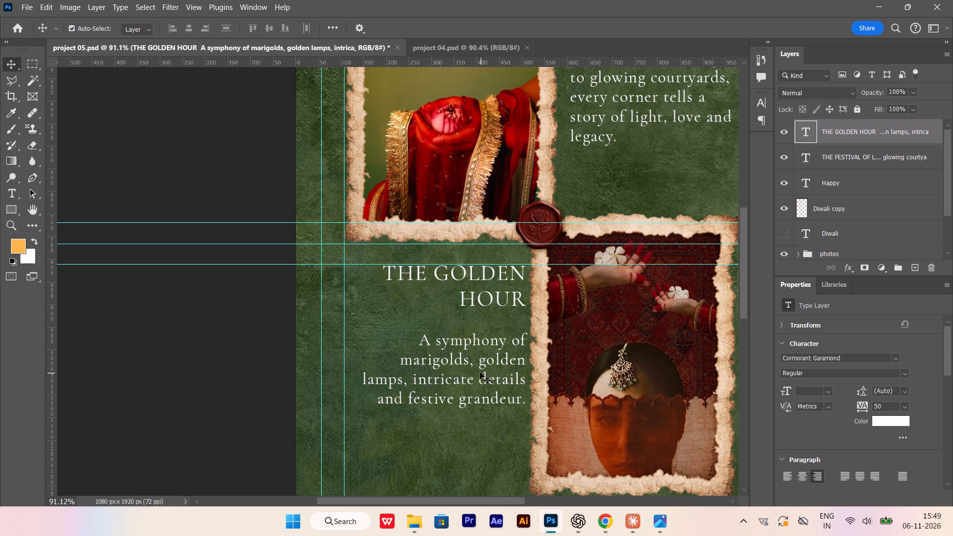
Move the THE GOLDEN HOUR text block about 14 px left to the inner vertical guide and about 8 px down.
{"action": "left_click_drag", "start_coordinate": [464, 360], "coordinate": [463, 360]}
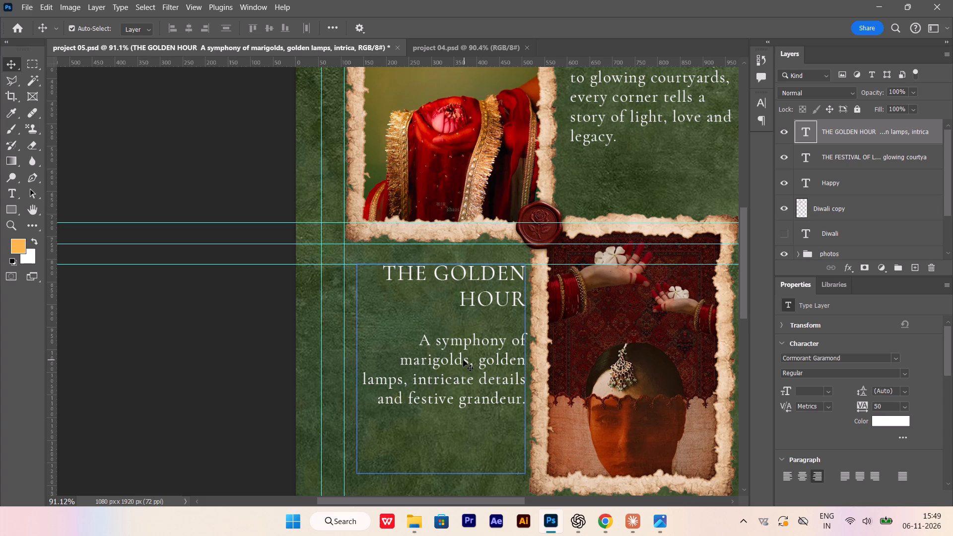
{"action": "left_click_drag", "start_coordinate": [463, 360], "coordinate": [453, 361]}
{"action": "scroll", "coordinate": [474, 405], "scroll_direction": "down", "scroll_amount": 6, "text": "alt"}
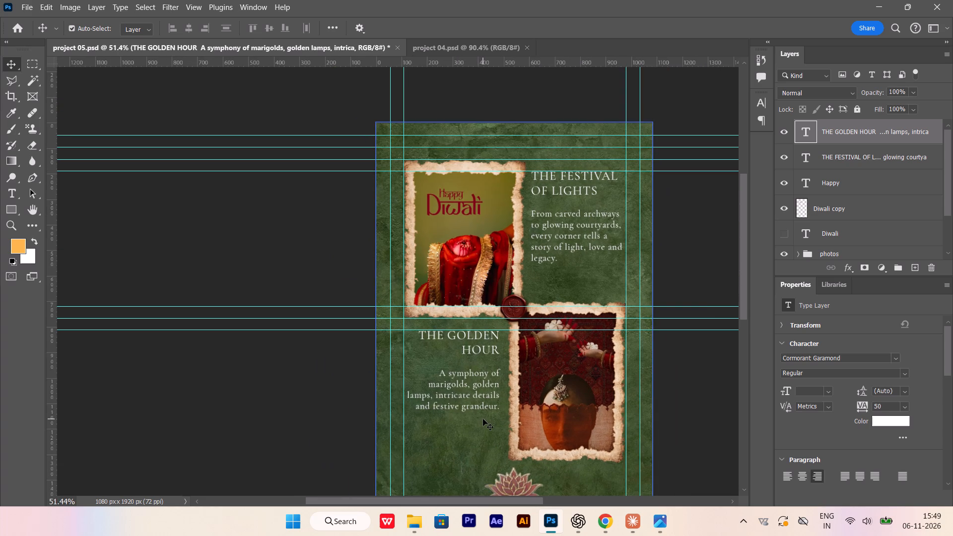
{"action": "scroll", "coordinate": [483, 419], "scroll_direction": "down", "scroll_amount": 3}
{"action": "scroll", "coordinate": [482, 372], "scroll_direction": "up", "scroll_amount": 5, "text": "alt"}
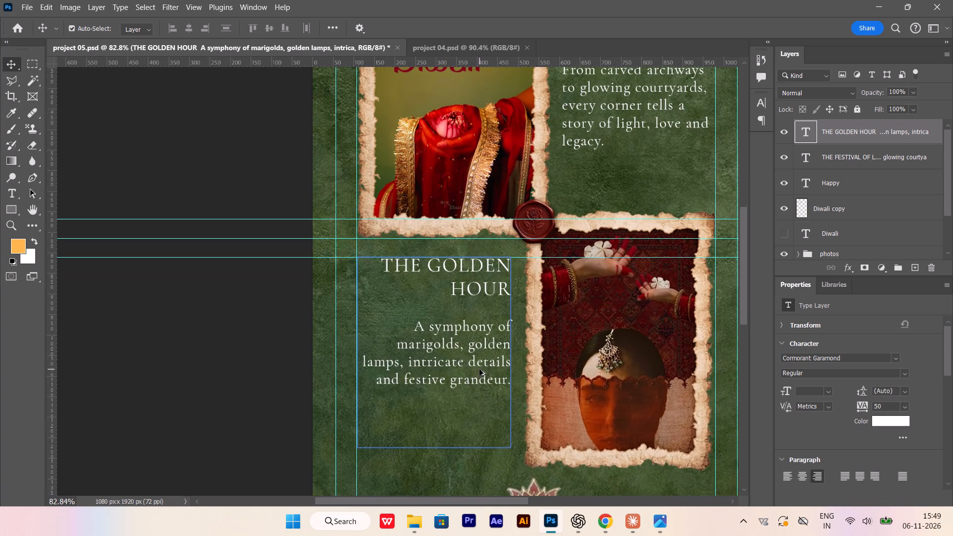
{"action": "left_click_drag", "start_coordinate": [479, 369], "coordinate": [479, 374]}
{"action": "left_click", "coordinate": [479, 371], "text": "shift"}
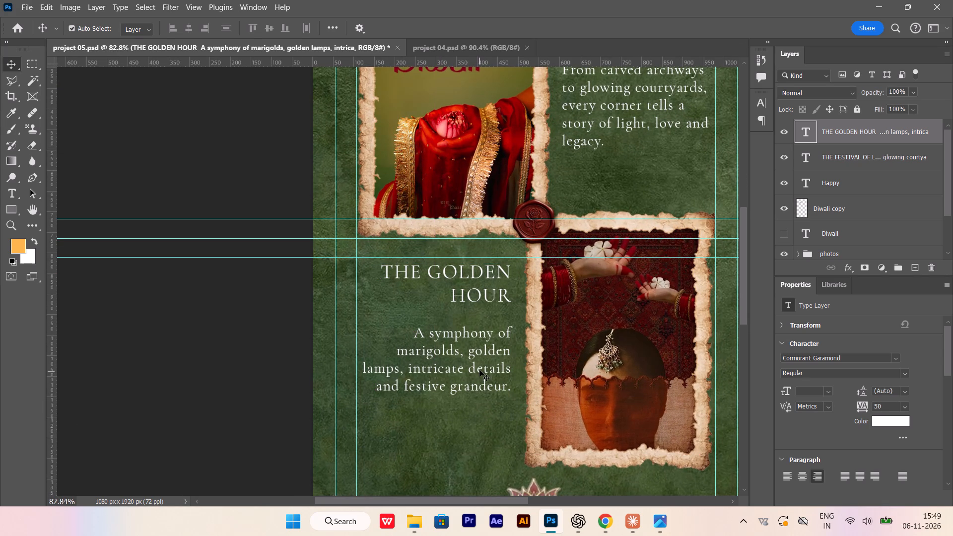
Set the paragraph under THE FESTIVAL OF LIGHTS, starting with "From carved archways", to 40 pt.
{"action": "scroll", "coordinate": [450, 343], "scroll_direction": "down", "scroll_amount": 6, "text": "alt"}
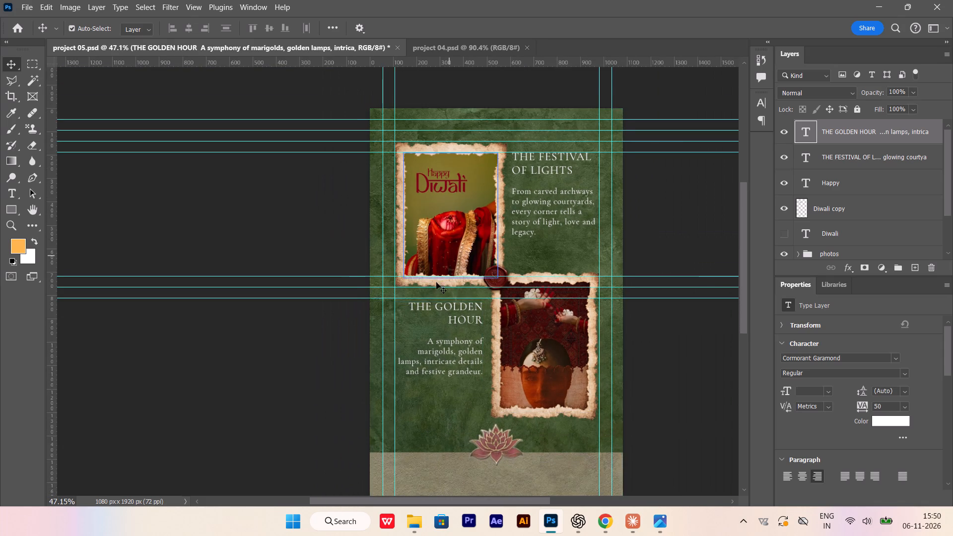
{"action": "scroll", "coordinate": [382, 358], "scroll_direction": "down", "scroll_amount": 4}
{"action": "scroll", "coordinate": [450, 308], "scroll_direction": "up", "scroll_amount": 8, "text": "alt"}
{"action": "scroll", "coordinate": [460, 319], "scroll_direction": "down", "scroll_amount": 3, "text": "alt"}
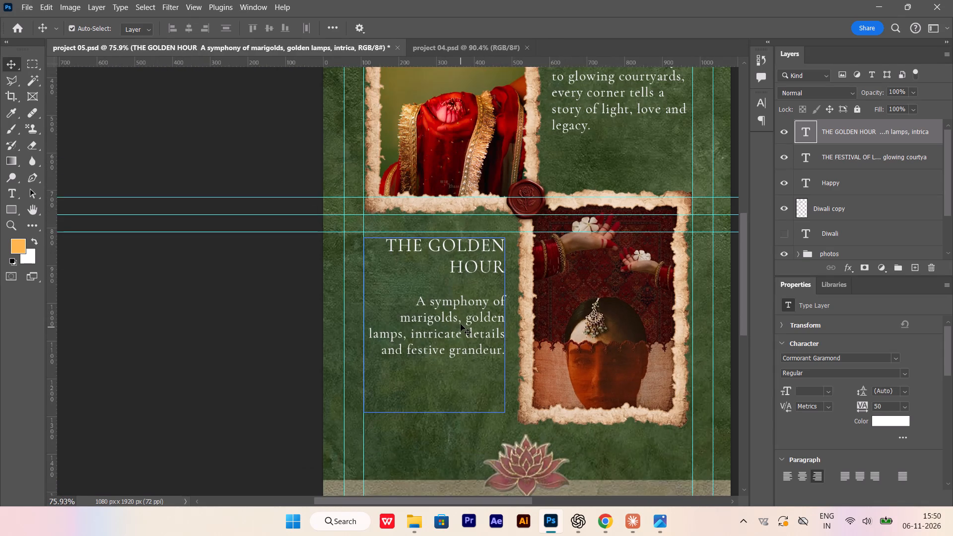
{"action": "scroll", "coordinate": [461, 321], "scroll_direction": "up", "scroll_amount": 9}
{"action": "scroll", "coordinate": [598, 180], "scroll_direction": "up", "scroll_amount": 2, "text": "alt"}
{"action": "double_click", "coordinate": [598, 180]}
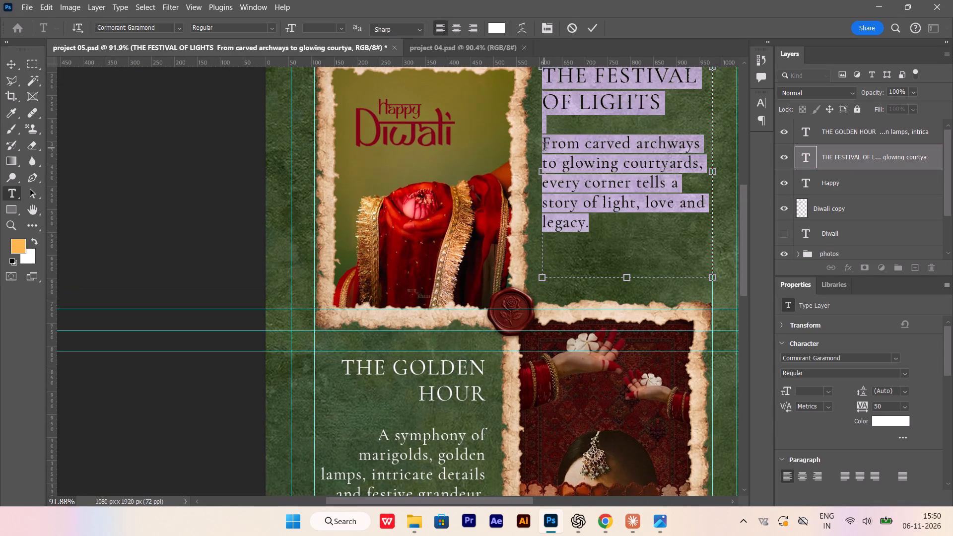
{"action": "left_click_drag", "start_coordinate": [544, 146], "coordinate": [718, 229]}
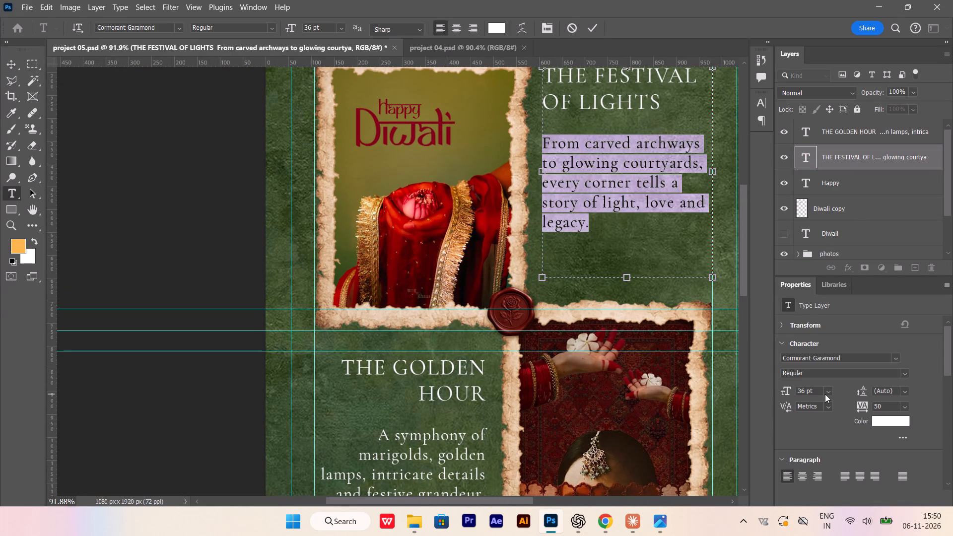
{"action": "left_click", "coordinate": [825, 394]}
{"action": "left_click", "coordinate": [825, 394]}
{"action": "left_click_drag", "start_coordinate": [813, 393], "coordinate": [753, 381]}
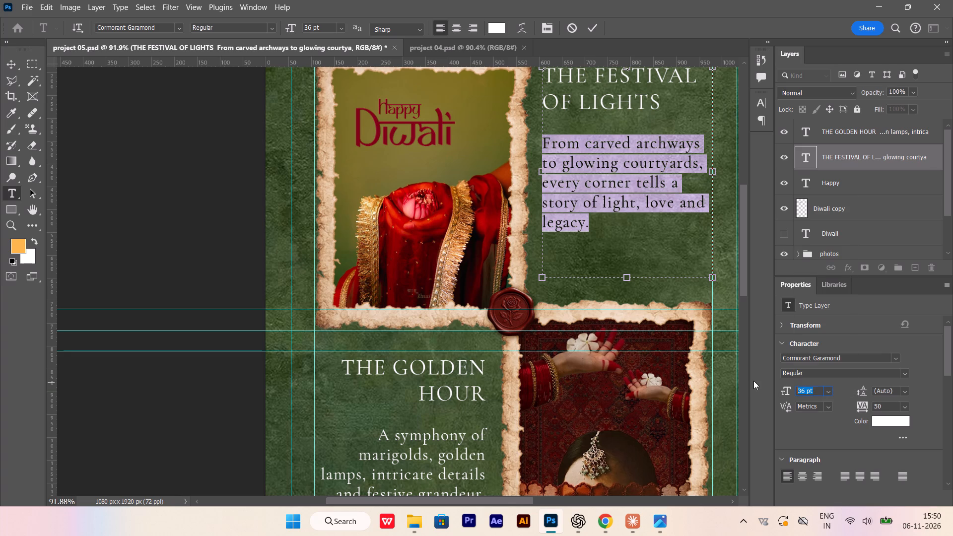
{"action": "left_click_drag", "start_coordinate": [753, 381], "coordinate": [754, 383]}
{"action": "type", "text": "40"}
{"action": "key", "text": "Return"}
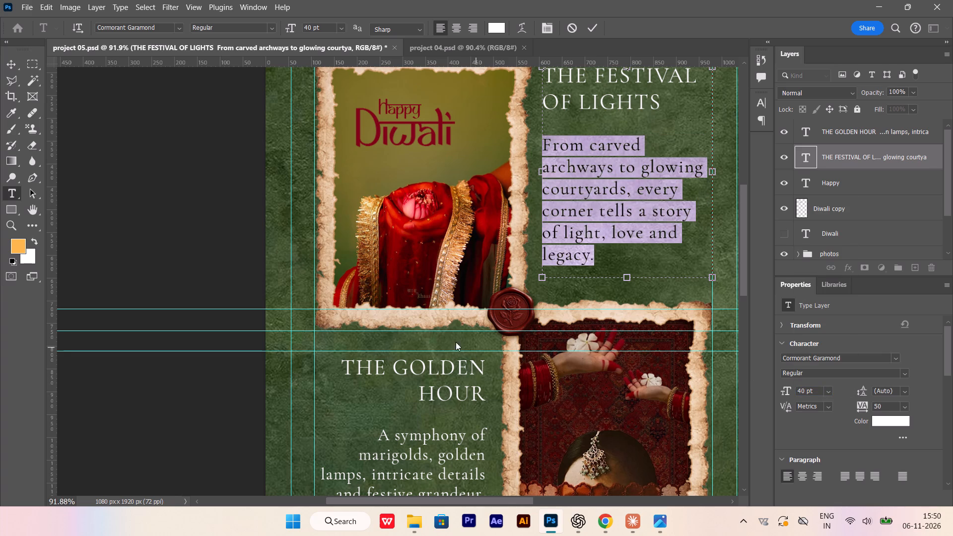
{"action": "left_click", "coordinate": [14, 69]}
Set the paragraph under THE GOLDEN HOUR, starting with "A symphony of marigolds", to 40 pt.
{"action": "scroll", "coordinate": [588, 278], "scroll_direction": "down", "scroll_amount": 4, "text": "alt"}
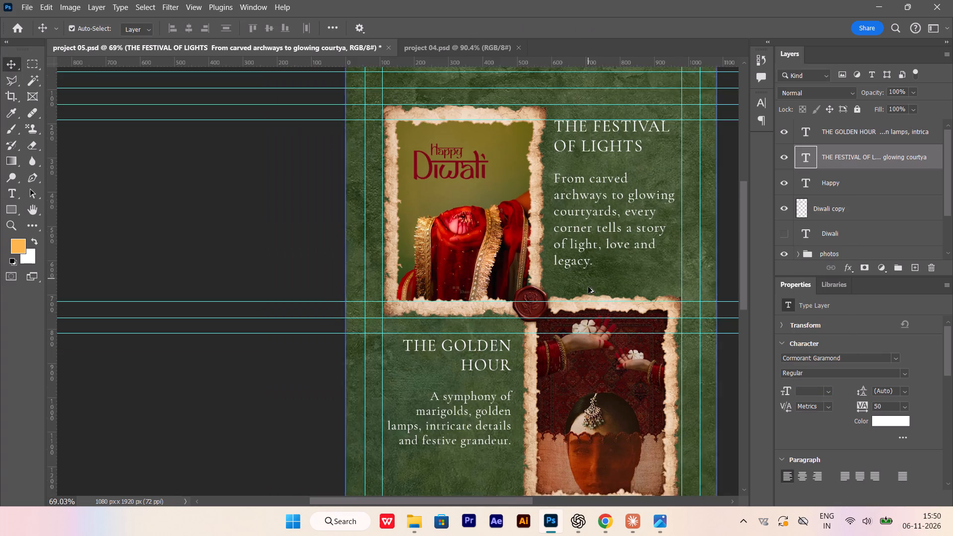
{"action": "scroll", "coordinate": [588, 287], "scroll_direction": "down", "scroll_amount": 3}
{"action": "scroll", "coordinate": [517, 375], "scroll_direction": "up", "scroll_amount": 3, "text": "alt"}
{"action": "double_click", "coordinate": [489, 365]}
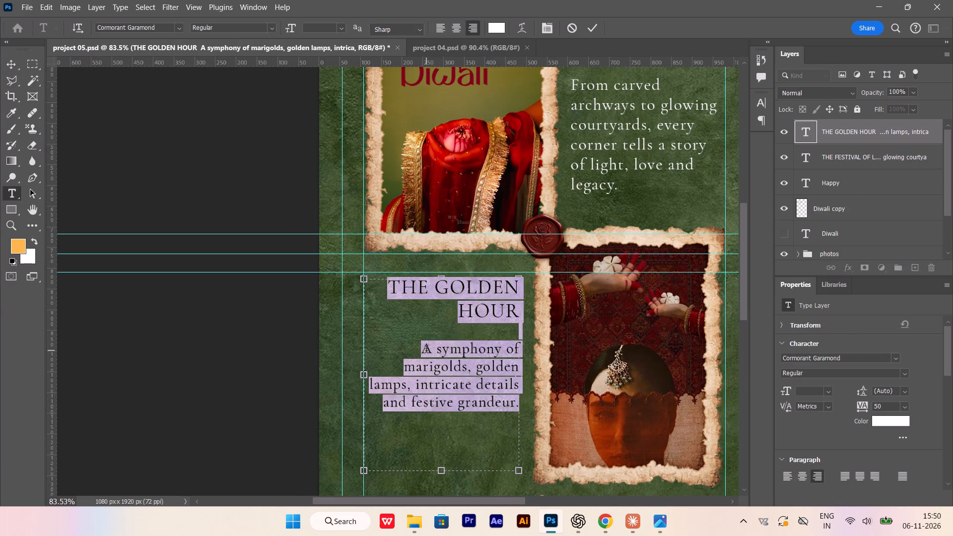
{"action": "left_click_drag", "start_coordinate": [424, 349], "coordinate": [528, 421]}
{"action": "left_click", "coordinate": [822, 390]}
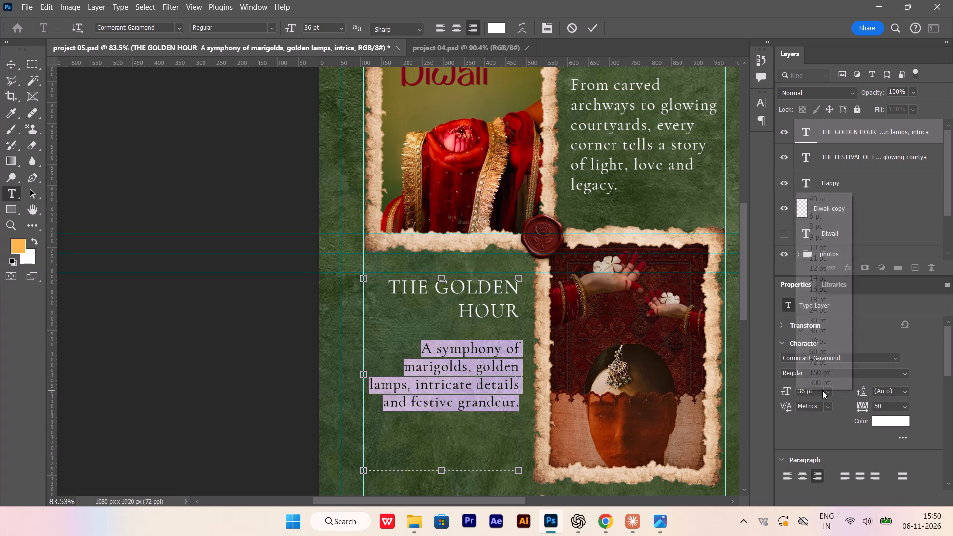
{"action": "left_click", "coordinate": [818, 391]}
{"action": "left_click_drag", "start_coordinate": [818, 391], "coordinate": [781, 391]}
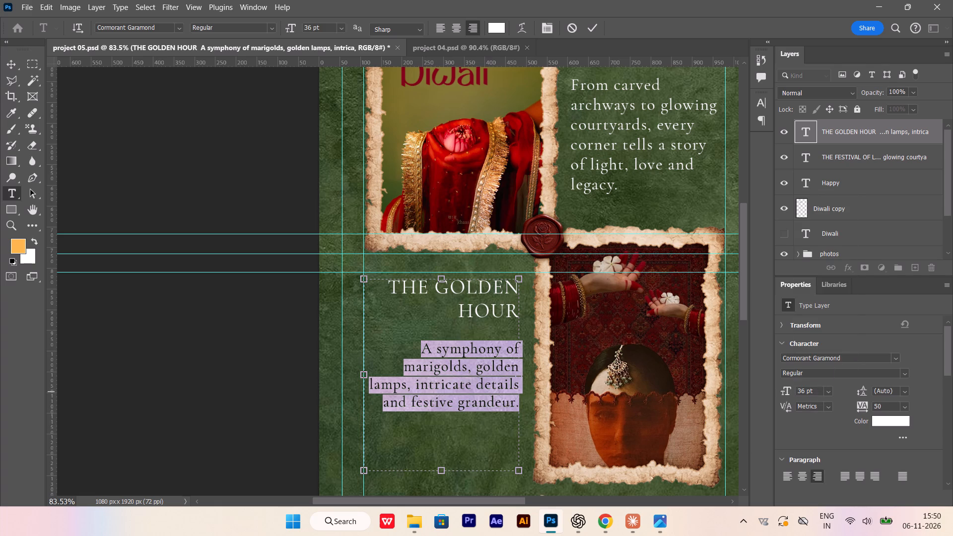
{"action": "left_click_drag", "start_coordinate": [818, 392], "coordinate": [786, 388]}
{"action": "type", "text": "40"}
{"action": "key", "text": "Return"}
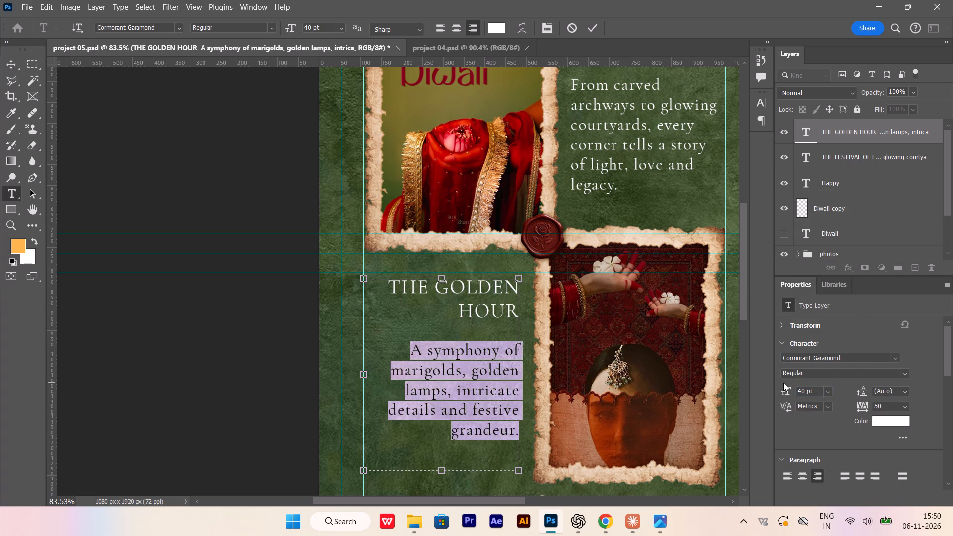
{"action": "left_click", "coordinate": [10, 65]}
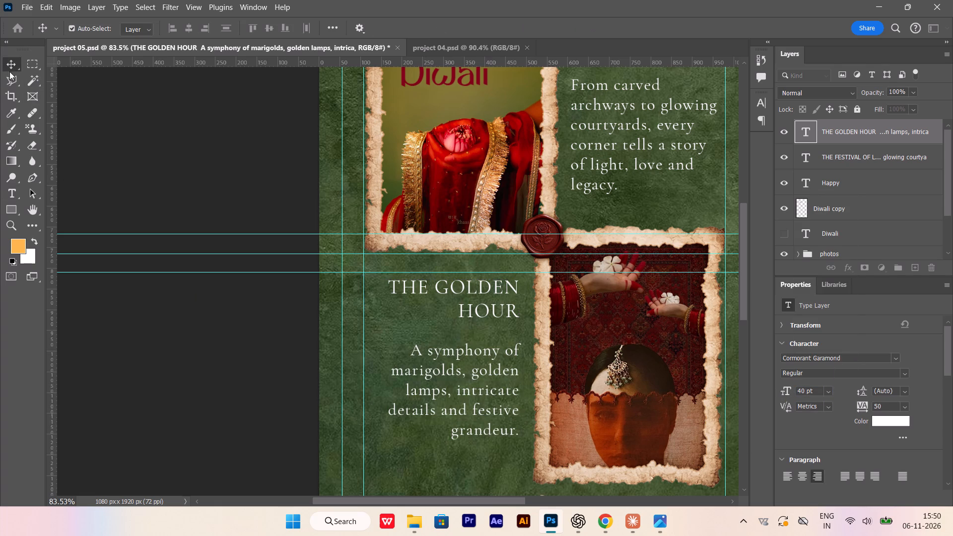
Examine the poster's overall layout, from the two text blocks beside the framed photos down to the beige section below the lotus.
{"action": "scroll", "coordinate": [308, 336], "scroll_direction": "down", "scroll_amount": 3}
{"action": "scroll", "coordinate": [339, 362], "scroll_direction": "down", "scroll_amount": 6}
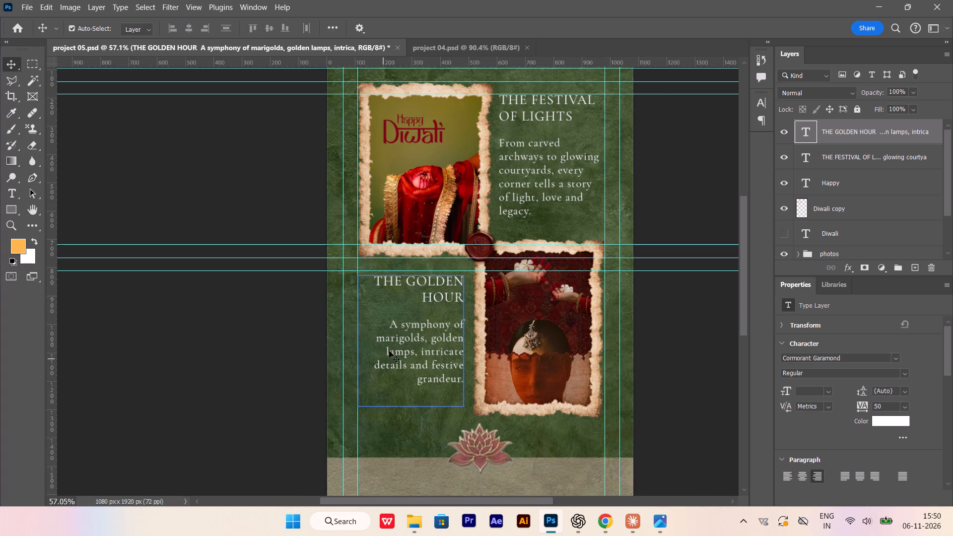
{"action": "scroll", "coordinate": [408, 324], "scroll_direction": "up", "scroll_amount": 3, "text": "alt"}
{"action": "scroll", "coordinate": [406, 329], "scroll_direction": "down", "scroll_amount": 3, "text": "alt"}
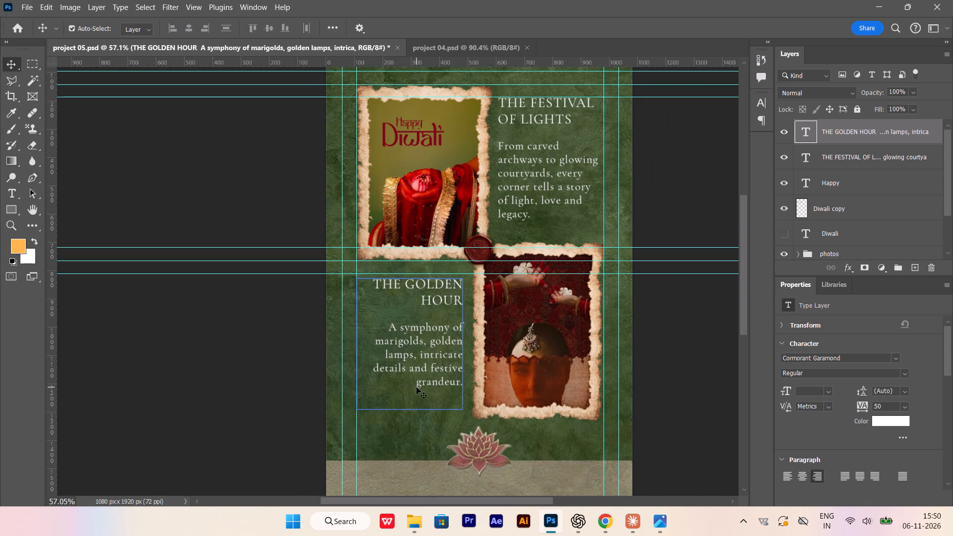
{"action": "scroll", "coordinate": [416, 387], "scroll_direction": "down", "scroll_amount": 7}
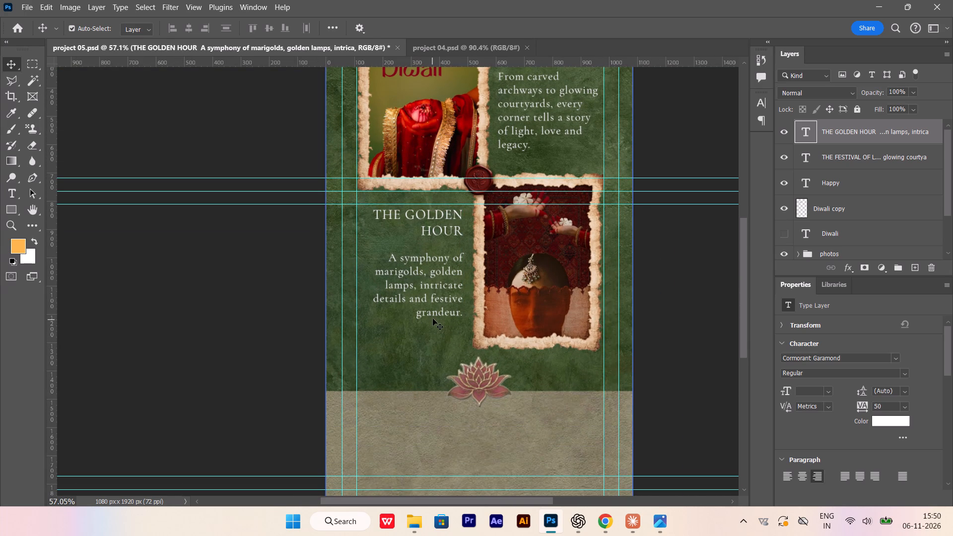
{"action": "scroll", "coordinate": [433, 317], "scroll_direction": "up", "scroll_amount": 5}
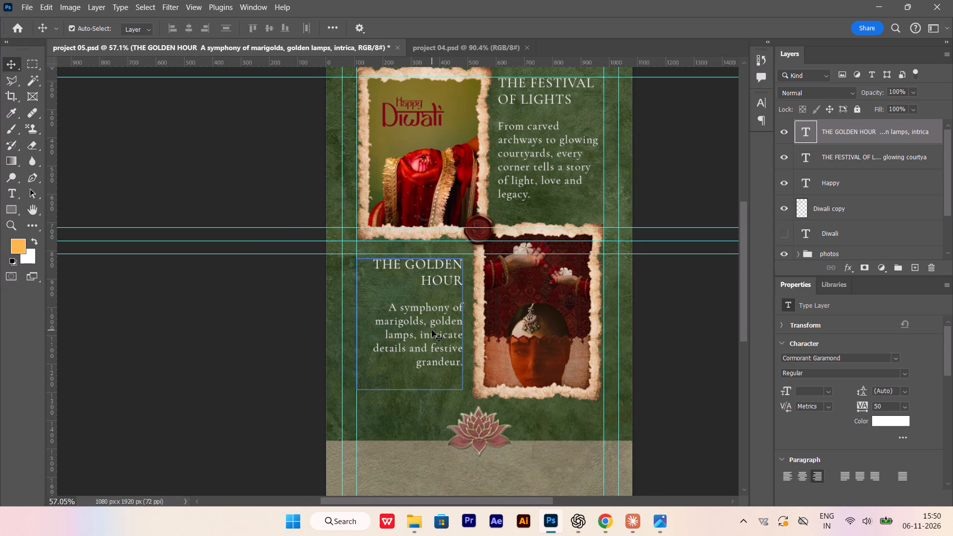
{"action": "scroll", "coordinate": [432, 330], "scroll_direction": "up", "scroll_amount": 1, "text": "alt"}
{"action": "scroll", "coordinate": [432, 330], "scroll_direction": "up", "scroll_amount": 3}
{"action": "scroll", "coordinate": [425, 339], "scroll_direction": "down", "scroll_amount": 2, "text": "alt"}
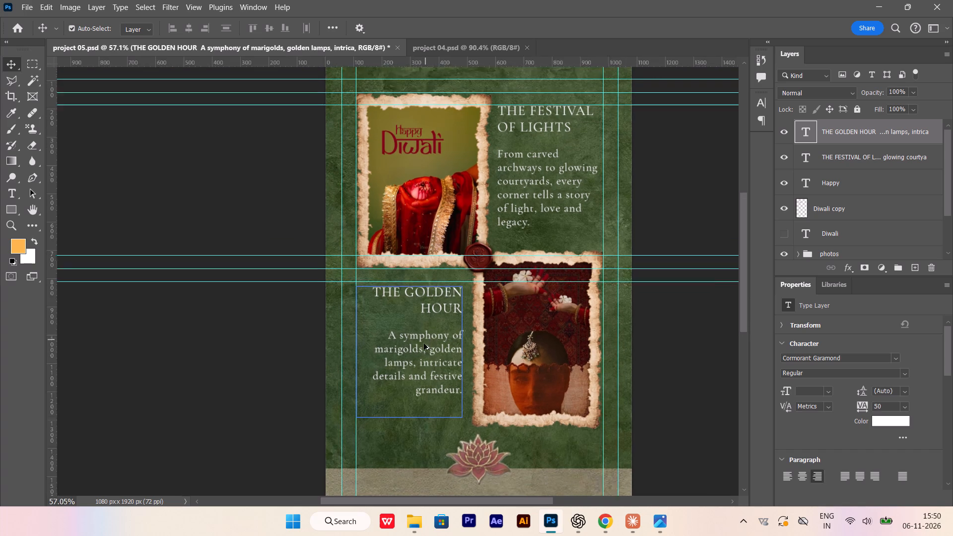
{"action": "scroll", "coordinate": [425, 343], "scroll_direction": "down", "scroll_amount": 12}
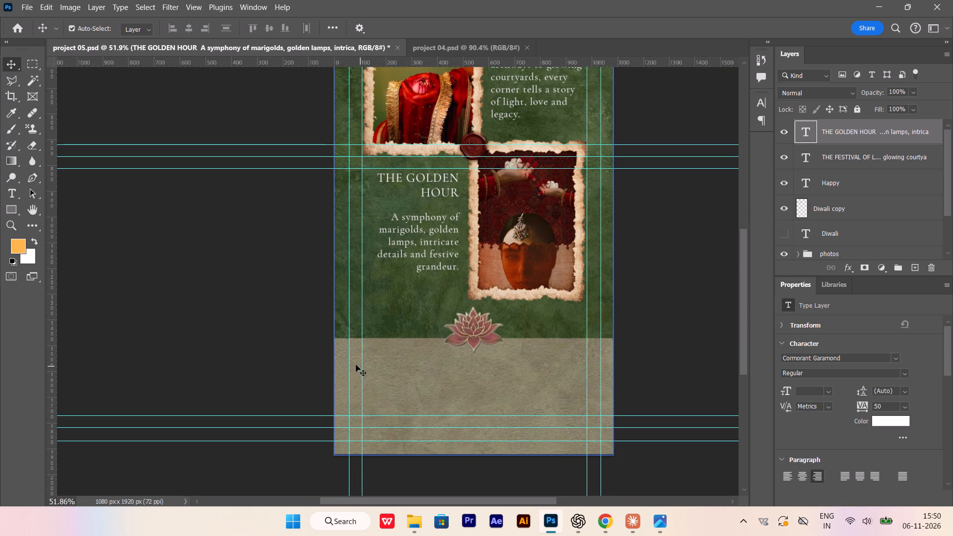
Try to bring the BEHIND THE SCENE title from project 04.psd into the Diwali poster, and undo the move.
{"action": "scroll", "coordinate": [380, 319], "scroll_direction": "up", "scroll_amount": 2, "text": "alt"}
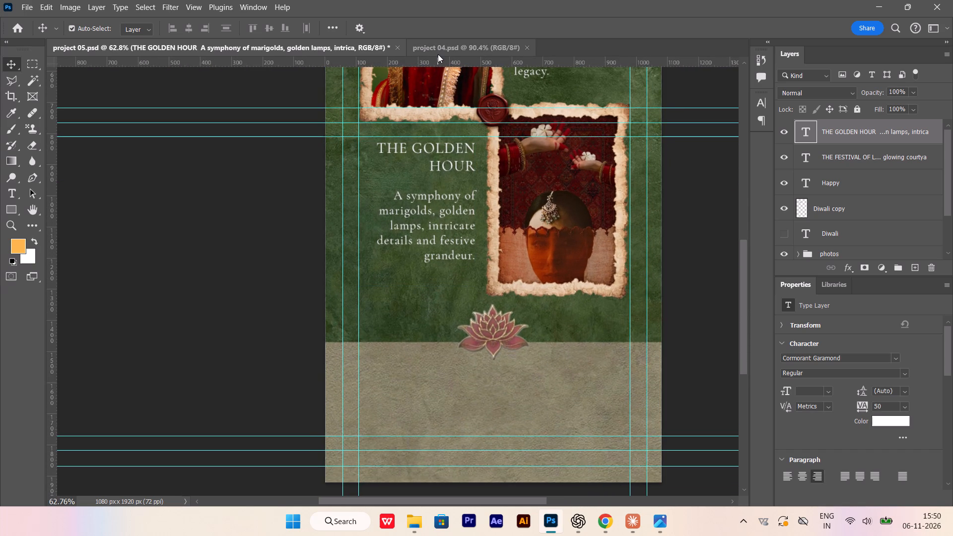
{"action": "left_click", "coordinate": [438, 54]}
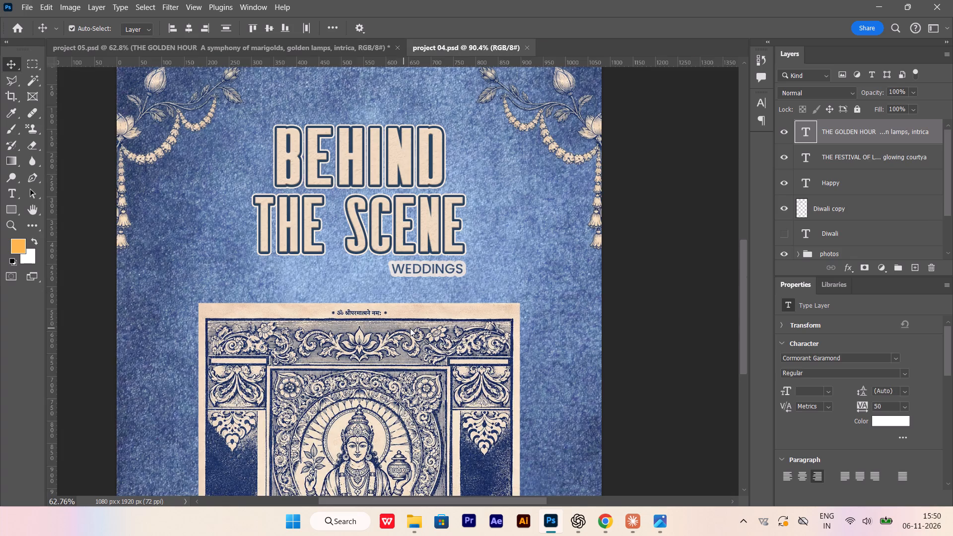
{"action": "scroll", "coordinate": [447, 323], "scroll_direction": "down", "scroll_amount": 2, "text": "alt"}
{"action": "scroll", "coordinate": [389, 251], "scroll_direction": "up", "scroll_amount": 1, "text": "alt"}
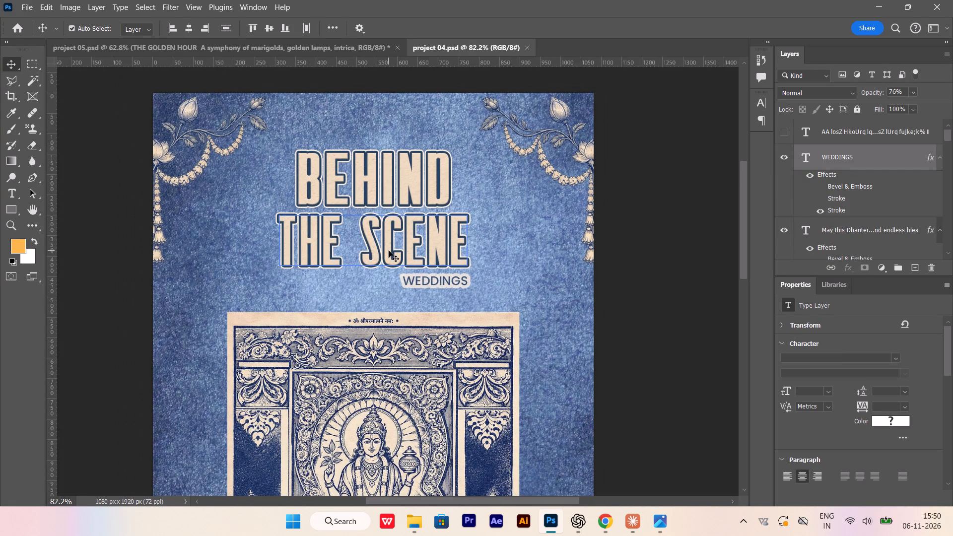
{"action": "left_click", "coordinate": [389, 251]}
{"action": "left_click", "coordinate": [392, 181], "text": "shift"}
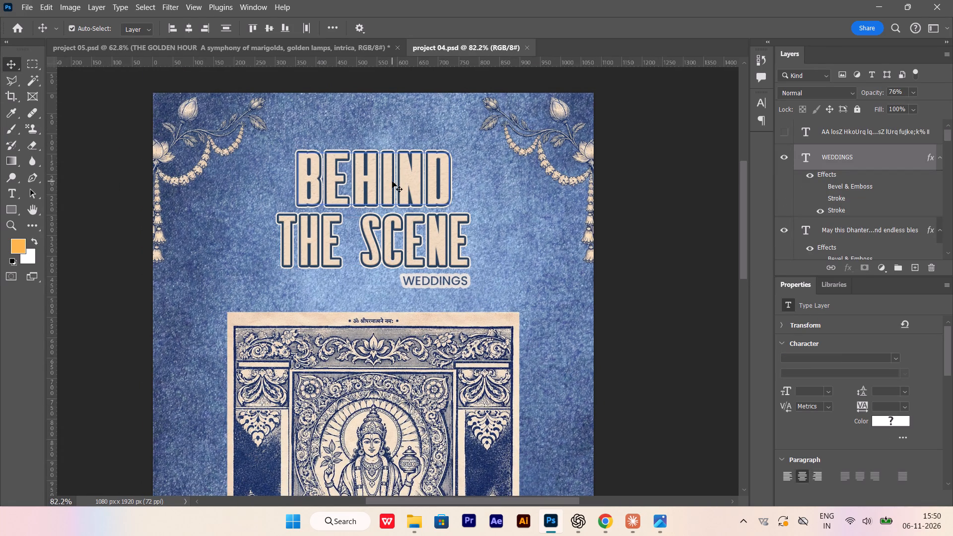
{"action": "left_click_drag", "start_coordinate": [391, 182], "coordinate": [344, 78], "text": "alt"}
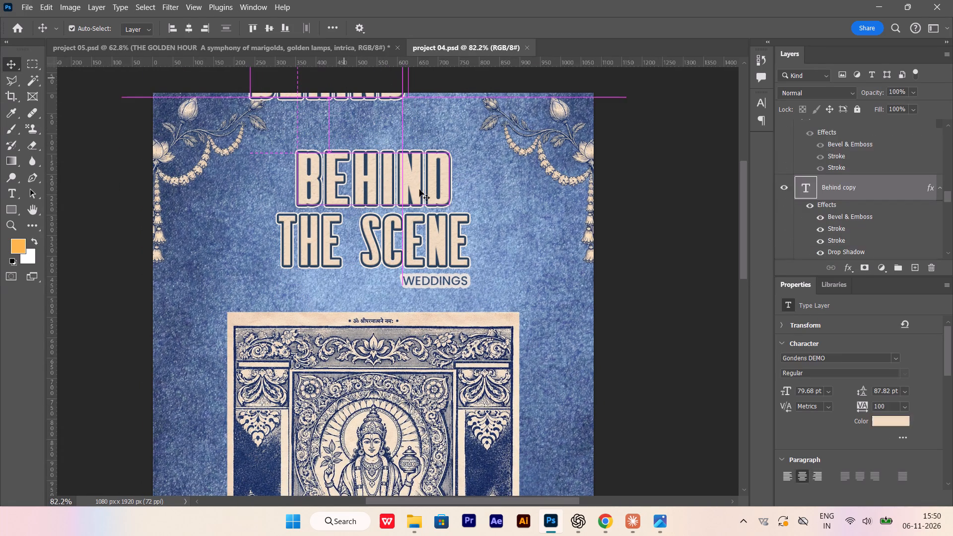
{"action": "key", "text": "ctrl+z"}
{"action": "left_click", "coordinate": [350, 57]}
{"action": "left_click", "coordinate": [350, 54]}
Examine the poster's empty beige section below the lotus and its layer stack.
{"action": "scroll", "coordinate": [425, 328], "scroll_direction": "down", "scroll_amount": 3}
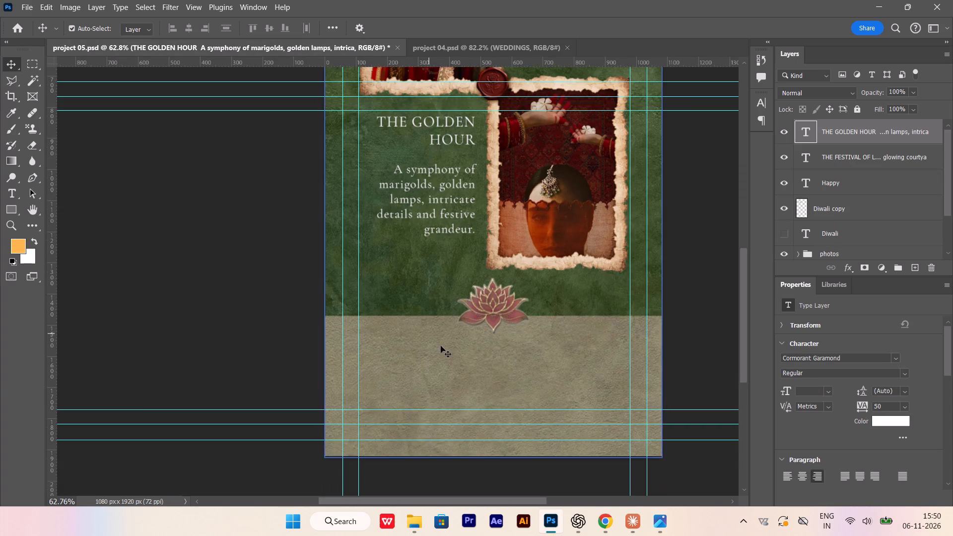
{"action": "scroll", "coordinate": [441, 346], "scroll_direction": "down", "scroll_amount": 6}
{"action": "scroll", "coordinate": [822, 222], "scroll_direction": "down", "scroll_amount": 2}
{"action": "scroll", "coordinate": [822, 222], "scroll_direction": "up", "scroll_amount": 3}
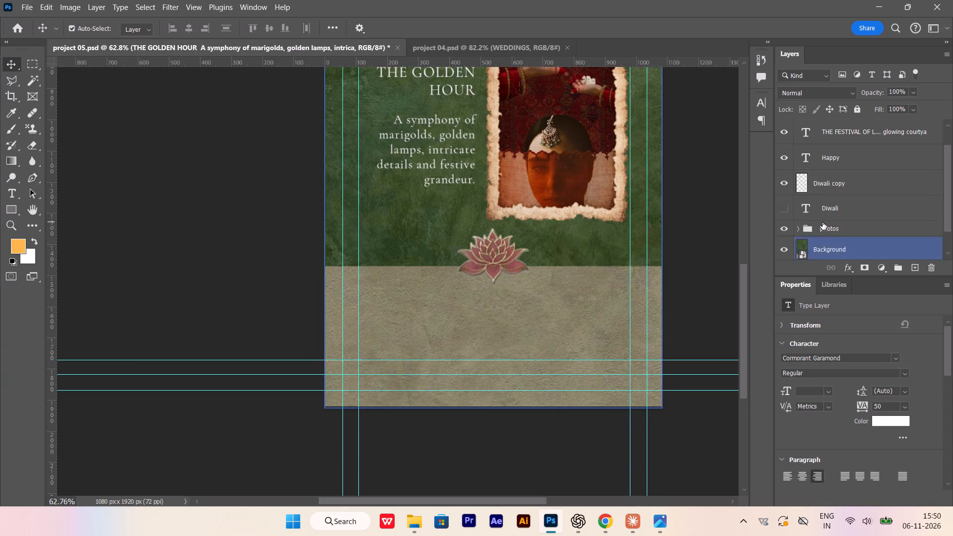
{"action": "scroll", "coordinate": [822, 222], "scroll_direction": "down", "scroll_amount": 1}
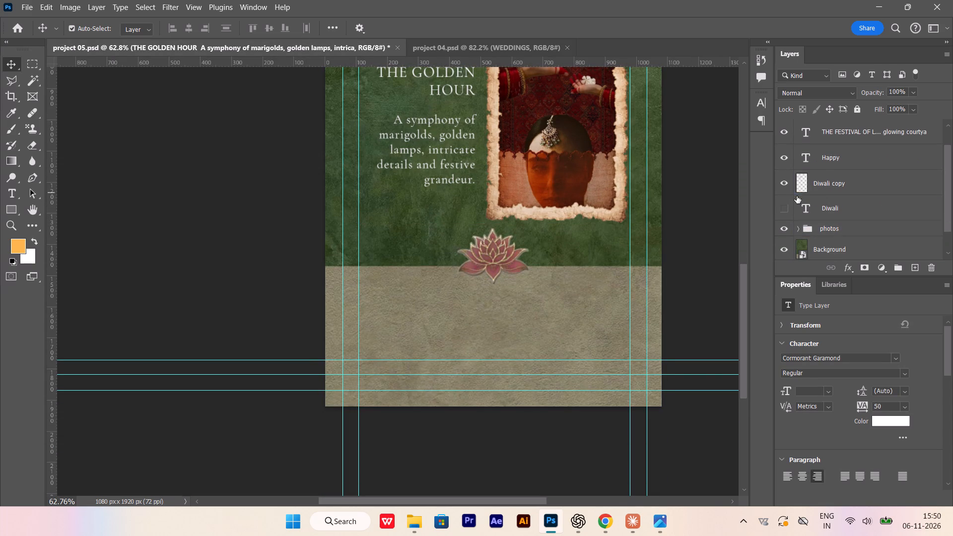
{"action": "scroll", "coordinate": [795, 212], "scroll_direction": "up", "scroll_amount": 2}
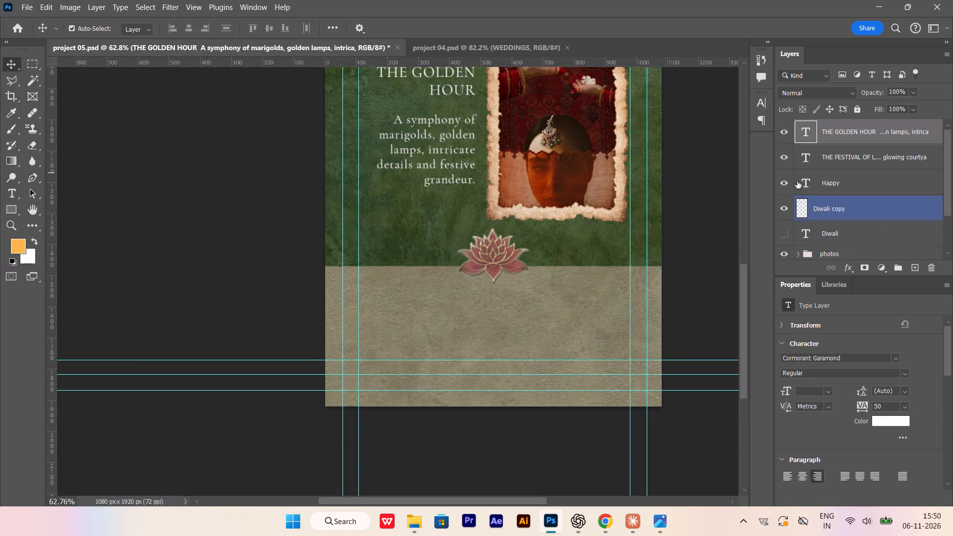
{"action": "scroll", "coordinate": [362, 312], "scroll_direction": "down", "scroll_amount": 8}
{"action": "scroll", "coordinate": [235, 292], "scroll_direction": "up", "scroll_amount": 2}
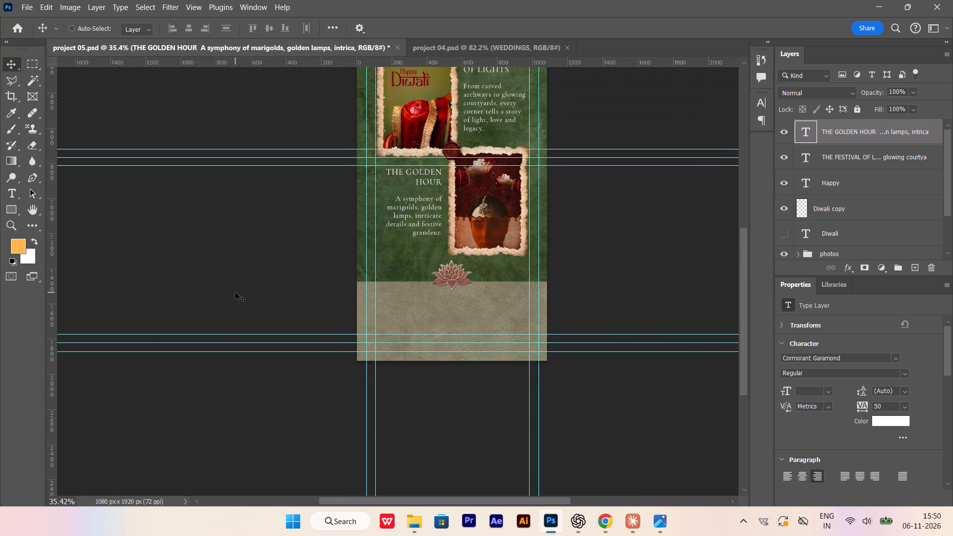
Save the Diwali poster, project 05.psd.
{"action": "key", "text": "ctrl+s"}
Copy the BEHIND, THE SCENE and WEDDINGS text layers together from project 04.psd onto the beige section of project 05.psd.
{"action": "scroll", "coordinate": [486, 343], "scroll_direction": "up", "scroll_amount": 9, "text": "alt"}
{"action": "scroll", "coordinate": [427, 314], "scroll_direction": "up", "scroll_amount": 2, "text": "alt"}
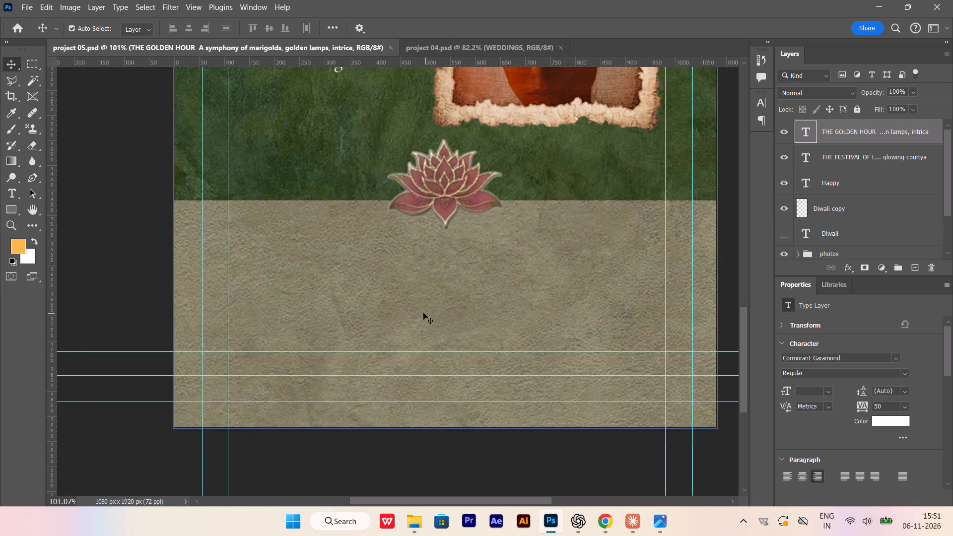
{"action": "scroll", "coordinate": [423, 313], "scroll_direction": "up", "scroll_amount": 1, "text": "alt"}
{"action": "scroll", "coordinate": [423, 313], "scroll_direction": "up", "scroll_amount": 2}
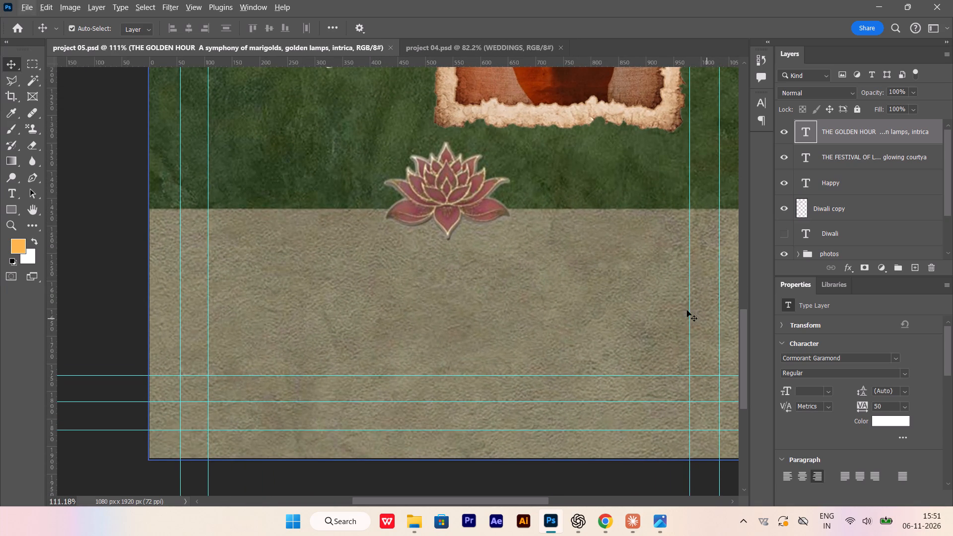
{"action": "left_click", "coordinate": [468, 44]}
{"action": "left_click", "coordinate": [412, 222]}
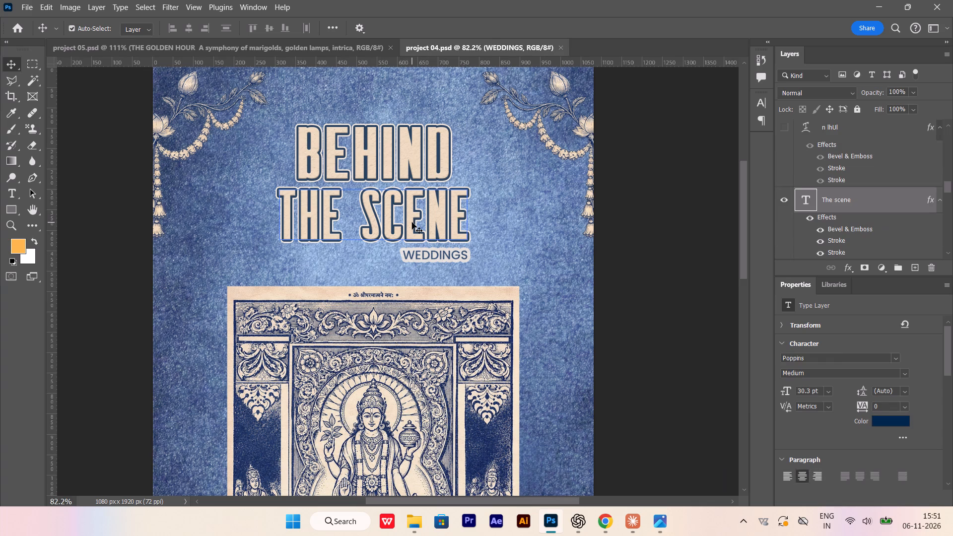
{"action": "left_click", "coordinate": [414, 162], "text": "shift"}
{"action": "left_click", "coordinate": [428, 259], "text": "shift"}
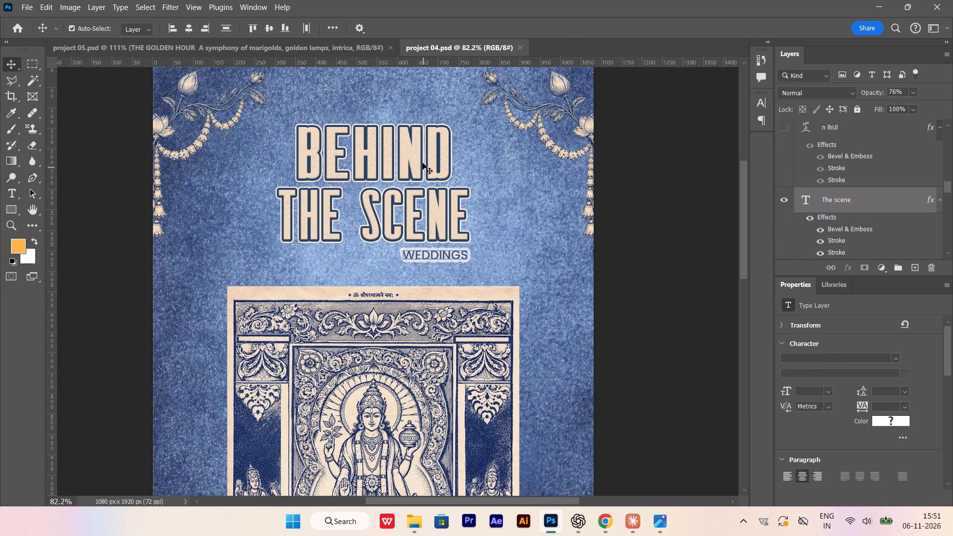
{"action": "left_click_drag", "start_coordinate": [421, 161], "coordinate": [357, 53], "text": "alt"}
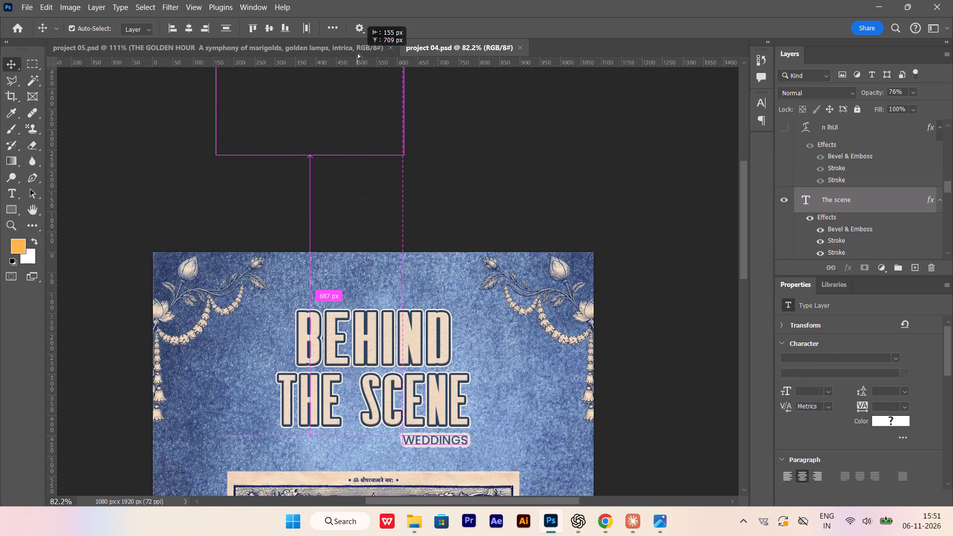
{"action": "left_click_drag", "start_coordinate": [357, 53], "coordinate": [457, 348], "text": "alt"}
Scale the three copied title layers together to about 67% and place them beneath the lotus, slightly left of the poster's centre.
{"action": "scroll", "coordinate": [468, 346], "scroll_direction": "down", "scroll_amount": 3, "text": "alt"}
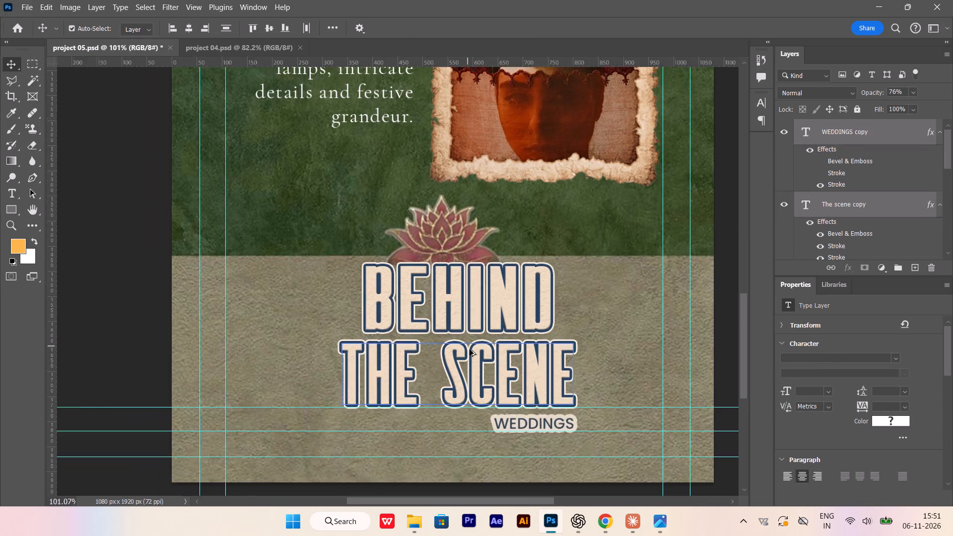
{"action": "scroll", "coordinate": [470, 349], "scroll_direction": "up", "scroll_amount": 4, "text": "alt"}
{"action": "key", "text": "ctrl+t"}
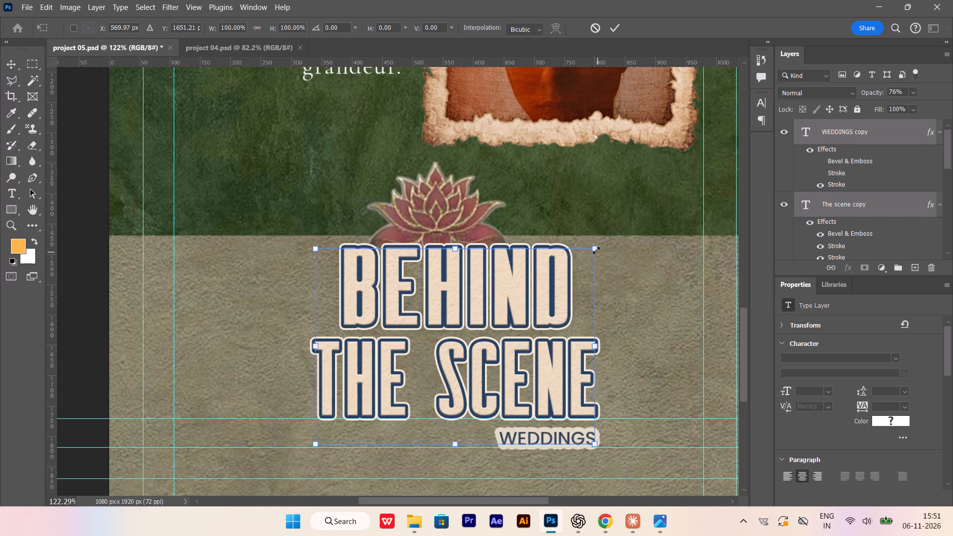
{"action": "left_click_drag", "start_coordinate": [595, 249], "coordinate": [566, 305], "text": "alt+shift"}
{"action": "left_click_drag", "start_coordinate": [504, 330], "coordinate": [445, 328]}
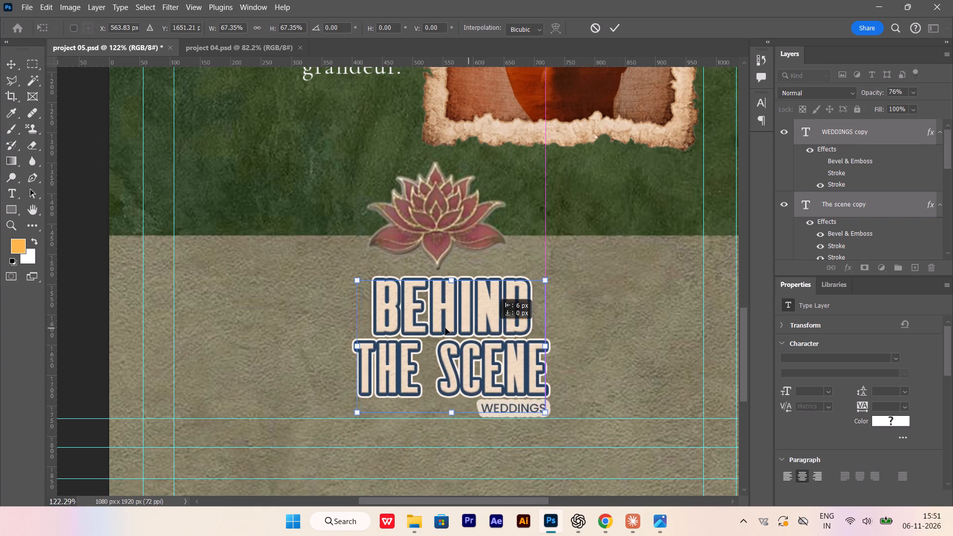
{"action": "left_click_drag", "start_coordinate": [445, 328], "coordinate": [408, 330]}
{"action": "key", "text": "Return"}
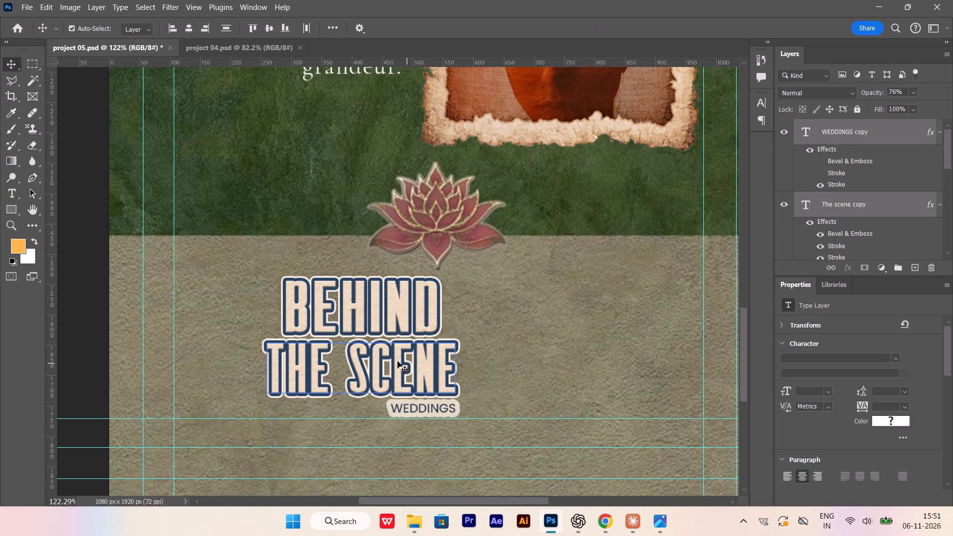
Extend the copied BEHIND text line by adding the word THE after it.
{"action": "double_click", "coordinate": [414, 319]}
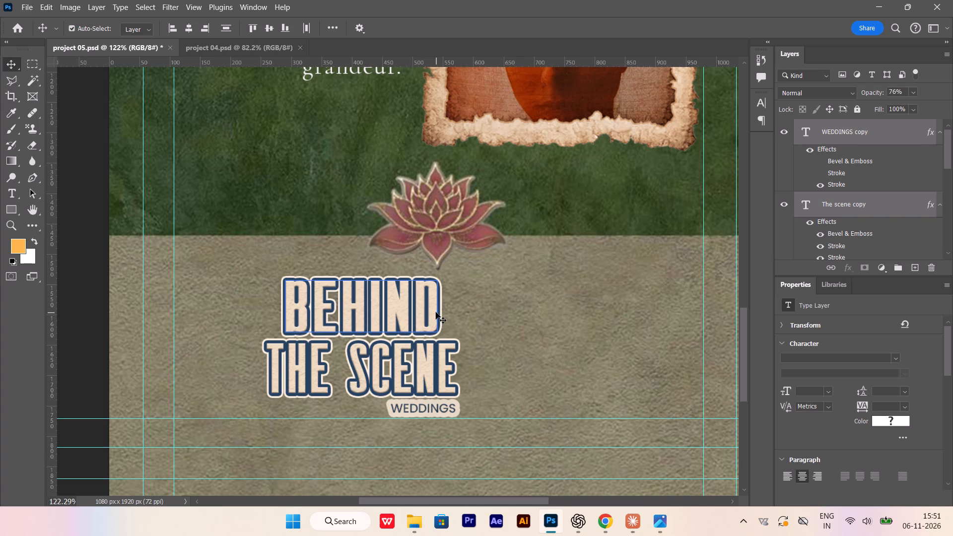
{"action": "left_click", "coordinate": [587, 370]}
{"action": "double_click", "coordinate": [436, 310]}
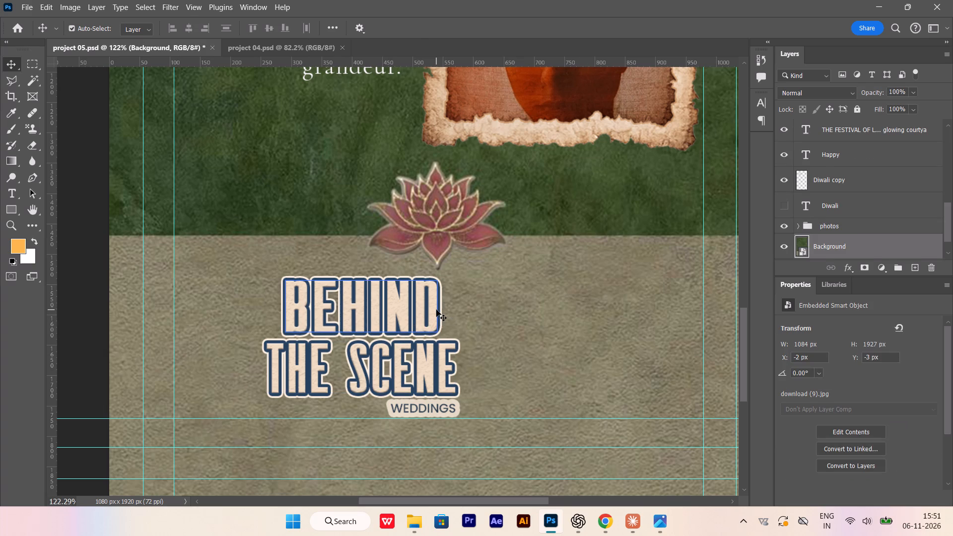
{"action": "left_click", "coordinate": [438, 306]}
{"action": "key", "text": "space"}
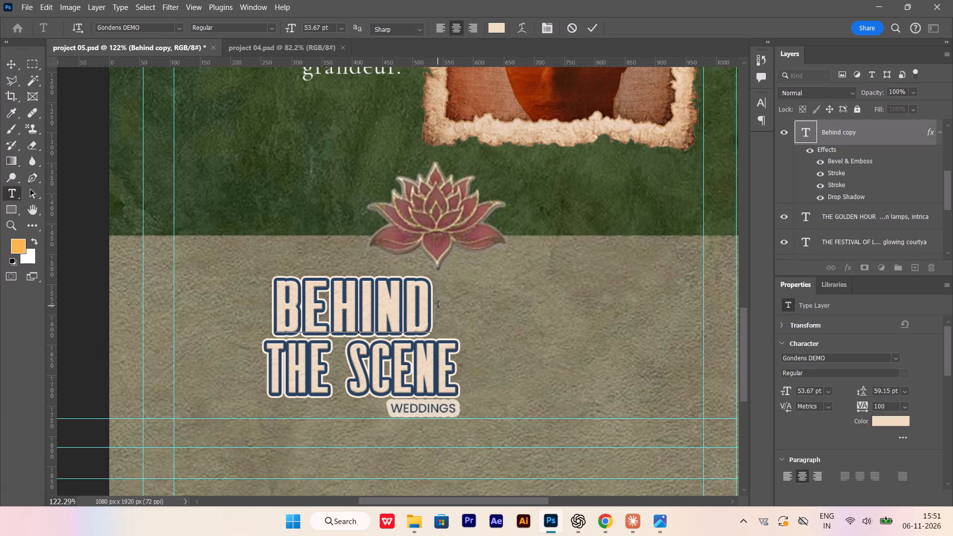
{"action": "key", "text": "shift+t"}
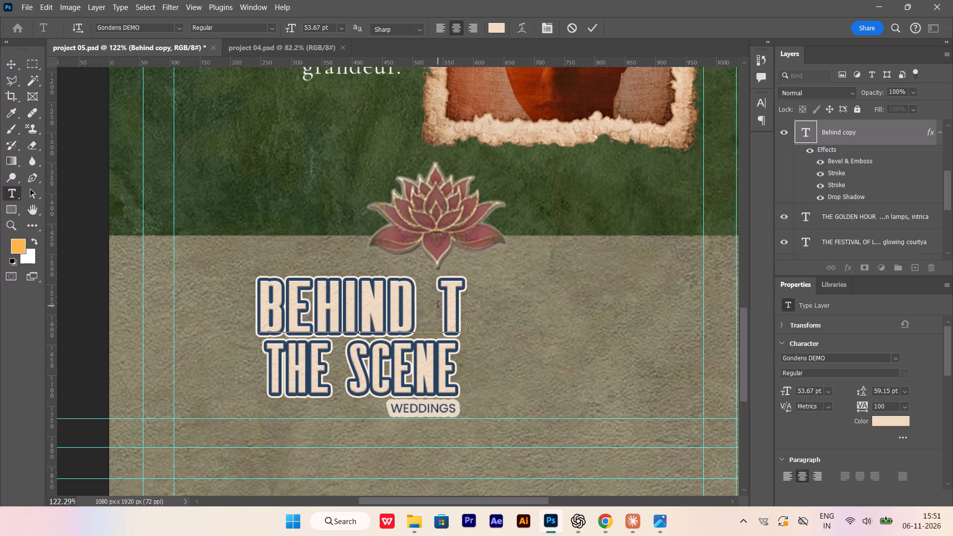
{"action": "type", "text": "HE"}
{"action": "key", "text": "space"}
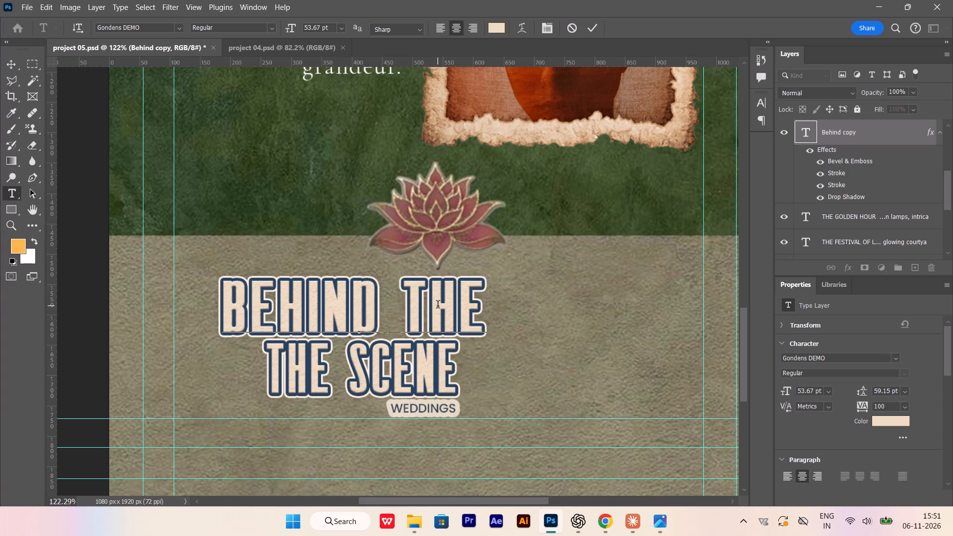
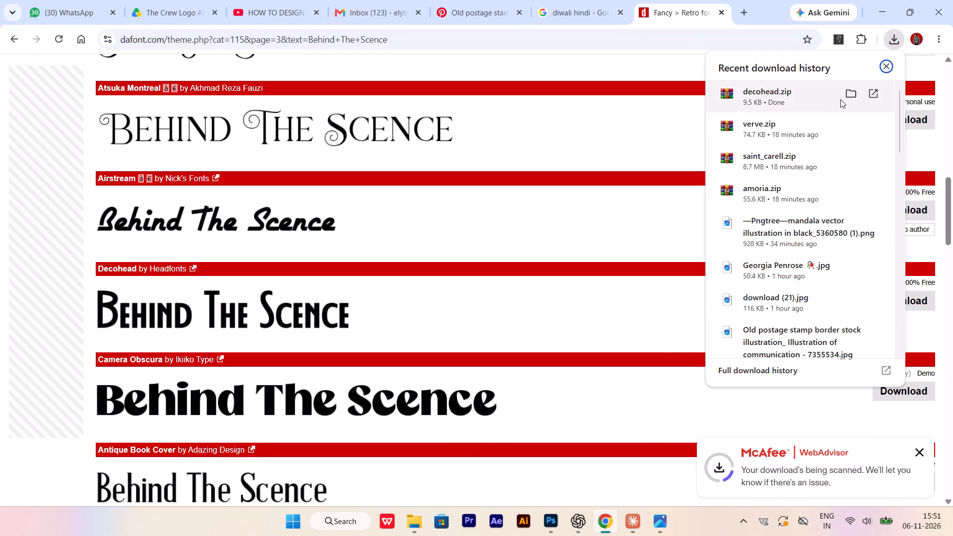
Install the Decohead FREE font from the downloaded decohead.zip archive.
{"action": "left_click", "coordinate": [845, 99]}
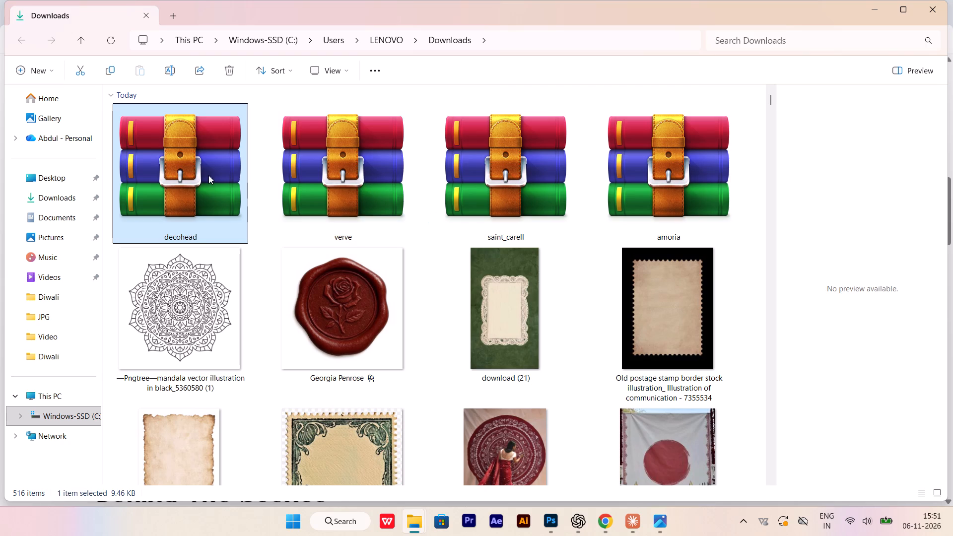
{"action": "double_click", "coordinate": [208, 175]}
{"action": "double_click", "coordinate": [216, 183]}
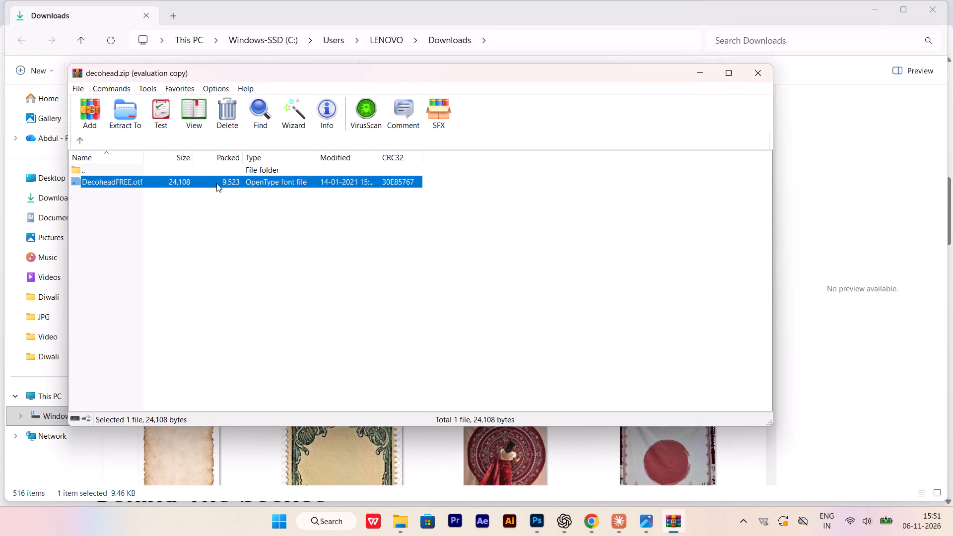
{"action": "left_click", "coordinate": [149, 95]}
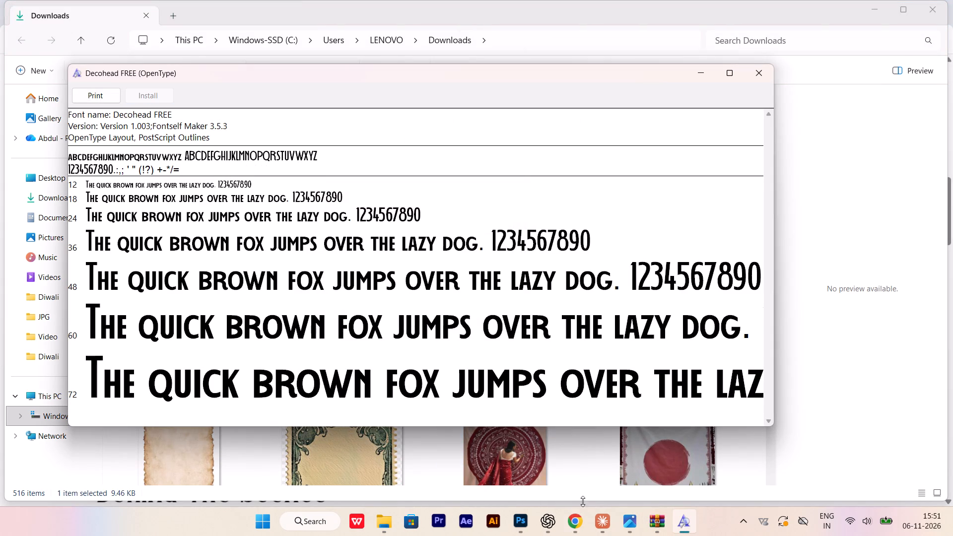
Switch back to Photoshop and delete the upper BEHIND THE SCE text layer from project 05.psd.
{"action": "left_click", "coordinate": [575, 521]}
{"action": "left_click", "coordinate": [526, 524]}
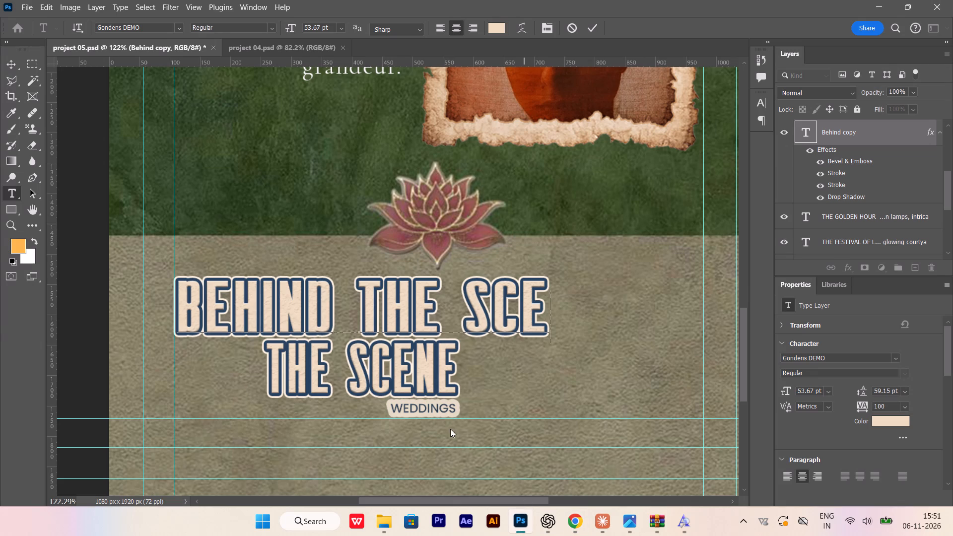
{"action": "left_click", "coordinate": [430, 375]}
{"action": "key", "text": "BackSpace"}
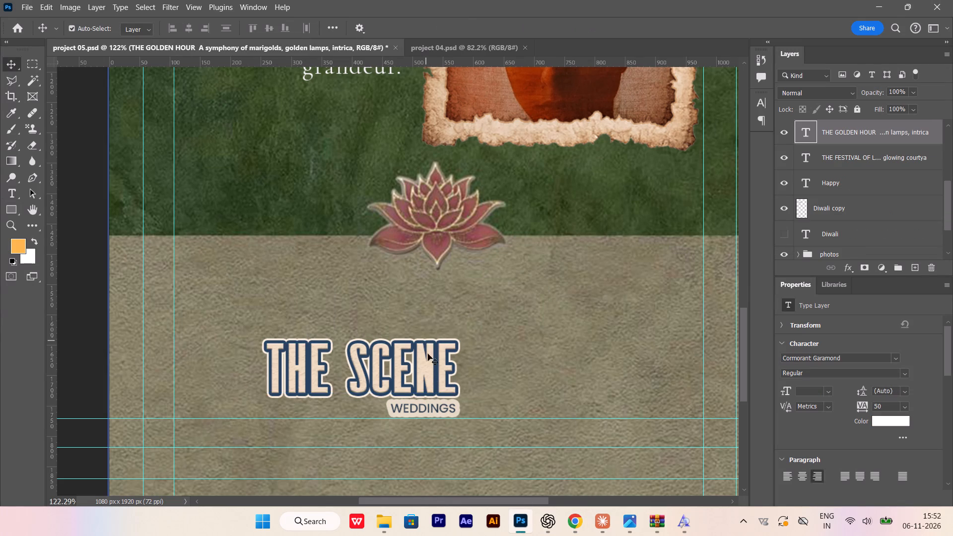
Change the font of the THE SCENE text to Decohead FREE Regular.
{"action": "left_click_drag", "start_coordinate": [428, 358], "coordinate": [428, 339]}
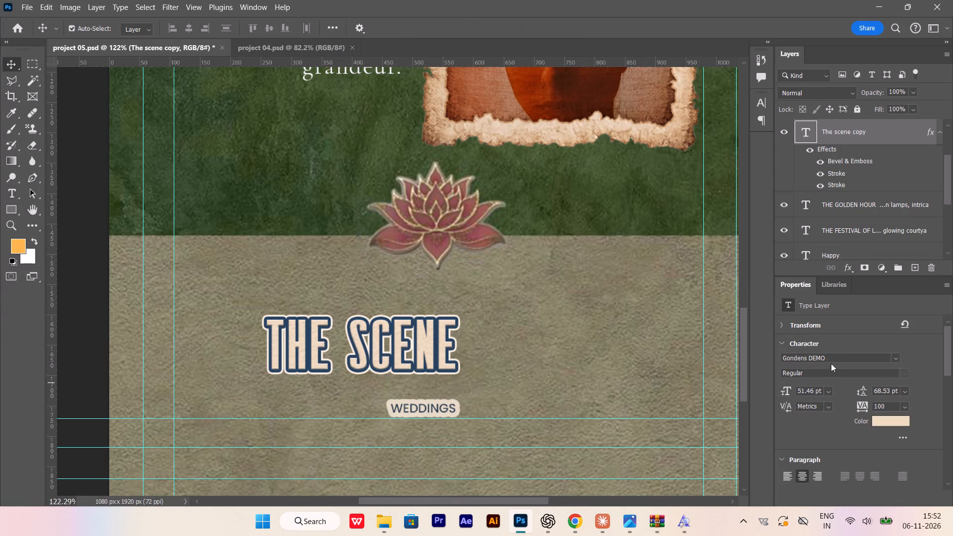
{"action": "left_click", "coordinate": [834, 358]}
{"action": "type", "text": "DECO"}
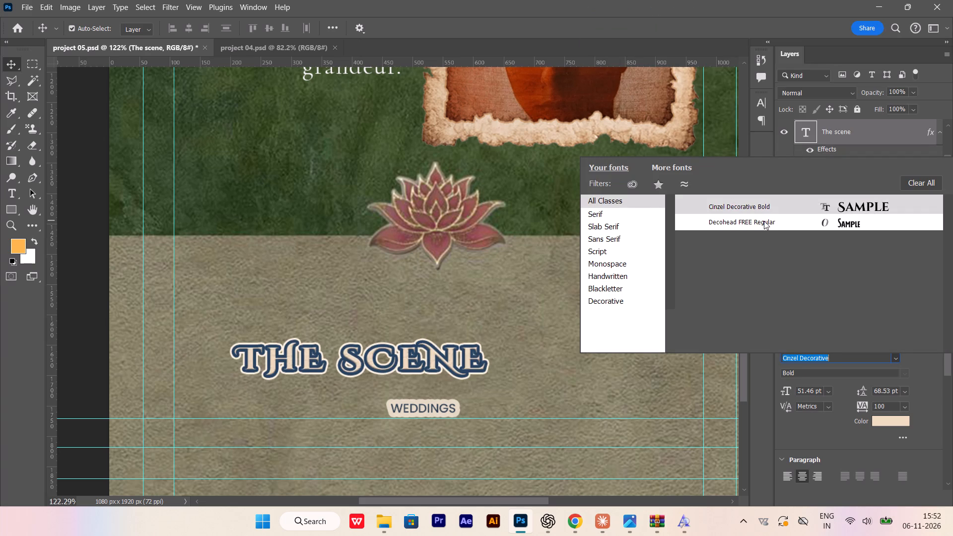
{"action": "left_click", "coordinate": [764, 225]}
Insert the word BEHIND before THE SCENE in the title text.
{"action": "scroll", "coordinate": [365, 374], "scroll_direction": "up", "scroll_amount": 3, "text": "alt"}
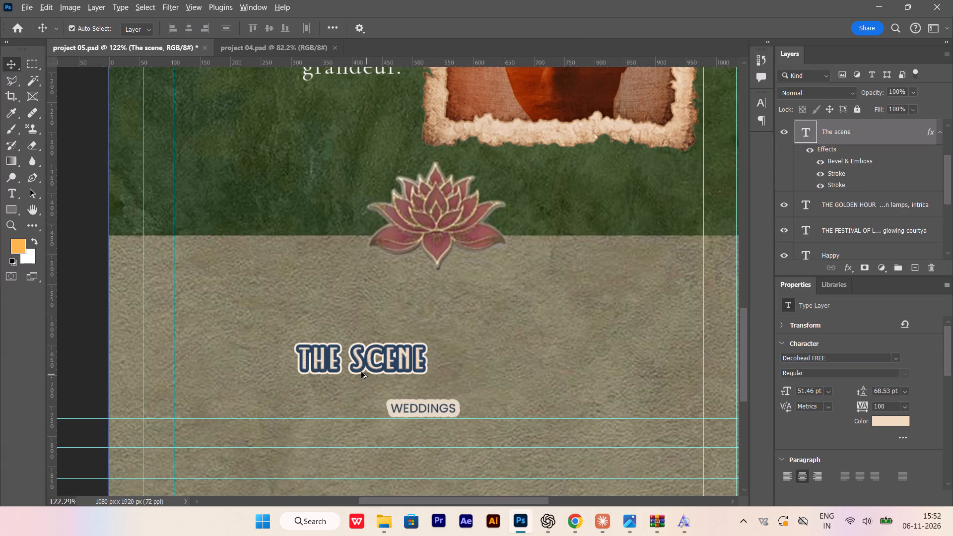
{"action": "left_click", "coordinate": [362, 367]}
{"action": "double_click", "coordinate": [285, 361]}
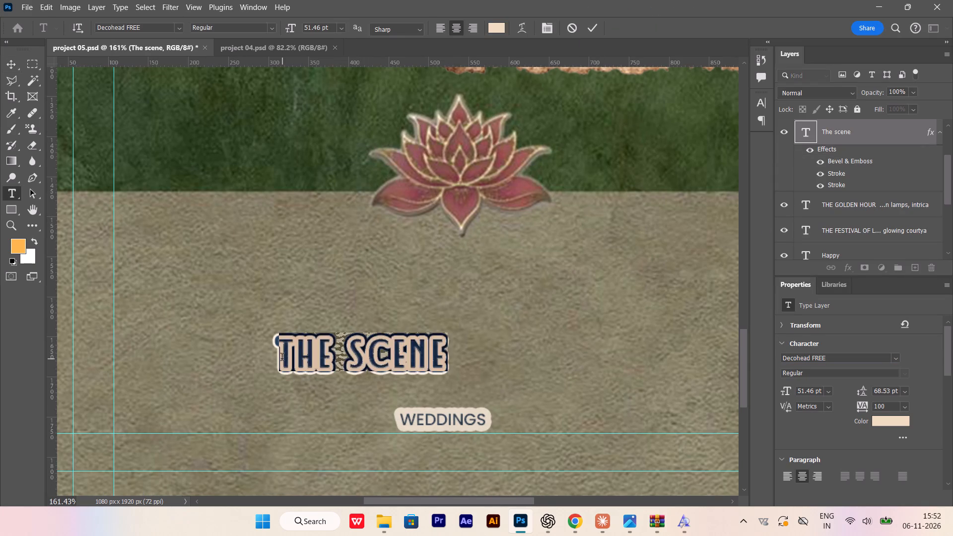
{"action": "left_click", "coordinate": [282, 358]}
{"action": "type", "text": "BEHIND"}
{"action": "key", "text": "space"}
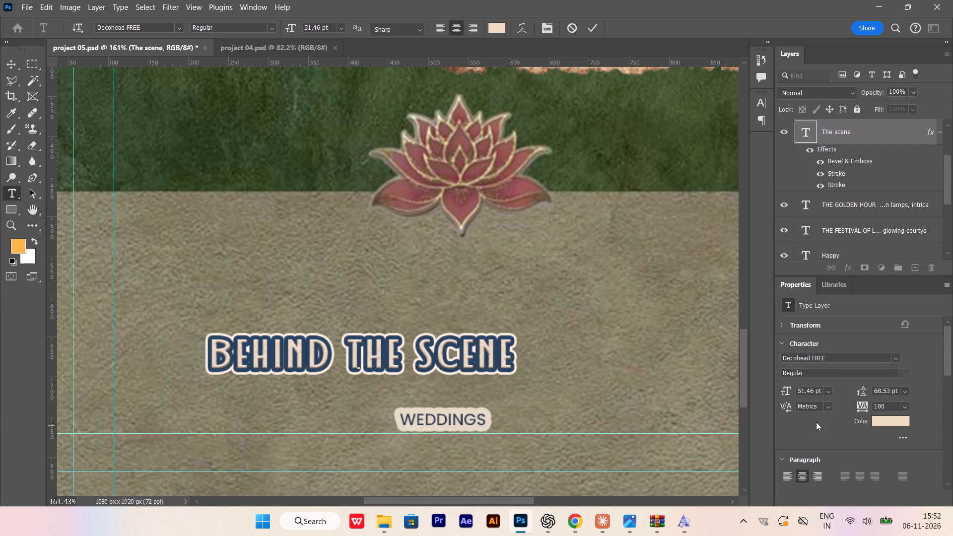
Turn off All Caps for the whole title line.
{"action": "scroll", "coordinate": [816, 422], "scroll_direction": "down", "scroll_amount": 1}
{"action": "key", "text": "ctrl+a"}
{"action": "scroll", "coordinate": [818, 409], "scroll_direction": "down", "scroll_amount": 3}
{"action": "scroll", "coordinate": [783, 469], "scroll_direction": "down", "scroll_amount": 3}
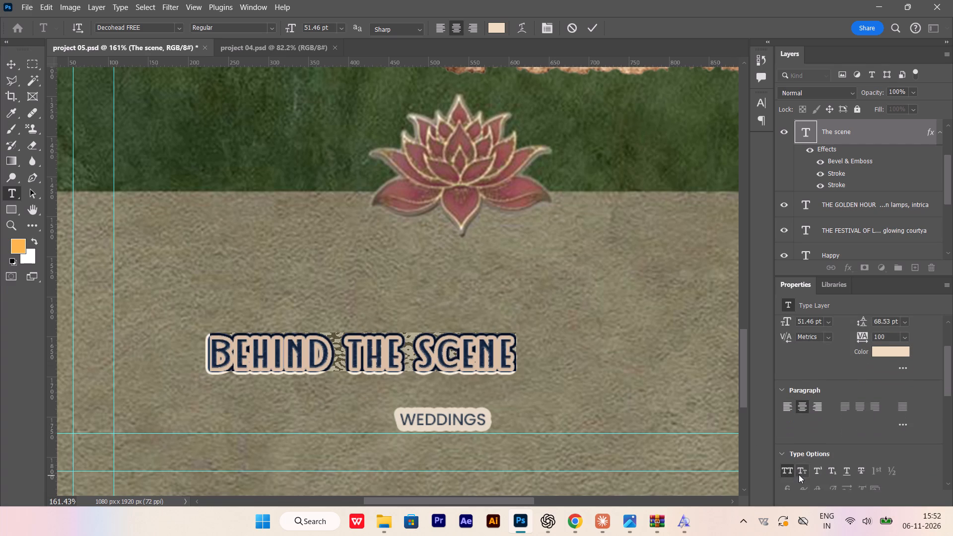
{"action": "left_click", "coordinate": [782, 468]}
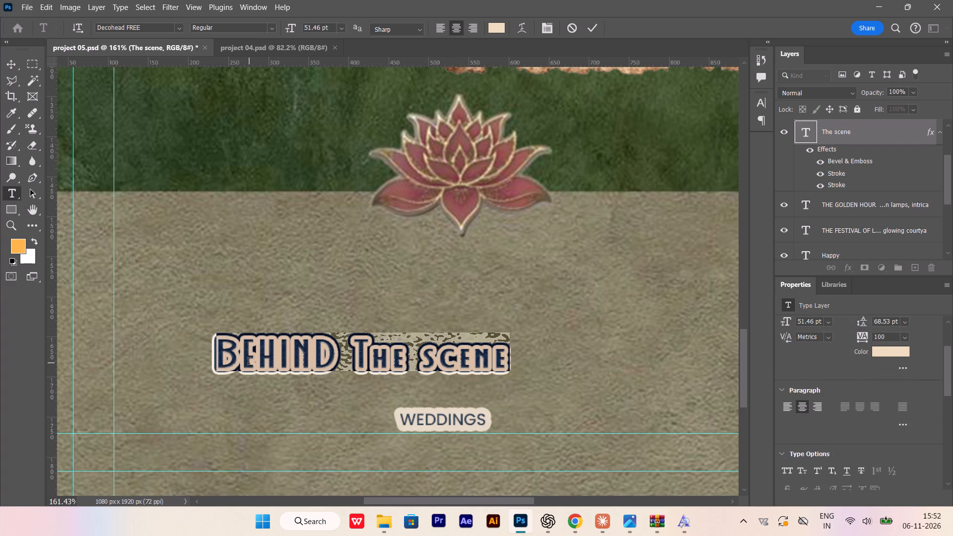
Retype the letters after the initial B in lowercase so the first title word reads Behind.
{"action": "left_click_drag", "start_coordinate": [246, 364], "coordinate": [338, 379]}
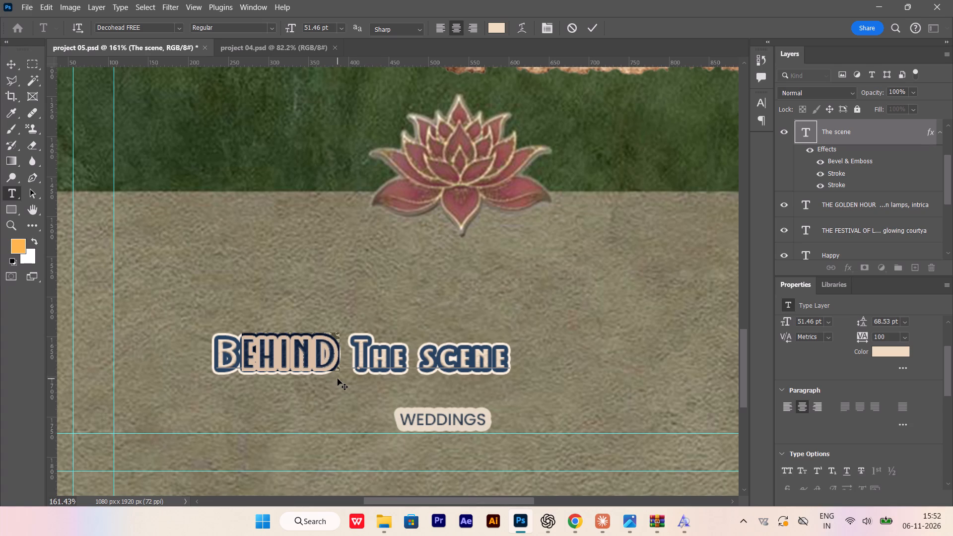
{"action": "type", "text": "ehi"}
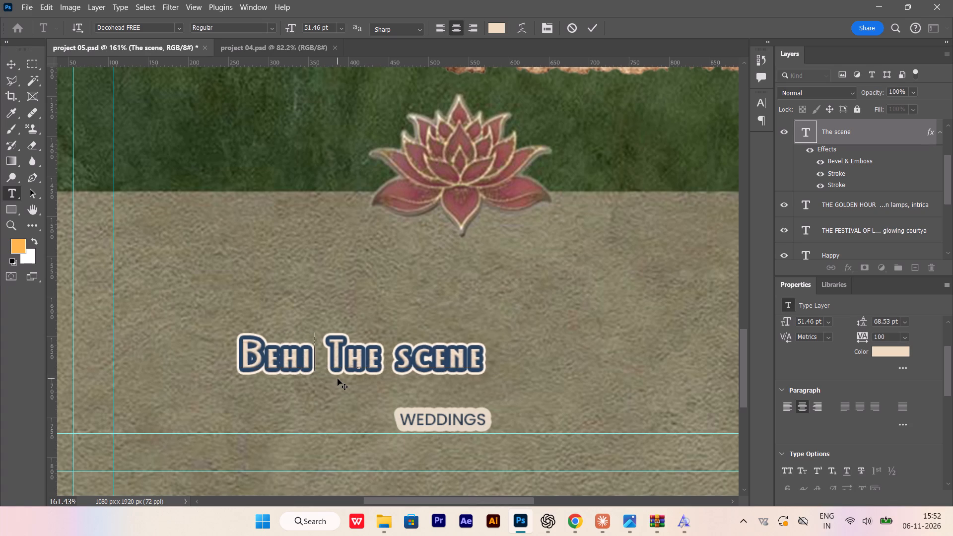
{"action": "type", "text": "nd"}
{"action": "left_click", "coordinate": [13, 61]}
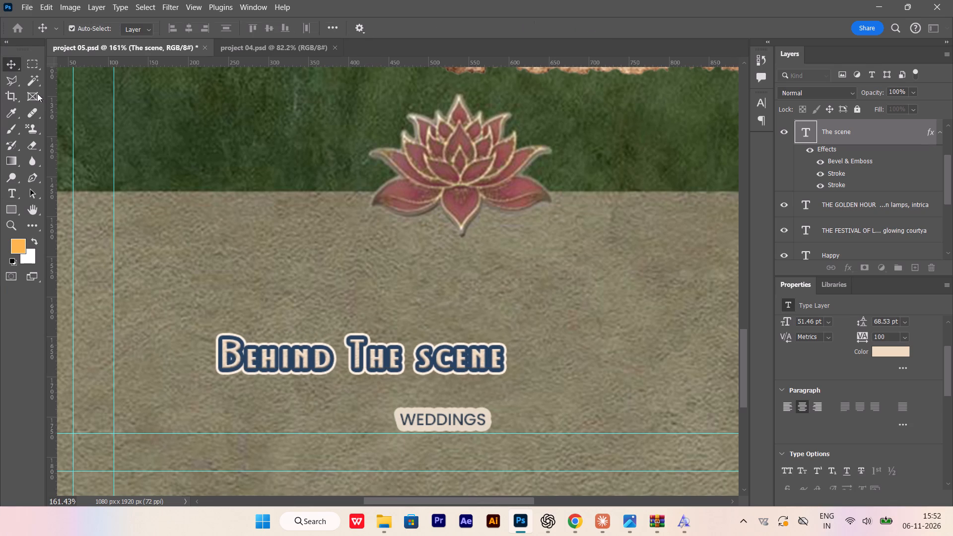
Scale the Behind The scene title to about 246% so it spans the inner vertical guides below the lotus.
{"action": "key", "text": "ctrl+t"}
{"action": "scroll", "coordinate": [449, 390], "scroll_direction": "down", "scroll_amount": 4, "text": "alt"}
{"action": "left_click", "coordinate": [485, 349]}
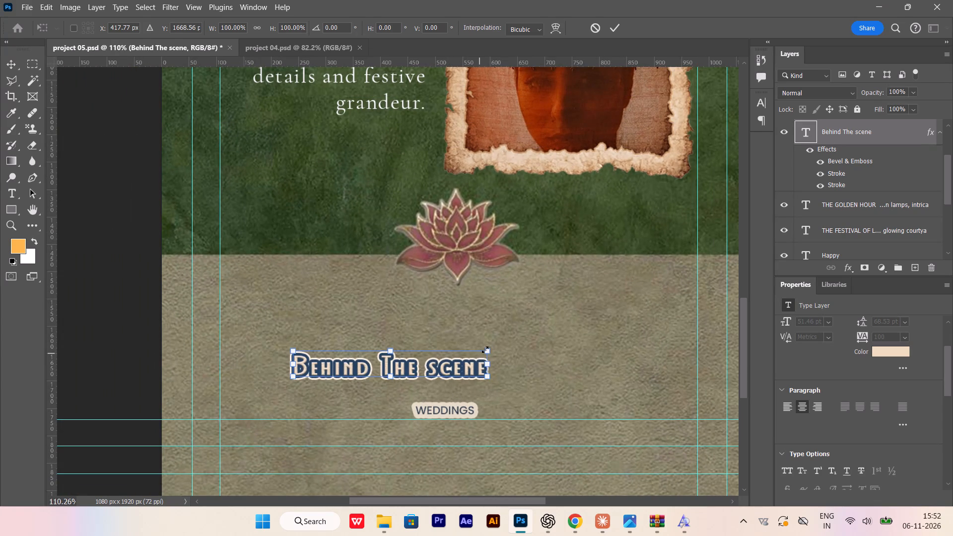
{"action": "left_click_drag", "start_coordinate": [485, 349], "coordinate": [589, 319], "text": "alt+shift"}
{"action": "left_click_drag", "start_coordinate": [489, 379], "coordinate": [537, 358]}
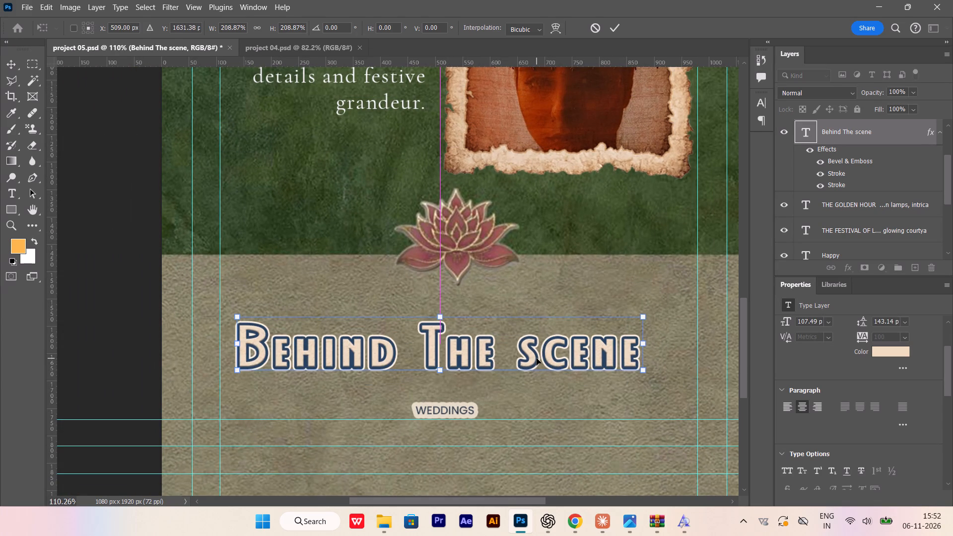
{"action": "left_click_drag", "start_coordinate": [643, 369], "coordinate": [683, 381], "text": "shift"}
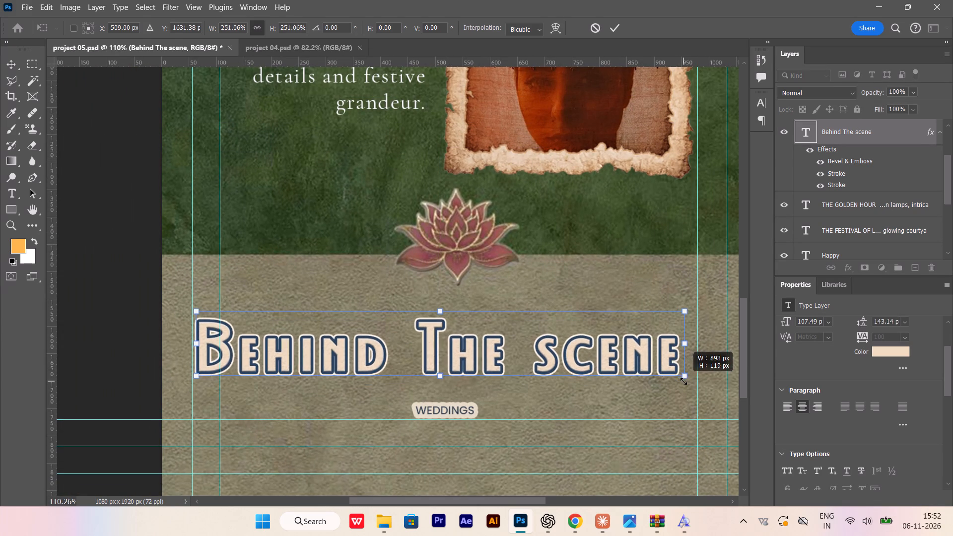
{"action": "left_click_drag", "start_coordinate": [683, 381], "coordinate": [673, 381], "text": "shift"}
{"action": "left_click_drag", "start_coordinate": [532, 369], "coordinate": [548, 372]}
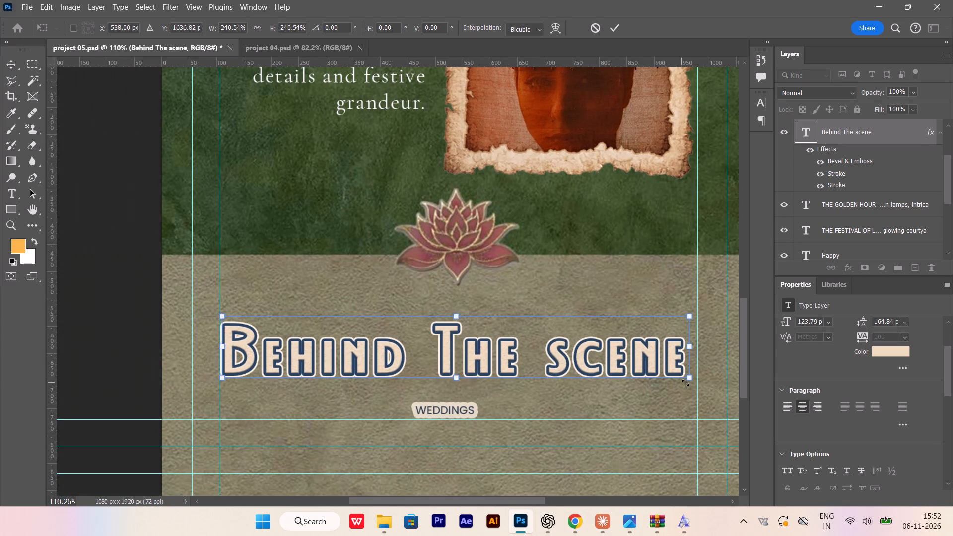
{"action": "left_click_drag", "start_coordinate": [691, 381], "coordinate": [701, 384], "text": "shift"}
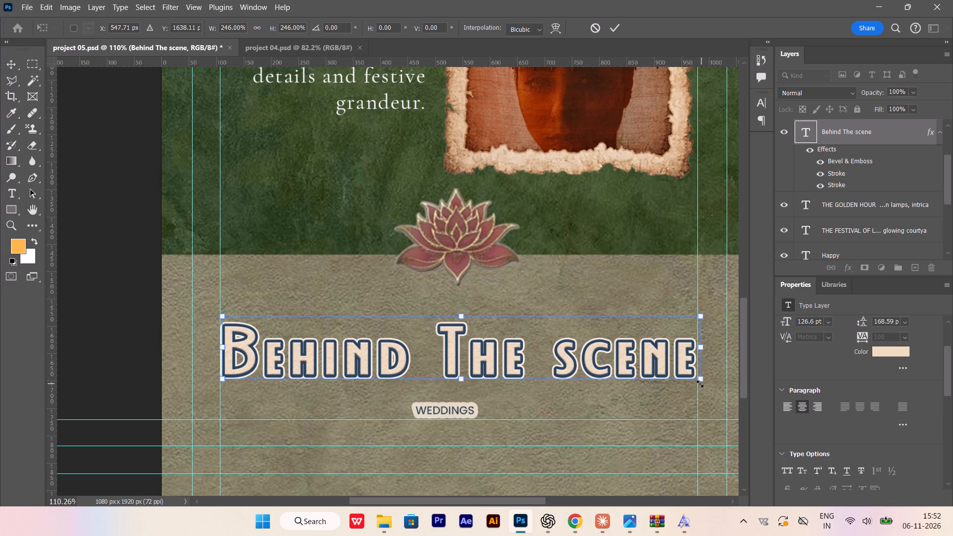
{"action": "key", "text": "Return"}
Set the Behind The scene title's tracking to 0.
{"action": "scroll", "coordinate": [493, 383], "scroll_direction": "up", "scroll_amount": 1, "text": "alt"}
{"action": "scroll", "coordinate": [708, 379], "scroll_direction": "down", "scroll_amount": 1}
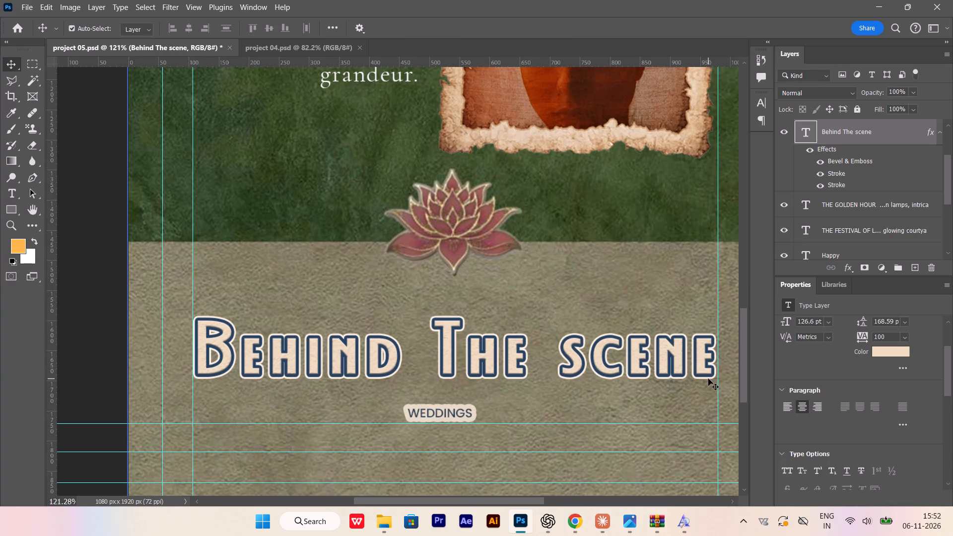
{"action": "left_click", "coordinate": [907, 339]}
{"action": "left_click", "coordinate": [899, 420]}
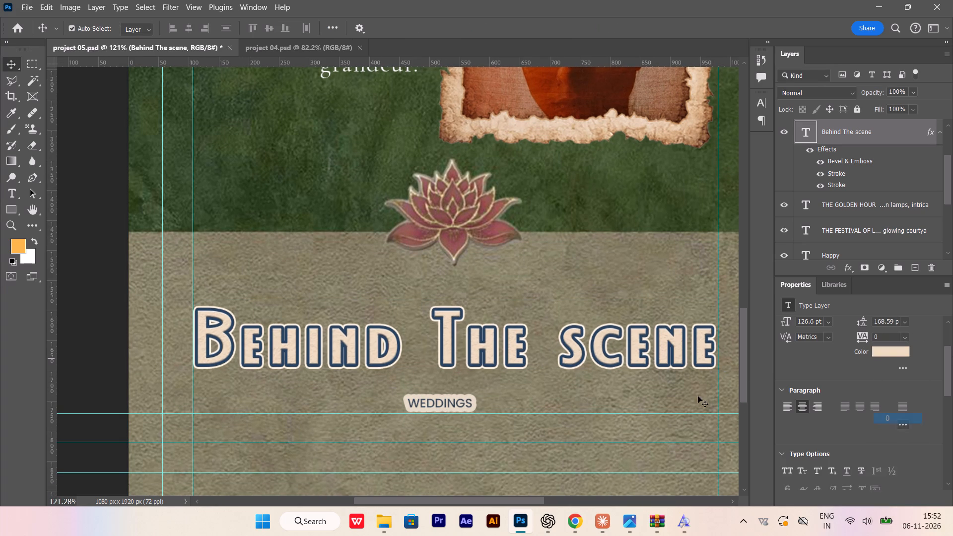
Align the title to the inner left guide, enlarge it to about 135% to reach the inner right guide, and raise it slightly.
{"action": "left_click_drag", "start_coordinate": [449, 359], "coordinate": [386, 357]}
{"action": "key", "text": "ctrl+t"}
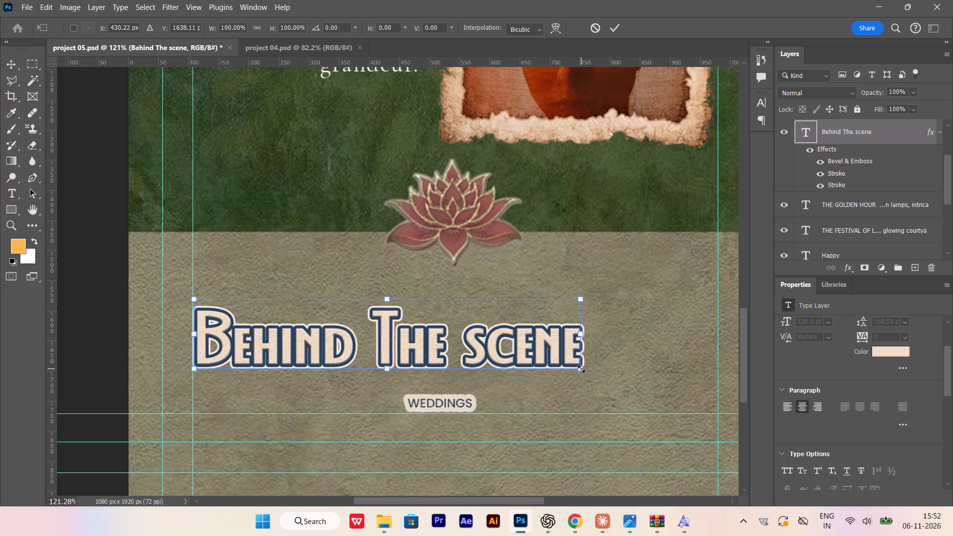
{"action": "left_click_drag", "start_coordinate": [581, 369], "coordinate": [693, 384], "text": "shift"}
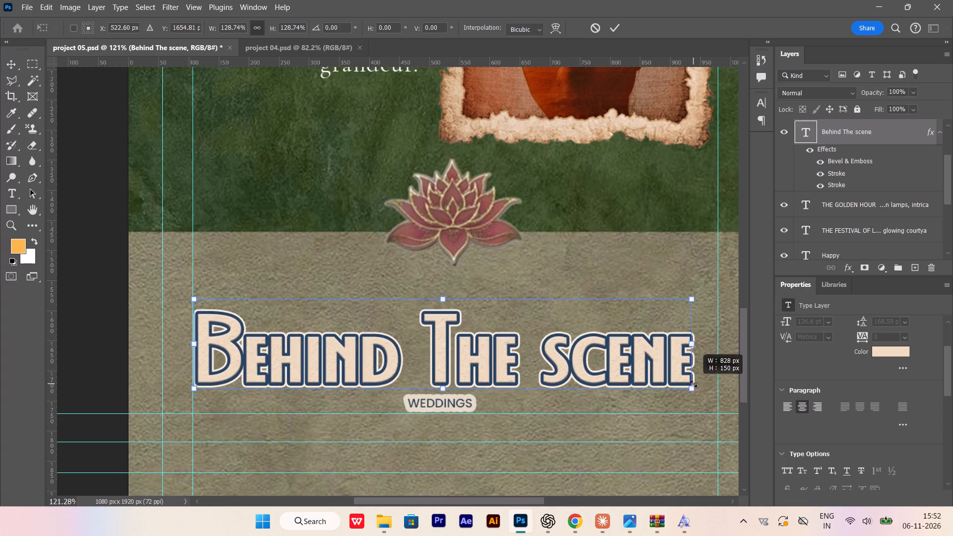
{"action": "left_click_drag", "start_coordinate": [693, 384], "coordinate": [701, 384], "text": "shift"}
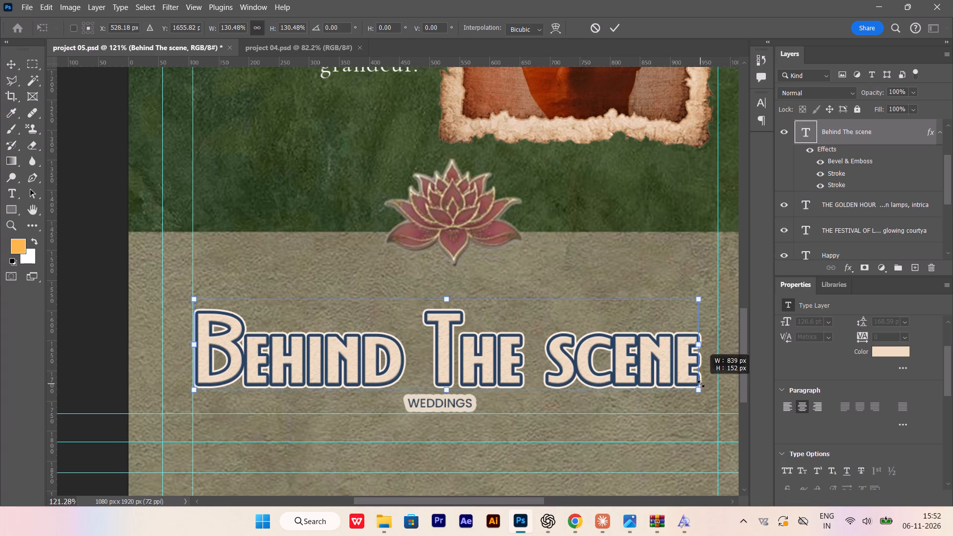
{"action": "left_click_drag", "start_coordinate": [701, 384], "coordinate": [718, 391], "text": "shift"}
{"action": "scroll", "coordinate": [390, 347], "scroll_direction": "down", "scroll_amount": 6, "text": "alt"}
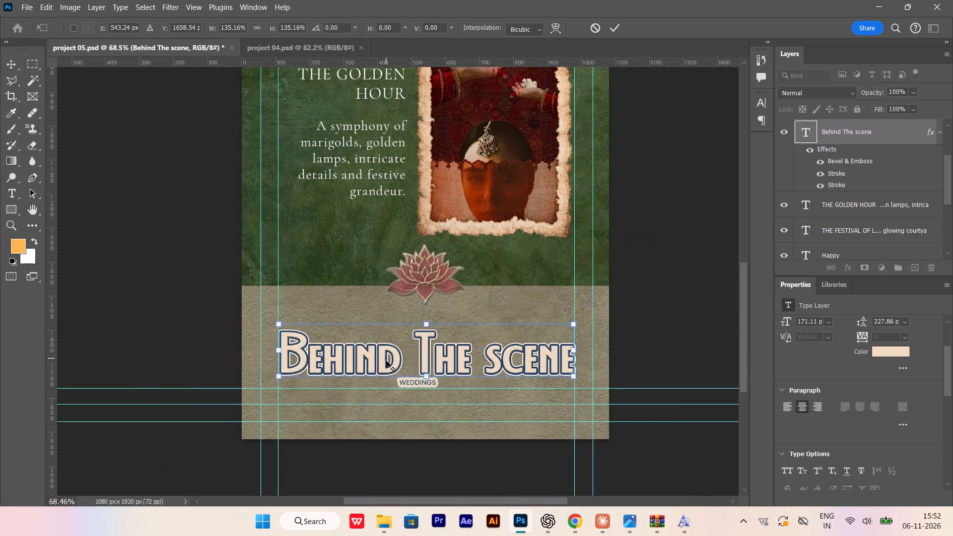
{"action": "scroll", "coordinate": [386, 361], "scroll_direction": "down", "scroll_amount": 5, "text": "alt"}
{"action": "scroll", "coordinate": [373, 367], "scroll_direction": "up", "scroll_amount": 12, "text": "alt"}
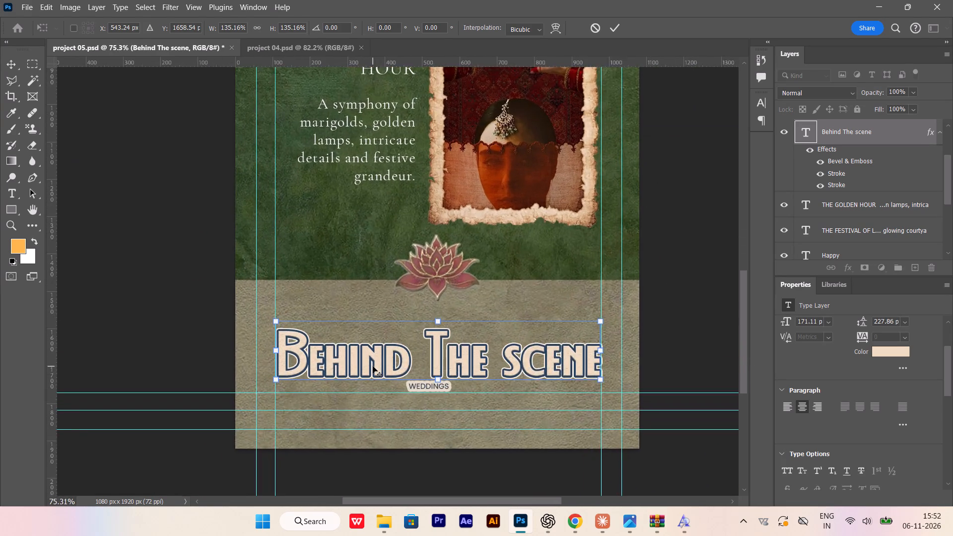
{"action": "scroll", "coordinate": [373, 366], "scroll_direction": "up", "scroll_amount": 2, "text": "alt"}
{"action": "left_click", "coordinate": [389, 367]}
{"action": "left_click", "coordinate": [386, 366]}
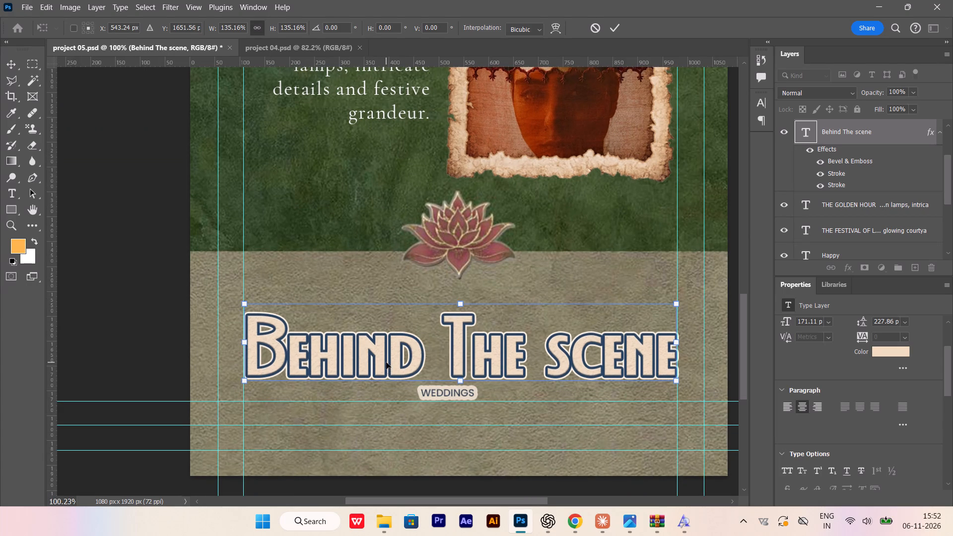
{"action": "key", "text": "Return"}
Move the WEDDINGS label onto the lower end of the word scene, with its right edge against the inner right guide.
{"action": "scroll", "coordinate": [488, 379], "scroll_direction": "down", "scroll_amount": 3, "text": "alt"}
{"action": "scroll", "coordinate": [484, 367], "scroll_direction": "up", "scroll_amount": 2}
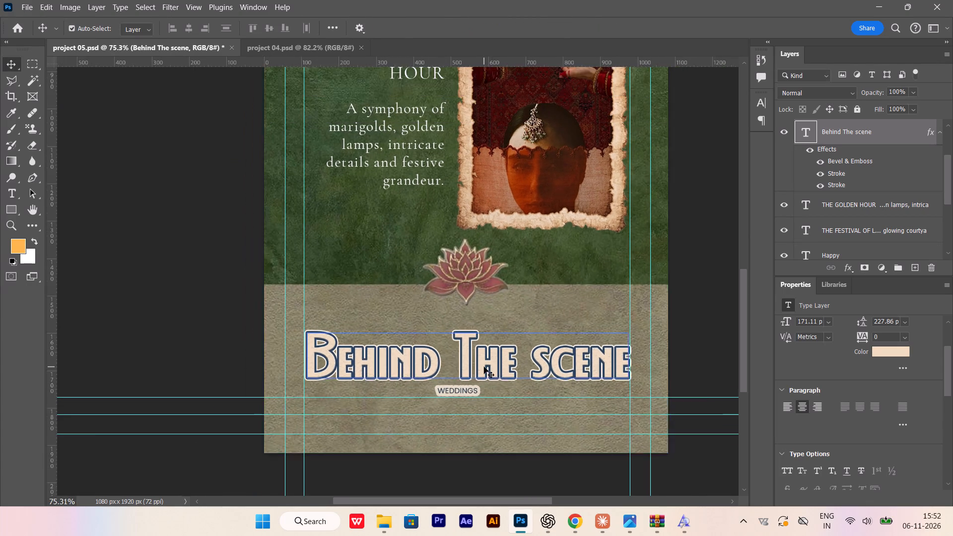
{"action": "scroll", "coordinate": [484, 367], "scroll_direction": "up", "scroll_amount": 3}
{"action": "left_click_drag", "start_coordinate": [460, 398], "coordinate": [699, 378]}
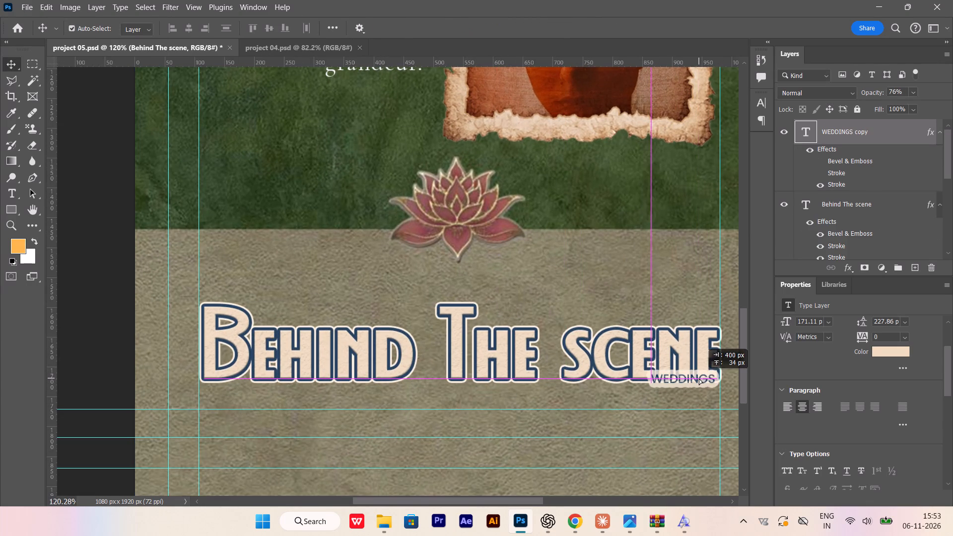
{"action": "left_click_drag", "start_coordinate": [699, 378], "coordinate": [702, 378]}
{"action": "scroll", "coordinate": [693, 373], "scroll_direction": "up", "scroll_amount": 10, "text": "alt"}
{"action": "key", "text": "space"}
{"action": "key", "text": "space"}
{"action": "left_click_drag", "start_coordinate": [577, 384], "coordinate": [371, 397]}
{"action": "scroll", "coordinate": [476, 398], "scroll_direction": "up", "scroll_amount": 4, "text": "alt"}
{"action": "left_click_drag", "start_coordinate": [484, 396], "coordinate": [481, 377]}
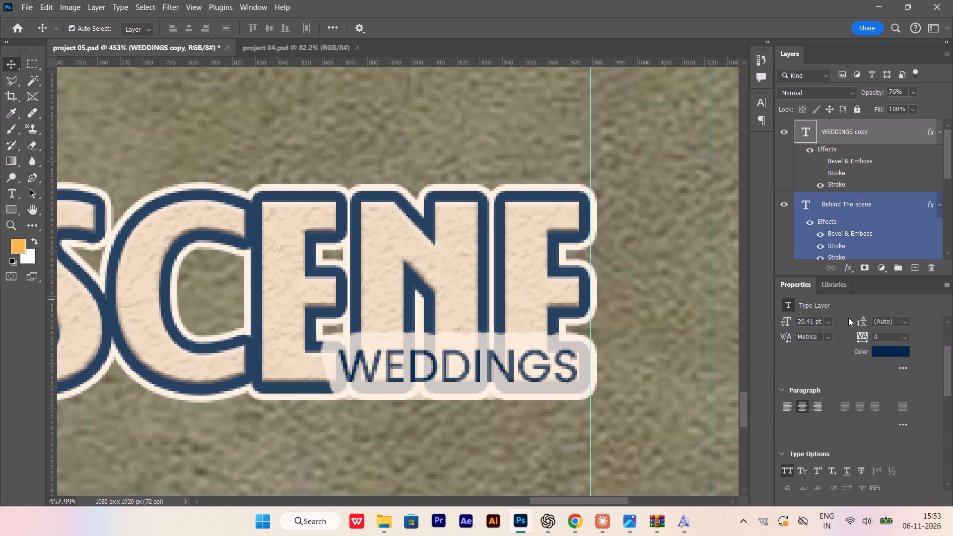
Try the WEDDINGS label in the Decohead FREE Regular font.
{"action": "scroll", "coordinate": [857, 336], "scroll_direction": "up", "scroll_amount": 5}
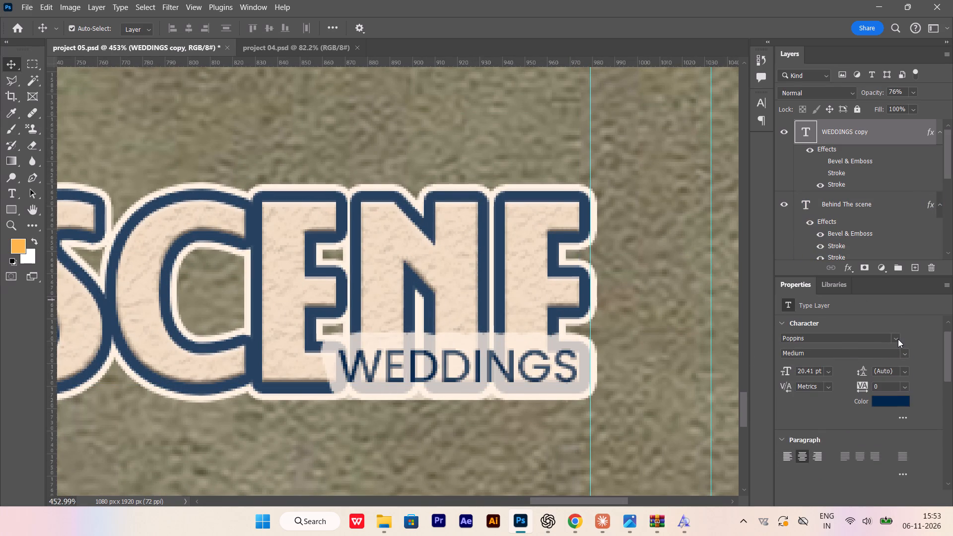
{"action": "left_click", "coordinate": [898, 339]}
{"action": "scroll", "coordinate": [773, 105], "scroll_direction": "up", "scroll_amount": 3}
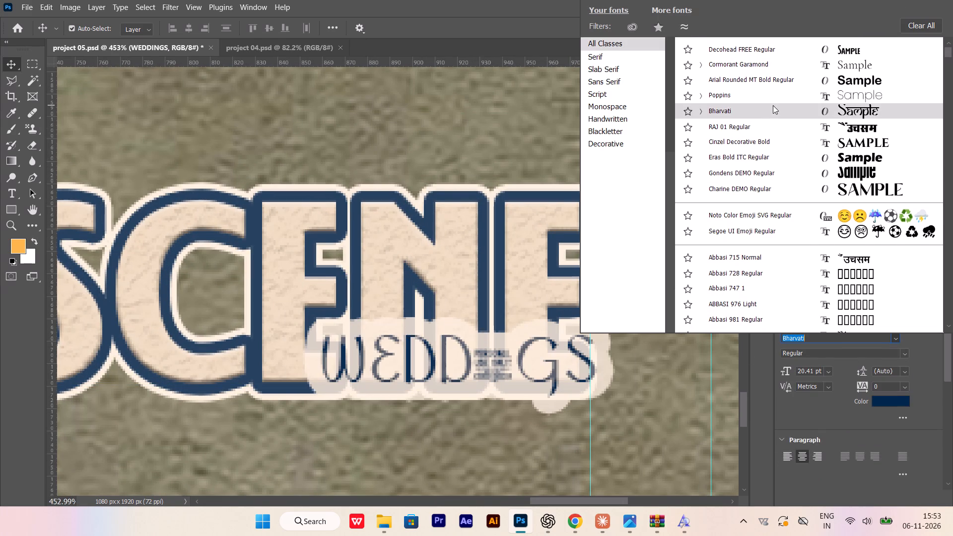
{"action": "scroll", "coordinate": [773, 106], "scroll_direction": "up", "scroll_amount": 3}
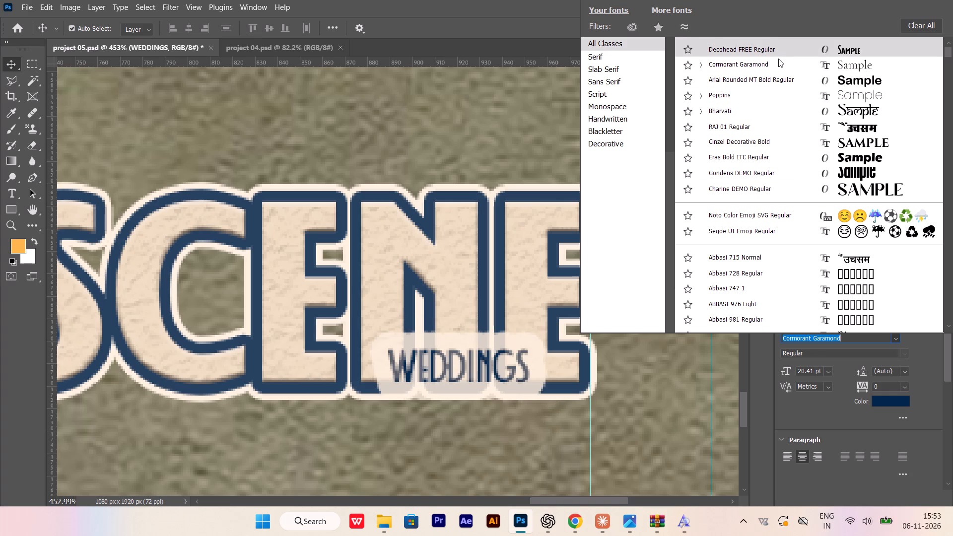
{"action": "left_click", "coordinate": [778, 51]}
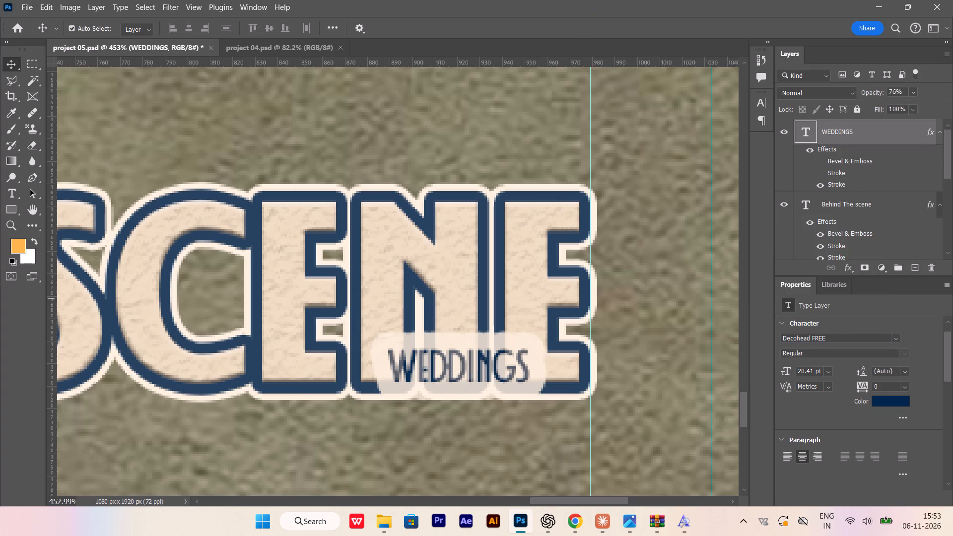
Set the WEDDINGS label's font to Poppins ExtraBold.
{"action": "left_click", "coordinate": [884, 338]}
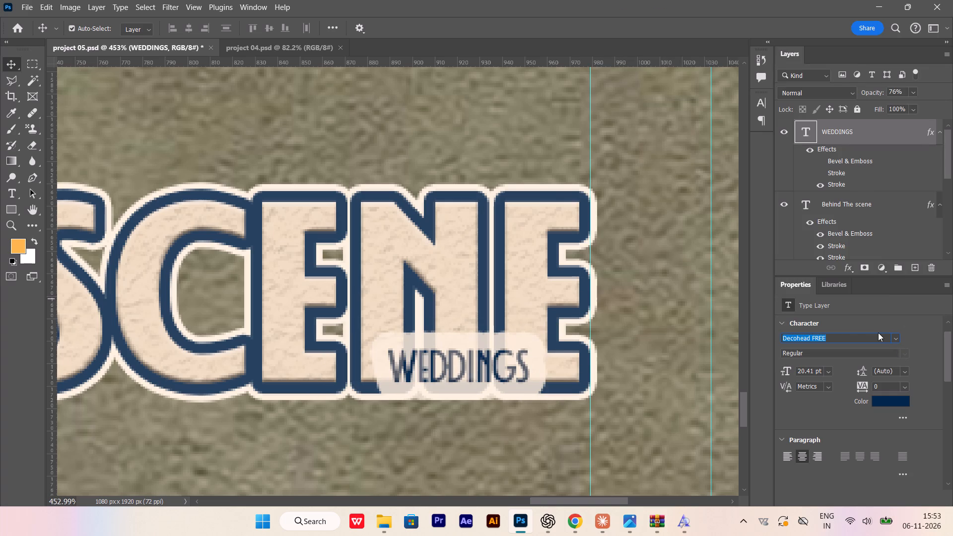
{"action": "type", "text": "popp"}
{"action": "scroll", "coordinate": [864, 239], "scroll_direction": "up", "scroll_amount": 4}
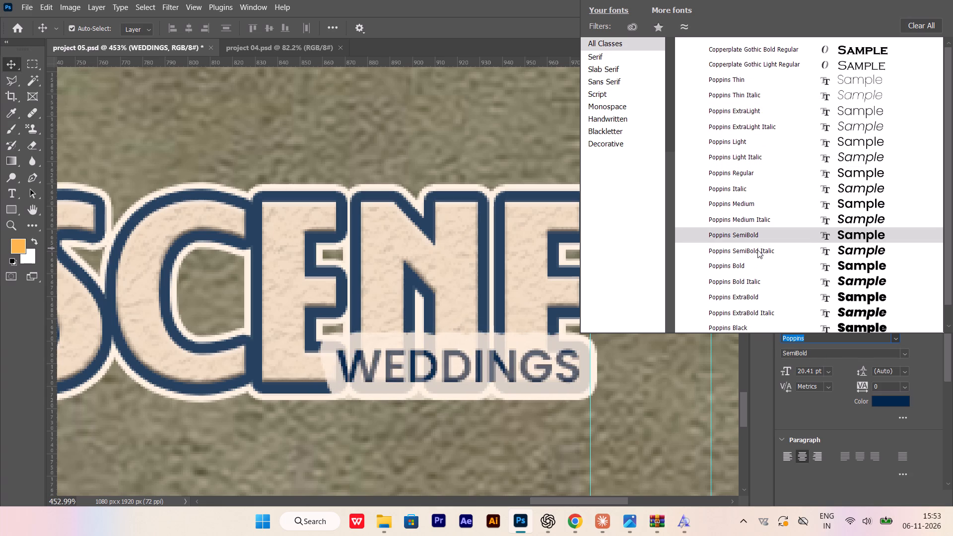
{"action": "left_click", "coordinate": [762, 293]}
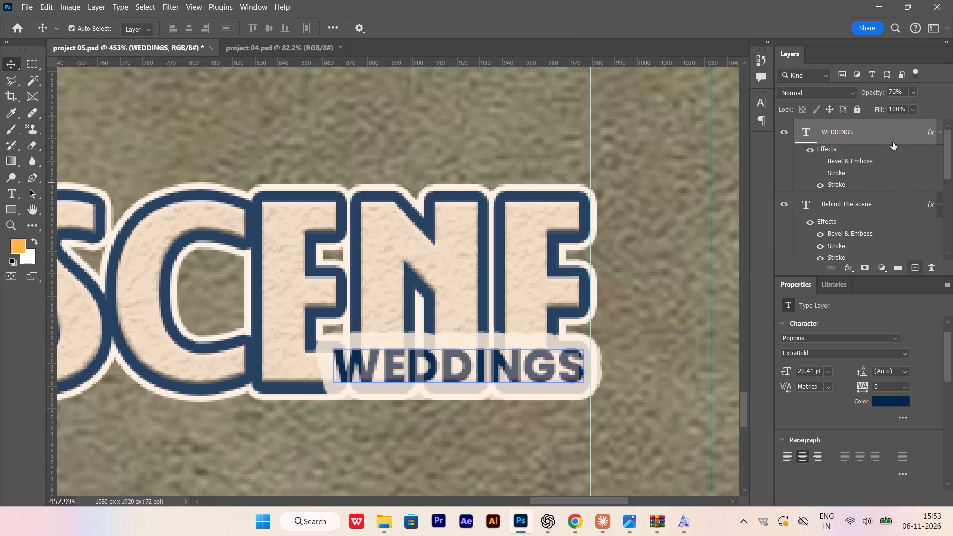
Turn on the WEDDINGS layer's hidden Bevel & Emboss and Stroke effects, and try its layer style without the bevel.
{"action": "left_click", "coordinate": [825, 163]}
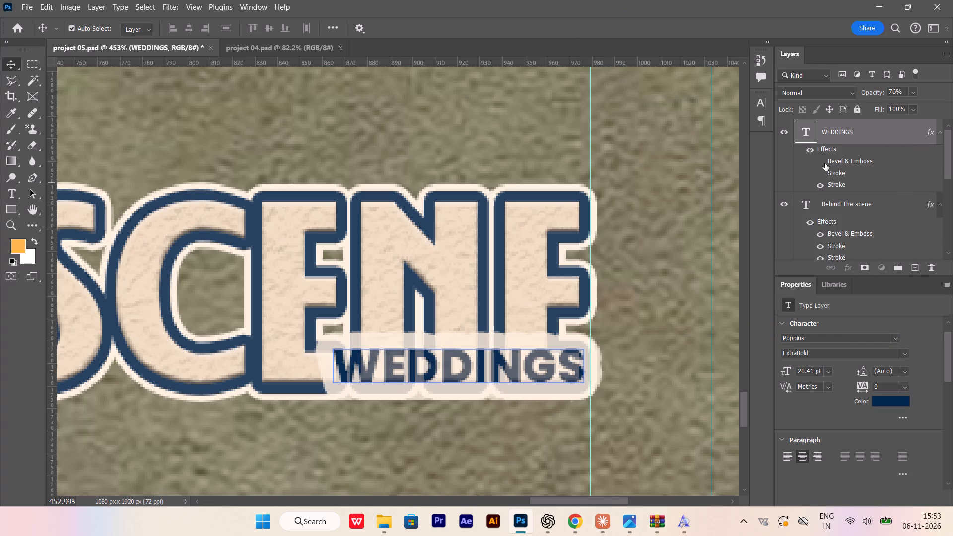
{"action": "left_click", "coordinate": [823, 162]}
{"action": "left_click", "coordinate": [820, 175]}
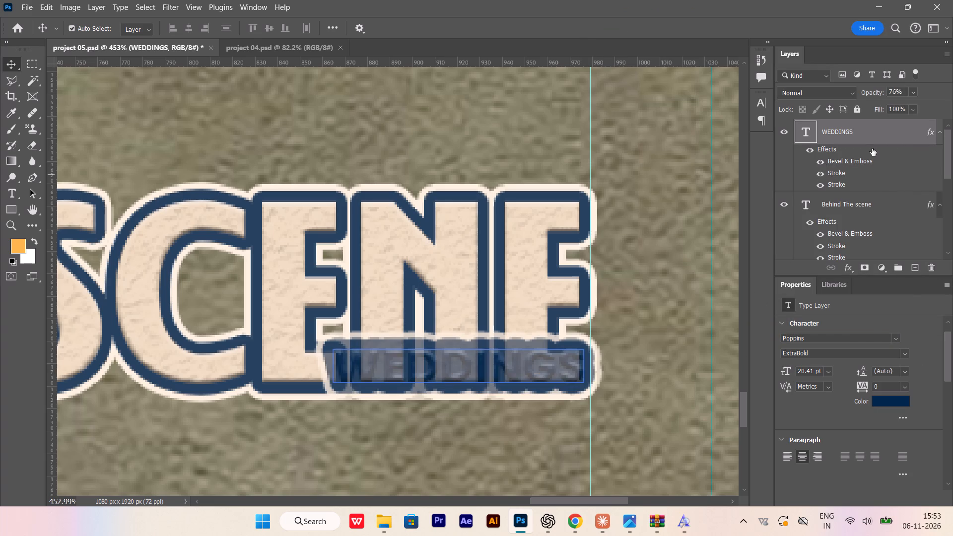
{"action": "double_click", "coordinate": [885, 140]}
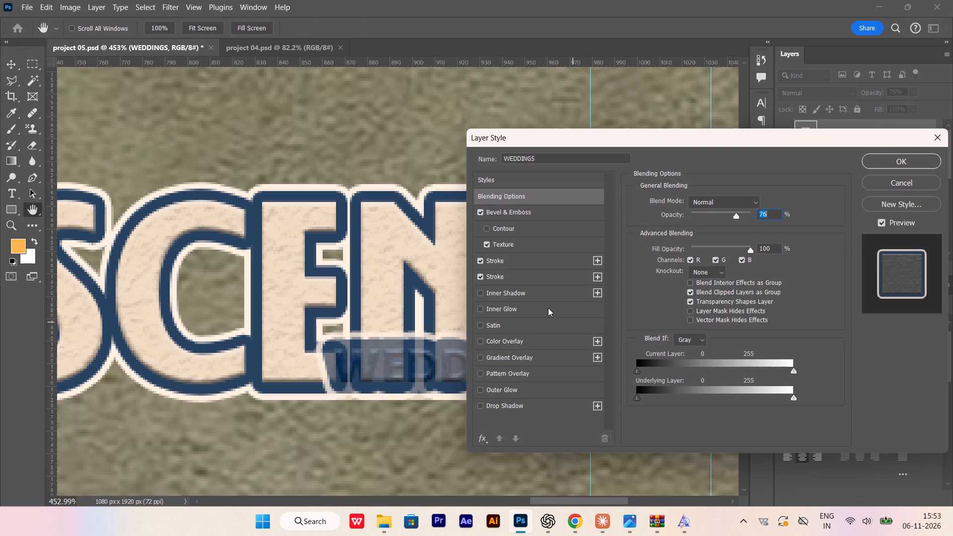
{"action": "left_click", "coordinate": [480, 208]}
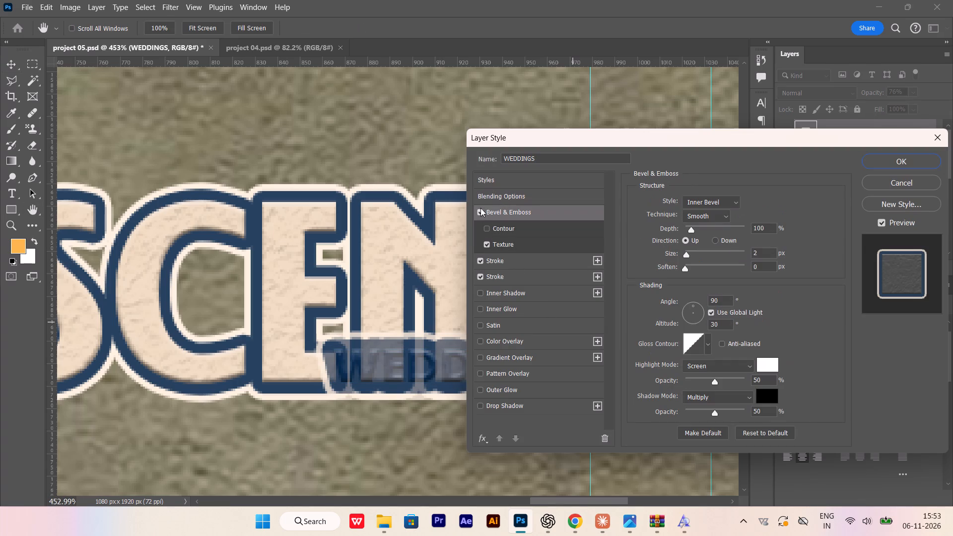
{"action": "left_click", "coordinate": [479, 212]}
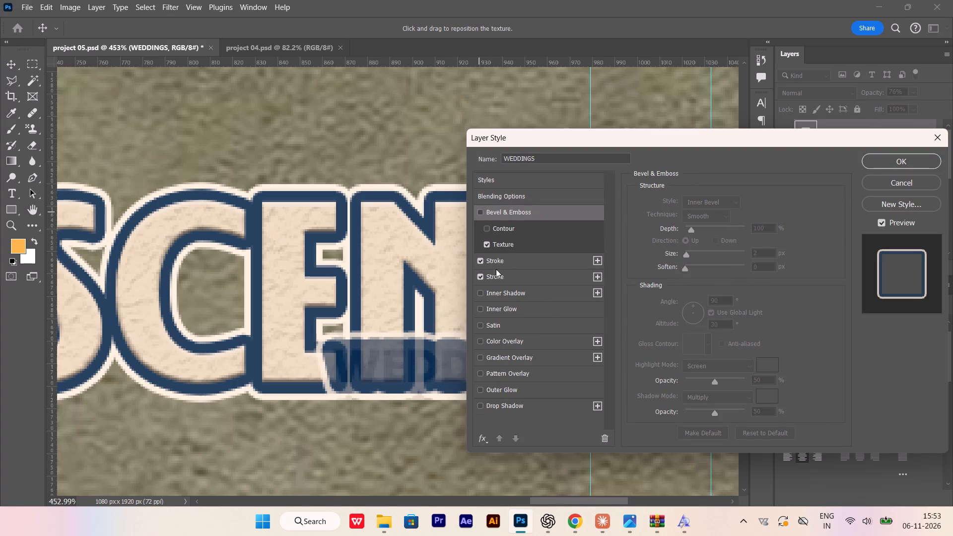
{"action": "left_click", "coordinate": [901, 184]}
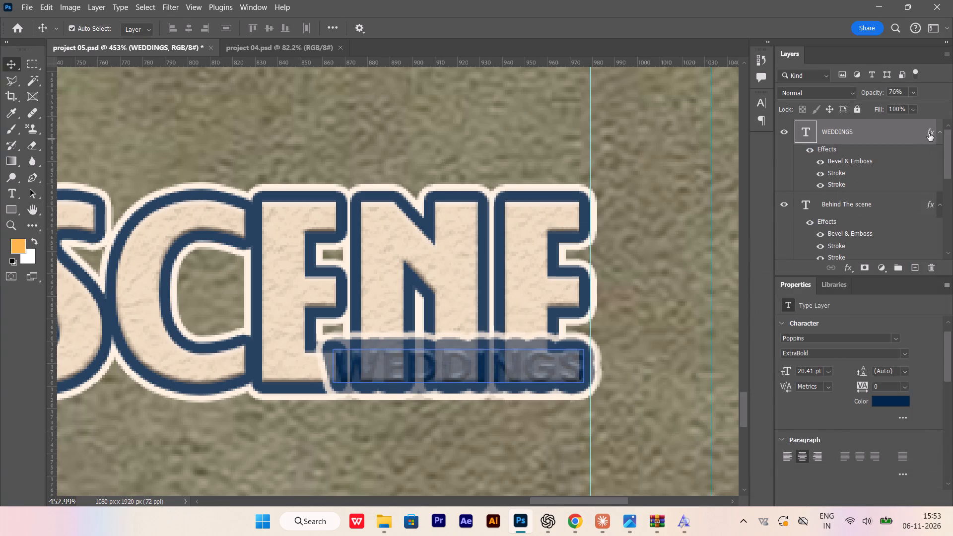
Clear the whole layer style from the WEDDINGS layer.
{"action": "right_click", "coordinate": [929, 134]}
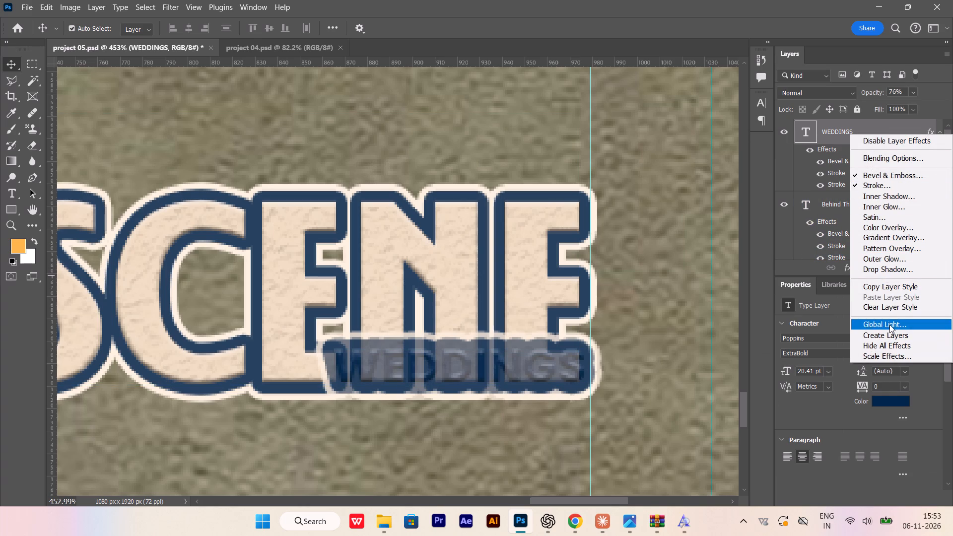
{"action": "left_click", "coordinate": [880, 307]}
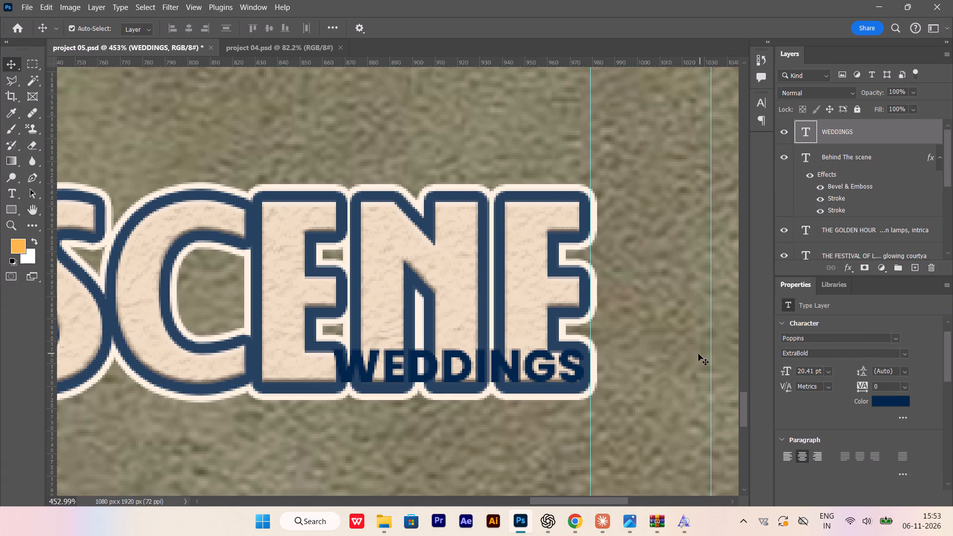
Move the WEDDINGS label just below the word scene, with its right edge against the inner right guide.
{"action": "scroll", "coordinate": [594, 326], "scroll_direction": "down", "scroll_amount": 4}
{"action": "scroll", "coordinate": [545, 355], "scroll_direction": "up", "scroll_amount": 4, "text": "alt"}
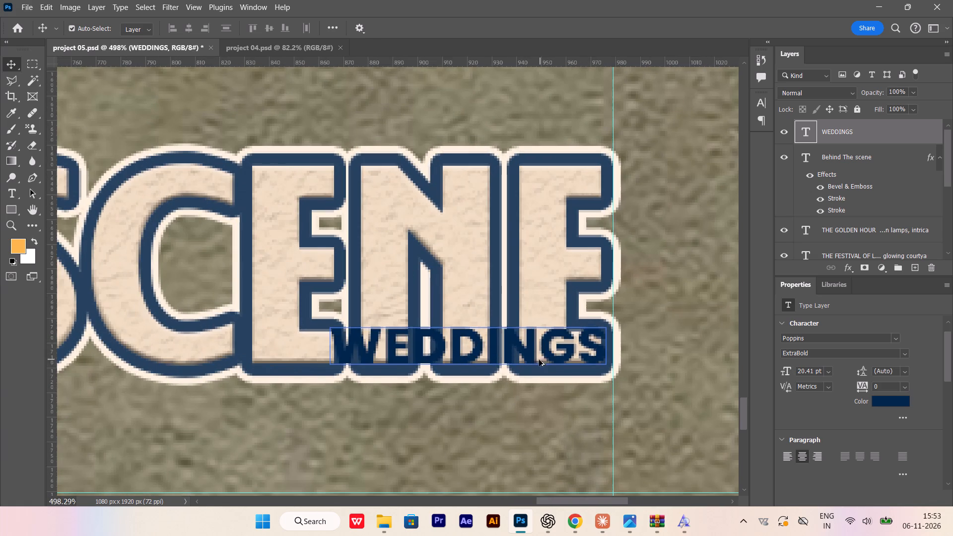
{"action": "left_click_drag", "start_coordinate": [525, 348], "coordinate": [534, 423]}
{"action": "scroll", "coordinate": [548, 398], "scroll_direction": "down", "scroll_amount": 2, "text": "alt"}
{"action": "scroll", "coordinate": [559, 422], "scroll_direction": "up", "scroll_amount": 3, "text": "alt"}
{"action": "left_click_drag", "start_coordinate": [560, 422], "coordinate": [565, 426]}
Examine how the Behind The scene title and WEDDINGS label sit within the poster's lower section.
{"action": "scroll", "coordinate": [564, 430], "scroll_direction": "down", "scroll_amount": 17, "text": "alt"}
{"action": "scroll", "coordinate": [526, 405], "scroll_direction": "down", "scroll_amount": 4, "text": "alt"}
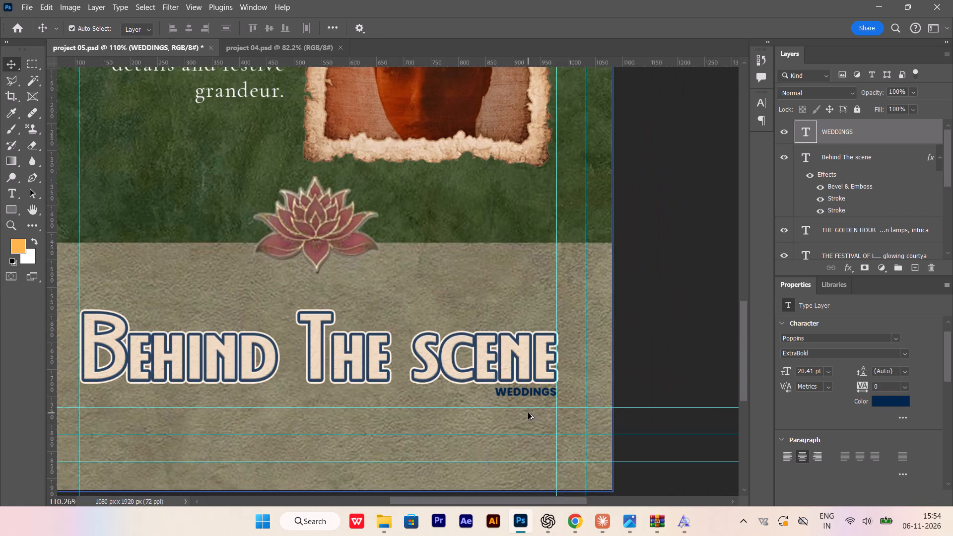
{"action": "scroll", "coordinate": [528, 413], "scroll_direction": "down", "scroll_amount": 2, "text": "alt"}
{"action": "scroll", "coordinate": [472, 405], "scroll_direction": "up", "scroll_amount": 7, "text": "alt"}
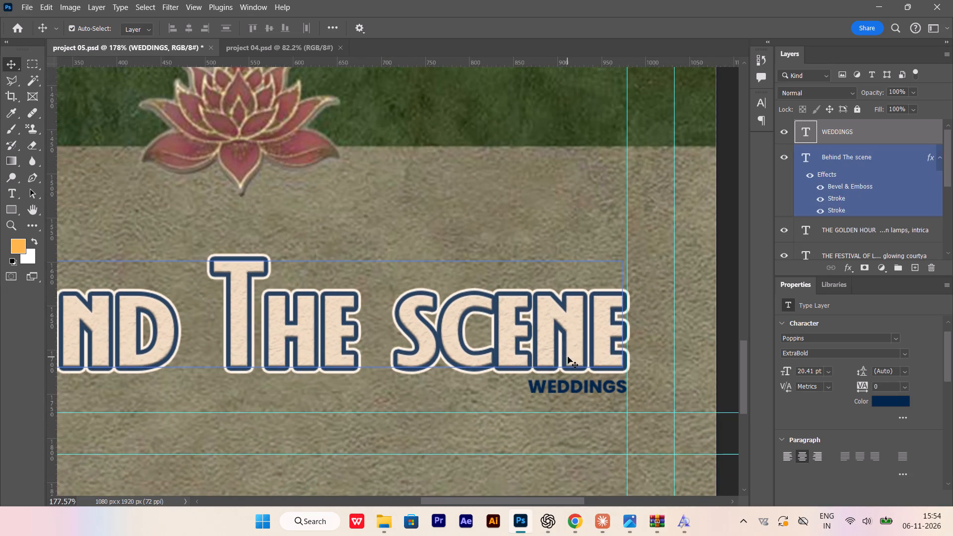
{"action": "left_click", "coordinate": [570, 357]}
{"action": "scroll", "coordinate": [574, 367], "scroll_direction": "down", "scroll_amount": 8, "text": "alt"}
{"action": "scroll", "coordinate": [432, 339], "scroll_direction": "up", "scroll_amount": 3, "text": "alt"}
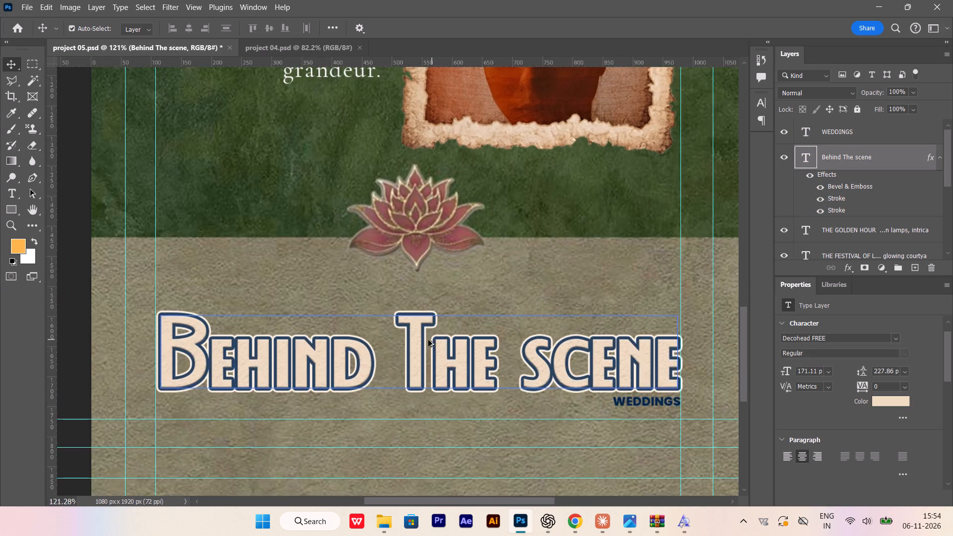
{"action": "scroll", "coordinate": [428, 340], "scroll_direction": "up", "scroll_amount": 3, "text": "alt"}
{"action": "scroll", "coordinate": [428, 340], "scroll_direction": "up", "scroll_amount": 2}
{"action": "scroll", "coordinate": [428, 340], "scroll_direction": "down", "scroll_amount": 4, "text": "alt"}
{"action": "scroll", "coordinate": [428, 342], "scroll_direction": "down", "scroll_amount": 8}
{"action": "scroll", "coordinate": [436, 343], "scroll_direction": "up", "scroll_amount": 4}
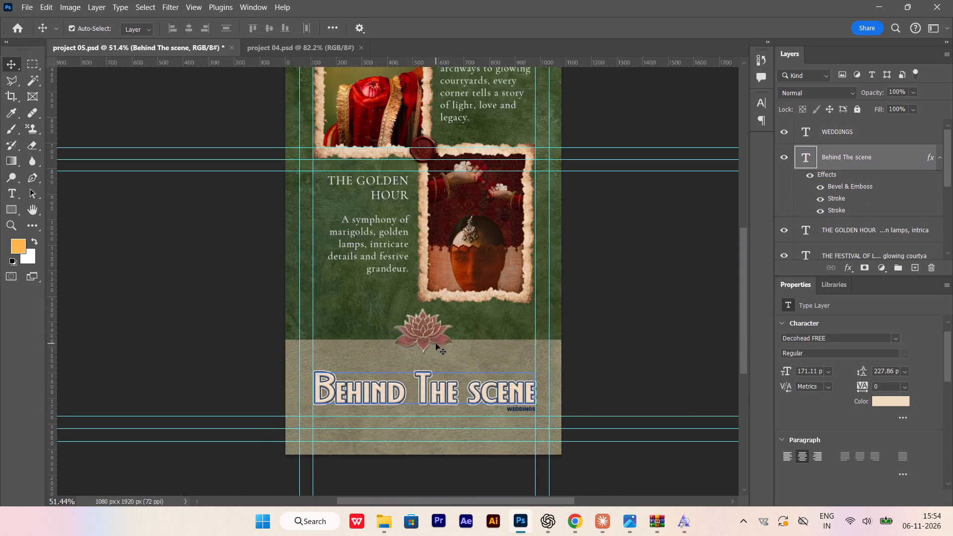
{"action": "scroll", "coordinate": [436, 343], "scroll_direction": "up", "scroll_amount": 4}
{"action": "scroll", "coordinate": [421, 354], "scroll_direction": "down", "scroll_amount": 5}
{"action": "scroll", "coordinate": [286, 371], "scroll_direction": "up", "scroll_amount": 7, "text": "alt"}
{"action": "scroll", "coordinate": [361, 345], "scroll_direction": "down", "scroll_amount": 3}
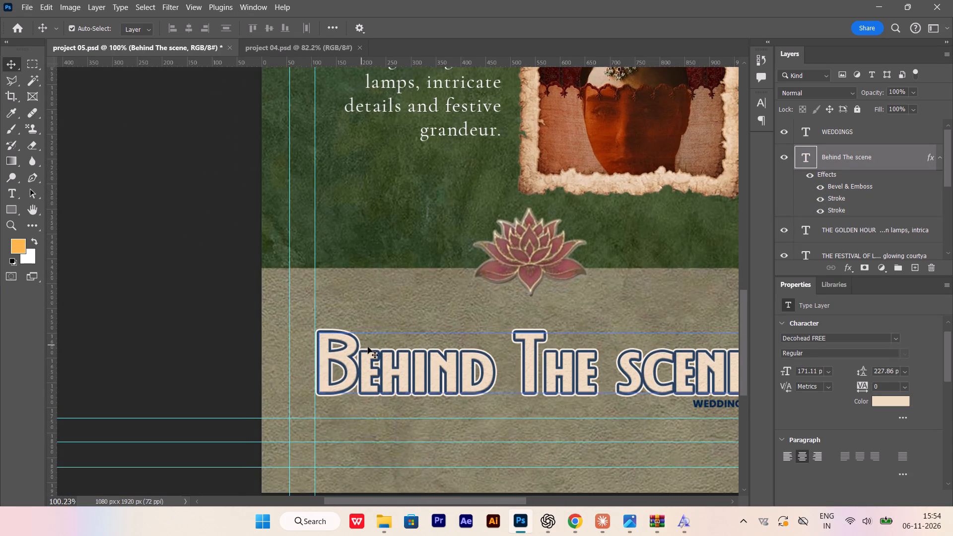
On the green-and-beige Background smart object layer, select the textured beige area around the title with the Object Selection tool.
{"action": "scroll", "coordinate": [871, 228], "scroll_direction": "down", "scroll_amount": 9}
{"action": "left_click", "coordinate": [869, 223]}
{"action": "scroll", "coordinate": [458, 306], "scroll_direction": "down", "scroll_amount": 3}
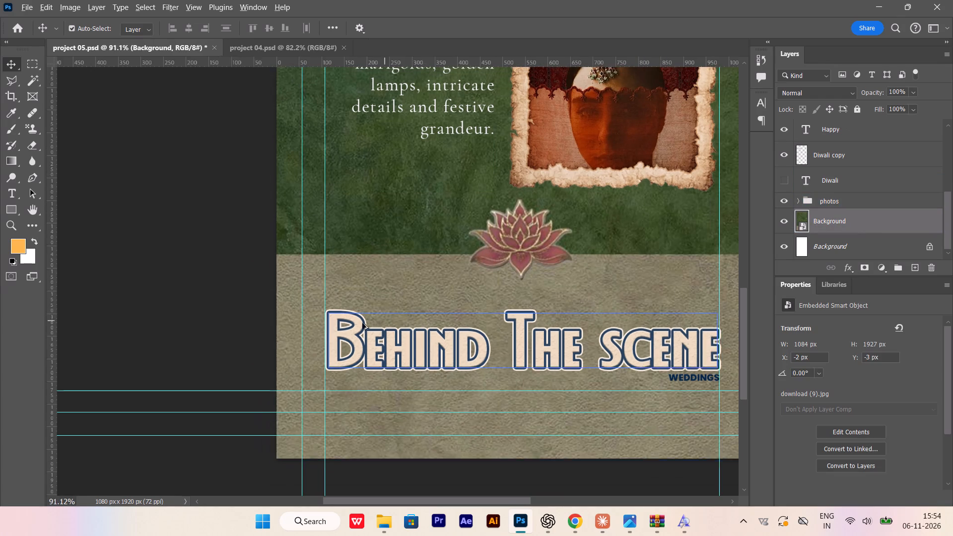
{"action": "scroll", "coordinate": [362, 323], "scroll_direction": "down", "scroll_amount": 2}
{"action": "scroll", "coordinate": [455, 315], "scroll_direction": "up", "scroll_amount": 2, "text": "alt"}
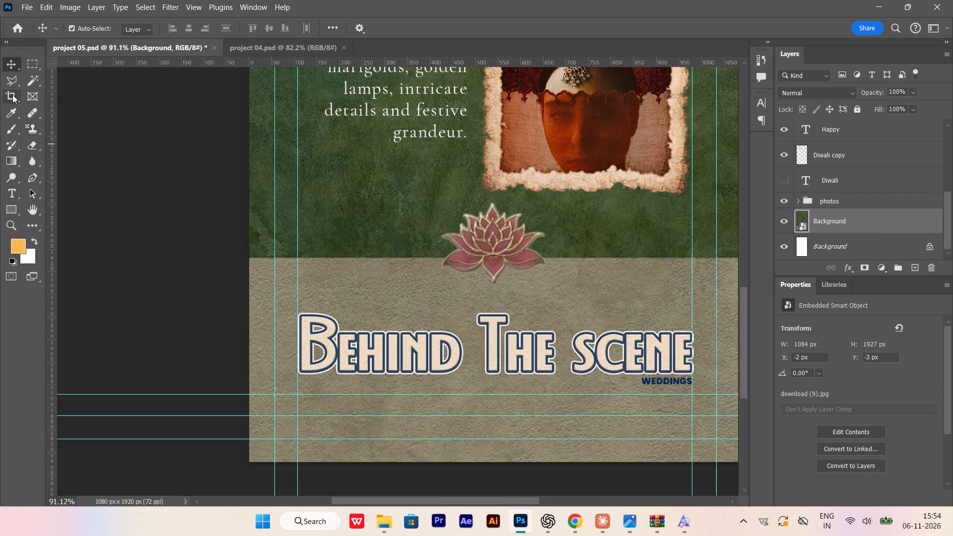
{"action": "right_click", "coordinate": [29, 85]}
{"action": "left_click", "coordinate": [74, 82]}
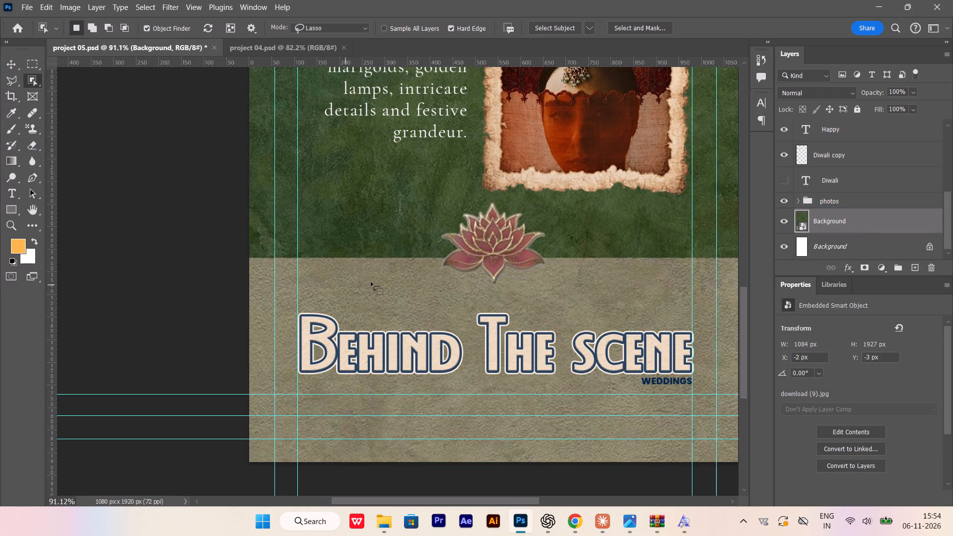
{"action": "left_click", "coordinate": [314, 277]}
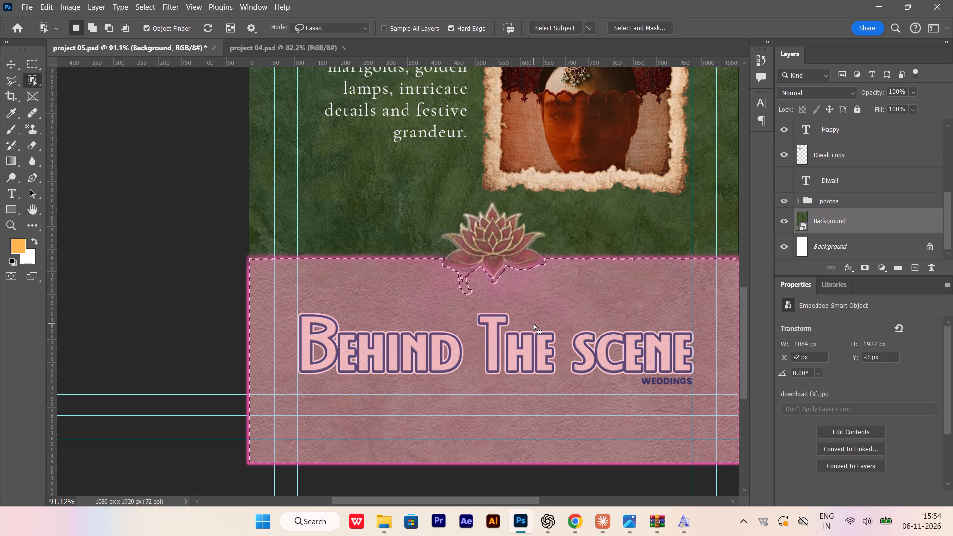
Add the stray unselected patch beneath the lotus's lower left petal to the beige selection with the Polygonal Lasso, following the petal's edge.
{"action": "scroll", "coordinate": [328, 267], "scroll_direction": "up", "scroll_amount": 7, "text": "alt"}
{"action": "scroll", "coordinate": [632, 282], "scroll_direction": "up", "scroll_amount": 4, "text": "alt"}
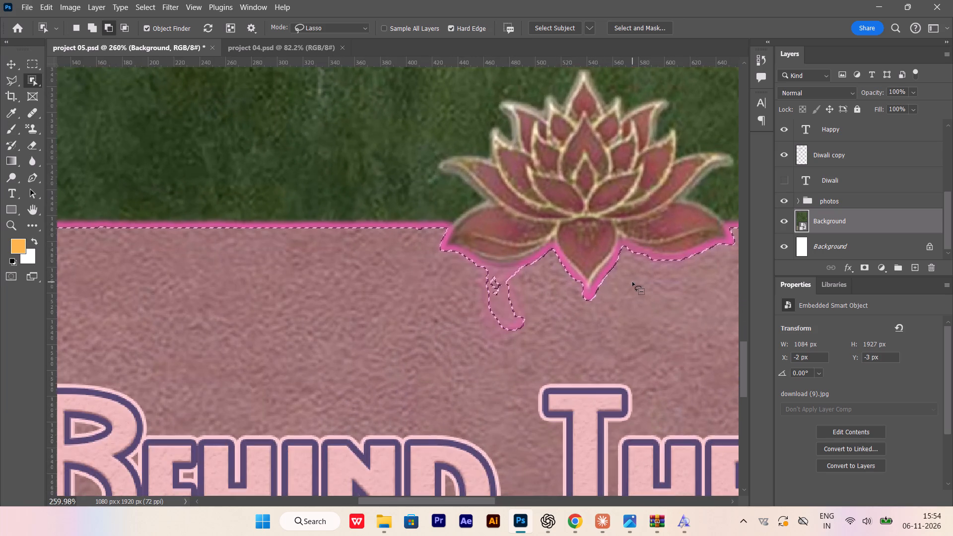
{"action": "left_click", "coordinate": [14, 81]}
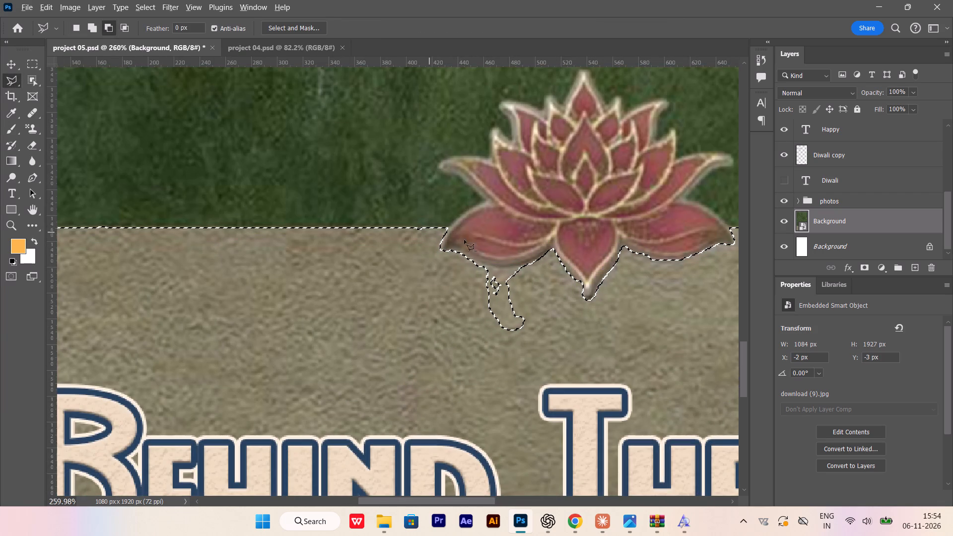
{"action": "scroll", "coordinate": [513, 252], "scroll_direction": "up", "scroll_amount": 8, "text": "alt"}
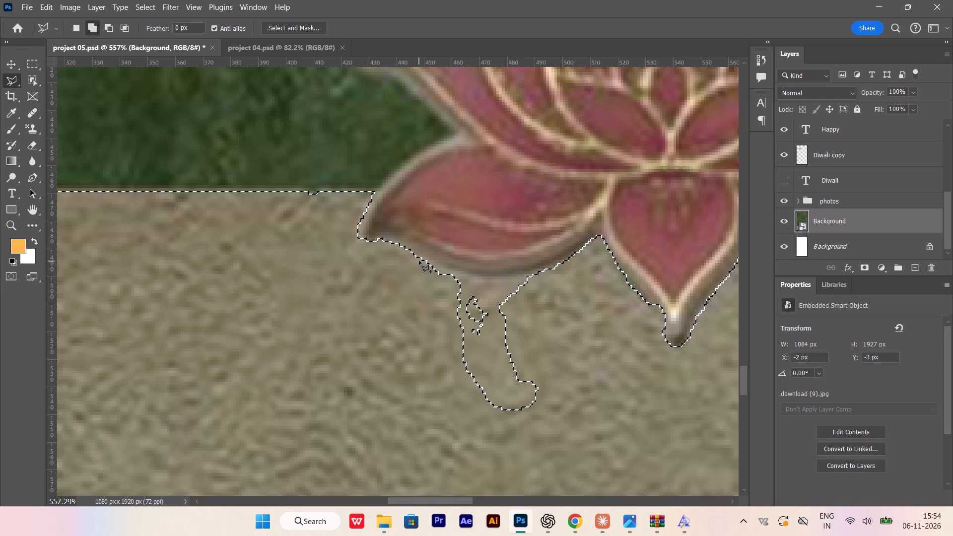
{"action": "left_click", "coordinate": [419, 261], "text": "shift"}
{"action": "left_click", "coordinate": [446, 268], "text": "shift"}
{"action": "left_click", "coordinate": [470, 274], "text": "shift"}
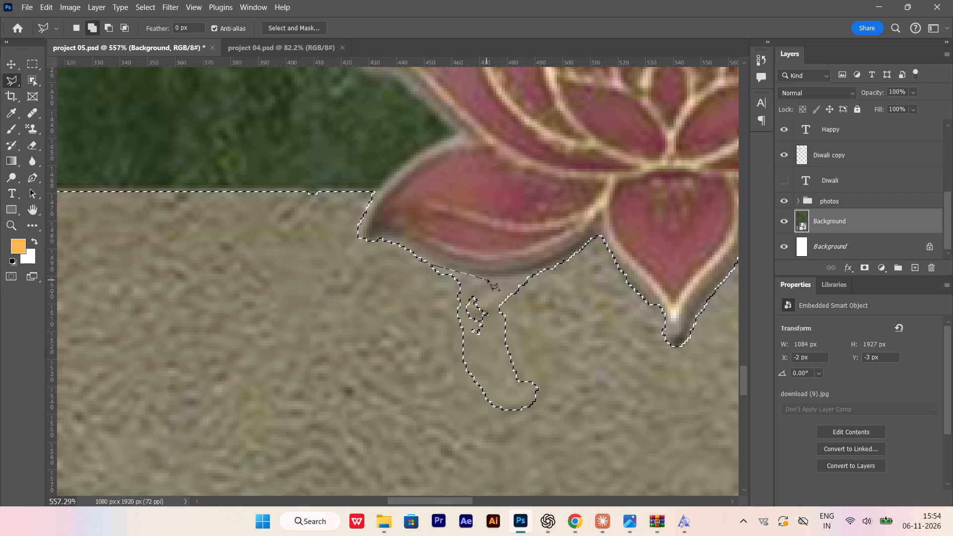
{"action": "left_click", "coordinate": [493, 276], "text": "shift"}
{"action": "left_click", "coordinate": [523, 270], "text": "shift"}
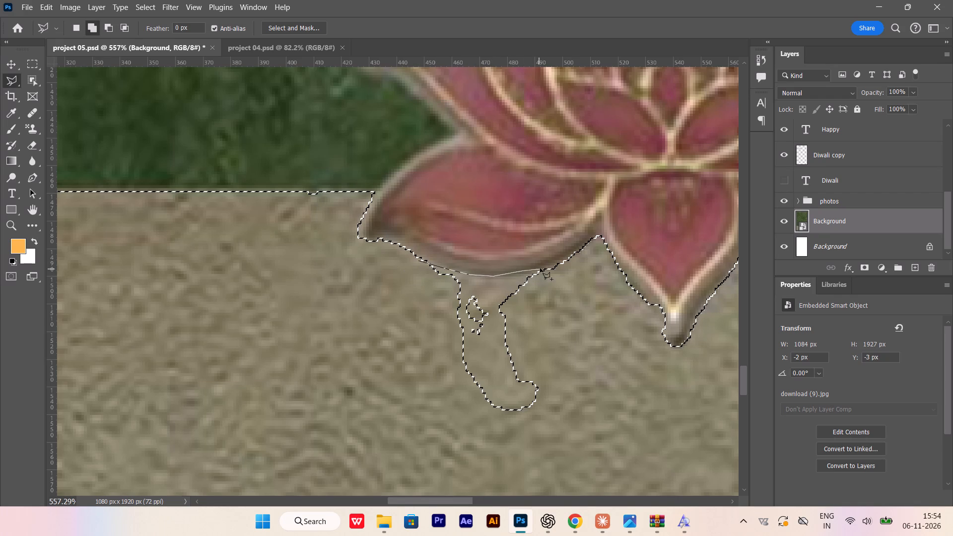
{"action": "left_click", "coordinate": [545, 261], "text": "shift"}
{"action": "left_click", "coordinate": [564, 255], "text": "shift"}
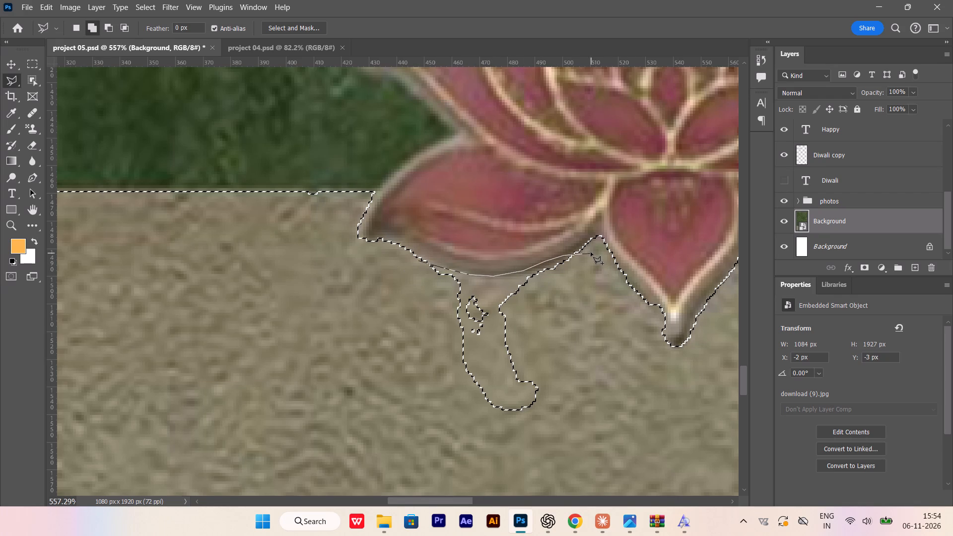
{"action": "left_click", "coordinate": [591, 252], "text": "shift"}
{"action": "left_click", "coordinate": [591, 365], "text": "shift"}
{"action": "left_click", "coordinate": [563, 432], "text": "shift"}
{"action": "left_click_drag", "start_coordinate": [387, 450], "coordinate": [381, 440], "text": "shift"}
{"action": "left_click_drag", "start_coordinate": [342, 360], "coordinate": [350, 353], "text": "shift"}
{"action": "double_click", "coordinate": [415, 266], "text": "shift"}
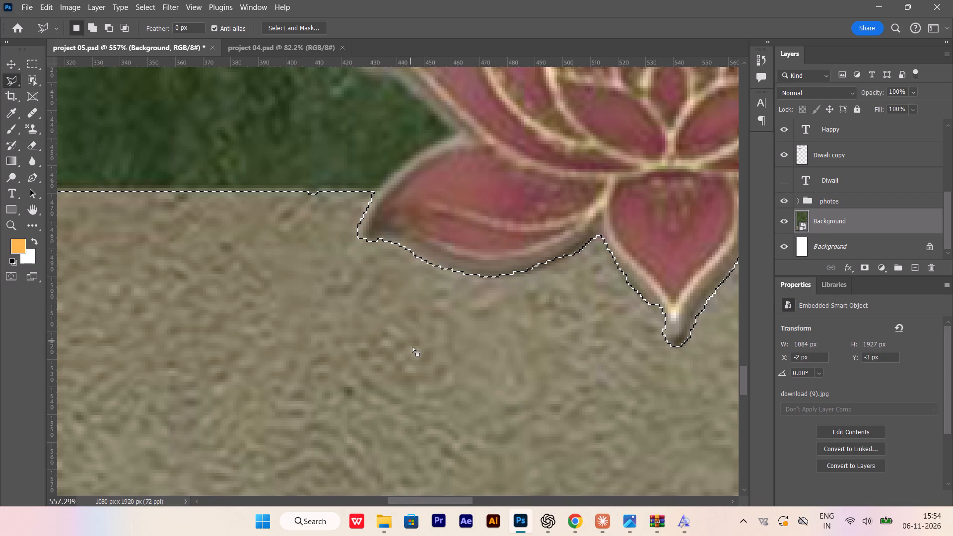
Brighten the selected beige area of the Background layer with Levels, lowering the white input level to roughly 210.
{"action": "scroll", "coordinate": [415, 359], "scroll_direction": "down", "scroll_amount": 20, "text": "alt"}
{"action": "scroll", "coordinate": [415, 359], "scroll_direction": "down", "scroll_amount": 13, "text": "alt"}
{"action": "scroll", "coordinate": [450, 342], "scroll_direction": "up", "scroll_amount": 2, "text": "alt"}
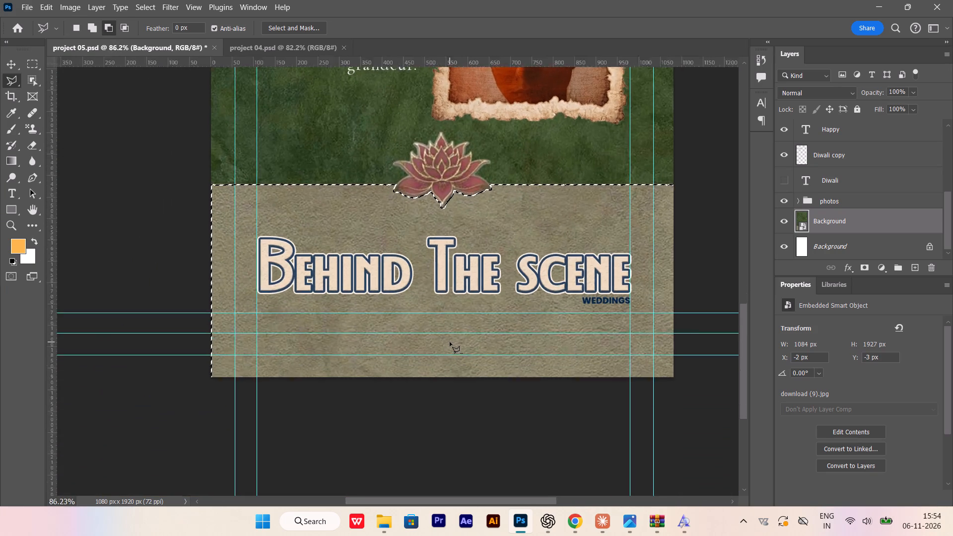
{"action": "scroll", "coordinate": [450, 342], "scroll_direction": "up", "scroll_amount": 2, "text": "alt"}
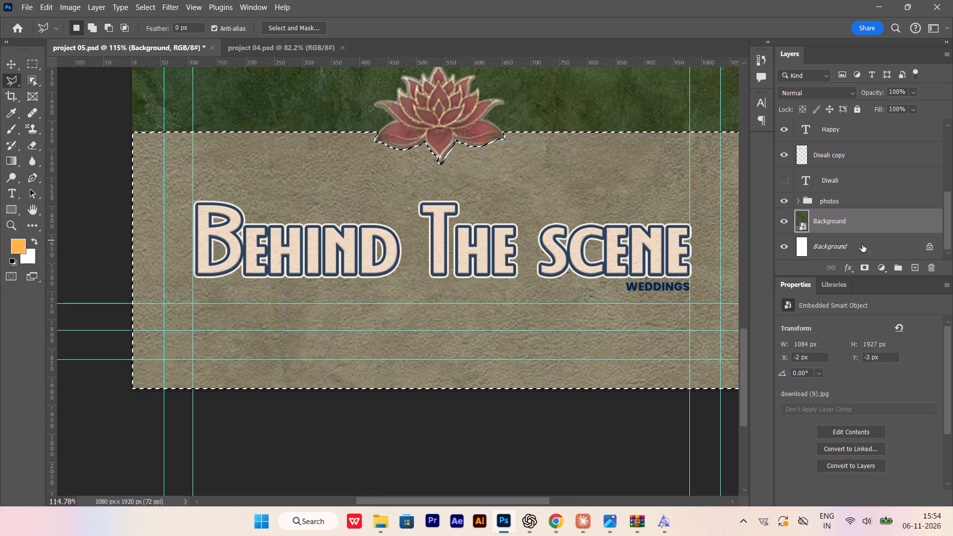
{"action": "left_click", "coordinate": [882, 269]}
{"action": "left_click", "coordinate": [882, 269]}
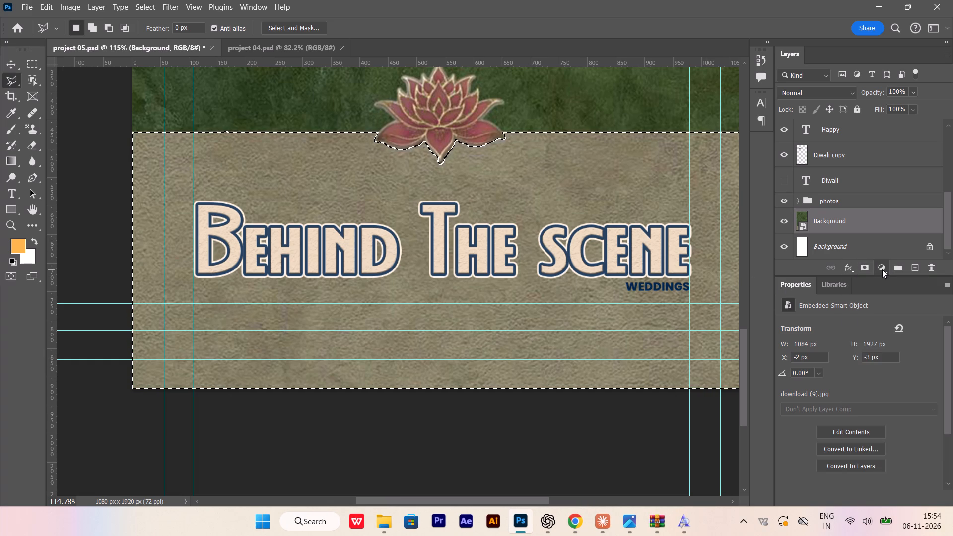
{"action": "key", "text": "ctrl+l"}
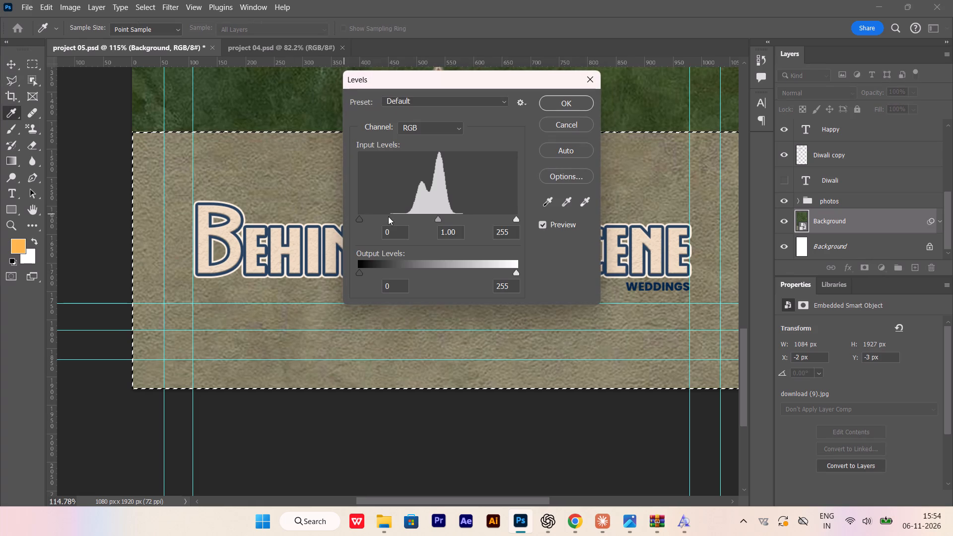
{"action": "left_click_drag", "start_coordinate": [517, 219], "coordinate": [516, 219]}
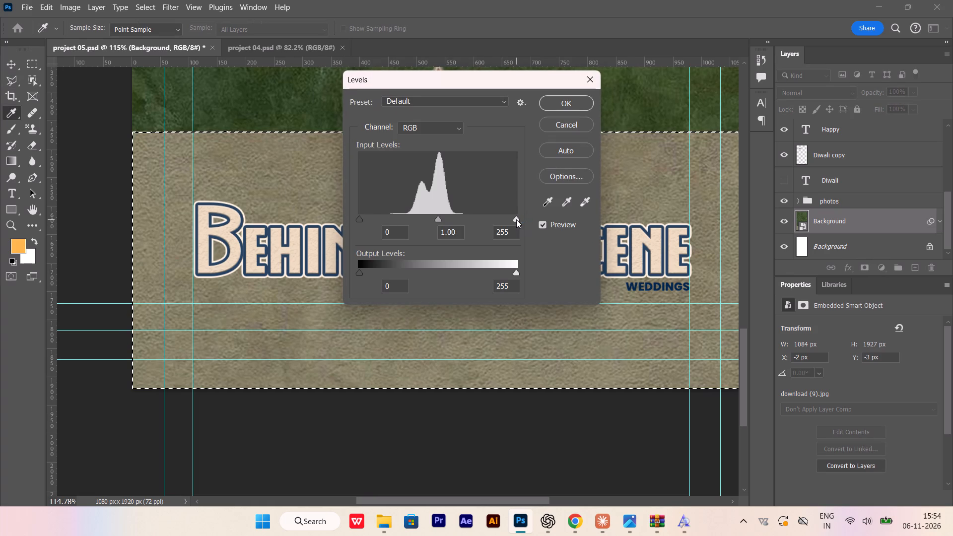
{"action": "left_click_drag", "start_coordinate": [516, 219], "coordinate": [494, 219]}
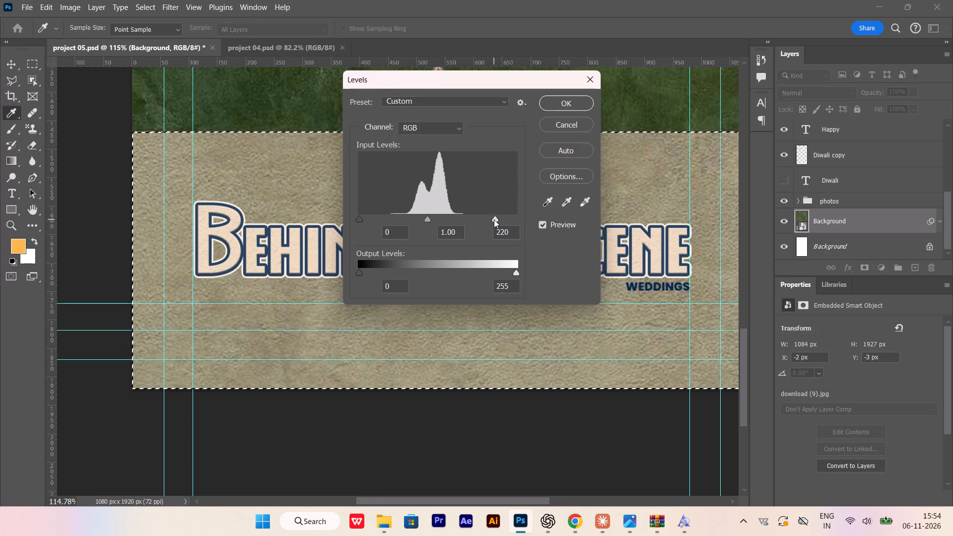
{"action": "left_click_drag", "start_coordinate": [494, 219], "coordinate": [486, 224]}
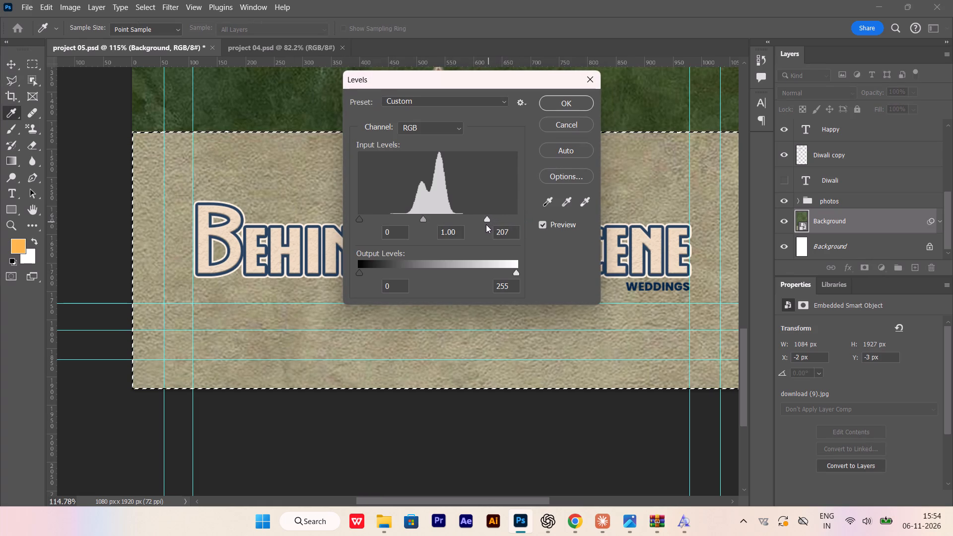
{"action": "left_click_drag", "start_coordinate": [486, 224], "coordinate": [490, 227]}
{"action": "left_click", "coordinate": [553, 104]}
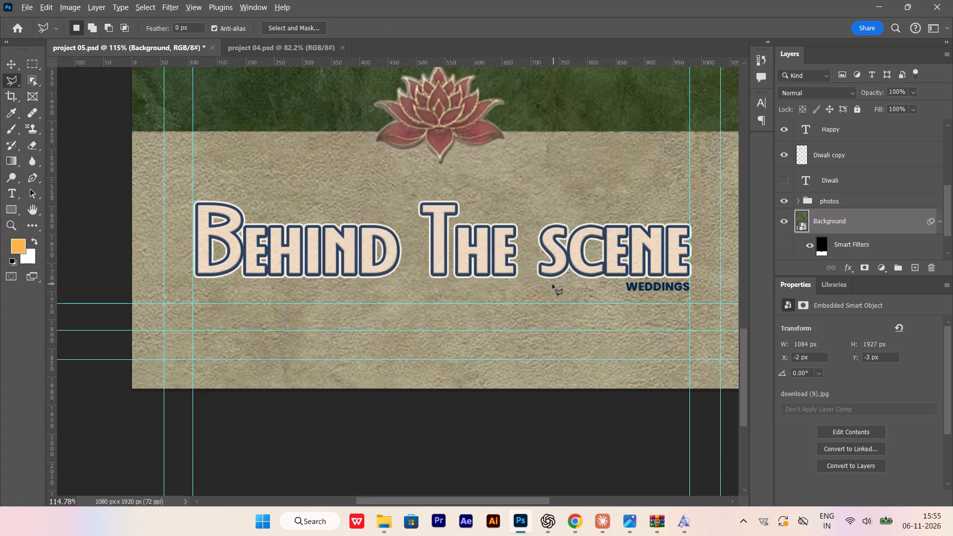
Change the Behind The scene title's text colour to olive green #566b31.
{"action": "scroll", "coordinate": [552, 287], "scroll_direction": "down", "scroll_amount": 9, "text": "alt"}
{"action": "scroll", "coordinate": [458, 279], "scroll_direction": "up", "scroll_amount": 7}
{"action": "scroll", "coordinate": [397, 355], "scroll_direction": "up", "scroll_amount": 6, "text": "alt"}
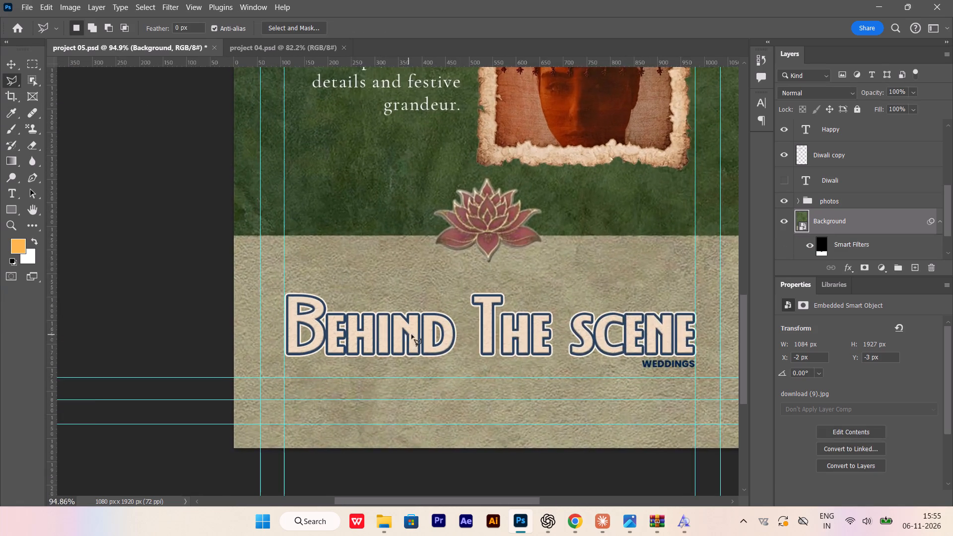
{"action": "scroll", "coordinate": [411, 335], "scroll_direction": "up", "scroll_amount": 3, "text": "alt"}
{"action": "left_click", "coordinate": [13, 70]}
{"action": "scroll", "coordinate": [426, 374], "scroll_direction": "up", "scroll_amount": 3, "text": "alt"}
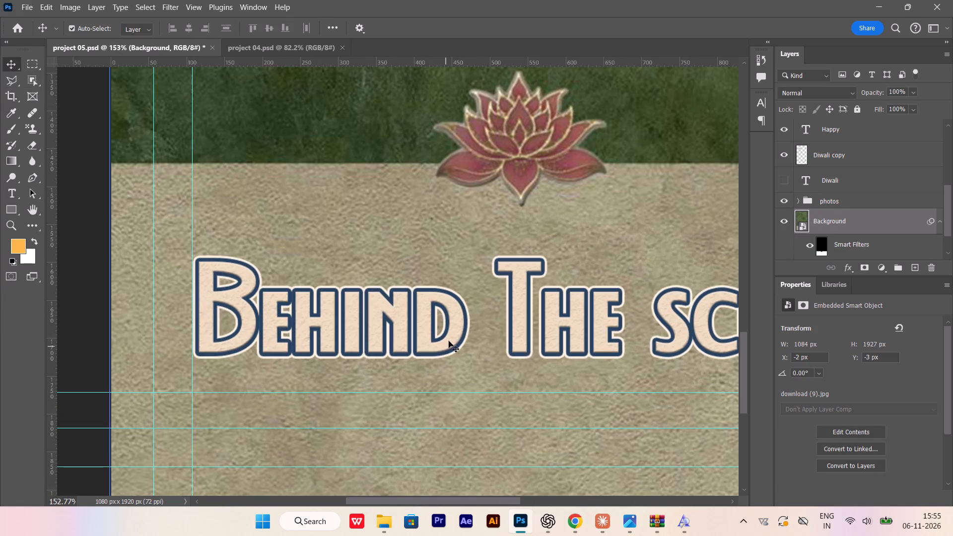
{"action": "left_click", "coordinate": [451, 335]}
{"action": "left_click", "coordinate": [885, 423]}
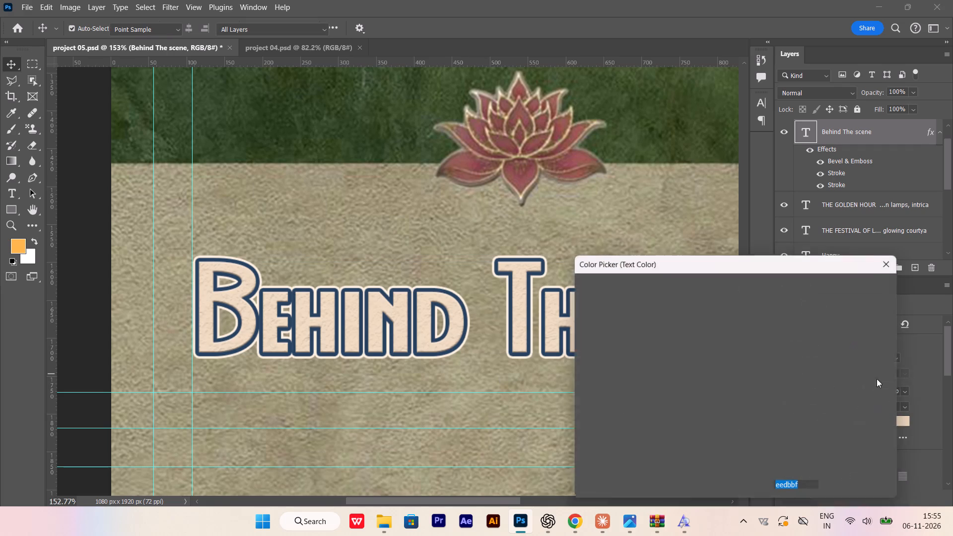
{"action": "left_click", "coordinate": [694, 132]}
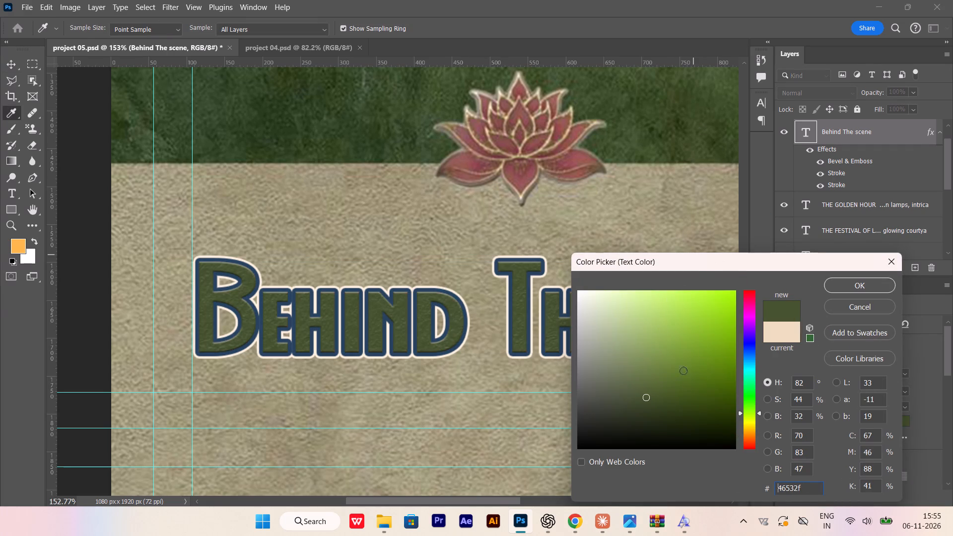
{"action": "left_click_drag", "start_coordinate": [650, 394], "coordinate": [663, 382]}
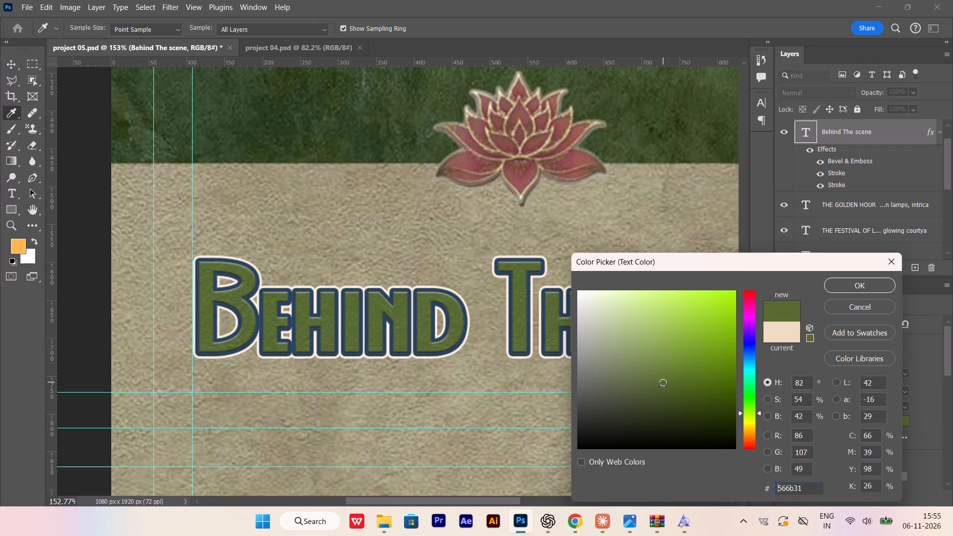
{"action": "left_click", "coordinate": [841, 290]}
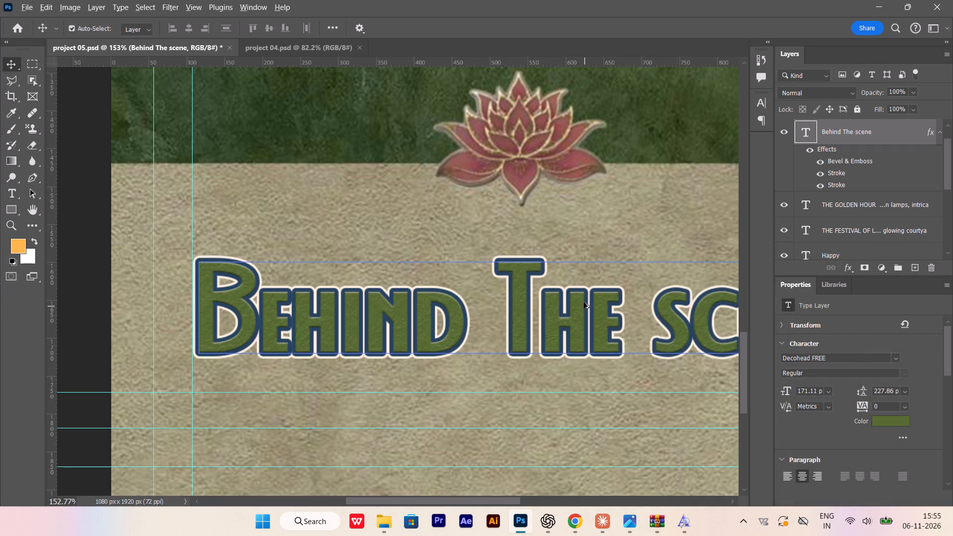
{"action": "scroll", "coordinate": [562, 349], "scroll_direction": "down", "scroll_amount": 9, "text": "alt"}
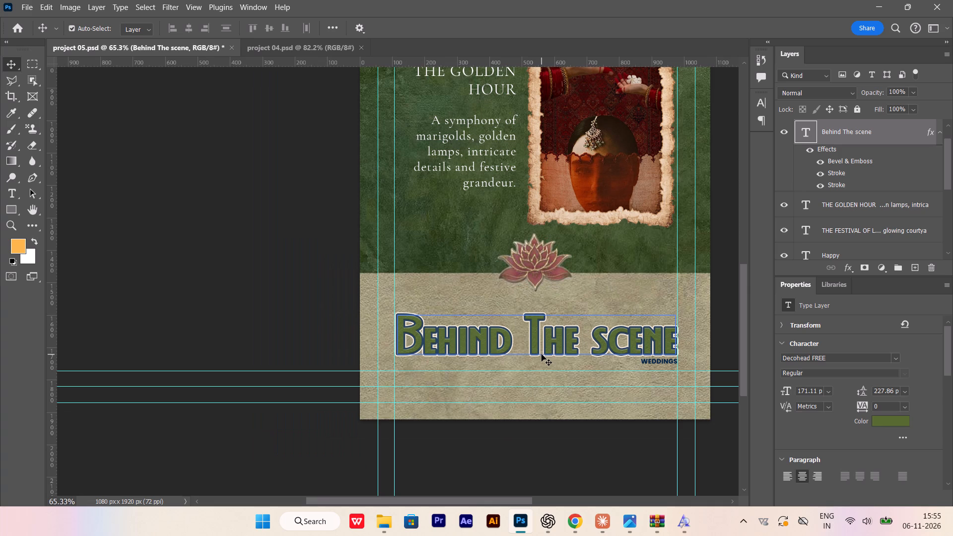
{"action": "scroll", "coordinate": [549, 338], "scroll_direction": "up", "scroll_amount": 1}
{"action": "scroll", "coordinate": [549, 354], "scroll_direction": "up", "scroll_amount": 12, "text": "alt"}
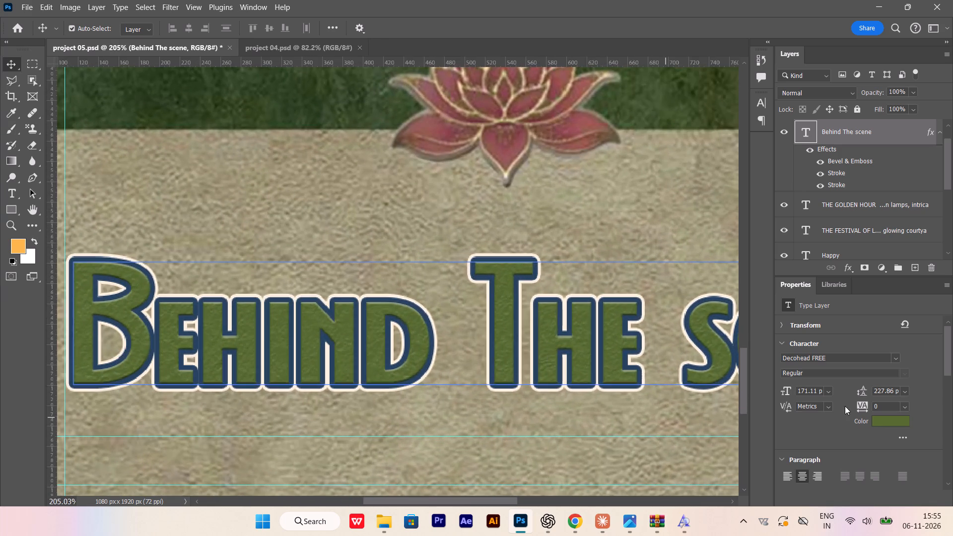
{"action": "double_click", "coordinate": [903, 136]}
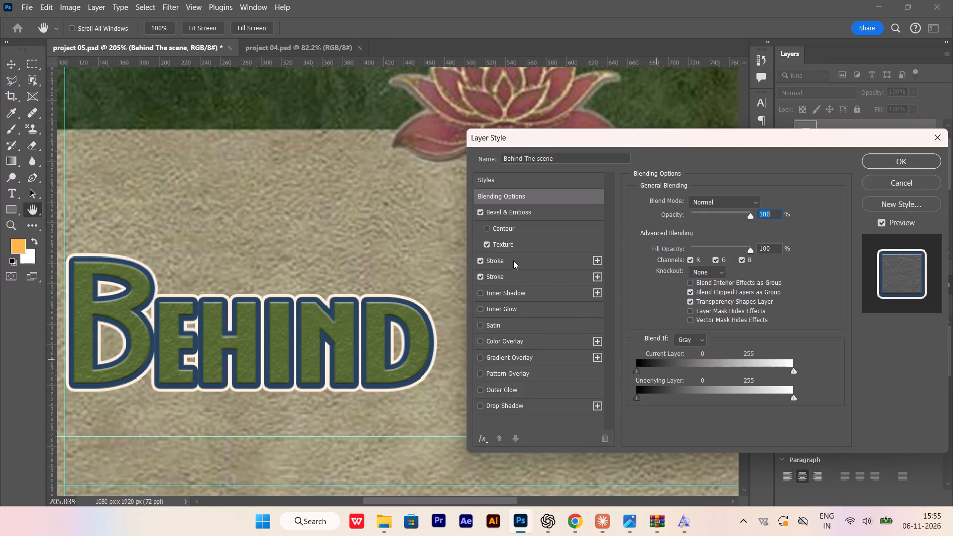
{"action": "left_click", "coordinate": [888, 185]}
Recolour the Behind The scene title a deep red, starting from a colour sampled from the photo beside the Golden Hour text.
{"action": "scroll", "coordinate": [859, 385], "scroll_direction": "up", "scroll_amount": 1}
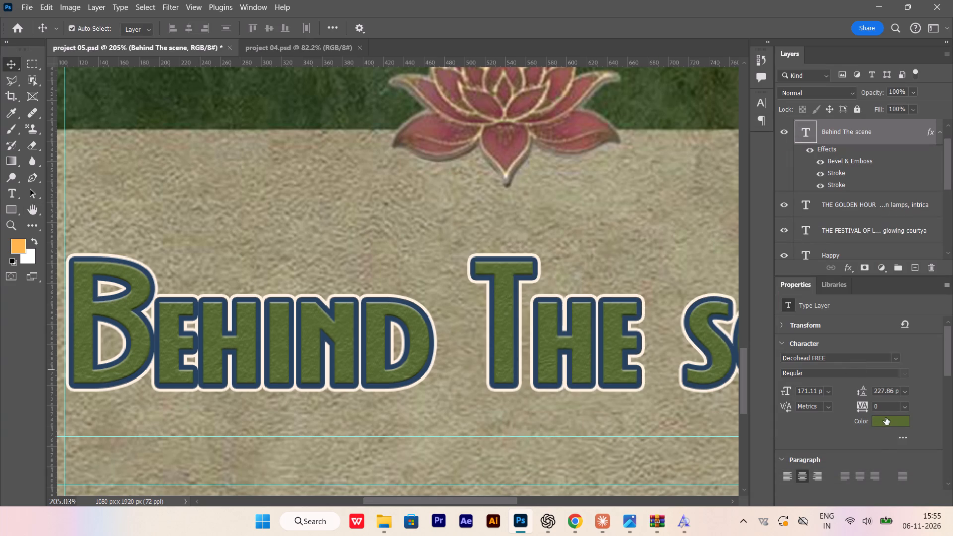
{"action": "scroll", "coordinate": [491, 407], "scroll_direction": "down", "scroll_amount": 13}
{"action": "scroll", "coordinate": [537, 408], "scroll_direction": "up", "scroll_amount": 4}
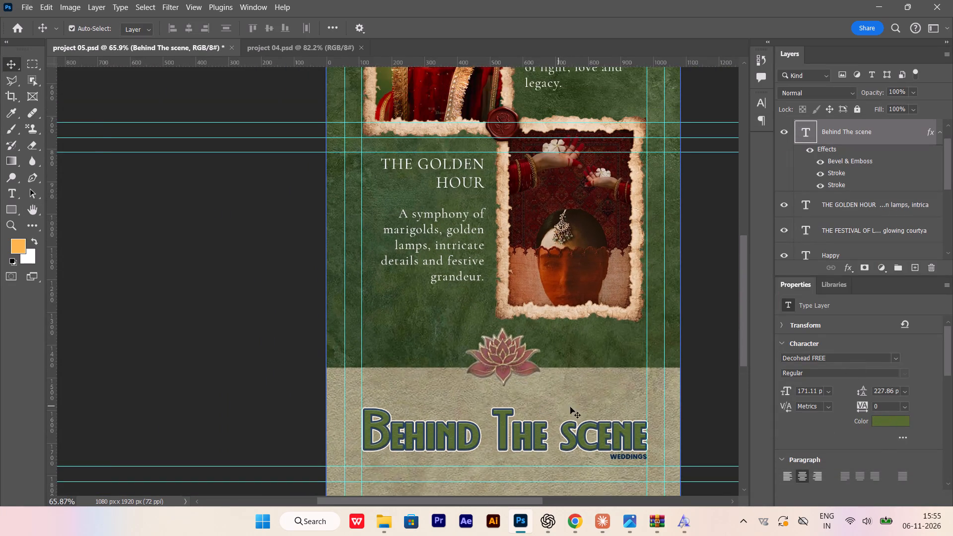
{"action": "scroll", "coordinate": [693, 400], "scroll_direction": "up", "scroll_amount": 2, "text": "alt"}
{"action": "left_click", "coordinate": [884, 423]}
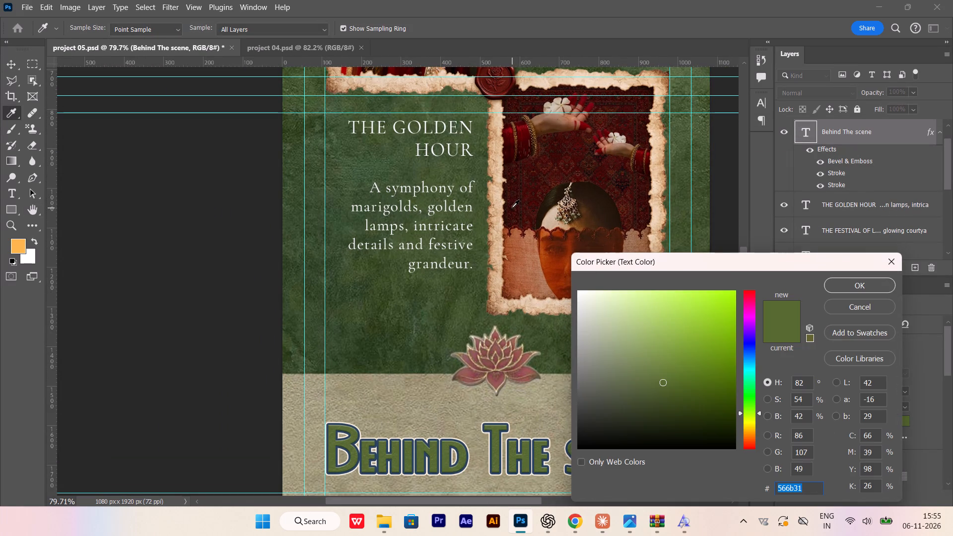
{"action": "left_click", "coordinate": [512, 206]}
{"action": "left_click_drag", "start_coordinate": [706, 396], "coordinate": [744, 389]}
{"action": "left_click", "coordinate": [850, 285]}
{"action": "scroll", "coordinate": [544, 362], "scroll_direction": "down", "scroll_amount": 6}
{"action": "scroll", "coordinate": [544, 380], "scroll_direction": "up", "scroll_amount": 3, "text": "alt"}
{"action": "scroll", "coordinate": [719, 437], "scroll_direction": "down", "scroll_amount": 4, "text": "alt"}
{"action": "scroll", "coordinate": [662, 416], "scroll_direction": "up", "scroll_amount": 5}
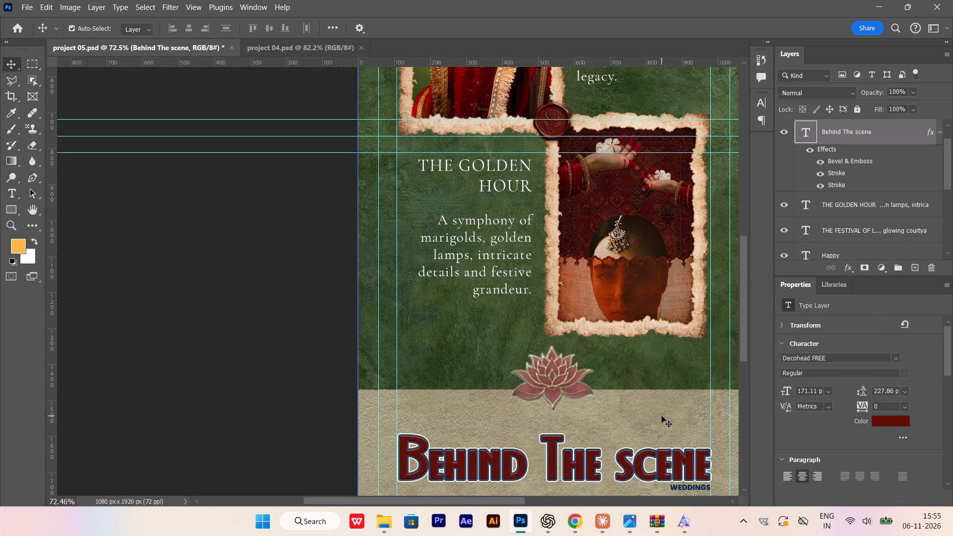
Set the Behind The scene title's text colour to dark red #5f1910, sampled from the wax seal between the photos.
{"action": "scroll", "coordinate": [662, 416], "scroll_direction": "up", "scroll_amount": 10}
{"action": "scroll", "coordinate": [577, 352], "scroll_direction": "up", "scroll_amount": 3, "text": "alt"}
{"action": "left_click", "coordinate": [899, 419]}
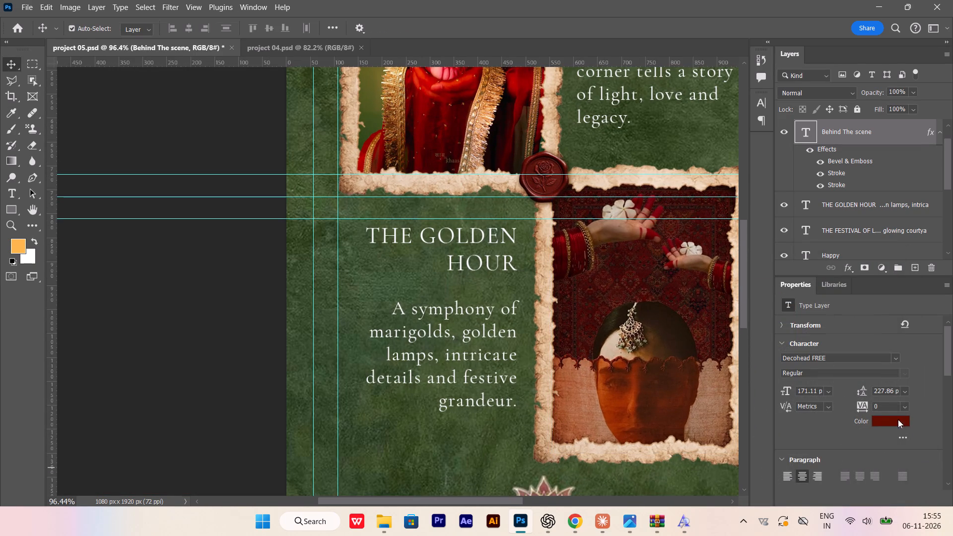
{"action": "left_click", "coordinate": [553, 186]}
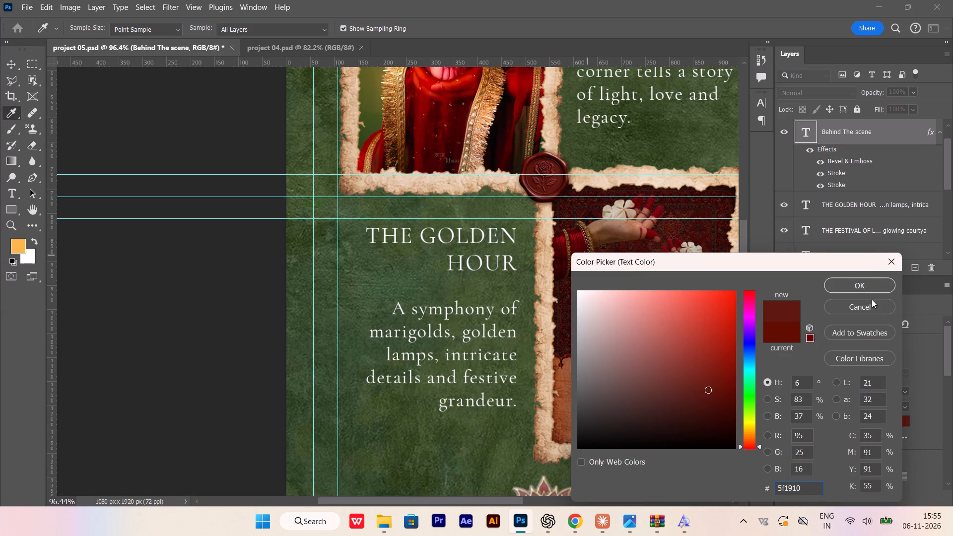
{"action": "left_click", "coordinate": [871, 284]}
In the Behind The scene layer style, change the 5 px blue inner stroke to very dark maroon #410b04.
{"action": "scroll", "coordinate": [516, 326], "scroll_direction": "down", "scroll_amount": 19}
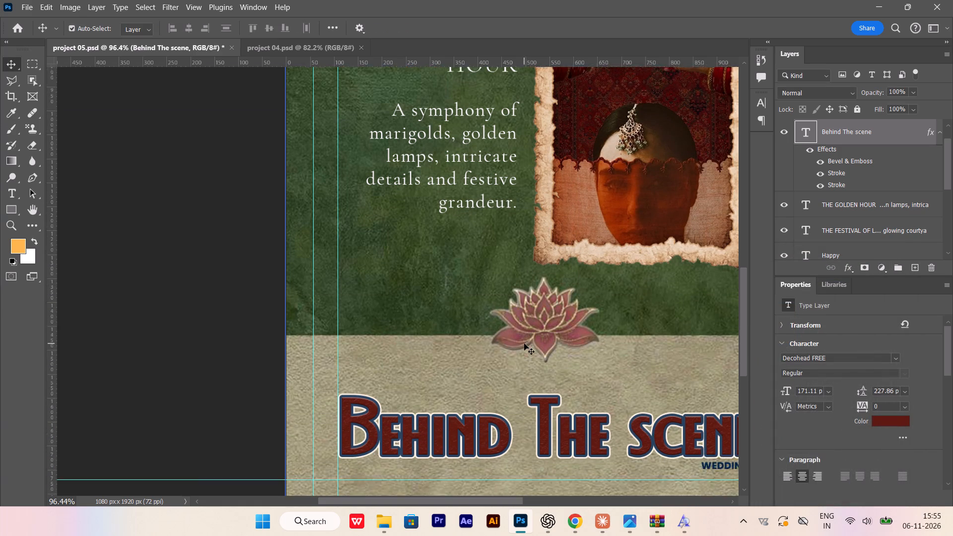
{"action": "scroll", "coordinate": [524, 343], "scroll_direction": "down", "scroll_amount": 8}
{"action": "scroll", "coordinate": [570, 379], "scroll_direction": "up", "scroll_amount": 11, "text": "alt"}
{"action": "left_click", "coordinate": [563, 381]}
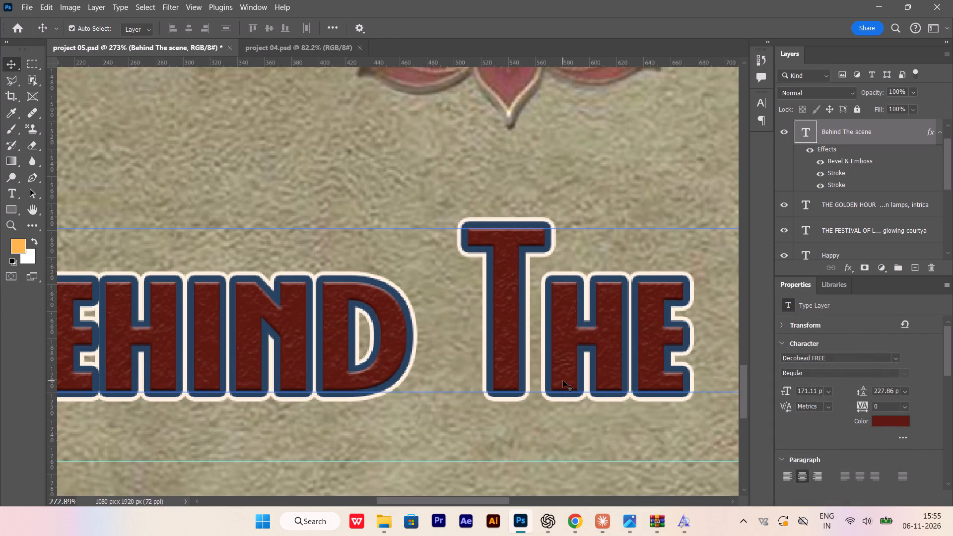
{"action": "double_click", "coordinate": [899, 135]}
{"action": "left_click", "coordinate": [481, 259]}
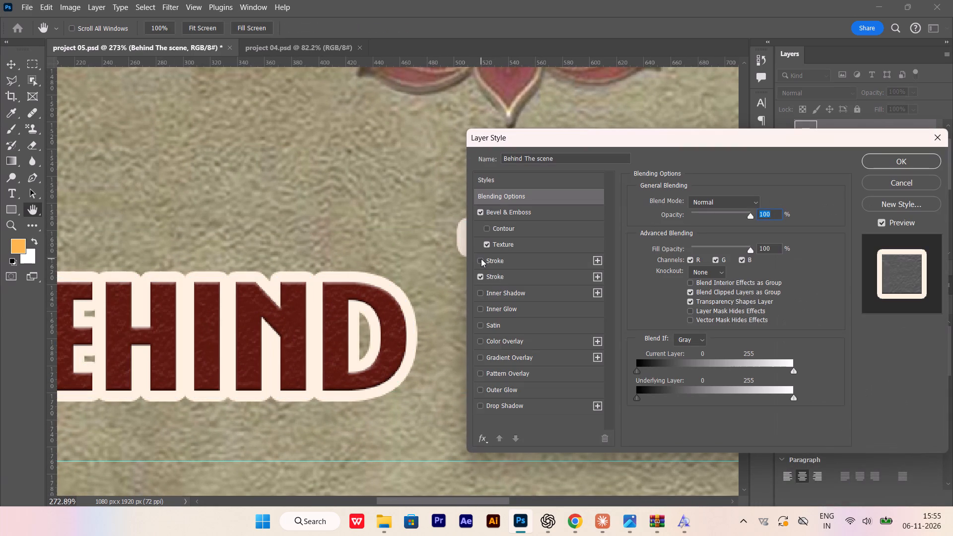
{"action": "left_click", "coordinate": [481, 259]}
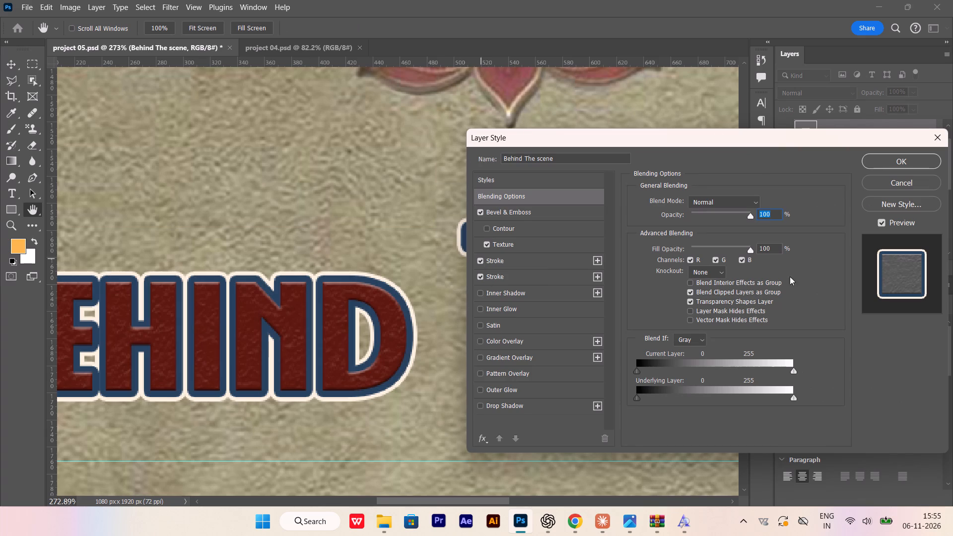
{"action": "left_click", "coordinate": [554, 268]}
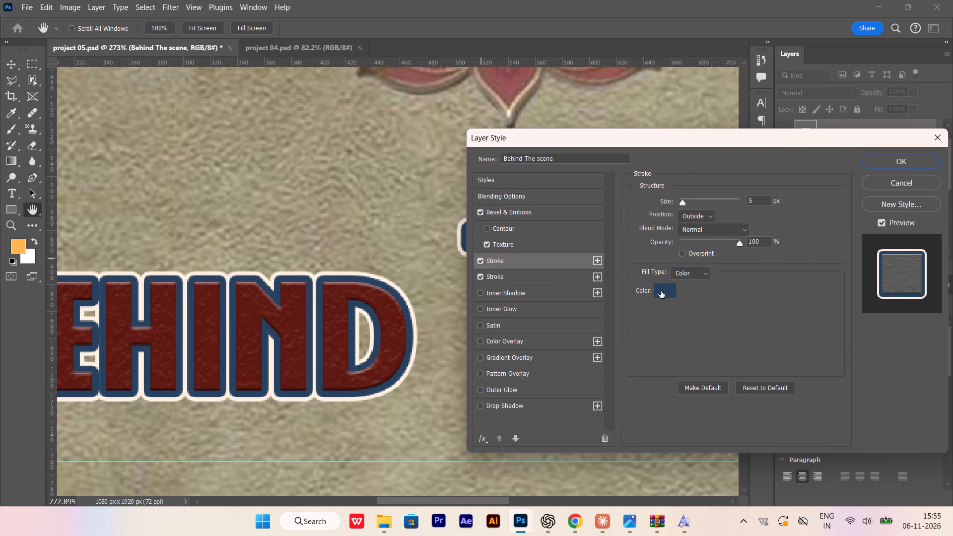
{"action": "double_click", "coordinate": [661, 291]}
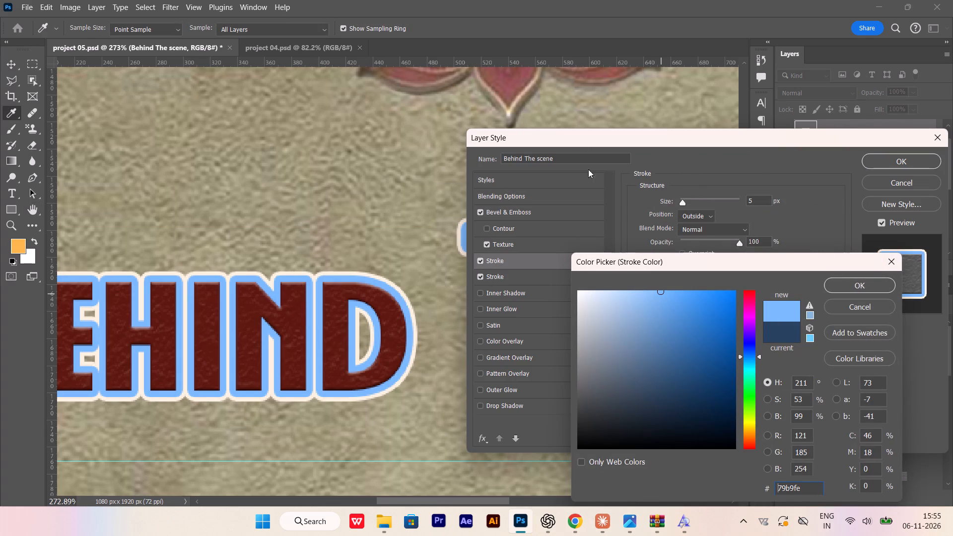
{"action": "left_click", "coordinate": [510, 96]}
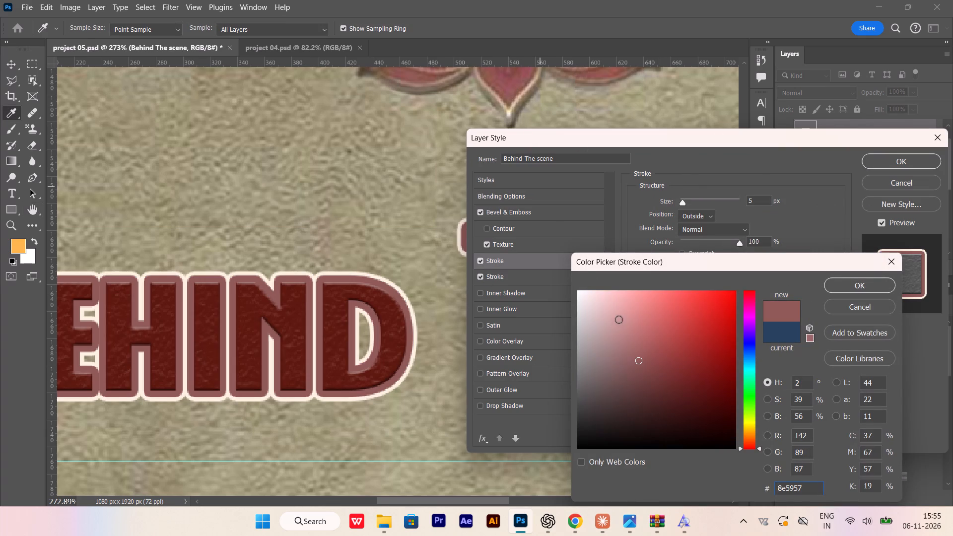
{"action": "left_click_drag", "start_coordinate": [642, 357], "coordinate": [642, 334]}
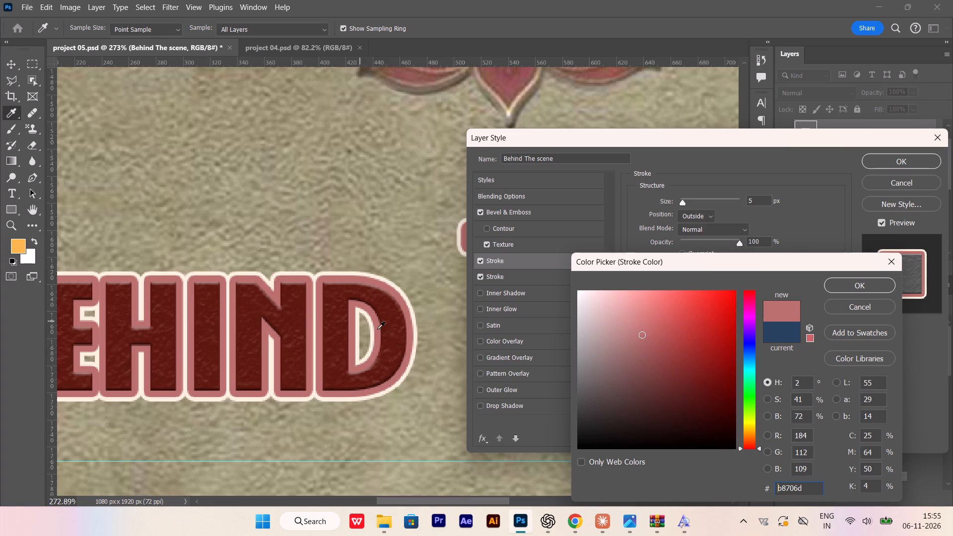
{"action": "left_click", "coordinate": [402, 330]}
{"action": "left_click_drag", "start_coordinate": [709, 365], "coordinate": [726, 408]}
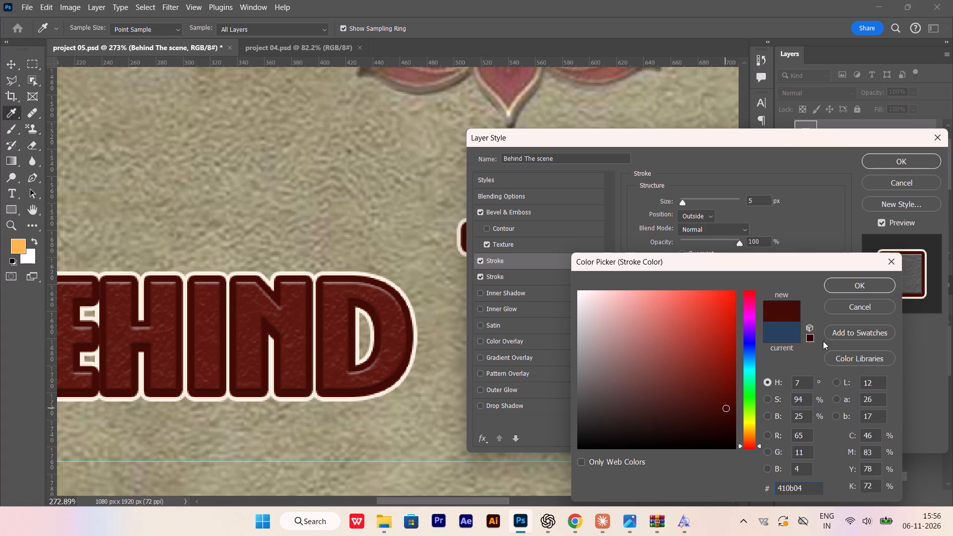
{"action": "left_click", "coordinate": [853, 287]}
{"action": "left_click", "coordinate": [895, 155]}
{"action": "scroll", "coordinate": [422, 313], "scroll_direction": "down", "scroll_amount": 4, "text": "alt"}
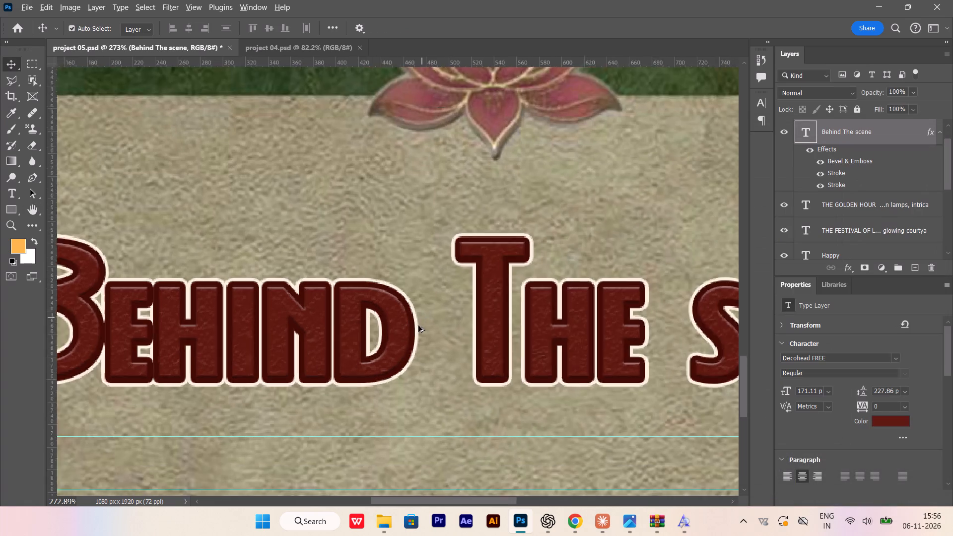
{"action": "scroll", "coordinate": [418, 326], "scroll_direction": "down", "scroll_amount": 15, "text": "alt"}
{"action": "scroll", "coordinate": [482, 305], "scroll_direction": "up", "scroll_amount": 11, "text": "alt"}
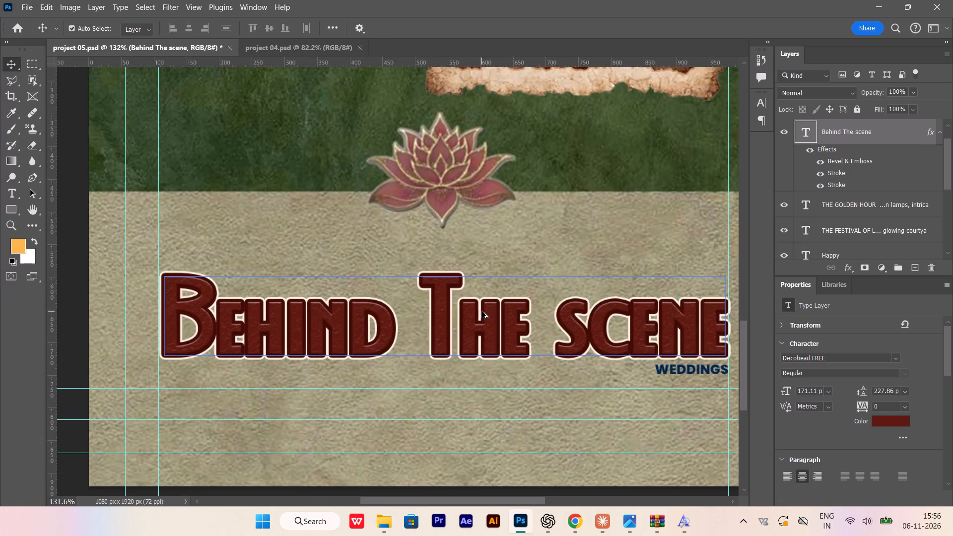
Step back through the Behind The scene title's recent colour changes, settling on the deep red text with the blue inner stroke.
{"action": "scroll", "coordinate": [493, 325], "scroll_direction": "up", "scroll_amount": 2, "text": "alt"}
{"action": "key", "text": "ctrl+z"}
{"action": "key", "text": "ctrl+z"}
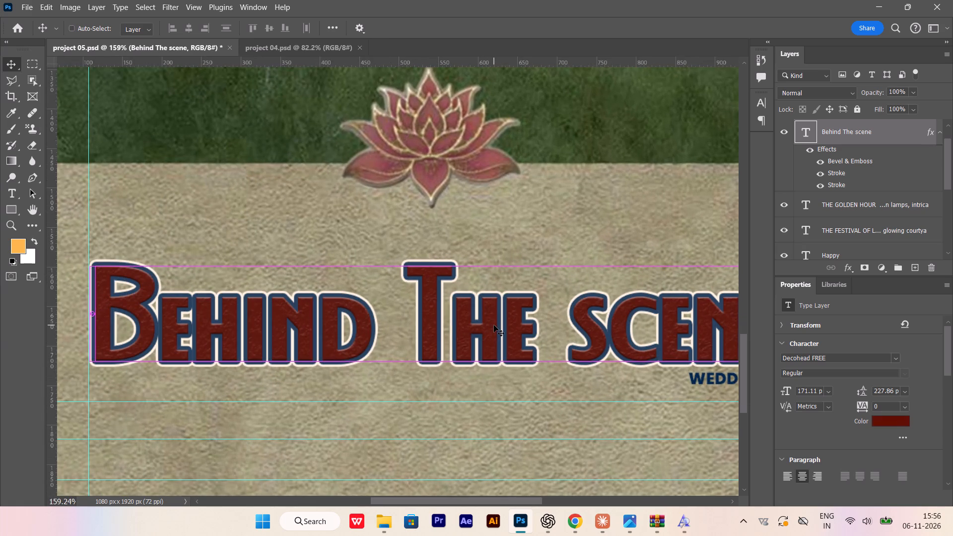
{"action": "key", "text": "ctrl+z"}
{"action": "scroll", "coordinate": [505, 333], "scroll_direction": "down", "scroll_amount": 3, "text": "alt"}
{"action": "scroll", "coordinate": [504, 334], "scroll_direction": "up", "scroll_amount": 1, "text": "alt"}
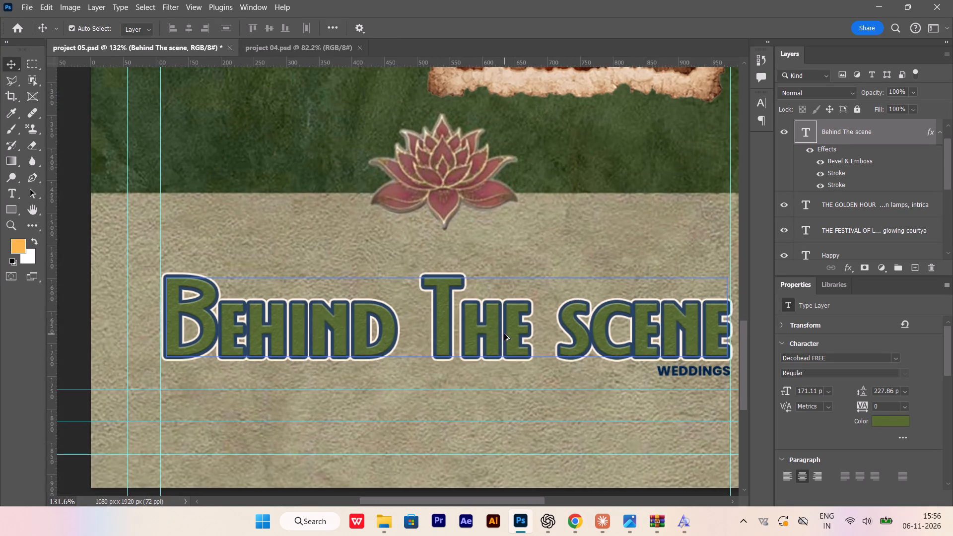
{"action": "scroll", "coordinate": [504, 334], "scroll_direction": "down", "scroll_amount": 2, "text": "alt"}
{"action": "scroll", "coordinate": [543, 334], "scroll_direction": "down", "scroll_amount": 4}
{"action": "key", "text": "ctrl+shift+z"}
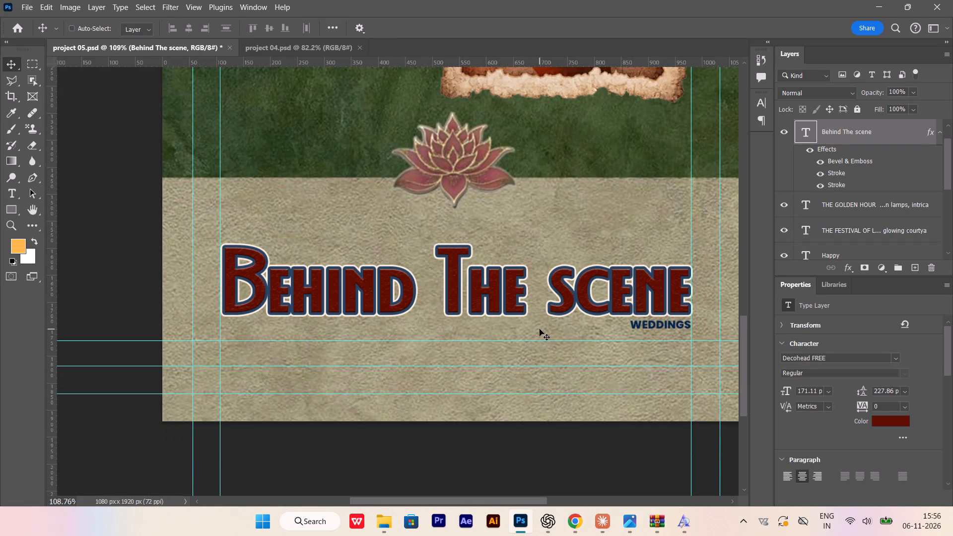
In the Behind The scene layer style, turn off the 5 px blue inner stroke.
{"action": "scroll", "coordinate": [501, 312], "scroll_direction": "up", "scroll_amount": 3, "text": "alt"}
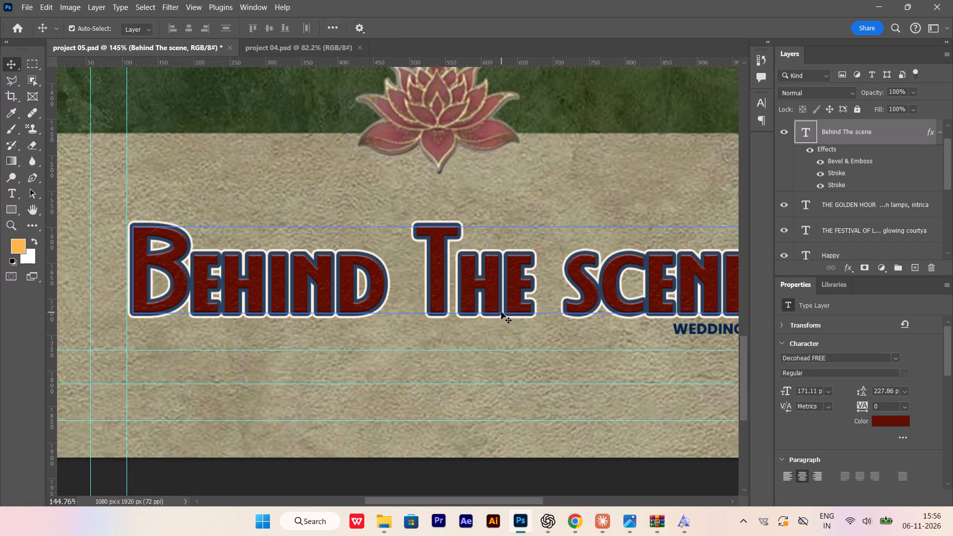
{"action": "scroll", "coordinate": [501, 312], "scroll_direction": "up", "scroll_amount": 6, "text": "alt"}
{"action": "scroll", "coordinate": [501, 320], "scroll_direction": "down", "scroll_amount": 20, "text": "alt"}
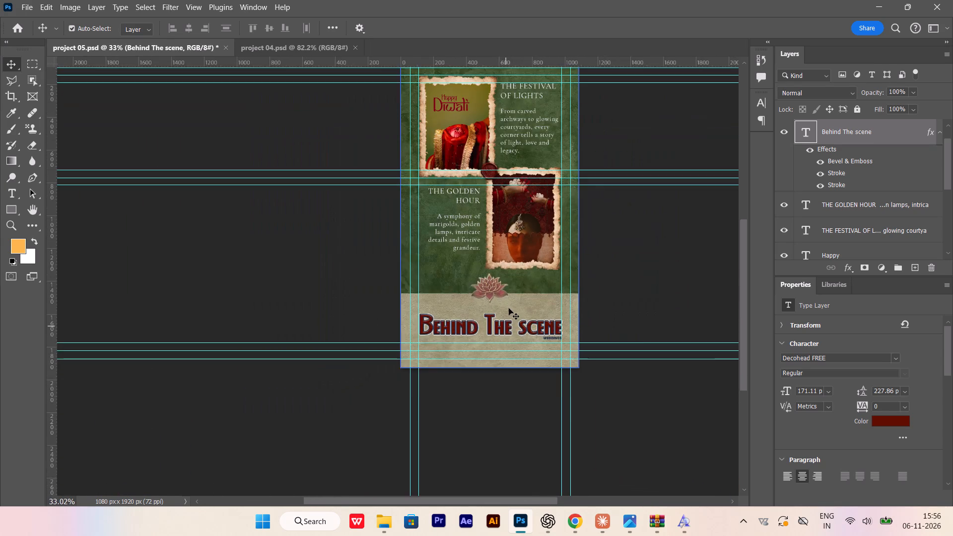
{"action": "scroll", "coordinate": [510, 304], "scroll_direction": "up", "scroll_amount": 5}
{"action": "scroll", "coordinate": [465, 366], "scroll_direction": "down", "scroll_amount": 1, "text": "alt"}
{"action": "scroll", "coordinate": [498, 387], "scroll_direction": "up", "scroll_amount": 16, "text": "alt"}
{"action": "left_click", "coordinate": [486, 376]}
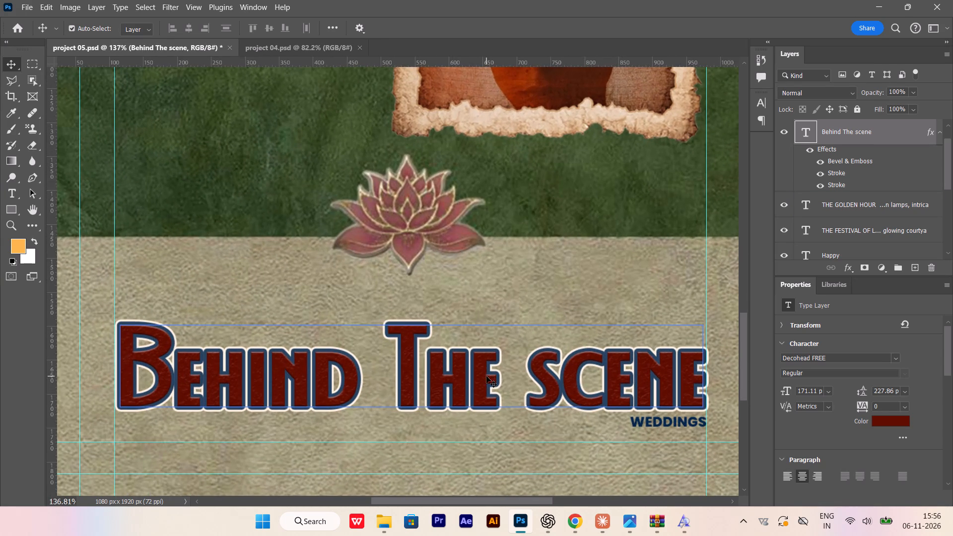
{"action": "double_click", "coordinate": [906, 135]}
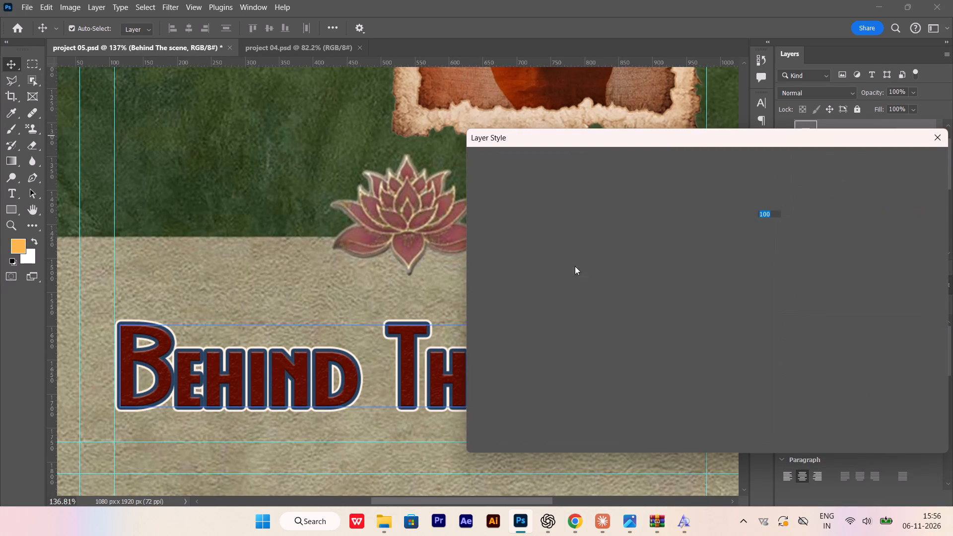
{"action": "left_click", "coordinate": [506, 260]}
{"action": "left_click", "coordinate": [482, 259]}
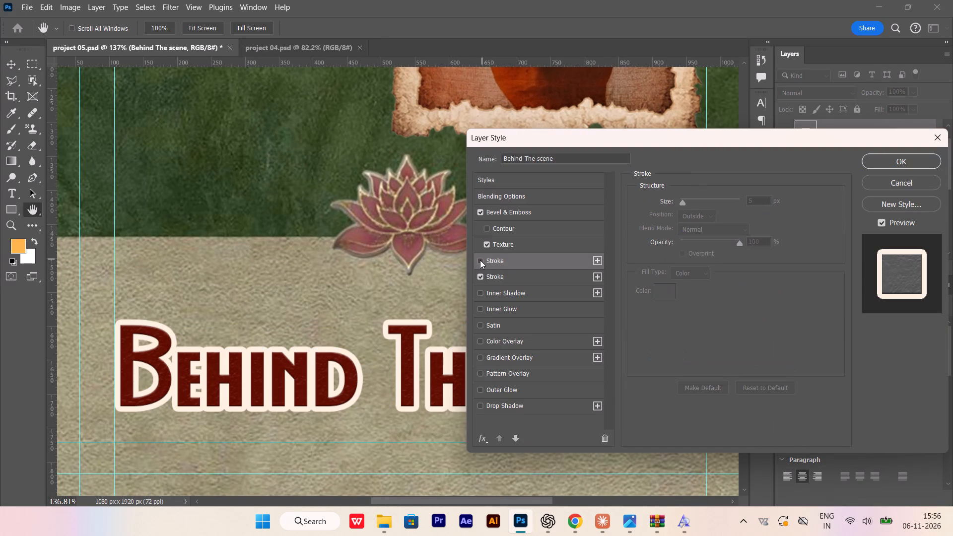
{"action": "double_click", "coordinate": [480, 260]}
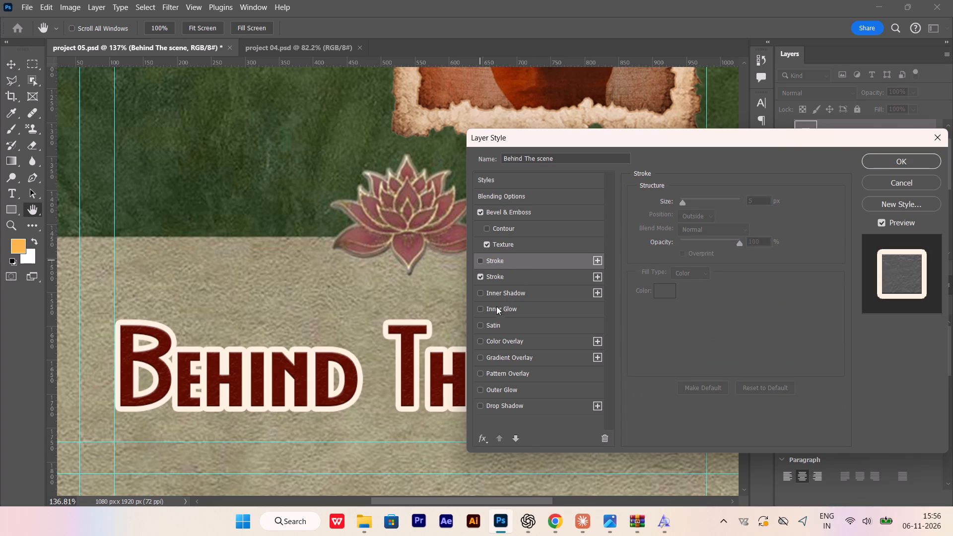
Reduce the Behind The scene title's remaining cream outside stroke to 3 px, trying 2 px first, and apply the layer style.
{"action": "left_click", "coordinate": [529, 277]}
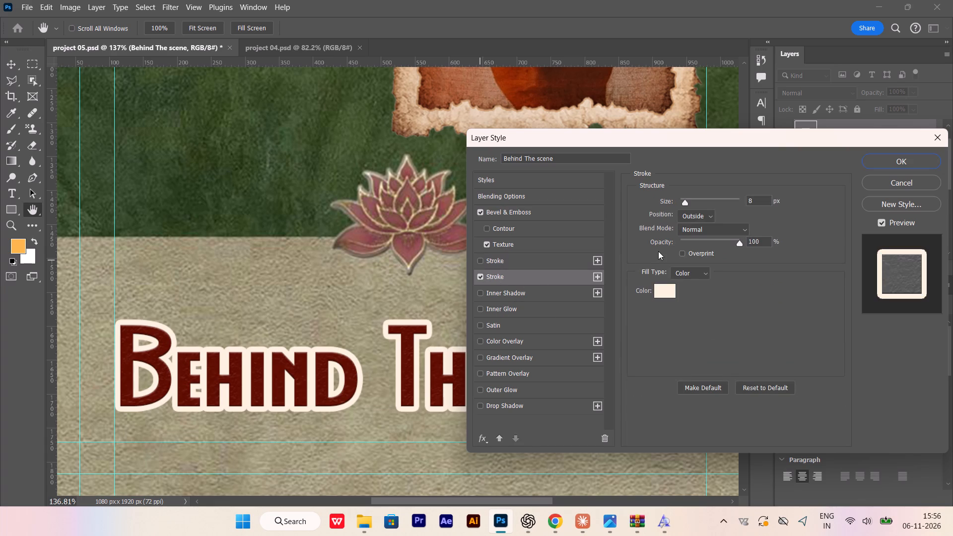
{"action": "left_click_drag", "start_coordinate": [754, 201], "coordinate": [731, 205]}
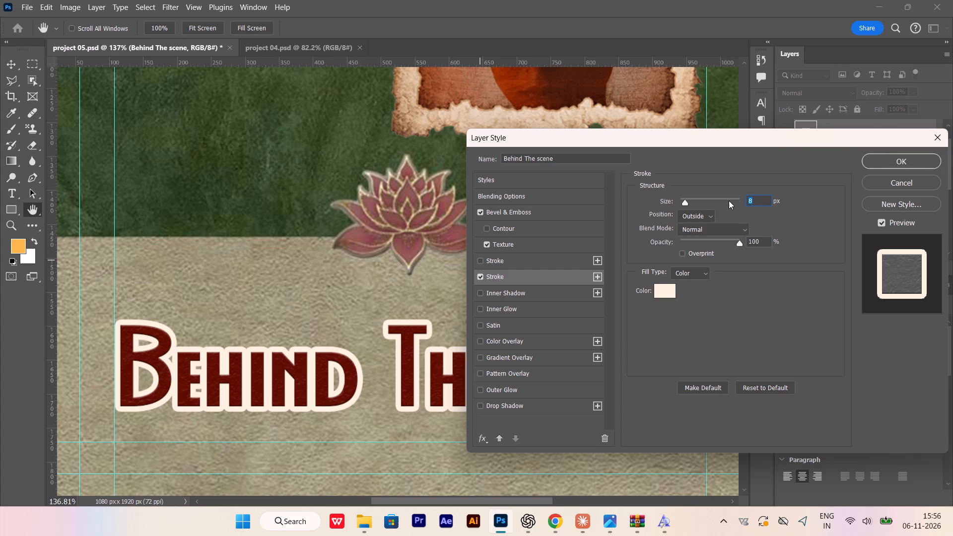
{"action": "key", "text": "2"}
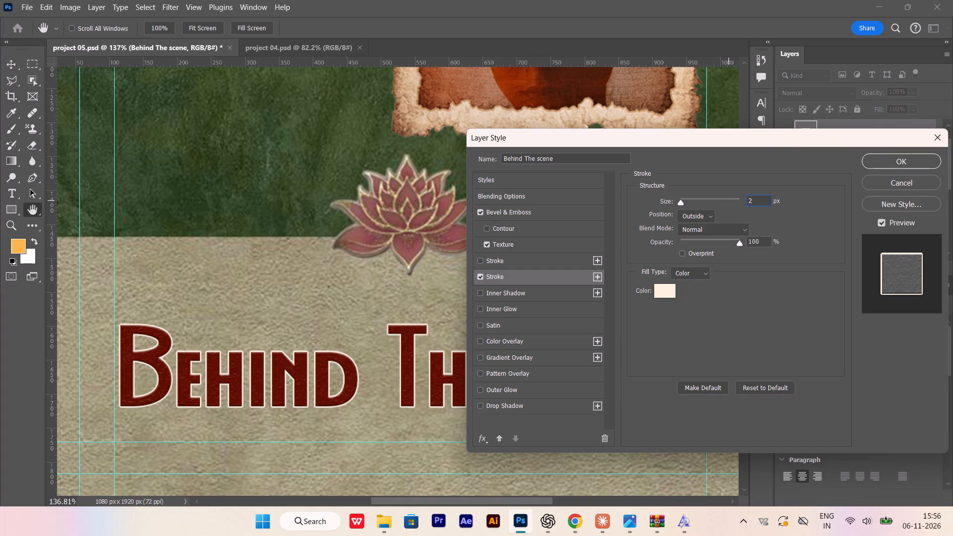
{"action": "left_click_drag", "start_coordinate": [759, 205], "coordinate": [744, 204]}
{"action": "key", "text": "3"}
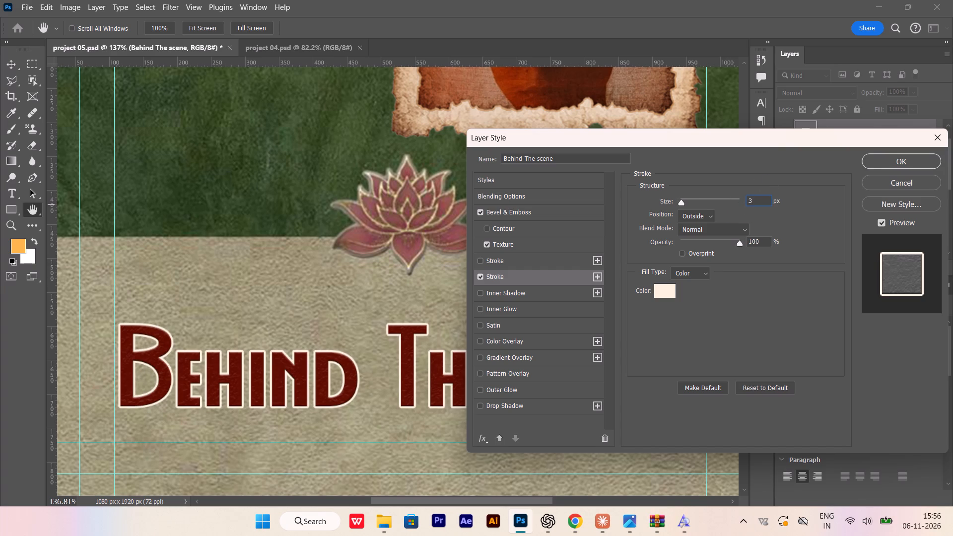
{"action": "left_click", "coordinate": [902, 161]}
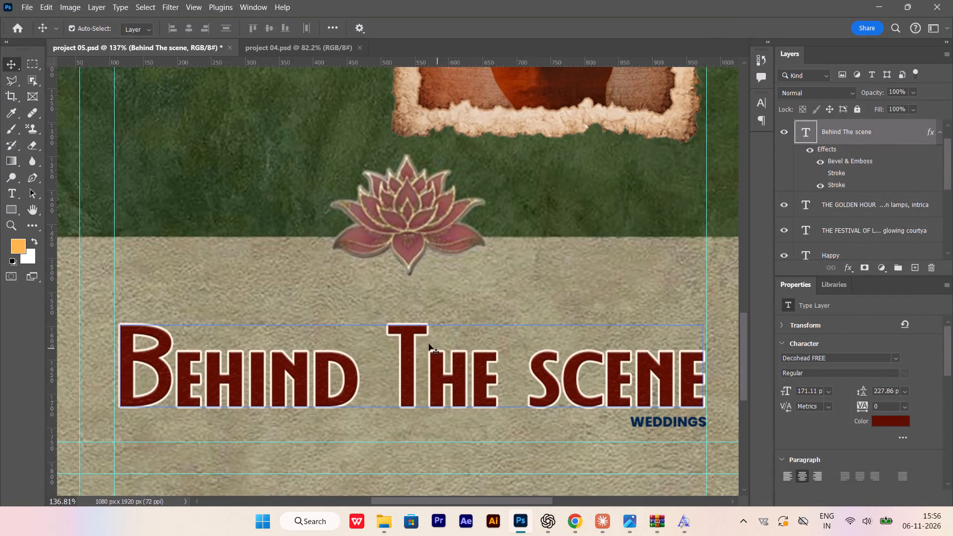
Set the Behind The scene title's text colour to dark green #42522d, sampled from the poster's green background.
{"action": "scroll", "coordinate": [429, 344], "scroll_direction": "down", "scroll_amount": 5, "text": "alt"}
{"action": "scroll", "coordinate": [445, 377], "scroll_direction": "up", "scroll_amount": 5, "text": "alt"}
{"action": "scroll", "coordinate": [457, 371], "scroll_direction": "down", "scroll_amount": 3, "text": "alt"}
{"action": "scroll", "coordinate": [458, 372], "scroll_direction": "up", "scroll_amount": 2, "text": "alt"}
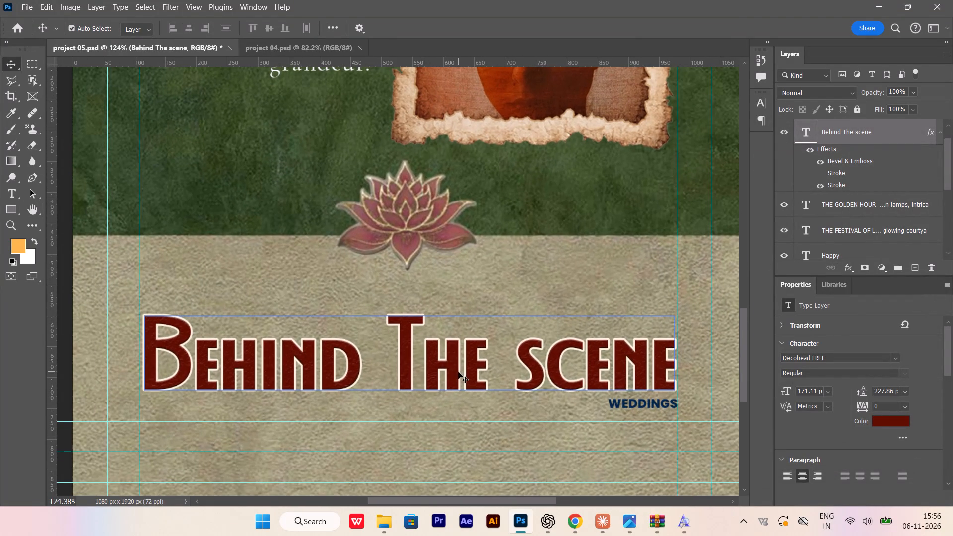
{"action": "left_click", "coordinate": [458, 372]}
{"action": "left_click", "coordinate": [879, 419]}
{"action": "left_click", "coordinate": [659, 186]}
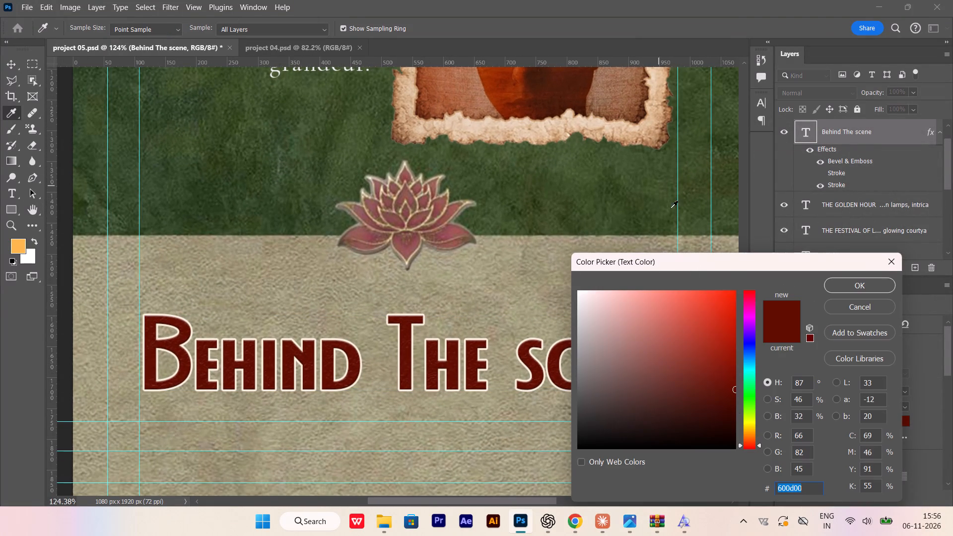
{"action": "left_click", "coordinate": [864, 288]}
Review the whole poster to judge how the green title fits with the photos and background.
{"action": "scroll", "coordinate": [570, 323], "scroll_direction": "down", "scroll_amount": 11, "text": "alt"}
{"action": "scroll", "coordinate": [612, 393], "scroll_direction": "up", "scroll_amount": 3}
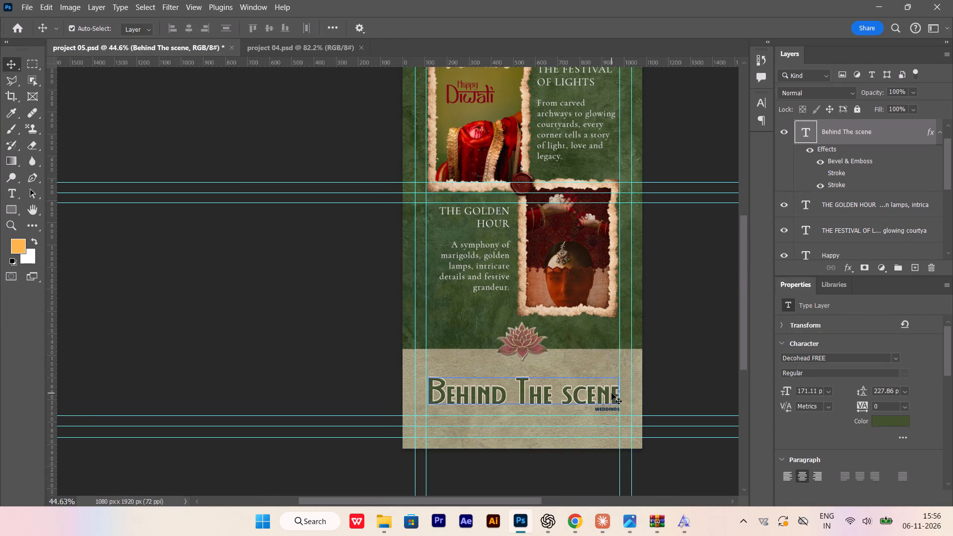
{"action": "scroll", "coordinate": [612, 393], "scroll_direction": "up", "scroll_amount": 4}
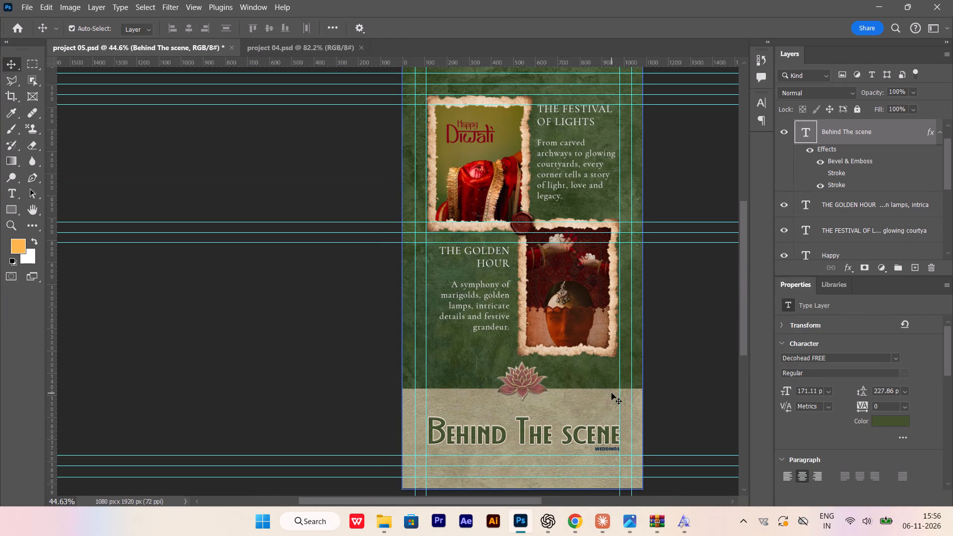
{"action": "scroll", "coordinate": [612, 384], "scroll_direction": "up", "scroll_amount": 2}
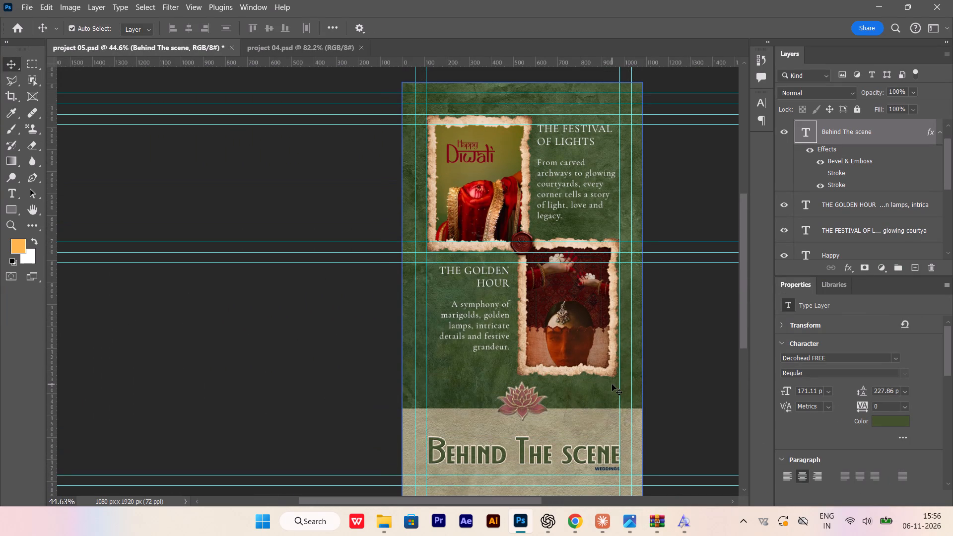
{"action": "scroll", "coordinate": [613, 376], "scroll_direction": "down", "scroll_amount": 2}
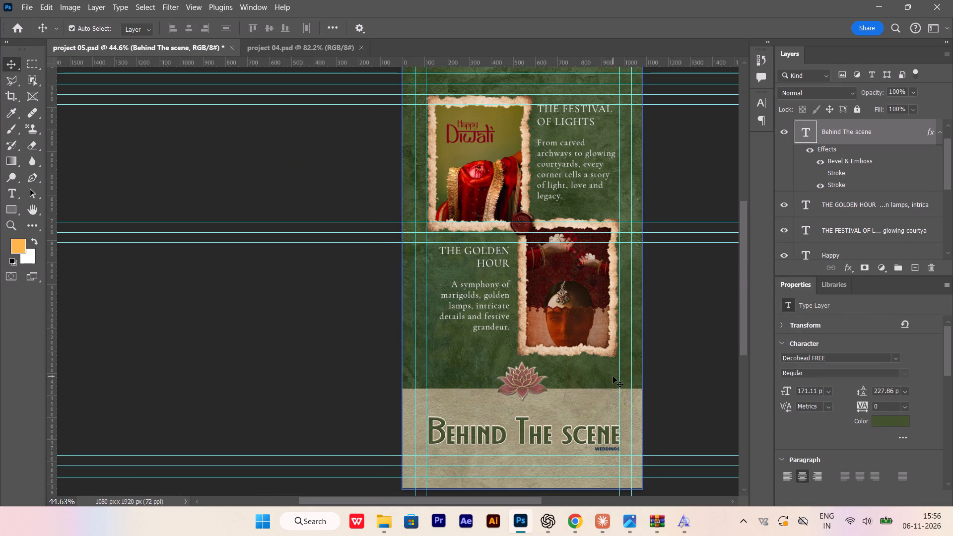
{"action": "scroll", "coordinate": [613, 376], "scroll_direction": "down", "scroll_amount": 4}
Set the WEDDINGS label's text colour to cream #fdf1de, sampled from the outline of the title's letters.
{"action": "scroll", "coordinate": [613, 413], "scroll_direction": "up", "scroll_amount": 14, "text": "alt"}
{"action": "left_click", "coordinate": [603, 397]}
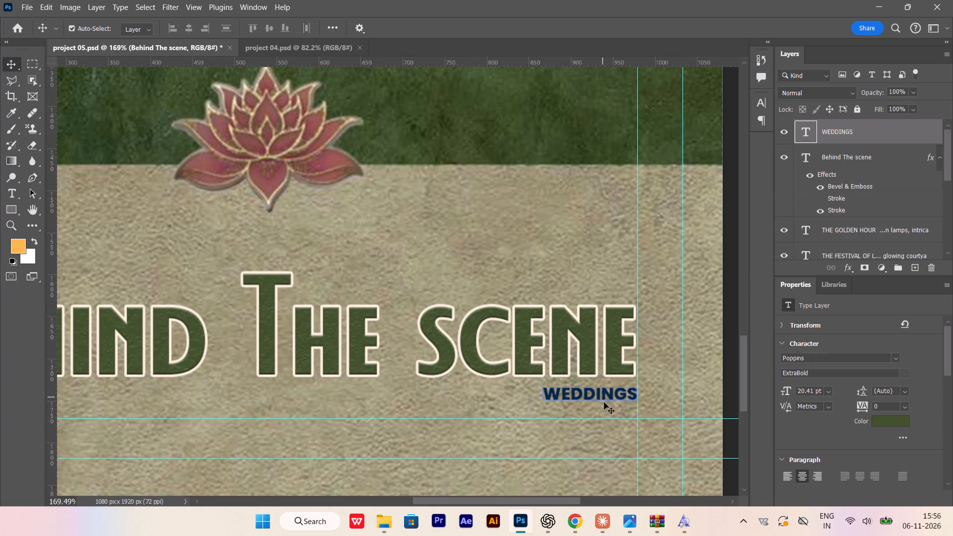
{"action": "left_click", "coordinate": [876, 418]}
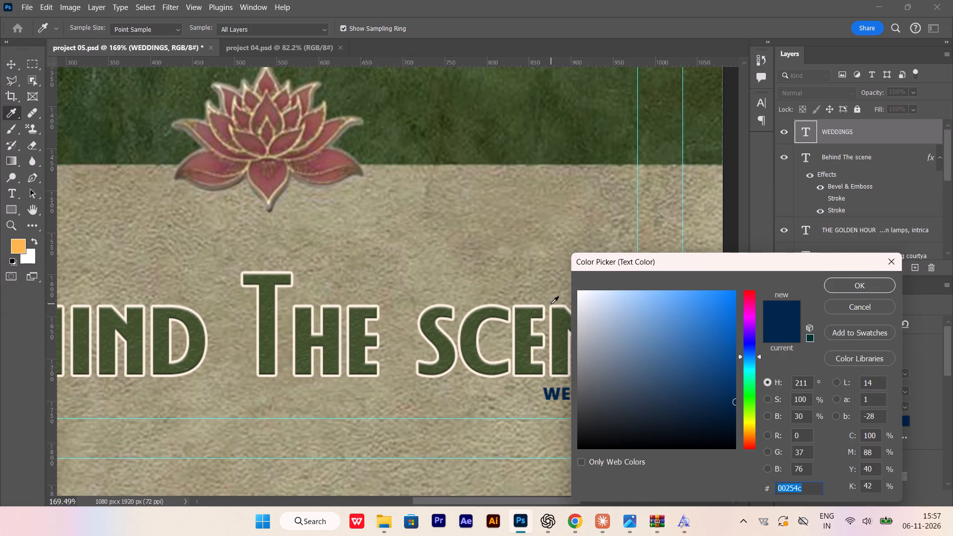
{"action": "left_click", "coordinate": [542, 308]}
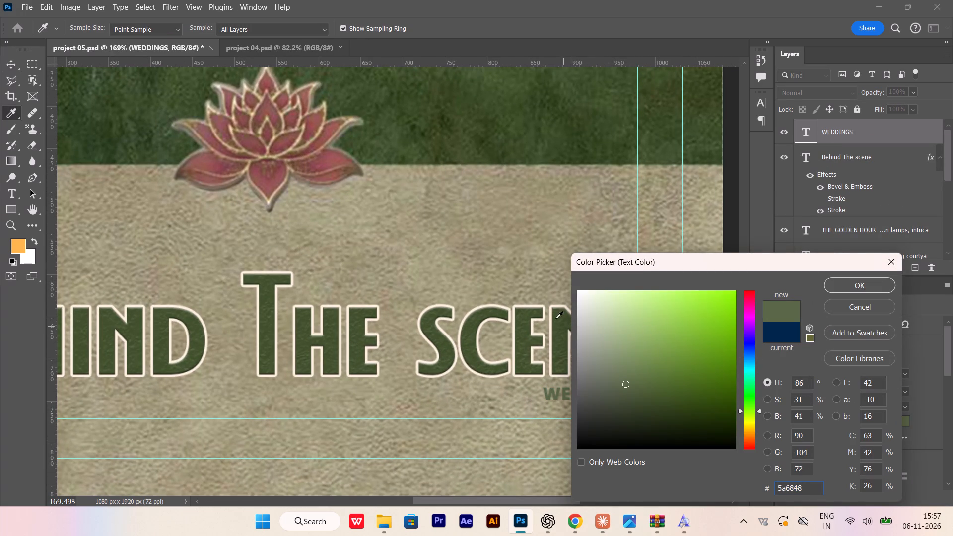
{"action": "left_click", "coordinate": [509, 319]}
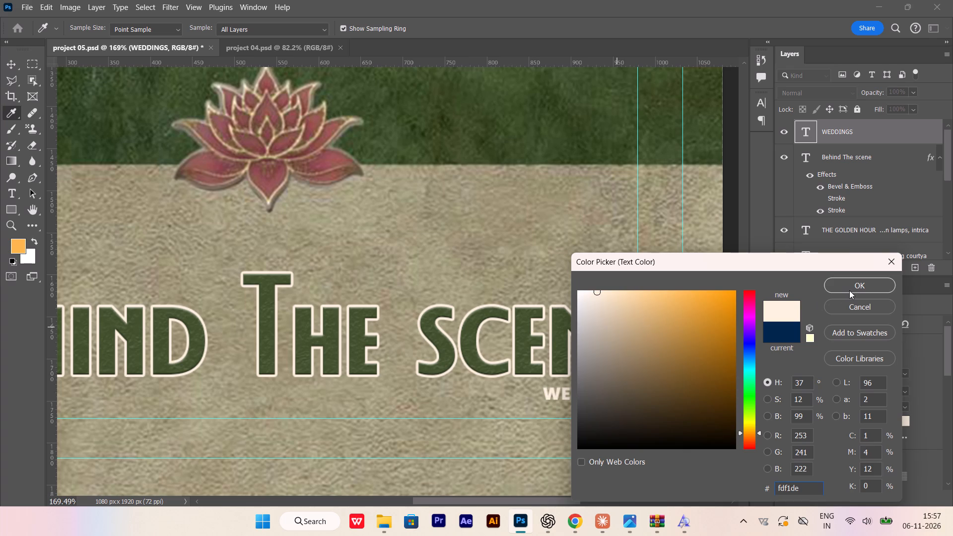
{"action": "left_click", "coordinate": [849, 287]}
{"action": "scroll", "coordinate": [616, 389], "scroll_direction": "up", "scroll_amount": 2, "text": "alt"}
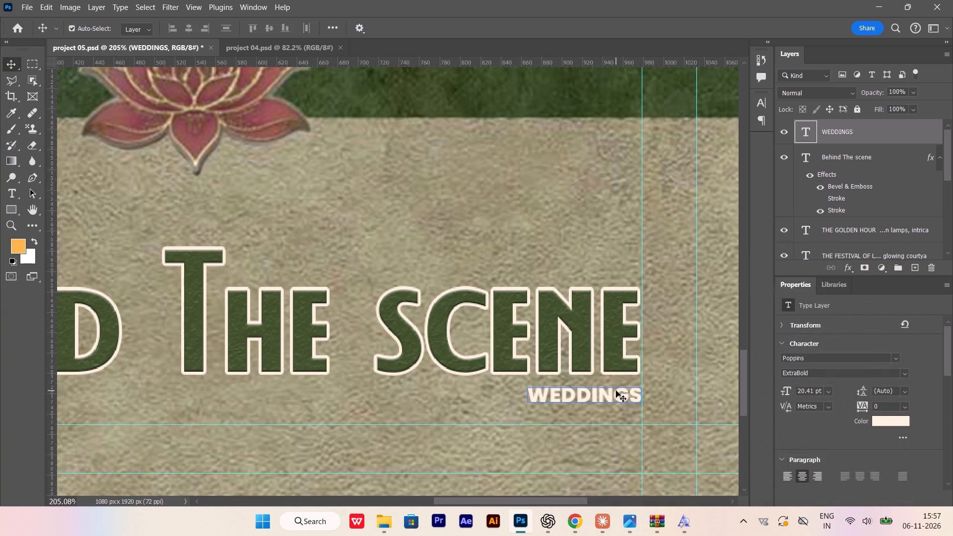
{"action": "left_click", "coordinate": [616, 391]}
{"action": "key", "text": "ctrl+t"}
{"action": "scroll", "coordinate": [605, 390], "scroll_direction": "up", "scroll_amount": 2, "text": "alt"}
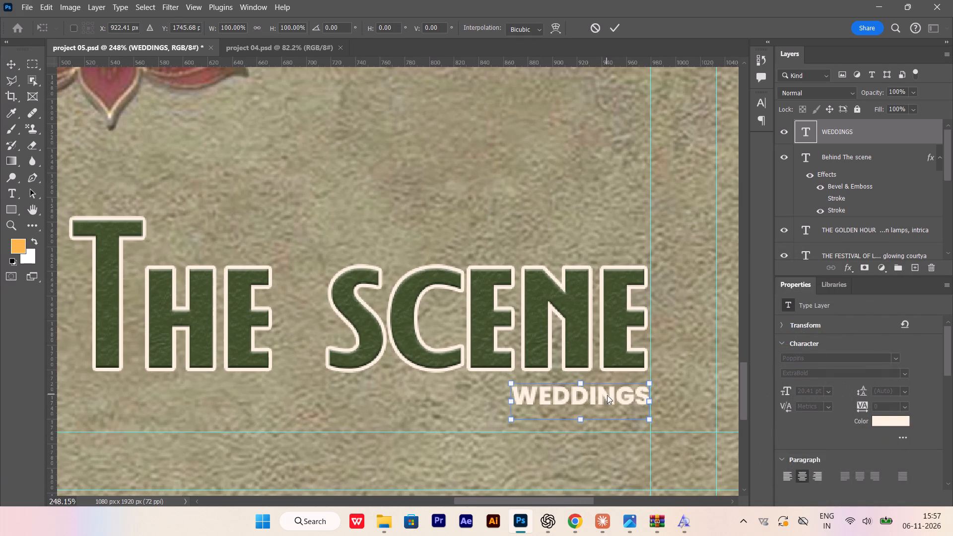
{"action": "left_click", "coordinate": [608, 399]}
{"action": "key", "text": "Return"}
Change the WEDDINGS label's Poppins font style to Light.
{"action": "left_click", "coordinate": [900, 374]}
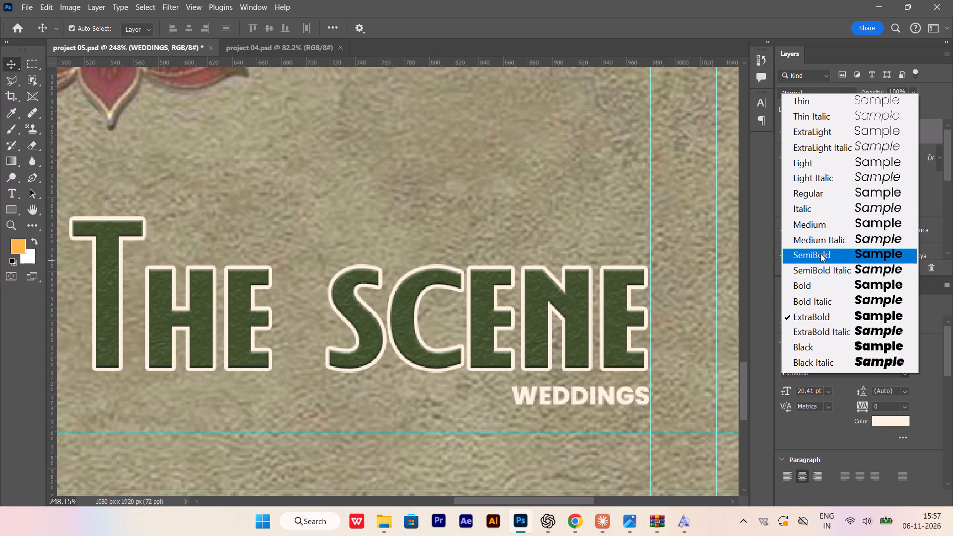
{"action": "left_click", "coordinate": [821, 165]}
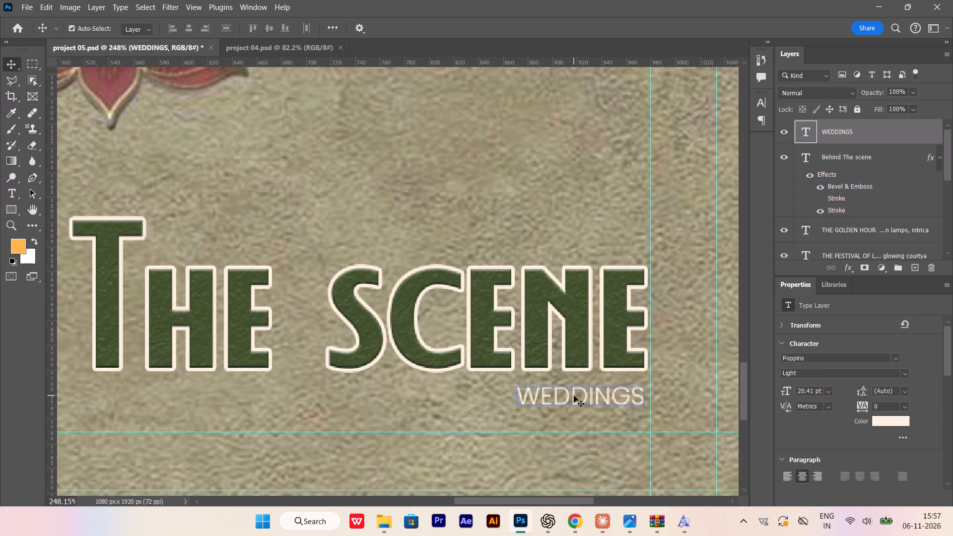
Enlarge the WEDDINGS label proportionally to 34 pt with Free Transform.
{"action": "left_click", "coordinate": [574, 396]}
{"action": "key", "text": "ctrl+t"}
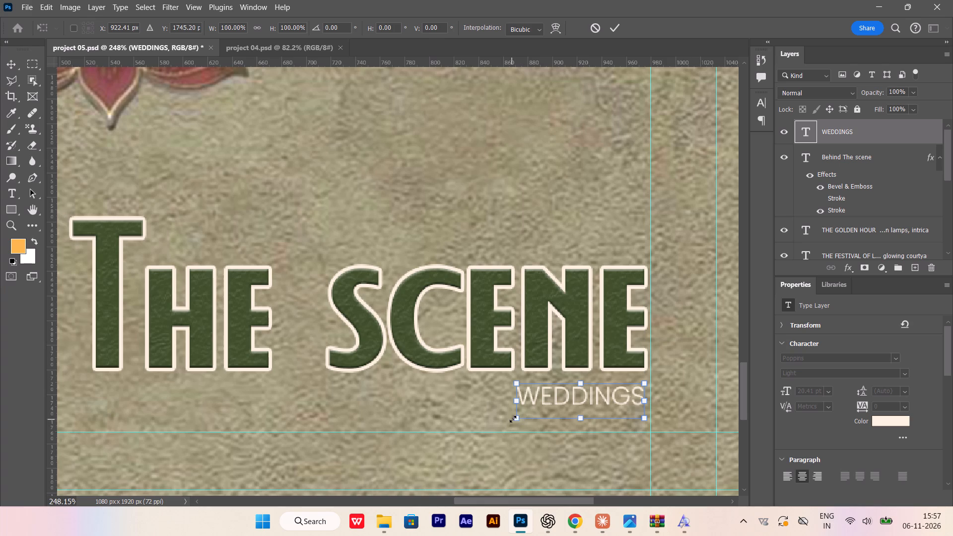
{"action": "left_click_drag", "start_coordinate": [513, 419], "coordinate": [423, 430], "text": "shift"}
{"action": "key", "text": "Return"}
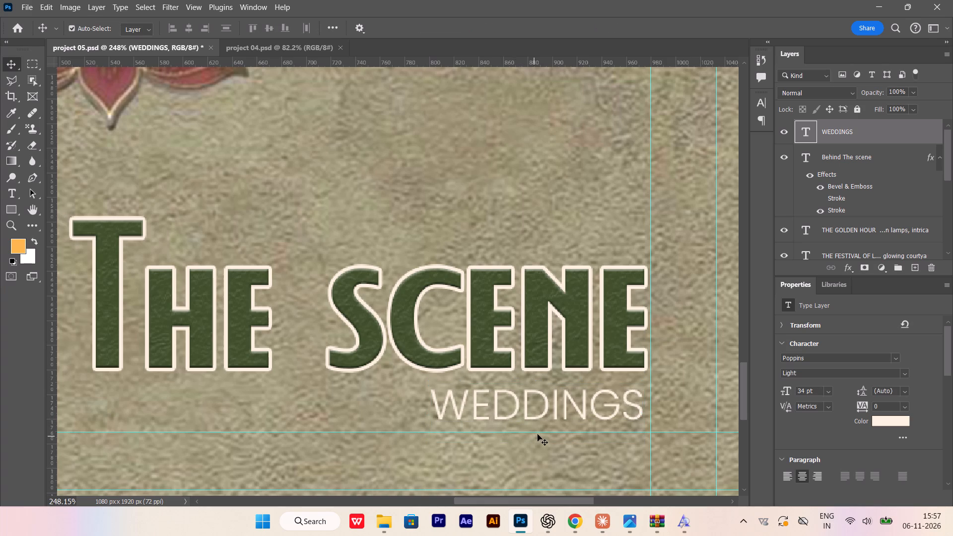
Centre the WEDDINGS label horizontally on the canvas beneath the title, and clear the selection.
{"action": "scroll", "coordinate": [538, 430], "scroll_direction": "down", "scroll_amount": 7, "text": "alt"}
{"action": "left_click", "coordinate": [537, 422]}
{"action": "key", "text": "ctrl+a"}
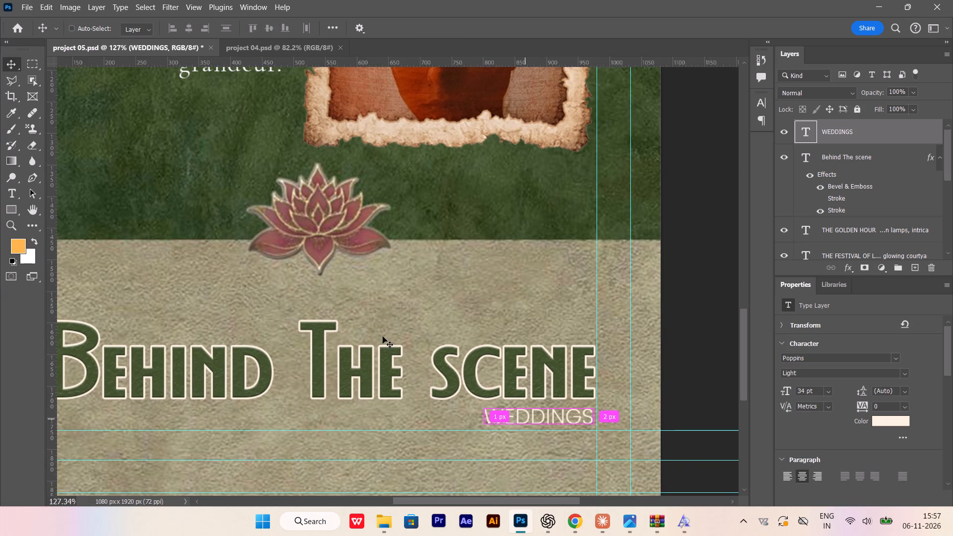
{"action": "left_click", "coordinate": [188, 30]}
{"action": "key", "text": "ctrl+d"}
Scale the WEDDINGS label down about its centre to about 28.74 pt.
{"action": "scroll", "coordinate": [372, 317], "scroll_direction": "down", "scroll_amount": 4, "text": "alt"}
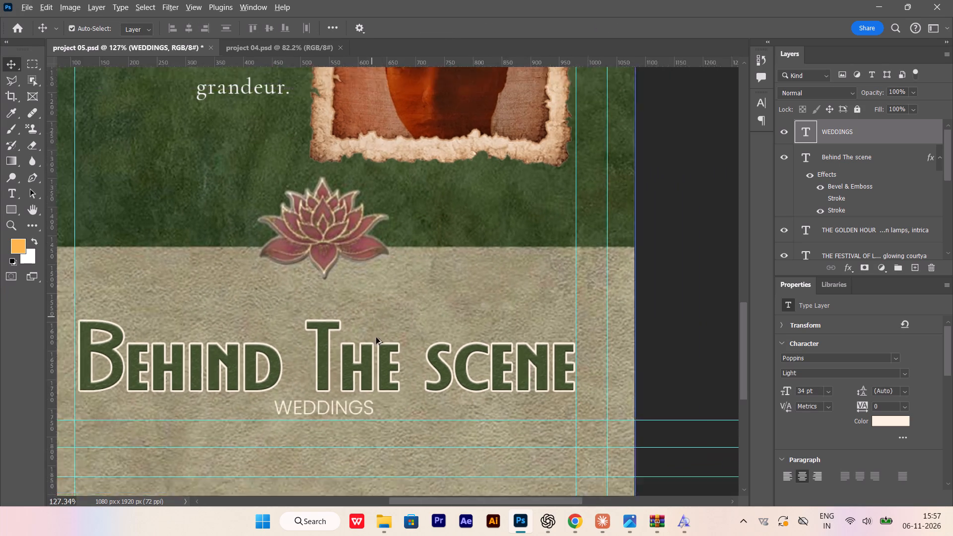
{"action": "scroll", "coordinate": [376, 337], "scroll_direction": "down", "scroll_amount": 2, "text": "alt"}
{"action": "scroll", "coordinate": [324, 385], "scroll_direction": "up", "scroll_amount": 14, "text": "alt"}
{"action": "left_click", "coordinate": [349, 374]}
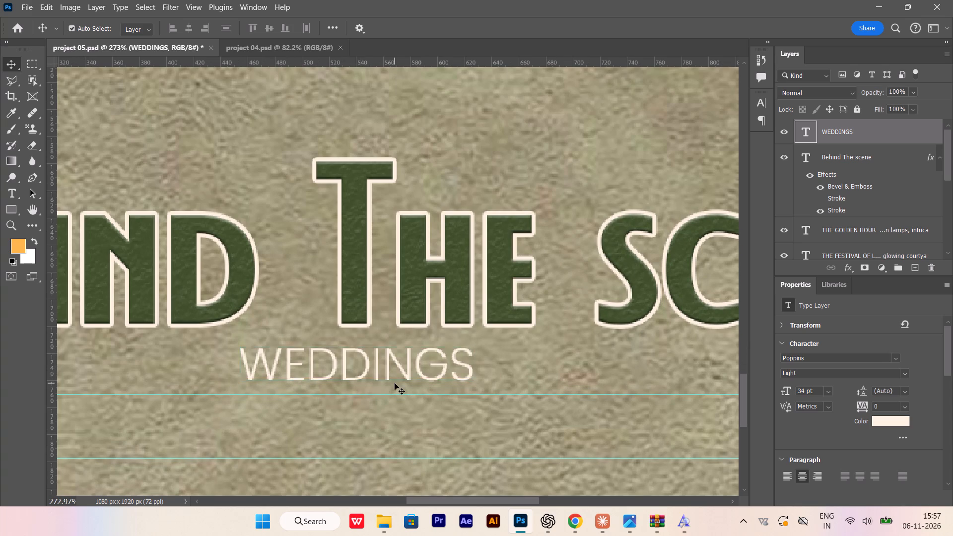
{"action": "key", "text": "ctrl+t"}
{"action": "left_click_drag", "start_coordinate": [473, 341], "coordinate": [458, 351], "text": "alt+shift"}
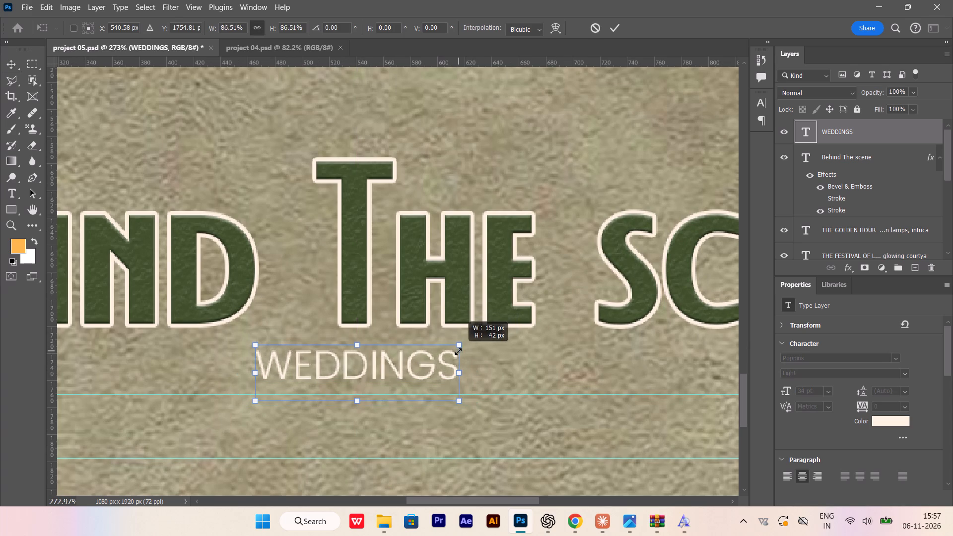
{"action": "left_click_drag", "start_coordinate": [458, 351], "coordinate": [457, 353], "text": "alt+shift"}
{"action": "key", "text": "Return"}
{"action": "scroll", "coordinate": [368, 372], "scroll_direction": "up", "scroll_amount": 5, "text": "alt"}
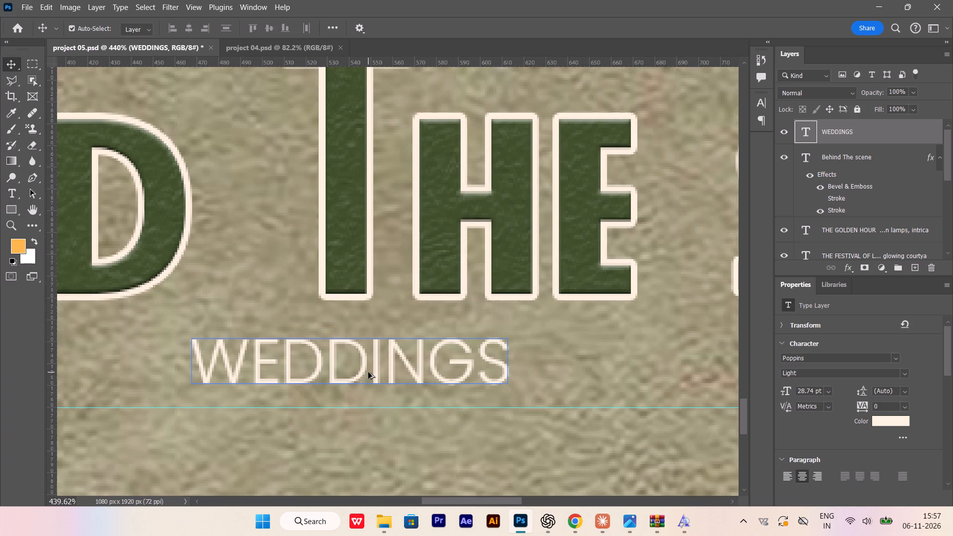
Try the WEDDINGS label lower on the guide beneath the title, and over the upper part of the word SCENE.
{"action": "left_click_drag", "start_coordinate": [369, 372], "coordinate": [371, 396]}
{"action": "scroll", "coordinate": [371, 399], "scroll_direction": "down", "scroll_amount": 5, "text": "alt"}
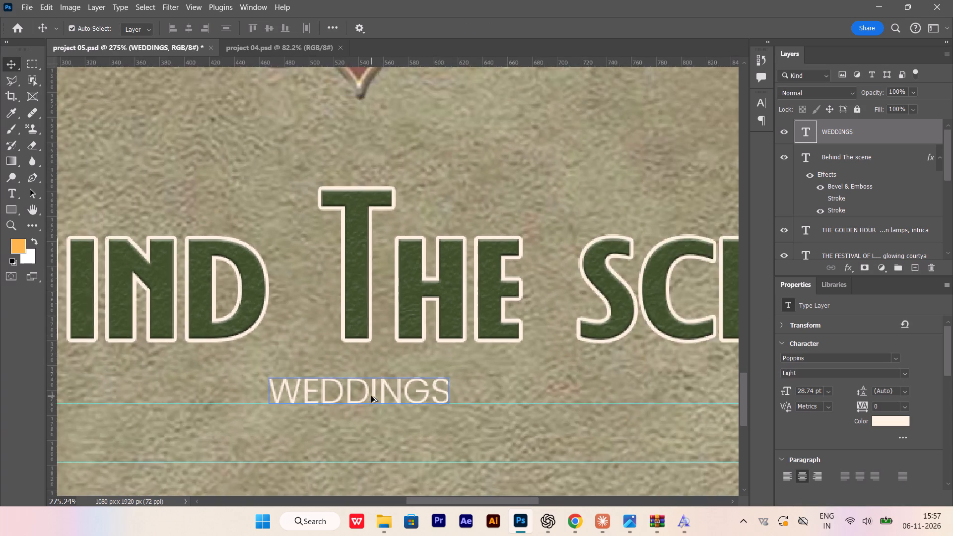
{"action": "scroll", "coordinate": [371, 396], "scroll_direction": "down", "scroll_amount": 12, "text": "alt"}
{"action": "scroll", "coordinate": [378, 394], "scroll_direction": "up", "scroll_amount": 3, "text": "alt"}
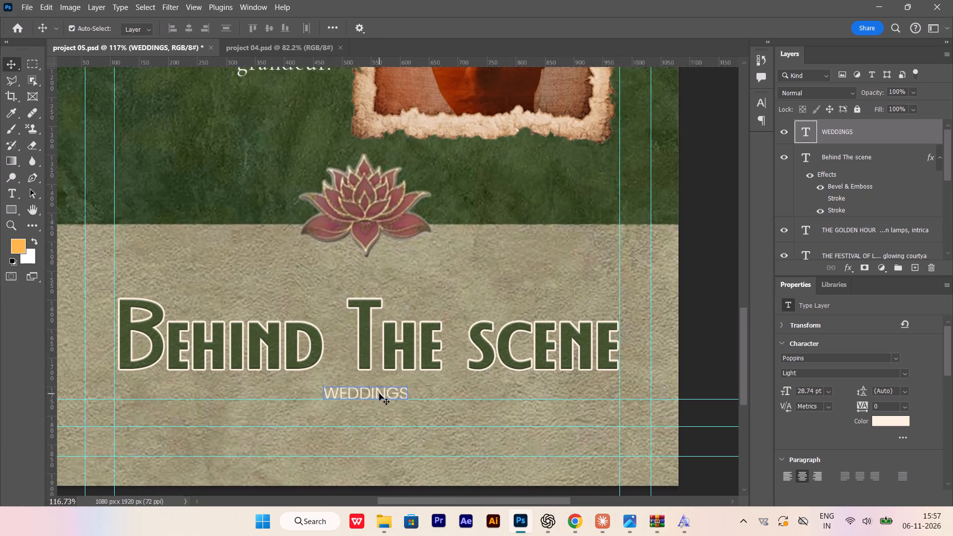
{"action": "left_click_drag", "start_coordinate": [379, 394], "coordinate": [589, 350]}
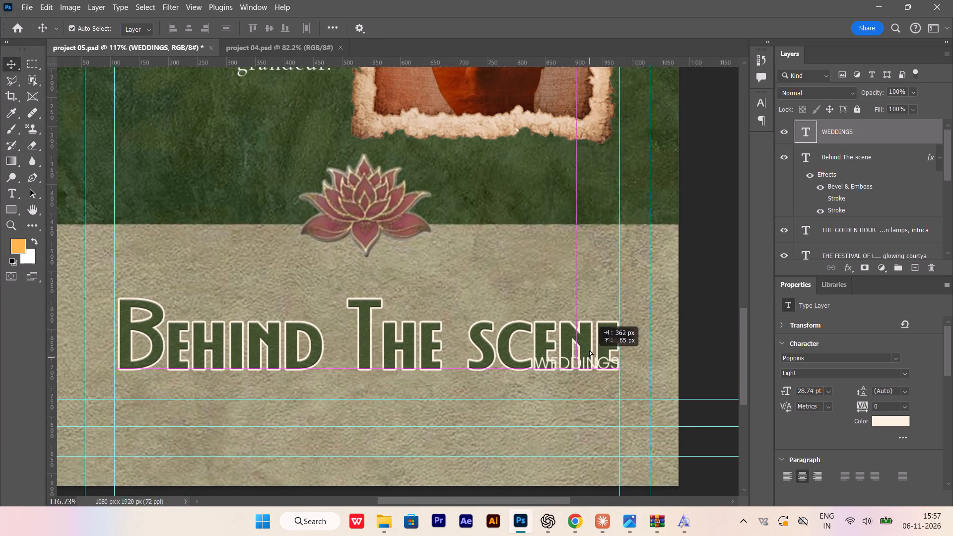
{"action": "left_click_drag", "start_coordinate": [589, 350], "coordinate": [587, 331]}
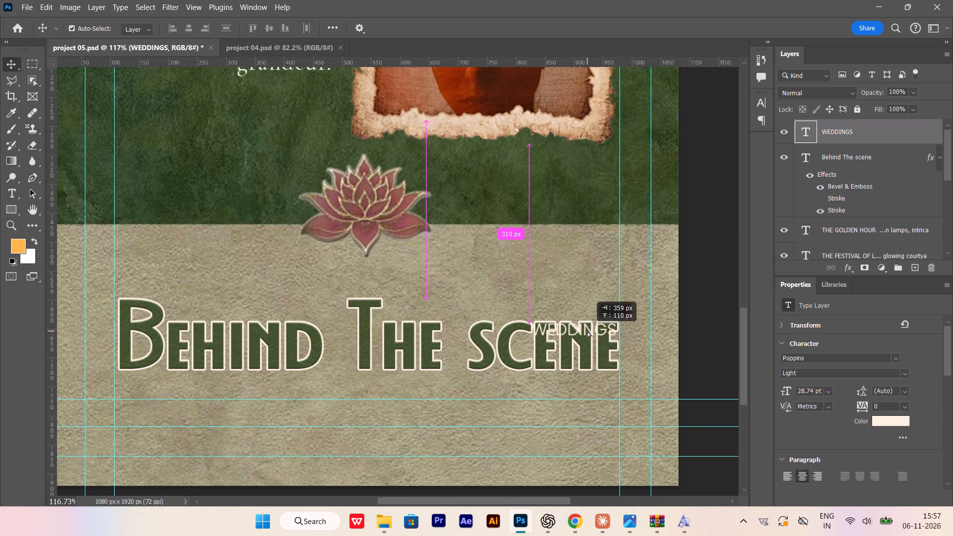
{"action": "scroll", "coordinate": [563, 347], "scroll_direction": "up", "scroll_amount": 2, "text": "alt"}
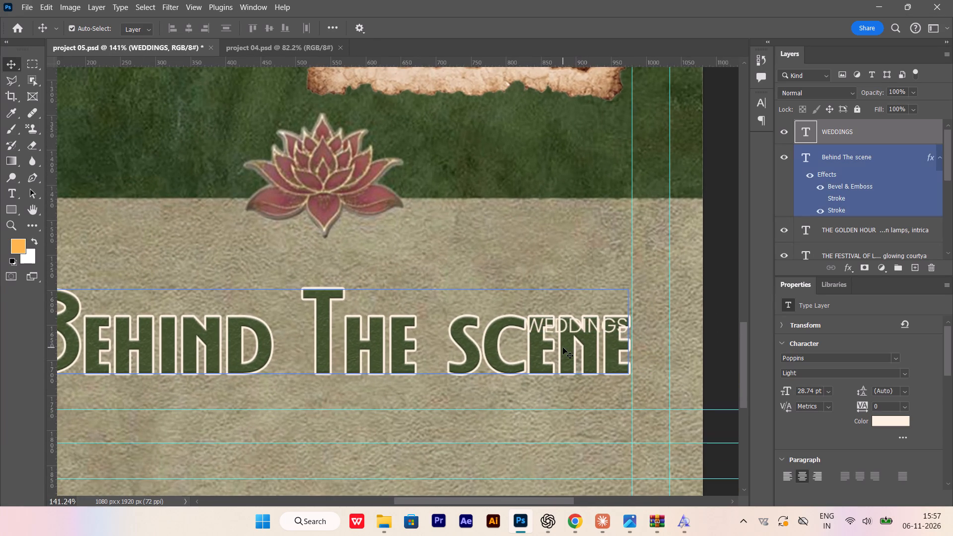
Move the WEDDINGS label back beneath the title, under the word The and just above the guide.
{"action": "left_click_drag", "start_coordinate": [572, 329], "coordinate": [353, 401]}
{"action": "scroll", "coordinate": [645, 371], "scroll_direction": "down", "scroll_amount": 4, "text": "alt"}
{"action": "scroll", "coordinate": [427, 381], "scroll_direction": "up", "scroll_amount": 8, "text": "alt"}
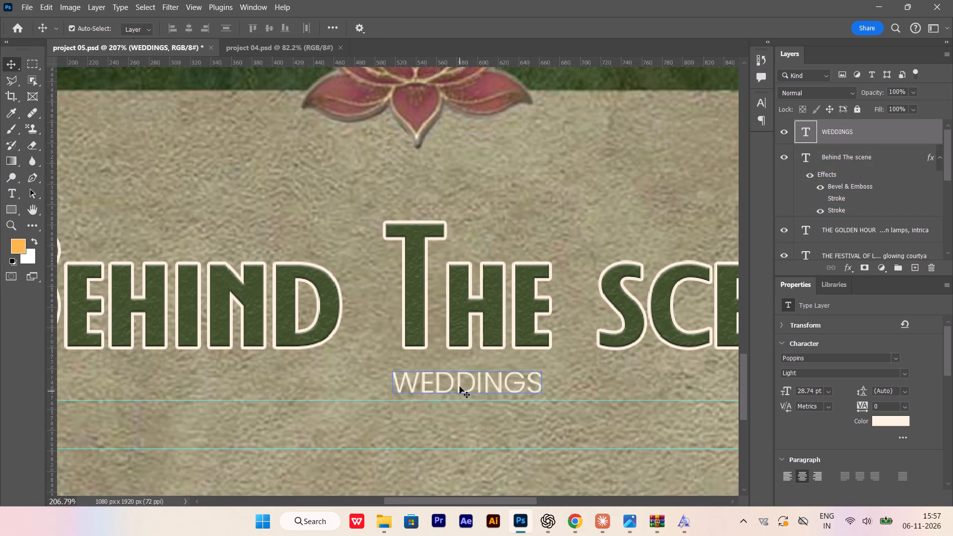
{"action": "left_click_drag", "start_coordinate": [460, 387], "coordinate": [400, 380]}
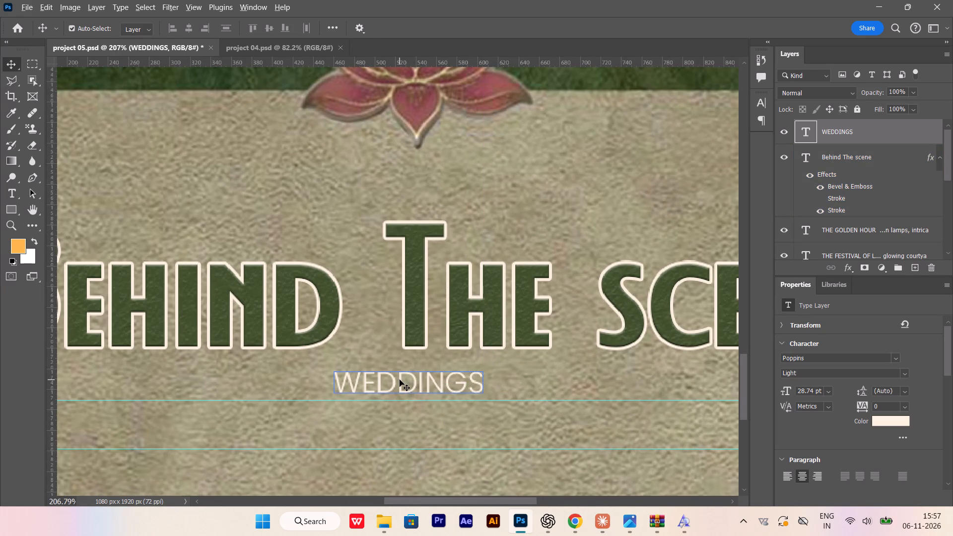
Move the Behind The scene title straight up about 20 px to widen the gap above WEDDINGS.
{"action": "scroll", "coordinate": [400, 380], "scroll_direction": "up", "scroll_amount": 1, "text": "alt"}
{"action": "scroll", "coordinate": [400, 380], "scroll_direction": "down", "scroll_amount": 2, "text": "alt"}
{"action": "scroll", "coordinate": [408, 318], "scroll_direction": "up", "scroll_amount": 3, "text": "alt"}
{"action": "left_click_drag", "start_coordinate": [409, 317], "coordinate": [411, 268]}
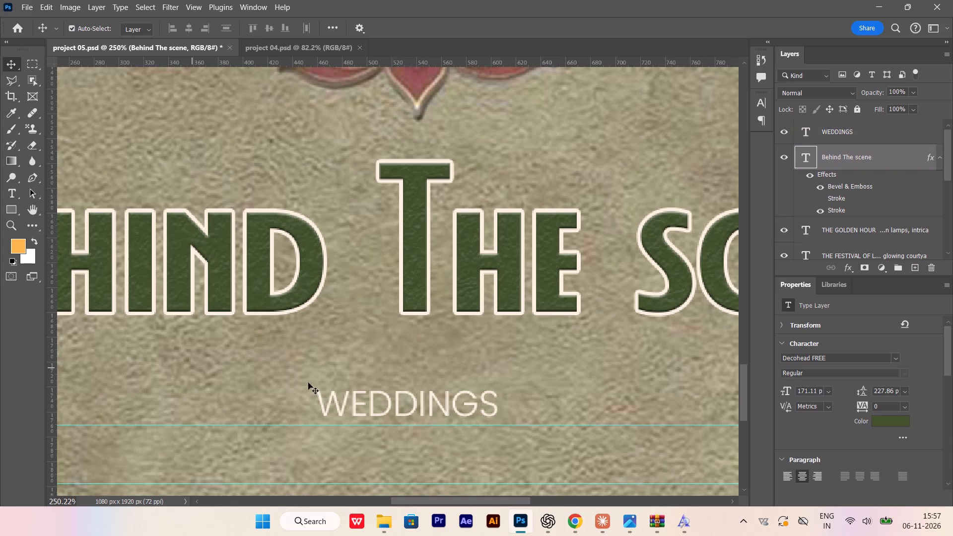
Draw a rectangle of about 221 x 44 px behind the WEDDINGS label, on a layer below its text.
{"action": "left_click", "coordinate": [9, 216]}
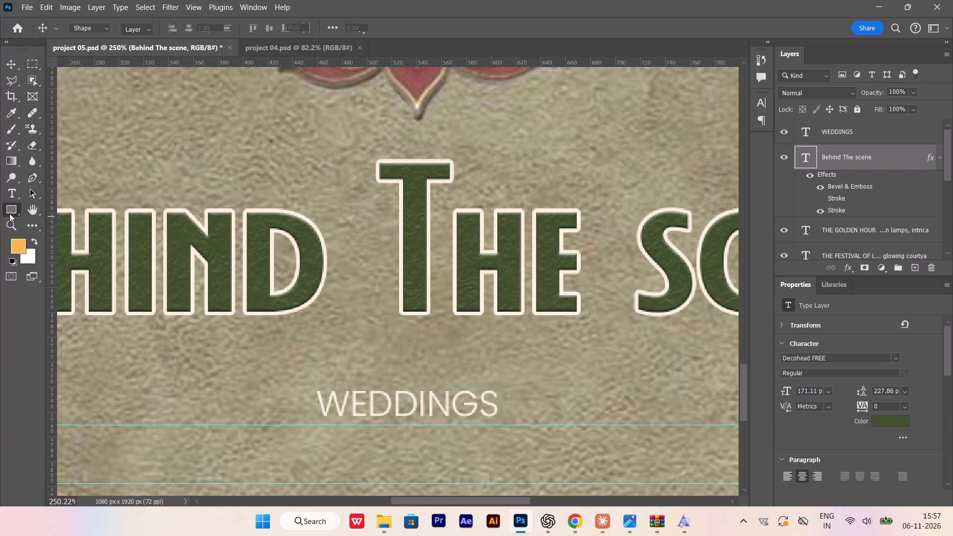
{"action": "left_click_drag", "start_coordinate": [266, 372], "coordinate": [287, 382]}
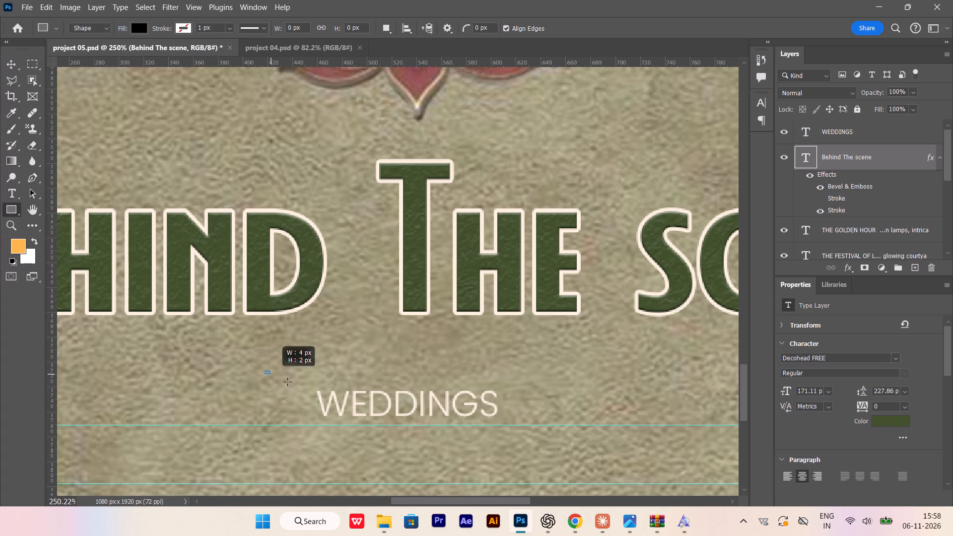
{"action": "left_click_drag", "start_coordinate": [287, 382], "coordinate": [539, 424]}
Fill the rectangle behind WEDDINGS with dark red-brown #4d1a0e sampled from the photo artwork.
{"action": "left_click", "coordinate": [816, 417]}
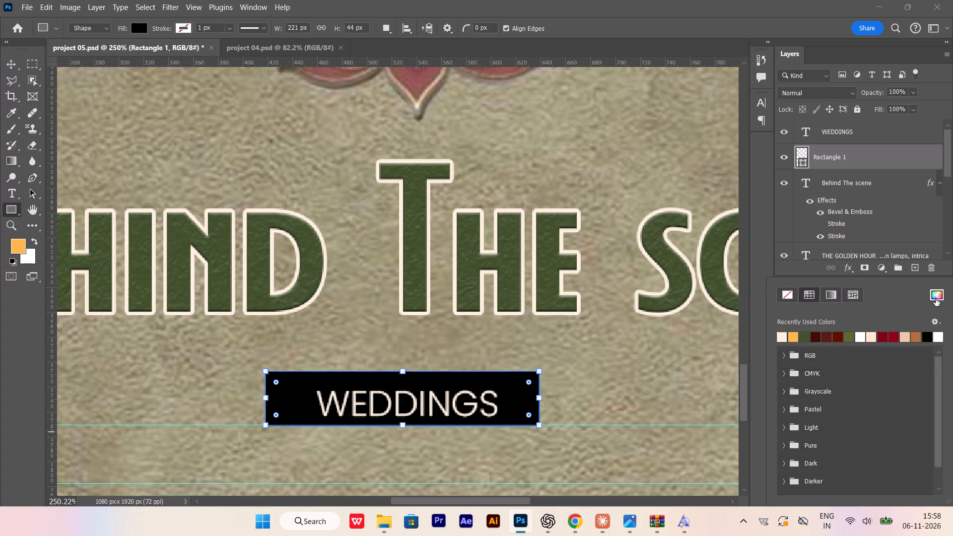
{"action": "left_click", "coordinate": [936, 299]}
{"action": "left_click", "coordinate": [885, 268]}
{"action": "scroll", "coordinate": [546, 375], "scroll_direction": "down", "scroll_amount": 2, "text": "alt"}
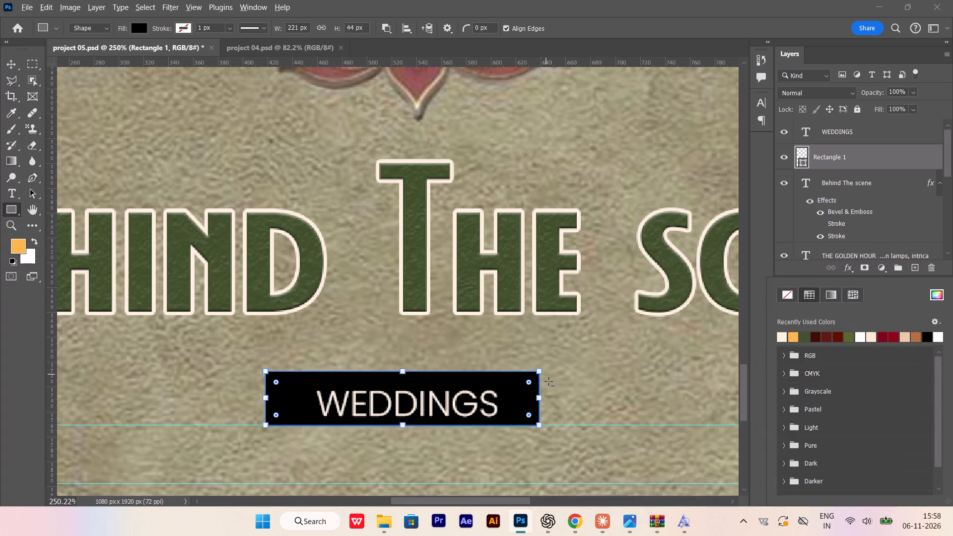
{"action": "scroll", "coordinate": [548, 381], "scroll_direction": "down", "scroll_amount": 9, "text": "alt"}
{"action": "scroll", "coordinate": [546, 341], "scroll_direction": "up", "scroll_amount": 11}
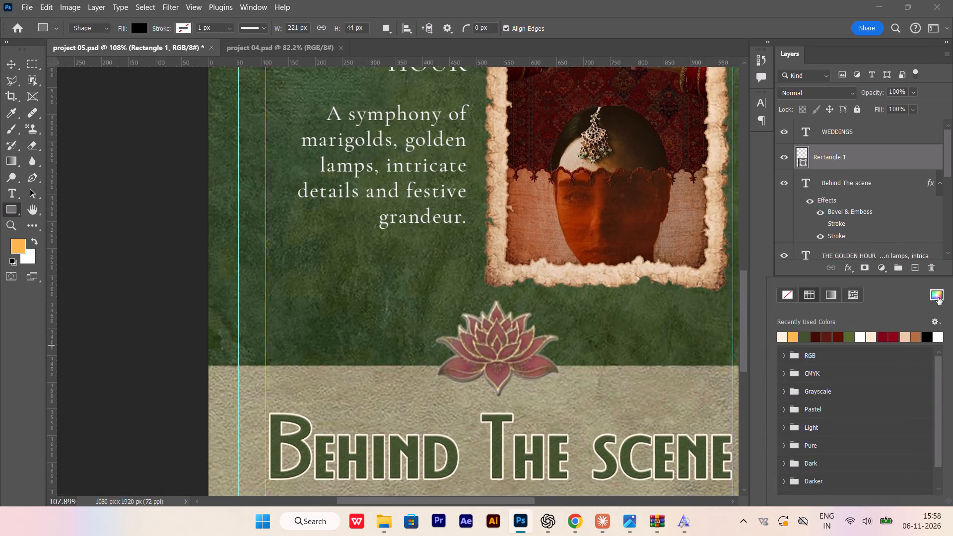
{"action": "left_click", "coordinate": [938, 297]}
{"action": "left_click", "coordinate": [538, 131]}
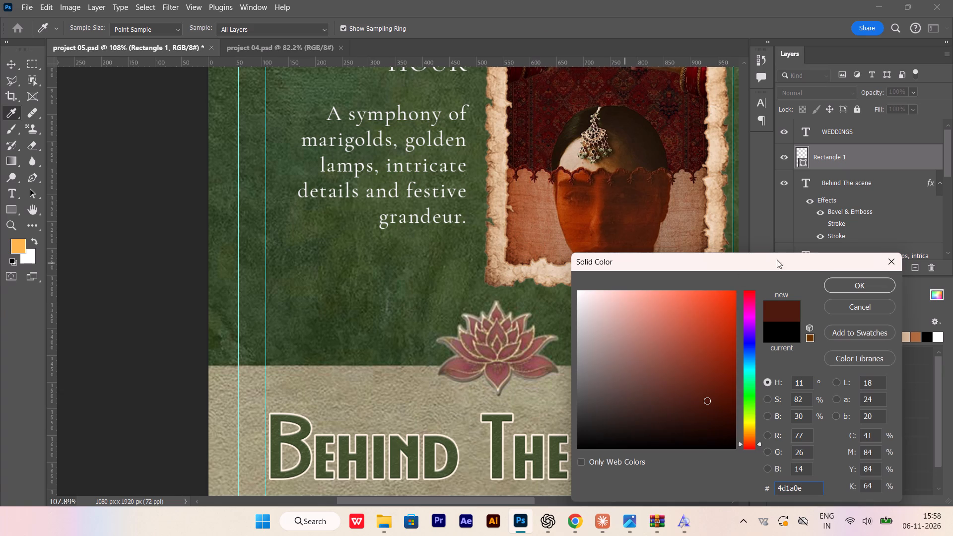
{"action": "left_click", "coordinate": [846, 287]}
Centre the WEDDINGS label and its rectangle horizontally on the canvas, and clear the selection.
{"action": "scroll", "coordinate": [577, 289], "scroll_direction": "down", "scroll_amount": 14}
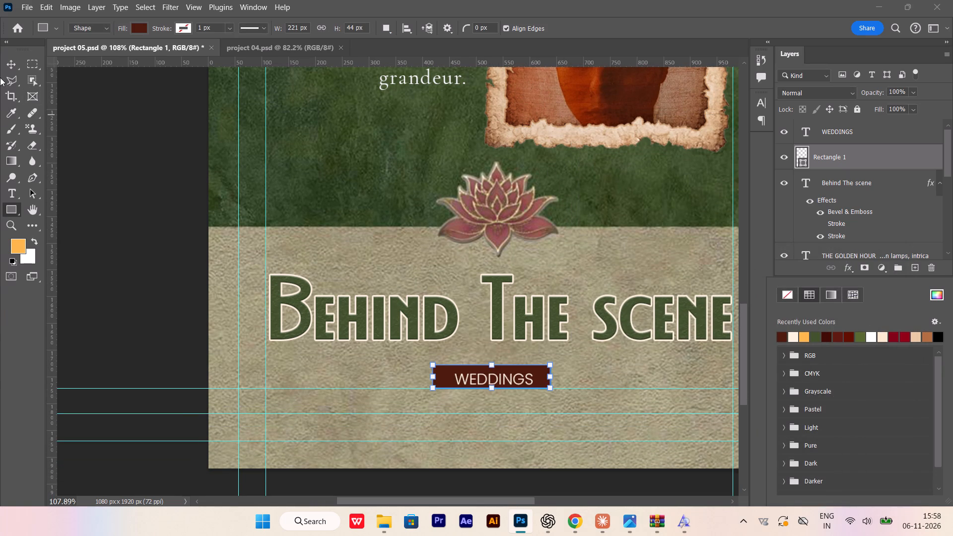
{"action": "left_click", "coordinate": [4, 62]}
{"action": "scroll", "coordinate": [540, 374], "scroll_direction": "up", "scroll_amount": 9, "text": "alt"}
{"action": "left_click", "coordinate": [554, 384]}
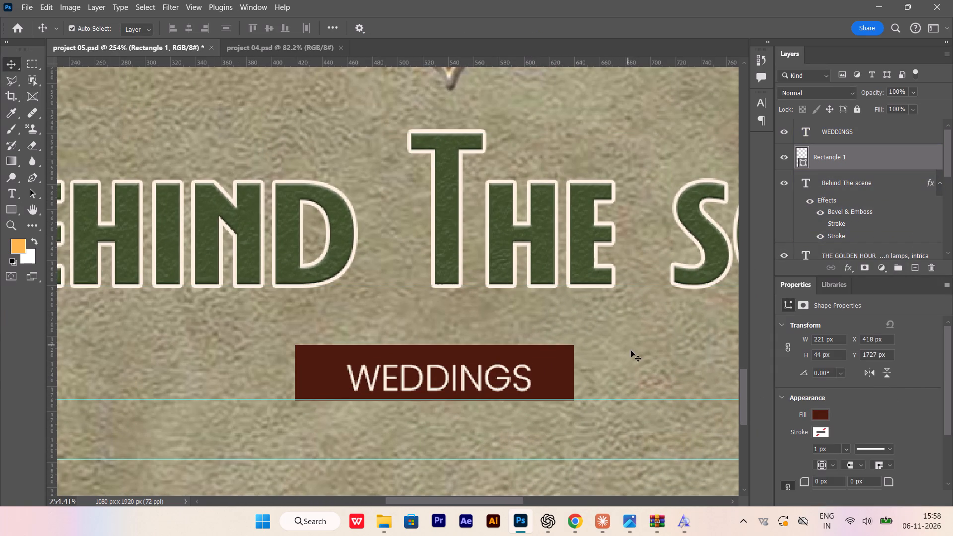
{"action": "left_click", "coordinate": [553, 380]}
{"action": "left_click", "coordinate": [512, 385], "text": "shift"}
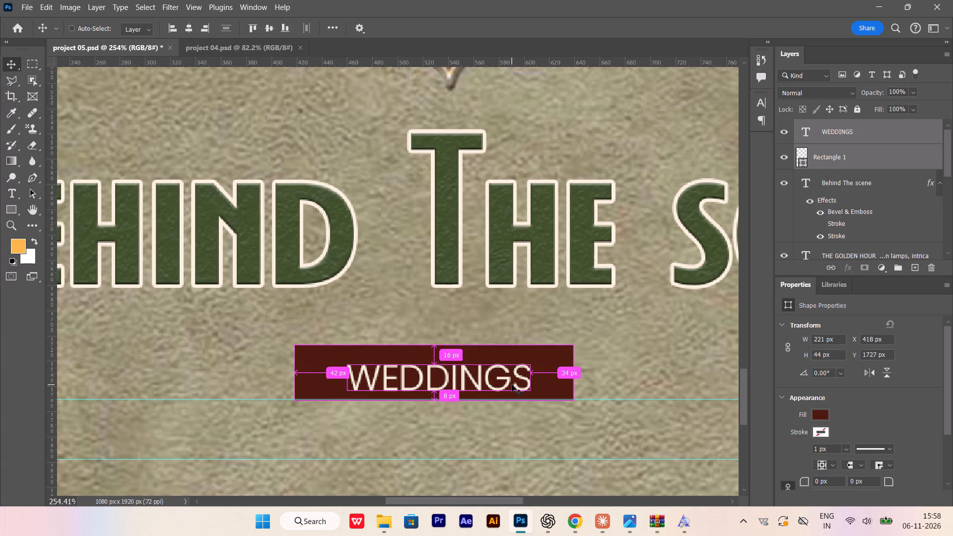
{"action": "key", "text": "ctrl+a"}
{"action": "left_click", "coordinate": [194, 31]}
{"action": "key", "text": "ctrl+d"}
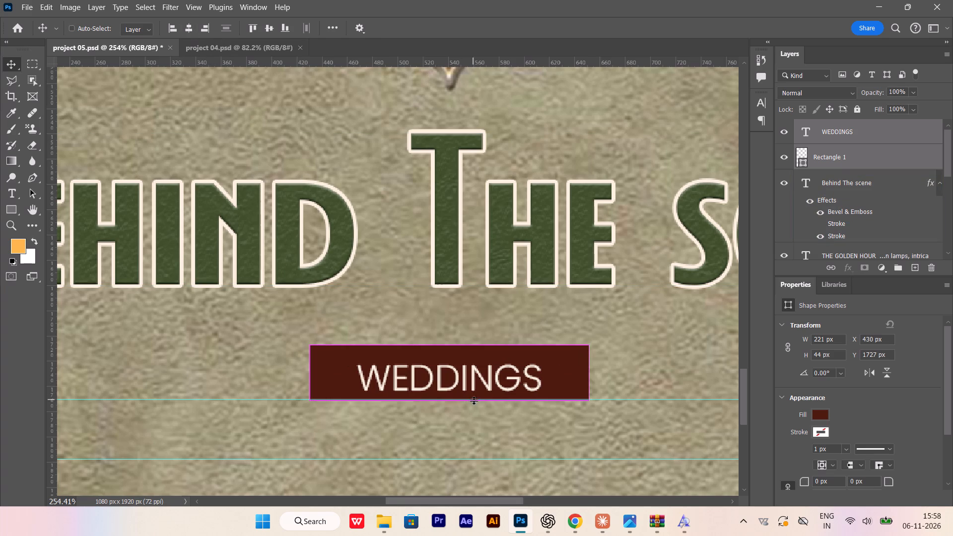
{"action": "scroll", "coordinate": [457, 346], "scroll_direction": "down", "scroll_amount": 9, "text": "alt"}
{"action": "left_click", "coordinate": [123, 315]}
Change the WEDDINGS label's font to Cormorant Garamond, trying Regular before setting the style to Medium.
{"action": "scroll", "coordinate": [436, 399], "scroll_direction": "up", "scroll_amount": 9, "text": "alt"}
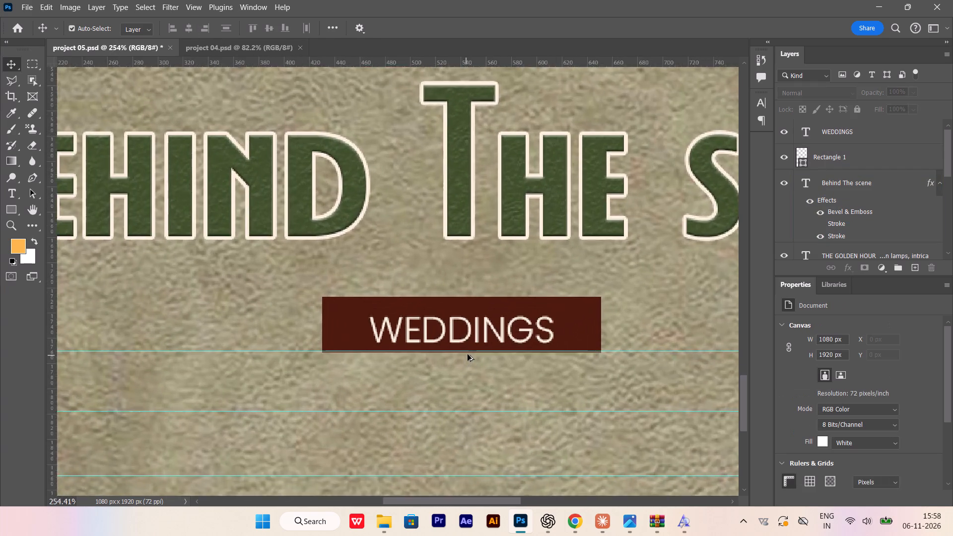
{"action": "scroll", "coordinate": [468, 354], "scroll_direction": "up", "scroll_amount": 2, "text": "alt"}
{"action": "left_click", "coordinate": [473, 330]}
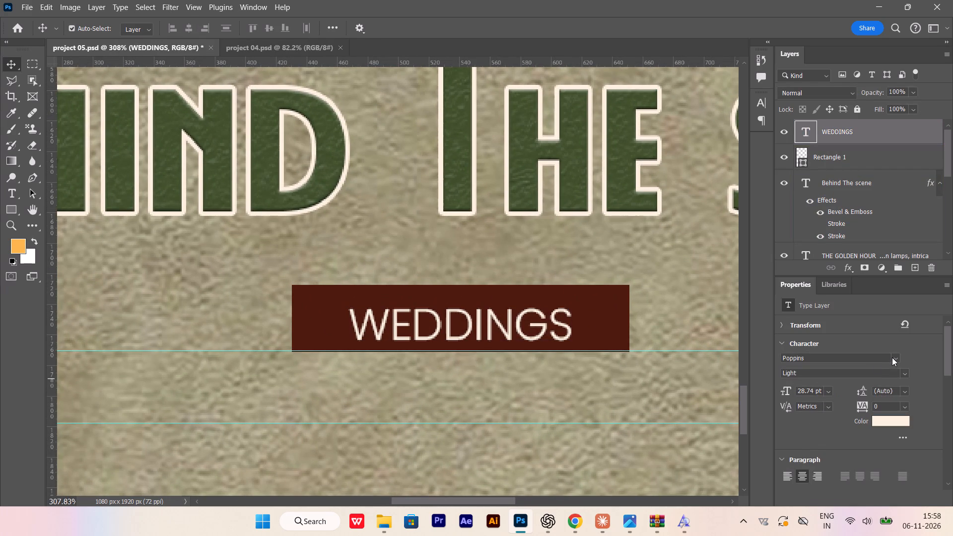
{"action": "left_click", "coordinate": [892, 357]}
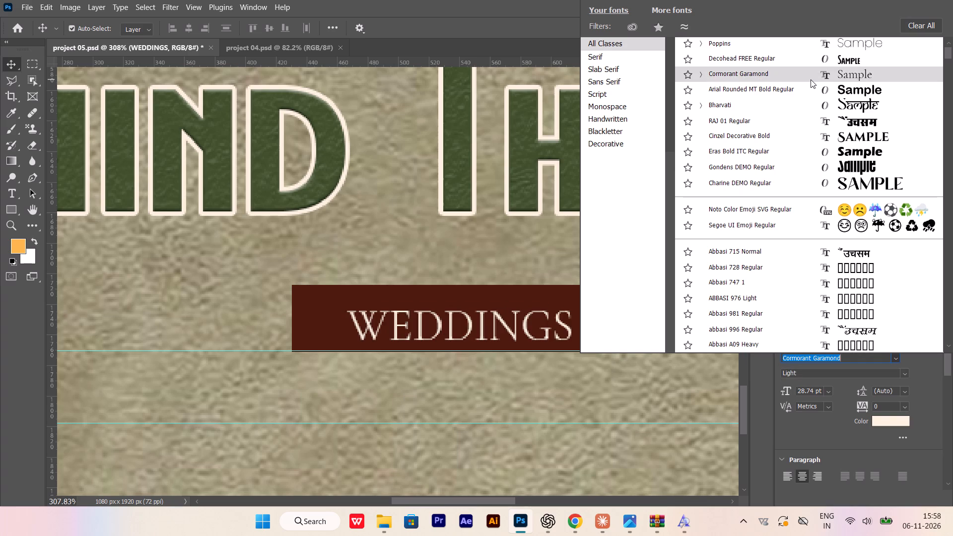
{"action": "left_click", "coordinate": [811, 79]}
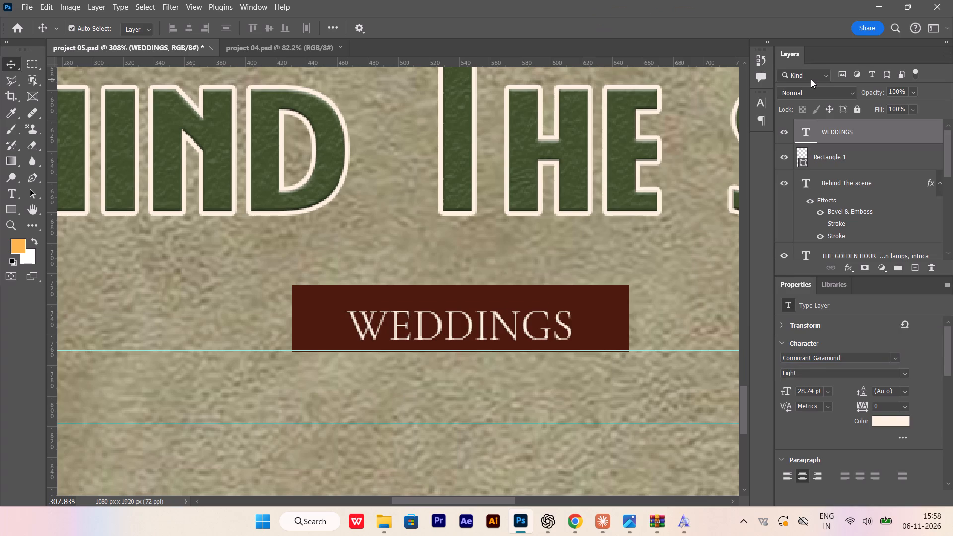
{"action": "left_click", "coordinate": [892, 359]}
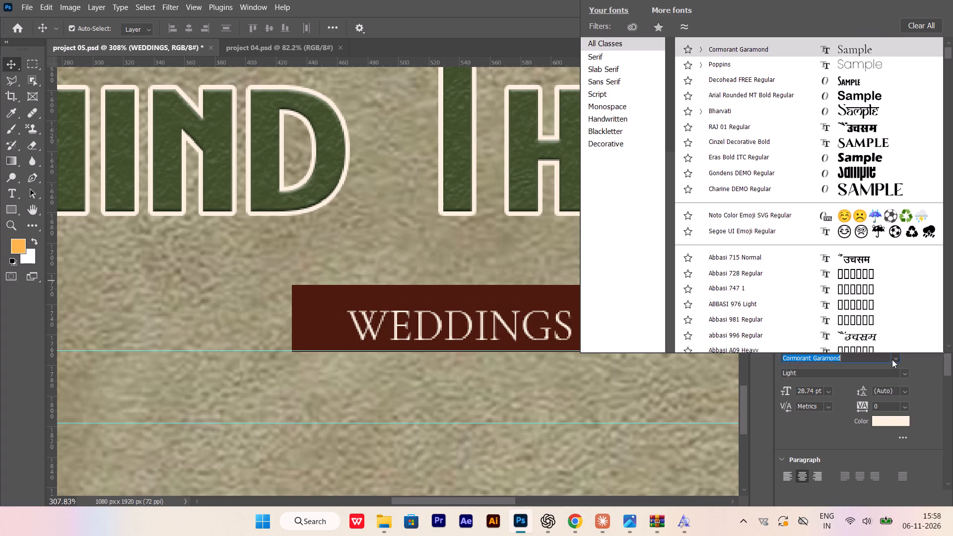
{"action": "left_click", "coordinate": [892, 359]}
{"action": "left_click", "coordinate": [905, 376]}
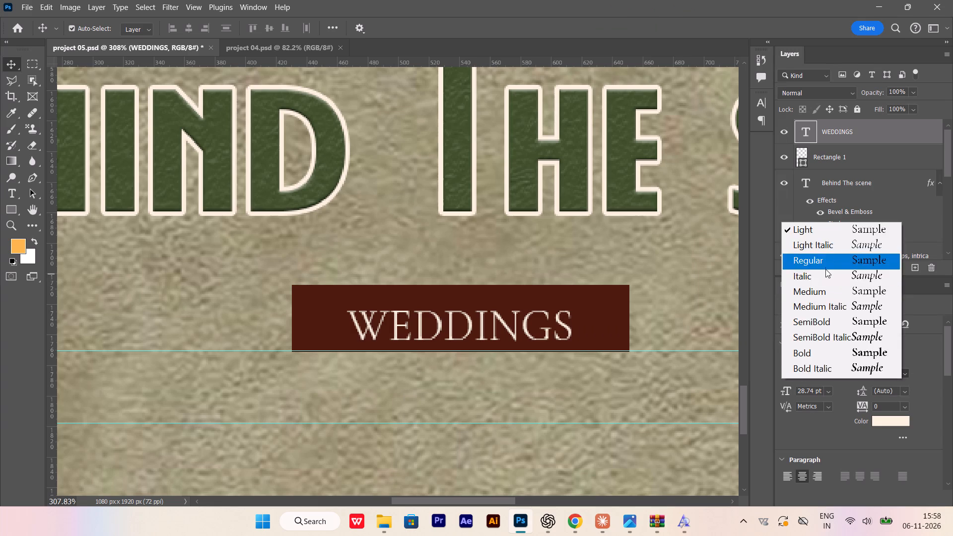
{"action": "left_click", "coordinate": [825, 267]}
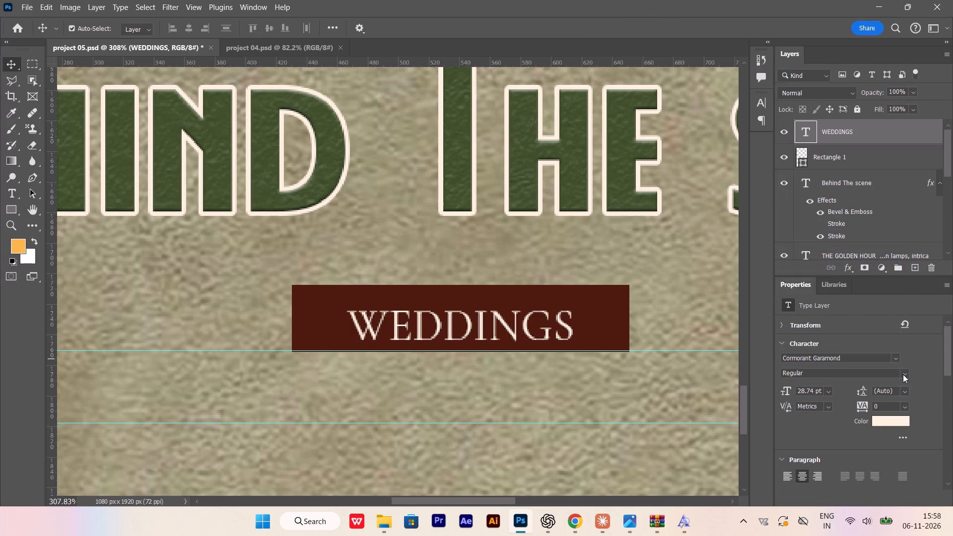
{"action": "left_click", "coordinate": [903, 374]}
{"action": "left_click", "coordinate": [825, 287]}
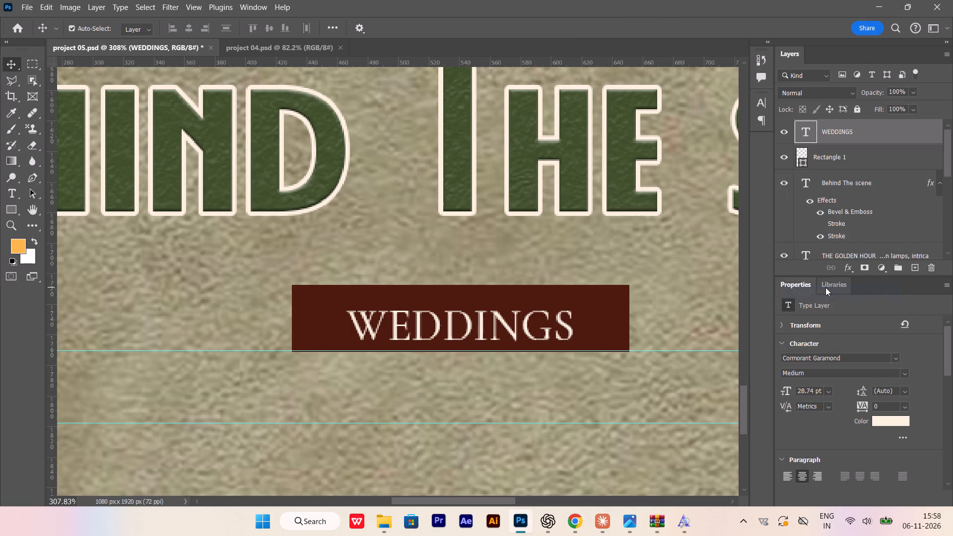
Resize the WEDDINGS rectangle to about 200 x 49 px with Free Transform, raising its top edge and narrowing both sides.
{"action": "scroll", "coordinate": [492, 353], "scroll_direction": "down", "scroll_amount": 3}
{"action": "scroll", "coordinate": [514, 342], "scroll_direction": "up", "scroll_amount": 2, "text": "alt"}
{"action": "scroll", "coordinate": [629, 297], "scroll_direction": "up", "scroll_amount": 1, "text": "alt"}
{"action": "left_click", "coordinate": [629, 297]}
{"action": "key", "text": "ctrl+t"}
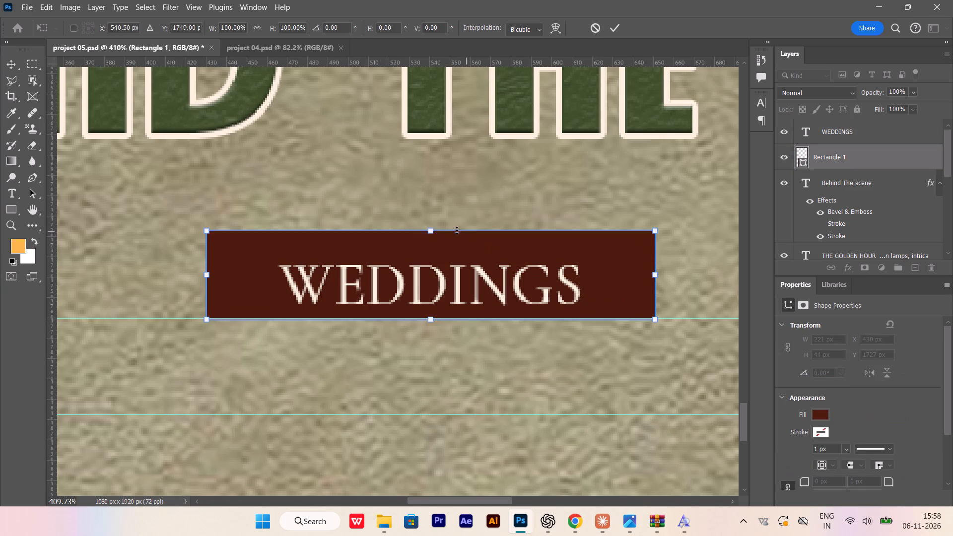
{"action": "left_click_drag", "start_coordinate": [428, 229], "coordinate": [427, 219]}
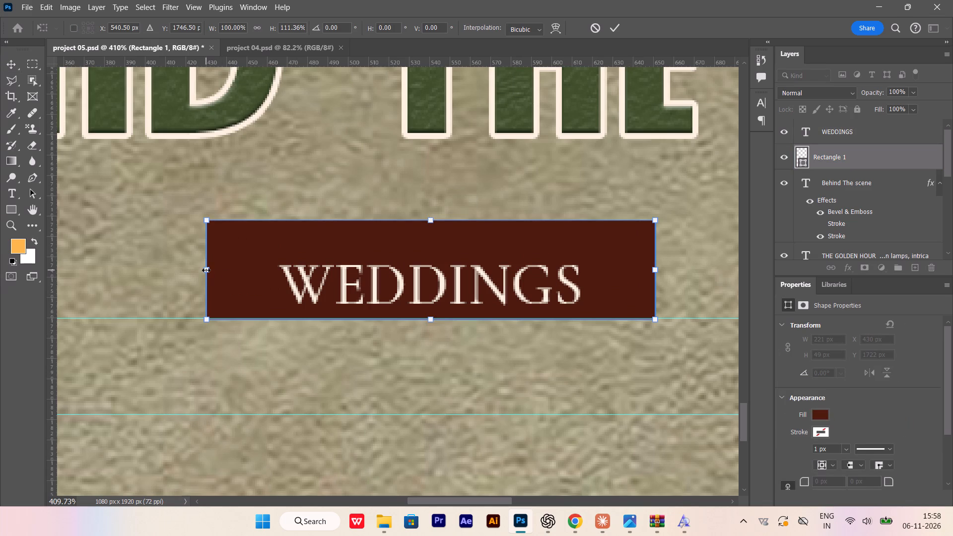
{"action": "left_click_drag", "start_coordinate": [206, 270], "coordinate": [228, 279]}
{"action": "key", "text": "Return"}
Align the WEDDINGS text and its rectangle on their horizontal and vertical centres, and deselect them.
{"action": "left_click", "coordinate": [435, 295]}
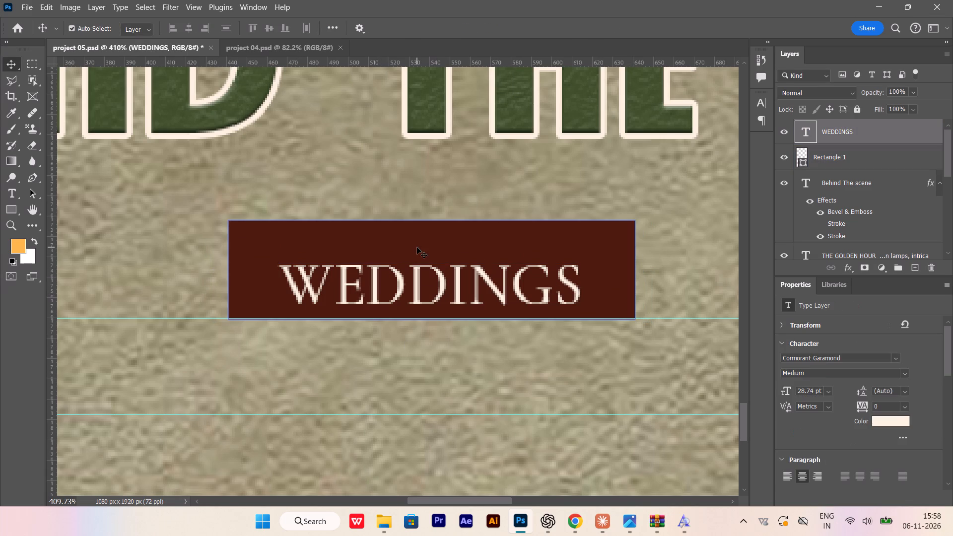
{"action": "left_click", "coordinate": [417, 247], "text": "shift"}
{"action": "left_click", "coordinate": [192, 26]}
{"action": "left_click", "coordinate": [266, 23]}
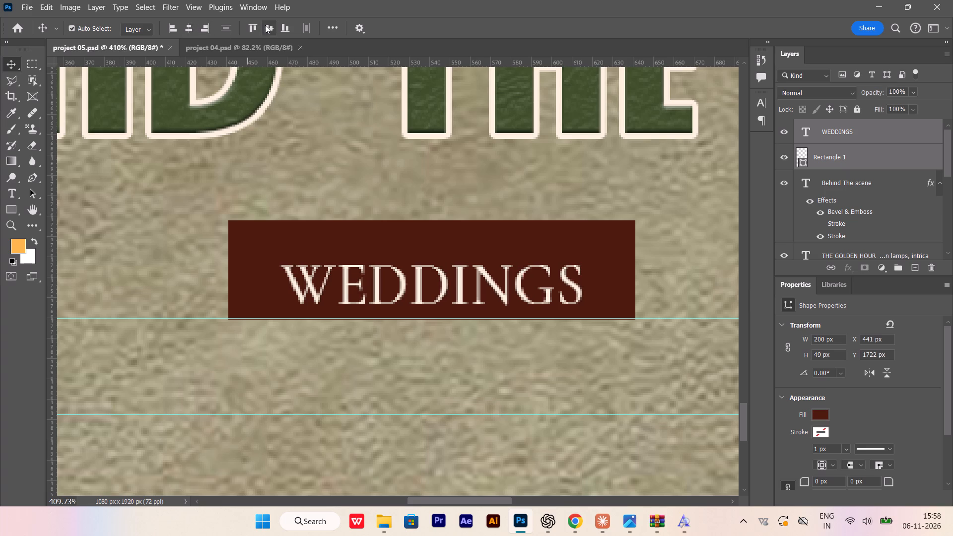
{"action": "scroll", "coordinate": [386, 199], "scroll_direction": "down", "scroll_amount": 3, "text": "alt"}
{"action": "left_click", "coordinate": [429, 290]}
{"action": "scroll", "coordinate": [544, 271], "scroll_direction": "up", "scroll_amount": 3, "text": "alt"}
{"action": "left_click", "coordinate": [567, 276]}
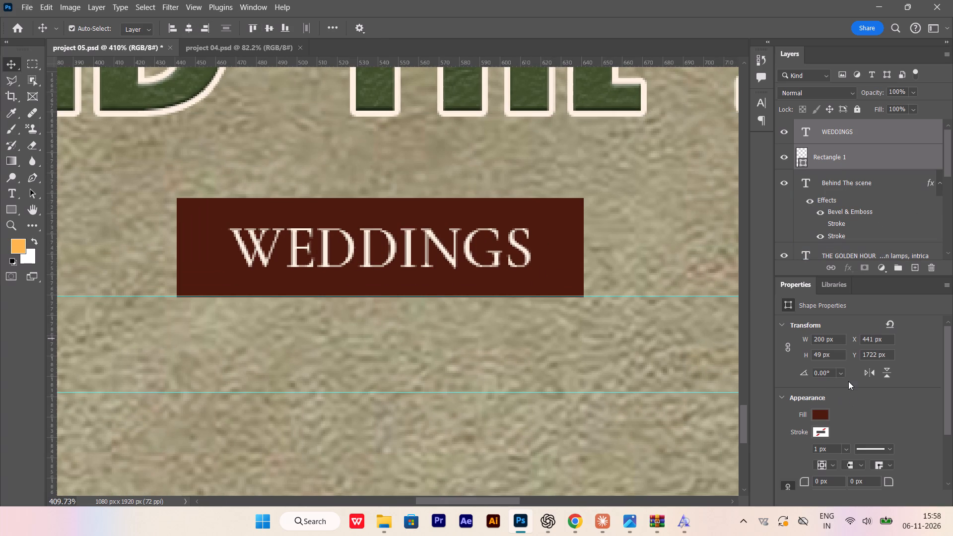
{"action": "left_click", "coordinate": [677, 266]}
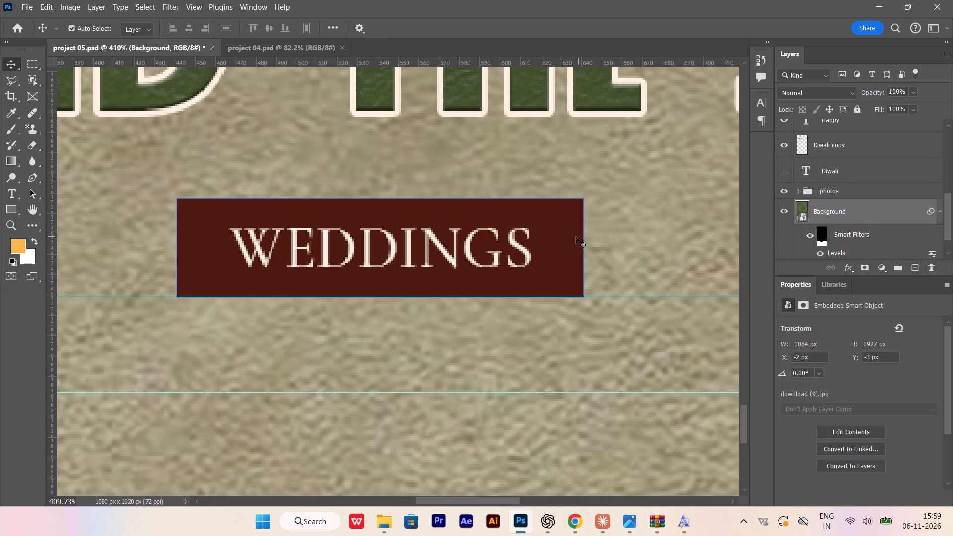
Add a Bevel & Emboss layer style with Texture enabled to the dark red WEDDINGS rectangle, keeping the default settings.
{"action": "left_click", "coordinate": [572, 237]}
{"action": "double_click", "coordinate": [888, 135]}
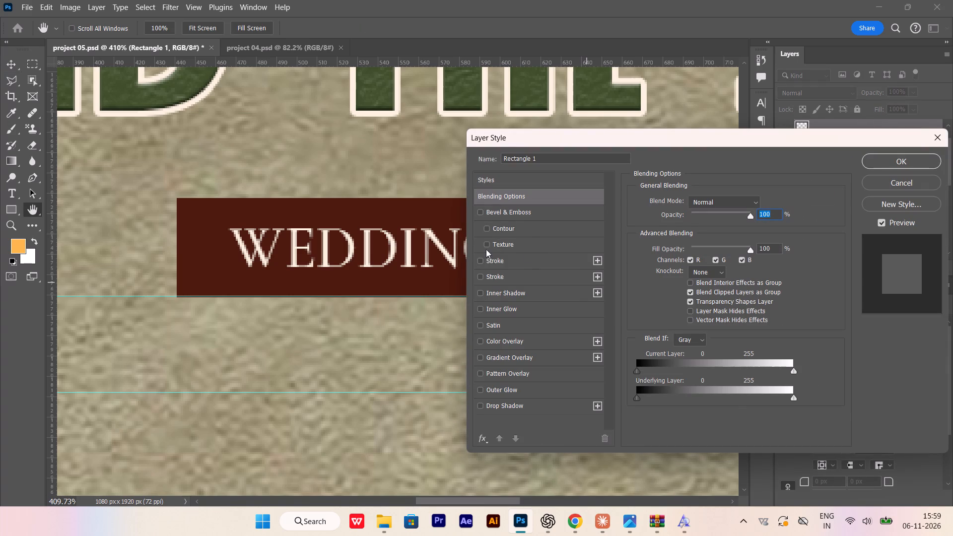
{"action": "left_click", "coordinate": [522, 215]}
{"action": "left_click", "coordinate": [480, 211]}
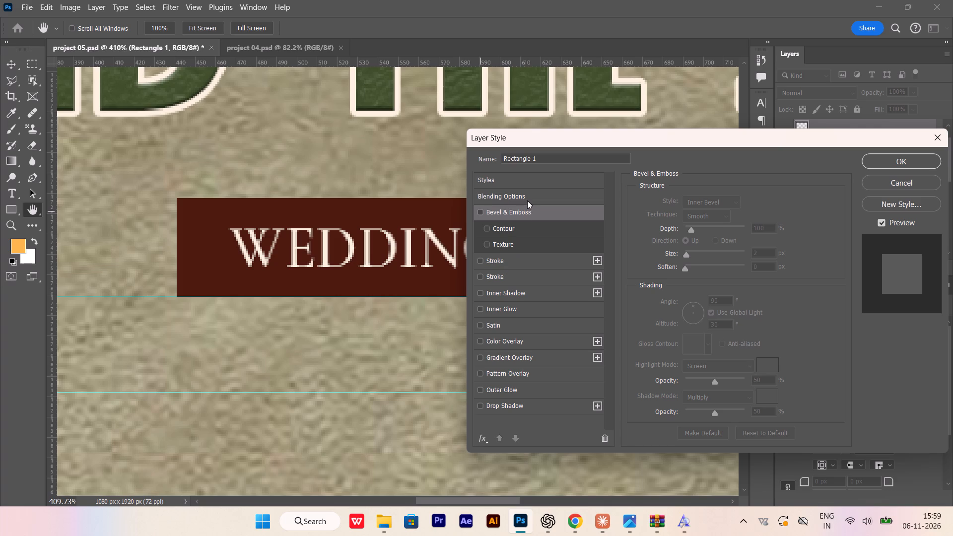
{"action": "left_click", "coordinate": [487, 241]}
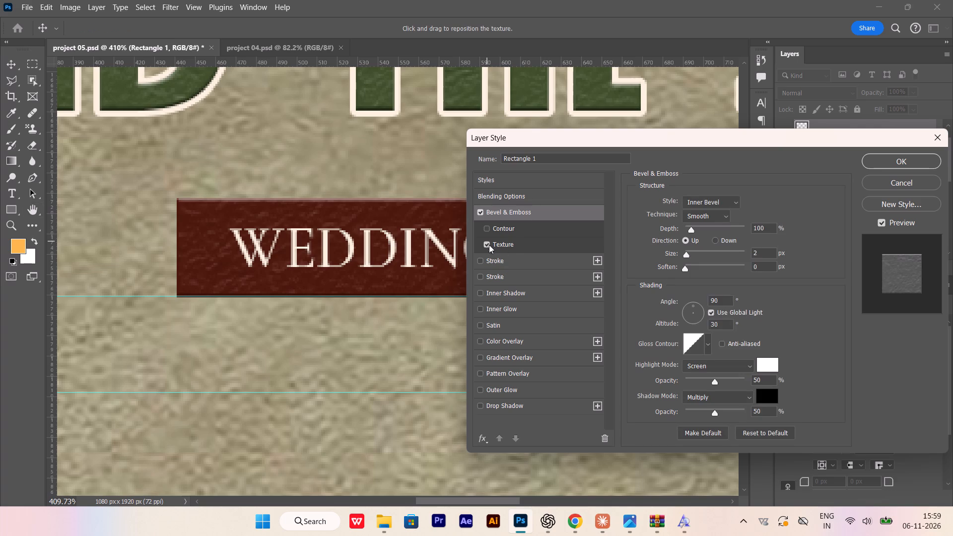
{"action": "left_click", "coordinate": [885, 163]}
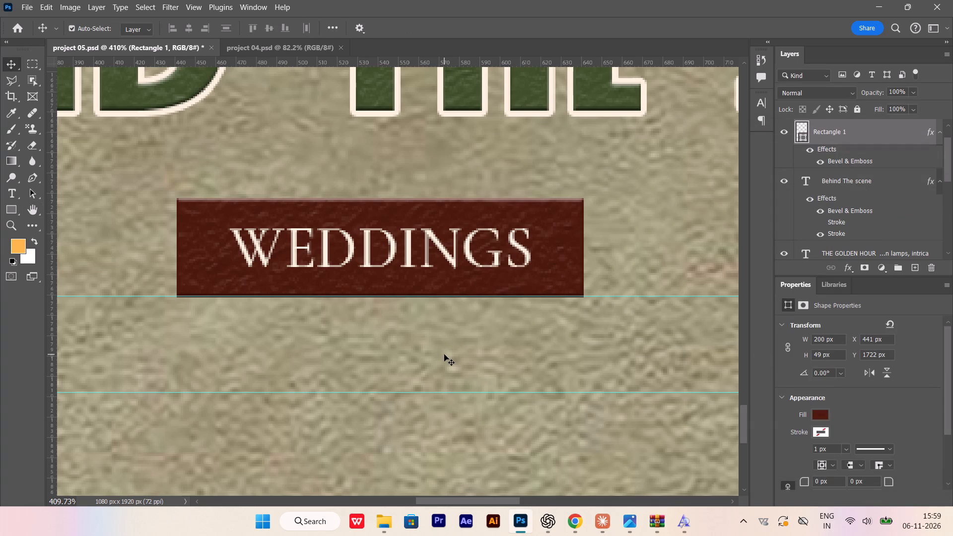
Move the Behind The Scene title straight down slightly, closer to the WEDDINGS banner.
{"action": "scroll", "coordinate": [464, 276], "scroll_direction": "down", "scroll_amount": 16}
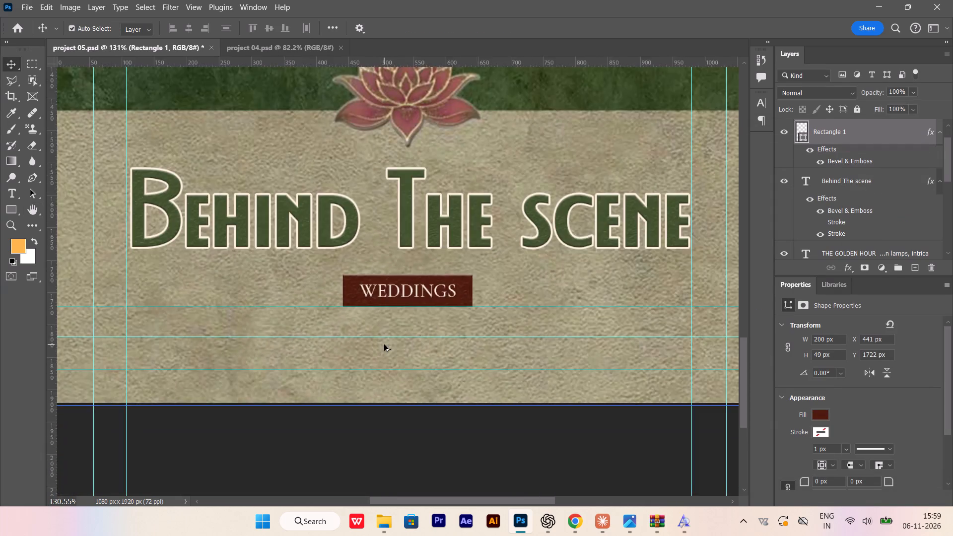
{"action": "scroll", "coordinate": [384, 344], "scroll_direction": "down", "scroll_amount": 3}
{"action": "scroll", "coordinate": [394, 284], "scroll_direction": "up", "scroll_amount": 5, "text": "alt"}
{"action": "left_click_drag", "start_coordinate": [406, 253], "coordinate": [408, 265]}
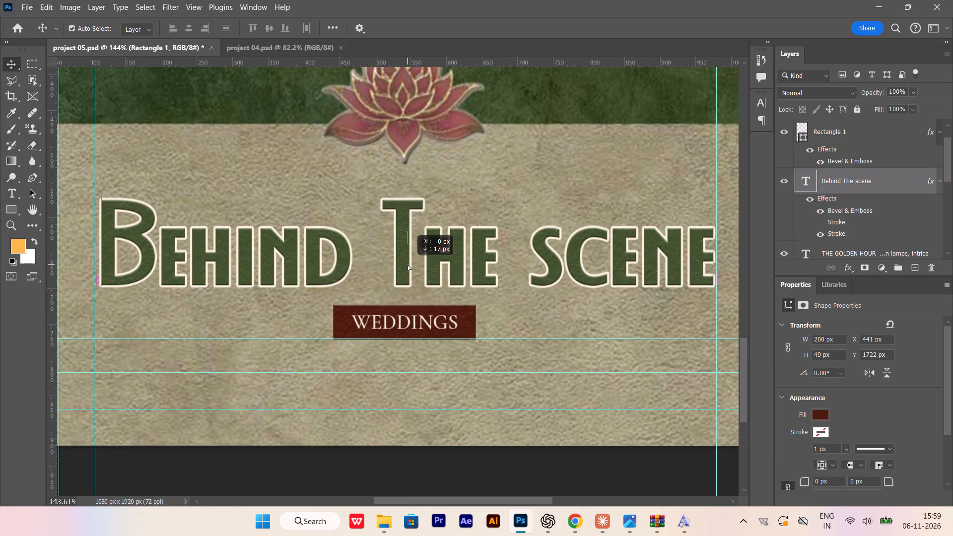
{"action": "left_click_drag", "start_coordinate": [408, 265], "coordinate": [408, 266]}
Examine the title and WEDDINGS banner spacing up close and within the whole poster.
{"action": "scroll", "coordinate": [388, 333], "scroll_direction": "down", "scroll_amount": 13, "text": "alt"}
{"action": "scroll", "coordinate": [415, 347], "scroll_direction": "down", "scroll_amount": 2}
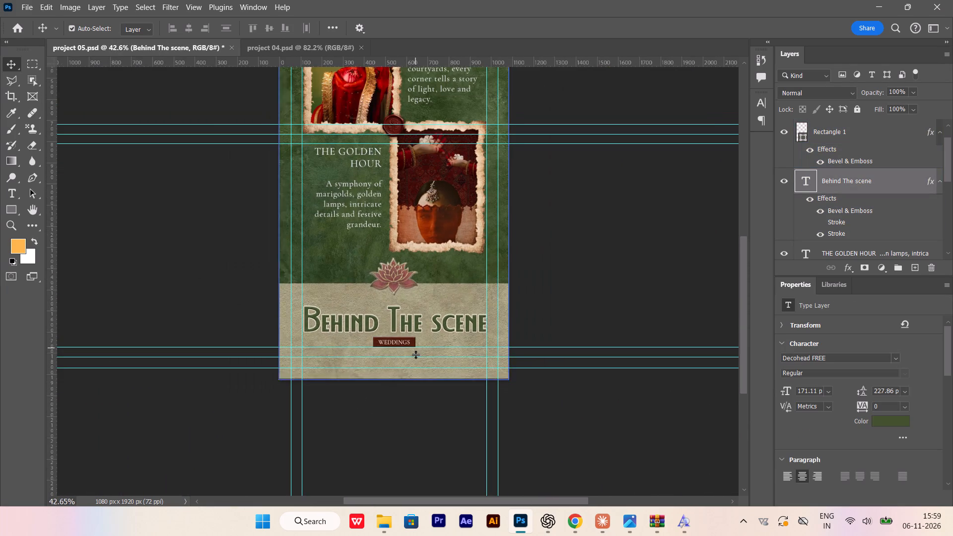
{"action": "scroll", "coordinate": [415, 354], "scroll_direction": "down", "scroll_amount": 1}
{"action": "scroll", "coordinate": [415, 357], "scroll_direction": "up", "scroll_amount": 9}
{"action": "scroll", "coordinate": [400, 387], "scroll_direction": "up", "scroll_amount": 5, "text": "alt"}
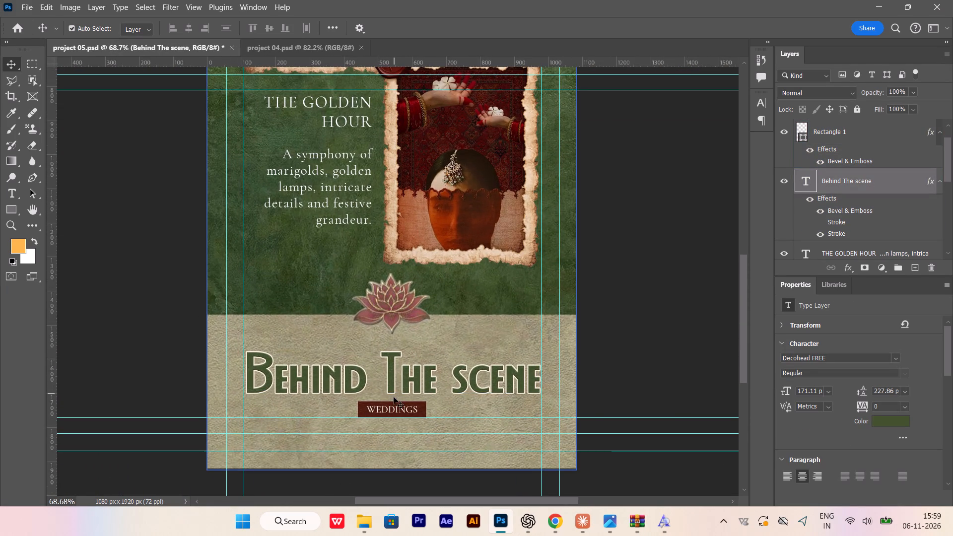
{"action": "scroll", "coordinate": [392, 387], "scroll_direction": "up", "scroll_amount": 4, "text": "alt"}
{"action": "scroll", "coordinate": [392, 387], "scroll_direction": "down", "scroll_amount": 8, "text": "alt"}
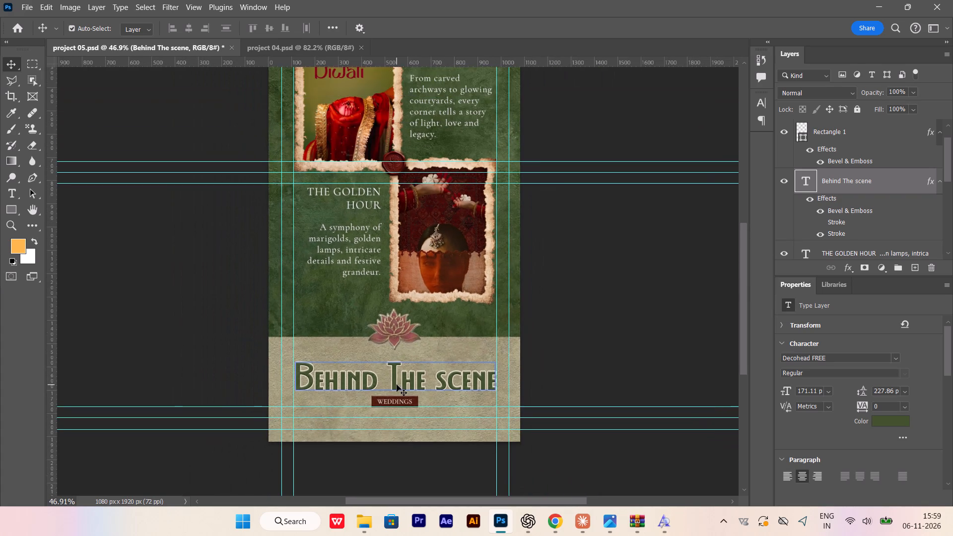
{"action": "scroll", "coordinate": [397, 385], "scroll_direction": "down", "scroll_amount": 3}
{"action": "scroll", "coordinate": [397, 385], "scroll_direction": "up", "scroll_amount": 7}
{"action": "scroll", "coordinate": [397, 385], "scroll_direction": "down", "scroll_amount": 4}
{"action": "scroll", "coordinate": [397, 385], "scroll_direction": "up", "scroll_amount": 2}
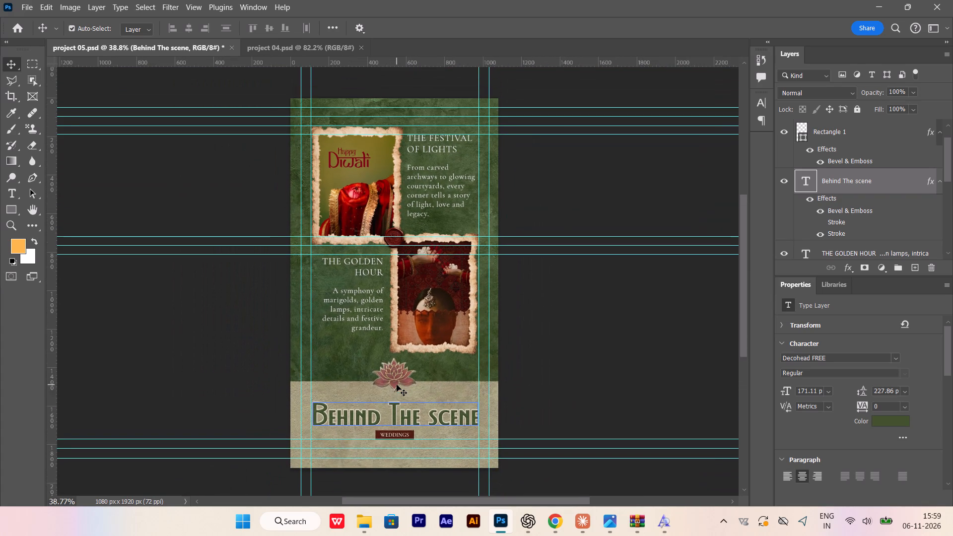
{"action": "scroll", "coordinate": [397, 385], "scroll_direction": "up", "scroll_amount": 1}
Clear the selection, hide the guides, and save the poster.
{"action": "left_click", "coordinate": [571, 372]}
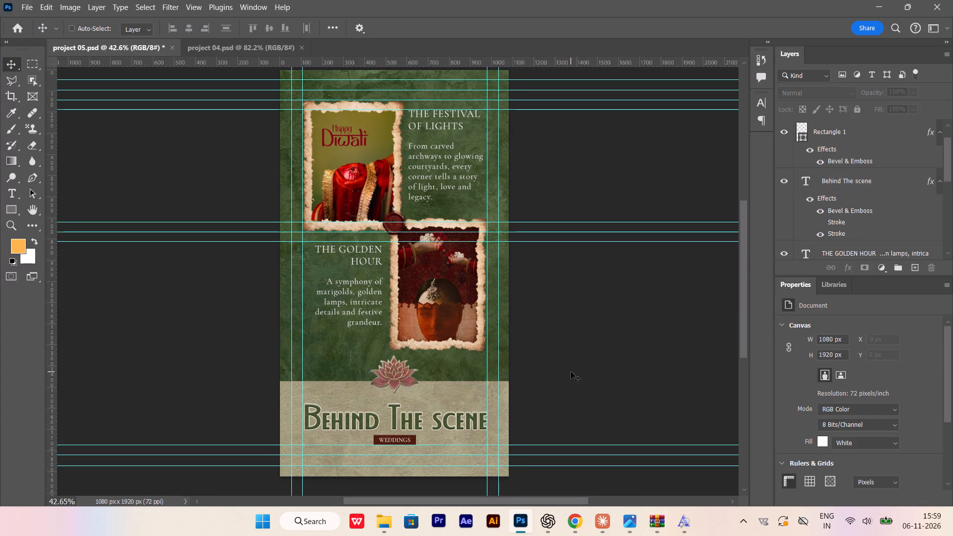
{"action": "key", "text": "ctrl+h"}
{"action": "scroll", "coordinate": [571, 372], "scroll_direction": "up", "scroll_amount": 1, "text": "ctrl"}
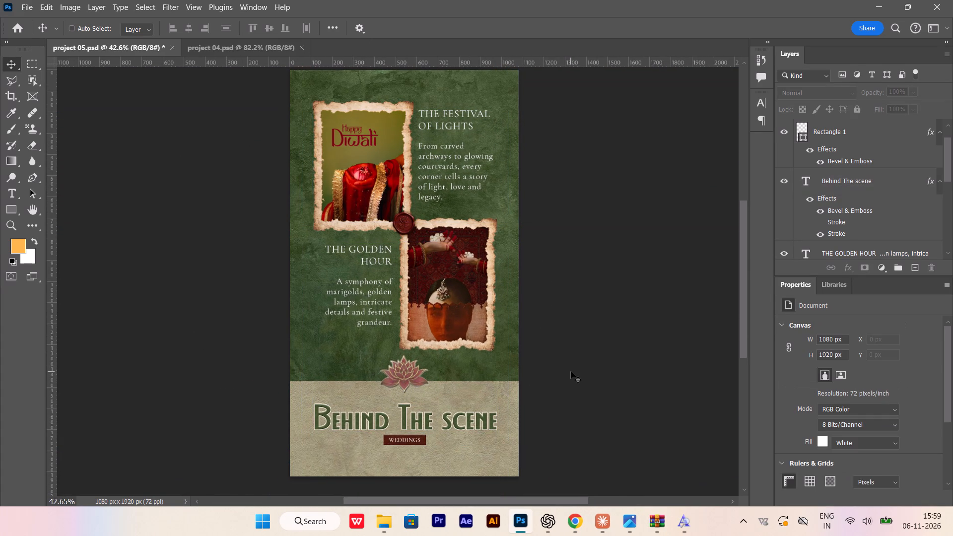
{"action": "key", "text": "ctrl+s"}
Preview the whole poster in full-screen mode, and inspect the title area in the normal view.
{"action": "type", "text": "fff"}
{"action": "key", "text": "ctrl+0"}
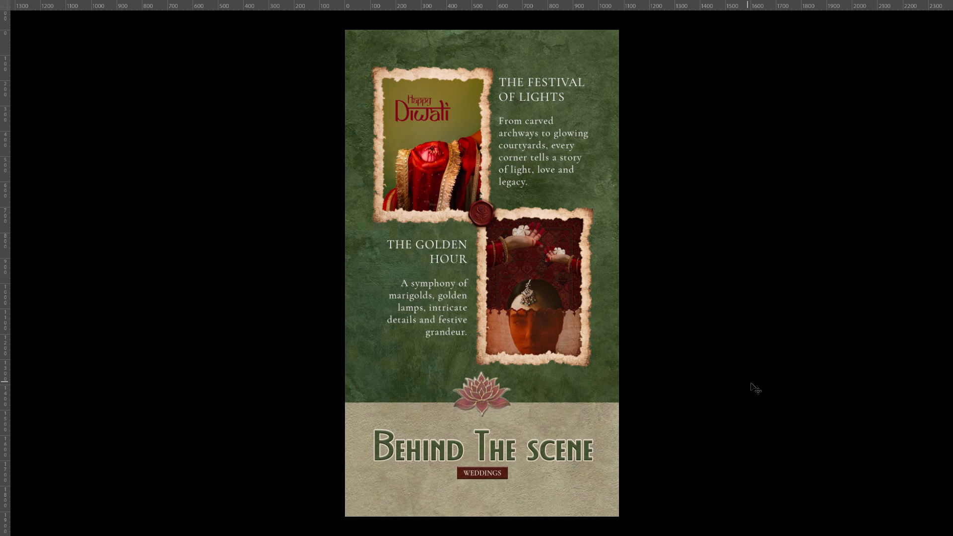
{"action": "key", "text": "f"}
{"action": "scroll", "coordinate": [438, 415], "scroll_direction": "down", "scroll_amount": 11}
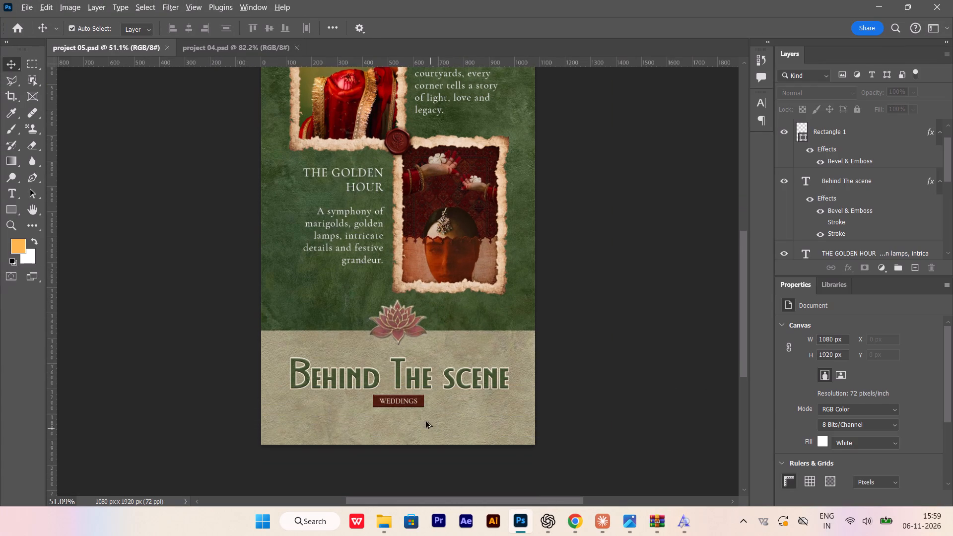
{"action": "scroll", "coordinate": [409, 409], "scroll_direction": "up", "scroll_amount": 7, "text": "alt"}
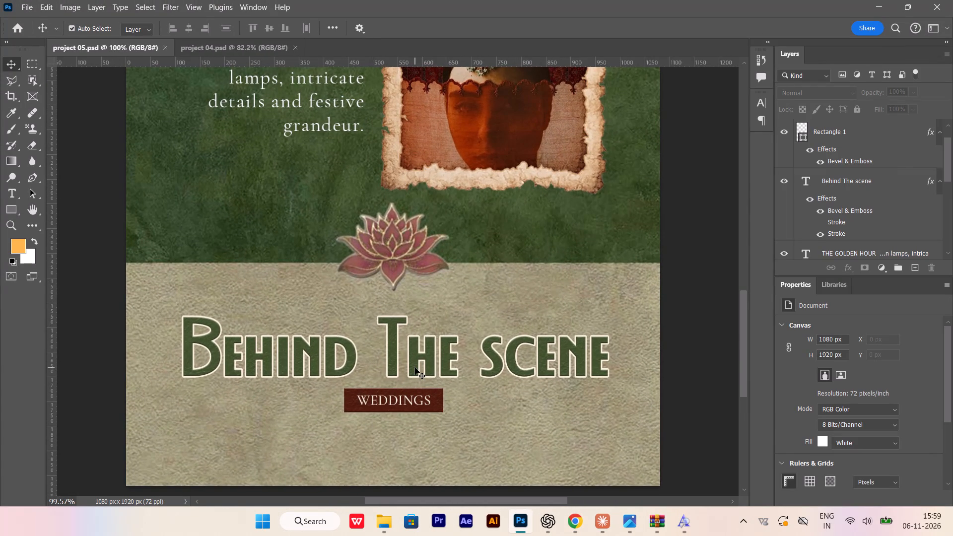
Select the Behind The Scene title layer and save the poster again.
{"action": "left_click", "coordinate": [415, 366]}
{"action": "key", "text": "ctrl+s"}
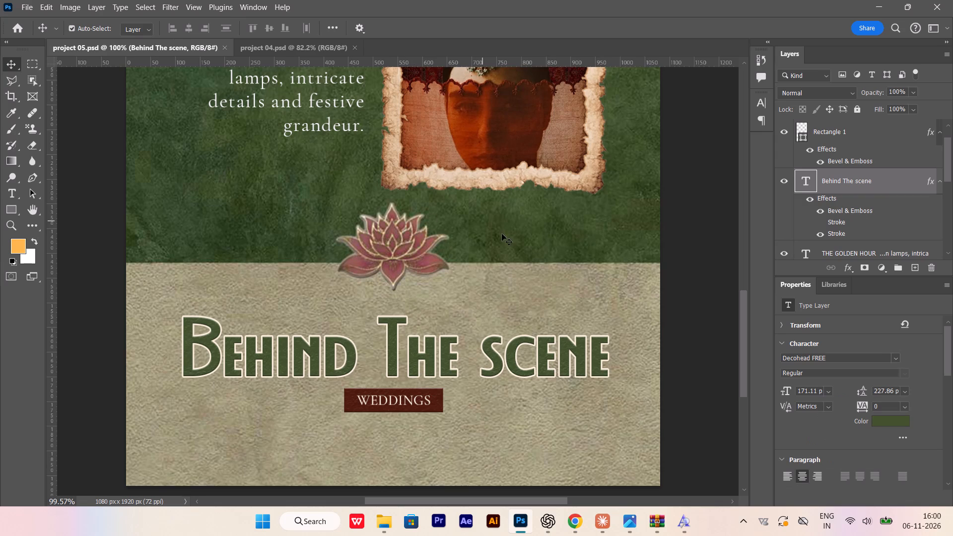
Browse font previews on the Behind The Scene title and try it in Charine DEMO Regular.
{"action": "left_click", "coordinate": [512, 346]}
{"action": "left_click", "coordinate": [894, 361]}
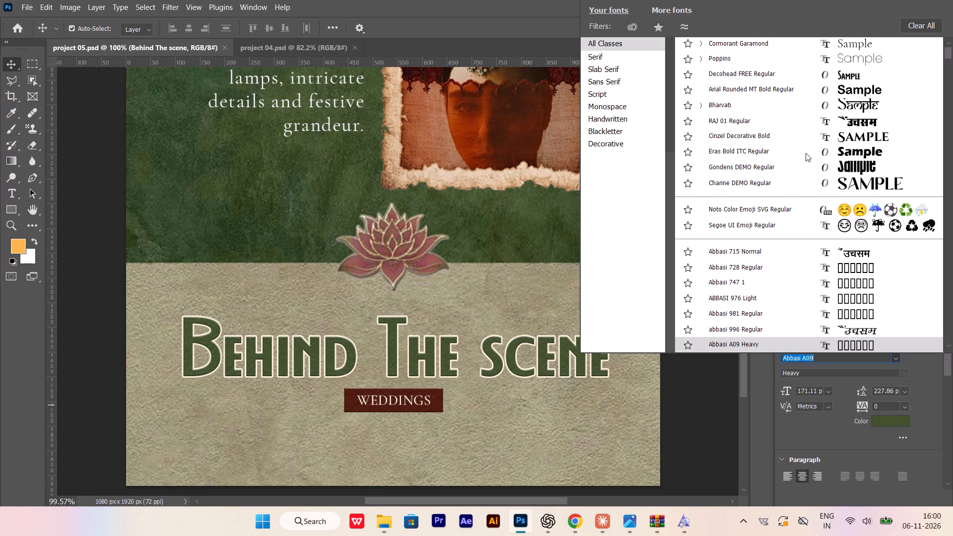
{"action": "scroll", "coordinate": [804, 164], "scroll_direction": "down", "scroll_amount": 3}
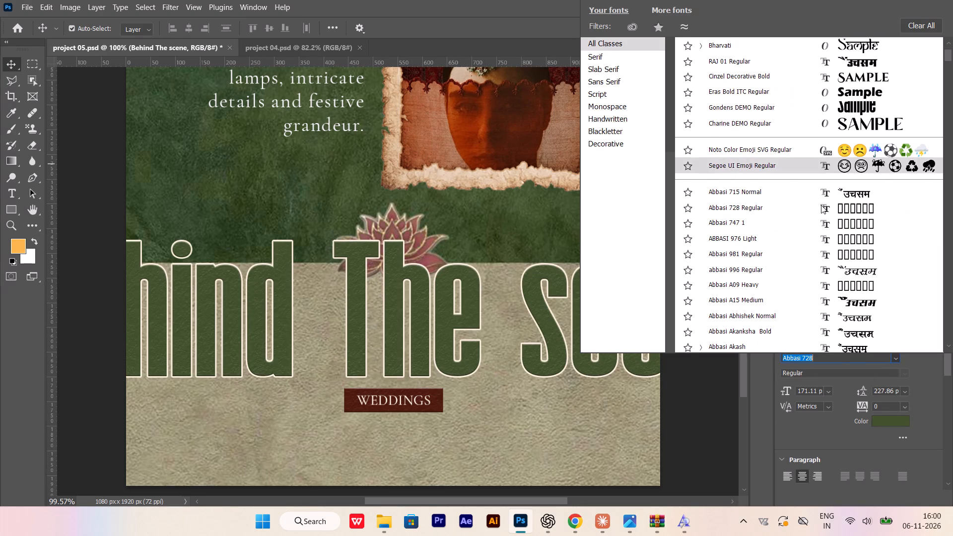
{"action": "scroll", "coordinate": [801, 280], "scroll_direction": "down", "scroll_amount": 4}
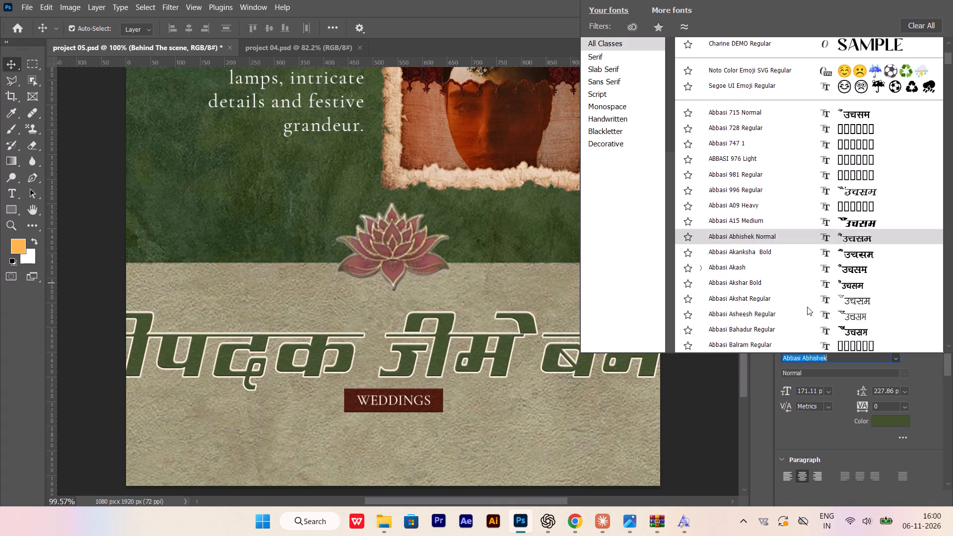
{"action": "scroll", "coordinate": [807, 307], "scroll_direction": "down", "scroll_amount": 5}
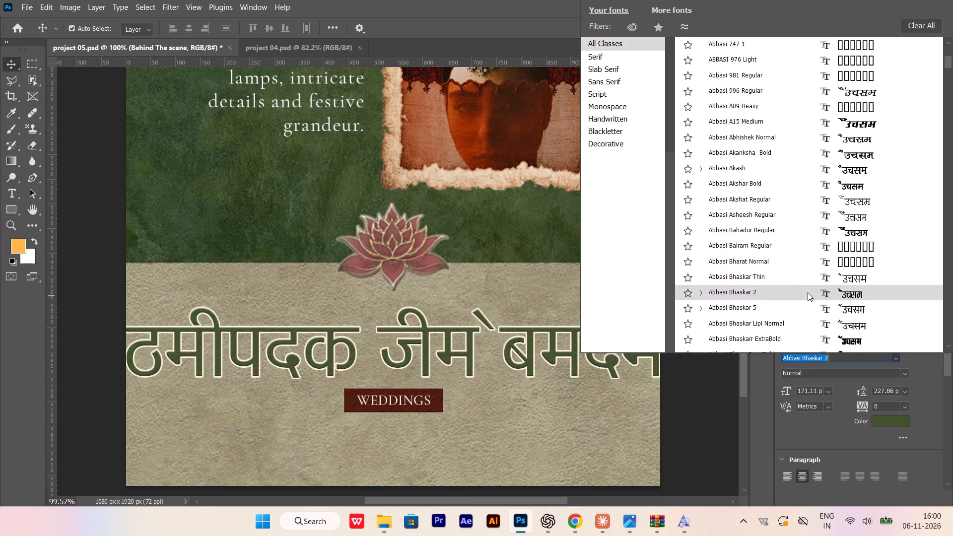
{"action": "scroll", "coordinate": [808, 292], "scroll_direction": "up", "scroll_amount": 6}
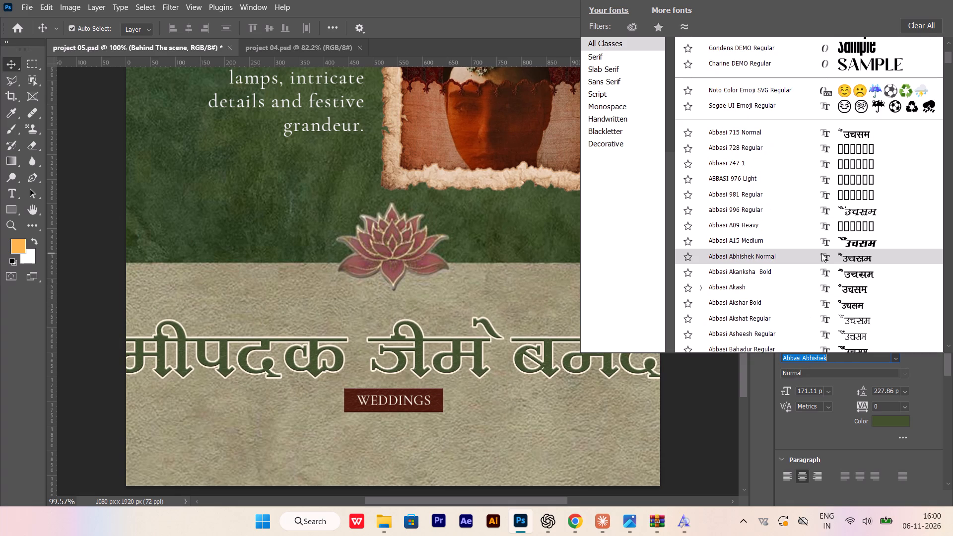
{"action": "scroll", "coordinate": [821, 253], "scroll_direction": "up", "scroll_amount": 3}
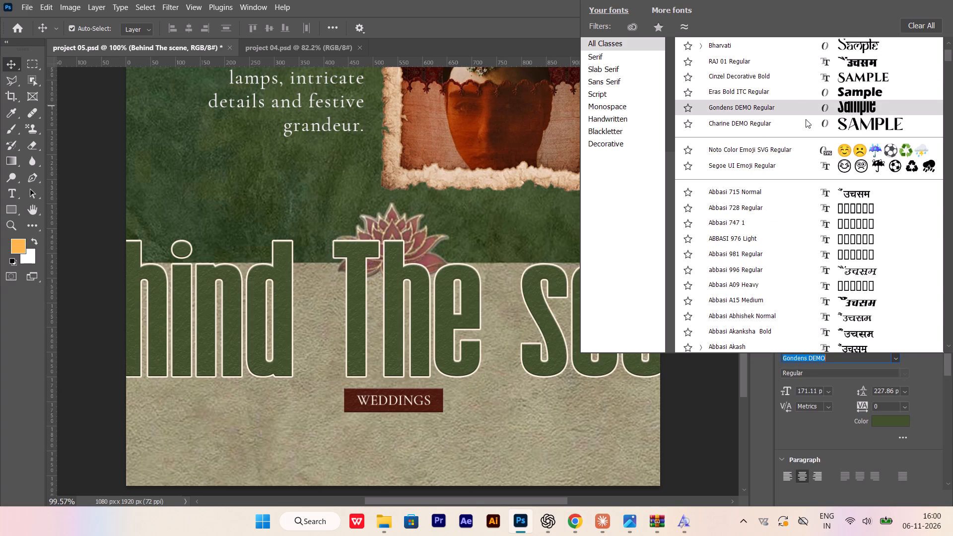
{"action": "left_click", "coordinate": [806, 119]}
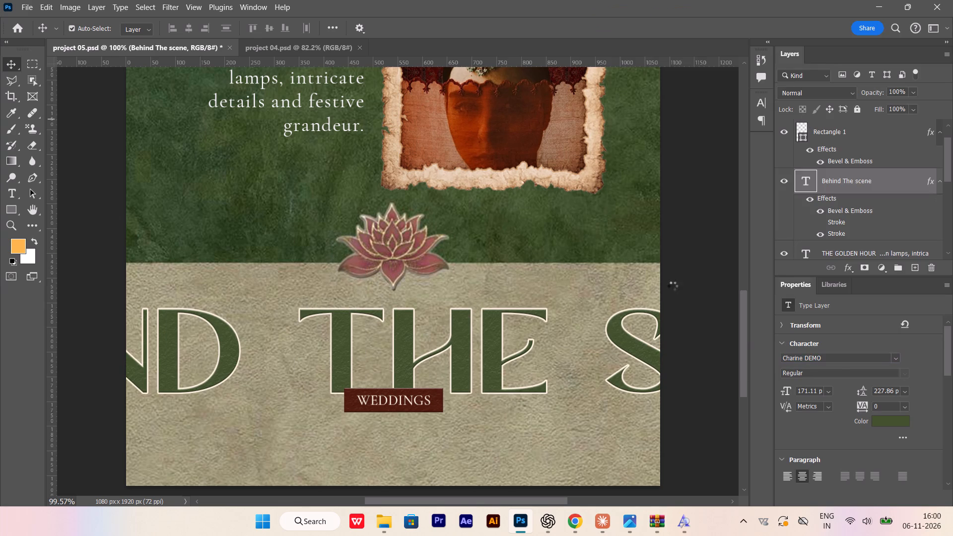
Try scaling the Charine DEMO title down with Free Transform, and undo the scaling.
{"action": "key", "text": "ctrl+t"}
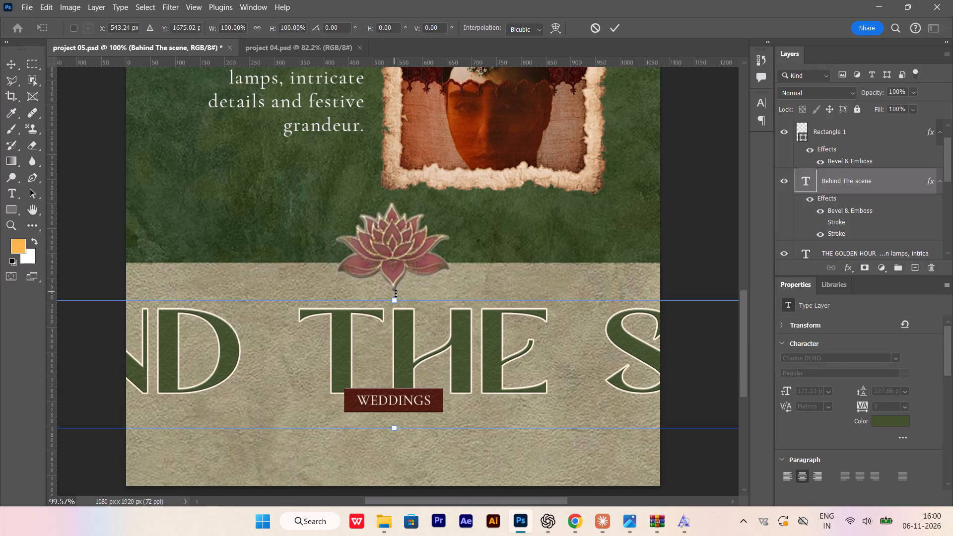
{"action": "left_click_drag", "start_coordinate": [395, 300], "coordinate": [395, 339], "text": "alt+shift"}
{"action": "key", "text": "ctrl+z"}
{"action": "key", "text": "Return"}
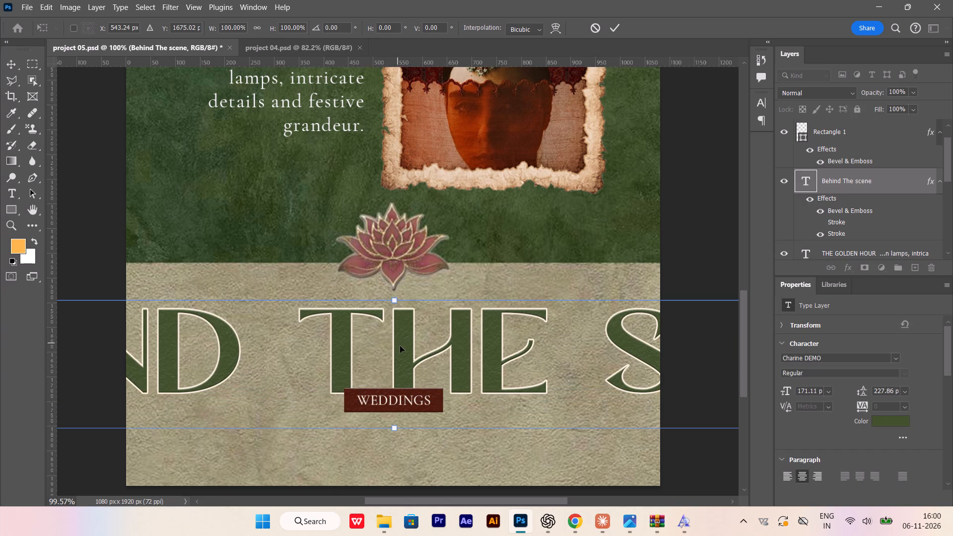
Change the Behind The Scene title's font to Gondens DEMO Regular.
{"action": "left_click", "coordinate": [896, 362]}
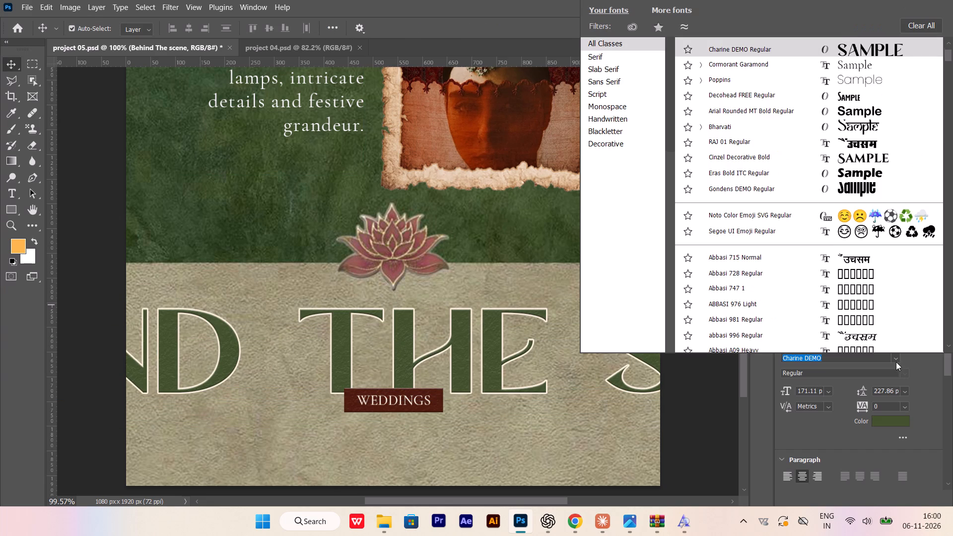
{"action": "left_click", "coordinate": [810, 181]}
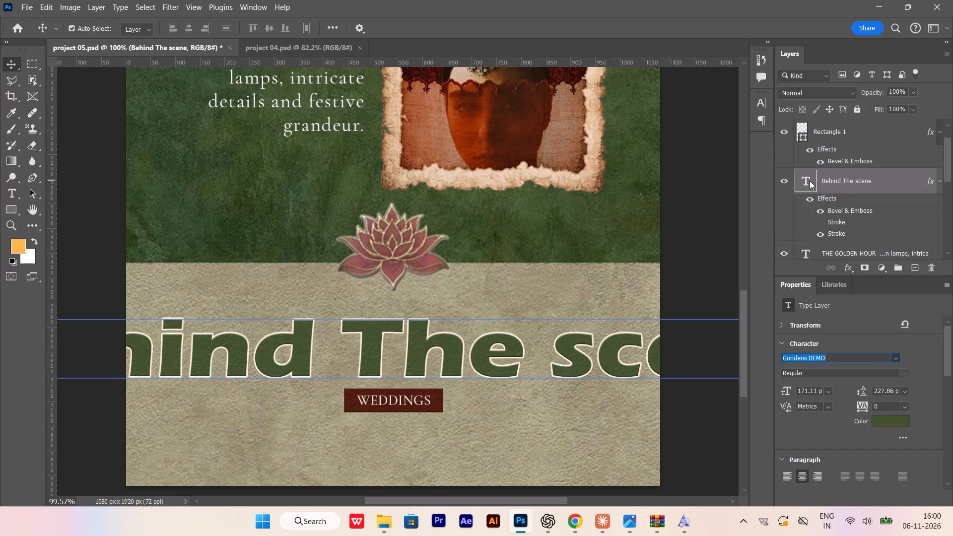
{"action": "left_click", "coordinate": [465, 322]}
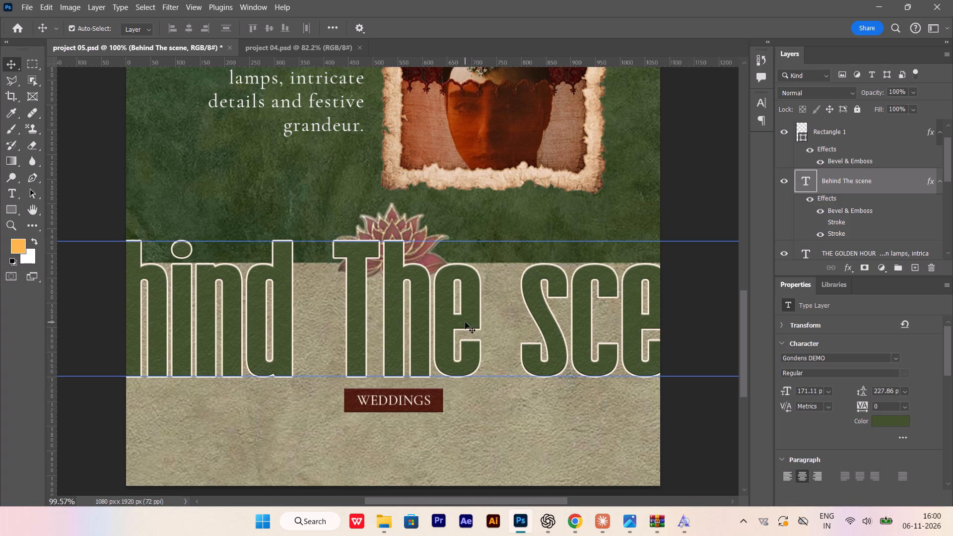
Scale the title to about 65% with Free Transform and move it down until it sits directly above the WEDDINGS banner.
{"action": "key", "text": "ctrl+t"}
{"action": "left_click_drag", "start_coordinate": [402, 238], "coordinate": [403, 254], "text": "alt+shift"}
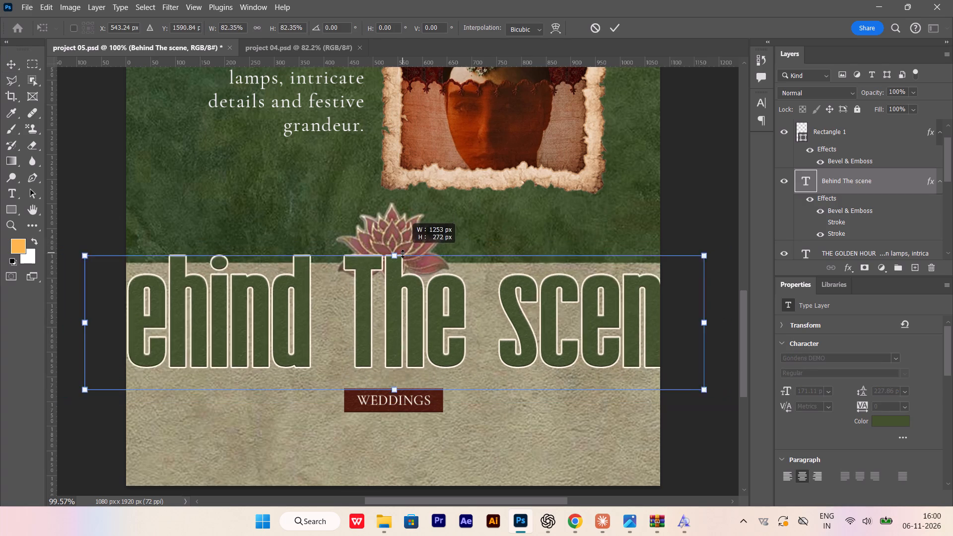
{"action": "left_click_drag", "start_coordinate": [403, 254], "coordinate": [404, 267], "text": "alt+shift"}
{"action": "scroll", "coordinate": [362, 307], "scroll_direction": "up", "scroll_amount": 2, "text": "alt"}
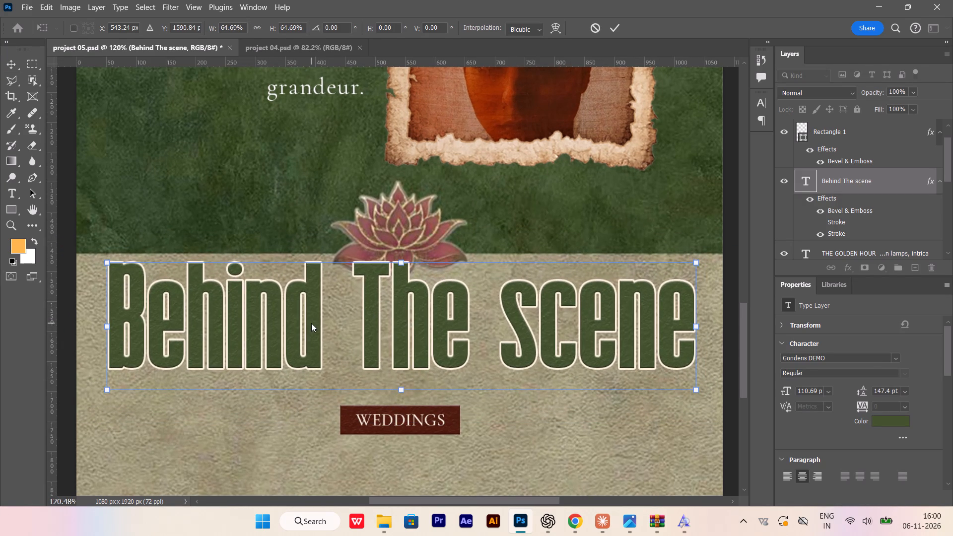
{"action": "left_click_drag", "start_coordinate": [311, 323], "coordinate": [313, 347]}
{"action": "scroll", "coordinate": [314, 345], "scroll_direction": "down", "scroll_amount": 2}
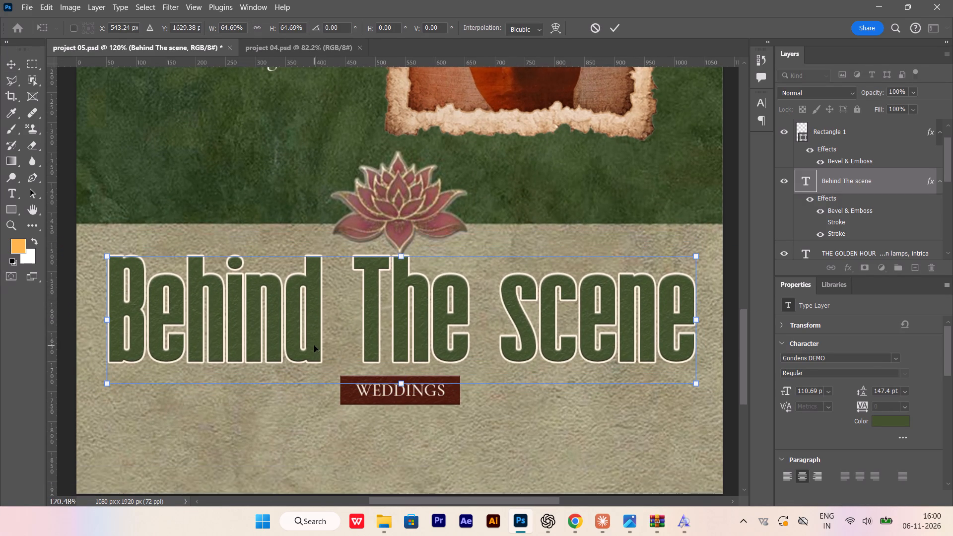
{"action": "scroll", "coordinate": [314, 345], "scroll_direction": "down", "scroll_amount": 4}
{"action": "left_click", "coordinate": [364, 327]}
{"action": "left_click_drag", "start_coordinate": [364, 327], "coordinate": [367, 335]}
{"action": "left_click_drag", "start_coordinate": [369, 325], "coordinate": [370, 333]}
Set the Behind The Scene title to All Caps.
{"action": "scroll", "coordinate": [782, 396], "scroll_direction": "down", "scroll_amount": 5}
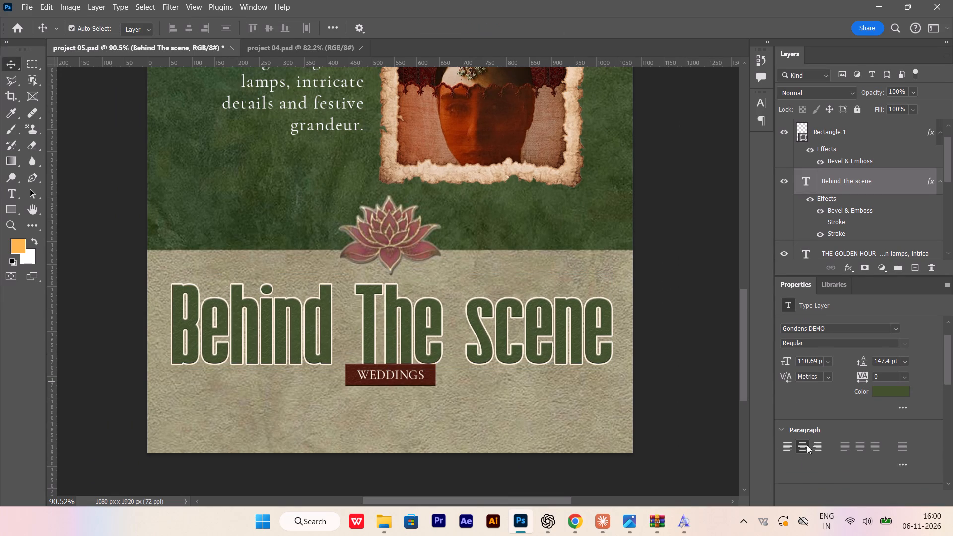
{"action": "scroll", "coordinate": [807, 445], "scroll_direction": "down", "scroll_amount": 2}
{"action": "left_click", "coordinate": [790, 470]}
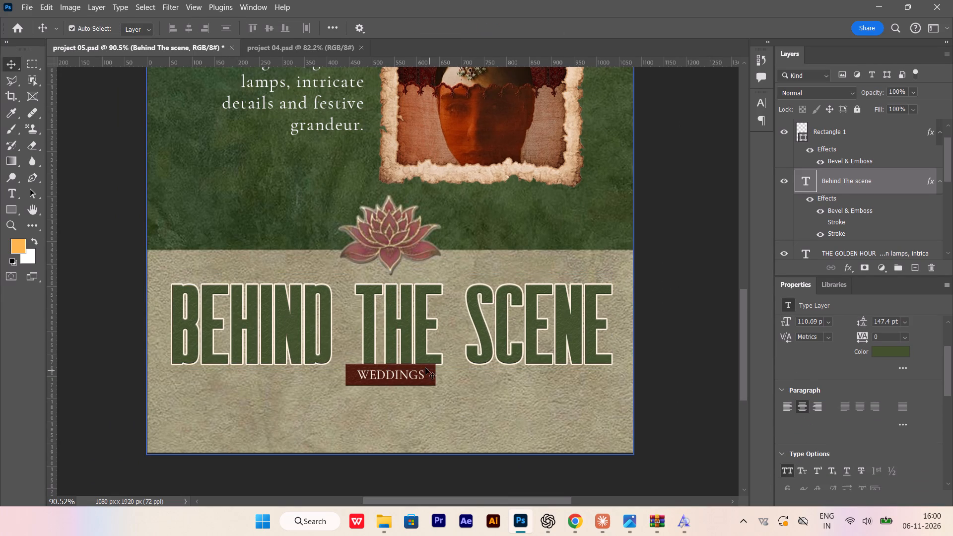
Move the title slightly down so its bottom edge tucks behind the top of the WEDDINGS banner.
{"action": "scroll", "coordinate": [338, 341], "scroll_direction": "up", "scroll_amount": 2, "text": "alt"}
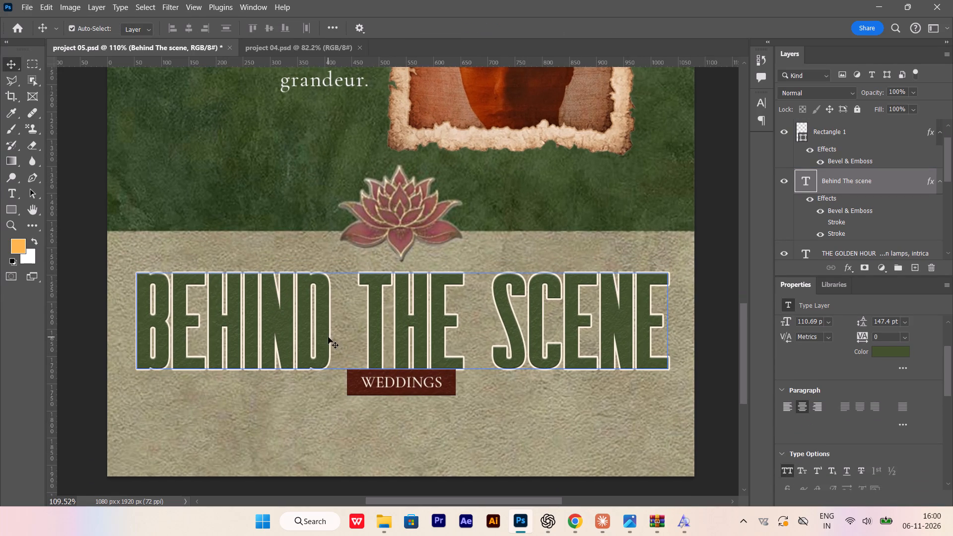
{"action": "left_click_drag", "start_coordinate": [322, 337], "coordinate": [321, 347]}
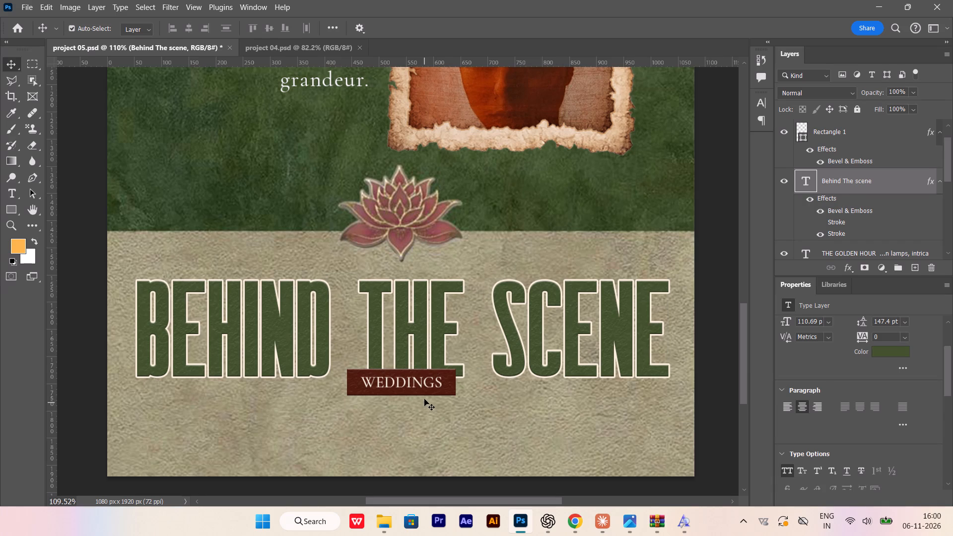
Move the WEDDINGS text and its red banner together down to sit centred just below the Behind The Scene title.
{"action": "left_click", "coordinate": [417, 383]}
{"action": "left_click", "coordinate": [359, 390], "text": "shift"}
{"action": "left_click_drag", "start_coordinate": [371, 382], "coordinate": [388, 380]}
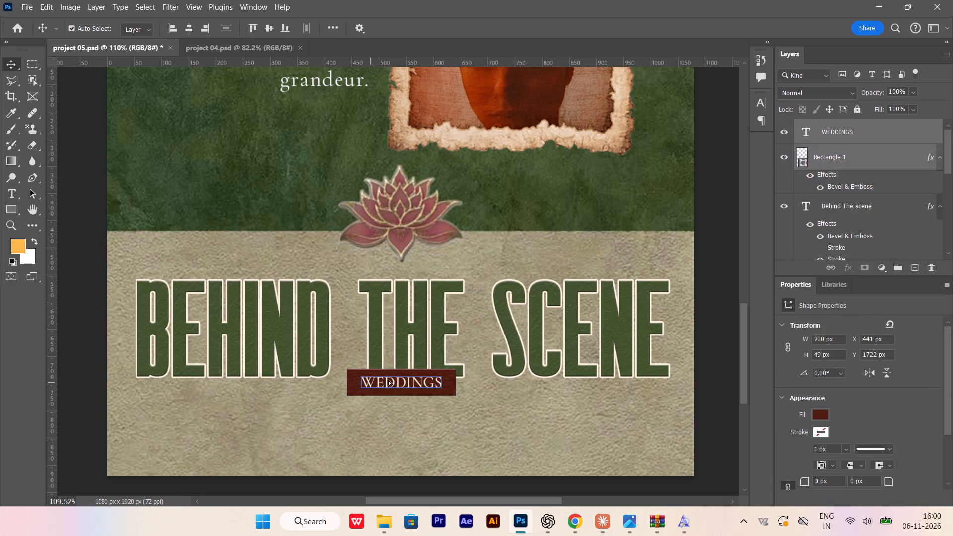
{"action": "left_click_drag", "start_coordinate": [388, 380], "coordinate": [584, 368]}
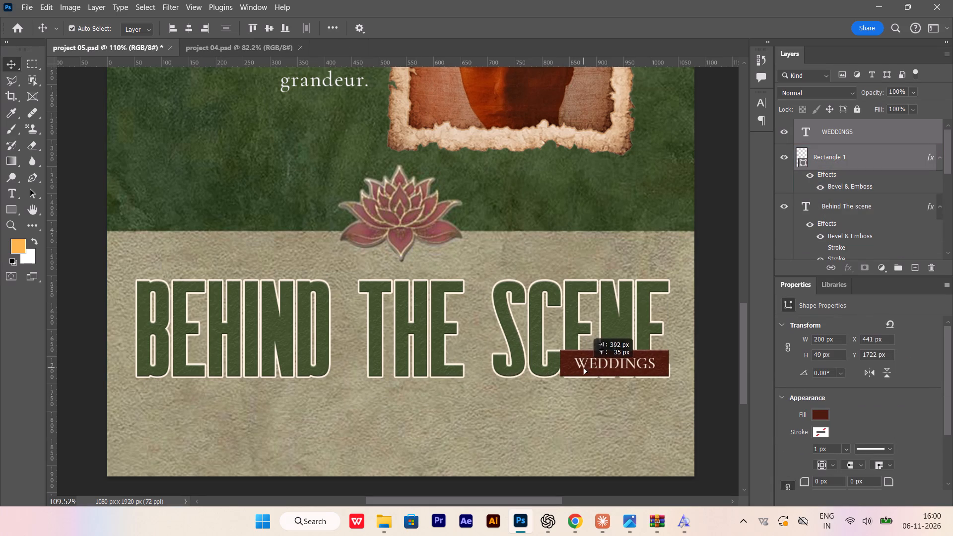
{"action": "left_click_drag", "start_coordinate": [584, 368], "coordinate": [578, 360]}
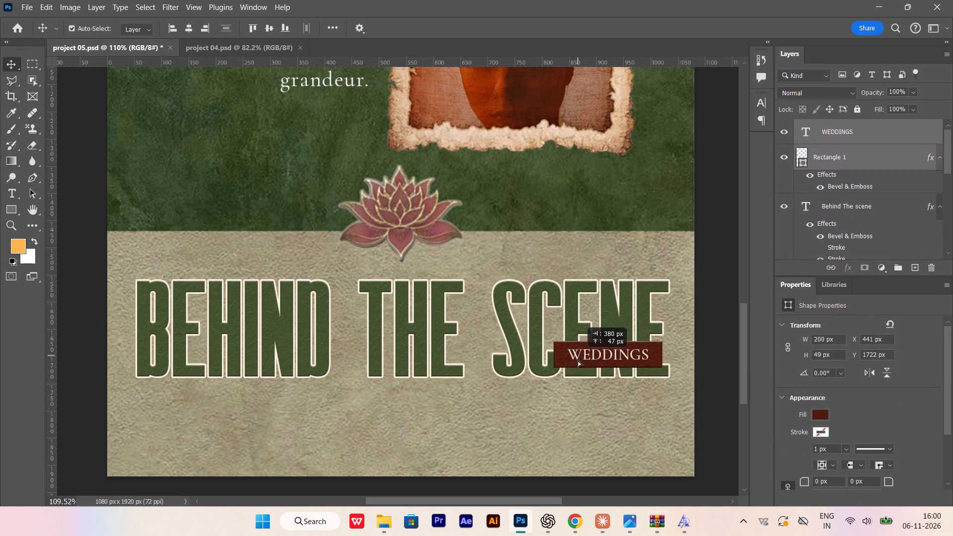
{"action": "left_click_drag", "start_coordinate": [578, 360], "coordinate": [373, 417]}
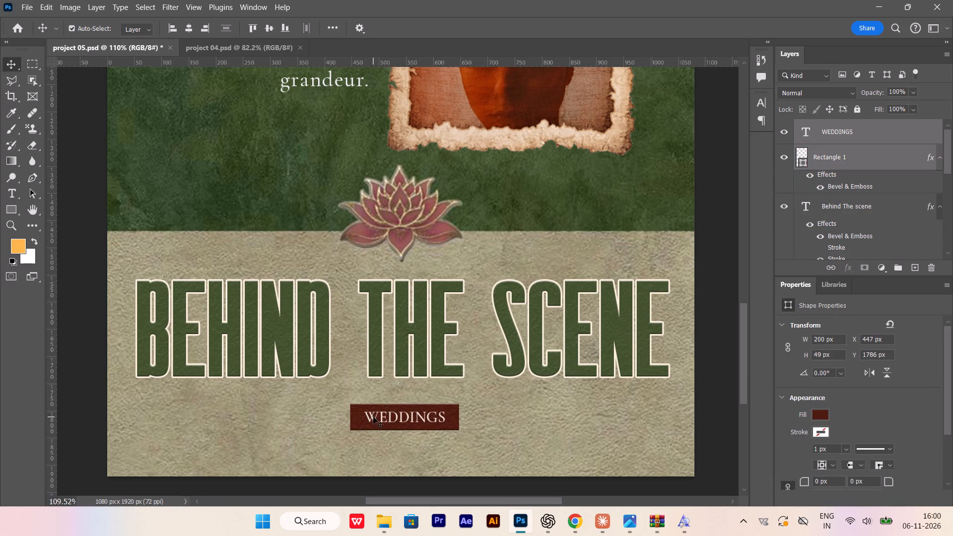
Change the Behind The Scene title's font to Brush Script MT Italic.
{"action": "left_click", "coordinate": [419, 340]}
{"action": "scroll", "coordinate": [458, 386], "scroll_direction": "down", "scroll_amount": 2, "text": "alt"}
{"action": "scroll", "coordinate": [437, 355], "scroll_direction": "up", "scroll_amount": 2, "text": "alt"}
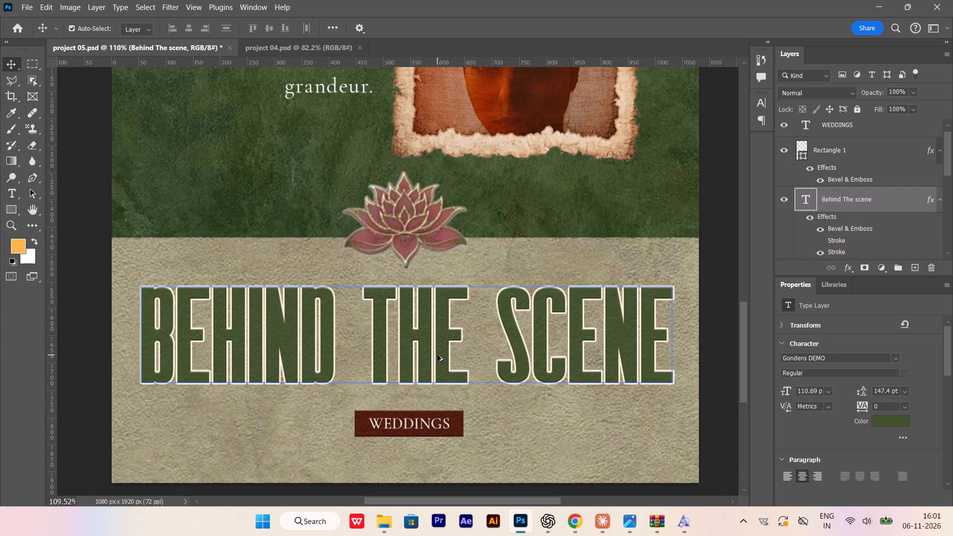
{"action": "left_click", "coordinate": [896, 361]}
{"action": "scroll", "coordinate": [864, 303], "scroll_direction": "down", "scroll_amount": 6}
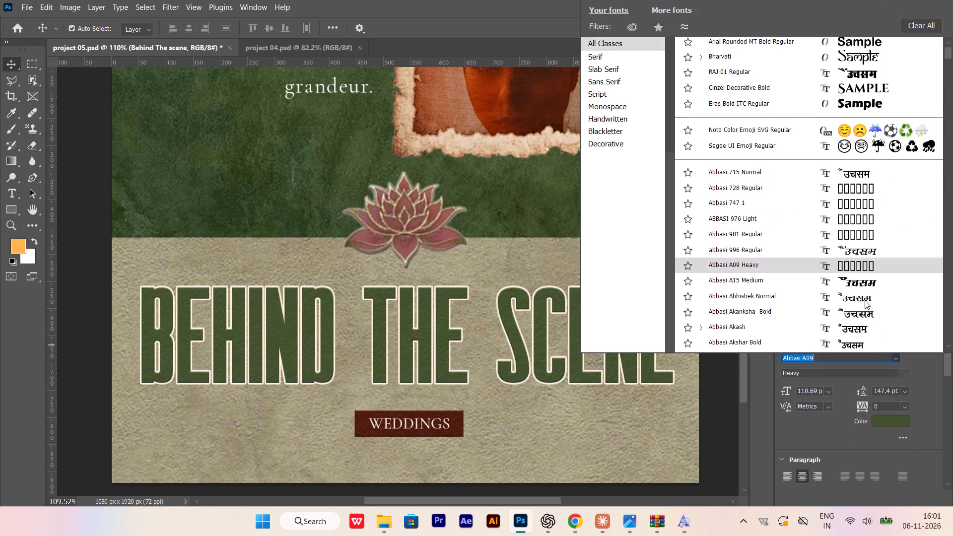
{"action": "scroll", "coordinate": [865, 300], "scroll_direction": "down", "scroll_amount": 20}
{"action": "scroll", "coordinate": [865, 300], "scroll_direction": "down", "scroll_amount": 10}
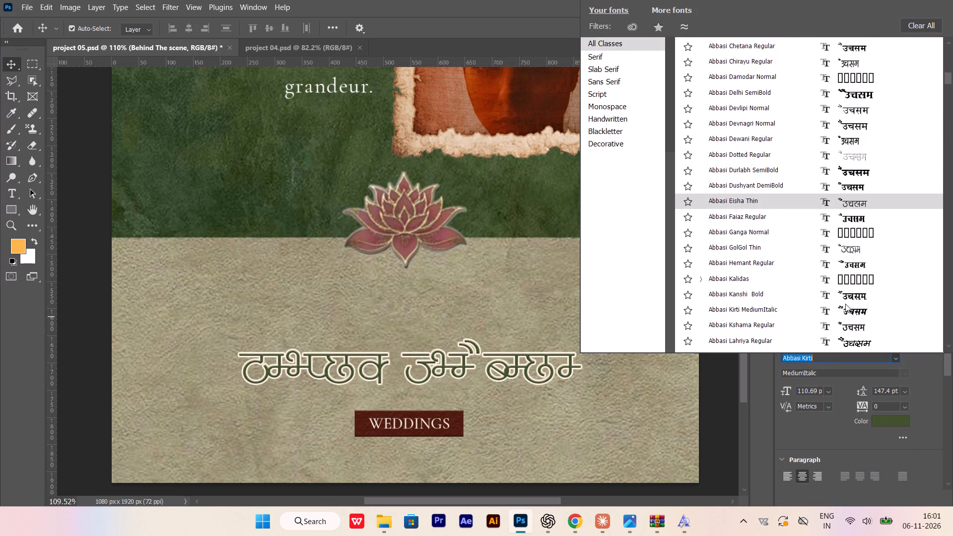
{"action": "scroll", "coordinate": [845, 304], "scroll_direction": "down", "scroll_amount": 12}
{"action": "scroll", "coordinate": [845, 304], "scroll_direction": "down", "scroll_amount": 14}
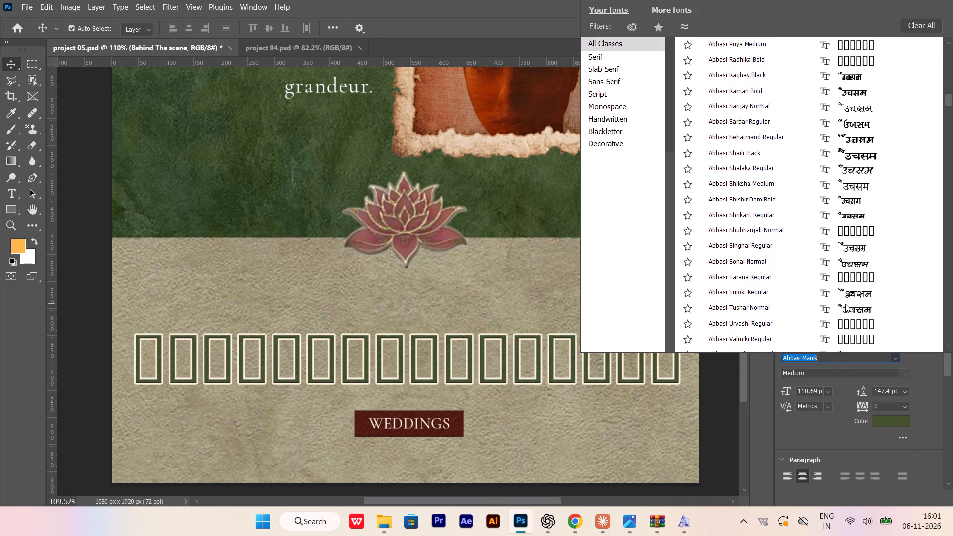
{"action": "scroll", "coordinate": [845, 304], "scroll_direction": "down", "scroll_amount": 13}
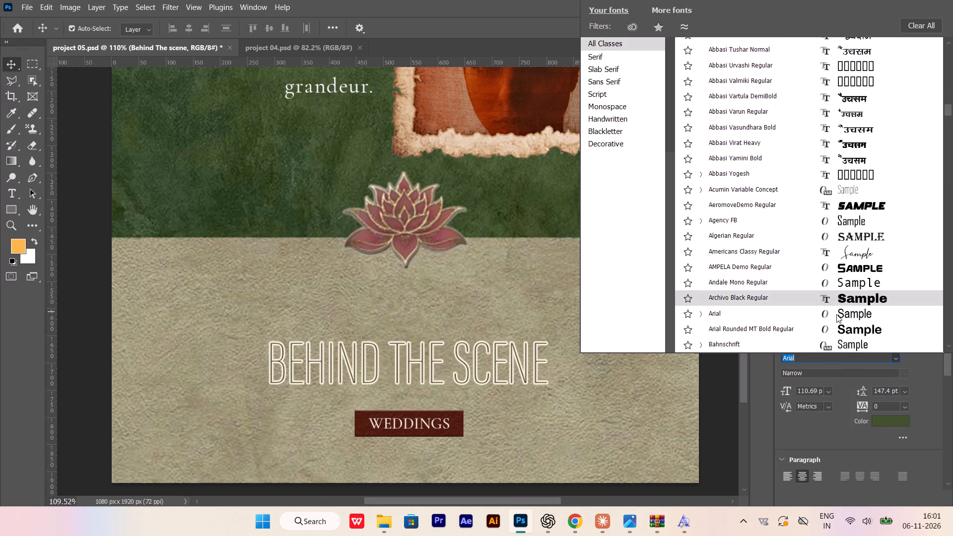
{"action": "scroll", "coordinate": [836, 314], "scroll_direction": "down", "scroll_amount": 5}
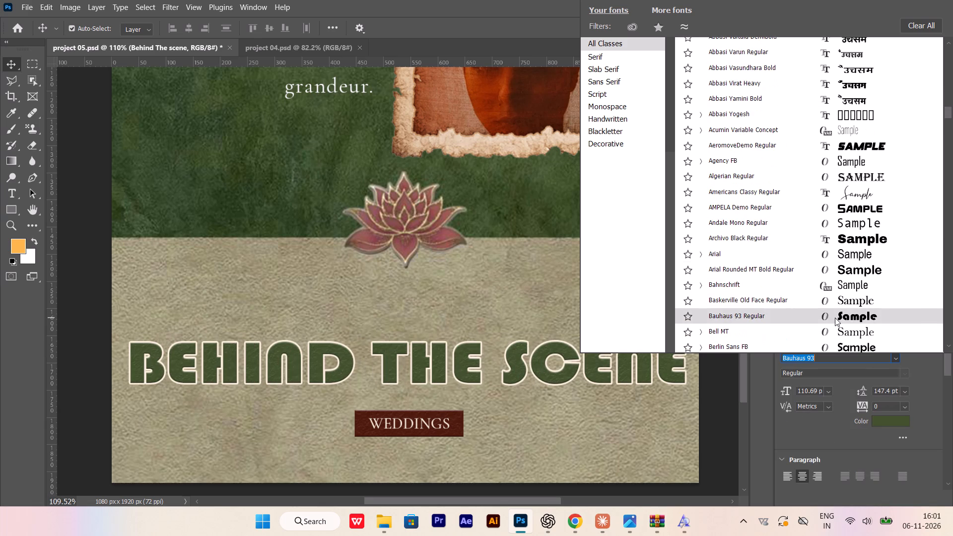
{"action": "scroll", "coordinate": [835, 318], "scroll_direction": "down", "scroll_amount": 3}
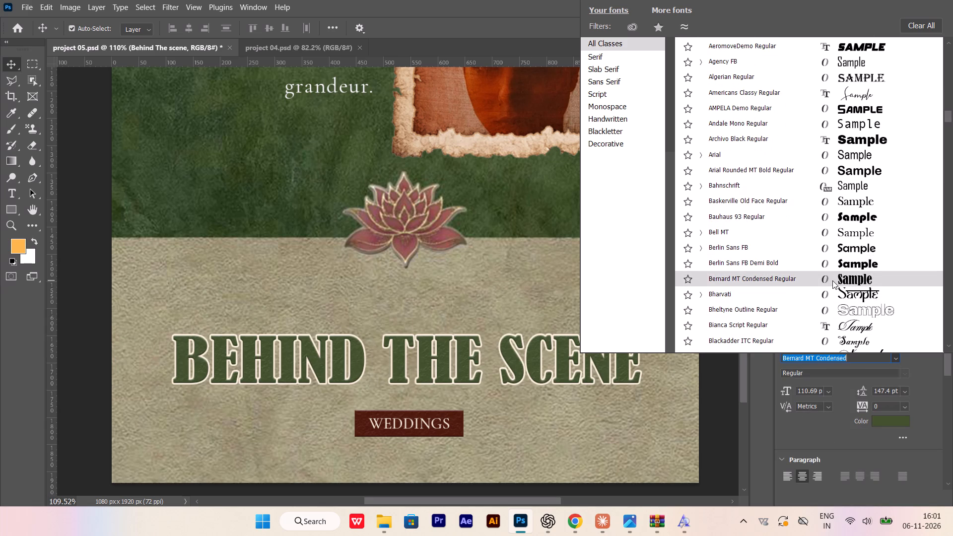
{"action": "scroll", "coordinate": [835, 262], "scroll_direction": "down", "scroll_amount": 4}
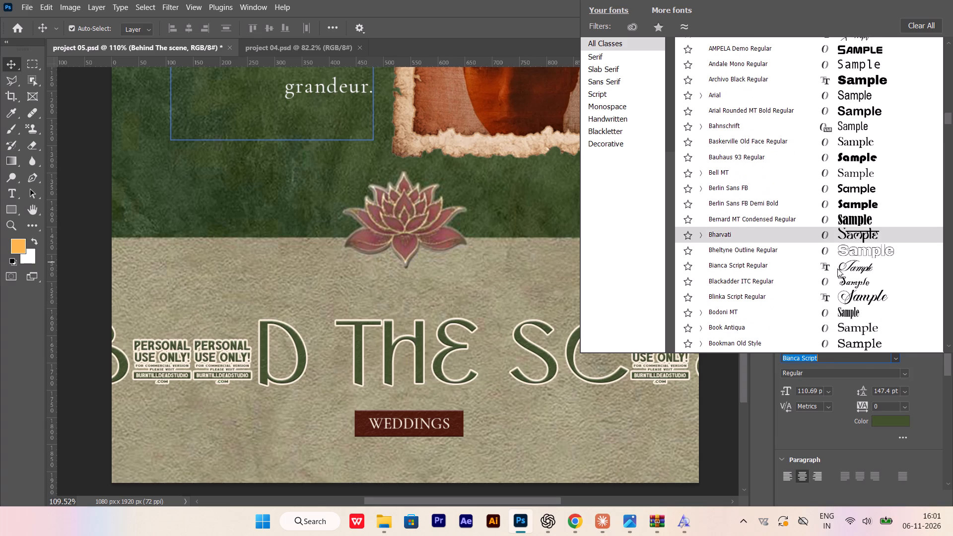
{"action": "scroll", "coordinate": [840, 292], "scroll_direction": "down", "scroll_amount": 3}
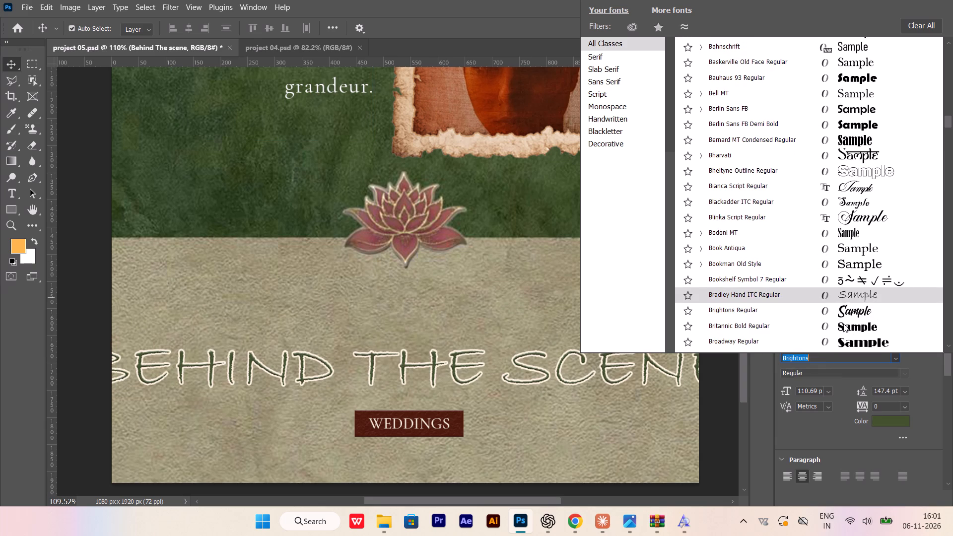
{"action": "scroll", "coordinate": [844, 324], "scroll_direction": "down", "scroll_amount": 1}
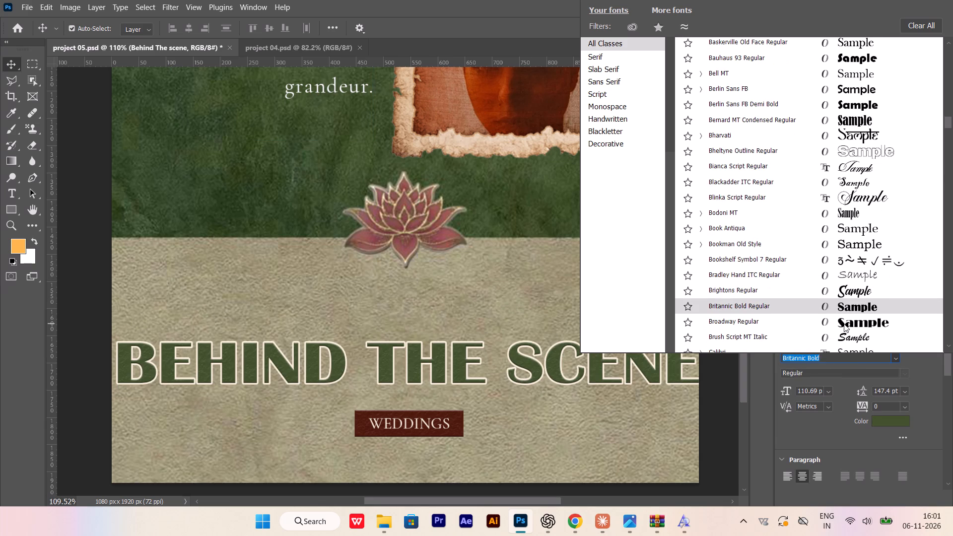
{"action": "scroll", "coordinate": [845, 322], "scroll_direction": "down", "scroll_amount": 2}
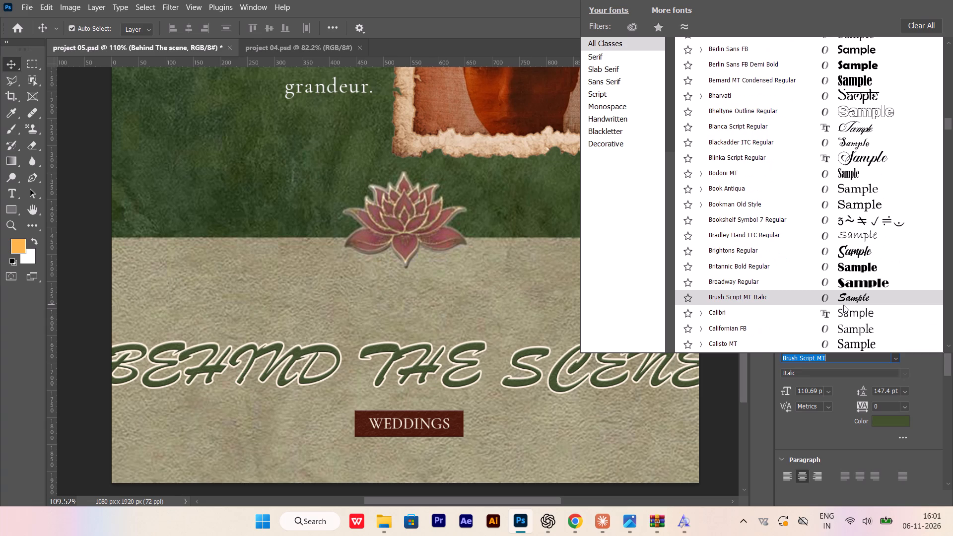
{"action": "left_click", "coordinate": [843, 305]}
Turn off All Caps for the Behind The Scene title.
{"action": "scroll", "coordinate": [818, 460], "scroll_direction": "down", "scroll_amount": 7}
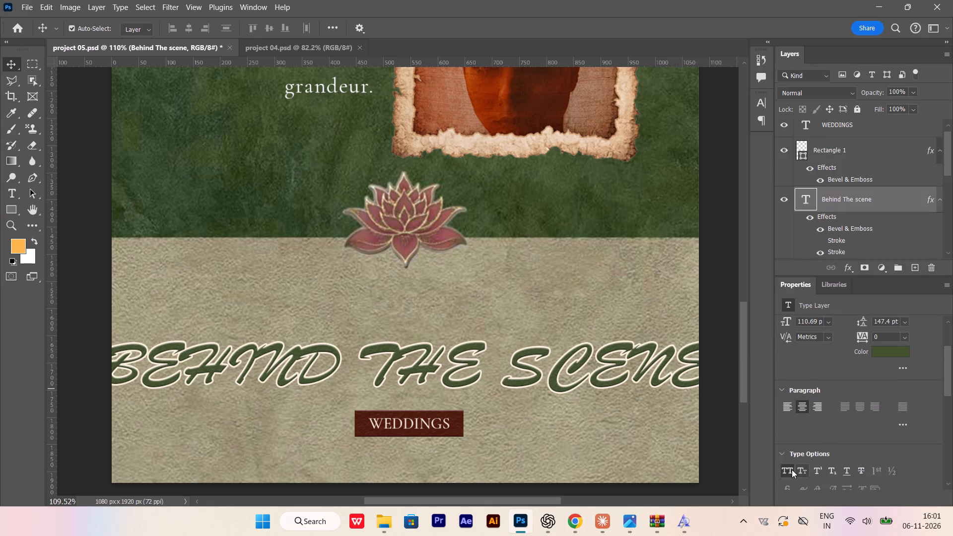
{"action": "left_click", "coordinate": [791, 469]}
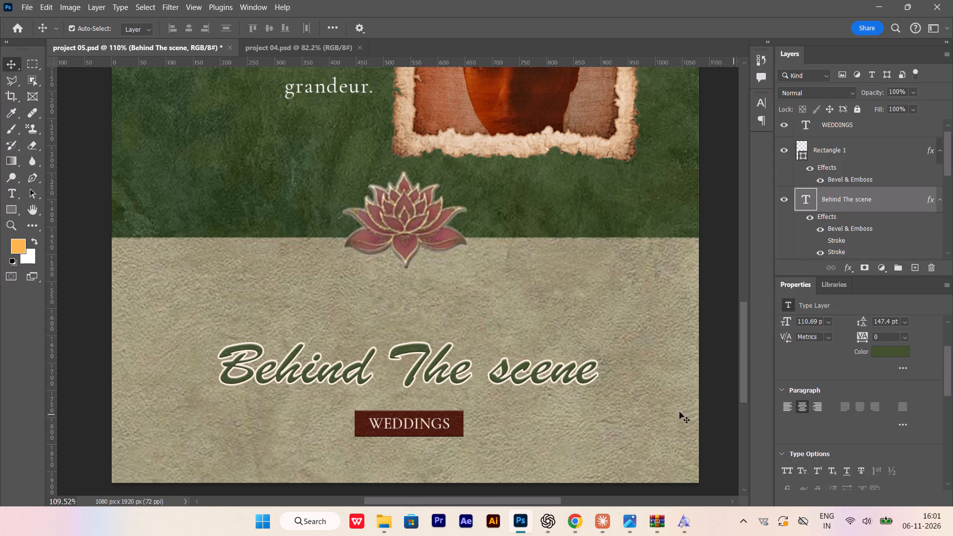
Hide the visible Stroke effect on the Behind The Scene title layer.
{"action": "scroll", "coordinate": [587, 404], "scroll_direction": "down", "scroll_amount": 11, "text": "alt"}
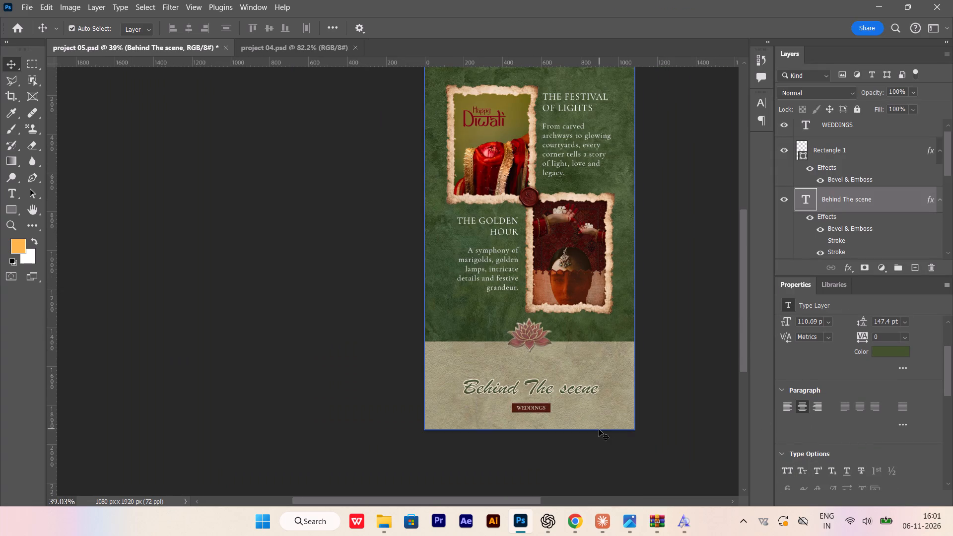
{"action": "scroll", "coordinate": [599, 417], "scroll_direction": "up", "scroll_amount": 5}
{"action": "scroll", "coordinate": [599, 417], "scroll_direction": "up", "scroll_amount": 3, "text": "alt"}
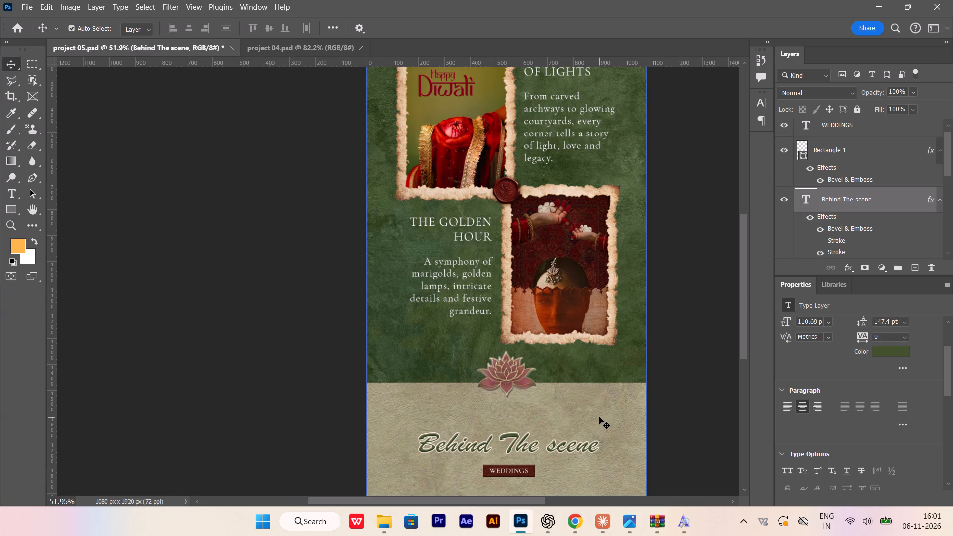
{"action": "scroll", "coordinate": [574, 441], "scroll_direction": "up", "scroll_amount": 7, "text": "alt"}
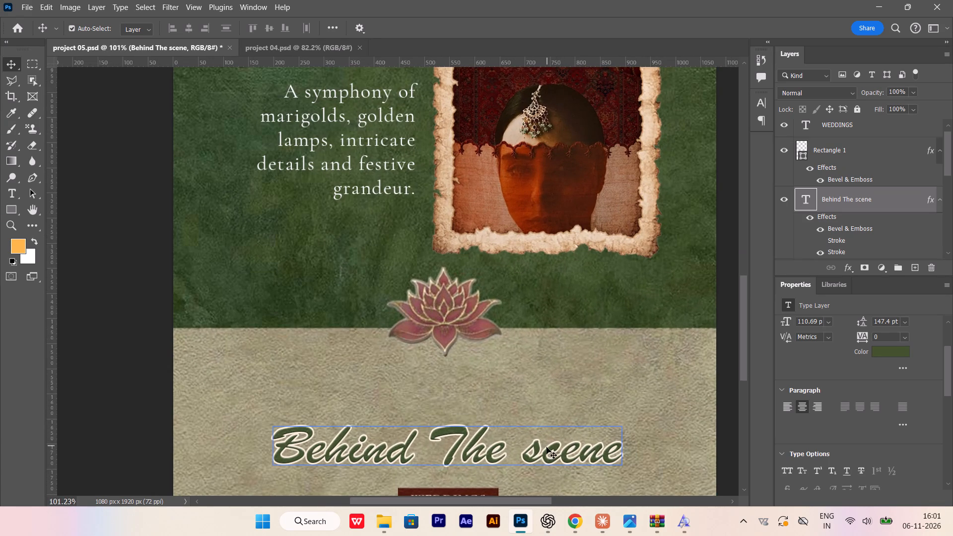
{"action": "left_click", "coordinate": [543, 449]}
{"action": "left_click", "coordinate": [820, 254]}
Enlarge the Behind The Scene title to about 126.56 pt with Free Transform and move it slightly up from the banner.
{"action": "scroll", "coordinate": [509, 293], "scroll_direction": "down", "scroll_amount": 7}
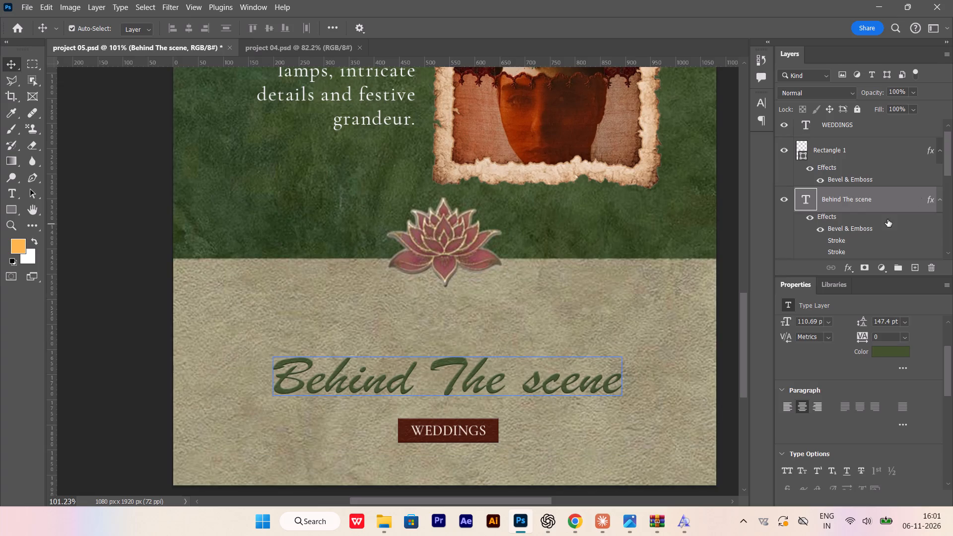
{"action": "scroll", "coordinate": [920, 198], "scroll_direction": "down", "scroll_amount": 2}
{"action": "scroll", "coordinate": [447, 380], "scroll_direction": "up", "scroll_amount": 2, "text": "alt"}
{"action": "left_click", "coordinate": [453, 381]}
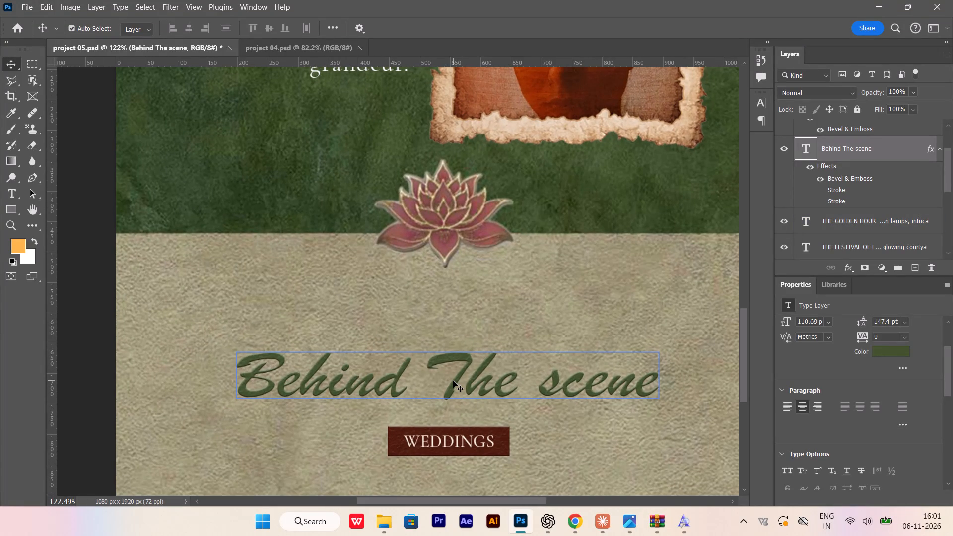
{"action": "key", "text": "ctrl+t"}
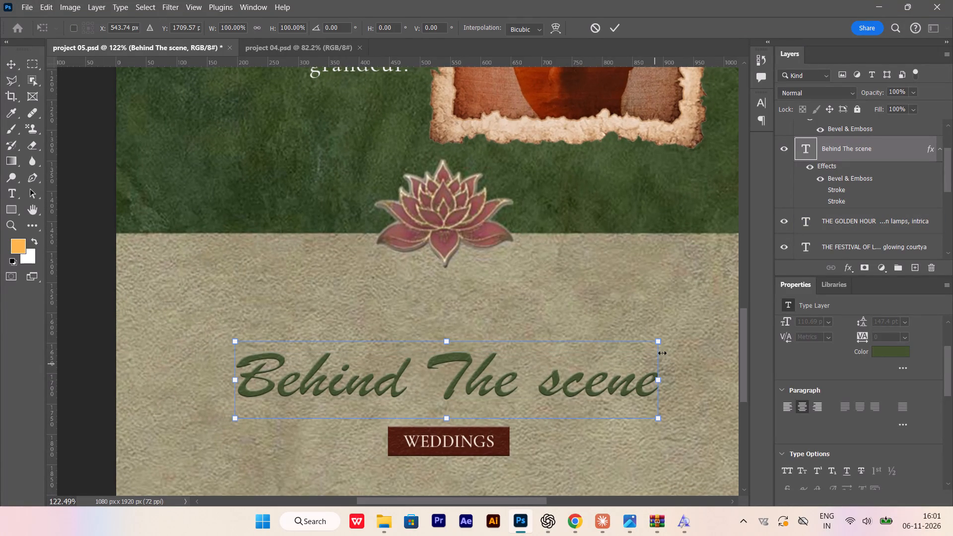
{"action": "left_click_drag", "start_coordinate": [656, 339], "coordinate": [685, 328], "text": "alt+shift"}
{"action": "key", "text": "Return"}
{"action": "scroll", "coordinate": [610, 335], "scroll_direction": "down", "scroll_amount": 3}
{"action": "scroll", "coordinate": [472, 375], "scroll_direction": "up", "scroll_amount": 2, "text": "alt"}
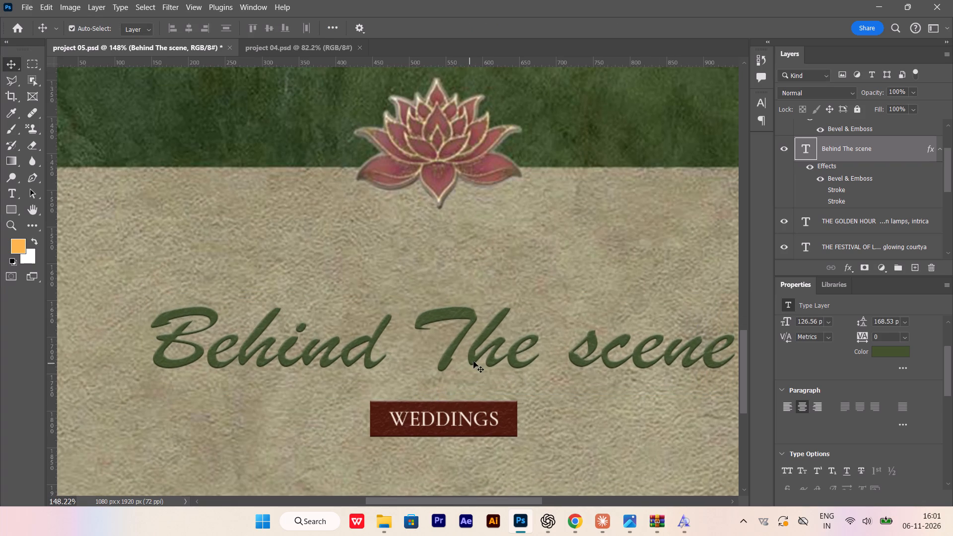
{"action": "left_click_drag", "start_coordinate": [481, 350], "coordinate": [480, 334]}
Set the Behind The Scene title's text color to dark green #29391b.
{"action": "left_click", "coordinate": [880, 351]}
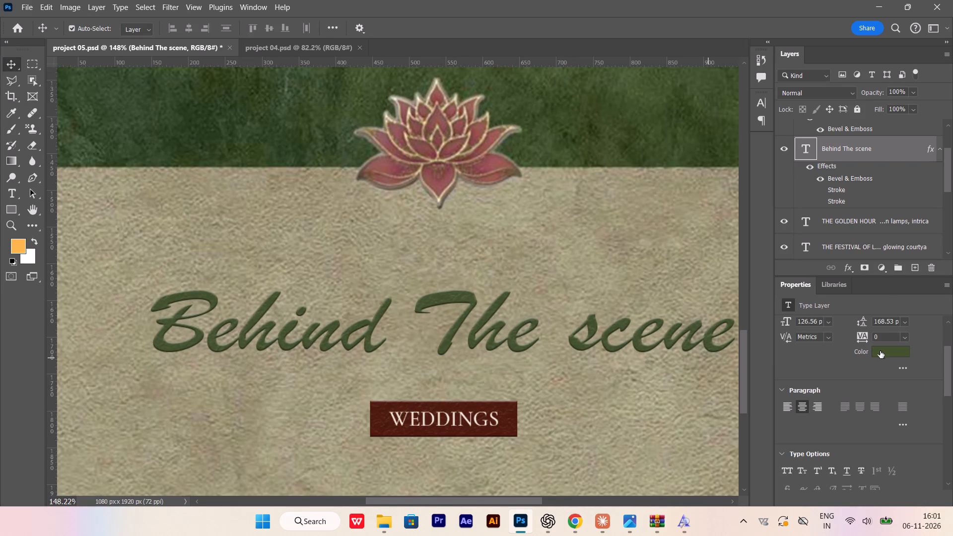
{"action": "left_click_drag", "start_coordinate": [654, 346], "coordinate": [650, 330]}
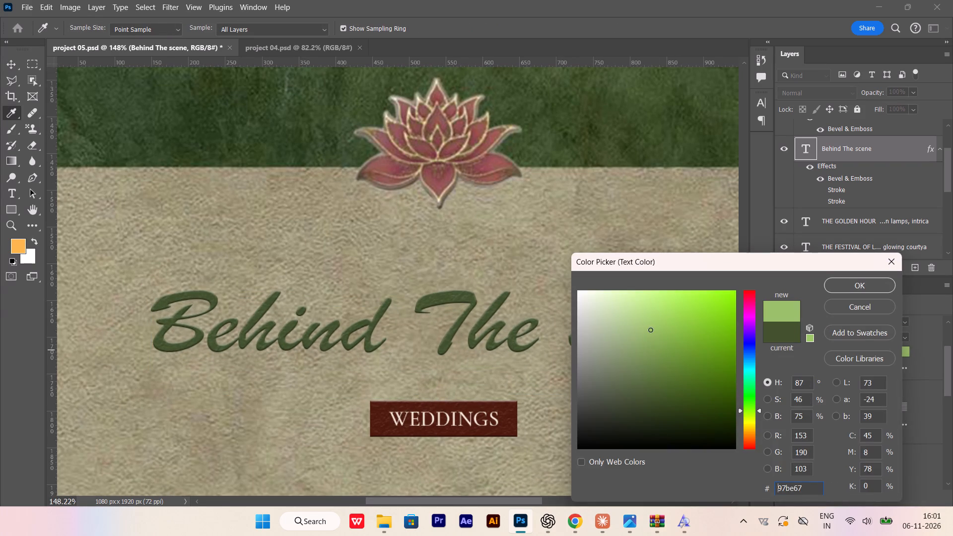
{"action": "left_click_drag", "start_coordinate": [651, 330], "coordinate": [695, 340]}
{"action": "left_click_drag", "start_coordinate": [681, 344], "coordinate": [692, 357]}
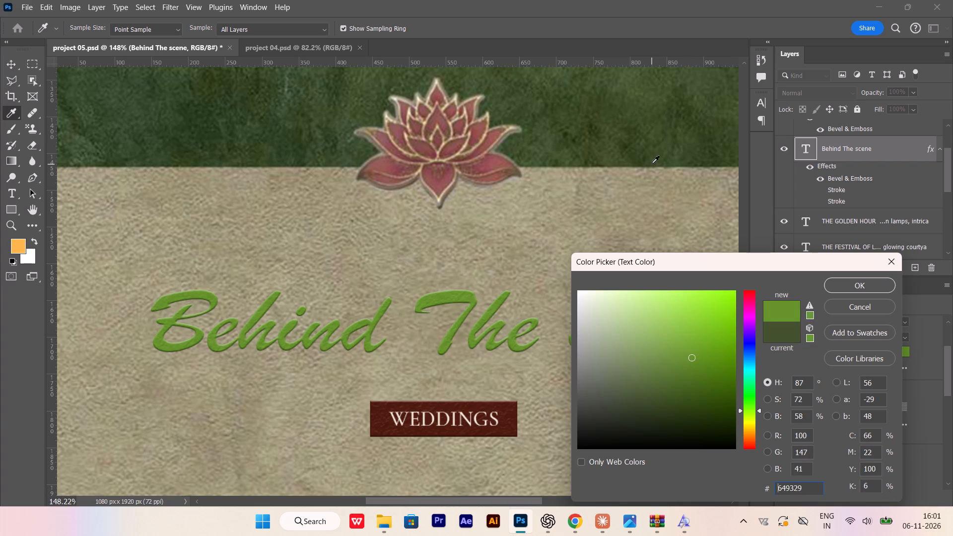
{"action": "left_click", "coordinate": [652, 163]}
{"action": "left_click_drag", "start_coordinate": [650, 401], "coordinate": [652, 401]}
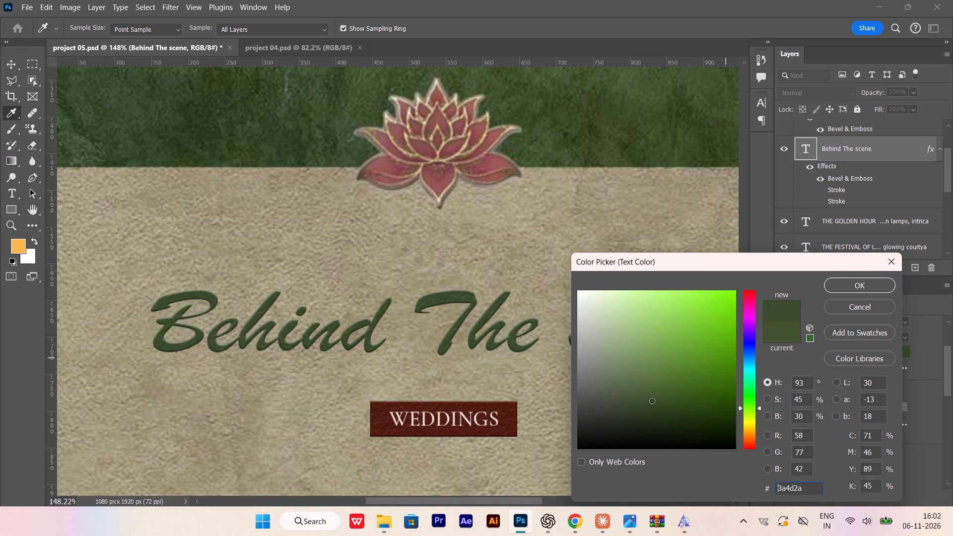
{"action": "left_click_drag", "start_coordinate": [652, 401], "coordinate": [660, 412]}
{"action": "left_click", "coordinate": [660, 412]}
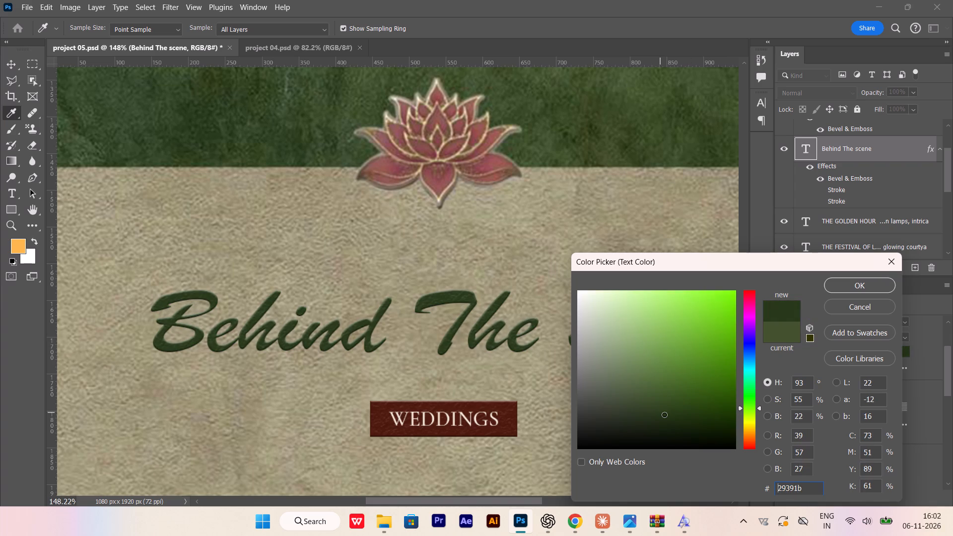
{"action": "left_click", "coordinate": [857, 289]}
Capitalize the first letter of "scene" in the title so it reads "Behind The Scene".
{"action": "scroll", "coordinate": [550, 342], "scroll_direction": "down", "scroll_amount": 4, "text": "alt"}
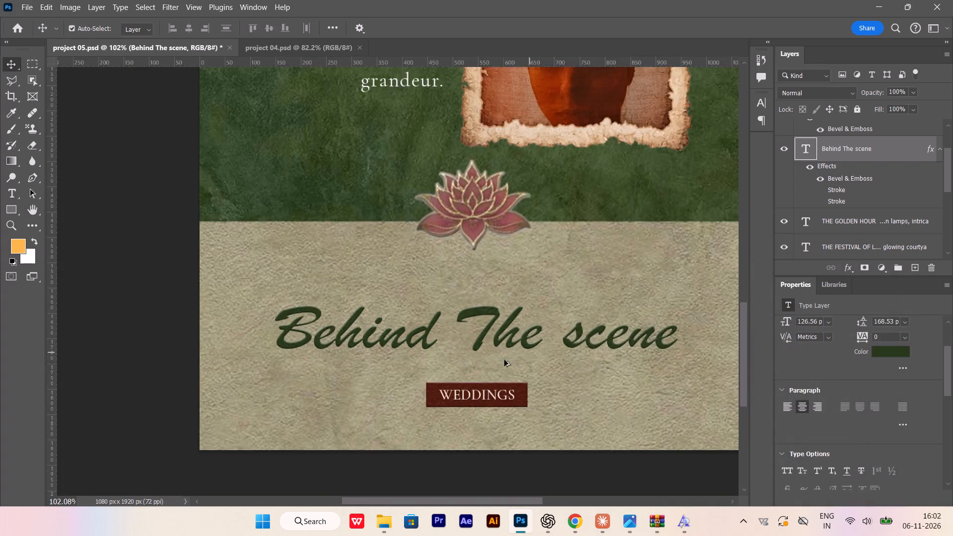
{"action": "scroll", "coordinate": [504, 360], "scroll_direction": "down", "scroll_amount": 6, "text": "alt"}
{"action": "scroll", "coordinate": [462, 364], "scroll_direction": "up", "scroll_amount": 12}
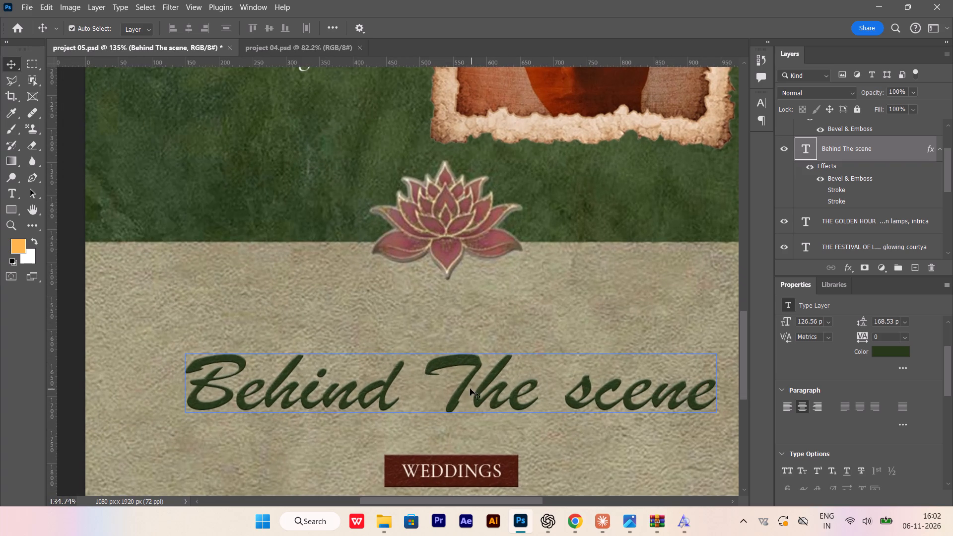
{"action": "scroll", "coordinate": [457, 366], "scroll_direction": "down", "scroll_amount": 11, "text": "alt"}
{"action": "scroll", "coordinate": [462, 391], "scroll_direction": "up", "scroll_amount": 2, "text": "alt"}
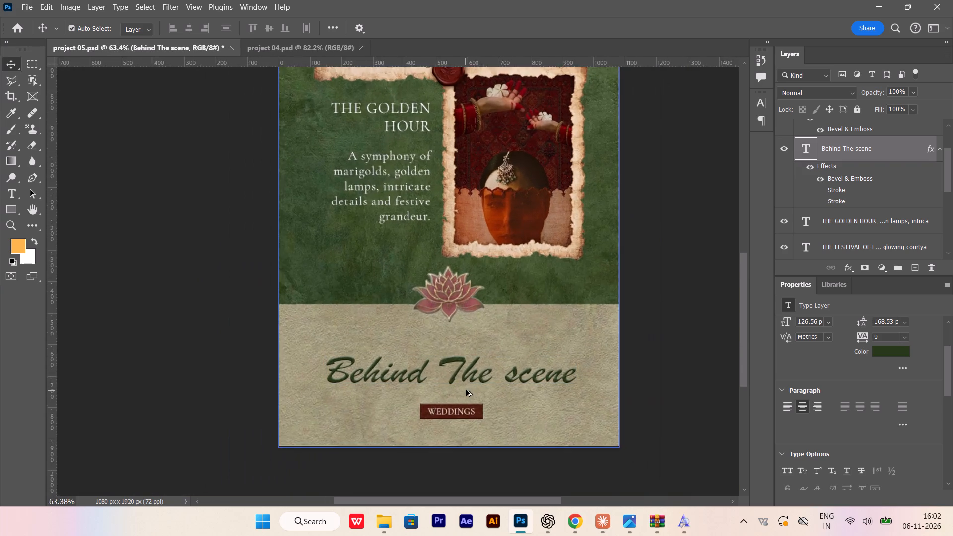
{"action": "scroll", "coordinate": [466, 390], "scroll_direction": "up", "scroll_amount": 4, "text": "alt"}
{"action": "double_click", "coordinate": [505, 374]}
{"action": "left_click_drag", "start_coordinate": [518, 375], "coordinate": [510, 374]}
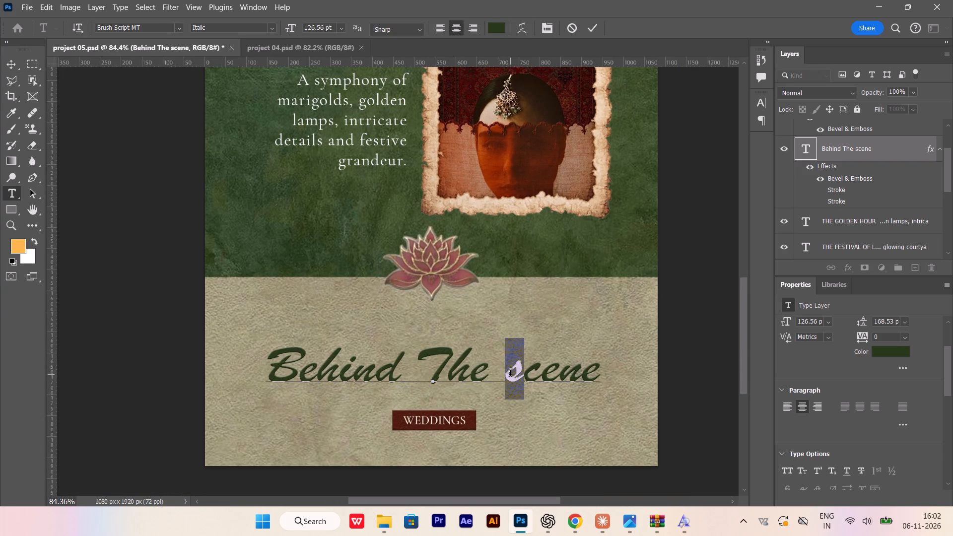
{"action": "key", "text": "shift+s"}
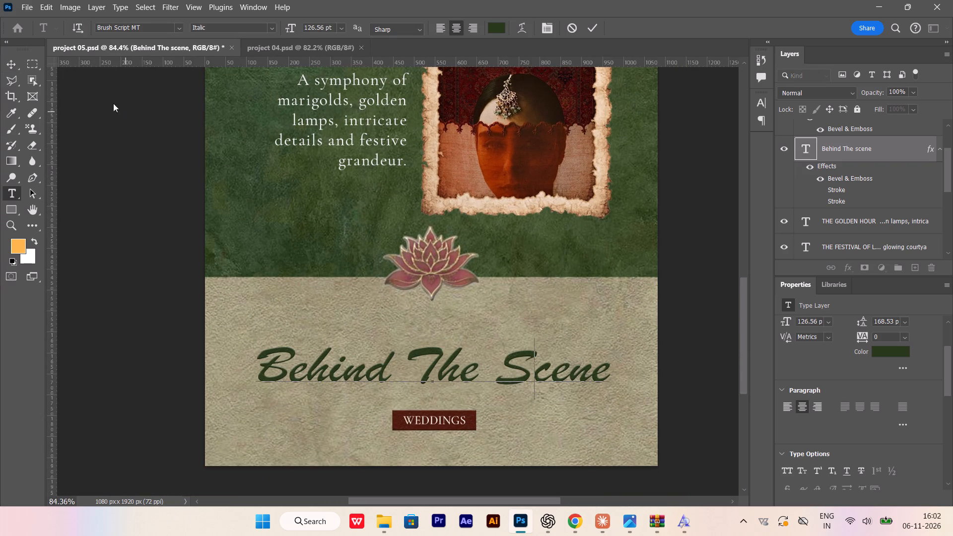
Center the Behind The Scene title horizontally on the canvas.
{"action": "left_click", "coordinate": [19, 69]}
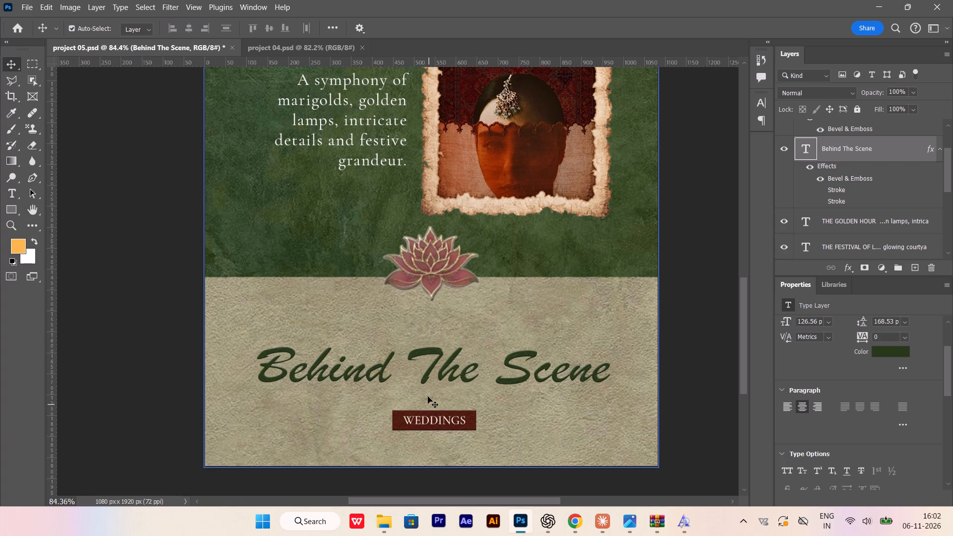
{"action": "scroll", "coordinate": [427, 396], "scroll_direction": "up", "scroll_amount": 4}
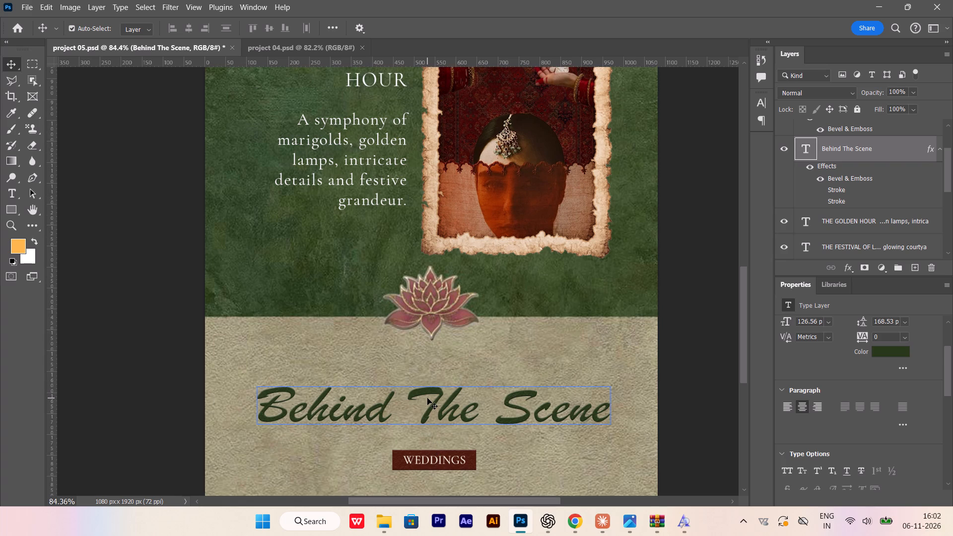
{"action": "left_click", "coordinate": [427, 398]}
{"action": "key", "text": "ctrl+a"}
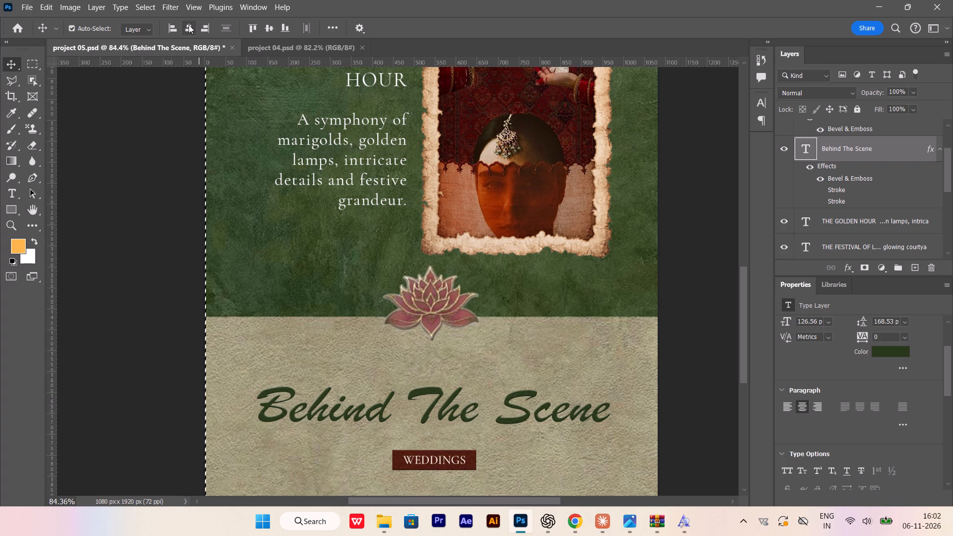
{"action": "left_click", "coordinate": [189, 25]}
{"action": "key", "text": "ctrl+d"}
Enlarge the green Background smart object proportionally about its center to about 178.51% with Free Transform.
{"action": "scroll", "coordinate": [421, 420], "scroll_direction": "up", "scroll_amount": 4, "text": "alt"}
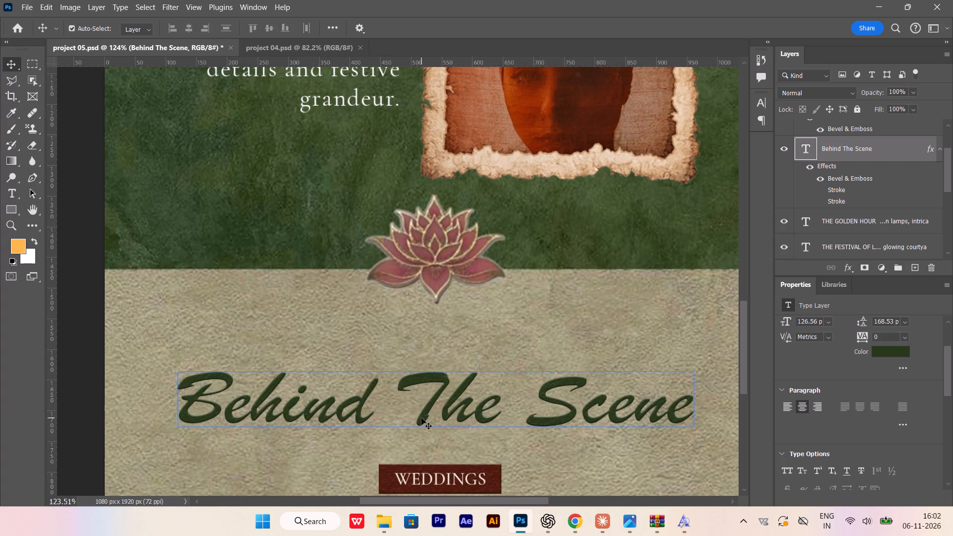
{"action": "scroll", "coordinate": [406, 378], "scroll_direction": "down", "scroll_amount": 13, "text": "alt"}
{"action": "scroll", "coordinate": [421, 383], "scroll_direction": "up", "scroll_amount": 8}
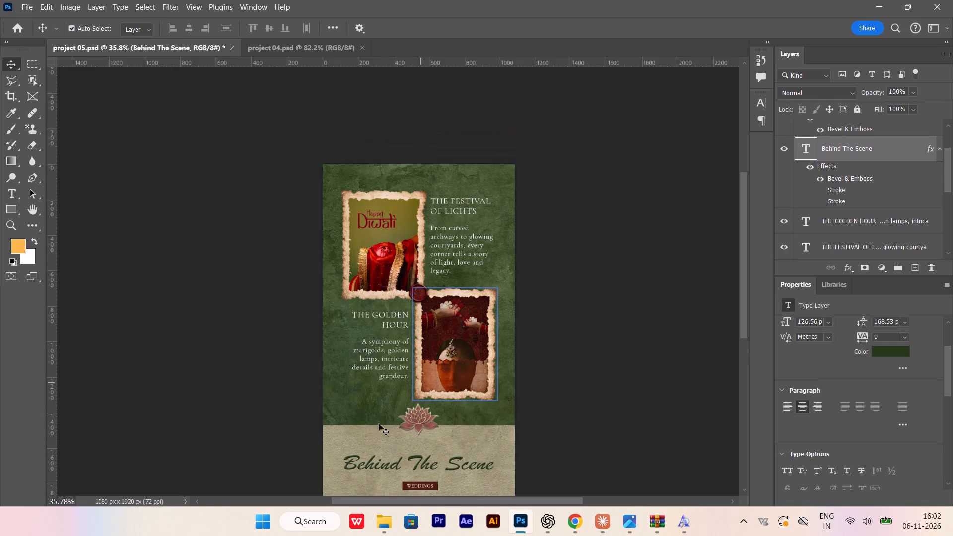
{"action": "scroll", "coordinate": [363, 426], "scroll_direction": "up", "scroll_amount": 5, "text": "alt"}
{"action": "scroll", "coordinate": [391, 406], "scroll_direction": "down", "scroll_amount": 5, "text": "alt"}
{"action": "scroll", "coordinate": [392, 322], "scroll_direction": "down", "scroll_amount": 4}
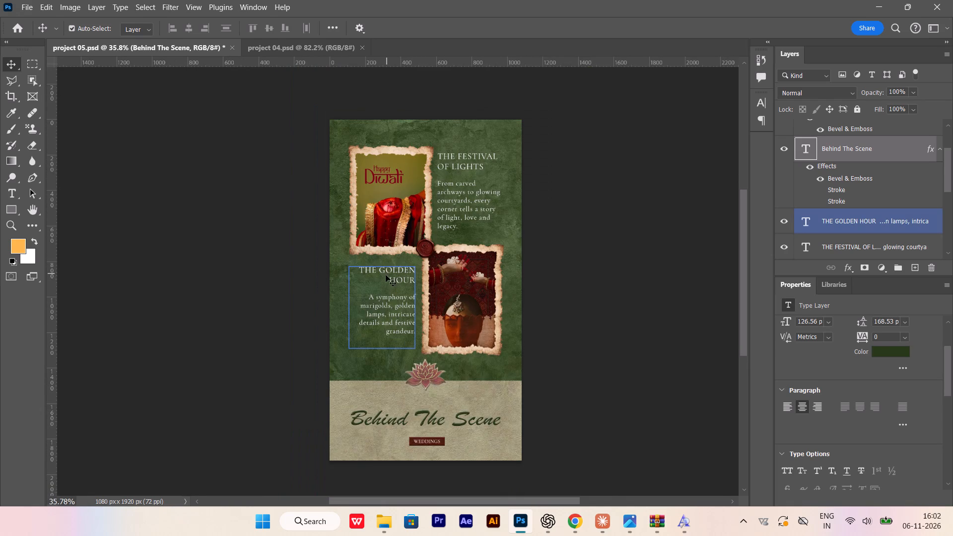
{"action": "left_click", "coordinate": [346, 359]}
{"action": "key", "text": "ctrl+t"}
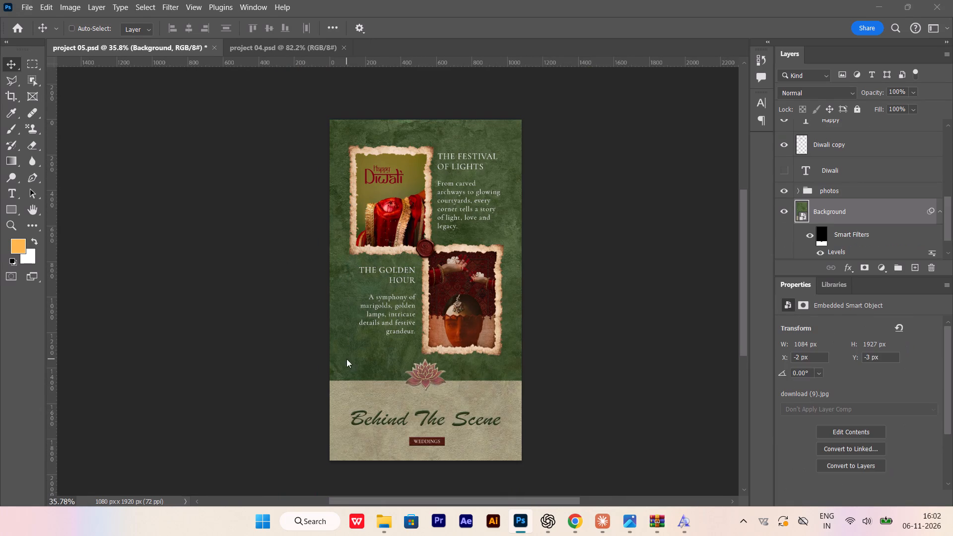
{"action": "left_click", "coordinate": [477, 198]}
{"action": "left_click", "coordinate": [477, 203]}
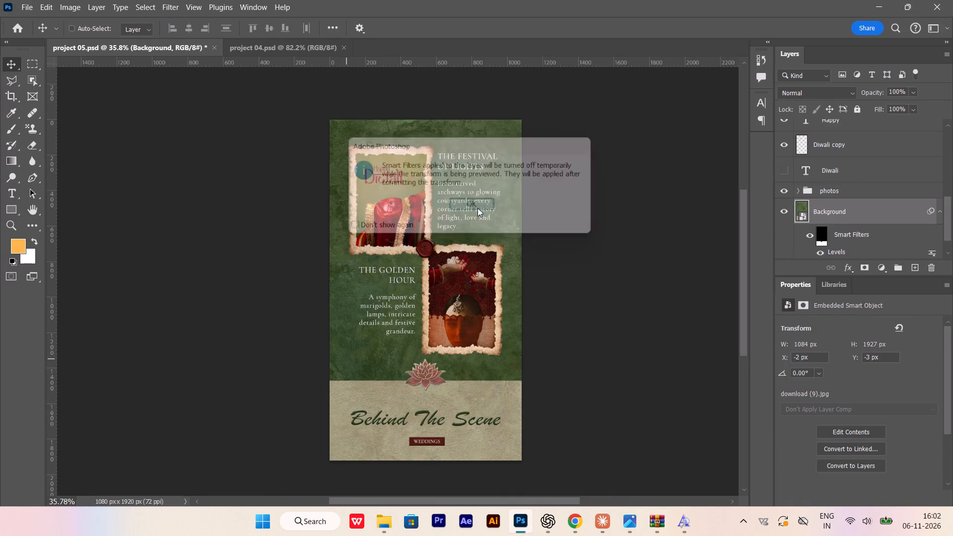
{"action": "scroll", "coordinate": [499, 488], "scroll_direction": "up", "scroll_amount": 4, "text": "alt"}
{"action": "scroll", "coordinate": [514, 407], "scroll_direction": "down", "scroll_amount": 4}
{"action": "left_click", "coordinate": [516, 476]}
{"action": "key", "text": "space"}
{"action": "left_click_drag", "start_coordinate": [500, 467], "coordinate": [504, 463]}
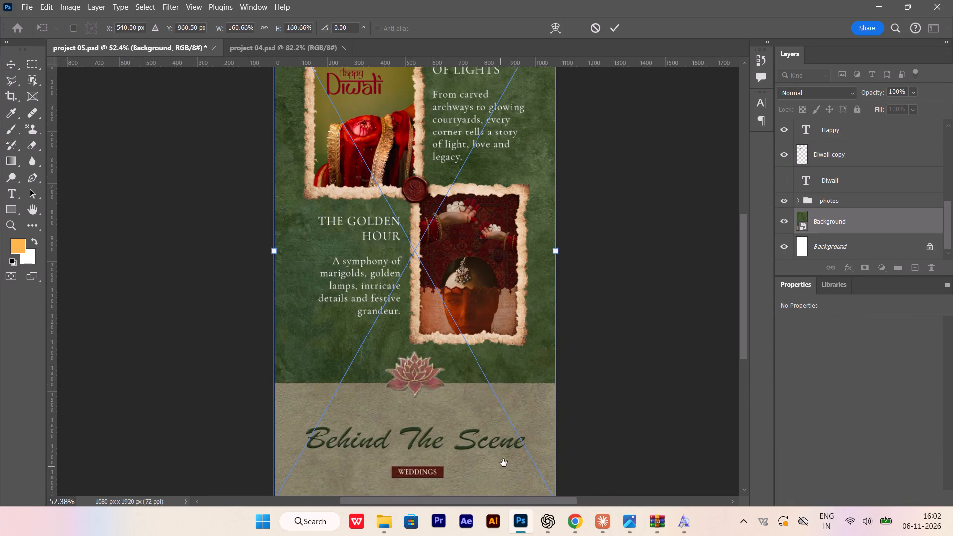
{"action": "left_click_drag", "start_coordinate": [504, 463], "coordinate": [530, 352]}
{"action": "key", "text": "space"}
{"action": "key", "text": "space"}
{"action": "key", "text": "space"}
{"action": "key", "text": "space"}
{"action": "left_click_drag", "start_coordinate": [577, 324], "coordinate": [544, 418]}
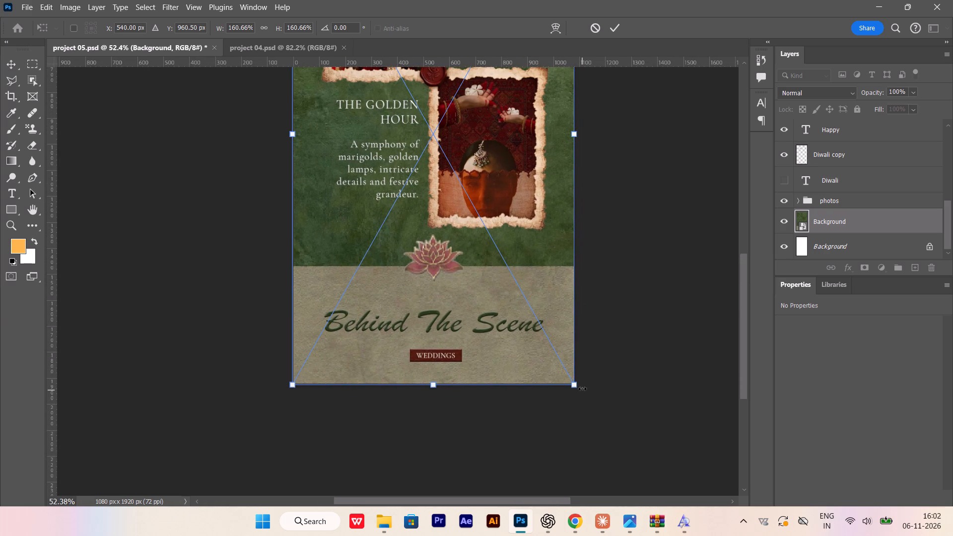
{"action": "left_click_drag", "start_coordinate": [577, 384], "coordinate": [584, 400], "text": "alt"}
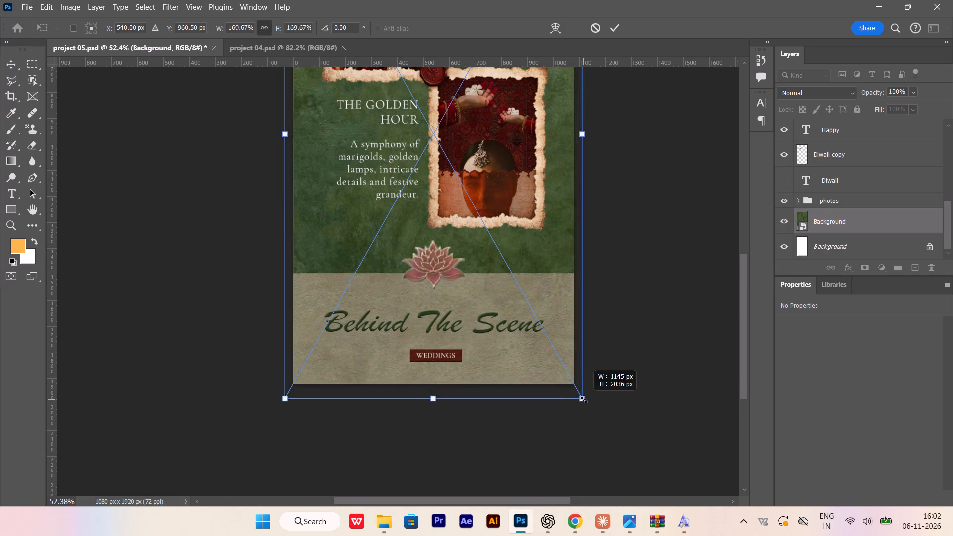
{"action": "left_click_drag", "start_coordinate": [584, 400], "coordinate": [592, 412], "text": "alt"}
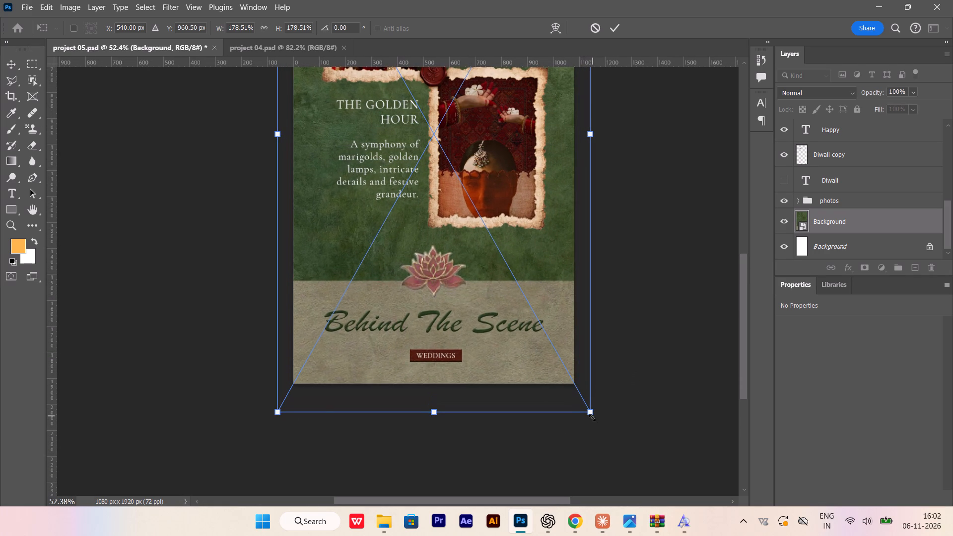
{"action": "key", "text": "Return"}
Shorten the Background layer's smart filter mask from its top edge to about 446 px high, aligning the Levels effect with the beige section.
{"action": "scroll", "coordinate": [525, 410], "scroll_direction": "up", "scroll_amount": 5}
{"action": "left_click", "coordinate": [637, 373]}
{"action": "scroll", "coordinate": [493, 349], "scroll_direction": "up", "scroll_amount": 4, "text": "alt"}
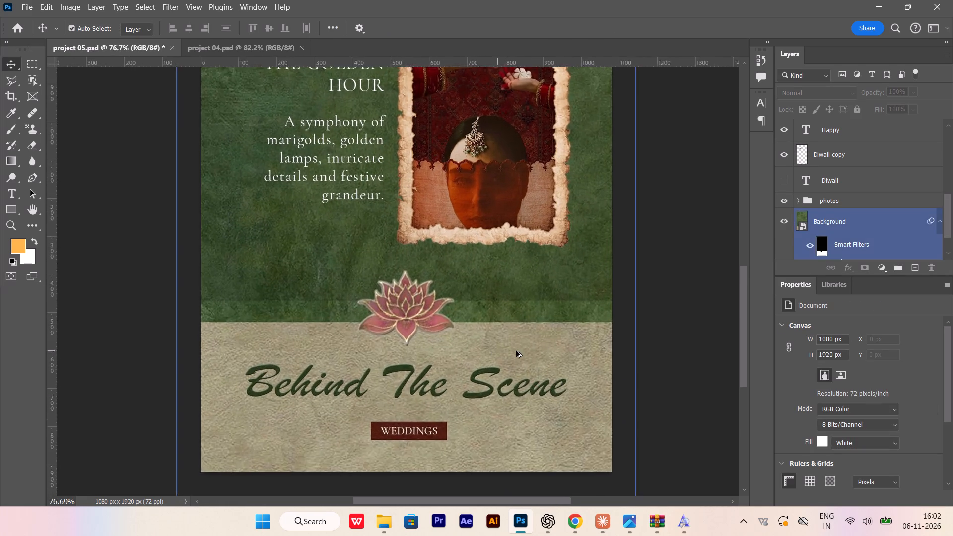
{"action": "scroll", "coordinate": [516, 351], "scroll_direction": "up", "scroll_amount": 3, "text": "alt"}
{"action": "left_click", "coordinate": [554, 352]}
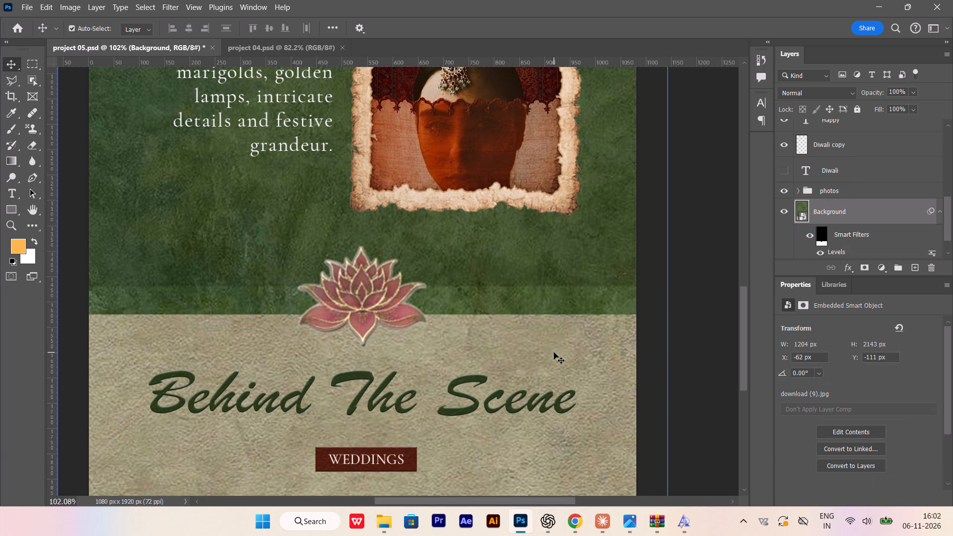
{"action": "scroll", "coordinate": [204, 309], "scroll_direction": "up", "scroll_amount": 1, "text": "alt"}
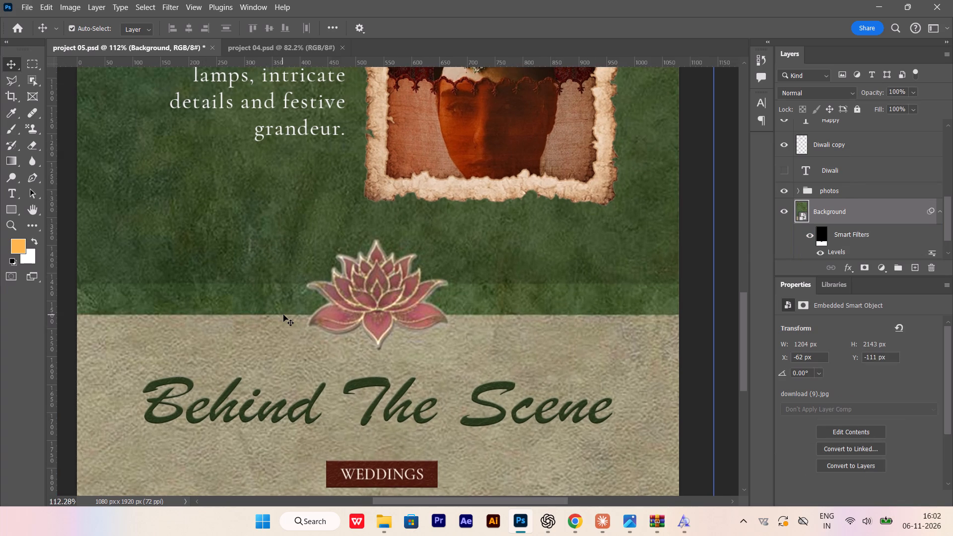
{"action": "scroll", "coordinate": [659, 282], "scroll_direction": "down", "scroll_amount": 4}
{"action": "scroll", "coordinate": [862, 250], "scroll_direction": "down", "scroll_amount": 2}
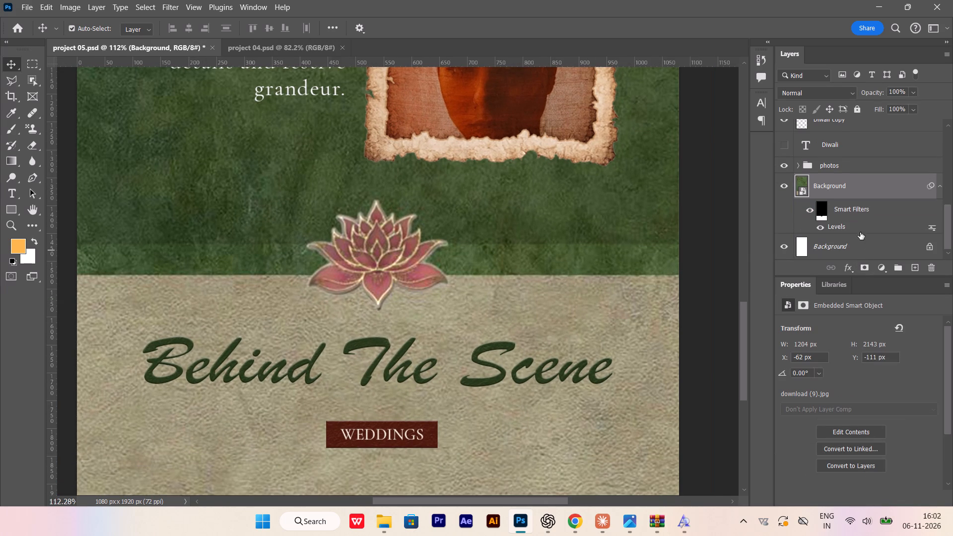
{"action": "left_click", "coordinate": [866, 212]}
{"action": "left_click", "coordinate": [868, 208]}
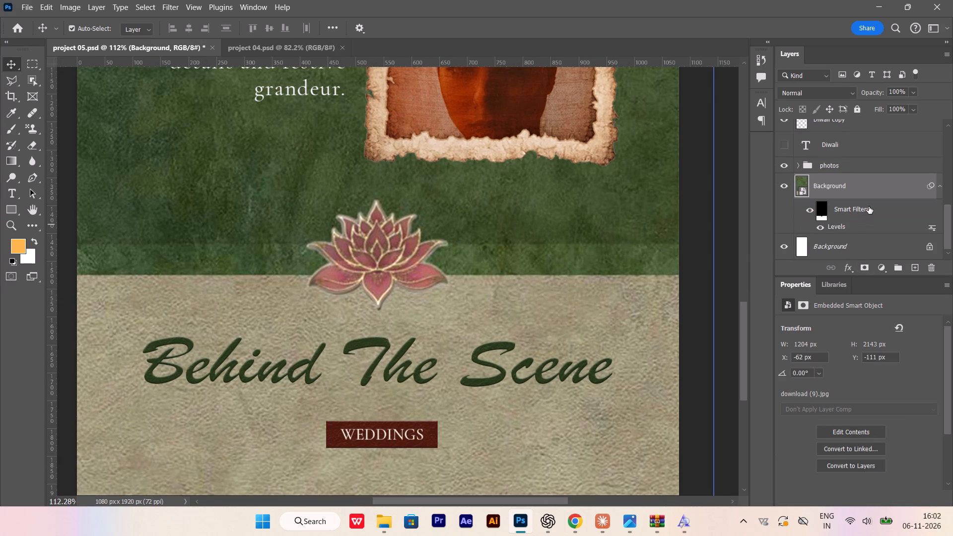
{"action": "left_click", "coordinate": [821, 212]}
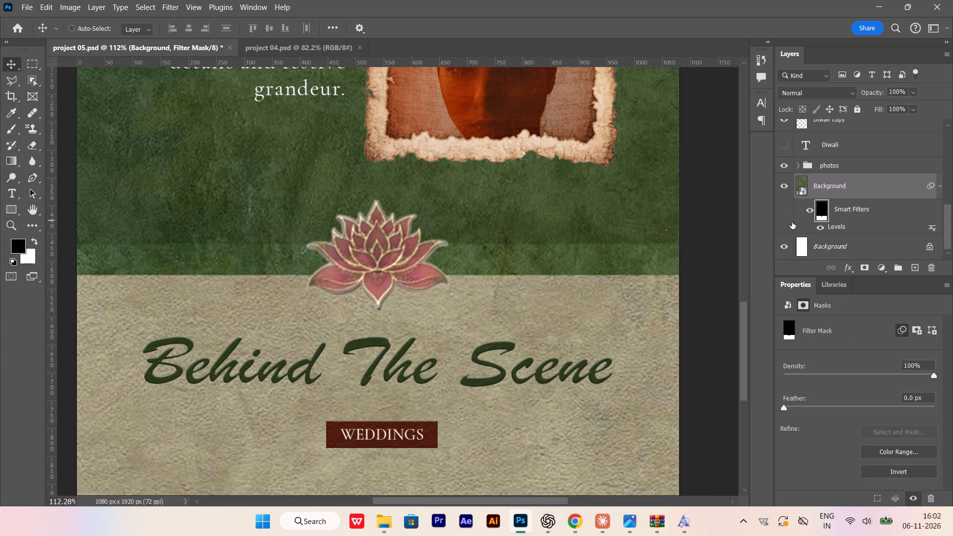
{"action": "key", "text": "ctrl+t"}
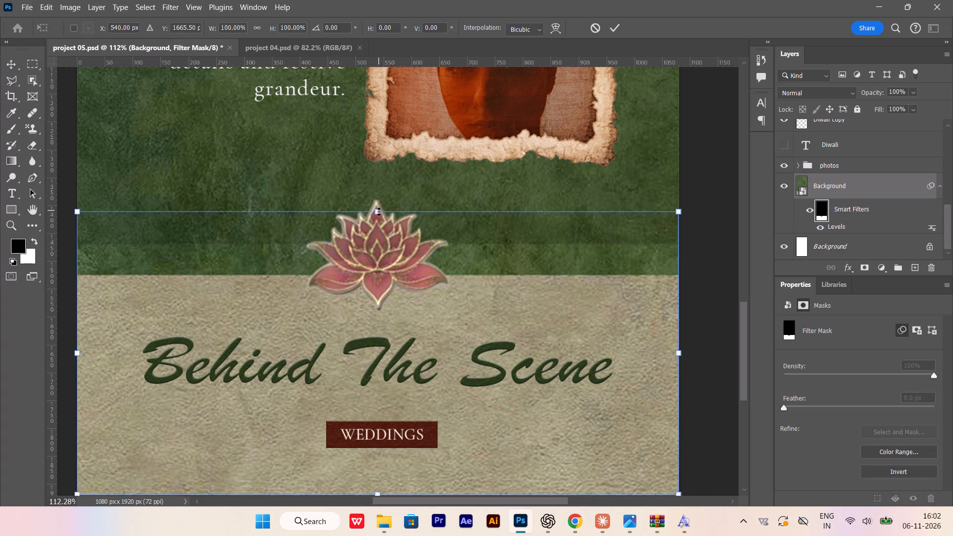
{"action": "left_click_drag", "start_coordinate": [379, 211], "coordinate": [379, 247]}
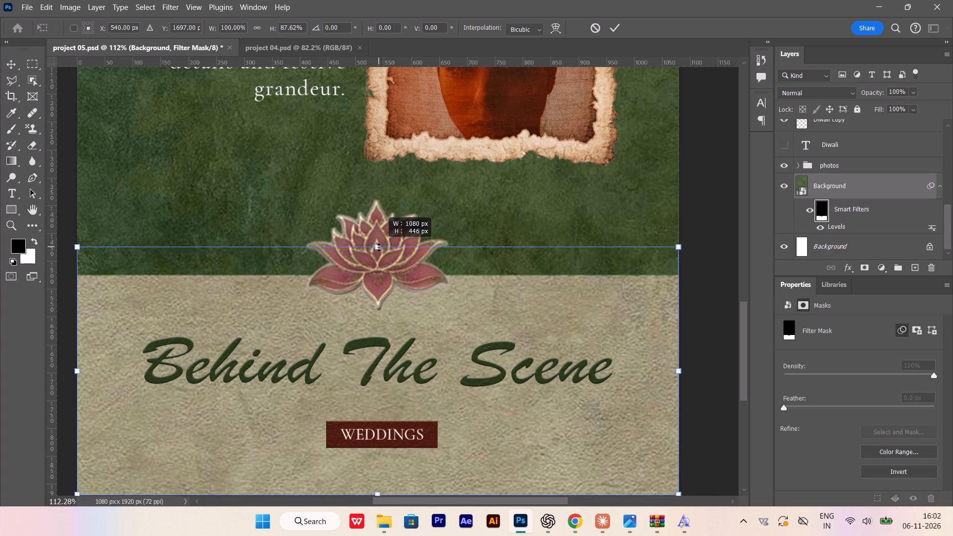
{"action": "left_click_drag", "start_coordinate": [379, 247], "coordinate": [380, 252]}
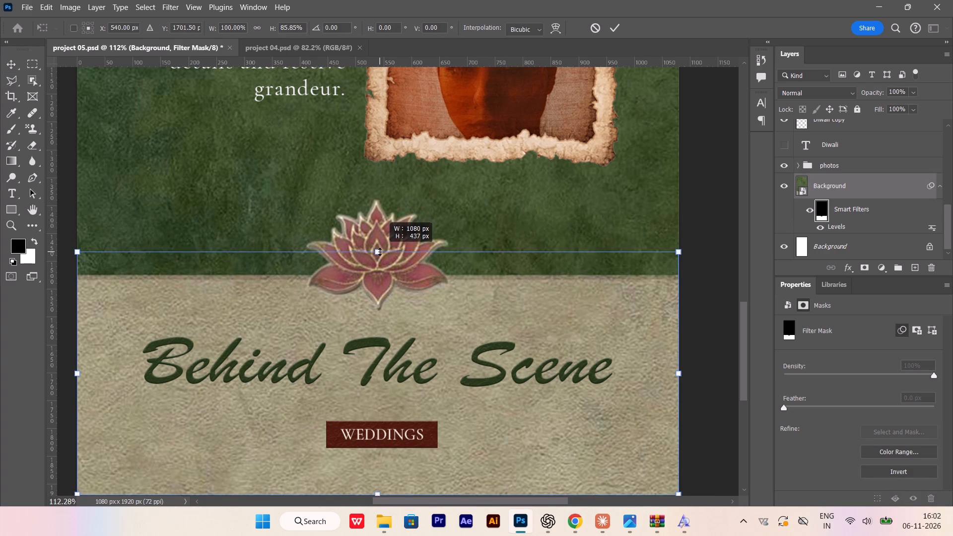
{"action": "left_click_drag", "start_coordinate": [380, 252], "coordinate": [379, 247]}
{"action": "key", "text": "Return"}
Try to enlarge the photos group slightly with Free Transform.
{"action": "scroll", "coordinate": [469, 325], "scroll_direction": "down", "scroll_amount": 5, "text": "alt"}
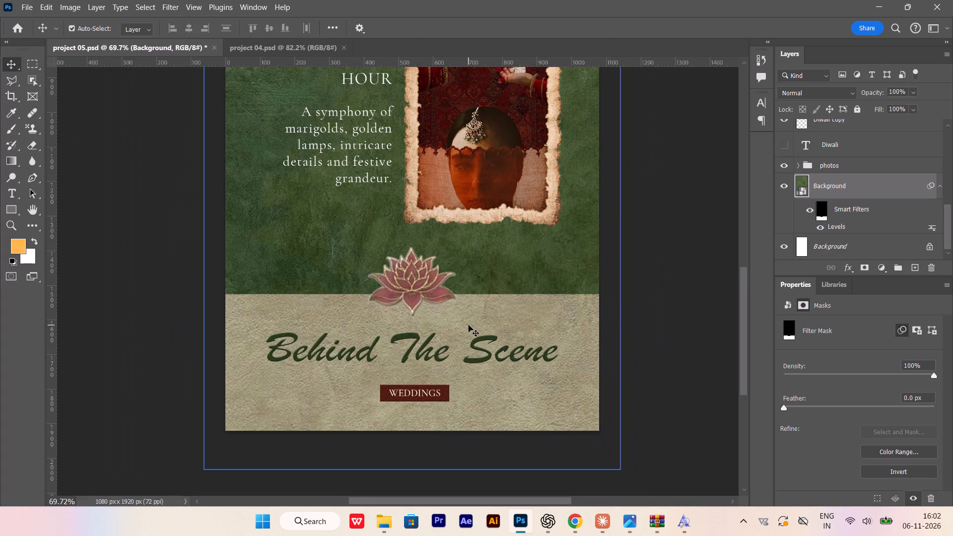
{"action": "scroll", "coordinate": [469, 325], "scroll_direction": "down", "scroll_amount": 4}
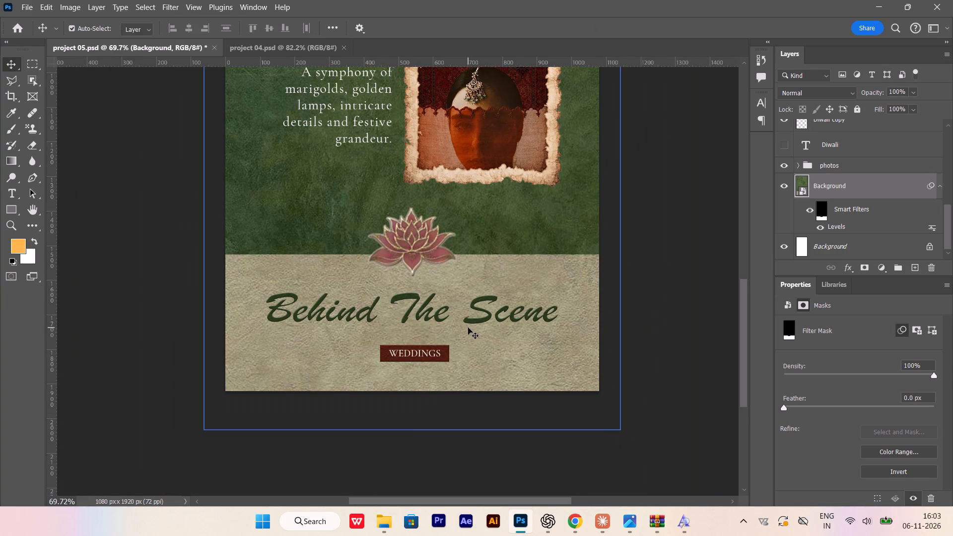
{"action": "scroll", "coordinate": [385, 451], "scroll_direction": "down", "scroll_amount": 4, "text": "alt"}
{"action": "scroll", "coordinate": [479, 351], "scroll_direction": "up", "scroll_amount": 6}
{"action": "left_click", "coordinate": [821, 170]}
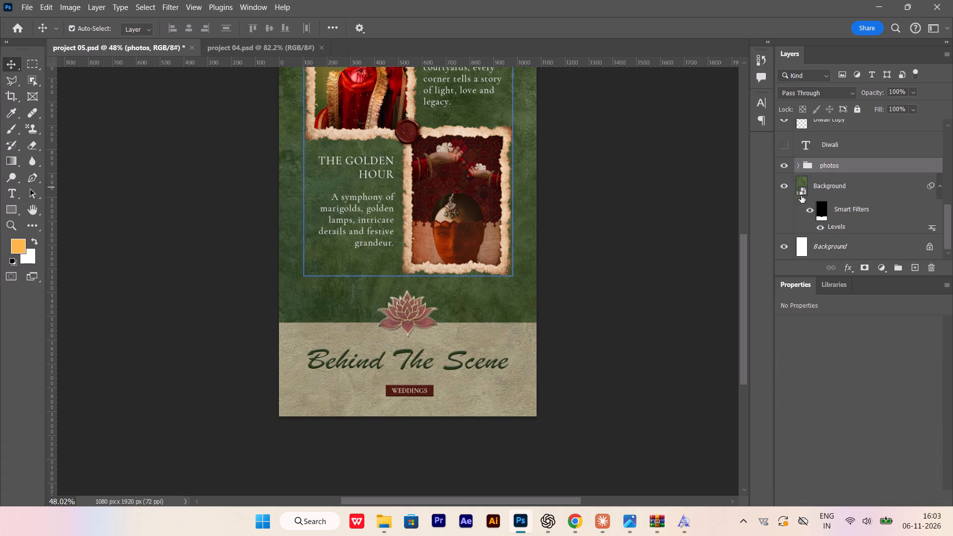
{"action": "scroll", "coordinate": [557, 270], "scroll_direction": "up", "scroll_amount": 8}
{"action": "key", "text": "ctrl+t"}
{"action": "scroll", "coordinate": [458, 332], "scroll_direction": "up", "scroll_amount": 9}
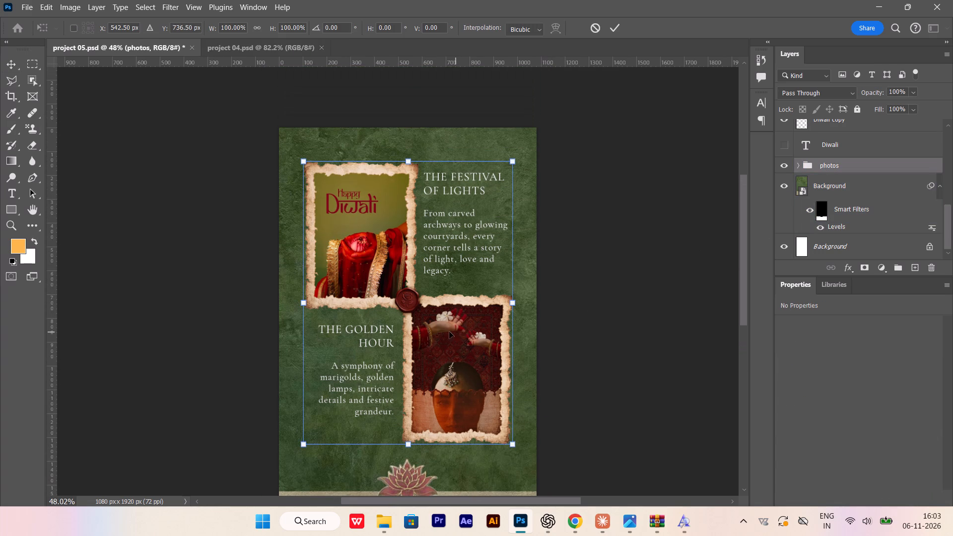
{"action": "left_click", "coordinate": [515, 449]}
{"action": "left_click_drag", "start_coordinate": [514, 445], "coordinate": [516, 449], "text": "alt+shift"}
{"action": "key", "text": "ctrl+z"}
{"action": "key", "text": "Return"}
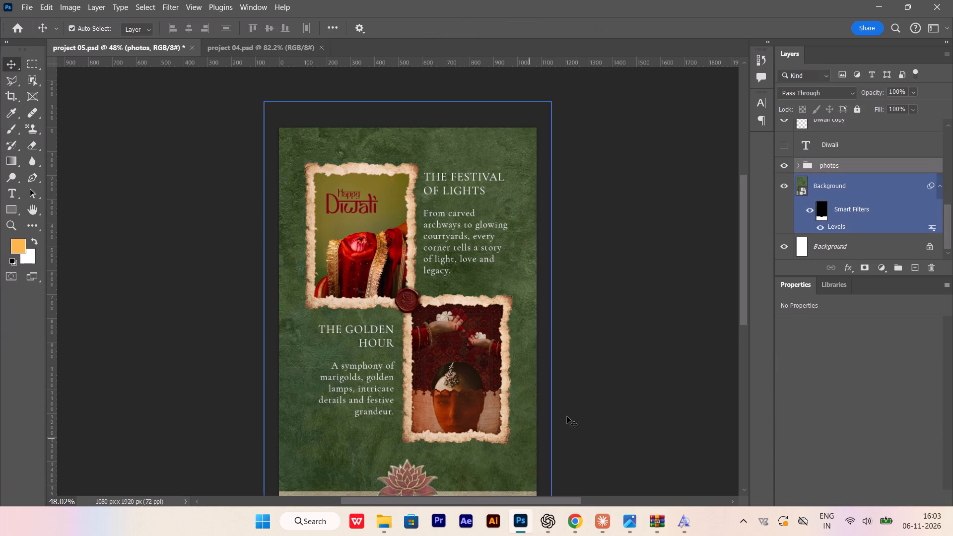
Move the THE FESTIVAL OF LIGHTS and THE GOLDEN HOUR text layers into the photos group.
{"action": "left_click", "coordinate": [632, 392]}
{"action": "scroll", "coordinate": [469, 272], "scroll_direction": "up", "scroll_amount": 2, "text": "alt"}
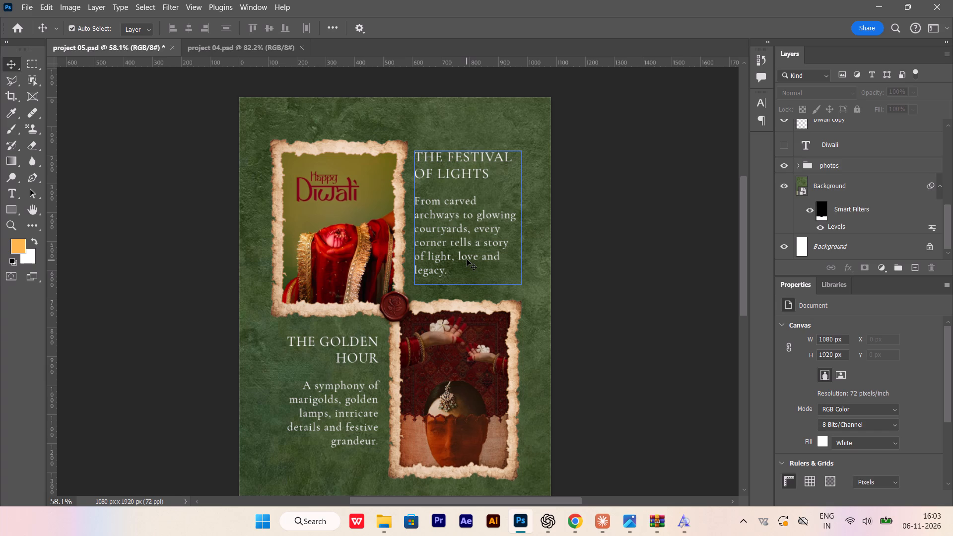
{"action": "left_click", "coordinate": [467, 259]}
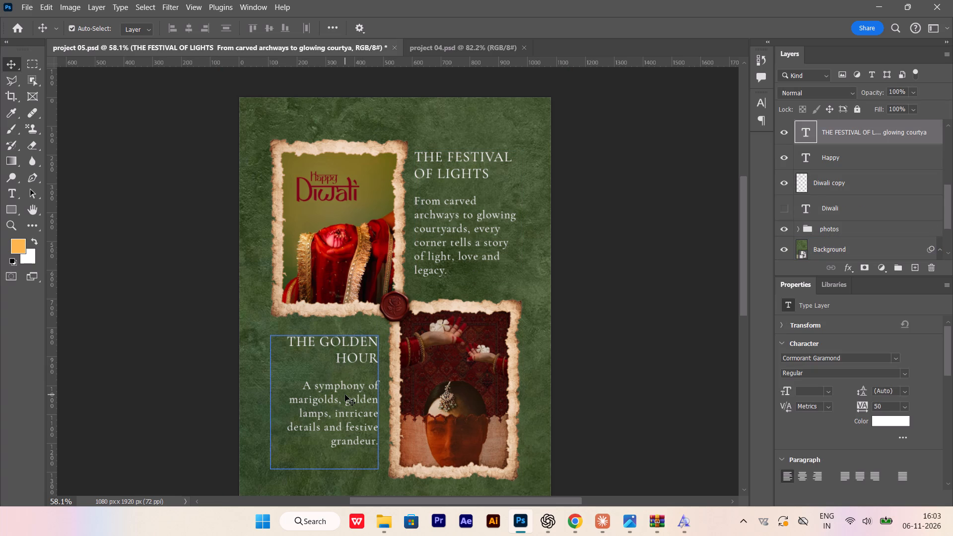
{"action": "left_click", "coordinate": [345, 395], "text": "shift"}
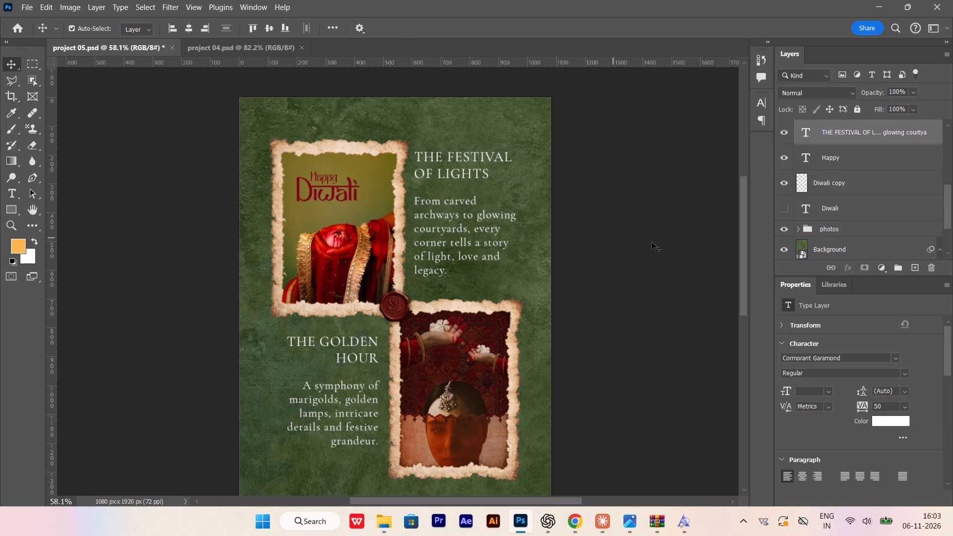
{"action": "scroll", "coordinate": [708, 239], "scroll_direction": "up", "scroll_amount": 2}
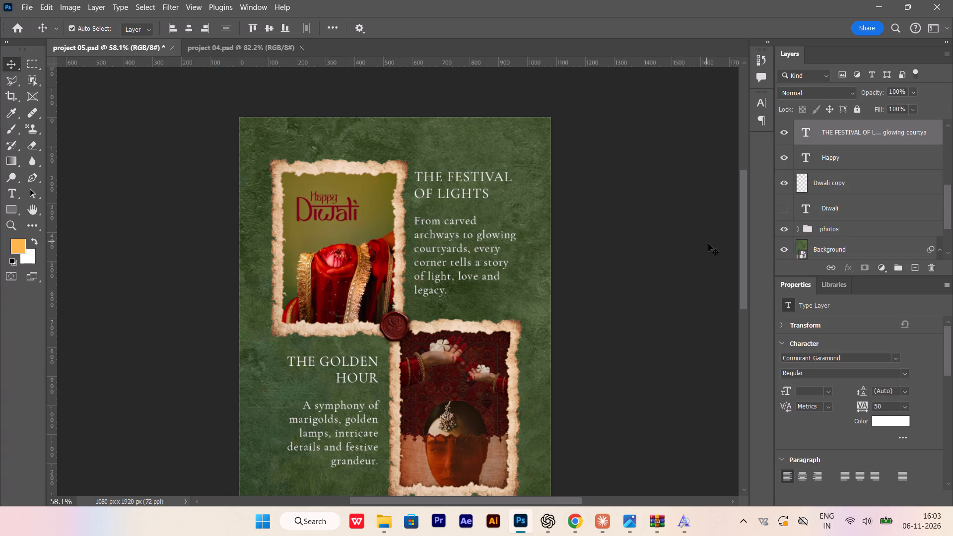
{"action": "scroll", "coordinate": [852, 189], "scroll_direction": "up", "scroll_amount": 3}
{"action": "scroll", "coordinate": [852, 205], "scroll_direction": "down", "scroll_amount": 2}
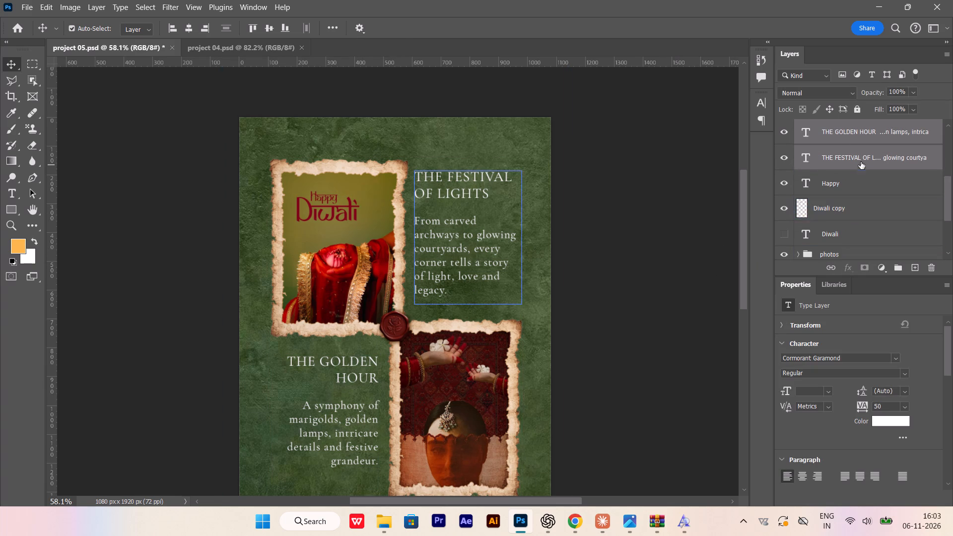
{"action": "left_click_drag", "start_coordinate": [858, 133], "coordinate": [847, 257]}
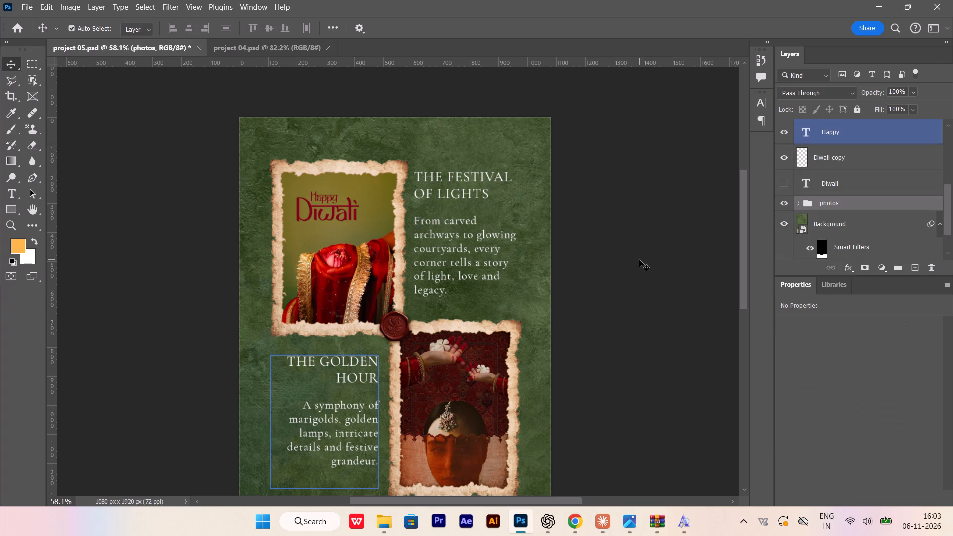
Enlarge the photos group proportionally about its center to about 102.70% with Free Transform and nudge it down slightly.
{"action": "scroll", "coordinate": [639, 260], "scroll_direction": "down", "scroll_amount": 4}
{"action": "key", "text": "ctrl+t"}
{"action": "scroll", "coordinate": [497, 305], "scroll_direction": "down", "scroll_amount": 7}
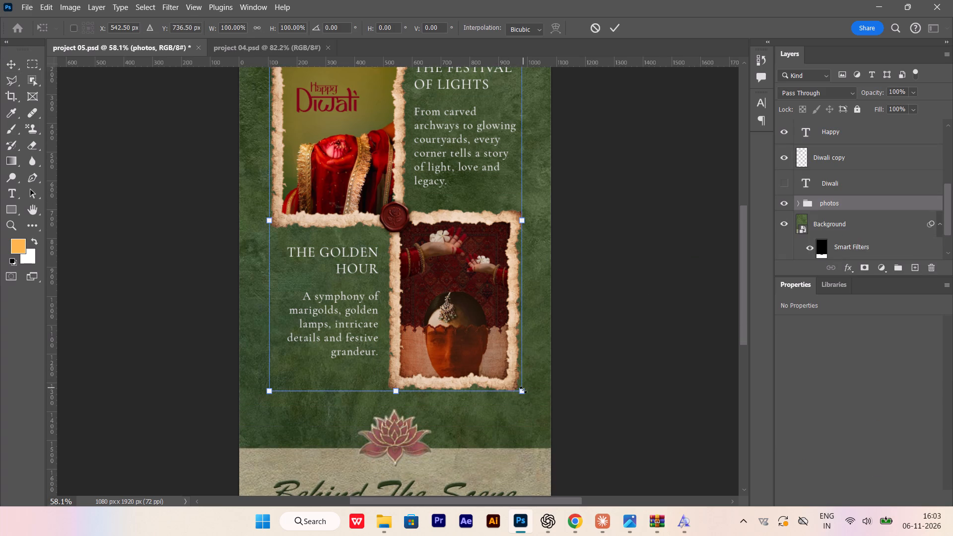
{"action": "left_click_drag", "start_coordinate": [523, 393], "coordinate": [529, 406]}
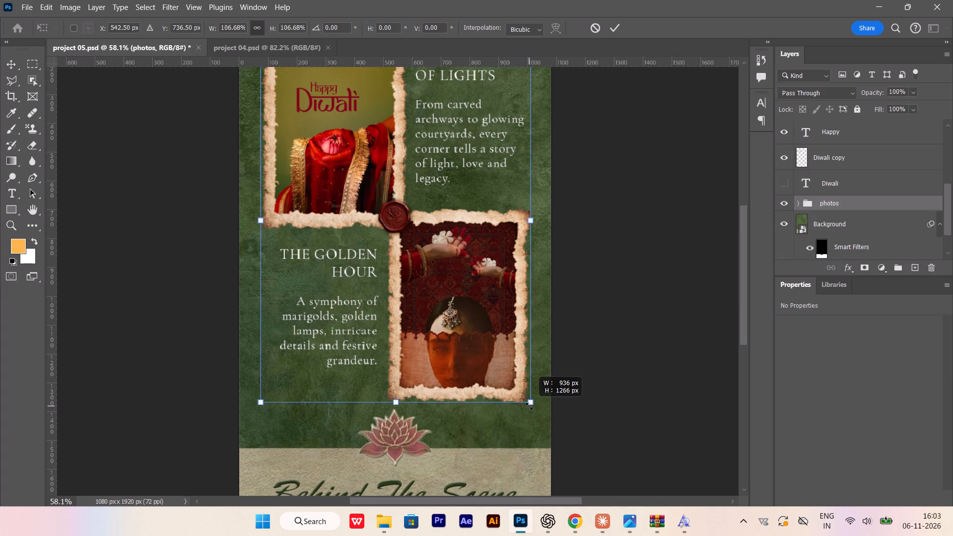
{"action": "left_click_drag", "start_coordinate": [529, 406], "coordinate": [526, 403]}
{"action": "scroll", "coordinate": [441, 334], "scroll_direction": "up", "scroll_amount": 7}
{"action": "left_click", "coordinate": [454, 361]}
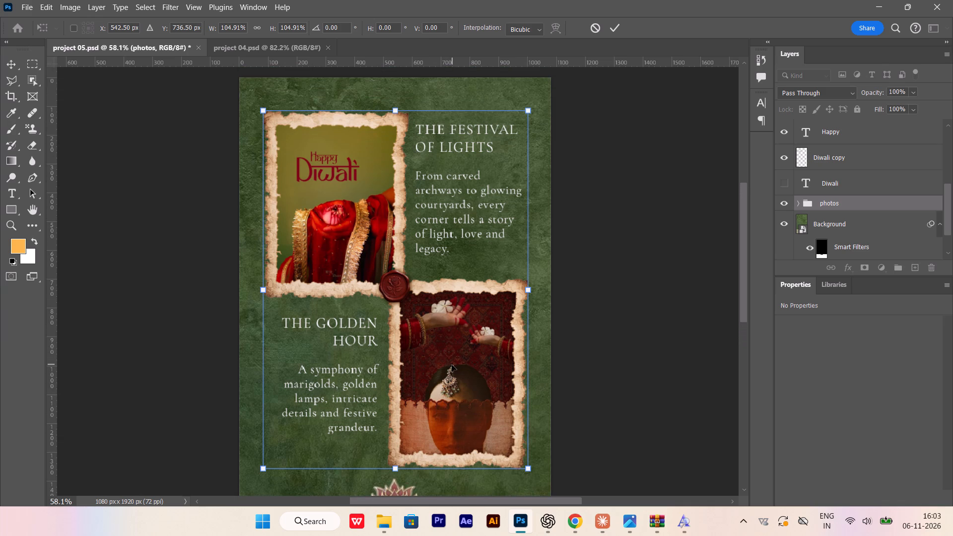
{"action": "left_click", "coordinate": [452, 365]}
{"action": "left_click_drag", "start_coordinate": [532, 111], "coordinate": [530, 118], "text": "alt+shift"}
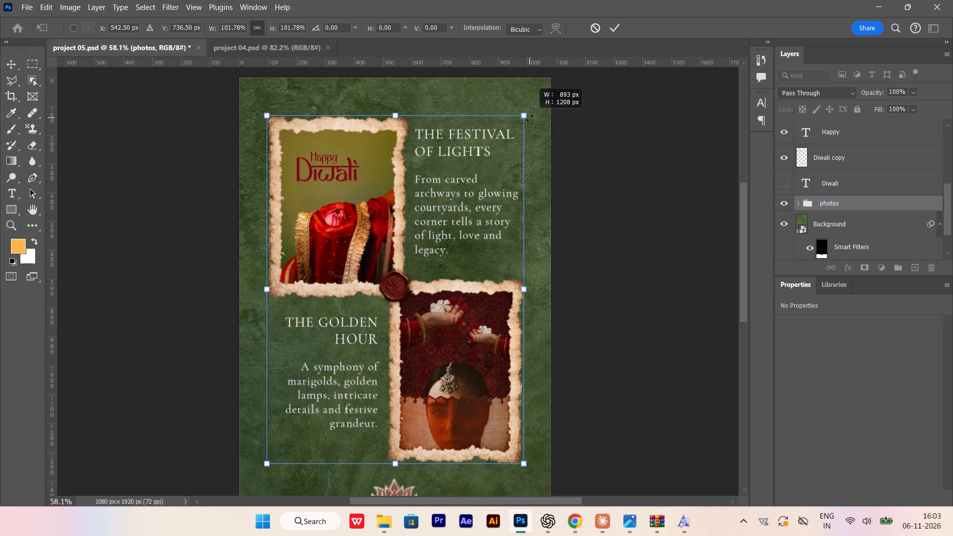
{"action": "left_click_drag", "start_coordinate": [530, 118], "coordinate": [534, 118], "text": "alt+shift"}
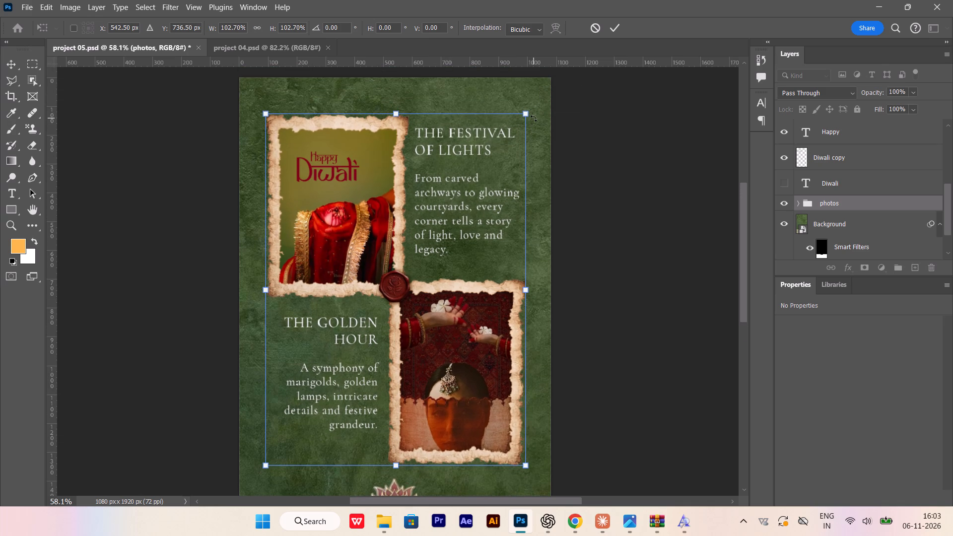
{"action": "key", "text": "shift+Down"}
{"action": "key", "text": "Return"}
Deselect all layers and save the poster document.
{"action": "scroll", "coordinate": [525, 209], "scroll_direction": "down", "scroll_amount": 5}
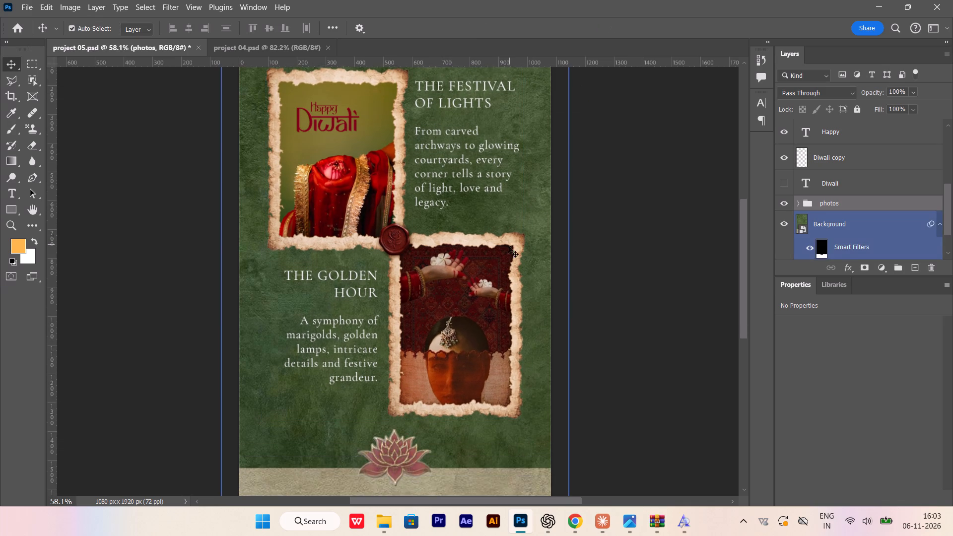
{"action": "scroll", "coordinate": [508, 246], "scroll_direction": "down", "scroll_amount": 3}
{"action": "left_click", "coordinate": [652, 328]}
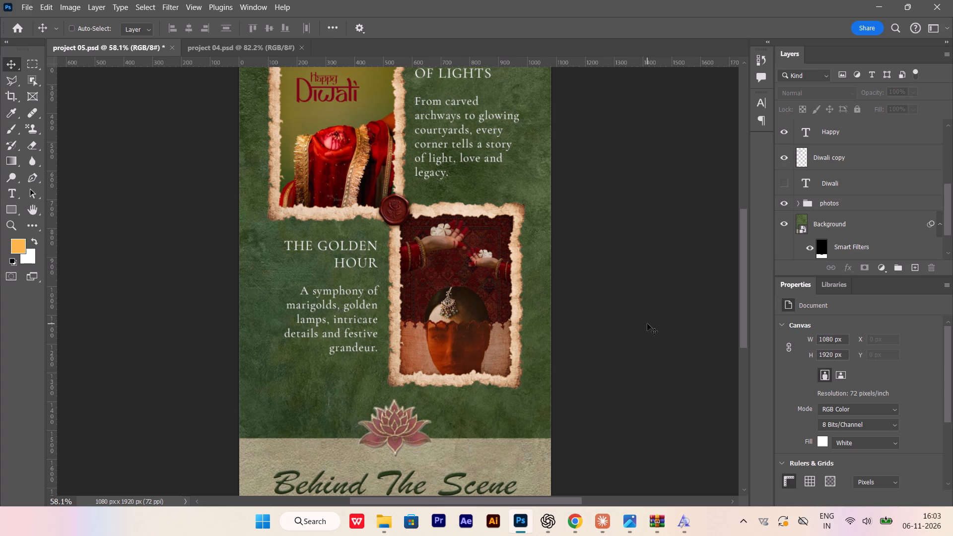
{"action": "key", "text": "ctrl+s"}
Examine the poster's overall balance and the spacing of the lotus, Behind The Scene title and WEDDINGS label.
{"action": "scroll", "coordinate": [513, 344], "scroll_direction": "down", "scroll_amount": 4, "text": "alt"}
{"action": "scroll", "coordinate": [513, 347], "scroll_direction": "down", "scroll_amount": 1}
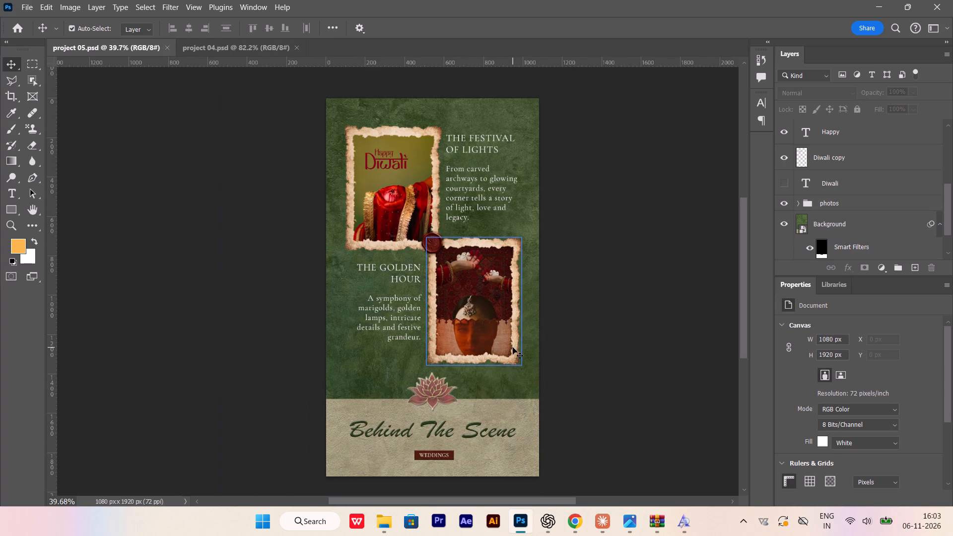
{"action": "scroll", "coordinate": [513, 347], "scroll_direction": "down", "scroll_amount": 2}
{"action": "scroll", "coordinate": [421, 402], "scroll_direction": "up", "scroll_amount": 7, "text": "alt"}
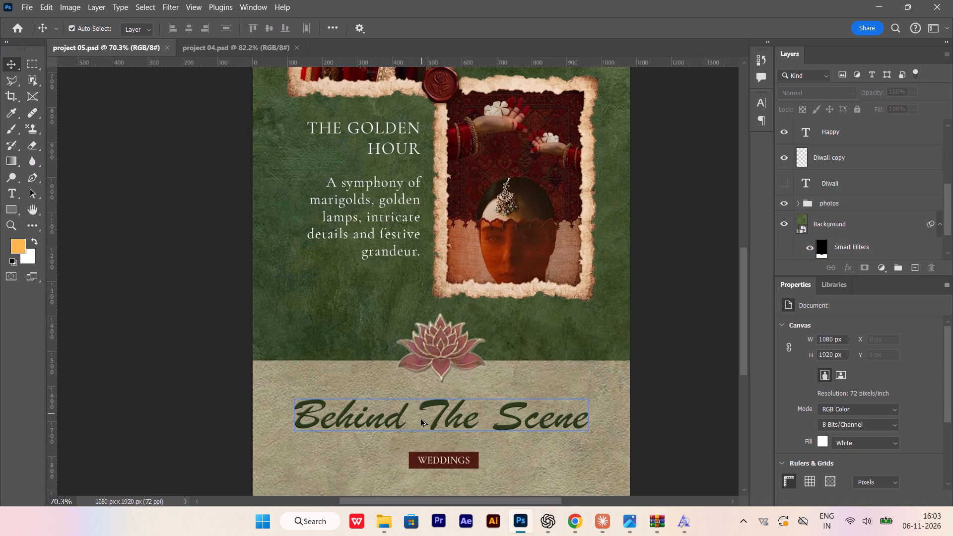
{"action": "scroll", "coordinate": [421, 419], "scroll_direction": "up", "scroll_amount": 2, "text": "alt"}
{"action": "scroll", "coordinate": [436, 406], "scroll_direction": "down", "scroll_amount": 4}
{"action": "scroll", "coordinate": [453, 387], "scroll_direction": "up", "scroll_amount": 6, "text": "alt"}
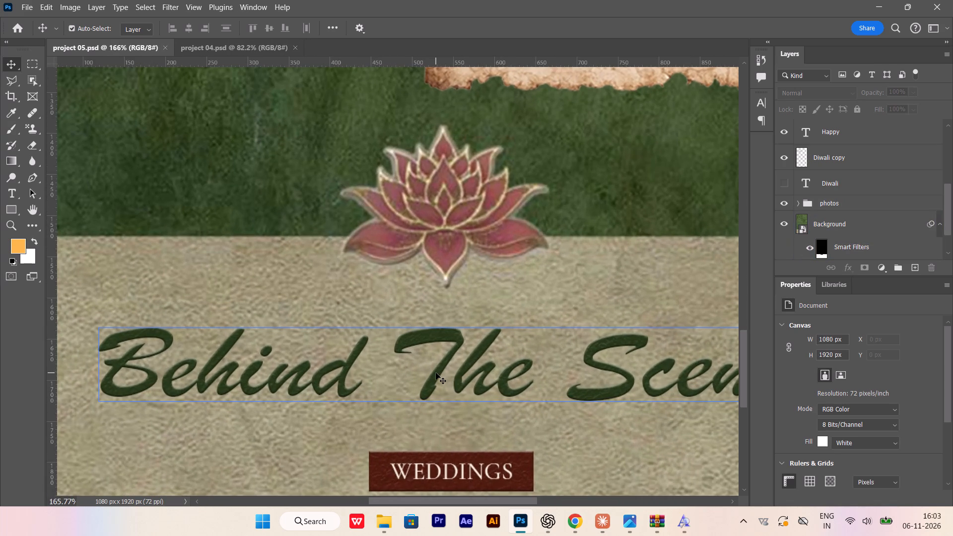
{"action": "scroll", "coordinate": [436, 373], "scroll_direction": "down", "scroll_amount": 6, "text": "alt"}
{"action": "left_click", "coordinate": [436, 373]}
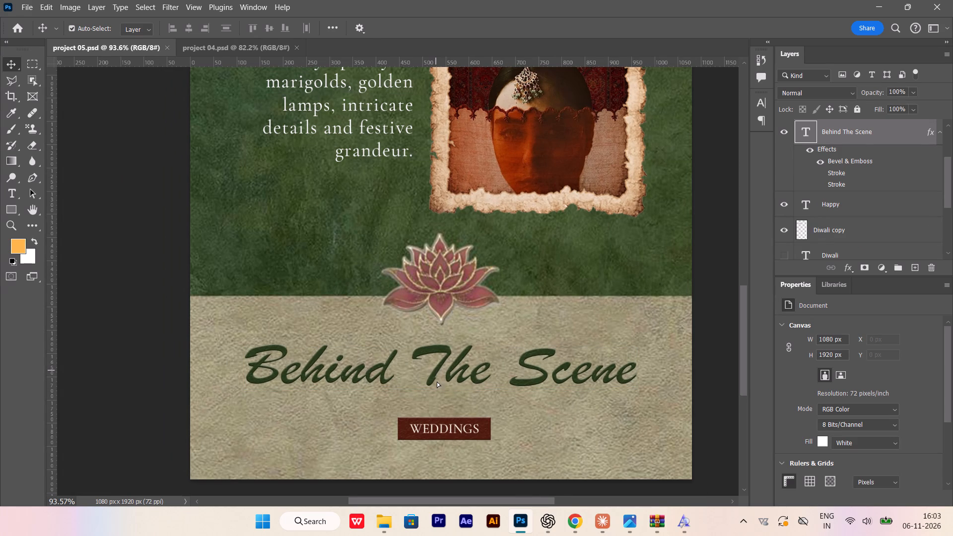
{"action": "scroll", "coordinate": [439, 390], "scroll_direction": "down", "scroll_amount": 5, "text": "alt"}
{"action": "scroll", "coordinate": [507, 312], "scroll_direction": "down", "scroll_amount": 3}
{"action": "scroll", "coordinate": [477, 251], "scroll_direction": "up", "scroll_amount": 6, "text": "alt"}
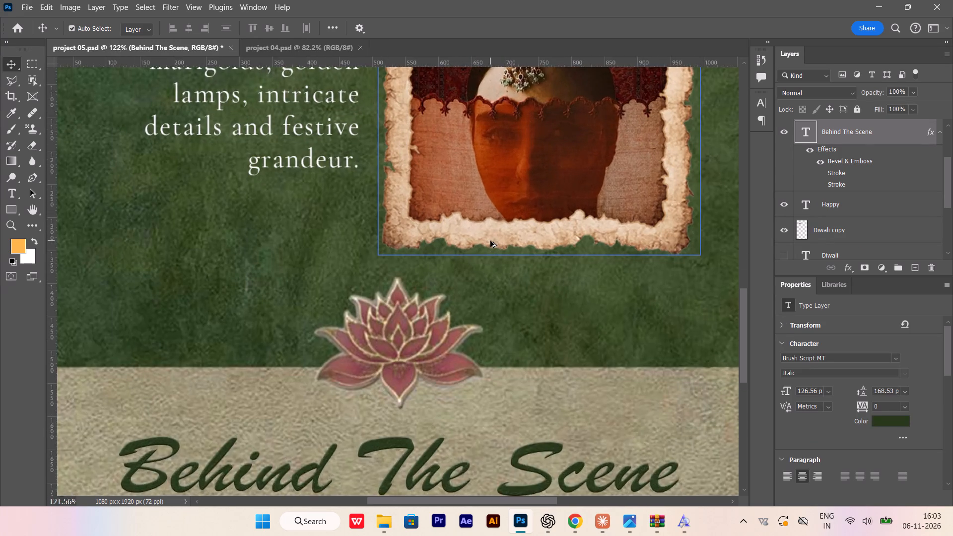
{"action": "scroll", "coordinate": [490, 241], "scroll_direction": "up", "scroll_amount": 4, "text": "alt"}
{"action": "scroll", "coordinate": [490, 241], "scroll_direction": "down", "scroll_amount": 7, "text": "alt"}
{"action": "scroll", "coordinate": [490, 255], "scroll_direction": "down", "scroll_amount": 3}
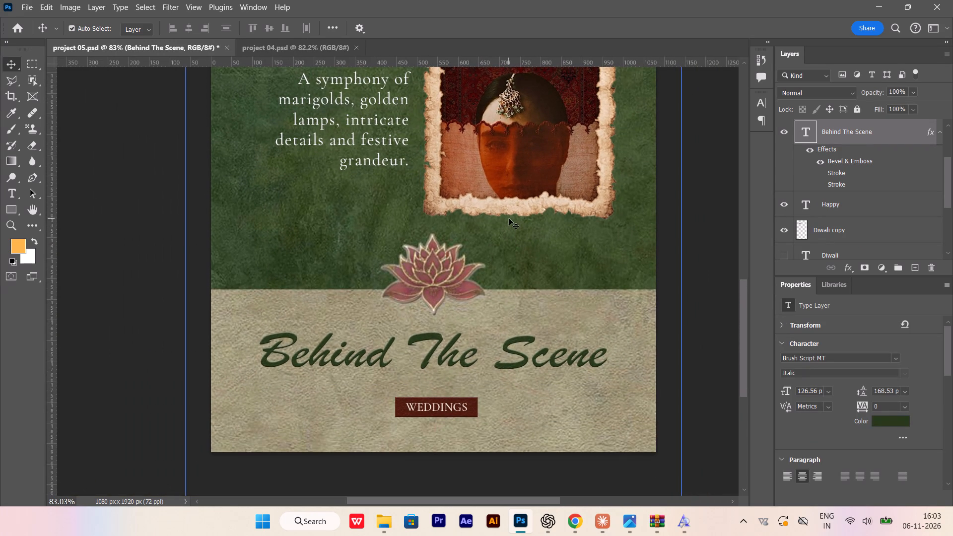
Duplicate the lower photo's torn-paper frame layer down onto the beige Behind The Scene section.
{"action": "left_click_drag", "start_coordinate": [504, 213], "coordinate": [472, 361], "text": "alt"}
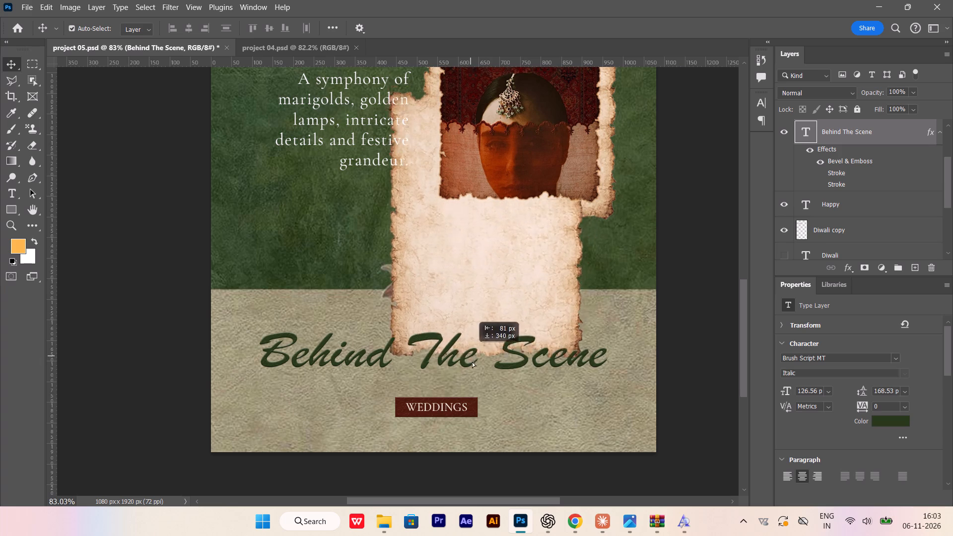
{"action": "left_click_drag", "start_coordinate": [472, 361], "coordinate": [443, 461], "text": "alt"}
Rotate the torn-paper copy to -90°, shrink it proportionally to about 24%, and place it behind the WEDDINGS label.
{"action": "key", "text": "ctrl+t"}
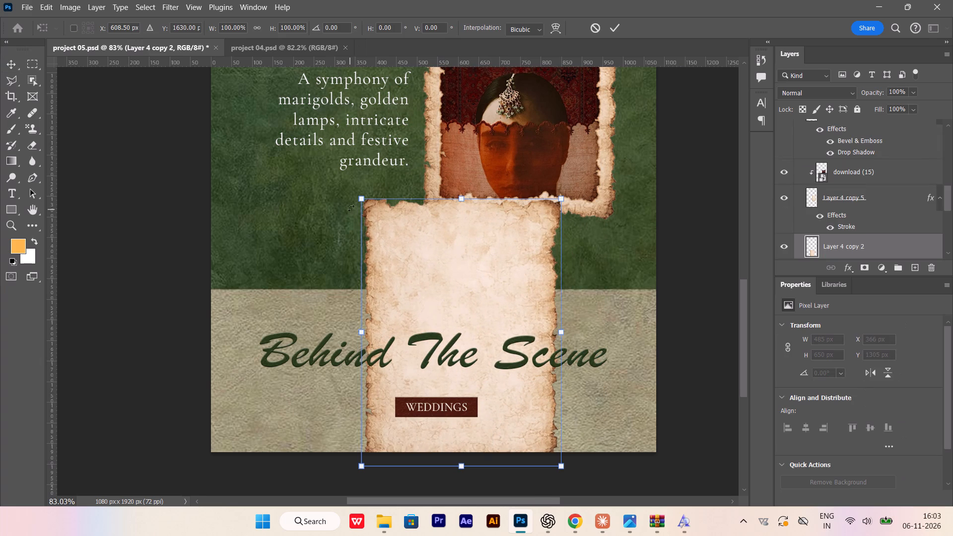
{"action": "left_click_drag", "start_coordinate": [353, 194], "coordinate": [382, 395], "text": "shift"}
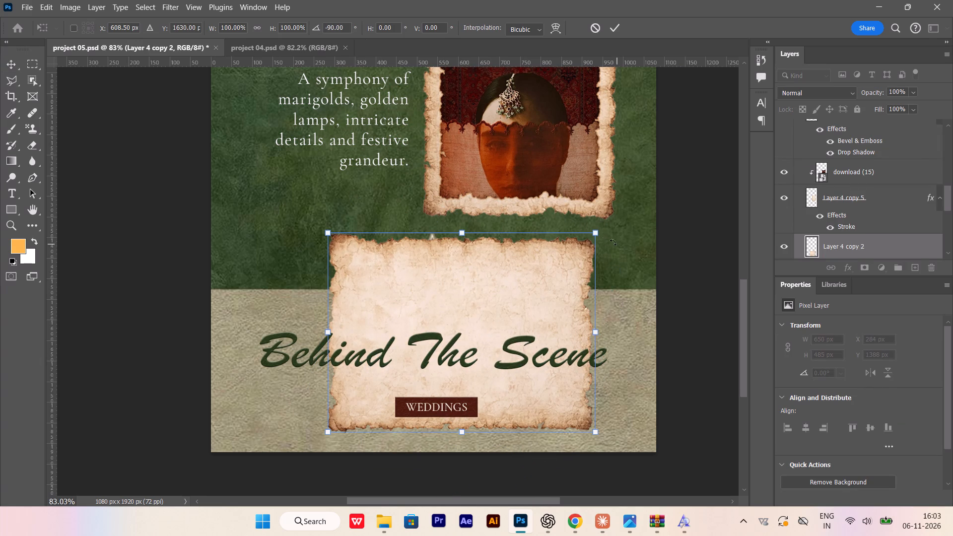
{"action": "left_click_drag", "start_coordinate": [596, 235], "coordinate": [526, 353], "text": "alt+shift"}
{"action": "scroll", "coordinate": [461, 325], "scroll_direction": "down", "scroll_amount": 3}
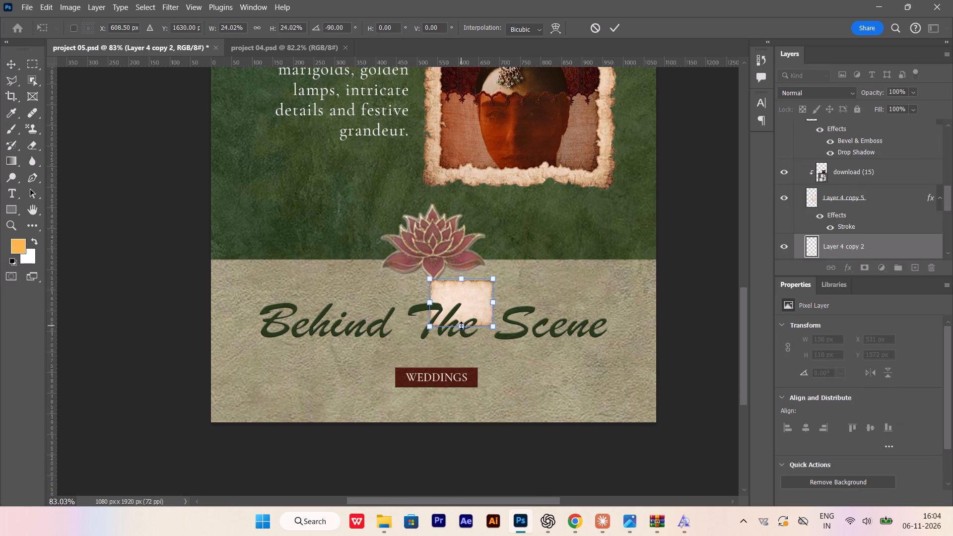
{"action": "left_click_drag", "start_coordinate": [470, 303], "coordinate": [440, 375]}
Reshape the torn-paper copy into a wide strip of about 312 × 93 px behind the WEDDINGS label.
{"action": "scroll", "coordinate": [440, 371], "scroll_direction": "up", "scroll_amount": 9, "text": "alt"}
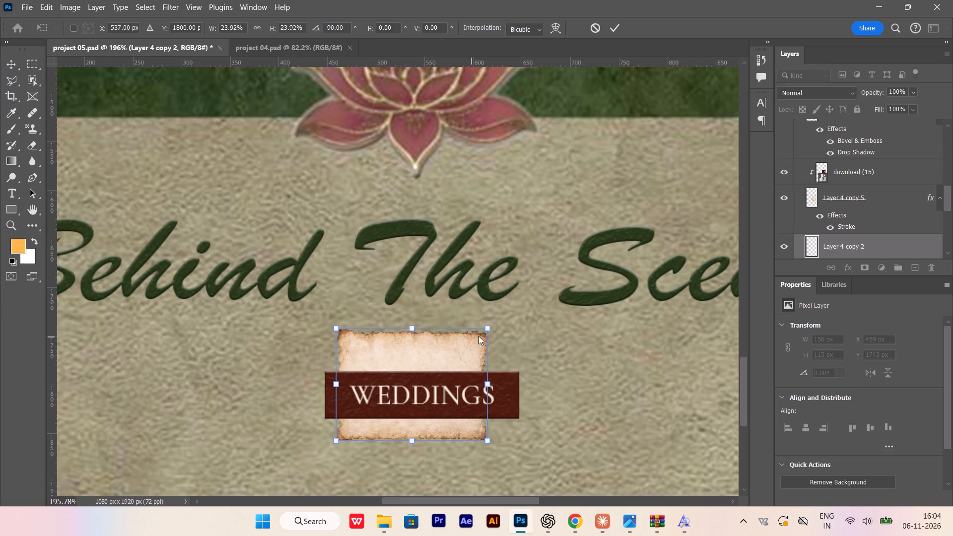
{"action": "left_click", "coordinate": [484, 332]}
{"action": "left_click_drag", "start_coordinate": [485, 331], "coordinate": [471, 373]}
{"action": "left_click_drag", "start_coordinate": [460, 385], "coordinate": [530, 389], "text": "alt"}
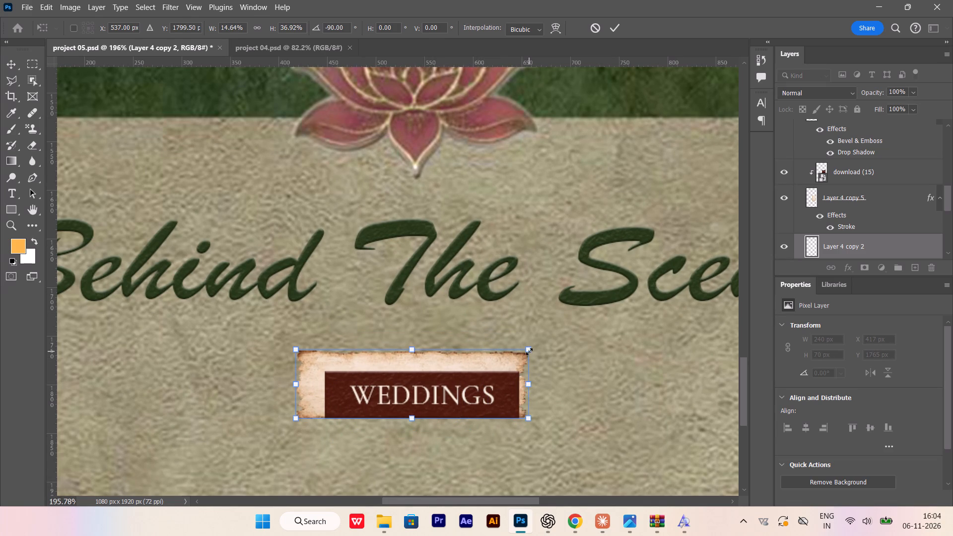
{"action": "left_click_drag", "start_coordinate": [529, 351], "coordinate": [528, 360], "text": "alt+shift"}
{"action": "scroll", "coordinate": [407, 350], "scroll_direction": "down", "scroll_amount": 6, "text": "alt"}
{"action": "left_click", "coordinate": [472, 358]}
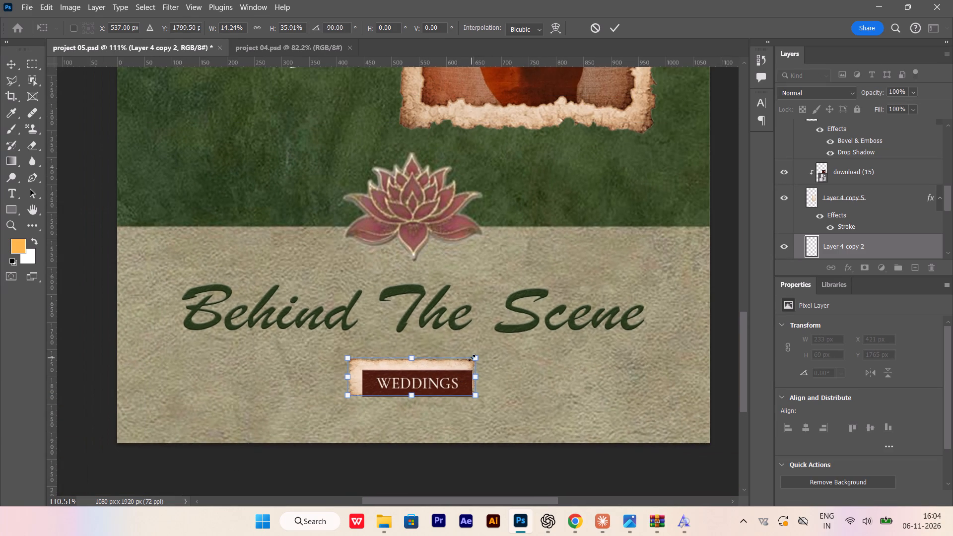
{"action": "left_click_drag", "start_coordinate": [472, 358], "coordinate": [493, 352], "text": "alt+shift"}
{"action": "key", "text": "Return"}
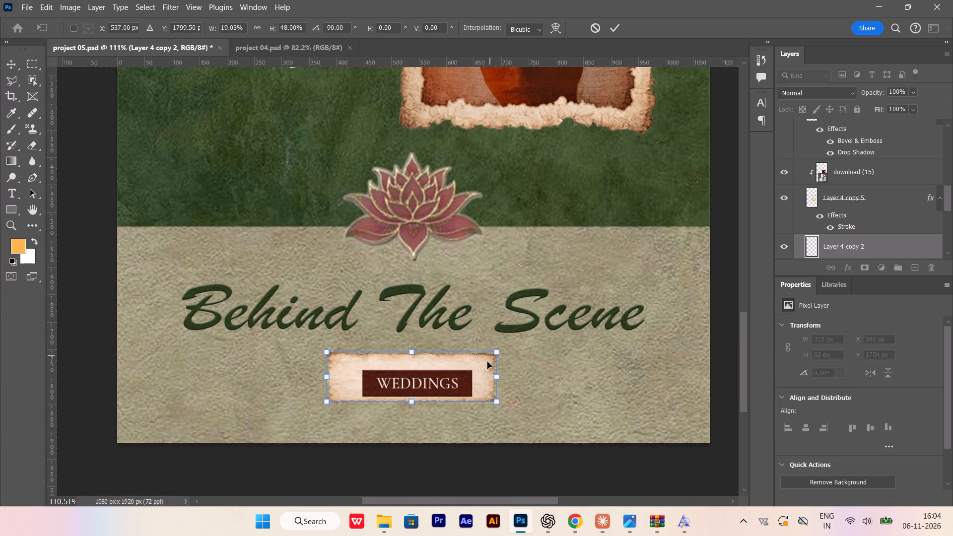
Delete the dark red rectangle behind the WEDDINGS text.
{"action": "scroll", "coordinate": [400, 378], "scroll_direction": "up", "scroll_amount": 5, "text": "alt"}
{"action": "left_click", "coordinate": [357, 397]}
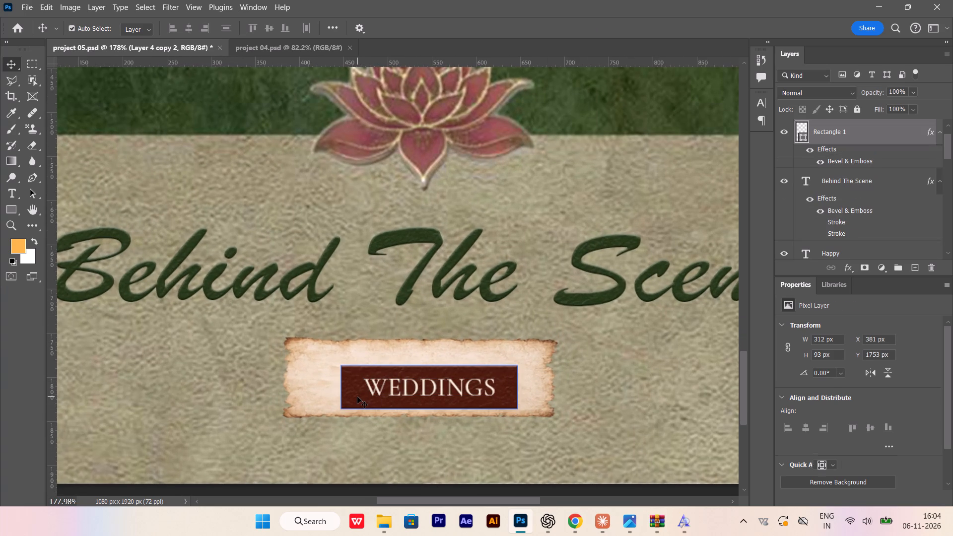
{"action": "key", "text": "BackSpace"}
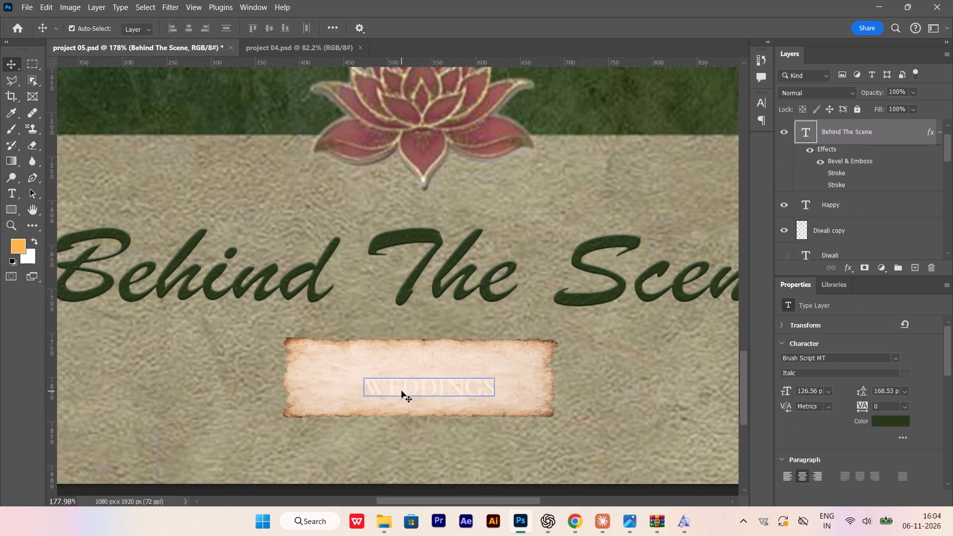
Change the WEDDINGS text color to dark brown #38170c.
{"action": "left_click", "coordinate": [402, 391]}
{"action": "scroll", "coordinate": [694, 417], "scroll_direction": "down", "scroll_amount": 11, "text": "alt"}
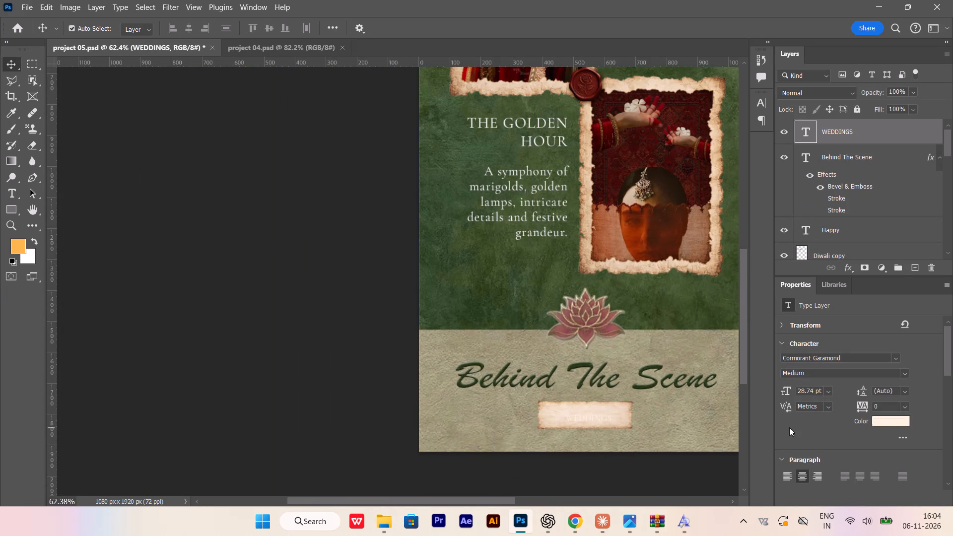
{"action": "left_click", "coordinate": [891, 426]}
{"action": "left_click", "coordinate": [710, 198]}
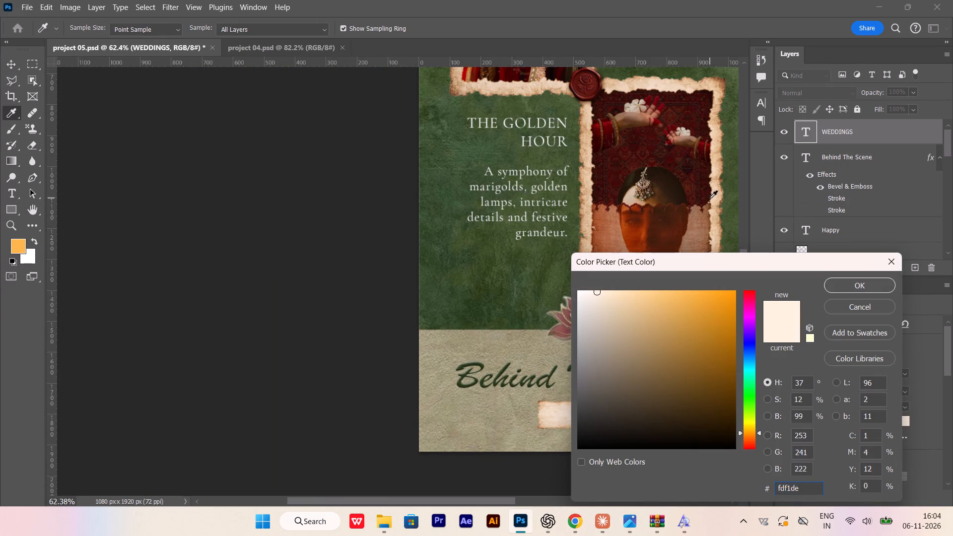
{"action": "left_click_drag", "start_coordinate": [690, 410], "coordinate": [701, 413]}
{"action": "left_click", "coordinate": [872, 283]}
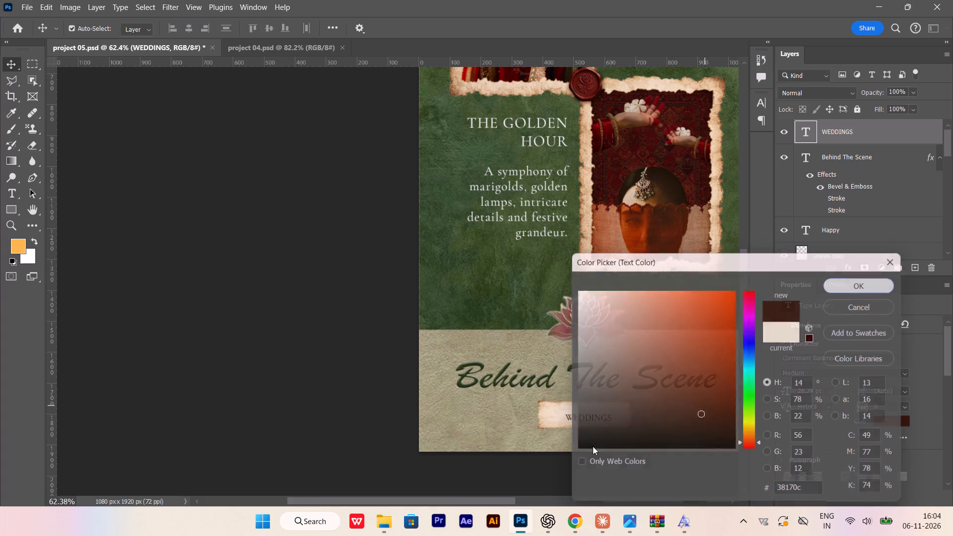
Set the WEDDINGS text's font style to Bold.
{"action": "scroll", "coordinate": [600, 433], "scroll_direction": "up", "scroll_amount": 10, "text": "alt"}
{"action": "left_click", "coordinate": [572, 406]}
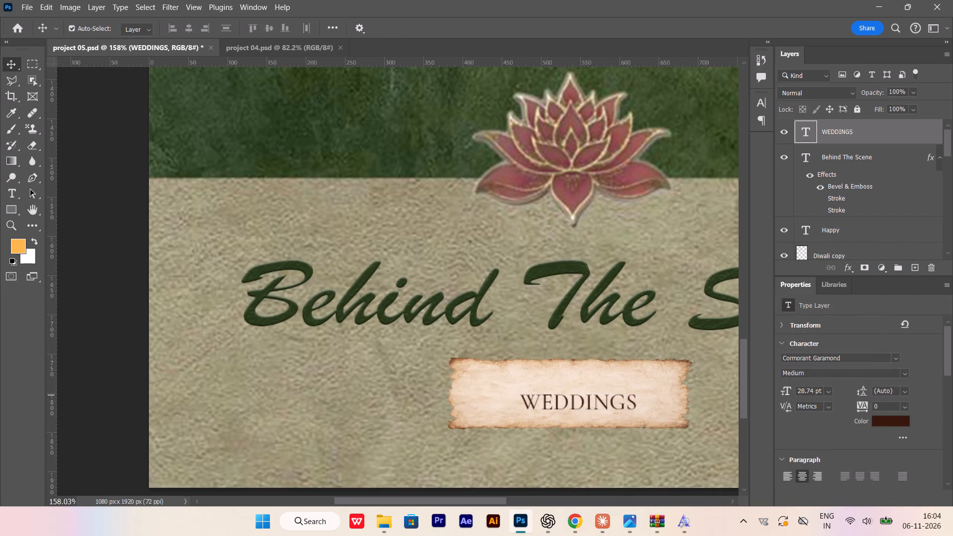
{"action": "left_click", "coordinate": [908, 372]}
{"action": "left_click", "coordinate": [840, 356]}
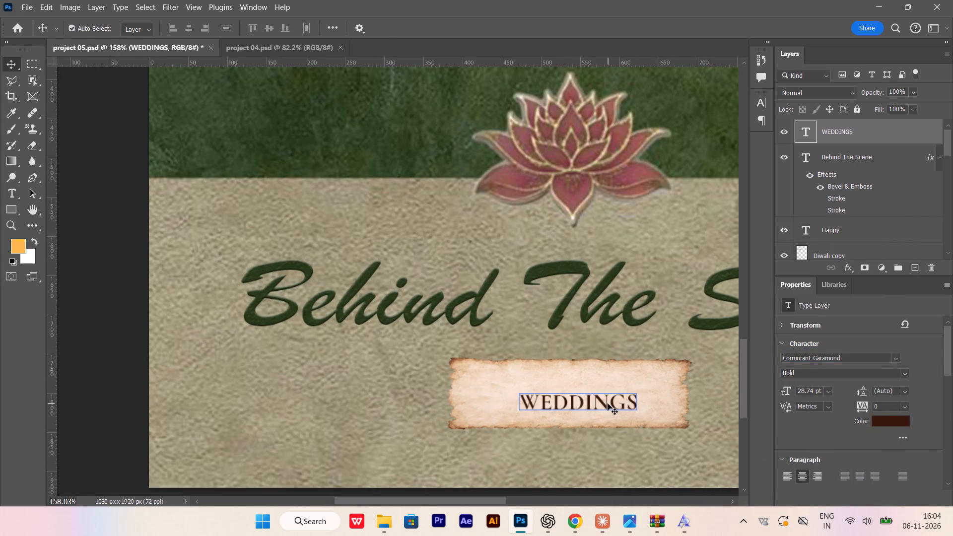
Enlarge the WEDDINGS text proportionally to about 159.77% (45.92 pt) and center it on the torn-paper strip.
{"action": "left_click", "coordinate": [608, 403]}
{"action": "key", "text": "ctrl+t"}
{"action": "left_click_drag", "start_coordinate": [524, 391], "coordinate": [490, 373], "text": "shift"}
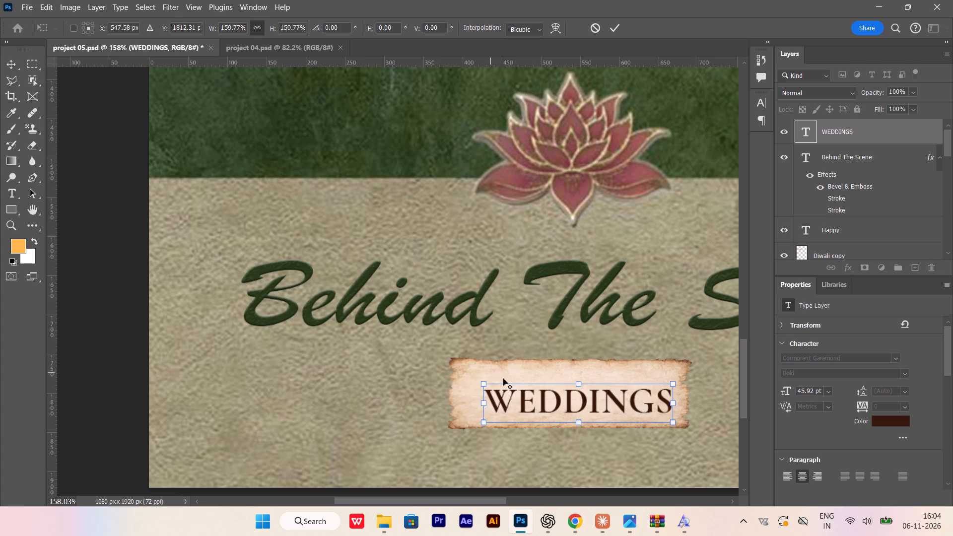
{"action": "left_click_drag", "start_coordinate": [581, 402], "coordinate": [571, 398]}
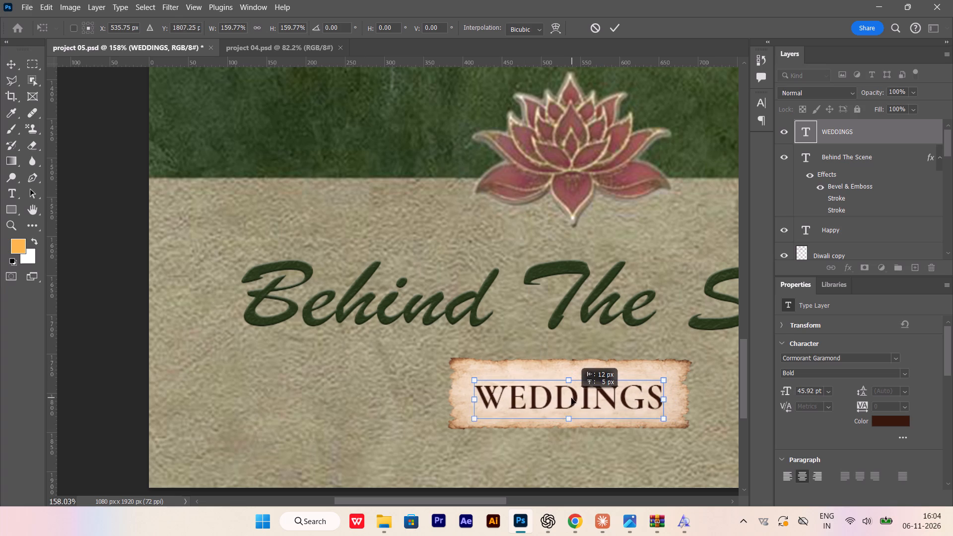
{"action": "left_click_drag", "start_coordinate": [571, 398], "coordinate": [572, 400]}
{"action": "key", "text": "Return"}
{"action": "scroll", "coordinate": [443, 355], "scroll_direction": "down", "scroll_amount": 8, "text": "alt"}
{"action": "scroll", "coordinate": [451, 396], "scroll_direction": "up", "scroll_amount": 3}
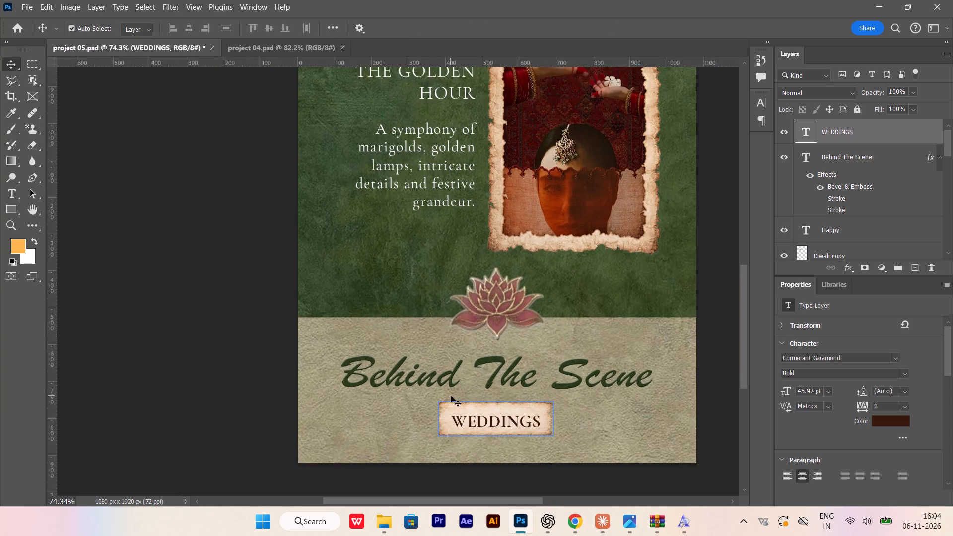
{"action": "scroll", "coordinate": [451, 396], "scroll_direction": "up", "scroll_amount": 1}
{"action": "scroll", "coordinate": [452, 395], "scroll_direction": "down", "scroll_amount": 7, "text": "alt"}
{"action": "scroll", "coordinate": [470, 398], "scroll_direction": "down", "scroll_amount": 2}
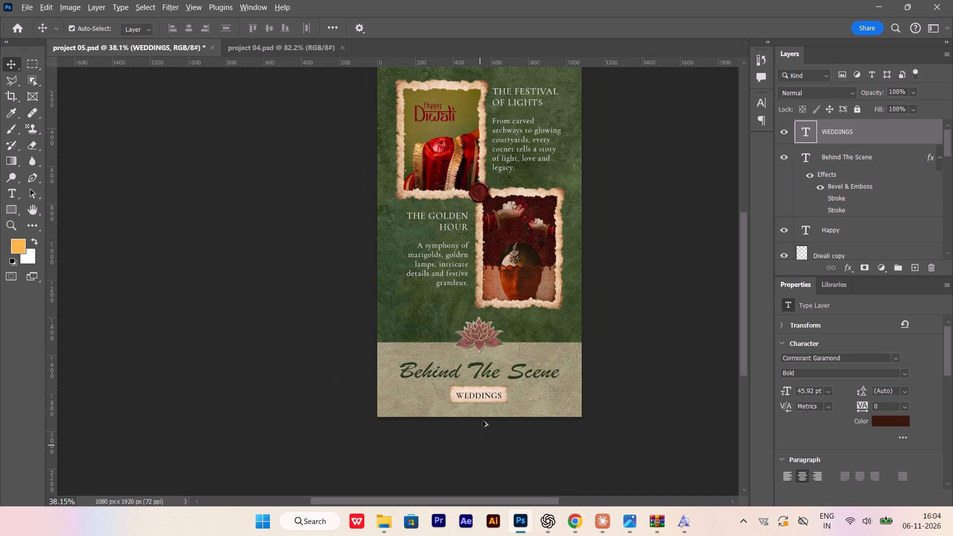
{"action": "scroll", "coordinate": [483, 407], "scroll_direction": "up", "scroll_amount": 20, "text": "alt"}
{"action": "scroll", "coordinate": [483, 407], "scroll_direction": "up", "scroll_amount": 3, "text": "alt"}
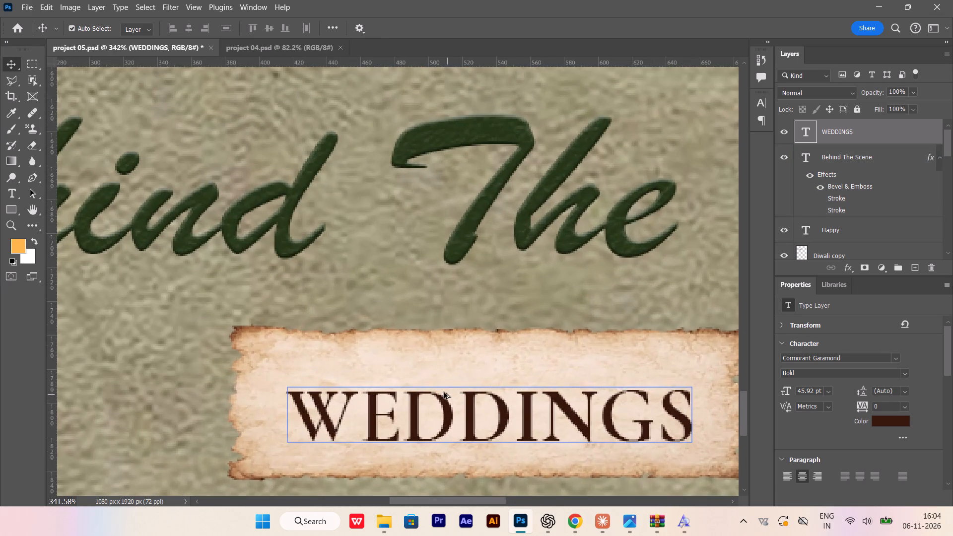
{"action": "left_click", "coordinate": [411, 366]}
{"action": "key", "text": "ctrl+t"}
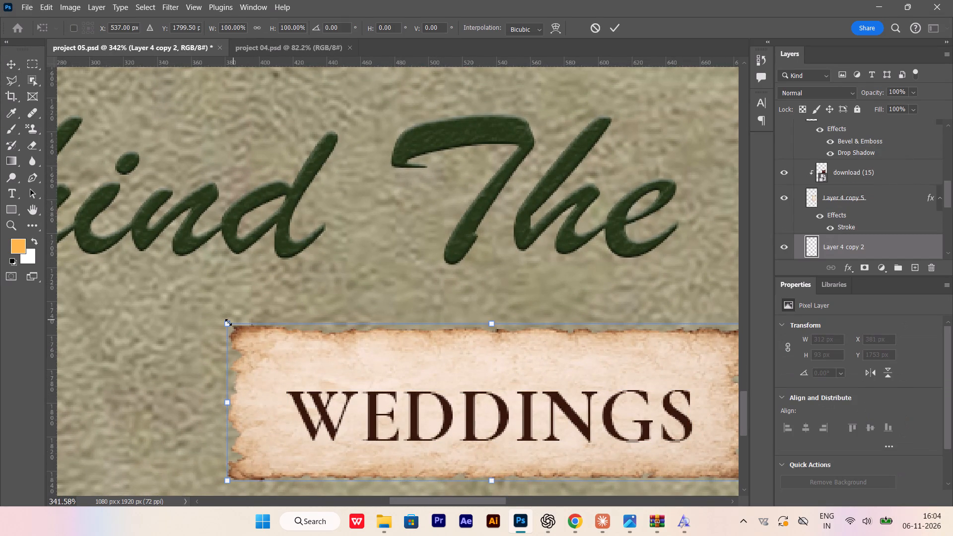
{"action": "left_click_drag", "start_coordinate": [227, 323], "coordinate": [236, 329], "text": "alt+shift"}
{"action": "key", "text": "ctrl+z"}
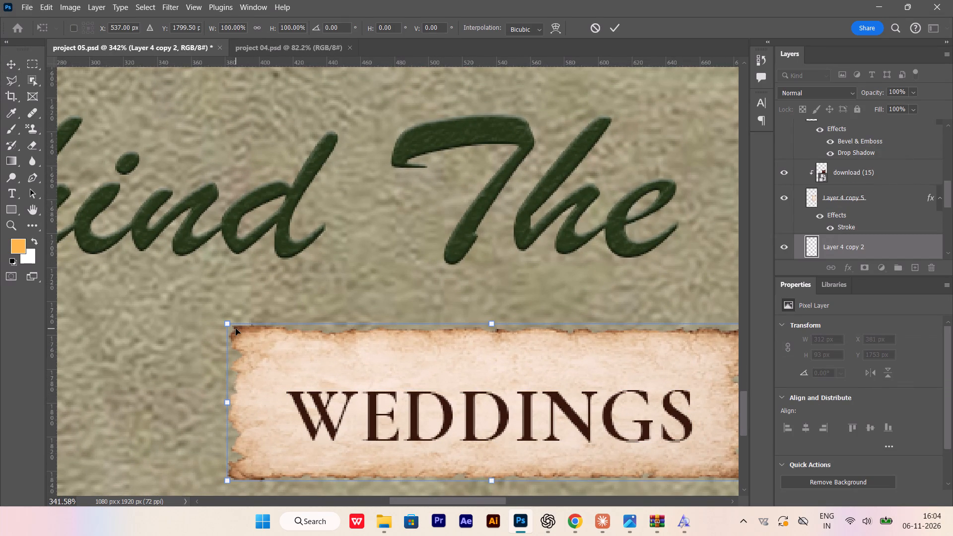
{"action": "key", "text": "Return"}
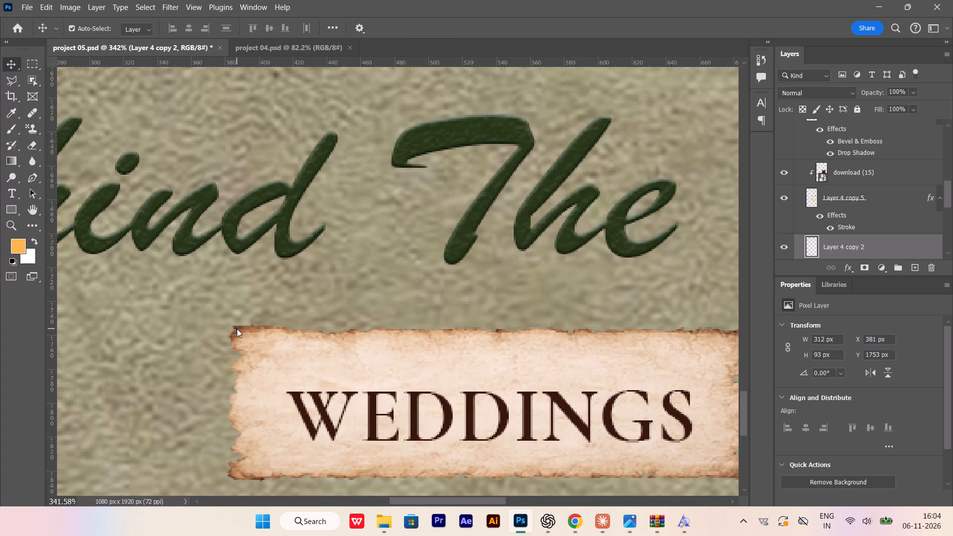
Undo the recent WEDDINGS label restyling back to the light text on the dark red rectangle.
{"action": "key", "text": "ctrl+z"}
{"action": "key", "text": "ctrl+z"}
{"action": "key", "text": "ctrl+z"}
{"action": "key", "text": "ctrl+z"}
{"action": "key", "text": "ctrl+z"}
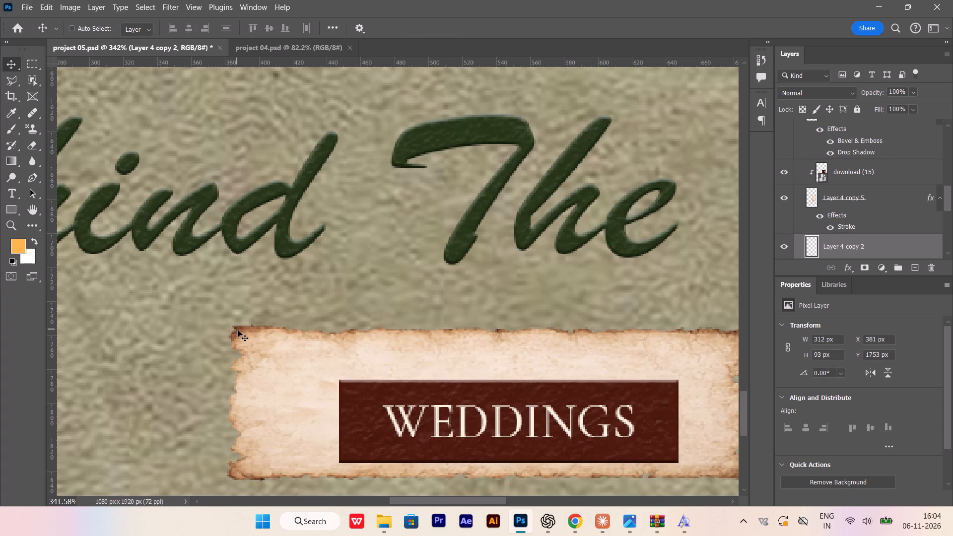
Duplicate the torn-paper strip behind WEDDINGS and shrink the copy to about 277 × 69 px, centered inside the original strip.
{"action": "left_click", "coordinate": [280, 378]}
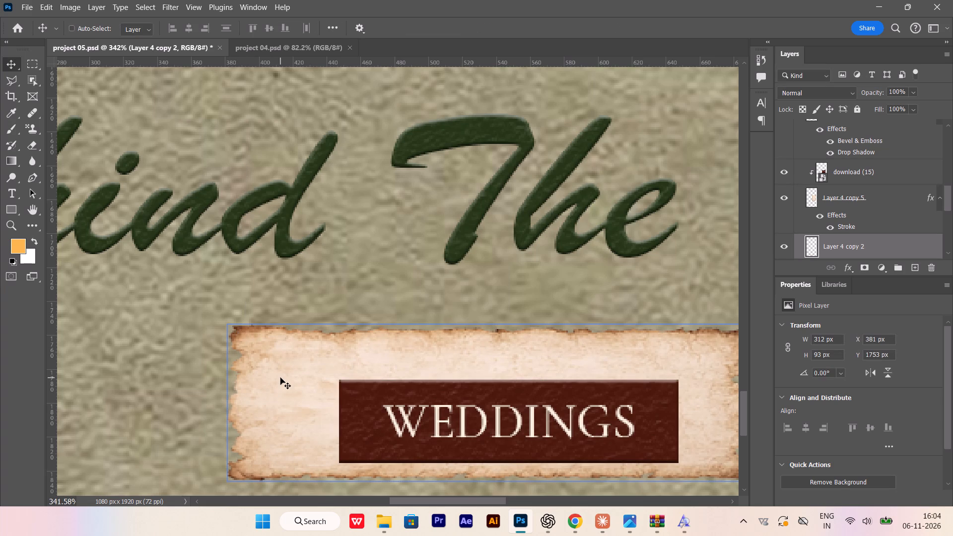
{"action": "key", "text": "ctrl+j"}
{"action": "key", "text": "ctrl+t"}
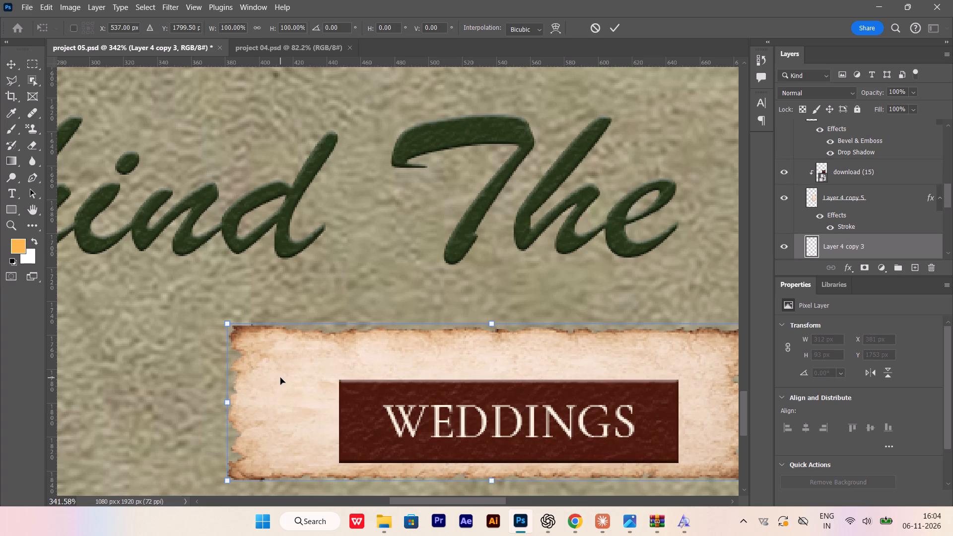
{"action": "left_click_drag", "start_coordinate": [226, 323], "coordinate": [246, 336], "text": "alt+shift"}
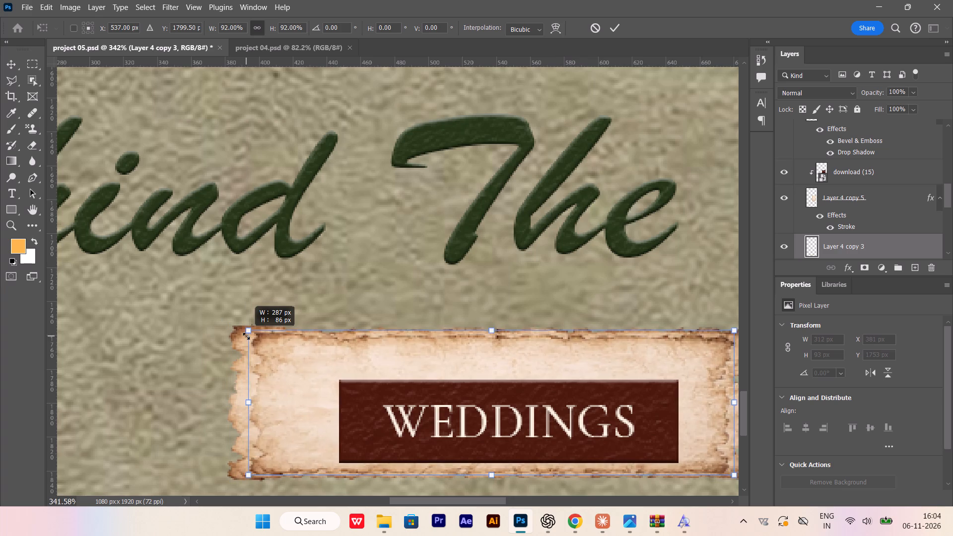
{"action": "left_click_drag", "start_coordinate": [246, 336], "coordinate": [272, 342], "text": "alt+shift"}
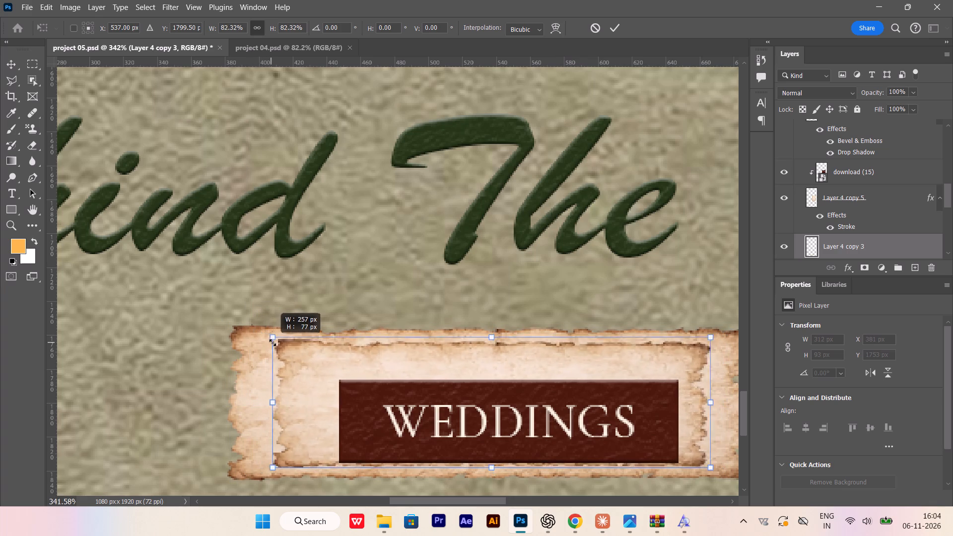
{"action": "left_click_drag", "start_coordinate": [272, 342], "coordinate": [292, 348], "text": "alt+shift"}
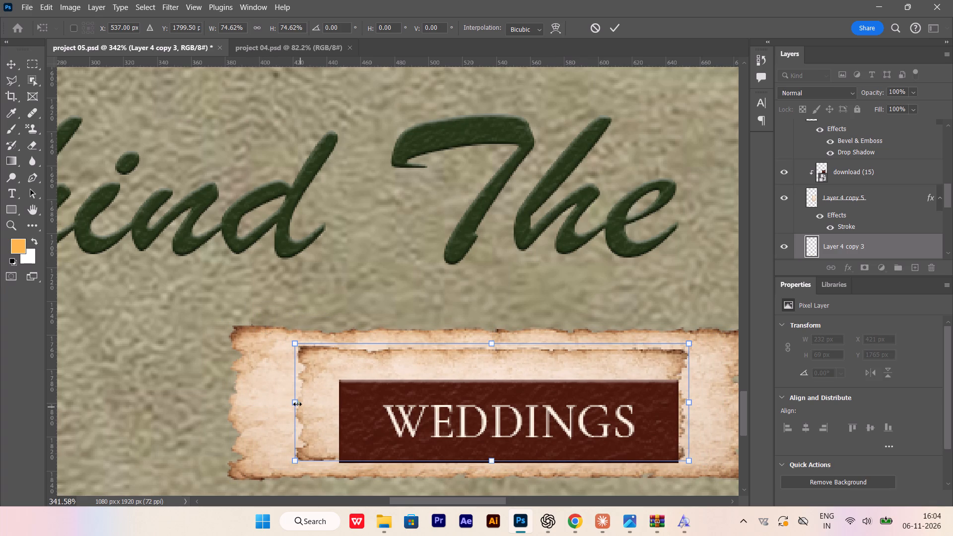
{"action": "left_click_drag", "start_coordinate": [293, 402], "coordinate": [255, 399], "text": "alt"}
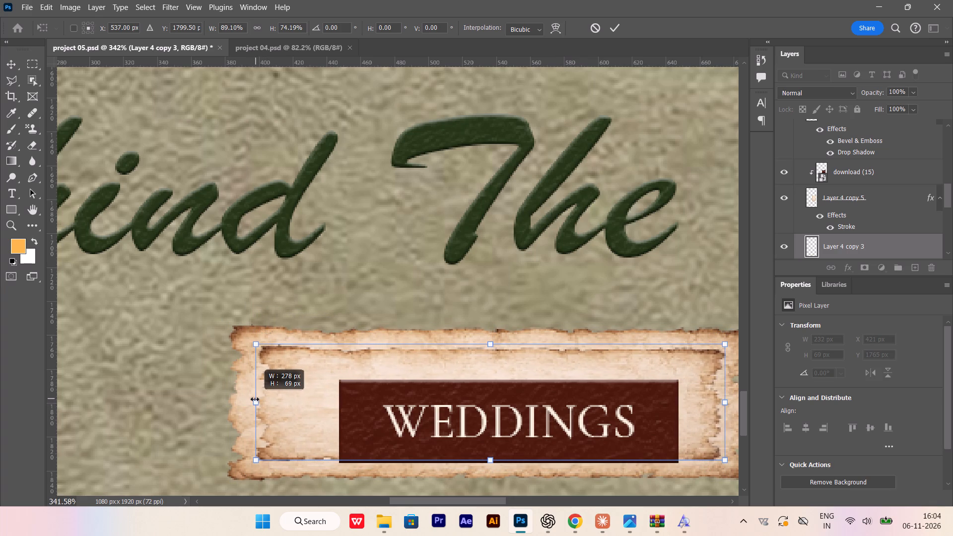
{"action": "left_click_drag", "start_coordinate": [255, 399], "coordinate": [256, 399], "text": "alt"}
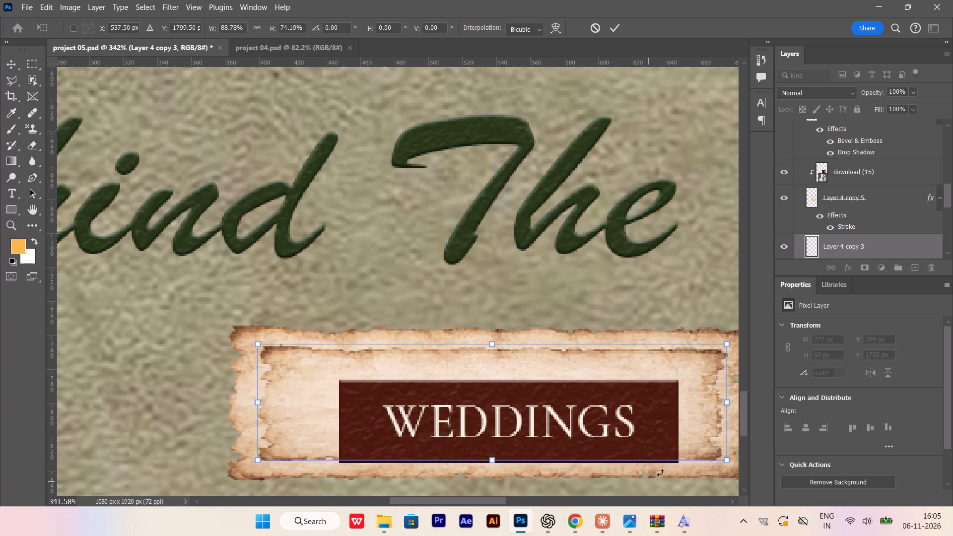
{"action": "key", "text": "Return"}
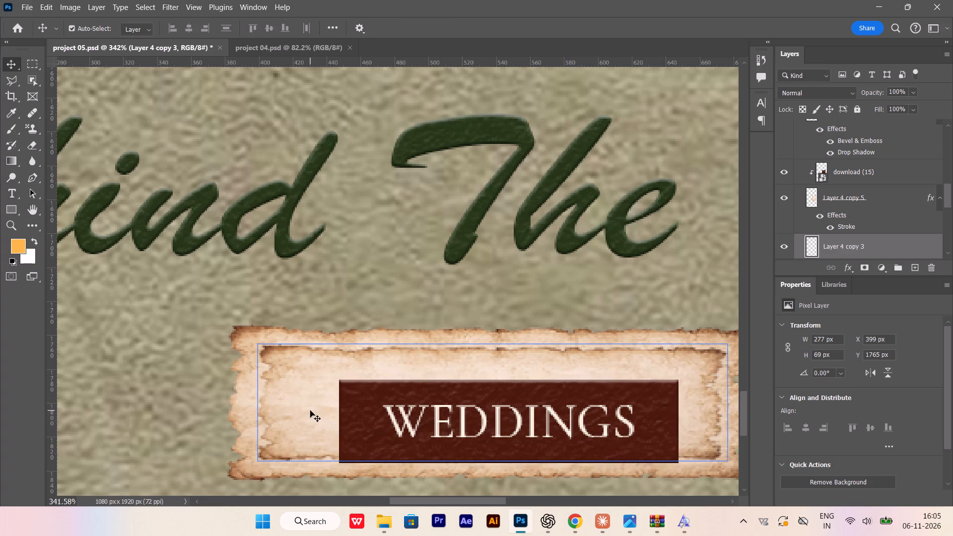
Move the dark red Rectangle 1 layer directly above the Layer 4 copy 3 strip and clip it to that strip.
{"action": "left_click", "coordinate": [359, 444]}
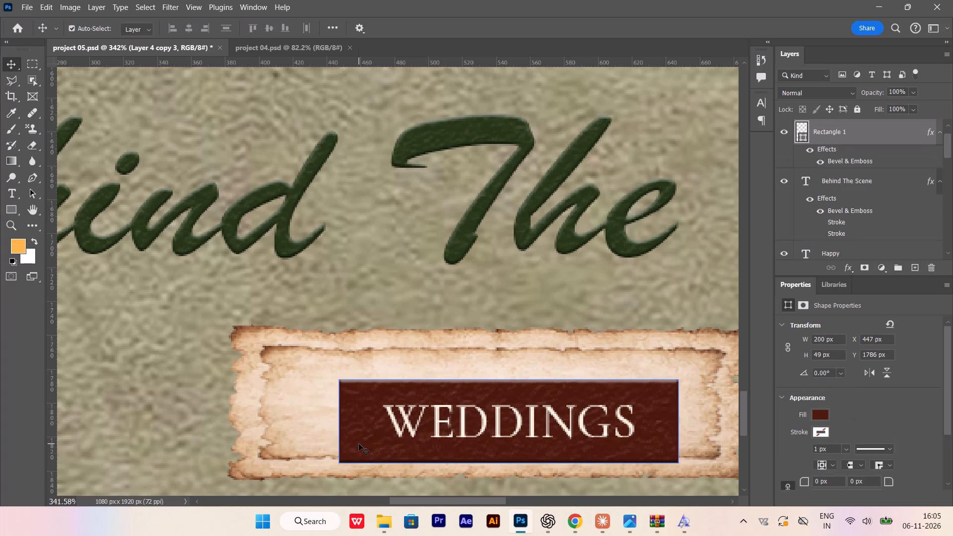
{"action": "left_click_drag", "start_coordinate": [885, 142], "coordinate": [852, 293]}
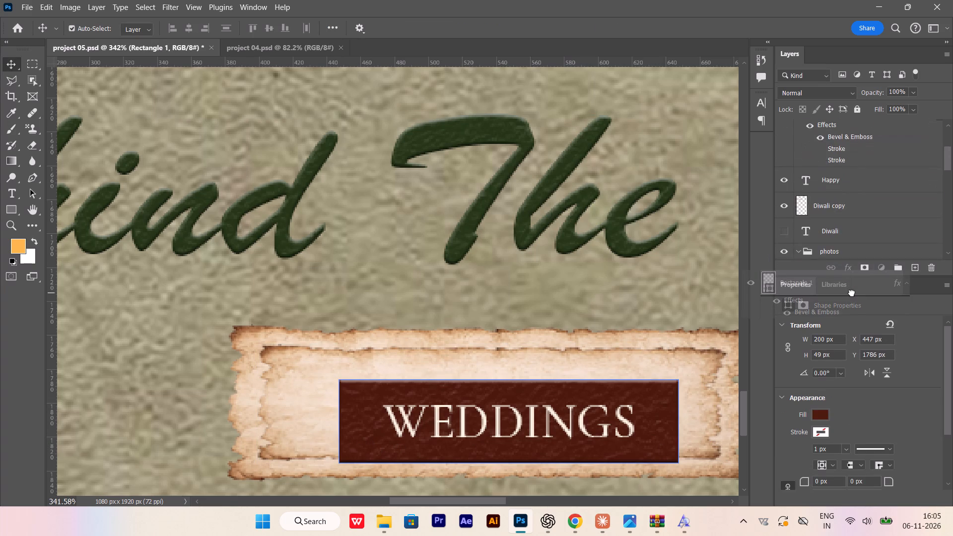
{"action": "left_click_drag", "start_coordinate": [852, 293], "coordinate": [873, 111]}
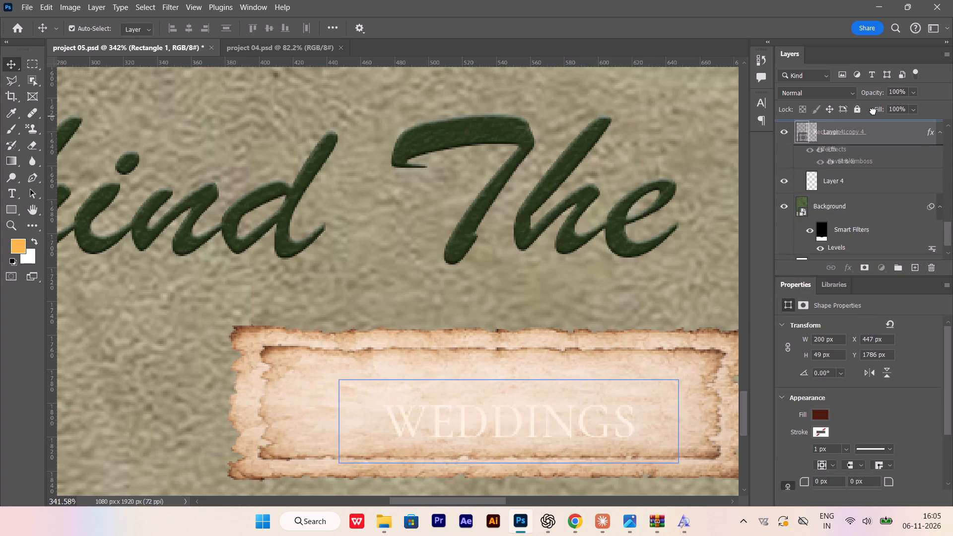
{"action": "left_click_drag", "start_coordinate": [873, 111], "coordinate": [859, 119]}
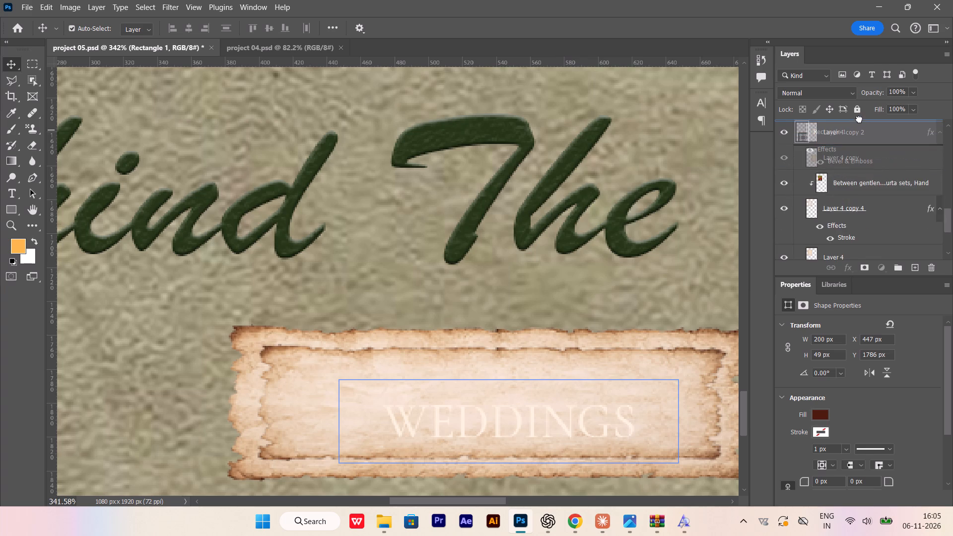
{"action": "left_click_drag", "start_coordinate": [859, 119], "coordinate": [861, 132]}
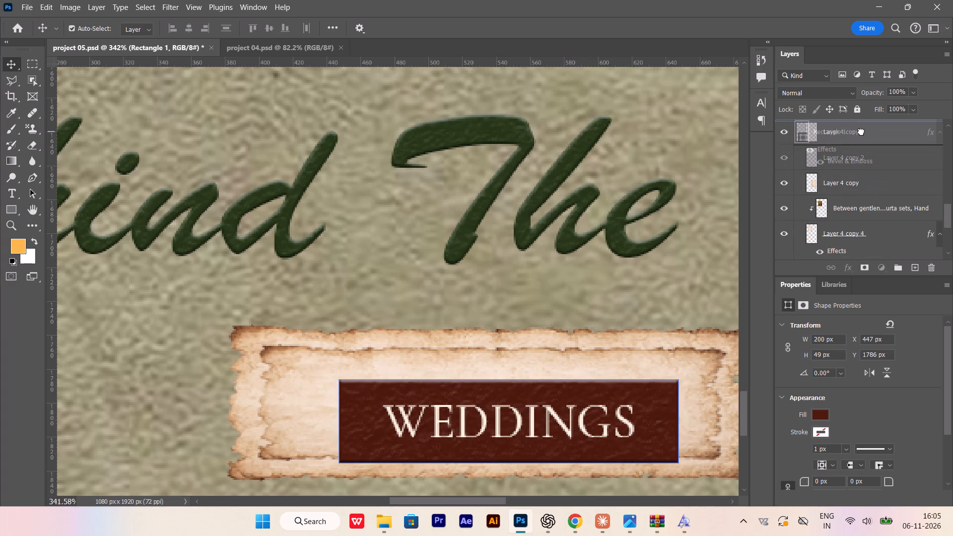
{"action": "left_click_drag", "start_coordinate": [861, 132], "coordinate": [861, 129]}
{"action": "left_click", "coordinate": [894, 167], "text": "alt"}
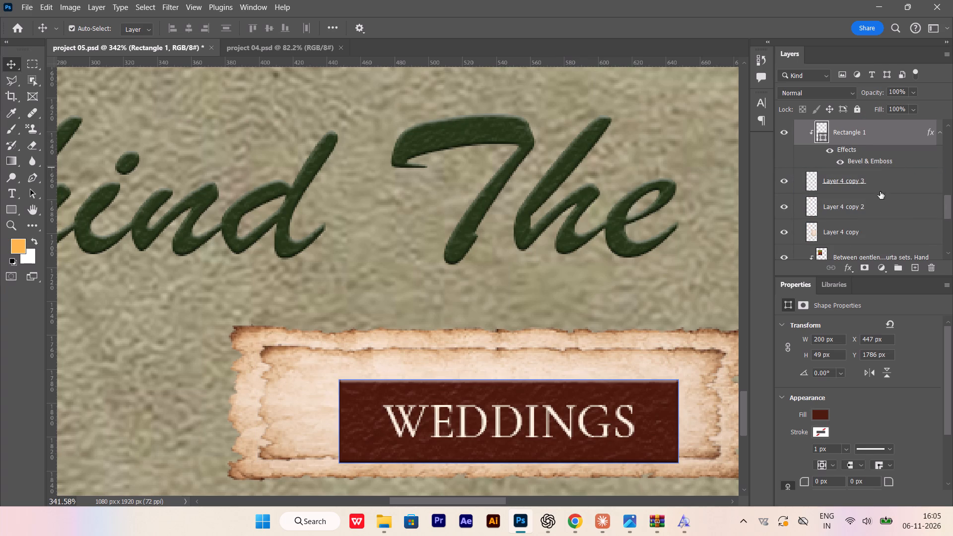
Enlarge the clipped dark red rectangle to about 303 × 74 px and position it to cover the inner torn-paper strip.
{"action": "key", "text": "ctrl+t"}
{"action": "left_click_drag", "start_coordinate": [340, 383], "coordinate": [316, 368], "text": "alt+shift"}
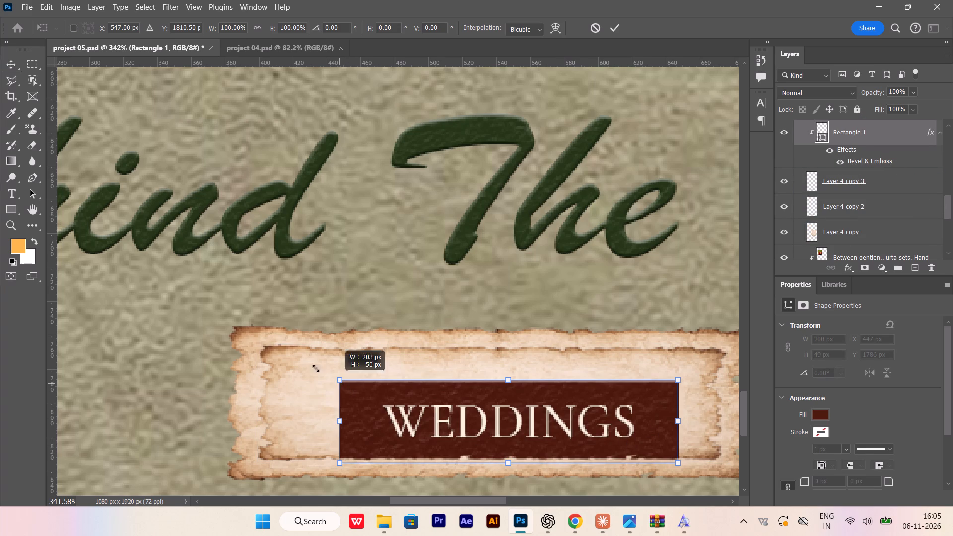
{"action": "left_click_drag", "start_coordinate": [316, 368], "coordinate": [260, 331], "text": "alt+shift"}
{"action": "left_click_drag", "start_coordinate": [303, 384], "coordinate": [305, 365]}
{"action": "scroll", "coordinate": [256, 387], "scroll_direction": "down", "scroll_amount": 3, "text": "alt"}
{"action": "scroll", "coordinate": [535, 415], "scroll_direction": "up", "scroll_amount": 2, "text": "alt"}
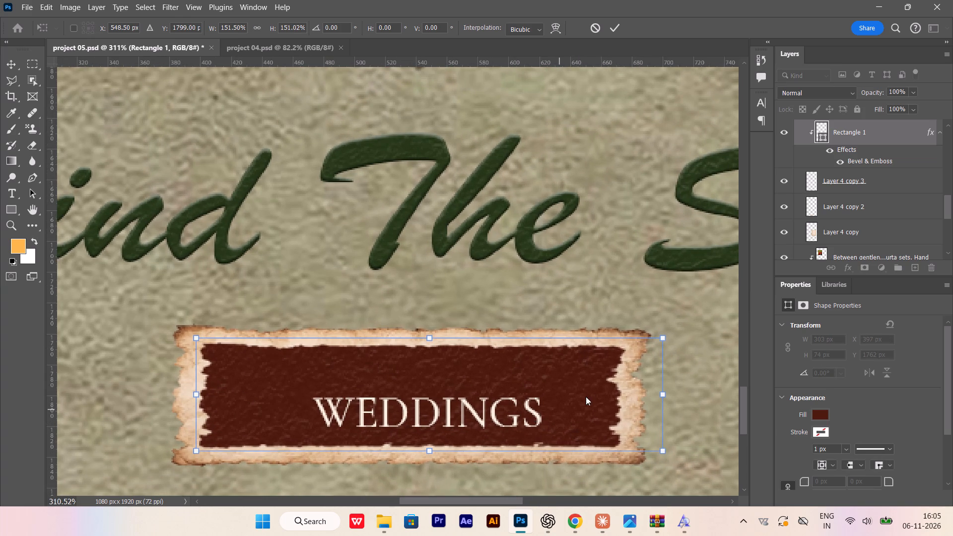
{"action": "left_click", "coordinate": [590, 387]}
{"action": "key", "text": "Return"}
Enlarge the WEDDINGS text proportionally to about 42.49 pt and center it on the dark red torn-edge strip.
{"action": "left_click_drag", "start_coordinate": [455, 418], "coordinate": [415, 389]}
{"action": "key", "text": "ctrl+t"}
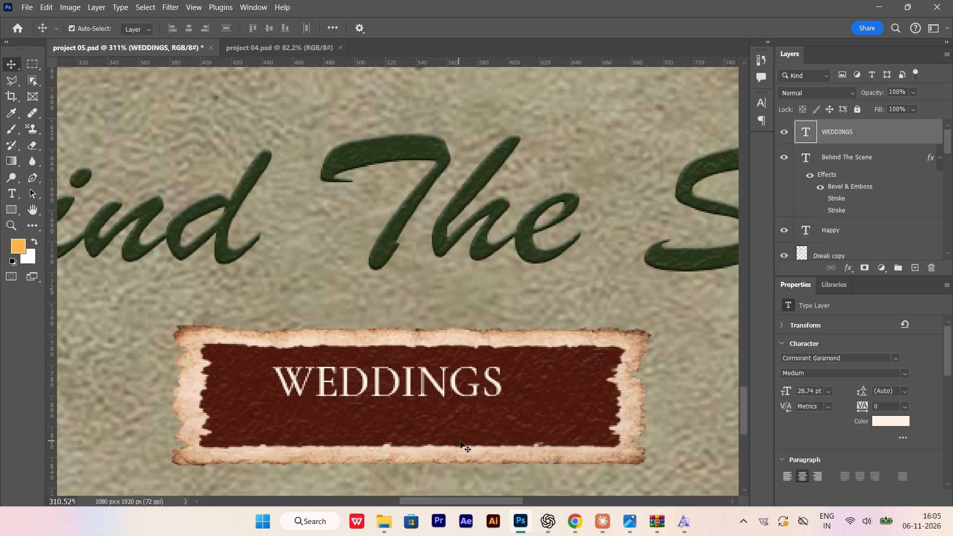
{"action": "left_click_drag", "start_coordinate": [503, 407], "coordinate": [590, 457], "text": "shift"}
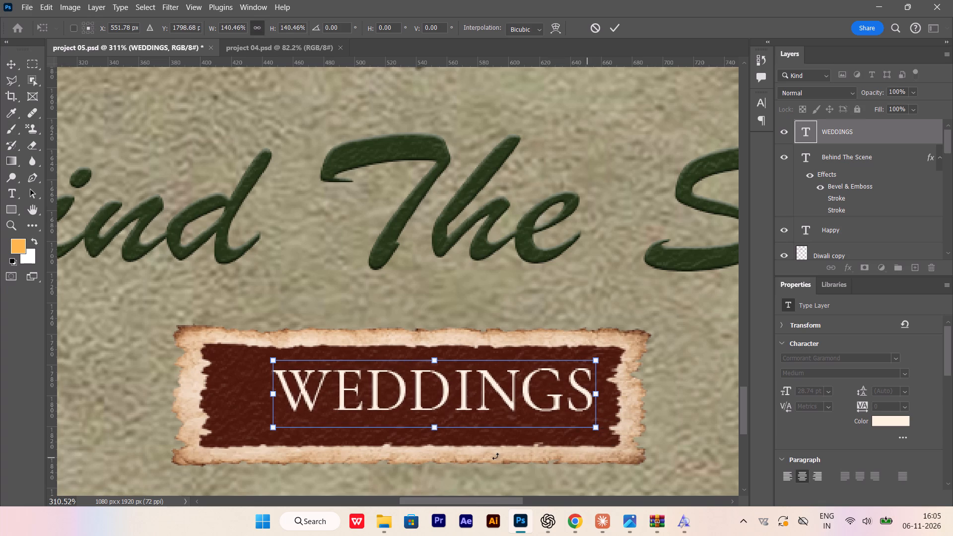
{"action": "left_click_drag", "start_coordinate": [268, 427], "coordinate": [250, 440], "text": "alt+shift"}
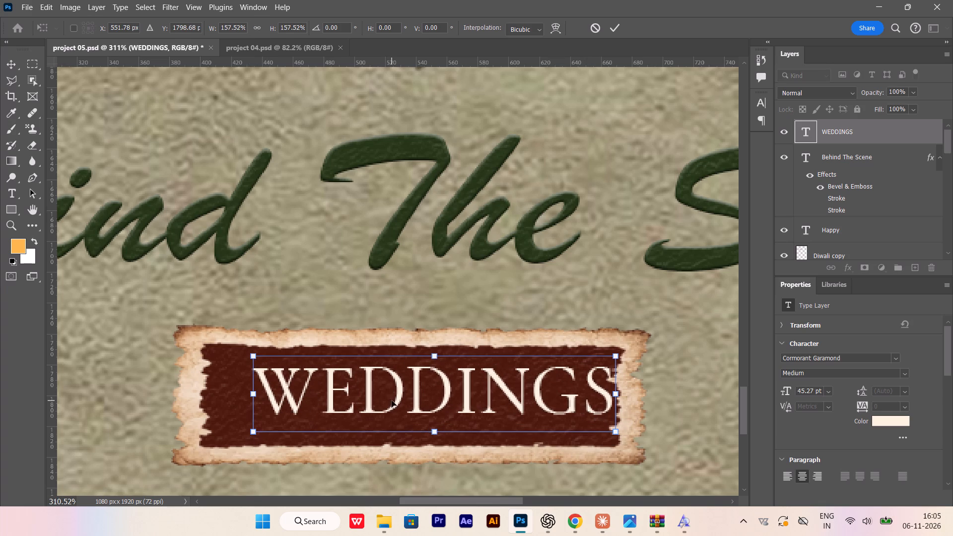
{"action": "left_click_drag", "start_coordinate": [392, 401], "coordinate": [372, 408]}
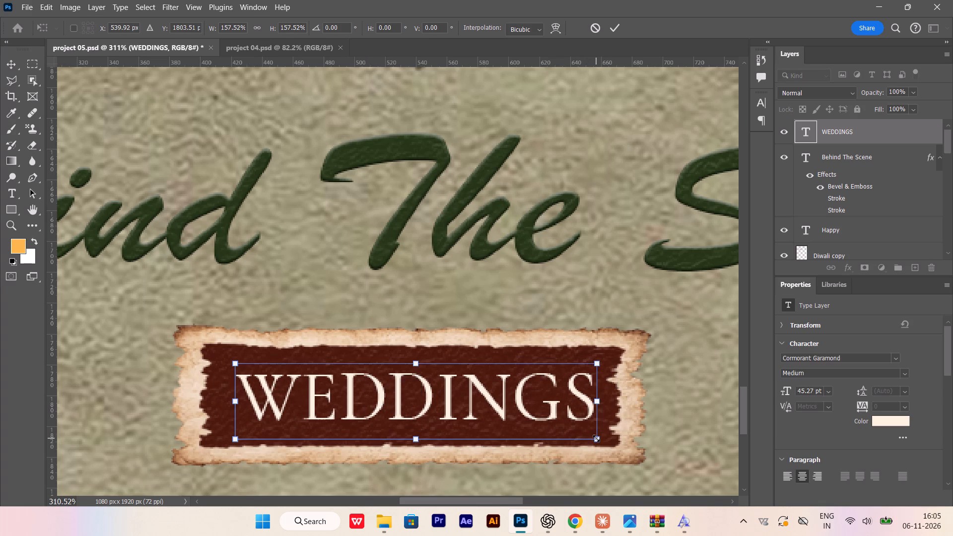
{"action": "left_click_drag", "start_coordinate": [596, 438], "coordinate": [584, 437], "text": "alt+shift"}
{"action": "key", "text": "Return"}
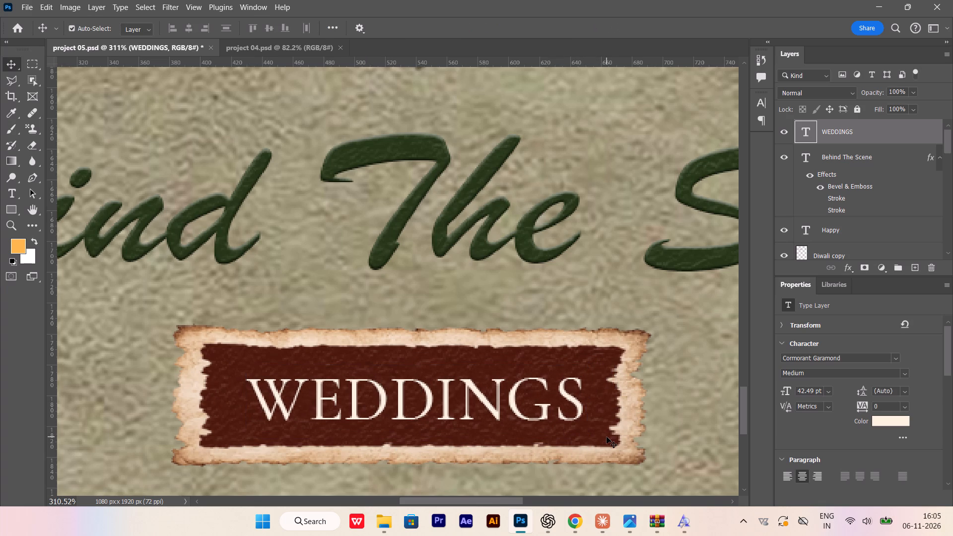
Shrink the inner torn-paper strip, Layer 4 copy 3, to about 268 × 65 px within the outer strip.
{"action": "left_click", "coordinate": [607, 437]}
{"action": "scroll", "coordinate": [866, 228], "scroll_direction": "down", "scroll_amount": 1}
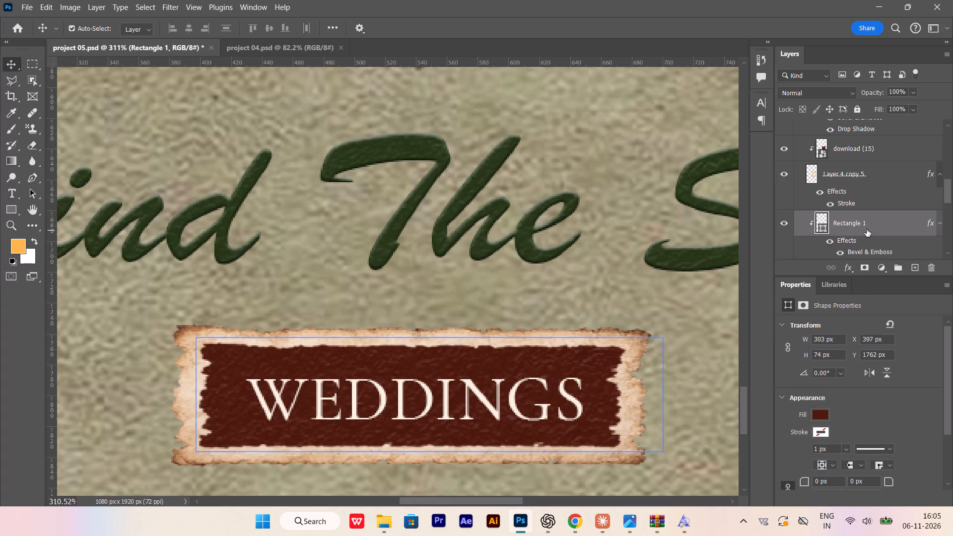
{"action": "left_click", "coordinate": [868, 249]}
{"action": "key", "text": "ctrl+t"}
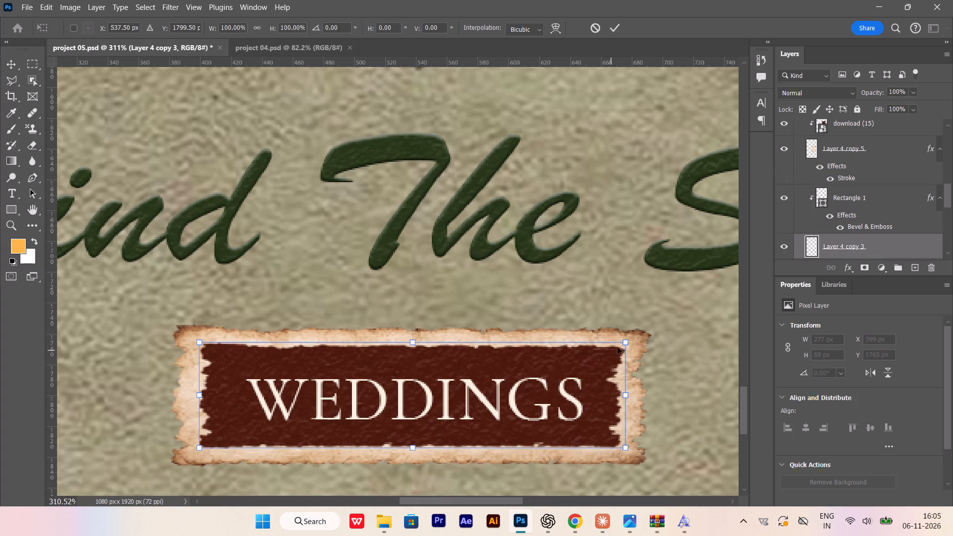
{"action": "left_click_drag", "start_coordinate": [626, 344], "coordinate": [611, 362], "text": "alt+shift"}
{"action": "left_click_drag", "start_coordinate": [612, 395], "coordinate": [623, 404], "text": "alt"}
{"action": "left_click", "coordinate": [415, 445]}
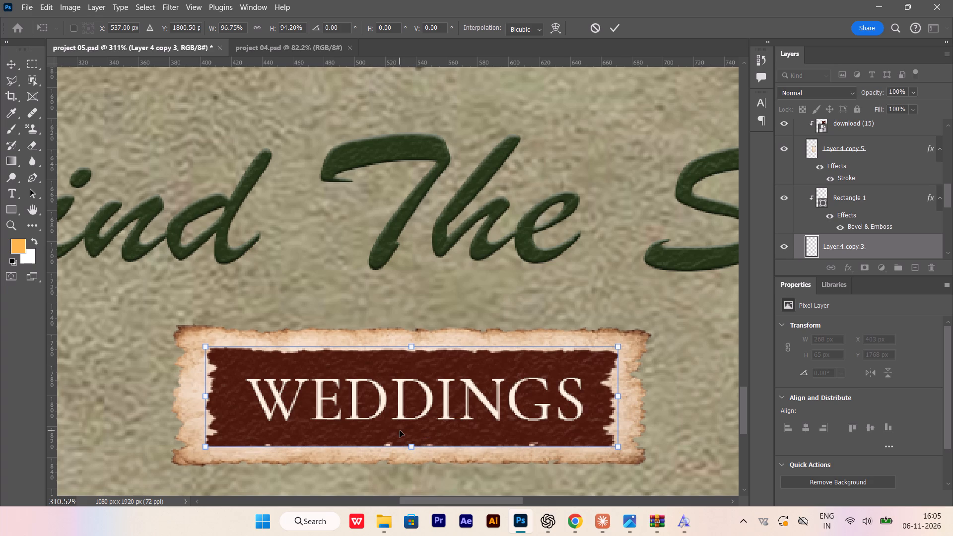
{"action": "key", "text": "Return"}
Align the vertical and horizontal centers of Layer 4 copy 3 and Layer 4 copy 2, then deselect the layers.
{"action": "scroll", "coordinate": [864, 218], "scroll_direction": "down", "scroll_amount": 2}
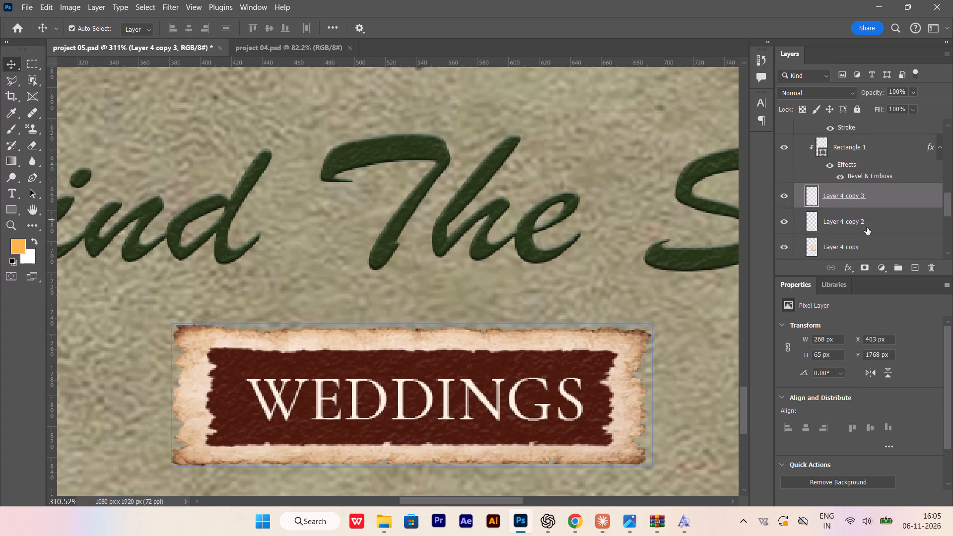
{"action": "left_click", "coordinate": [871, 221], "text": "ctrl"}
{"action": "left_click", "coordinate": [266, 29]}
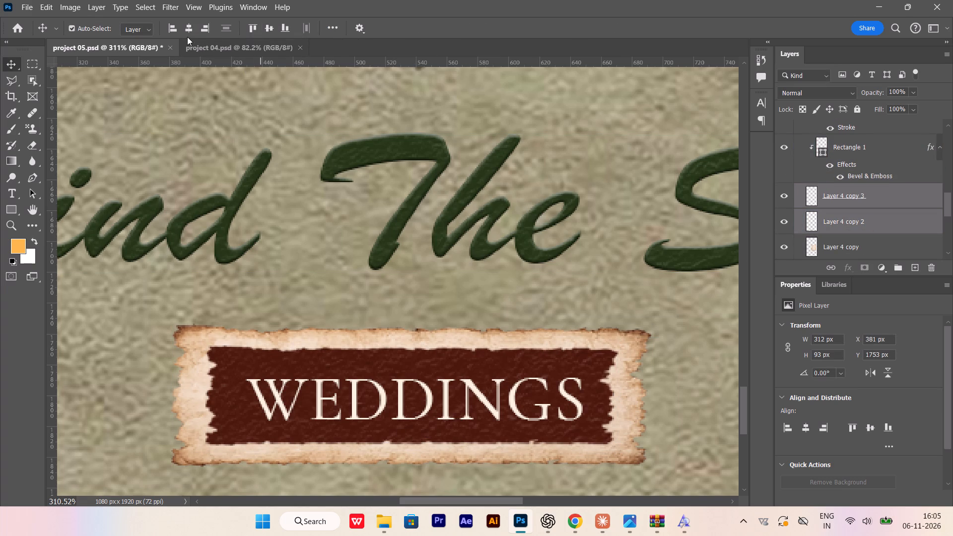
{"action": "left_click", "coordinate": [187, 32]}
{"action": "scroll", "coordinate": [536, 320], "scroll_direction": "down", "scroll_amount": 6, "text": "alt"}
{"action": "scroll", "coordinate": [416, 390], "scroll_direction": "down", "scroll_amount": 12, "text": "alt"}
{"action": "left_click", "coordinate": [442, 460]}
{"action": "scroll", "coordinate": [442, 460], "scroll_direction": "down", "scroll_amount": 3, "text": "alt"}
{"action": "scroll", "coordinate": [438, 416], "scroll_direction": "up", "scroll_amount": 3}
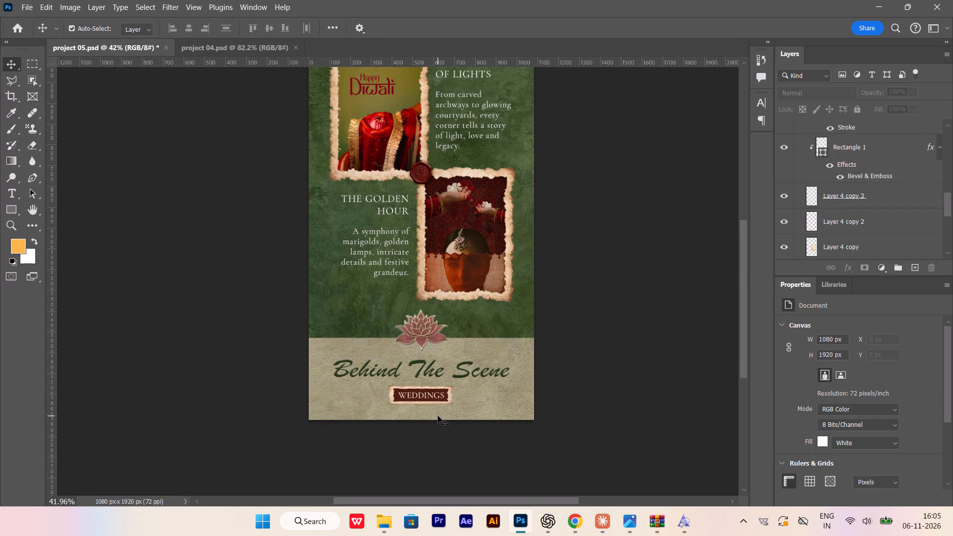
Shrink the outer torn-paper strip, Layer 4 copy 2, around its center to about 302 × 91 px.
{"action": "scroll", "coordinate": [438, 416], "scroll_direction": "up", "scroll_amount": 5}
{"action": "scroll", "coordinate": [458, 348], "scroll_direction": "down", "scroll_amount": 3}
{"action": "scroll", "coordinate": [429, 431], "scroll_direction": "up", "scroll_amount": 7, "text": "alt"}
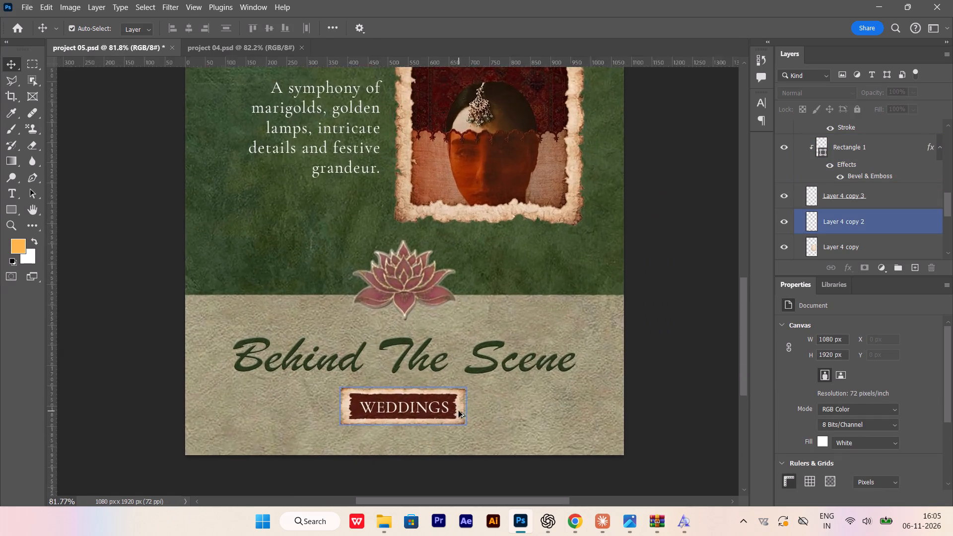
{"action": "scroll", "coordinate": [459, 411], "scroll_direction": "up", "scroll_amount": 16, "text": "alt"}
{"action": "right_click", "coordinate": [451, 410], "text": "alt"}
{"action": "left_click", "coordinate": [494, 410]}
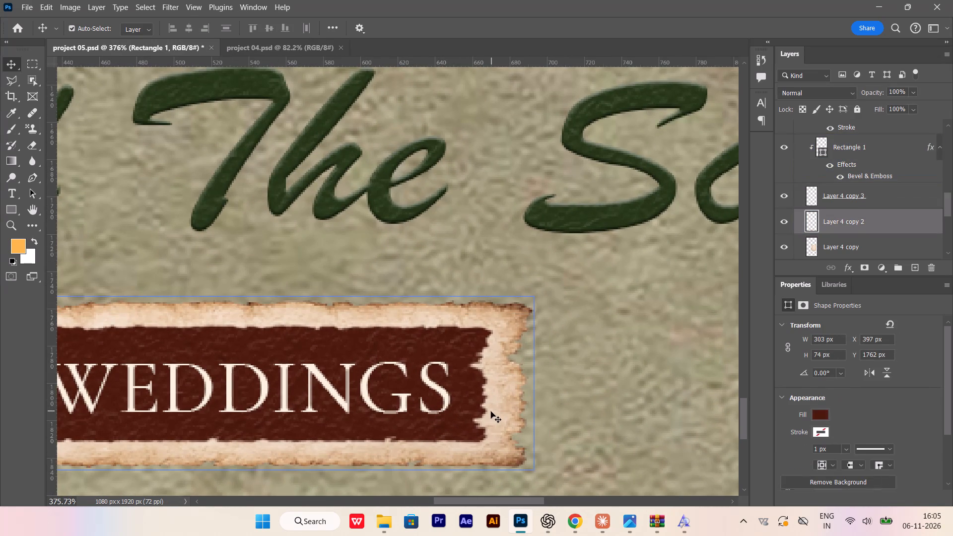
{"action": "key", "text": "ctrl+t"}
{"action": "left_click_drag", "start_coordinate": [540, 377], "coordinate": [534, 377], "text": "alt"}
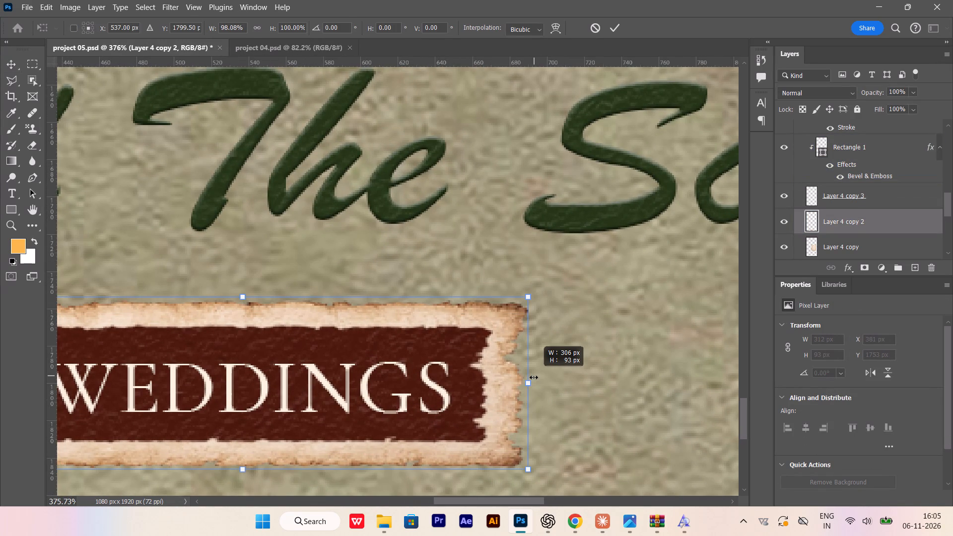
{"action": "left_click_drag", "start_coordinate": [534, 377], "coordinate": [531, 379], "text": "alt"}
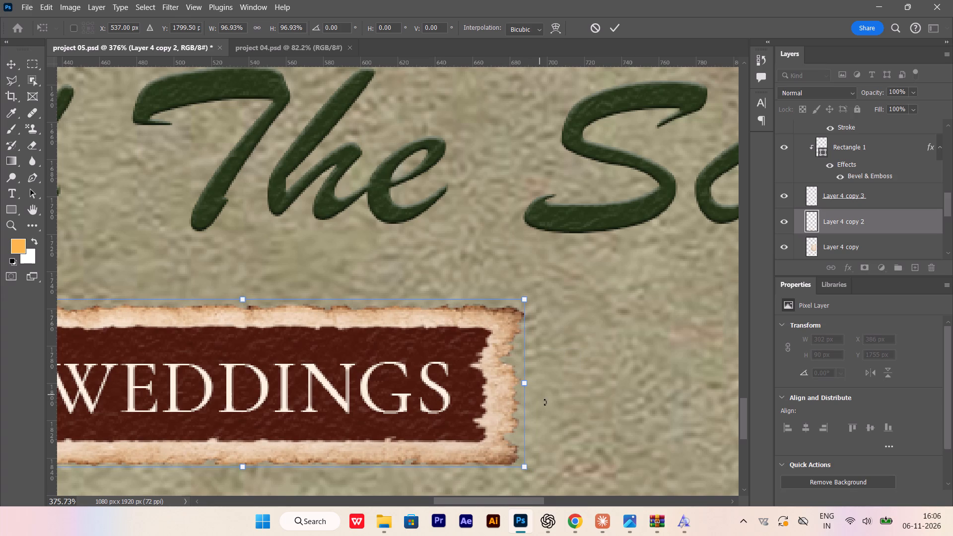
{"action": "key", "text": "Return"}
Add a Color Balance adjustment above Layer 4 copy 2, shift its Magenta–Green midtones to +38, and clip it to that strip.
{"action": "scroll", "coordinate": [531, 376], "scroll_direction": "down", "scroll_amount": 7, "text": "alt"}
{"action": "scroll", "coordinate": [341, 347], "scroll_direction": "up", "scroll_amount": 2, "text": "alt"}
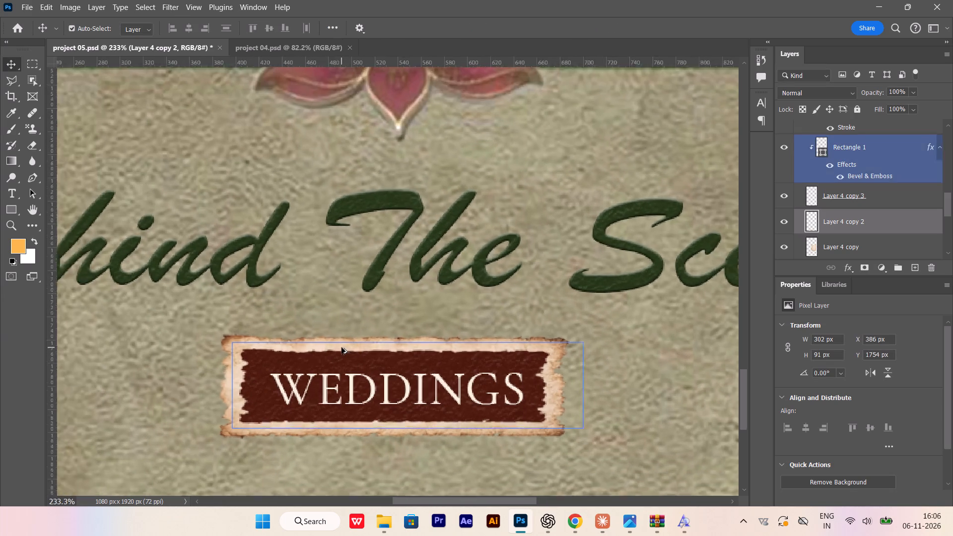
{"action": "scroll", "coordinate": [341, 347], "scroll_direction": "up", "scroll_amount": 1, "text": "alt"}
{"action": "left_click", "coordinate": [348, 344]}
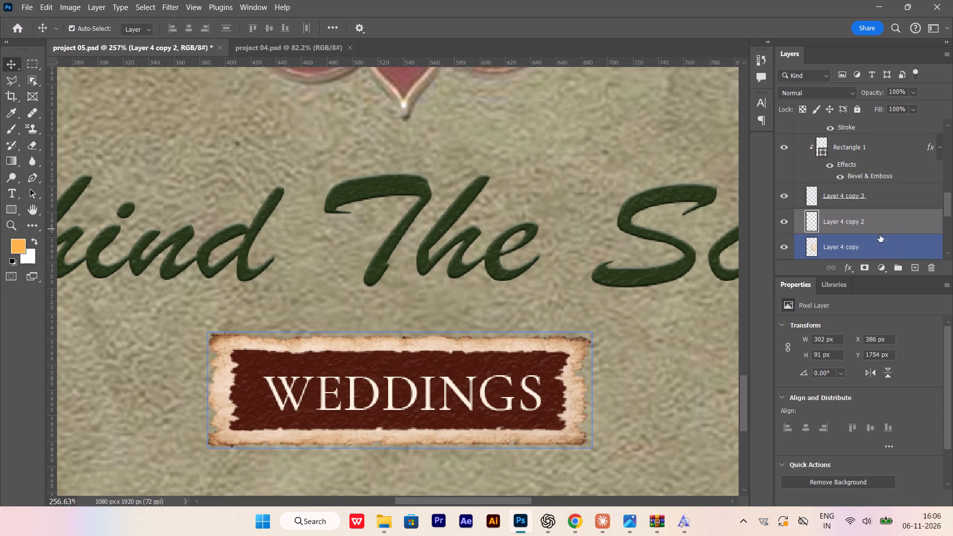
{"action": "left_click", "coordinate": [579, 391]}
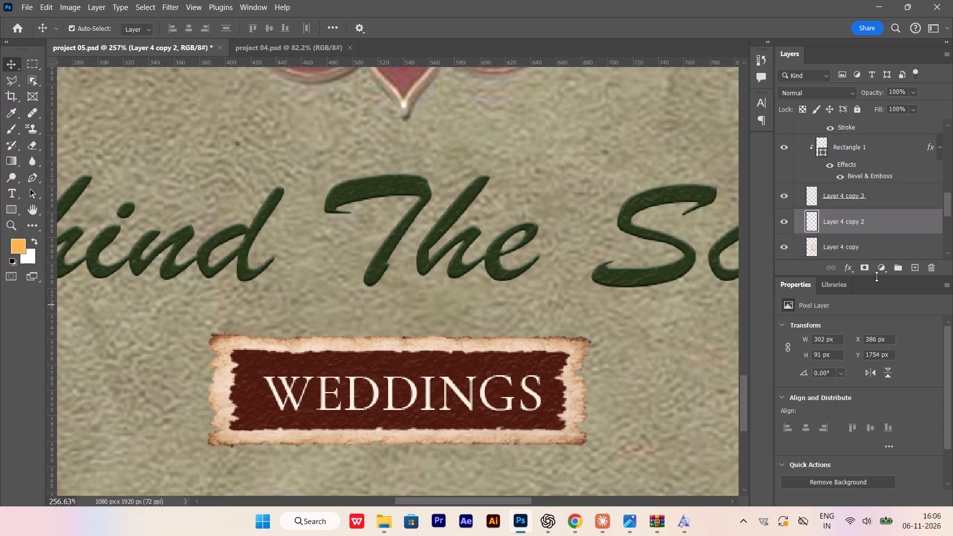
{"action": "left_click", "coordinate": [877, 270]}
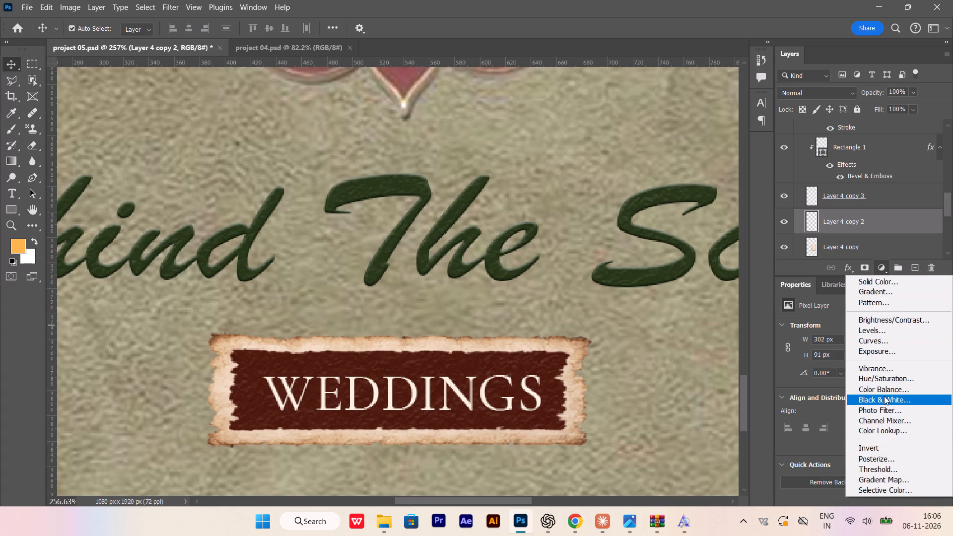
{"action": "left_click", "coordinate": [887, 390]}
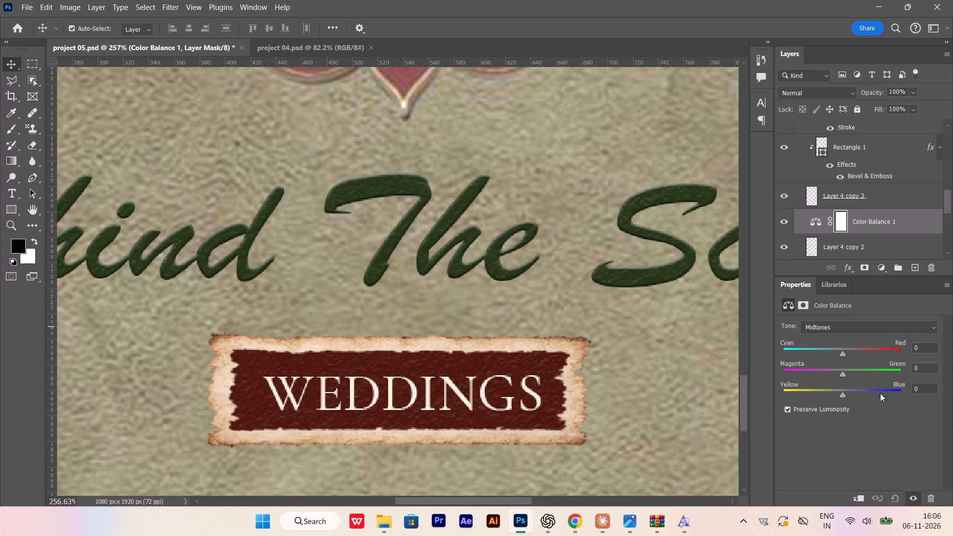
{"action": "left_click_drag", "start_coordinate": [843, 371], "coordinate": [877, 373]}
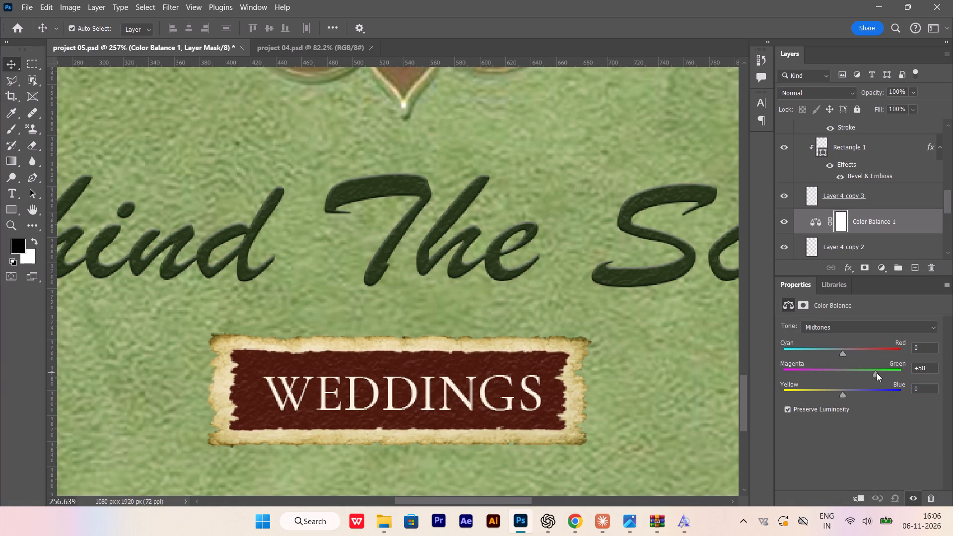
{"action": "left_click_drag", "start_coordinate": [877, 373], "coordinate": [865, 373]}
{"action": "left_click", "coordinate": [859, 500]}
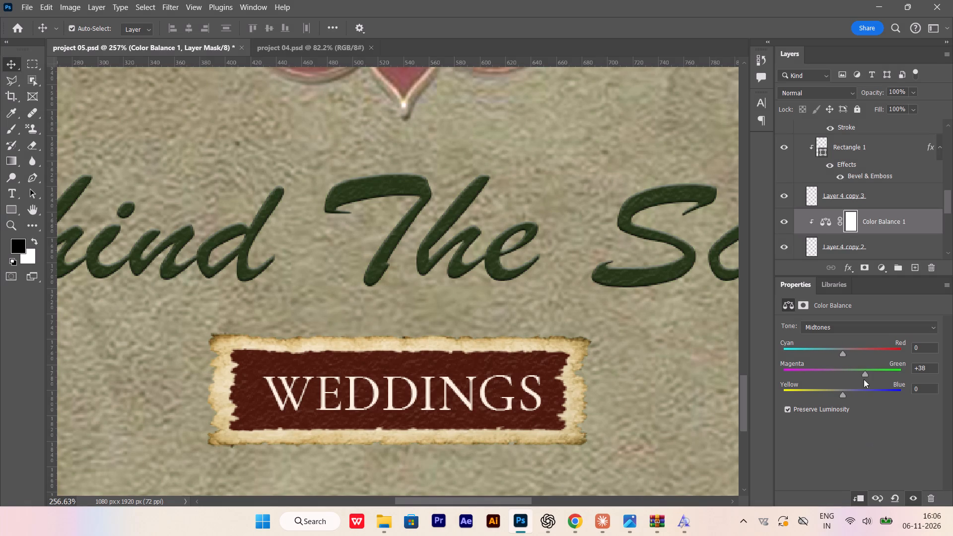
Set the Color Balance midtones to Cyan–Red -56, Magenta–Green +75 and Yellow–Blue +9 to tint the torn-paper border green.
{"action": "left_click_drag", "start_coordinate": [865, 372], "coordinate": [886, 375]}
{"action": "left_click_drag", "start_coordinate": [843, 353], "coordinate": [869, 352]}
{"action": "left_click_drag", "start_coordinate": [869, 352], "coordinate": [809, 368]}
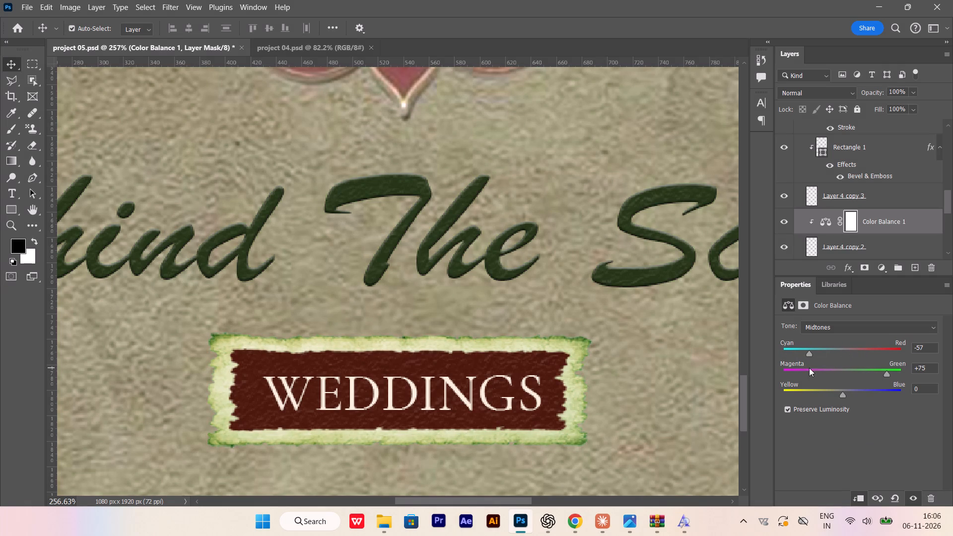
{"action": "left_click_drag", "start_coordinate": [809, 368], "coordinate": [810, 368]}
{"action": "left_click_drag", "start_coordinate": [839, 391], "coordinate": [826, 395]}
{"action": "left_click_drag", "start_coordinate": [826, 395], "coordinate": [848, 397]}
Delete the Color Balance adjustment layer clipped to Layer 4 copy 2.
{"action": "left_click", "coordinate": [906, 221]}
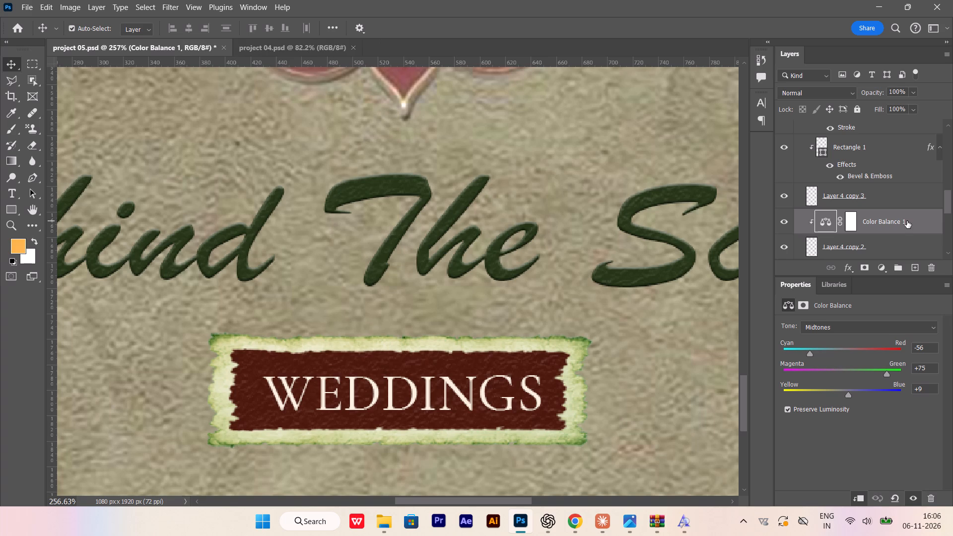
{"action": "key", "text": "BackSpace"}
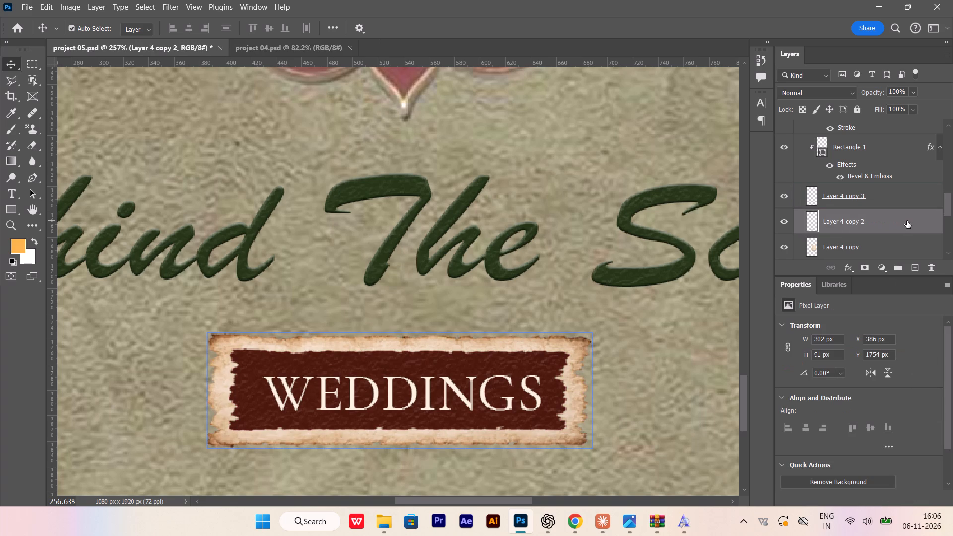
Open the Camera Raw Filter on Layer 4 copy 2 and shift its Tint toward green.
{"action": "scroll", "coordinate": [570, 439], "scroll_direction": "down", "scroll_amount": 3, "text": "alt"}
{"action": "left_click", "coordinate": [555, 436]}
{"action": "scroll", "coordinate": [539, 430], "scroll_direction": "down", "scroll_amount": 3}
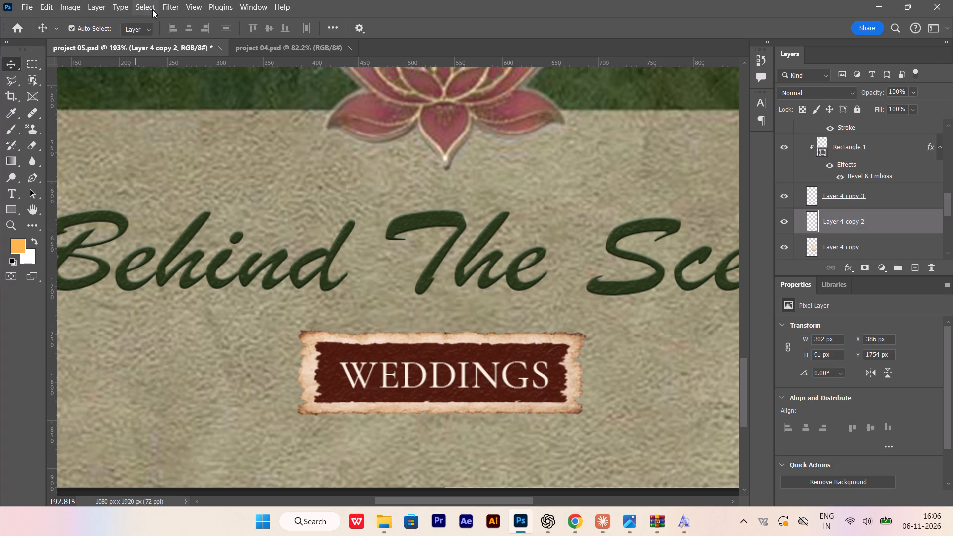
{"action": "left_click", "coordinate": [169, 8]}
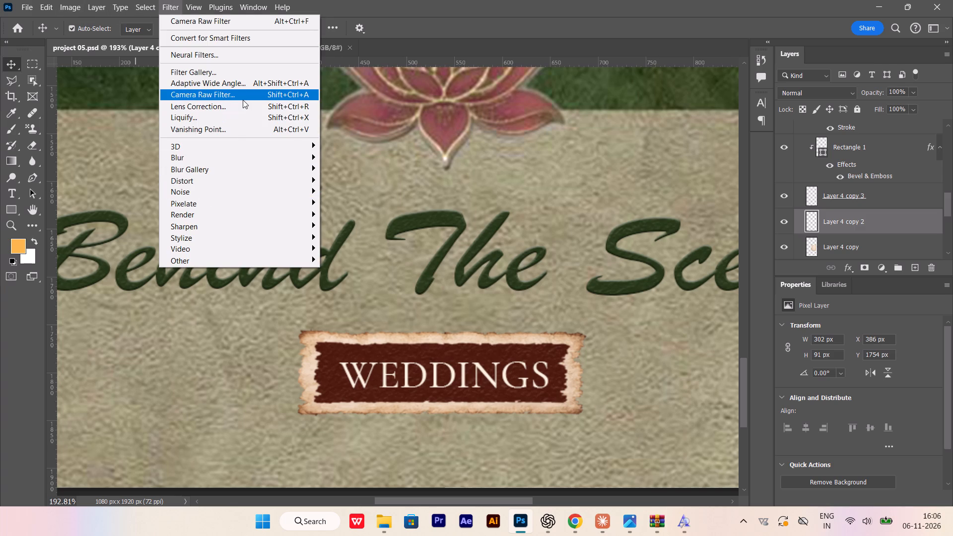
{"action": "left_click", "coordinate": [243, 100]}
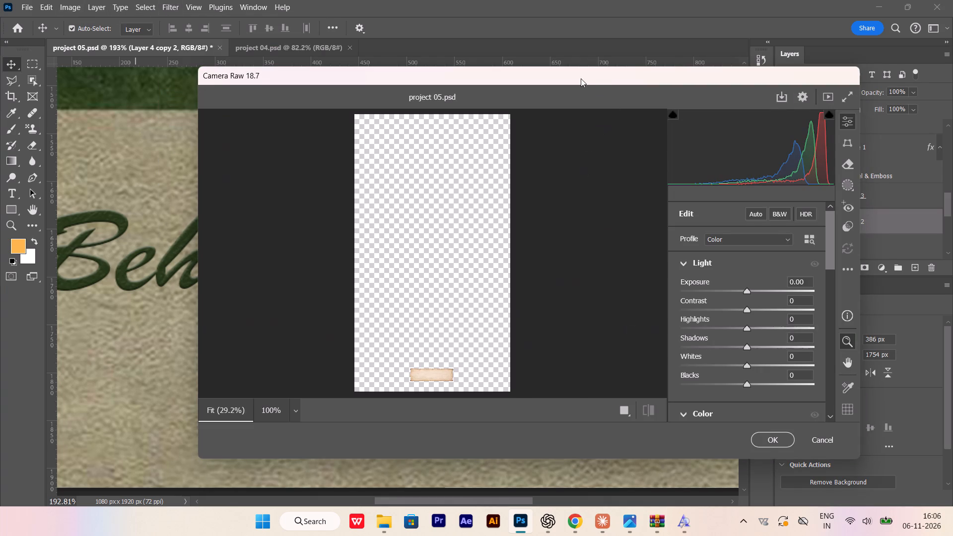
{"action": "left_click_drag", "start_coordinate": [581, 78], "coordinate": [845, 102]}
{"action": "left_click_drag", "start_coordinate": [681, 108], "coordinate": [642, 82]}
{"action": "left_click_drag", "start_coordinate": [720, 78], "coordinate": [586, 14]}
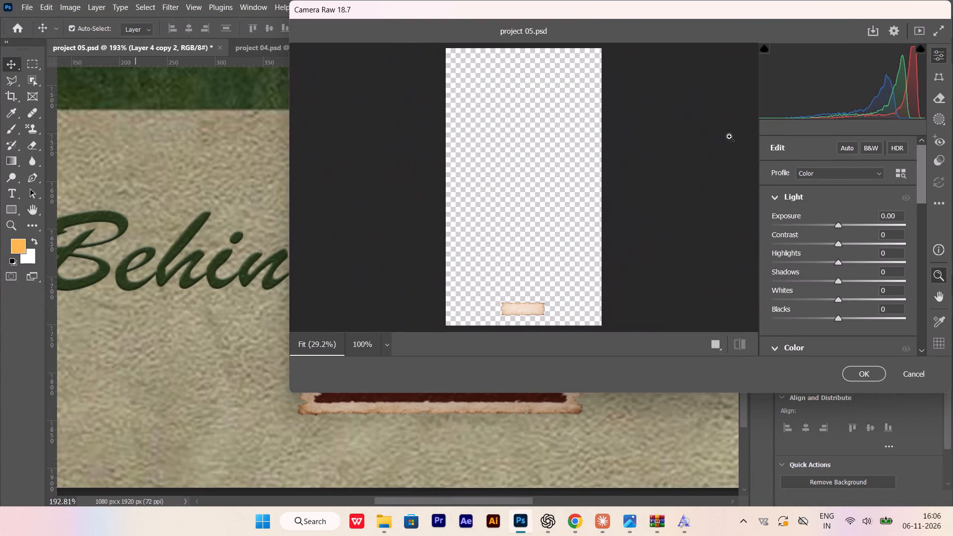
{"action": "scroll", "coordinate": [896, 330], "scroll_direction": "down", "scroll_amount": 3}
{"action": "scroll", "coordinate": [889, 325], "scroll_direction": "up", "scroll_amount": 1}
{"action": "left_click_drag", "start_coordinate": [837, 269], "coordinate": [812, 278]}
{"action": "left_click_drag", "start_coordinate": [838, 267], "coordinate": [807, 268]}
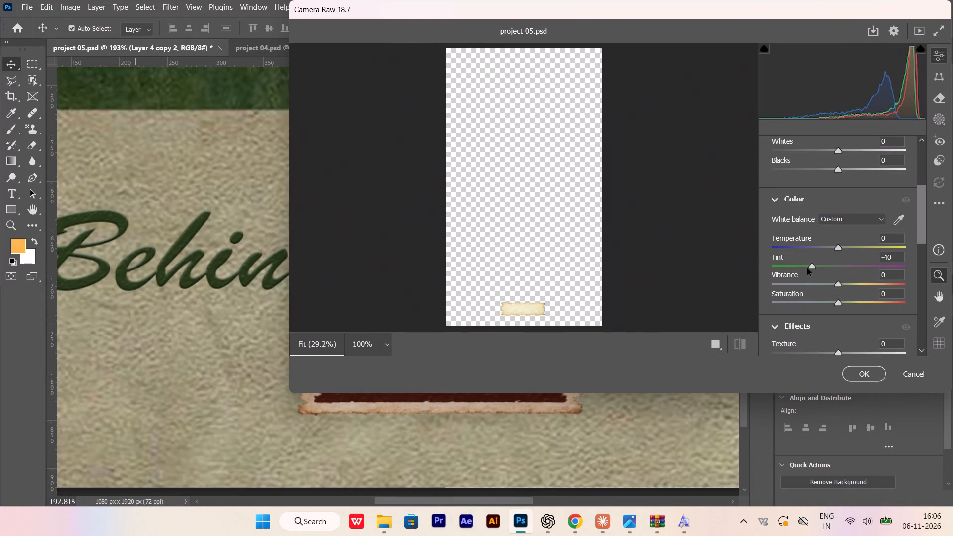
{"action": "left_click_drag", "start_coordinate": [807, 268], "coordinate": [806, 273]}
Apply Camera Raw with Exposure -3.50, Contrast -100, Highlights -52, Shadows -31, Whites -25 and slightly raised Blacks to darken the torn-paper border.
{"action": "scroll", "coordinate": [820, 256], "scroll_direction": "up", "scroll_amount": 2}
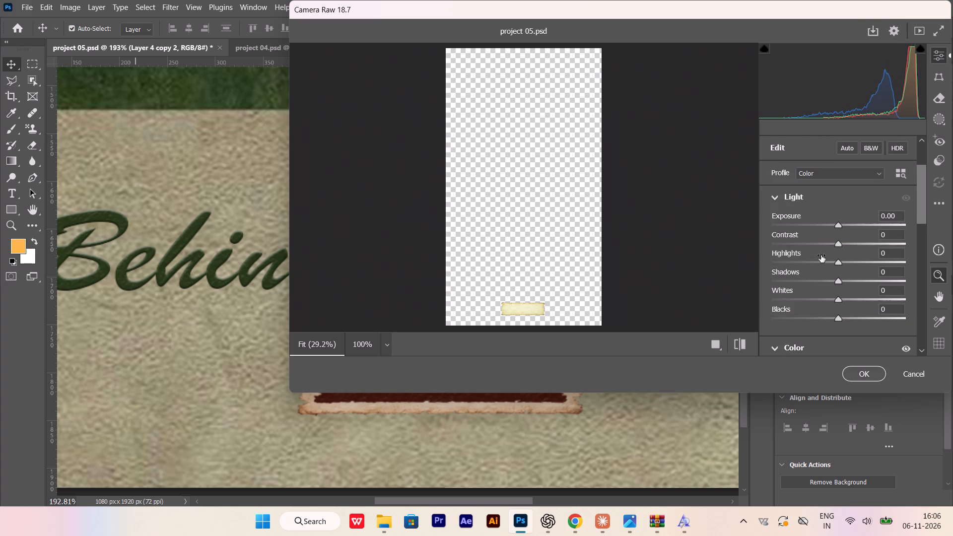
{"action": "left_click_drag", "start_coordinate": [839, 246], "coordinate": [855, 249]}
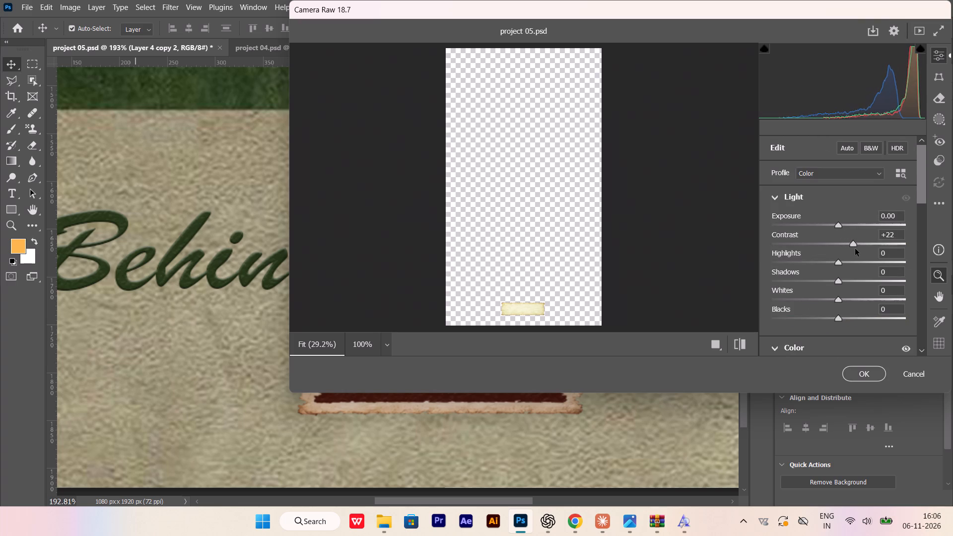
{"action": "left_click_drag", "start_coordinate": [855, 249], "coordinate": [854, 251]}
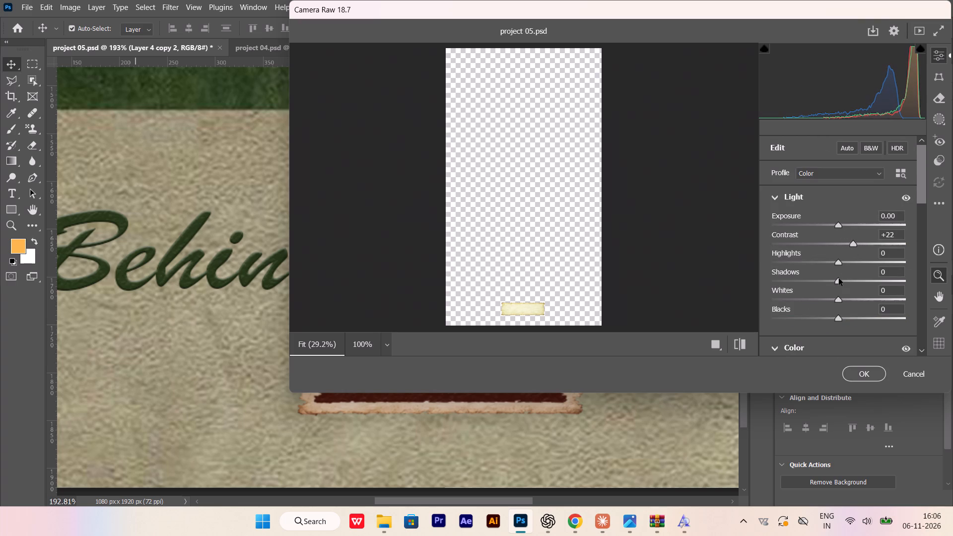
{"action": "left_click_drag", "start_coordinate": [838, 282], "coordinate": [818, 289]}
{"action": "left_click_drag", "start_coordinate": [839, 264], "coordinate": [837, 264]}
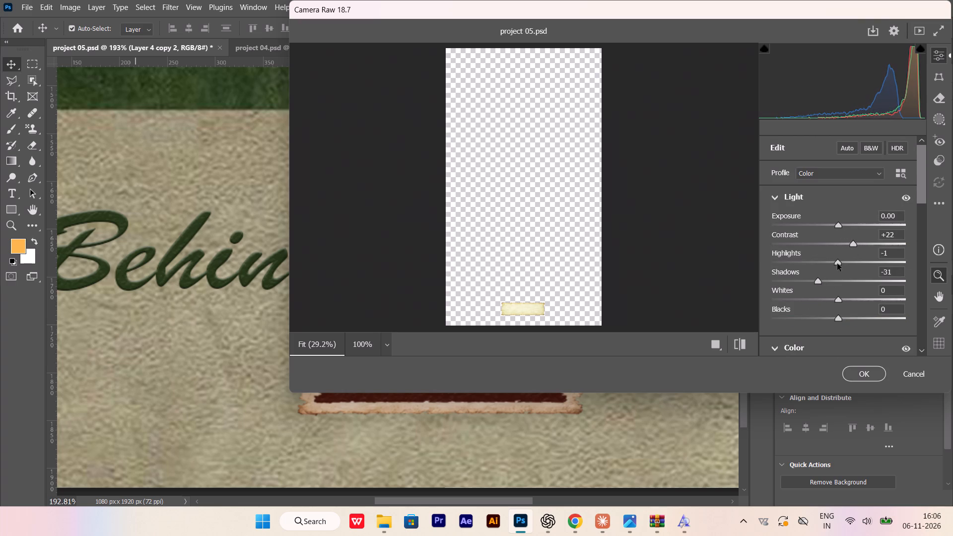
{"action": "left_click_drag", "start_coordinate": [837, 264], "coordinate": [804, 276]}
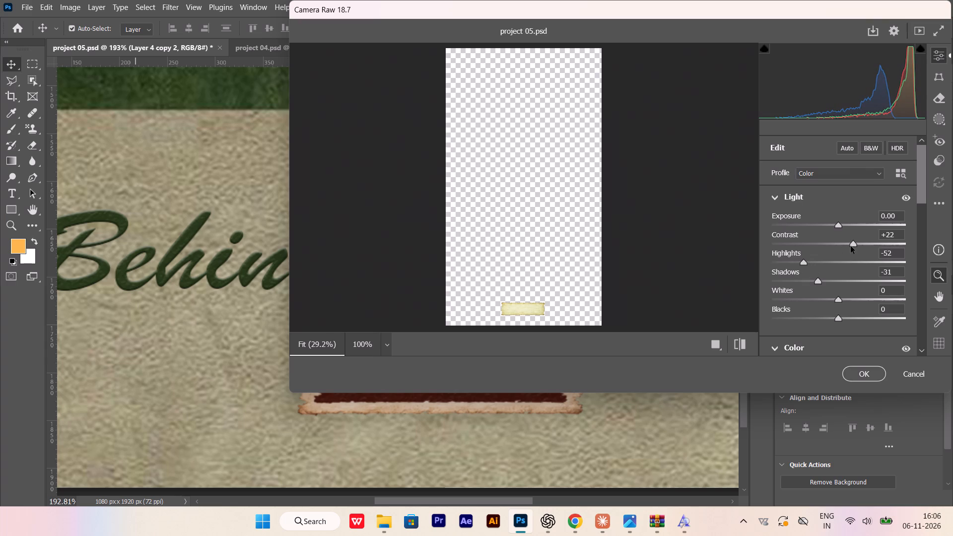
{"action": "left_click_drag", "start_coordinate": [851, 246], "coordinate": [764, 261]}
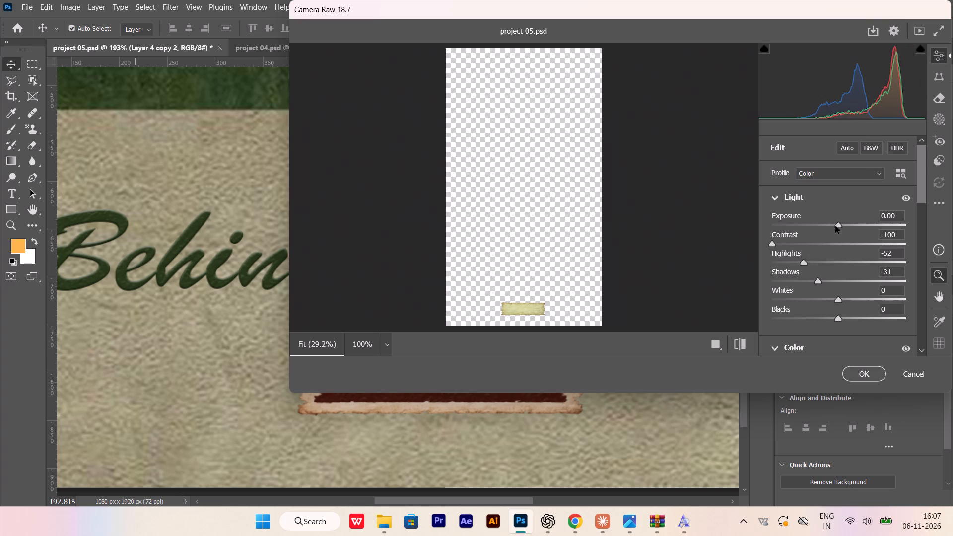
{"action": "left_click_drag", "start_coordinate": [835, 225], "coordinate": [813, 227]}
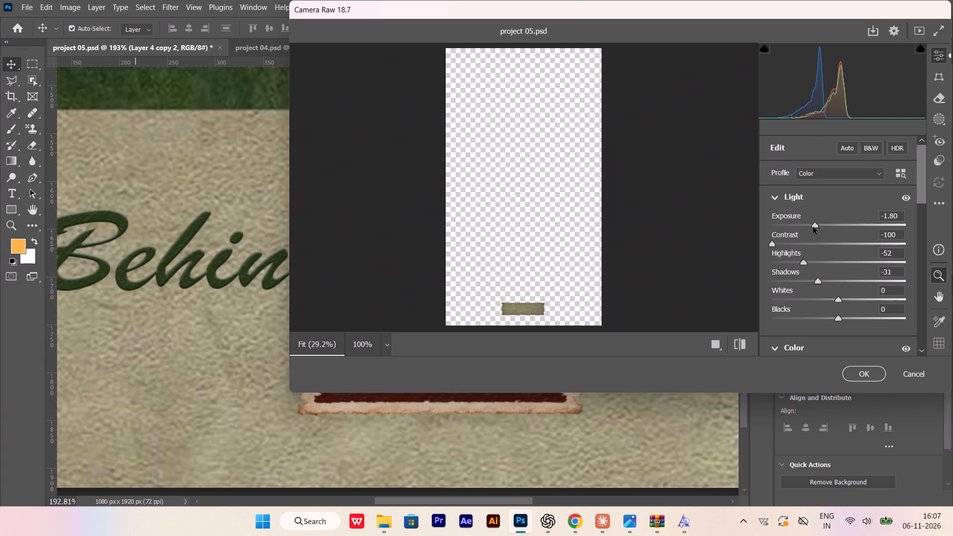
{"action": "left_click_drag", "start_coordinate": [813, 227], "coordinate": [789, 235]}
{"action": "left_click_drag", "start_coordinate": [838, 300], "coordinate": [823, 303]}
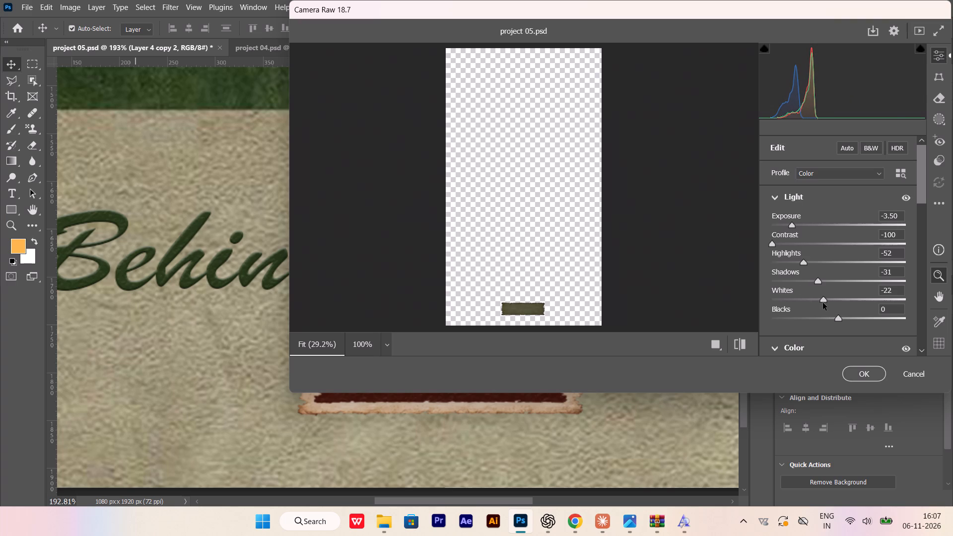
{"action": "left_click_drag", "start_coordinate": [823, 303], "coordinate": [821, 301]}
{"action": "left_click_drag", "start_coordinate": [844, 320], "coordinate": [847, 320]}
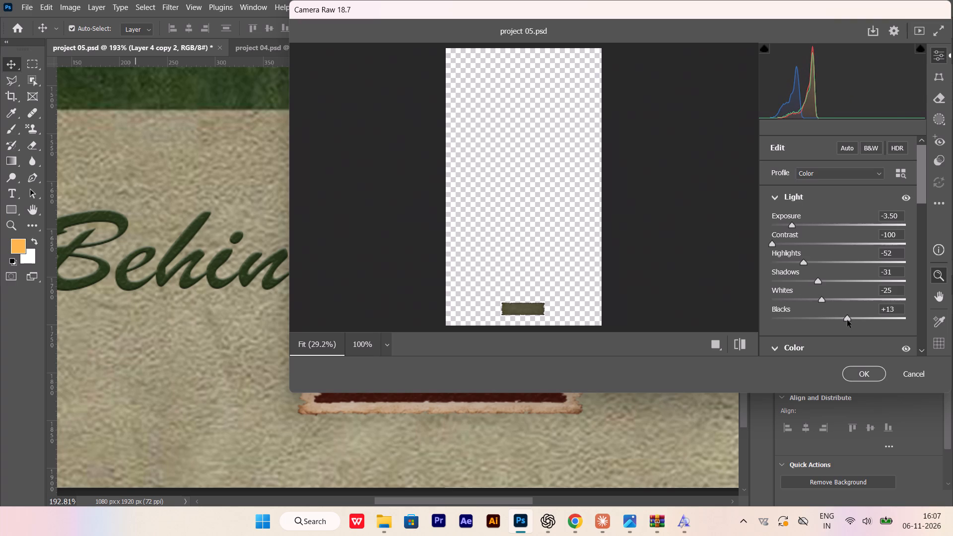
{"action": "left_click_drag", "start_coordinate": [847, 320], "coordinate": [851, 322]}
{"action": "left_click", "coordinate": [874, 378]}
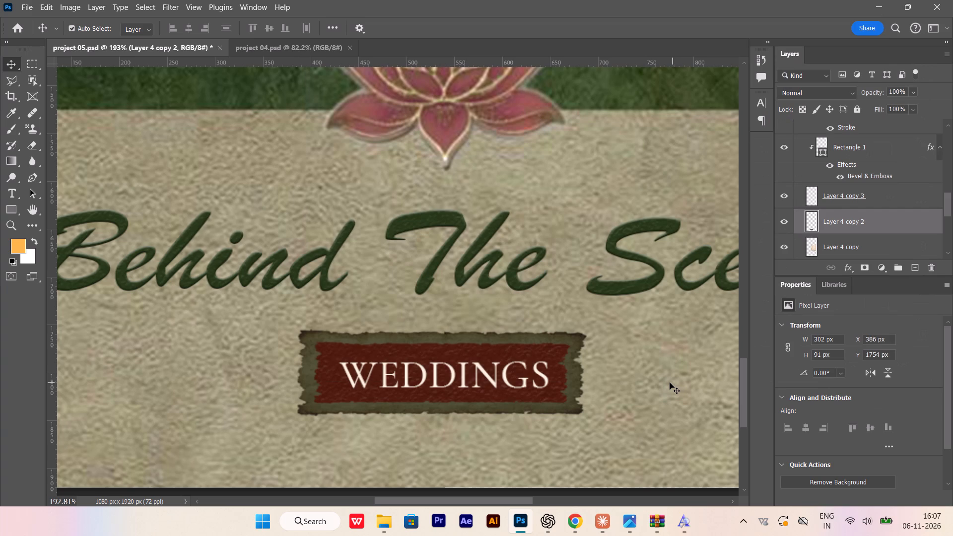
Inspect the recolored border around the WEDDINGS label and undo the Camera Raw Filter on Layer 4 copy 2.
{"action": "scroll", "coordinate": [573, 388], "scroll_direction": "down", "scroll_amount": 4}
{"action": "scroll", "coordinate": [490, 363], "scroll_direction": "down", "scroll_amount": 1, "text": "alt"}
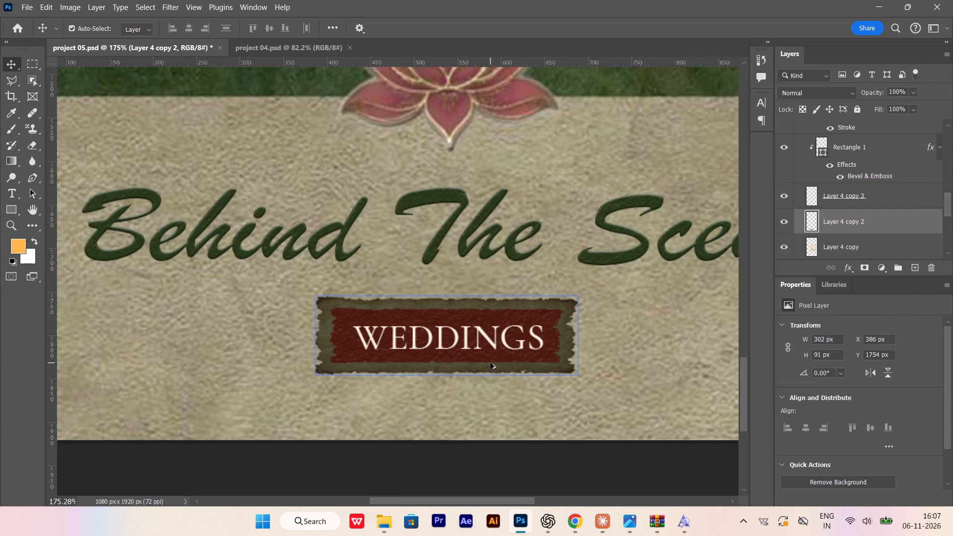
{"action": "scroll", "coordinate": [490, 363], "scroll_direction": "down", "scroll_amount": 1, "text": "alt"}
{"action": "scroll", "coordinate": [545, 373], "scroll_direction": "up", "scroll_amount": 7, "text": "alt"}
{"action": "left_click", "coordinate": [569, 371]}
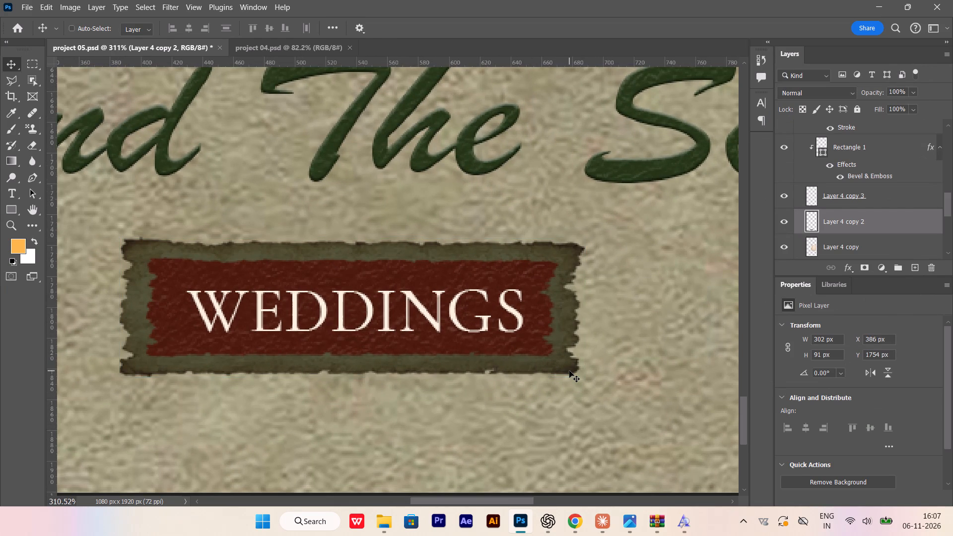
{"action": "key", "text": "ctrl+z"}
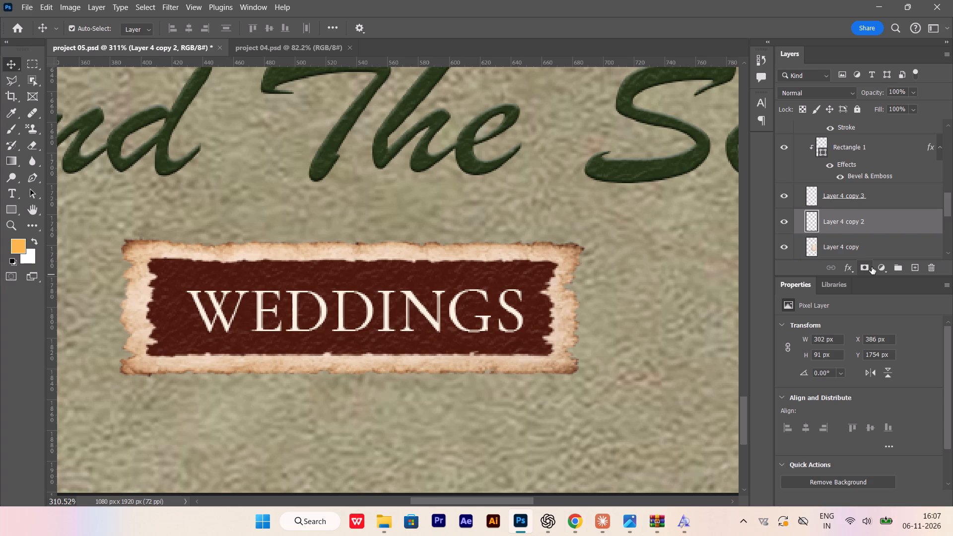
Add a Solid Color fill in dark green #253518, sampled from the Behind The Scene lettering, and clip it to Layer 4 copy 2.
{"action": "left_click", "coordinate": [881, 267]}
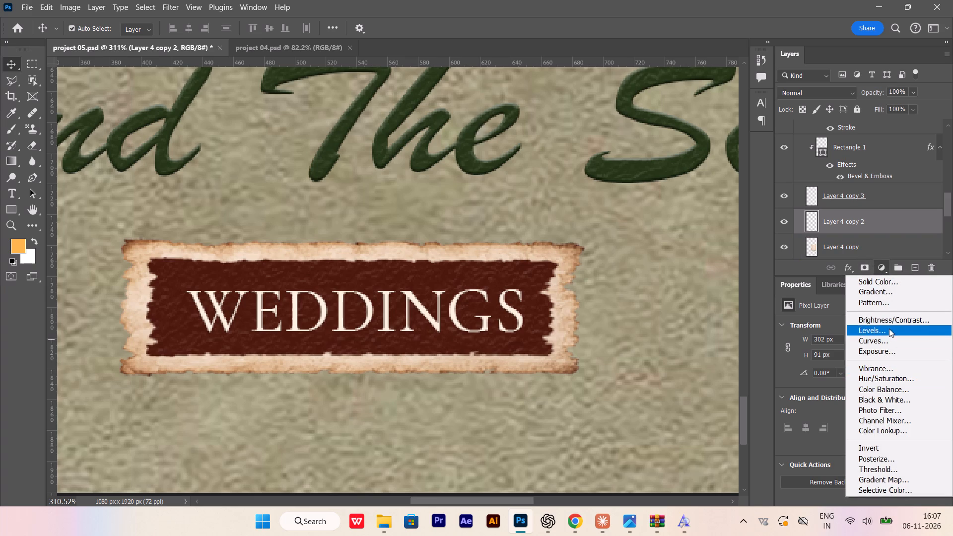
{"action": "left_click", "coordinate": [883, 279]}
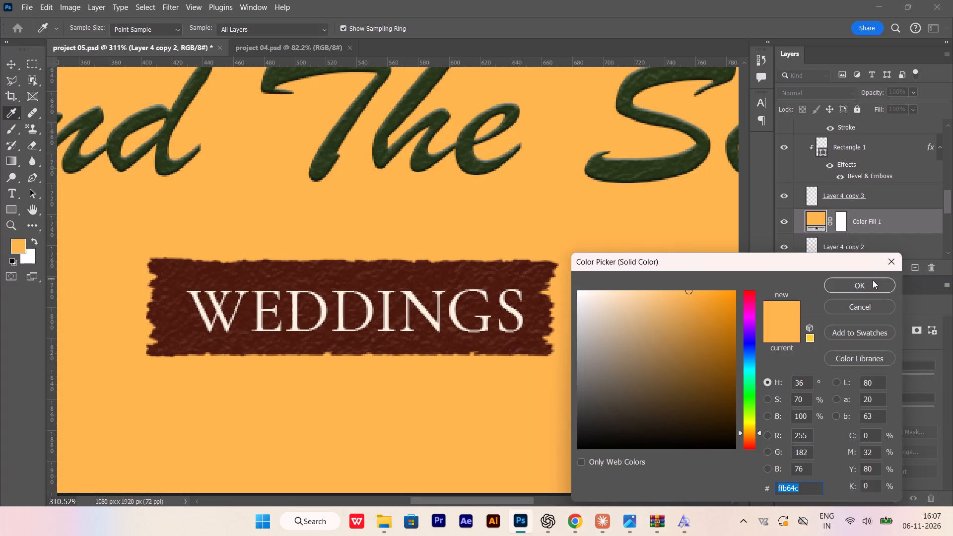
{"action": "left_click", "coordinate": [661, 176]}
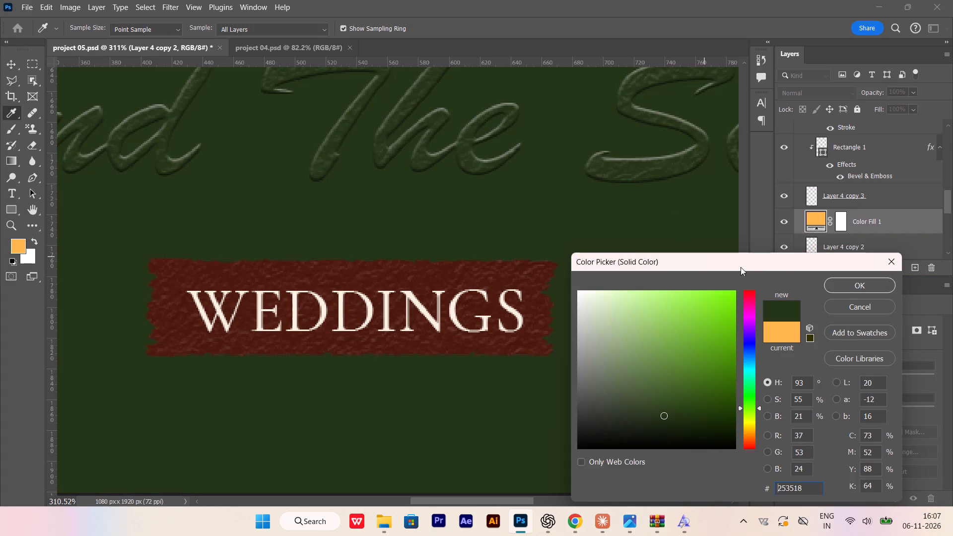
{"action": "left_click", "coordinate": [849, 286]}
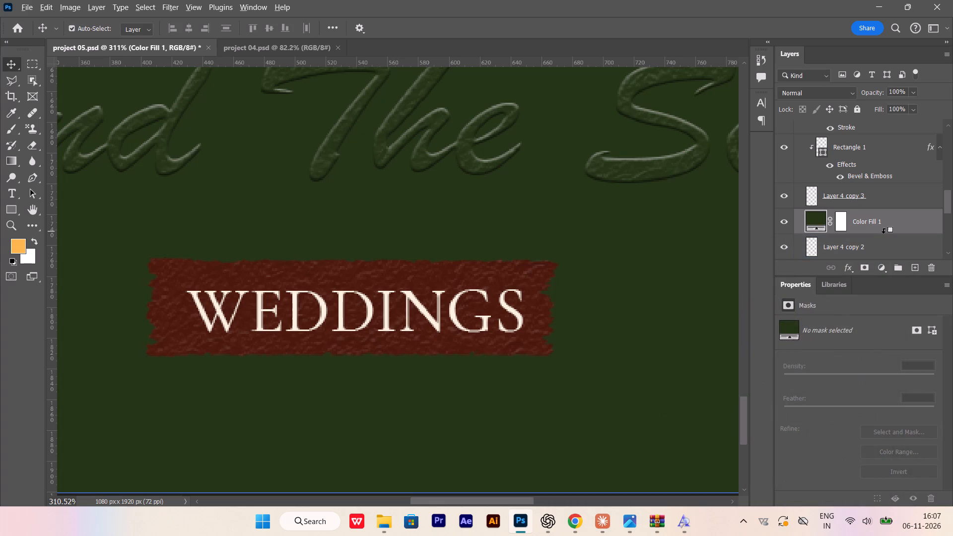
{"action": "left_click", "coordinate": [884, 233], "text": "alt"}
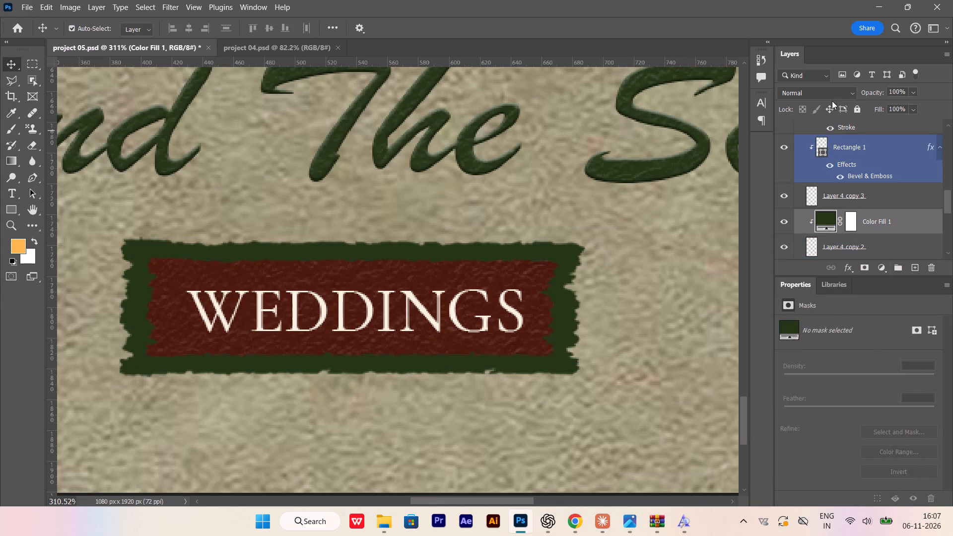
Set the green color fill layer to Multiply blend mode at 96% opacity.
{"action": "left_click", "coordinate": [832, 96]}
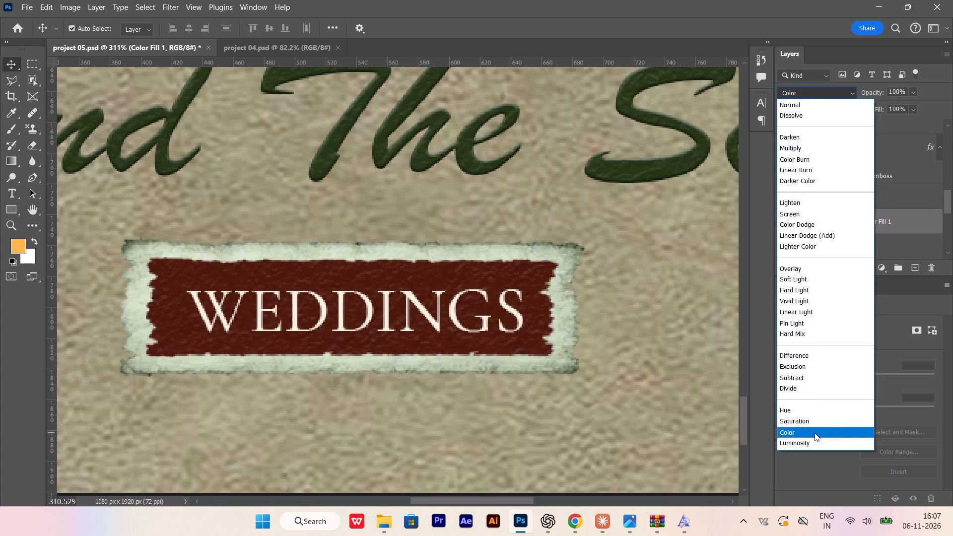
{"action": "left_click", "coordinate": [829, 151]}
{"action": "left_click", "coordinate": [913, 91]}
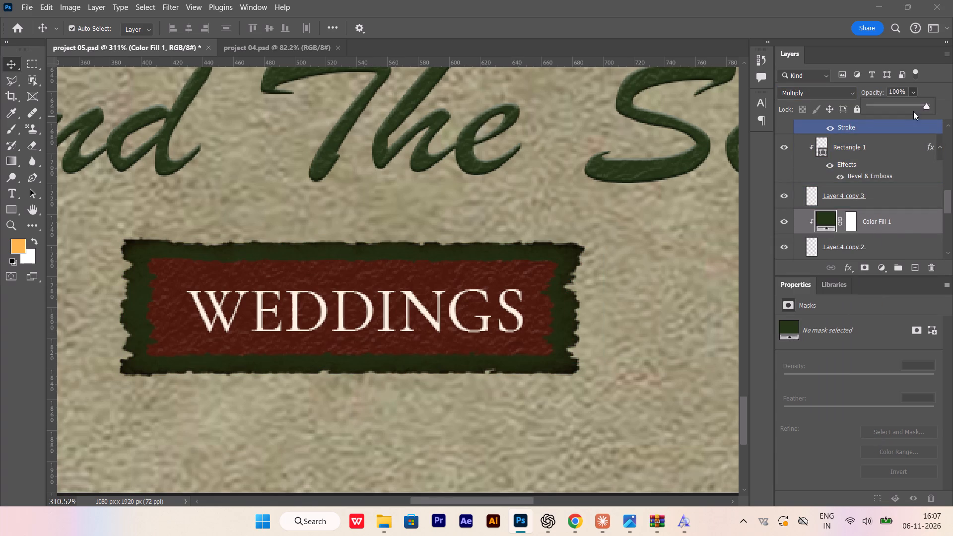
{"action": "left_click_drag", "start_coordinate": [923, 106], "coordinate": [913, 107]}
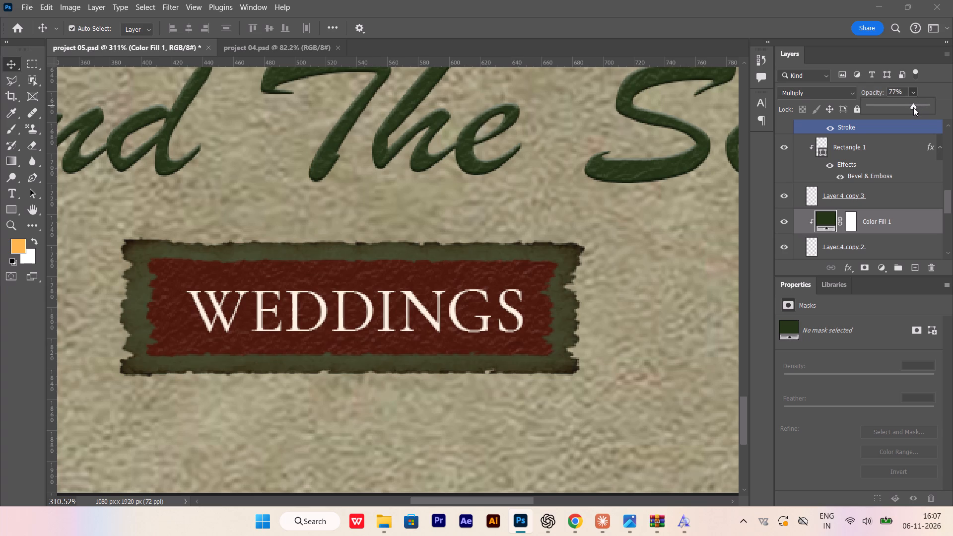
{"action": "left_click_drag", "start_coordinate": [913, 107], "coordinate": [920, 113]}
{"action": "left_click_drag", "start_coordinate": [920, 113], "coordinate": [924, 115]}
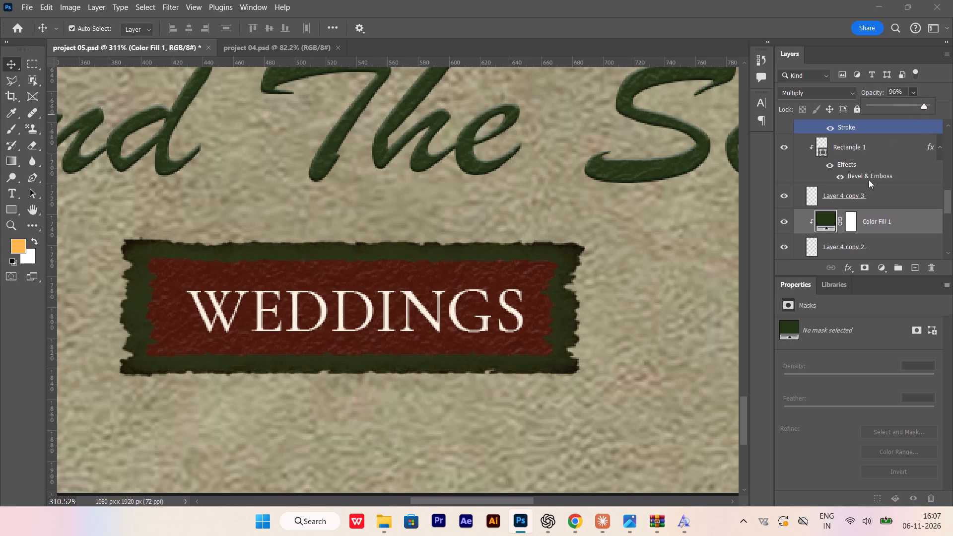
Draw a rectangle about 308 by 108 px over the WEDDINGS label, above Rectangle 1, and fill it with the recently used cream.
{"action": "scroll", "coordinate": [487, 320], "scroll_direction": "down", "scroll_amount": 12, "text": "alt"}
{"action": "scroll", "coordinate": [489, 414], "scroll_direction": "down", "scroll_amount": 4, "text": "alt"}
{"action": "scroll", "coordinate": [475, 388], "scroll_direction": "down", "scroll_amount": 2}
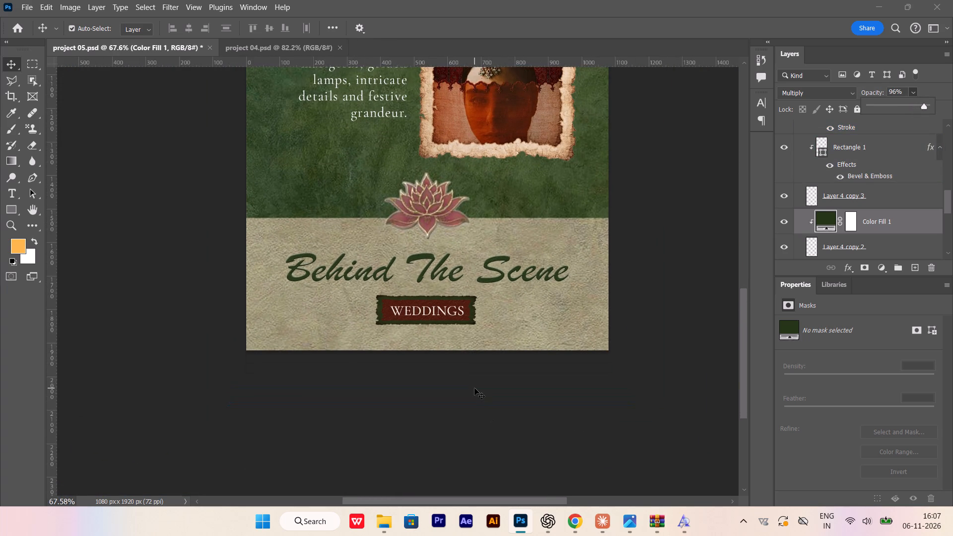
{"action": "scroll", "coordinate": [403, 311], "scroll_direction": "up", "scroll_amount": 16, "text": "alt"}
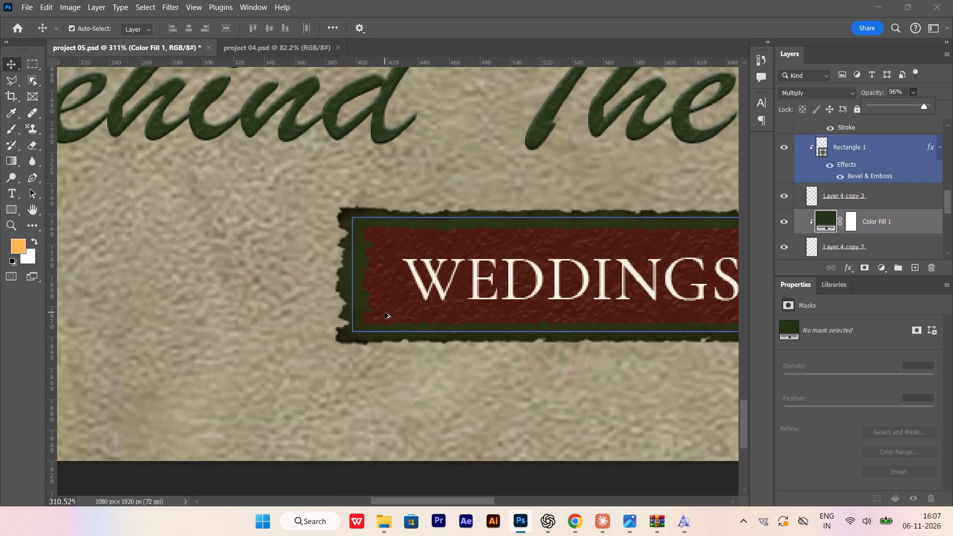
{"action": "left_click", "coordinate": [385, 312]}
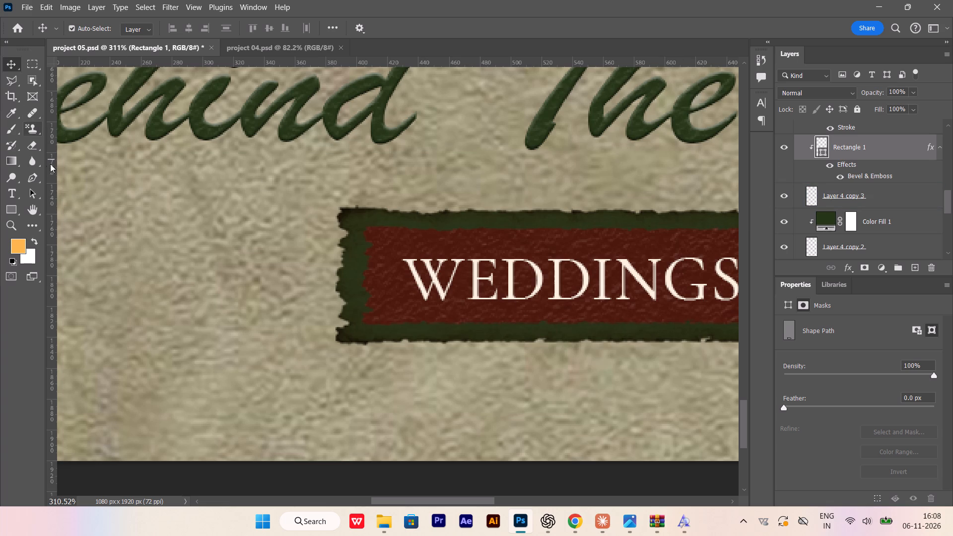
{"action": "left_click", "coordinate": [14, 206]}
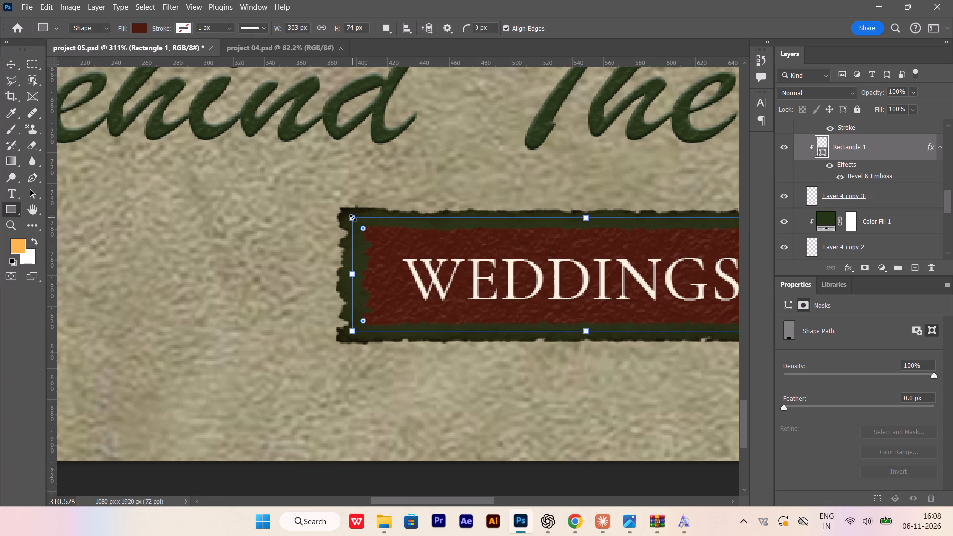
{"action": "scroll", "coordinate": [355, 212], "scroll_direction": "down", "scroll_amount": 3, "text": "alt"}
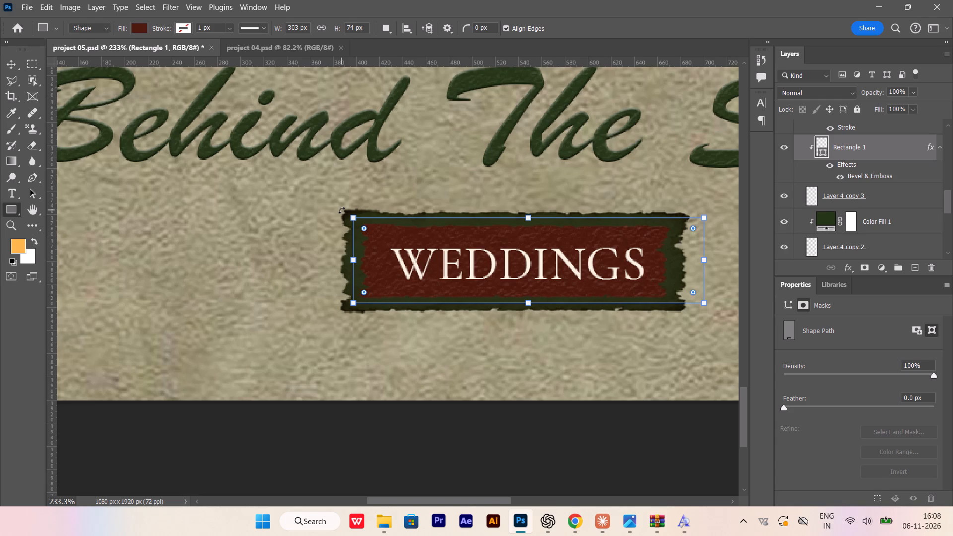
{"action": "left_click_drag", "start_coordinate": [153, 222], "coordinate": [491, 333]}
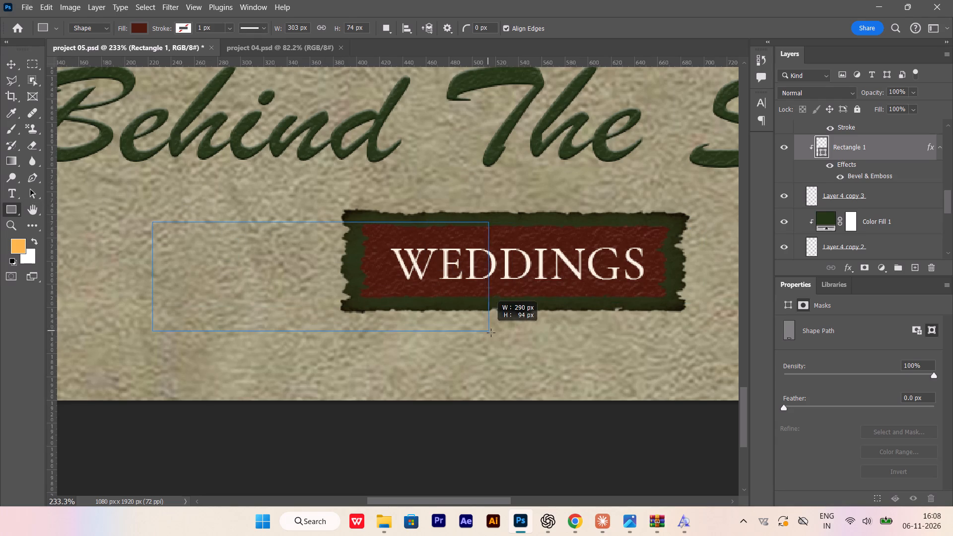
{"action": "left_click_drag", "start_coordinate": [491, 333], "coordinate": [509, 347]}
{"action": "scroll", "coordinate": [240, 236], "scroll_direction": "down", "scroll_amount": 6, "text": "alt"}
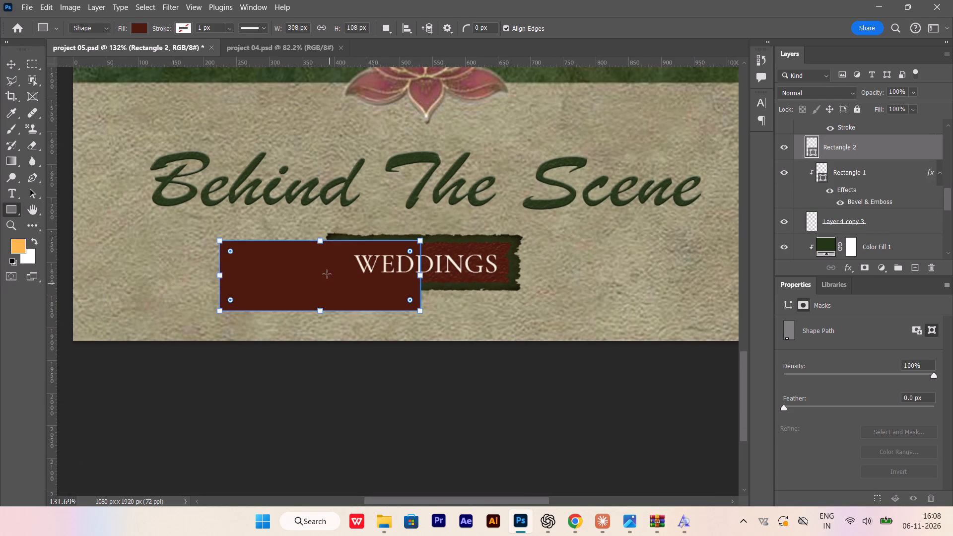
{"action": "left_click", "coordinate": [141, 26]}
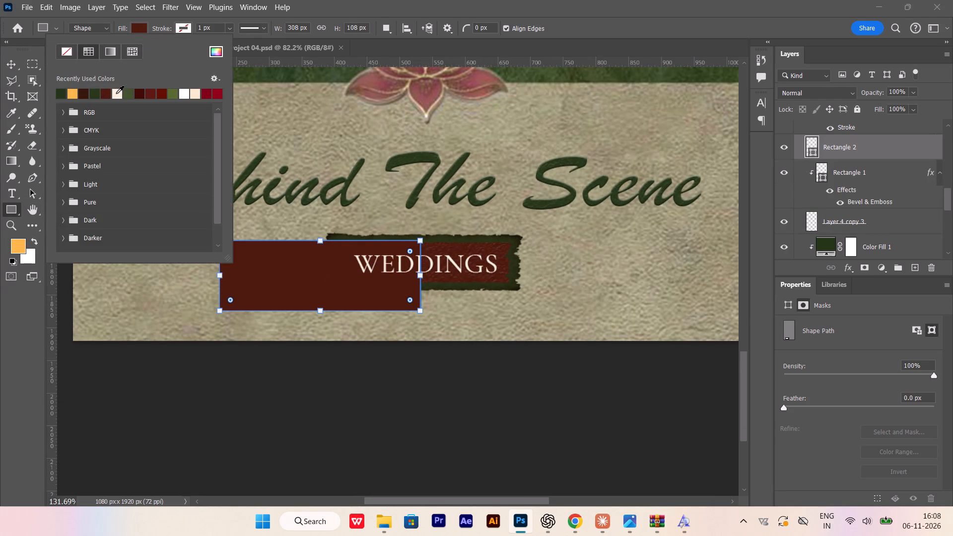
{"action": "left_click", "coordinate": [116, 92]}
Clip the cream rectangle to the torn strip and move it to about X 363, Y 1762 px so it covers the whole strip.
{"action": "left_click", "coordinate": [18, 67]}
{"action": "scroll", "coordinate": [639, 192], "scroll_direction": "up", "scroll_amount": 2, "text": "alt"}
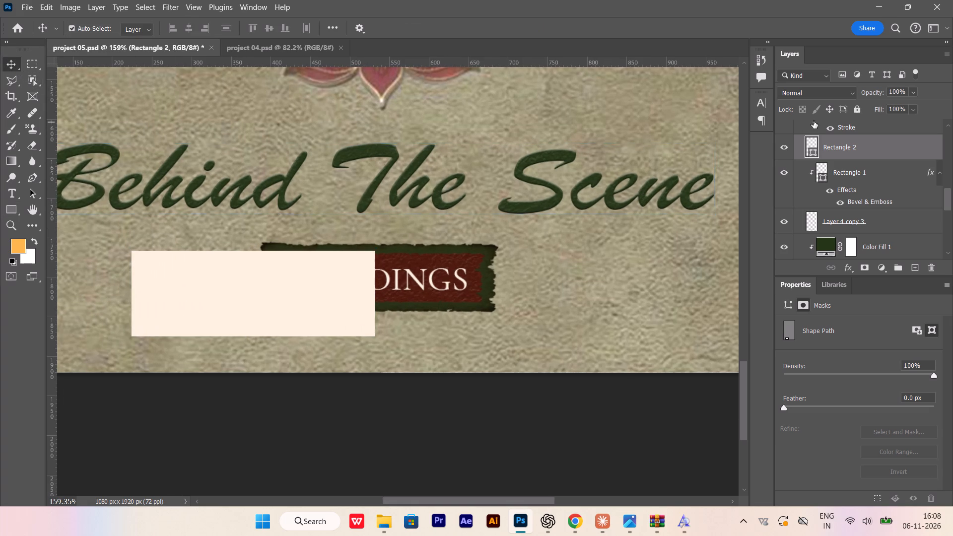
{"action": "left_click", "coordinate": [867, 157], "text": "alt"}
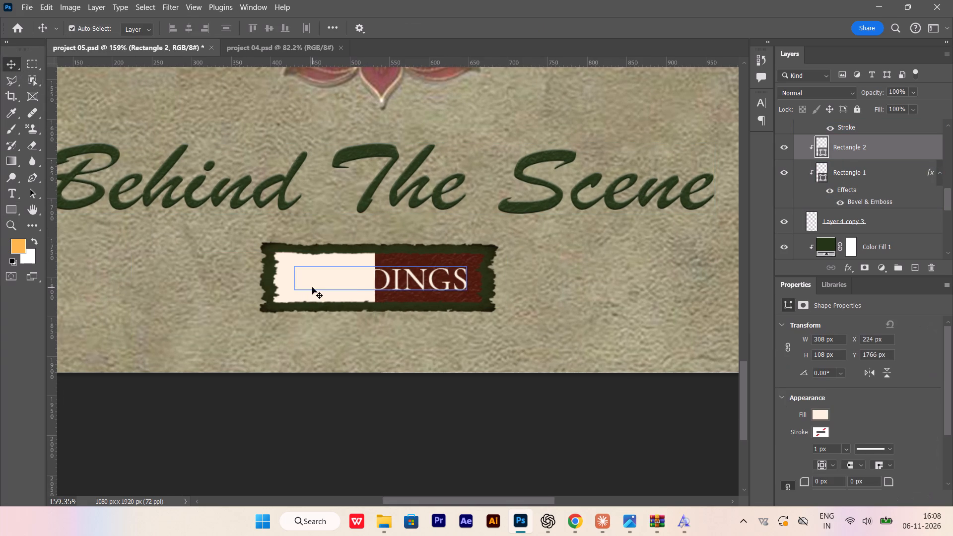
{"action": "left_click_drag", "start_coordinate": [313, 287], "coordinate": [358, 286]}
{"action": "key", "text": "ctrl+z"}
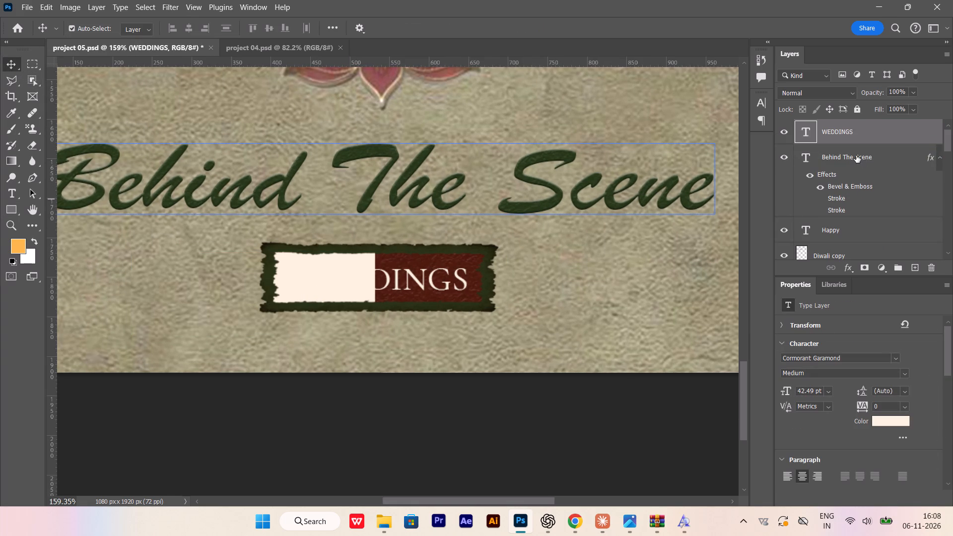
{"action": "scroll", "coordinate": [836, 183], "scroll_direction": "up", "scroll_amount": 2}
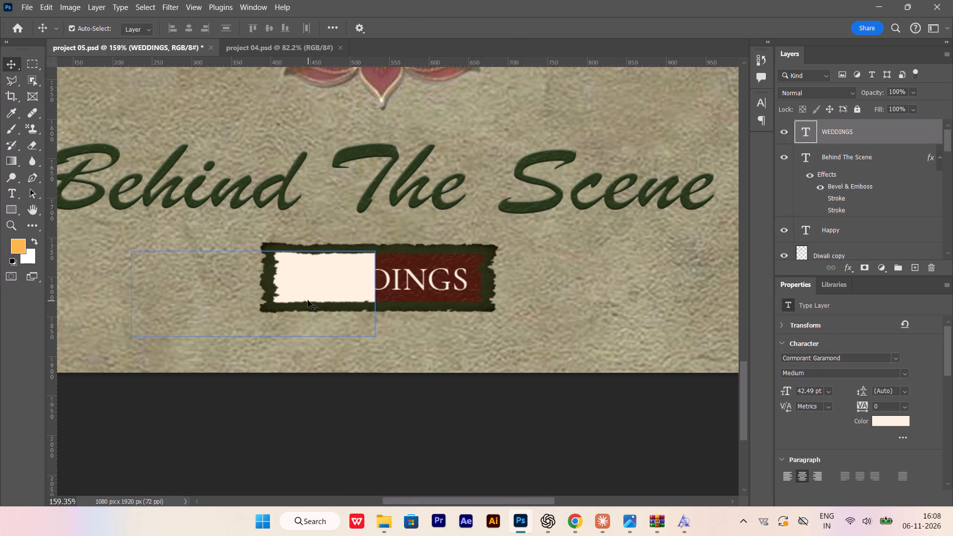
{"action": "left_click_drag", "start_coordinate": [298, 296], "coordinate": [408, 294]}
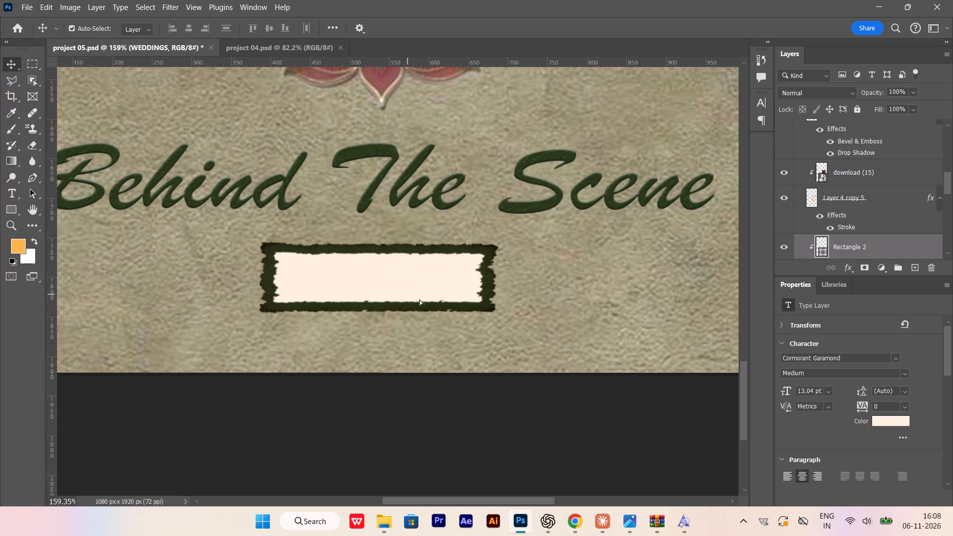
Add a Bevel & Emboss effect with Texture to the cream Rectangle 2 layer.
{"action": "left_click", "coordinate": [837, 88]}
{"action": "left_click", "coordinate": [837, 88]}
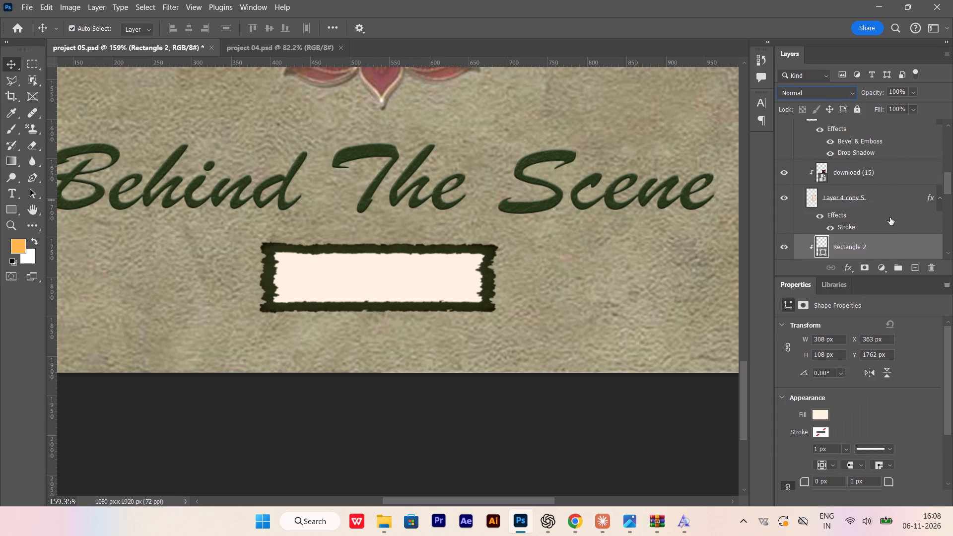
{"action": "double_click", "coordinate": [905, 246]}
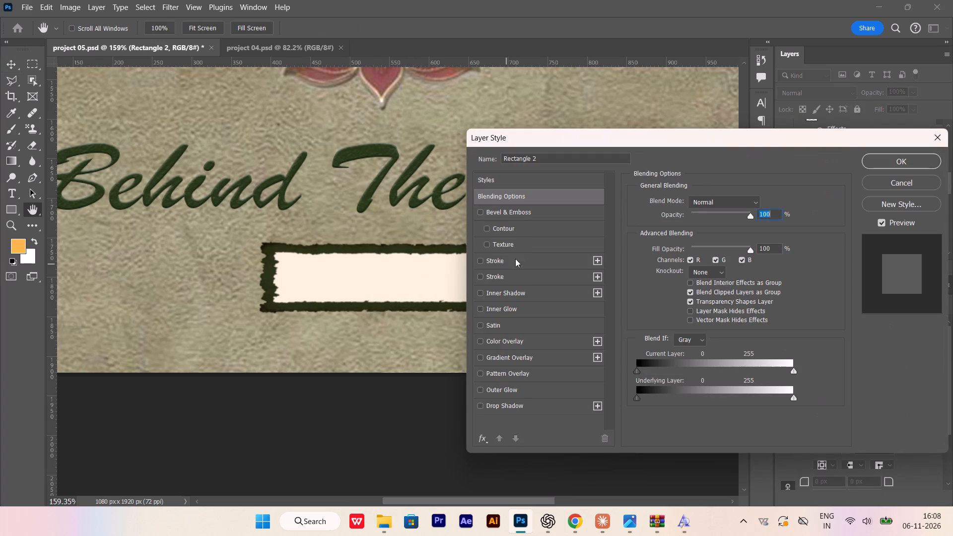
{"action": "left_click", "coordinate": [489, 246]}
{"action": "left_click", "coordinate": [889, 164]}
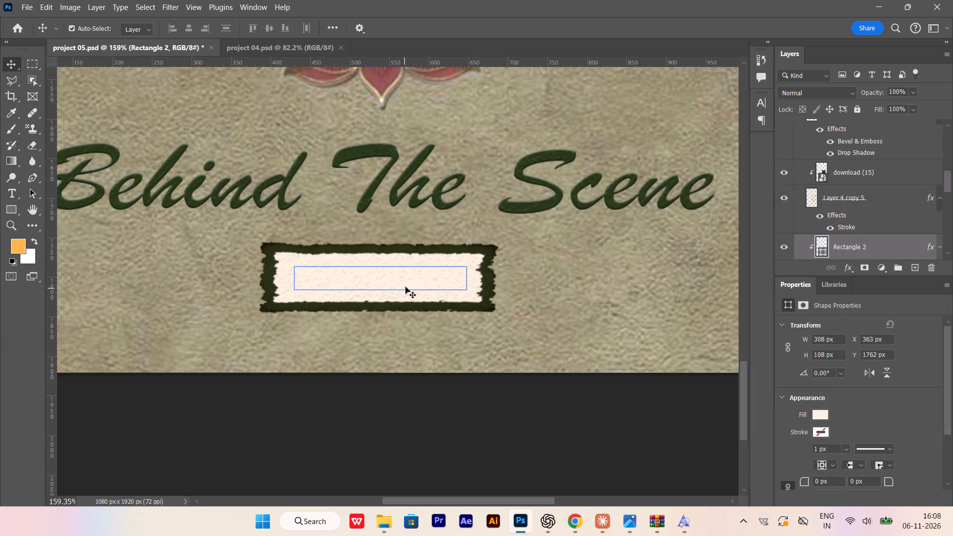
Recolor the WEDDINGS text dark maroon #480b06, starting from a color sampled in the lower framed photo.
{"action": "left_click", "coordinate": [406, 286]}
{"action": "left_click", "coordinate": [878, 421]}
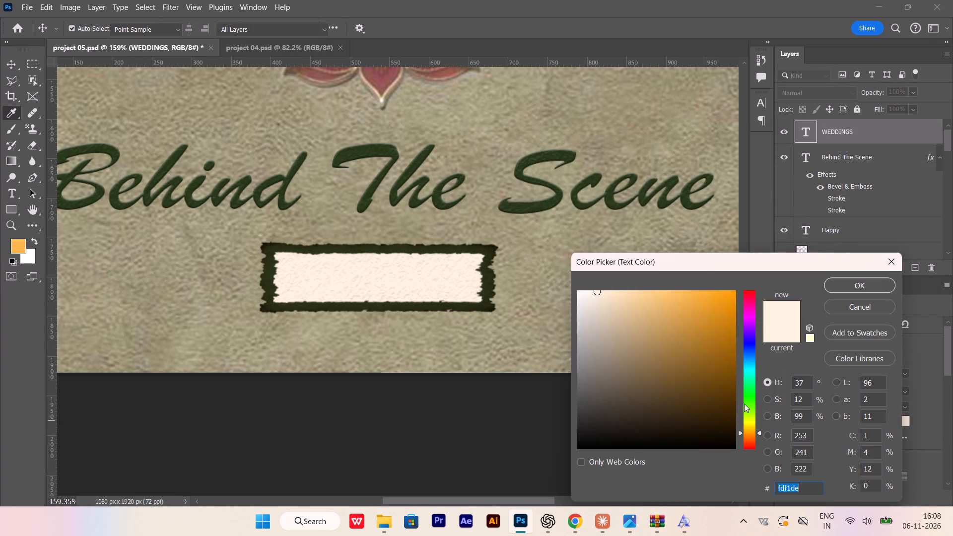
{"action": "left_click", "coordinate": [892, 265]}
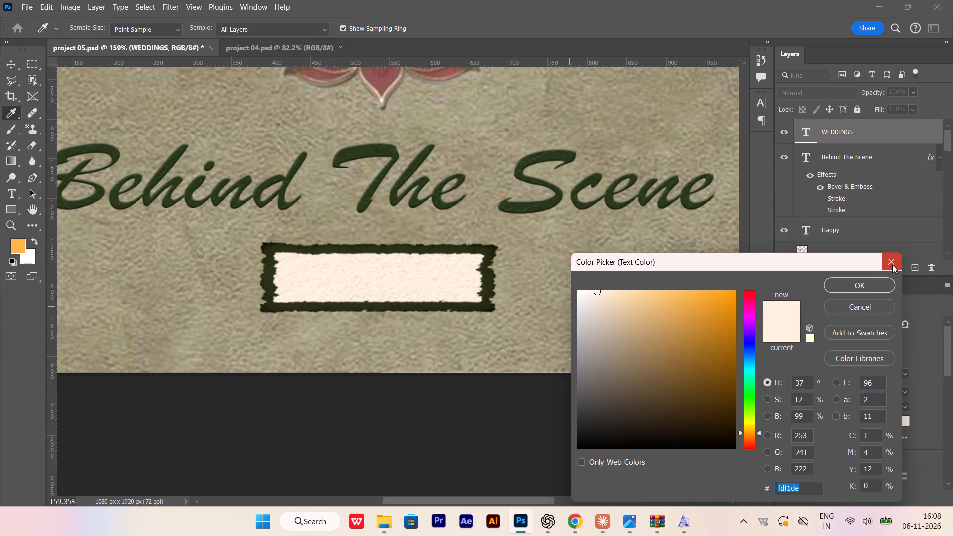
{"action": "scroll", "coordinate": [603, 389], "scroll_direction": "down", "scroll_amount": 9, "text": "alt"}
{"action": "scroll", "coordinate": [520, 324], "scroll_direction": "up", "scroll_amount": 10}
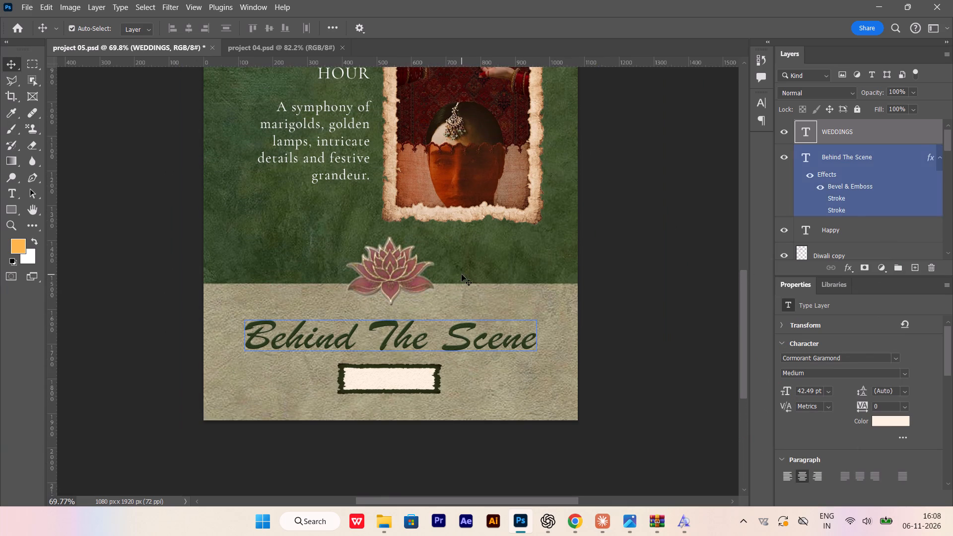
{"action": "scroll", "coordinate": [462, 274], "scroll_direction": "up", "scroll_amount": 9}
{"action": "scroll", "coordinate": [454, 219], "scroll_direction": "up", "scroll_amount": 4, "text": "alt"}
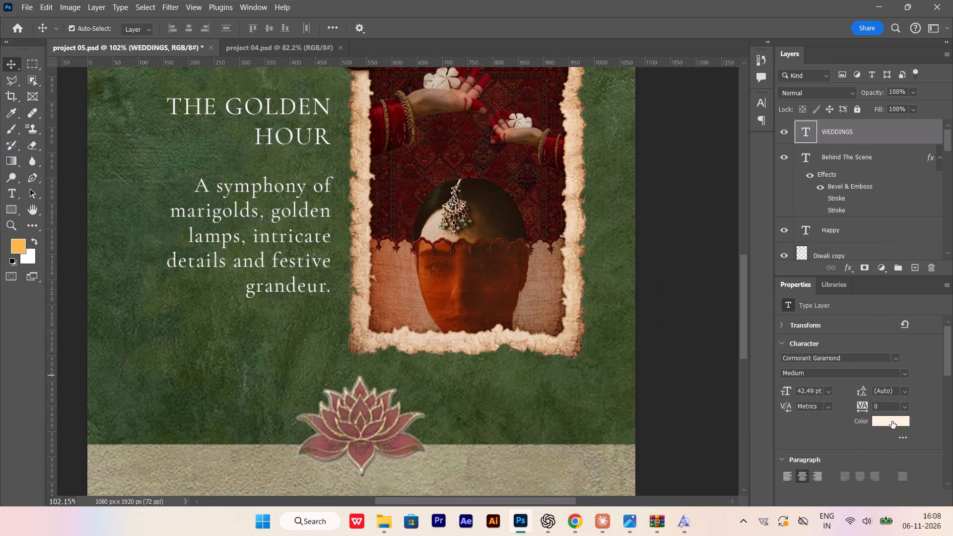
{"action": "left_click", "coordinate": [892, 421]}
{"action": "left_click", "coordinate": [554, 220]}
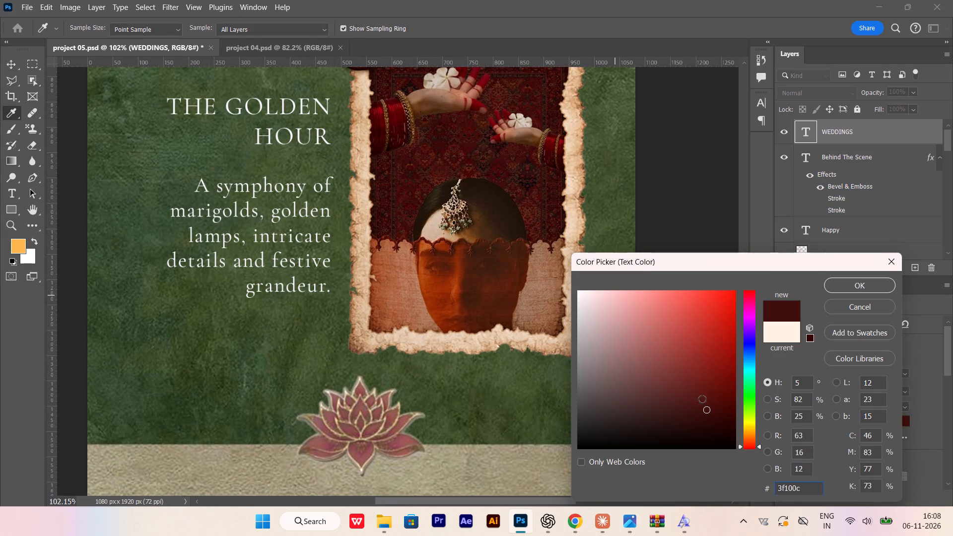
{"action": "left_click_drag", "start_coordinate": [712, 400], "coordinate": [724, 403]}
{"action": "left_click", "coordinate": [854, 284]}
Set the font weight of the WEDDINGS text to Bold.
{"action": "scroll", "coordinate": [397, 324], "scroll_direction": "down", "scroll_amount": 9, "text": "alt"}
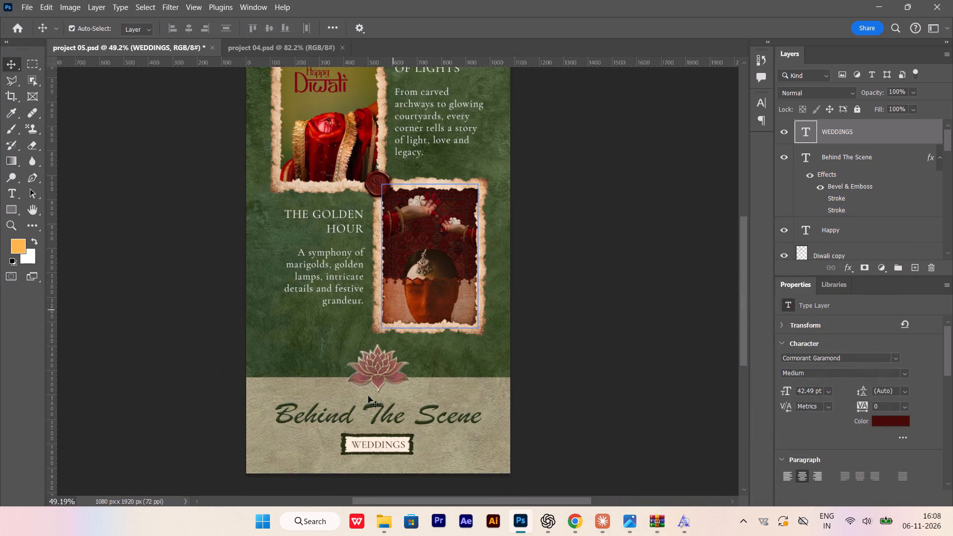
{"action": "scroll", "coordinate": [368, 396], "scroll_direction": "down", "scroll_amount": 4, "text": "alt"}
{"action": "scroll", "coordinate": [382, 393], "scroll_direction": "up", "scroll_amount": 16, "text": "alt"}
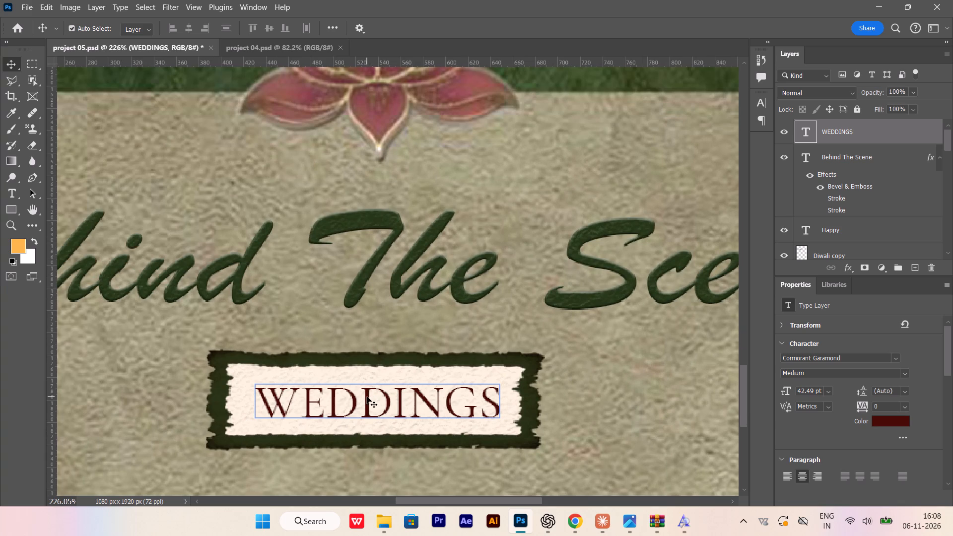
{"action": "left_click", "coordinate": [367, 397]}
{"action": "left_click", "coordinate": [899, 423]}
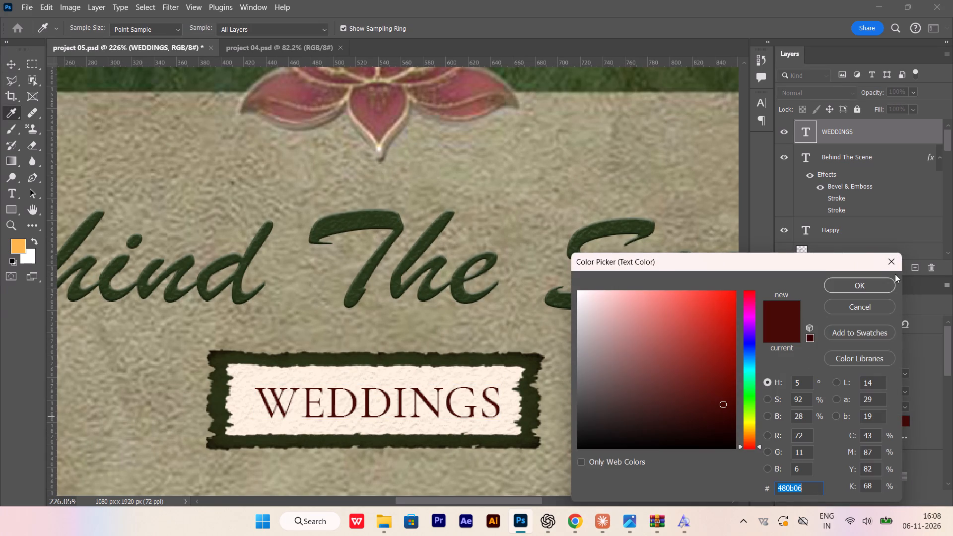
{"action": "left_click", "coordinate": [892, 268]}
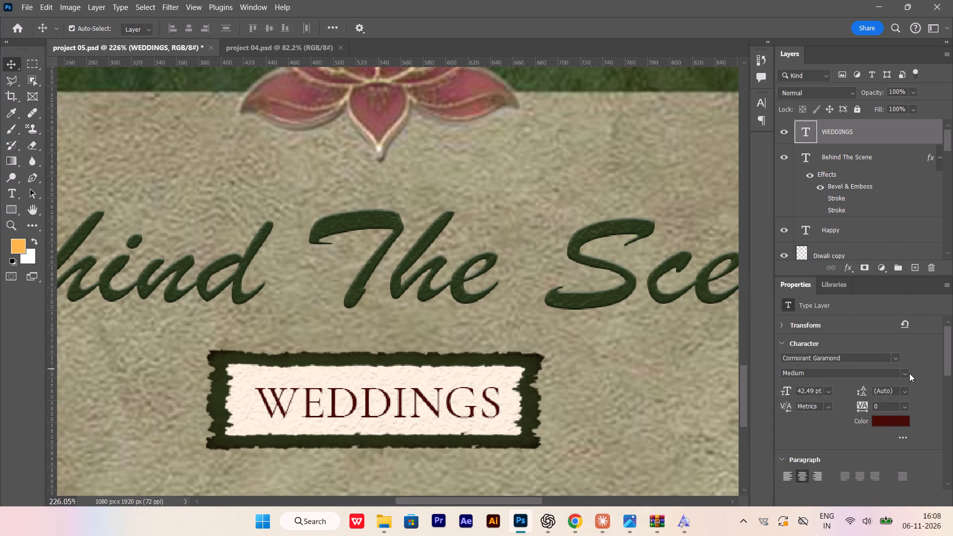
{"action": "left_click", "coordinate": [909, 373]}
{"action": "left_click", "coordinate": [844, 348]}
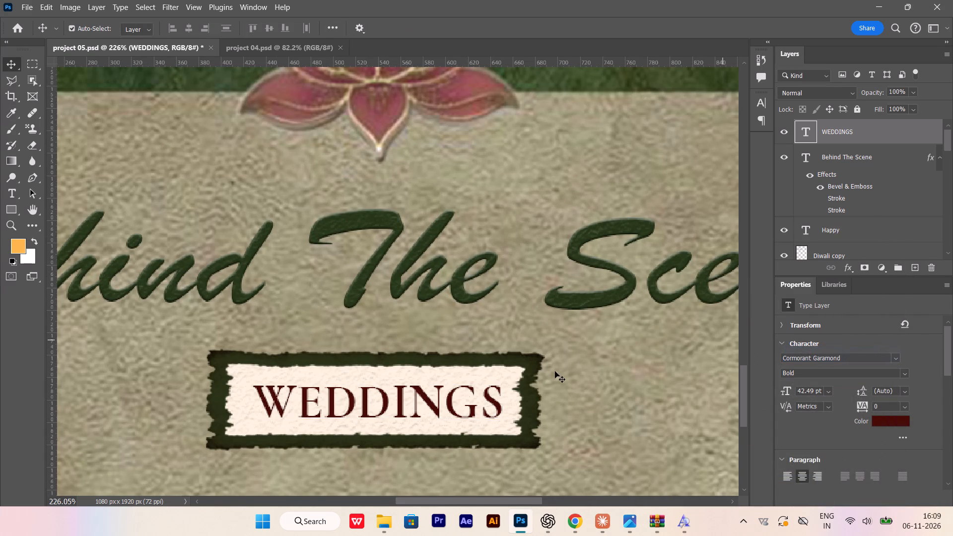
Move the WEDDINGS text layer down the layer stack so it sits directly above Rectangle 2.
{"action": "scroll", "coordinate": [304, 425], "scroll_direction": "up", "scroll_amount": 3, "text": "alt"}
{"action": "left_click", "coordinate": [337, 412]}
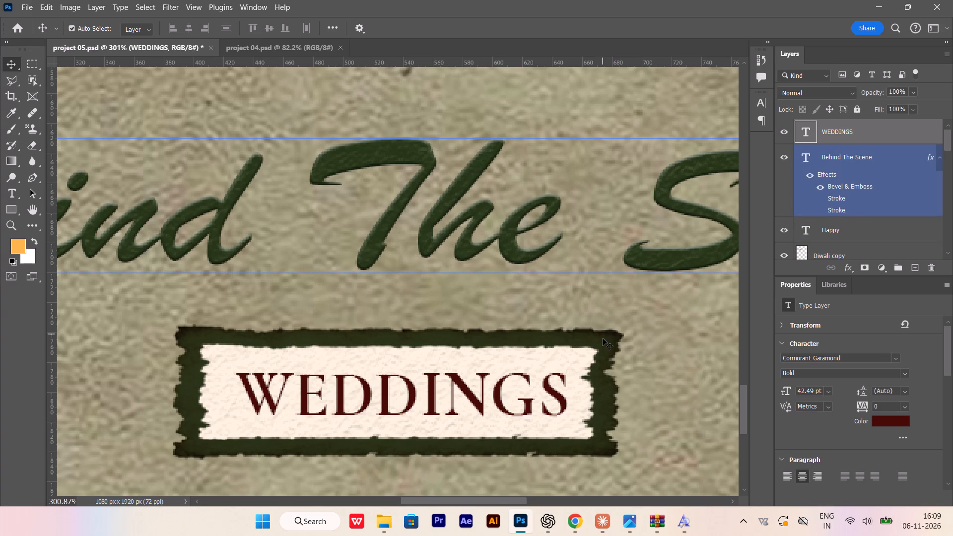
{"action": "left_click", "coordinate": [572, 373]}
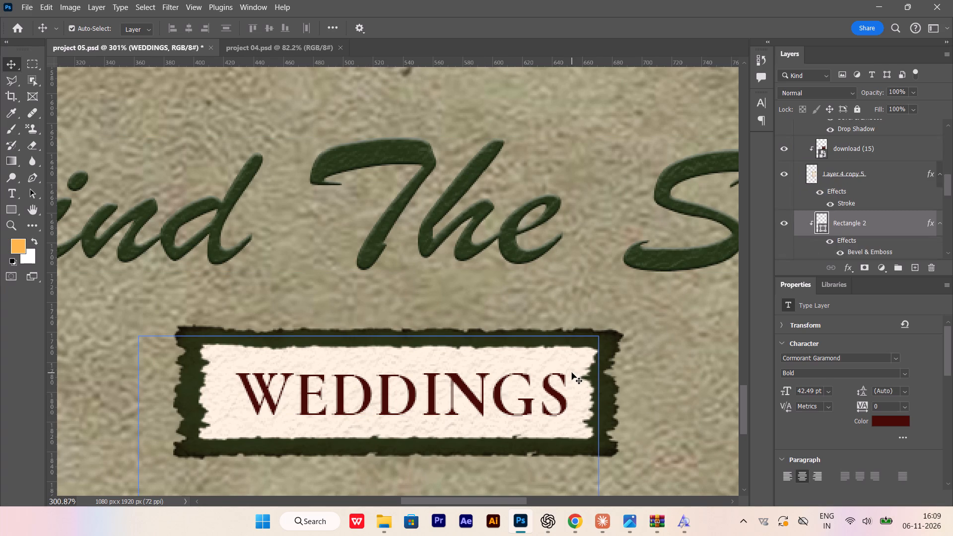
{"action": "left_click", "coordinate": [551, 381]}
{"action": "left_click_drag", "start_coordinate": [872, 131], "coordinate": [849, 255]}
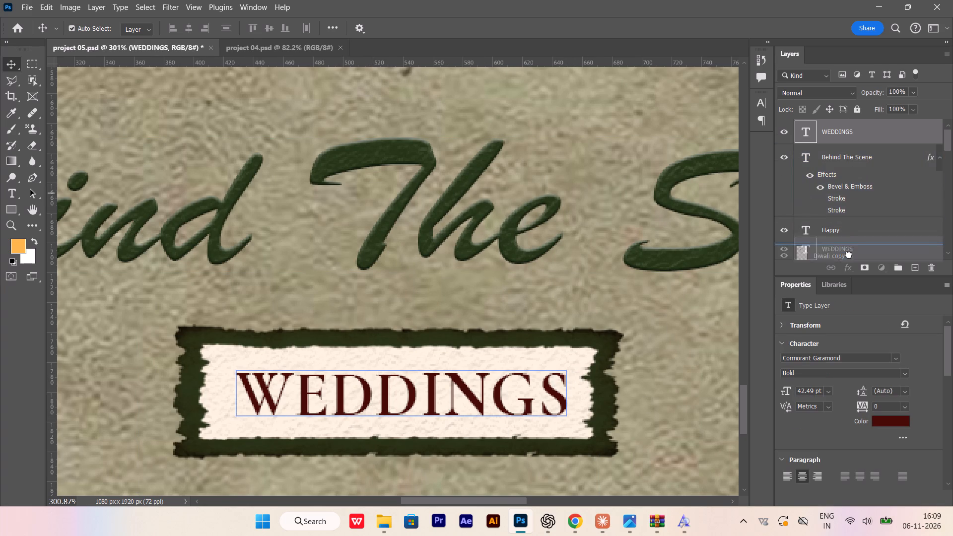
{"action": "left_click_drag", "start_coordinate": [849, 255], "coordinate": [879, 263]}
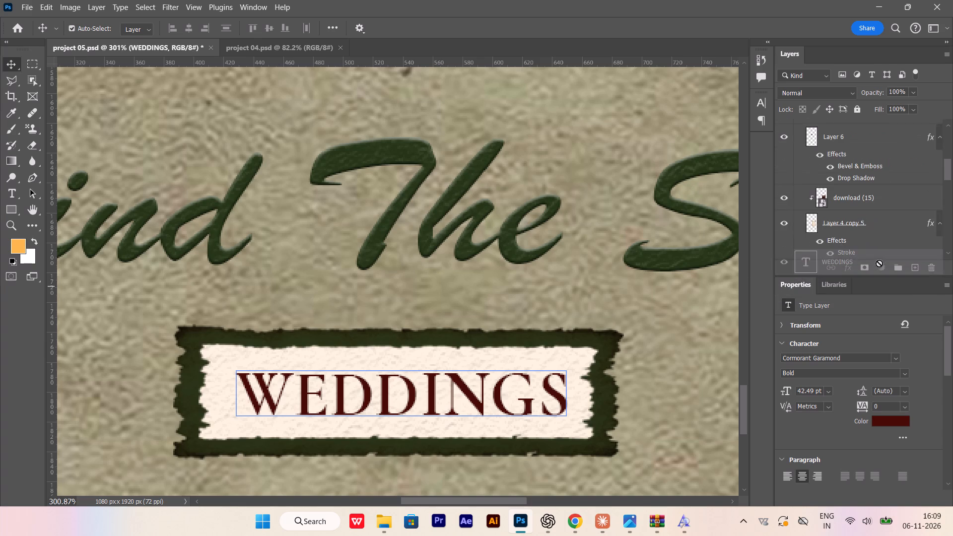
{"action": "left_click_drag", "start_coordinate": [879, 263], "coordinate": [883, 211]}
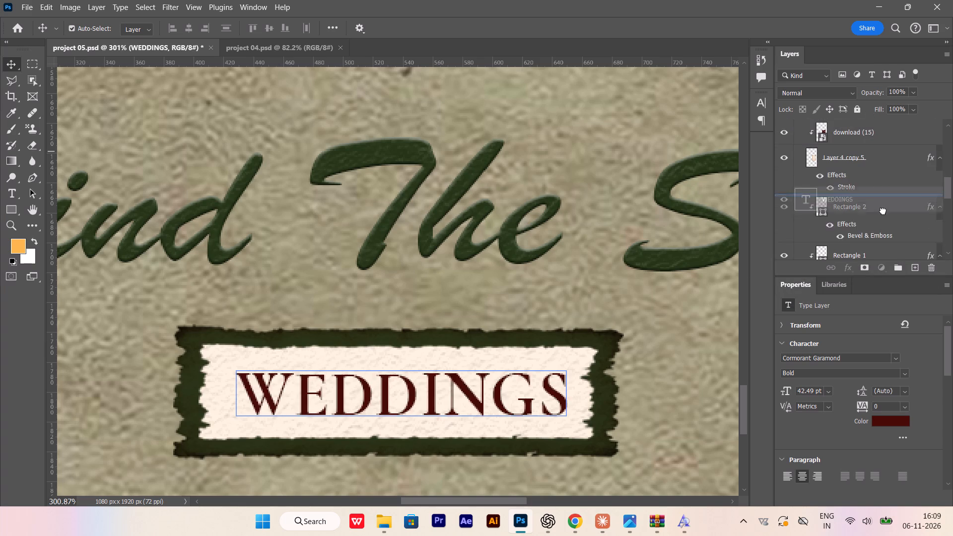
{"action": "left_click_drag", "start_coordinate": [883, 211], "coordinate": [881, 187]}
{"action": "left_click_drag", "start_coordinate": [881, 186], "coordinate": [877, 192]}
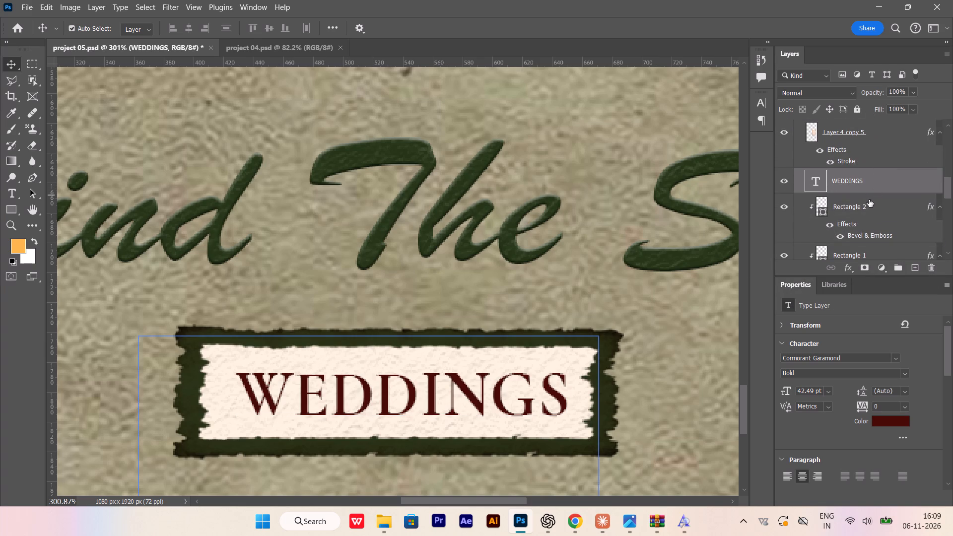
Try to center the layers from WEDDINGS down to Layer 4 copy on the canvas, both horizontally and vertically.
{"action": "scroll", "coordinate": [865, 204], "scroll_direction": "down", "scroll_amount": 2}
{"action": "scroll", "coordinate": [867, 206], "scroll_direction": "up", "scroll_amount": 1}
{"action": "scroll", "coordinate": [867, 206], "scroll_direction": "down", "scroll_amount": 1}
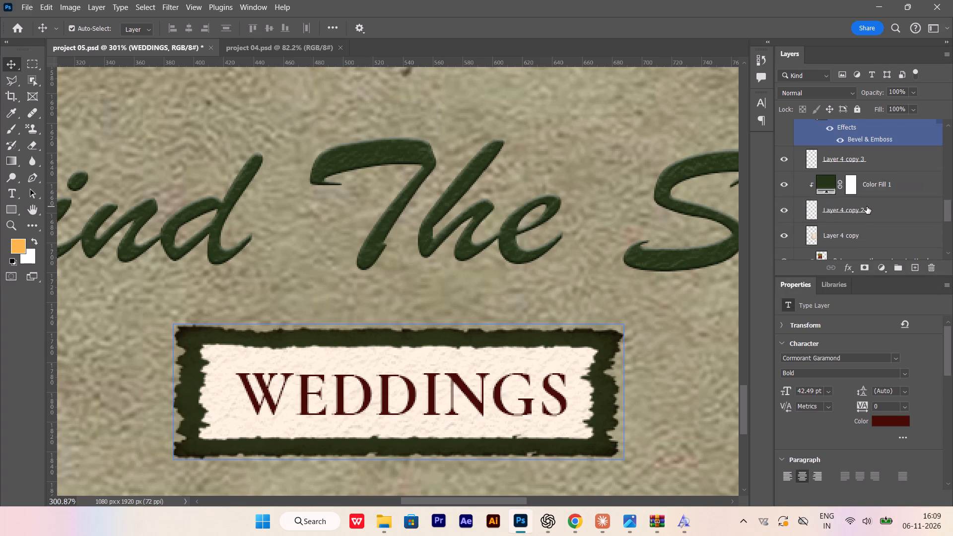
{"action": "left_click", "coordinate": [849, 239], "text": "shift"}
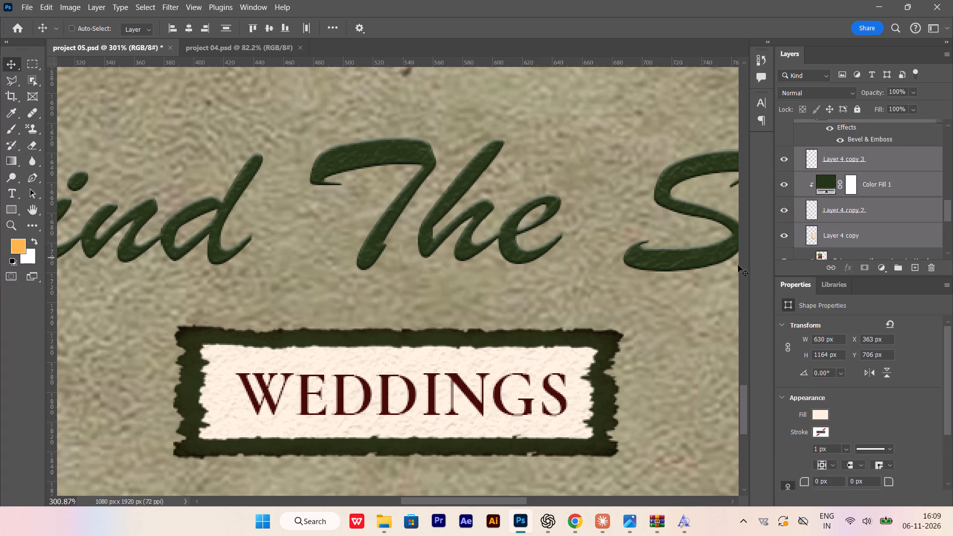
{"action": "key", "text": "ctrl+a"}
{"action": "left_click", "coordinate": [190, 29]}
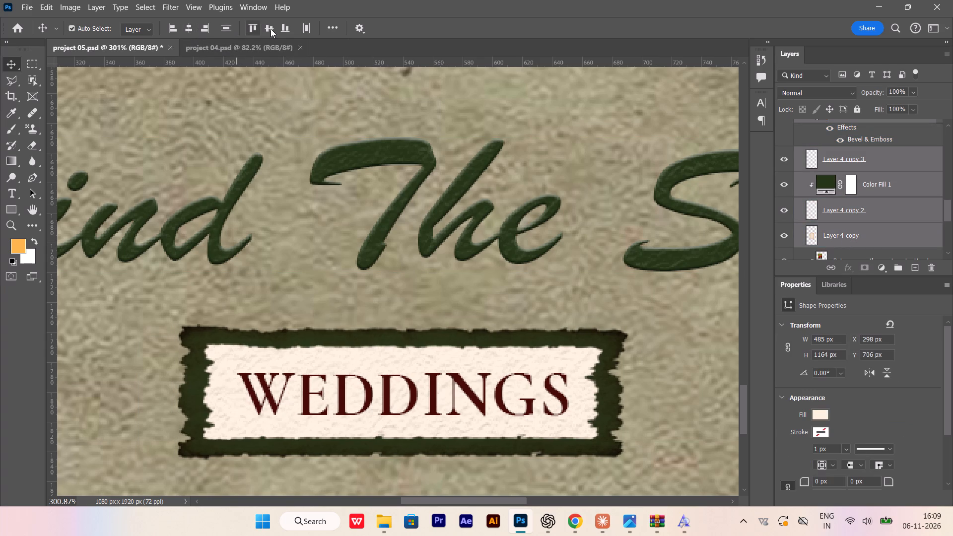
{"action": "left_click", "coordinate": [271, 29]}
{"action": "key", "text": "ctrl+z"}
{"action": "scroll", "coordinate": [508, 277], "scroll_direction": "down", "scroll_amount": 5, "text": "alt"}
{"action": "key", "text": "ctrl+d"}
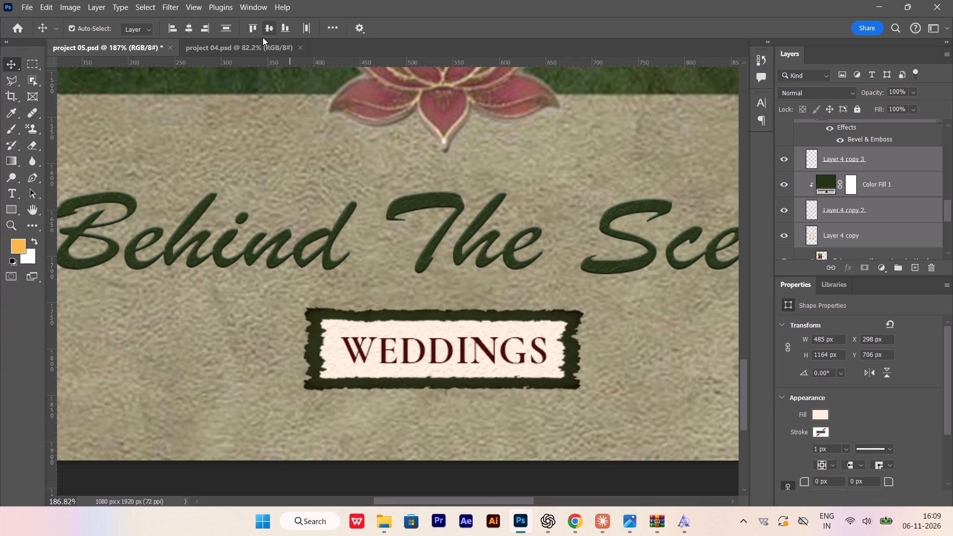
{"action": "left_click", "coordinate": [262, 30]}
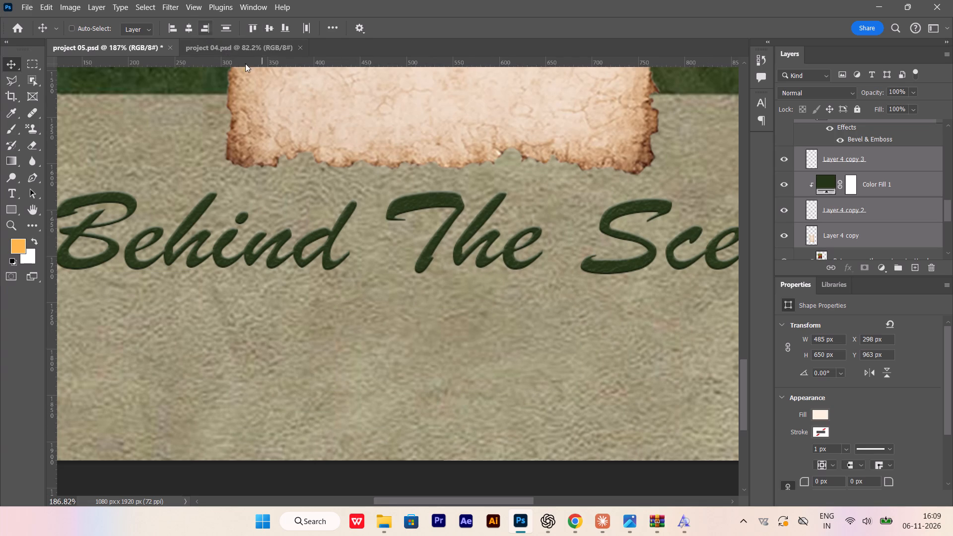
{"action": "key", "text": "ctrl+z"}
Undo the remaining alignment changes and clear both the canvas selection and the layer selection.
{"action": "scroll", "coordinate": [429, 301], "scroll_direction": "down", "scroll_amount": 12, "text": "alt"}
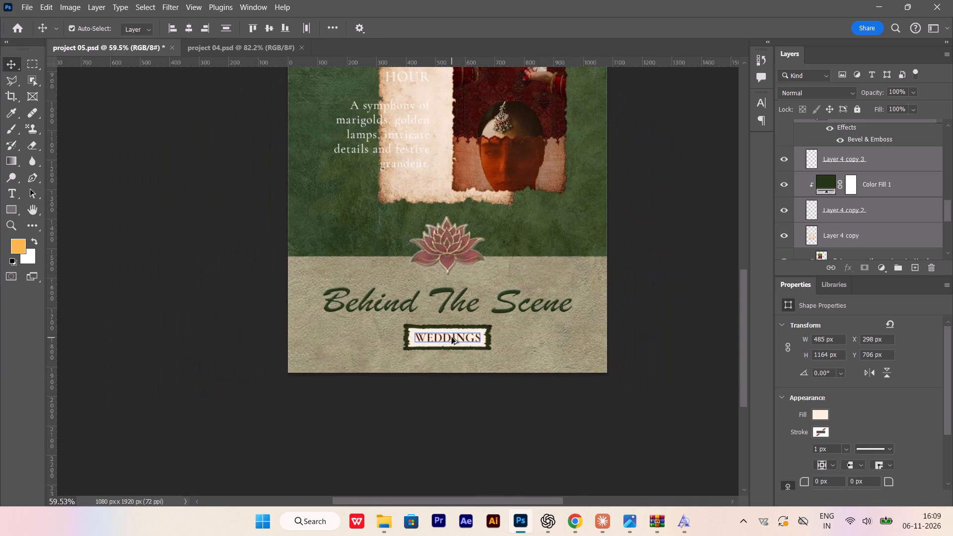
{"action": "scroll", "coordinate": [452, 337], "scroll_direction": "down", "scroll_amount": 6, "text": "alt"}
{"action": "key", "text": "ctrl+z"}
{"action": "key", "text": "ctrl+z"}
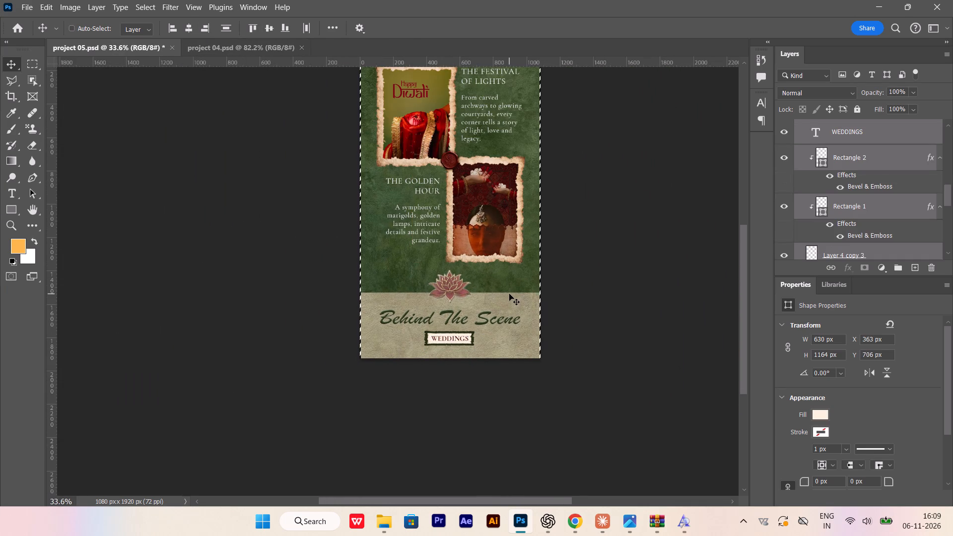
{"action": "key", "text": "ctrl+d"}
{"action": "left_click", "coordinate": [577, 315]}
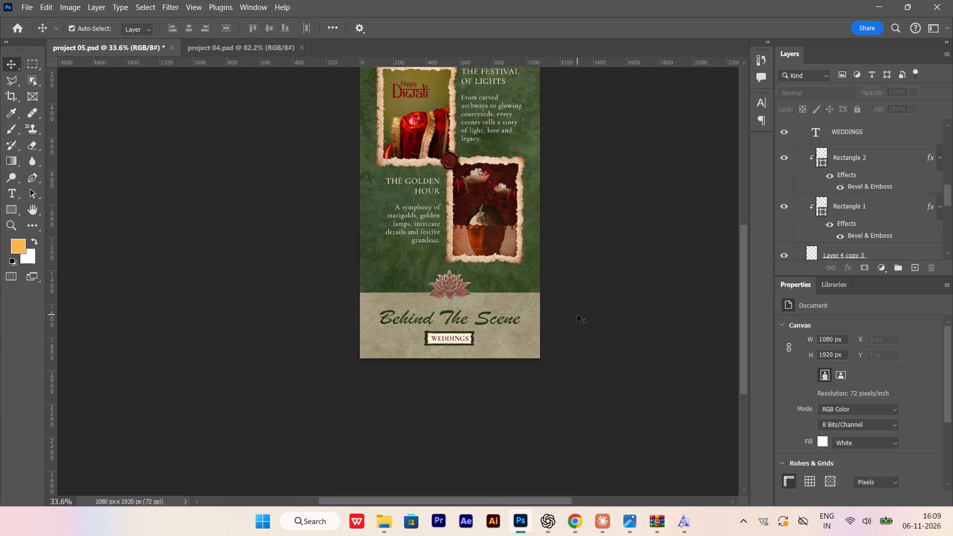
Group the layers that make up the WEDDINGS label, including its text, both rectangles and torn strips, leaving out the Background.
{"action": "scroll", "coordinate": [428, 337], "scroll_direction": "up", "scroll_amount": 9, "text": "alt"}
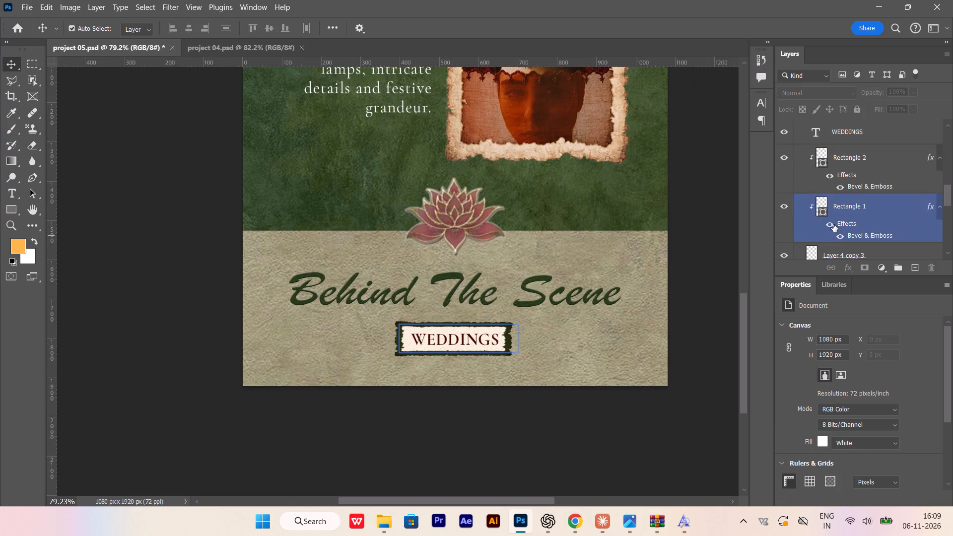
{"action": "scroll", "coordinate": [833, 224], "scroll_direction": "down", "scroll_amount": 1}
{"action": "scroll", "coordinate": [451, 348], "scroll_direction": "up", "scroll_amount": 10, "text": "alt"}
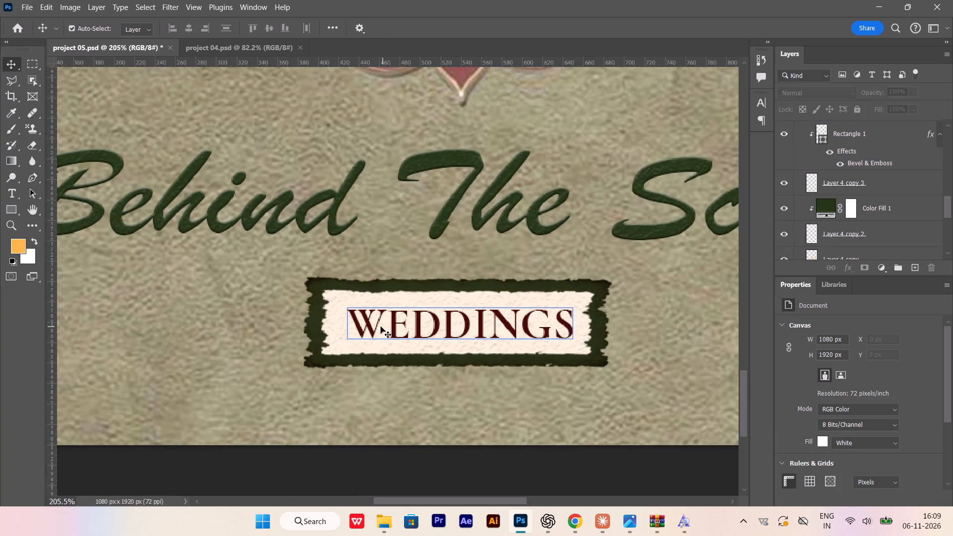
{"action": "left_click", "coordinate": [342, 341]}
{"action": "scroll", "coordinate": [896, 191], "scroll_direction": "up", "scroll_amount": 5}
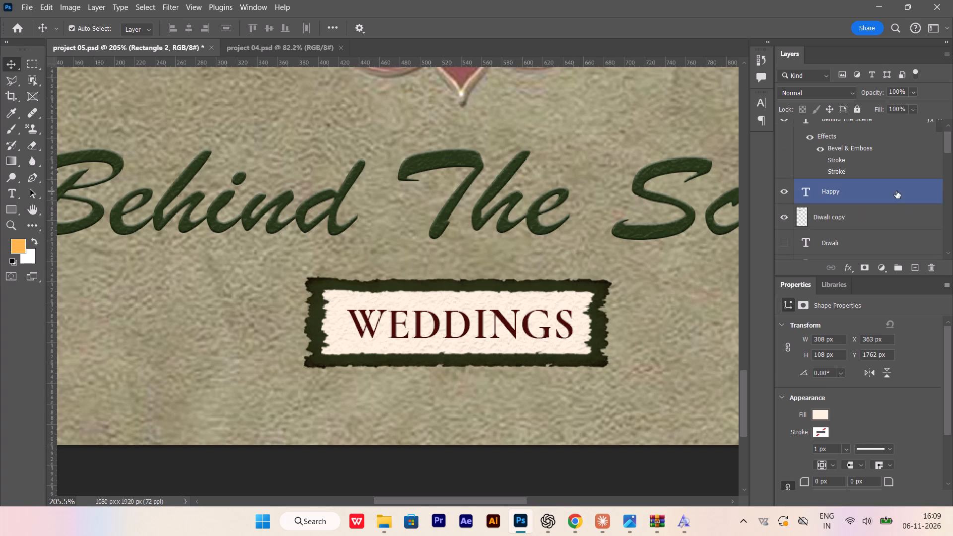
{"action": "scroll", "coordinate": [896, 191], "scroll_direction": "up", "scroll_amount": 2}
{"action": "scroll", "coordinate": [578, 314], "scroll_direction": "up", "scroll_amount": 1}
{"action": "scroll", "coordinate": [566, 314], "scroll_direction": "down", "scroll_amount": 5}
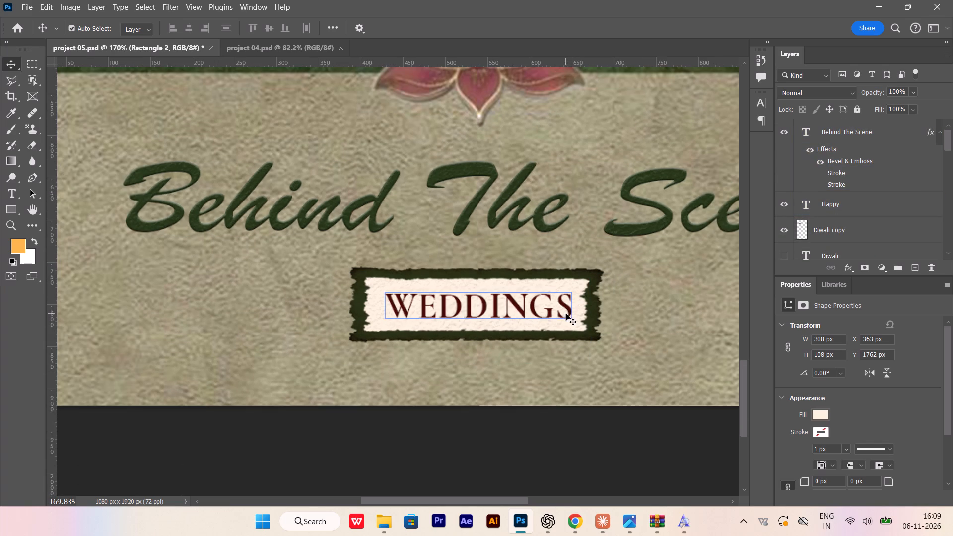
{"action": "left_click", "coordinate": [502, 414]}
{"action": "left_click_drag", "start_coordinate": [336, 449], "coordinate": [594, 304]}
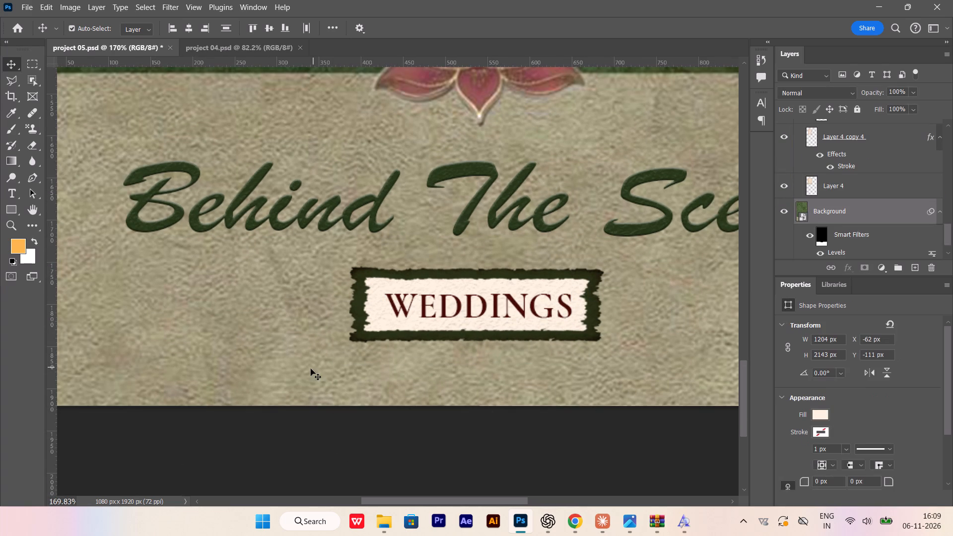
{"action": "left_click", "coordinate": [292, 364], "text": "shift"}
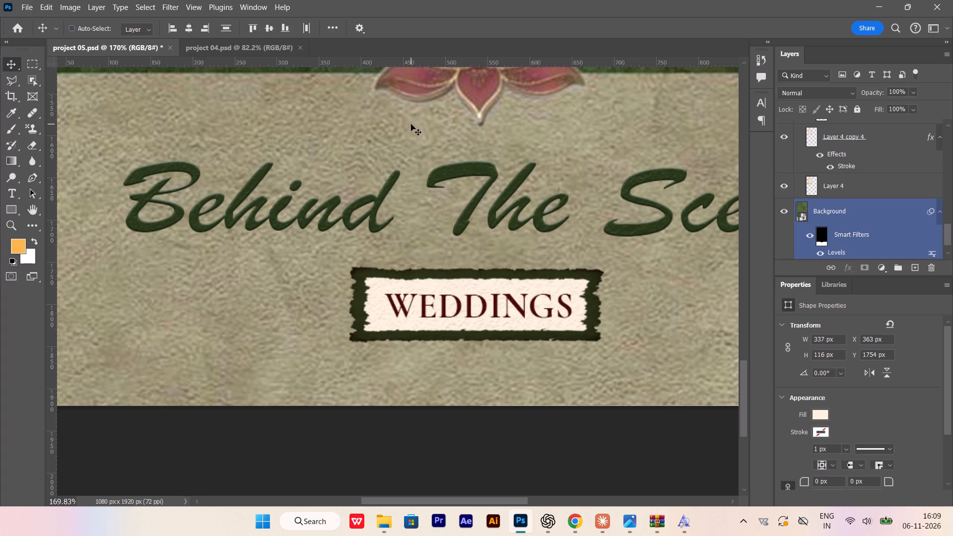
{"action": "key", "text": "ctrl+g"}
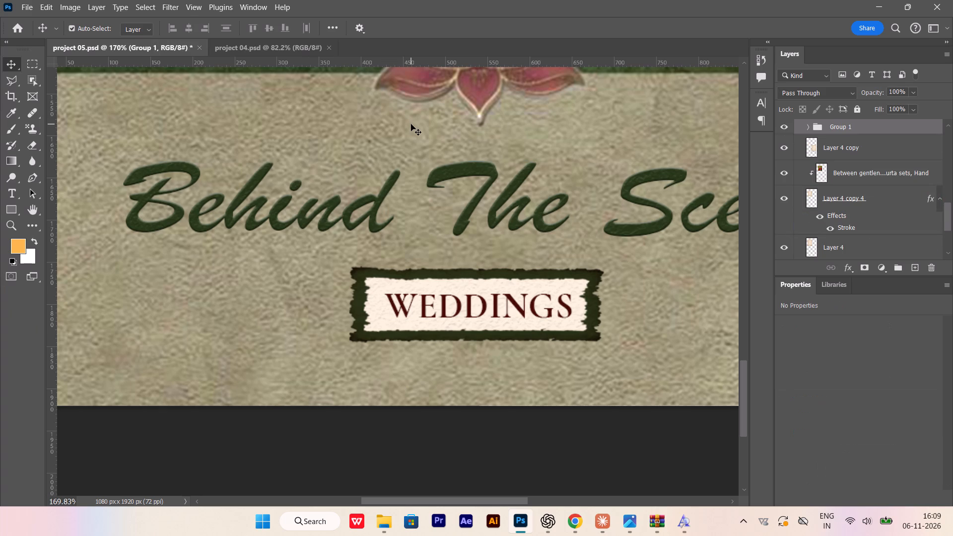
Nudge THE GOLDEN HOUR text block 20 px to the left, away from the lower framed photo.
{"action": "scroll", "coordinate": [424, 193], "scroll_direction": "down", "scroll_amount": 20, "text": "alt"}
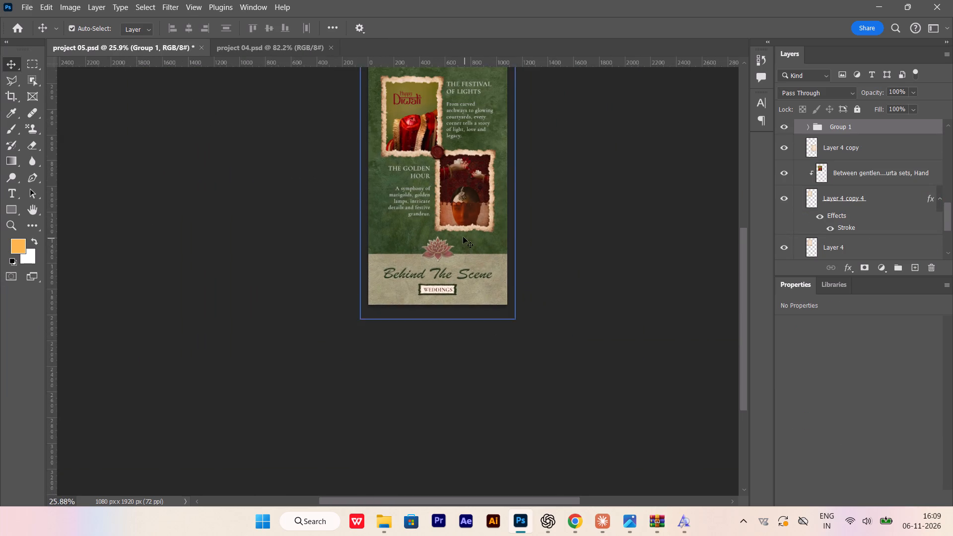
{"action": "scroll", "coordinate": [463, 236], "scroll_direction": "up", "scroll_amount": 5}
{"action": "scroll", "coordinate": [449, 178], "scroll_direction": "up", "scroll_amount": 7, "text": "alt"}
{"action": "scroll", "coordinate": [408, 209], "scroll_direction": "up", "scroll_amount": 6, "text": "alt"}
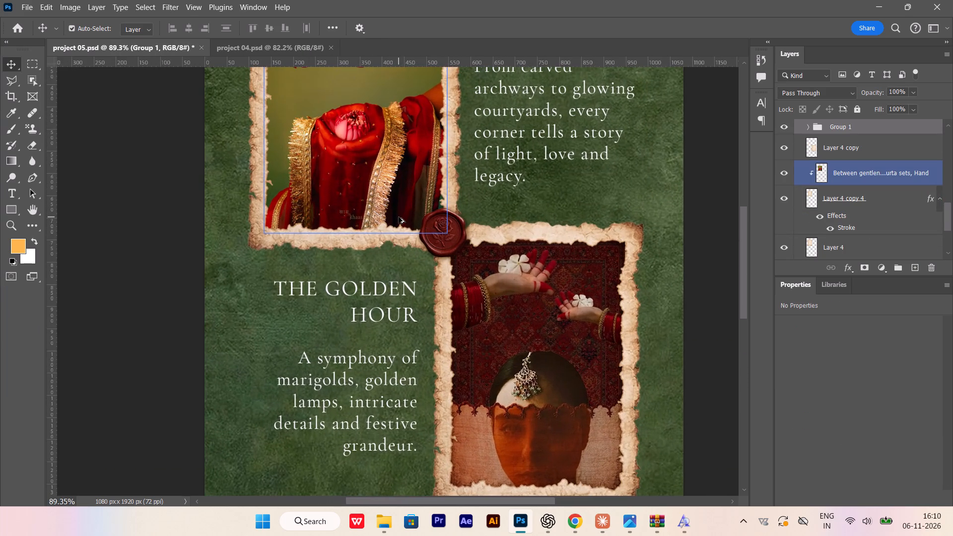
{"action": "left_click_drag", "start_coordinate": [402, 283], "coordinate": [395, 289]}
{"action": "key", "text": "ctrl+z"}
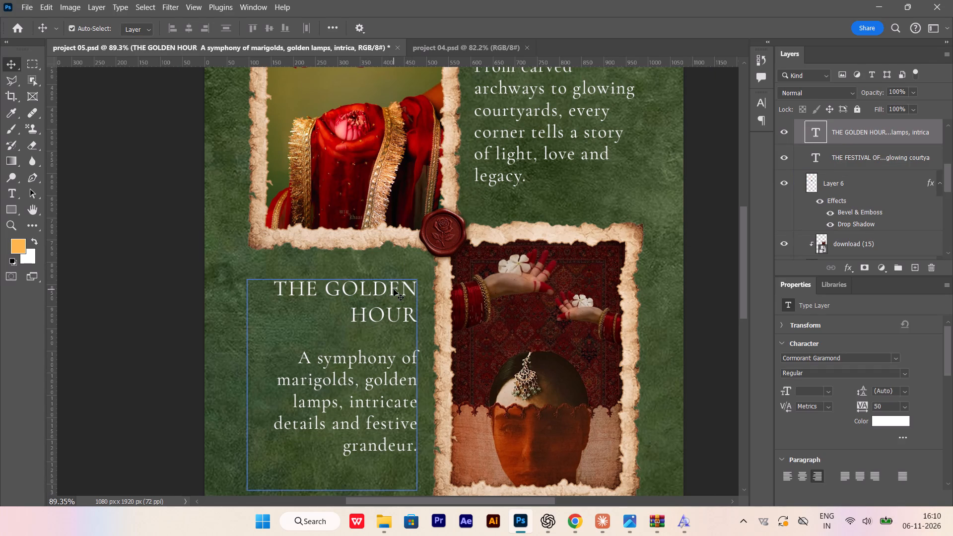
{"action": "key", "text": "shift+Left"}
{"action": "key", "text": "shift+Left"}
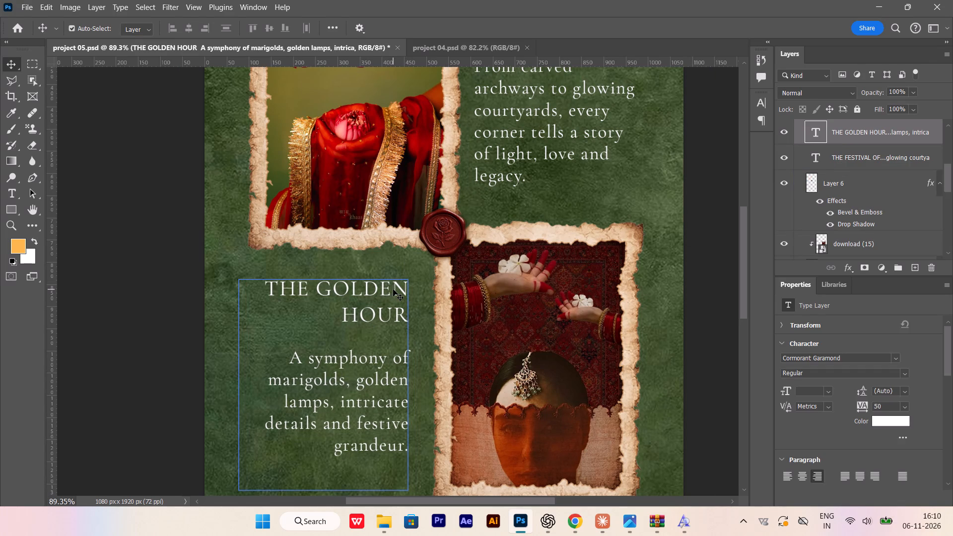
Nudge THE FESTIVAL OF LIGHTS text block 20 px to the right, away from the upper framed photo.
{"action": "scroll", "coordinate": [392, 289], "scroll_direction": "up", "scroll_amount": 4}
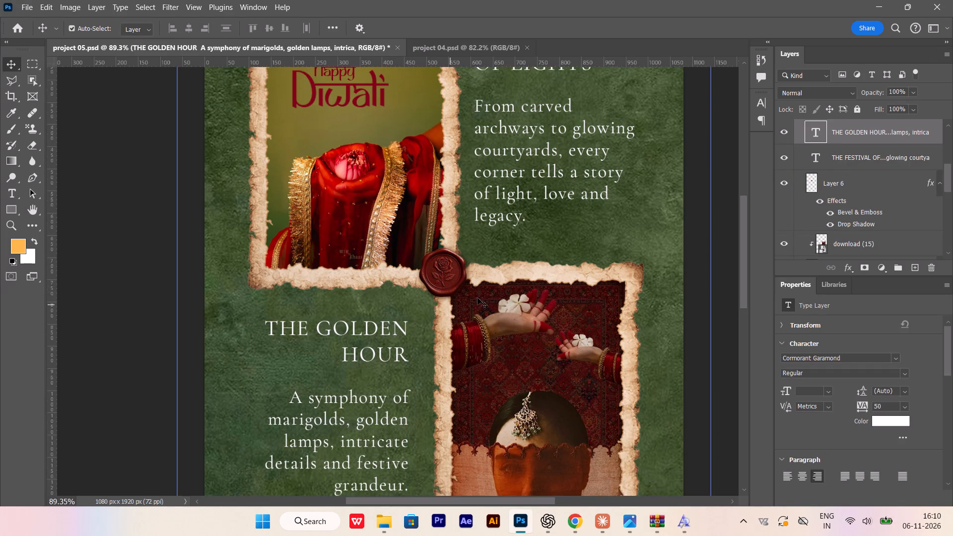
{"action": "scroll", "coordinate": [477, 298], "scroll_direction": "up", "scroll_amount": 6}
{"action": "left_click", "coordinate": [502, 256]}
{"action": "key", "text": "shift+Right"}
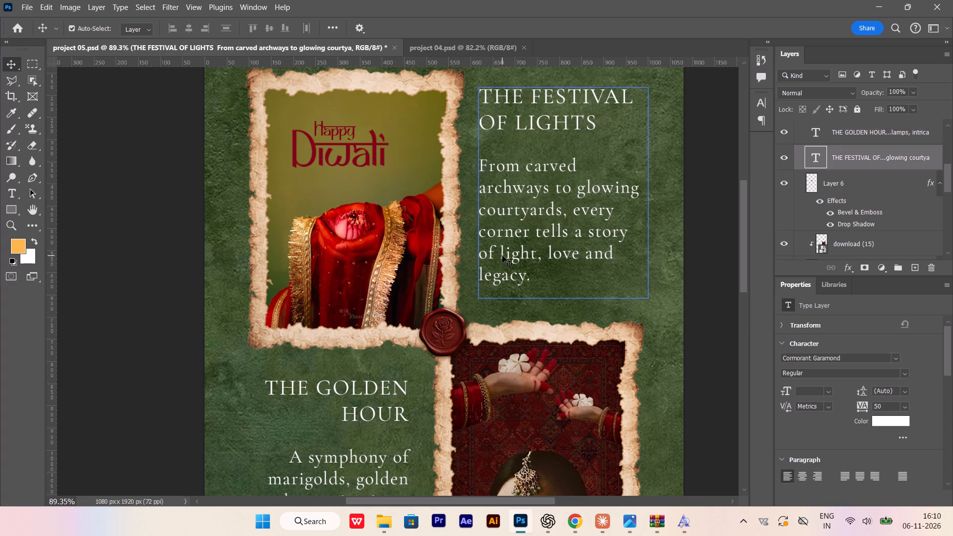
{"action": "key", "text": "shift+Right"}
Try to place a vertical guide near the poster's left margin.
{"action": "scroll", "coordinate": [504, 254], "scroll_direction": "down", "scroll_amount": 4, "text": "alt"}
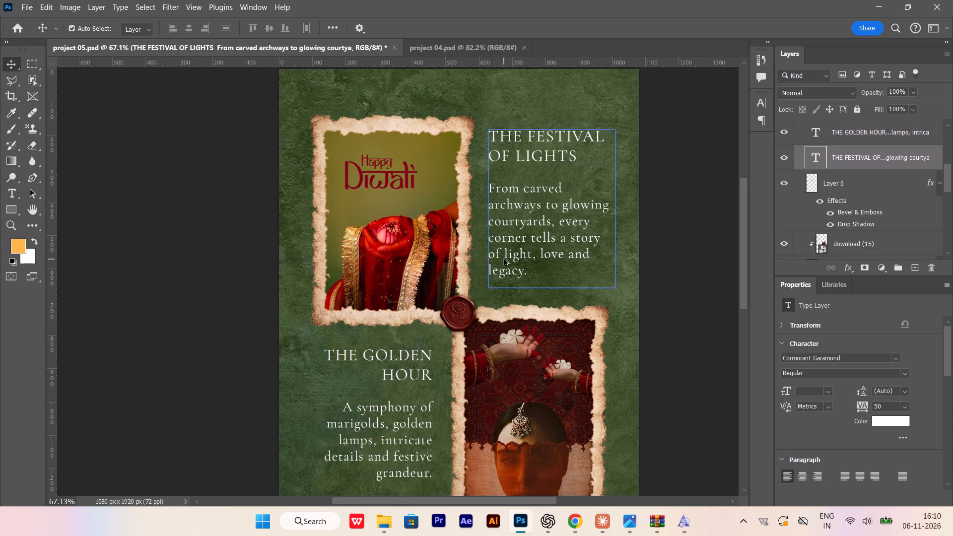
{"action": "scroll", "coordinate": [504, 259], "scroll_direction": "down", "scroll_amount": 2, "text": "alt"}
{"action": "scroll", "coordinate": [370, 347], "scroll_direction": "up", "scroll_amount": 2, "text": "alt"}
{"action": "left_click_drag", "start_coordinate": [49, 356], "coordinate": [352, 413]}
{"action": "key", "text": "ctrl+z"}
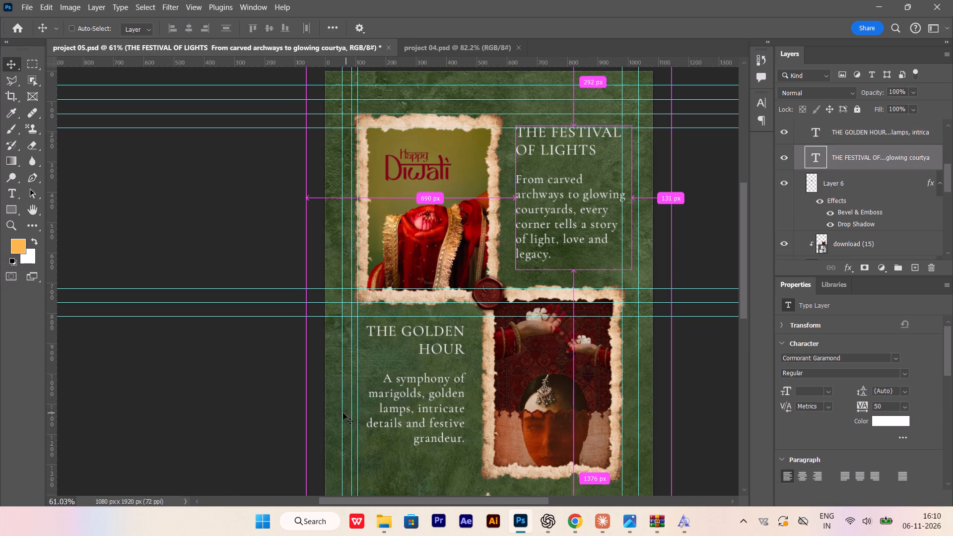
Nudge THE FESTIVAL OF LIGHTS text block about 10 px left so its widest line ends at the inner right guide.
{"action": "scroll", "coordinate": [583, 259], "scroll_direction": "up", "scroll_amount": 2, "text": "alt"}
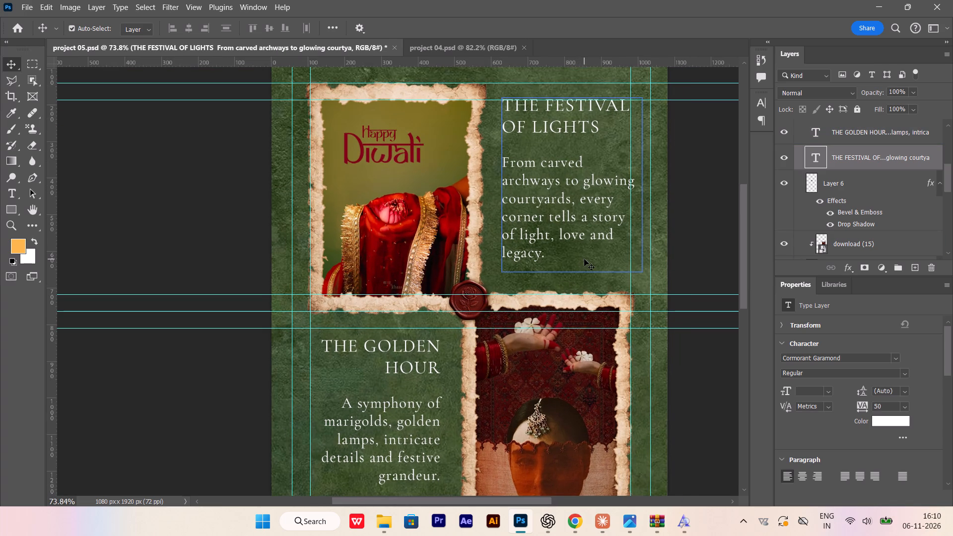
{"action": "scroll", "coordinate": [507, 286], "scroll_direction": "up", "scroll_amount": 2}
{"action": "scroll", "coordinate": [487, 282], "scroll_direction": "down", "scroll_amount": 1}
{"action": "scroll", "coordinate": [580, 235], "scroll_direction": "up", "scroll_amount": 1}
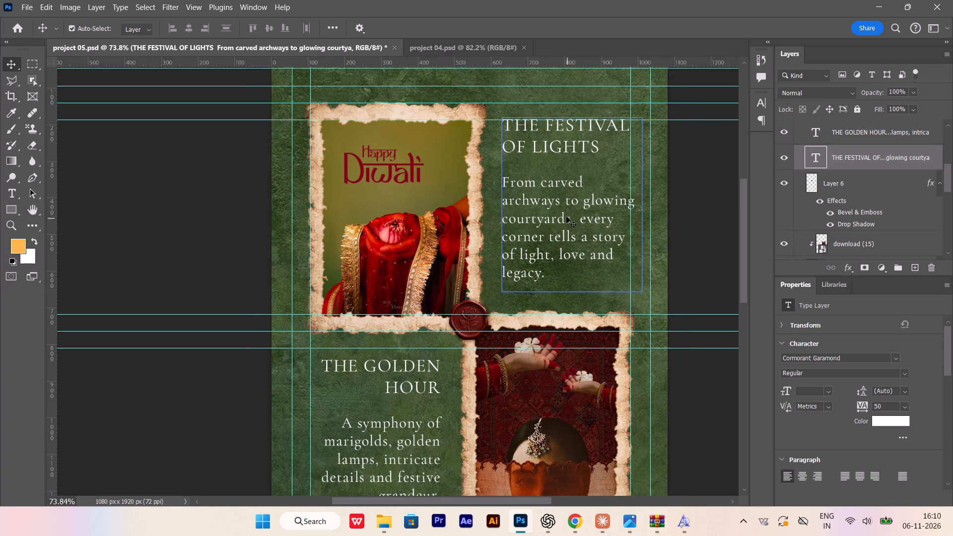
{"action": "left_click", "coordinate": [566, 215]}
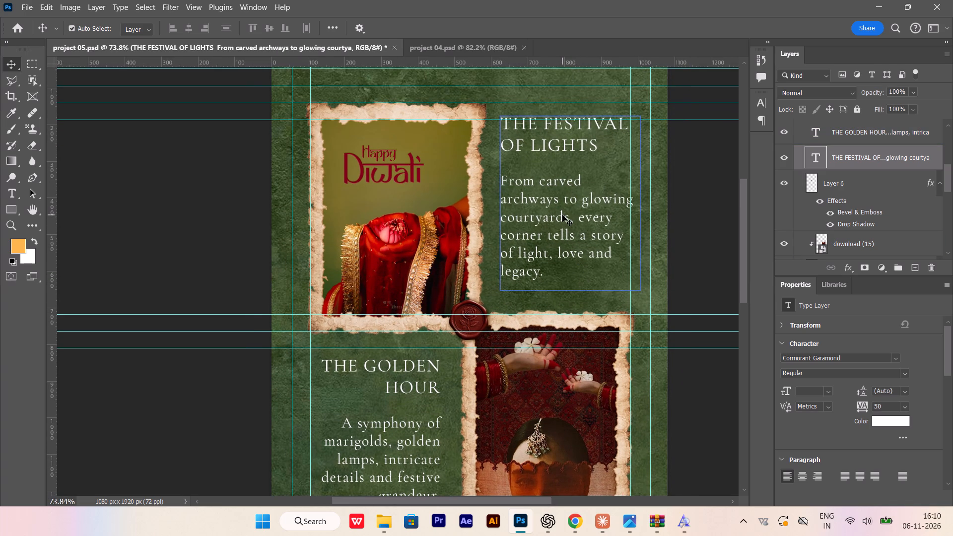
{"action": "key", "text": "ctrl+z"}
{"action": "key", "text": "Left"}
{"action": "key", "text": "Left"}
{"action": "key", "text": "Left"}
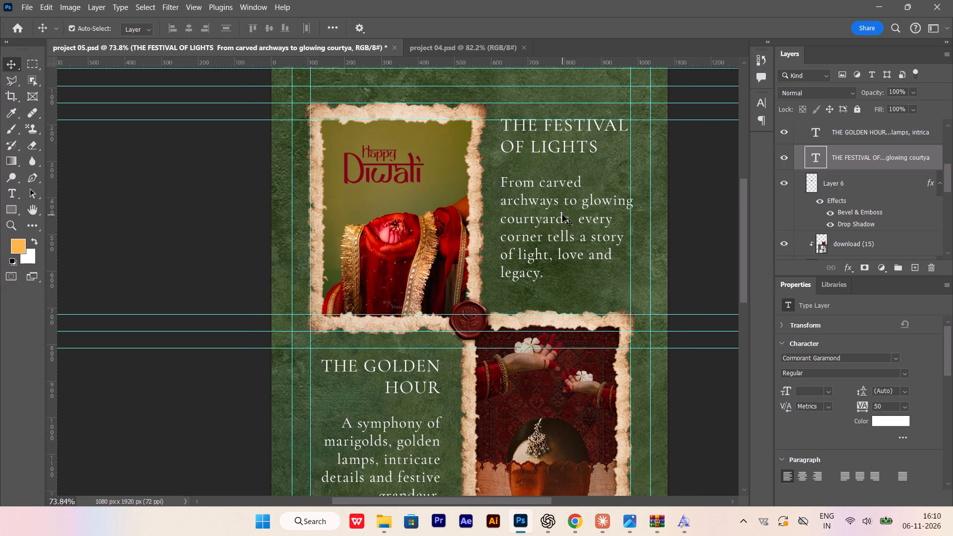
{"action": "key", "text": "Left"}
{"action": "key", "text": "Left"}
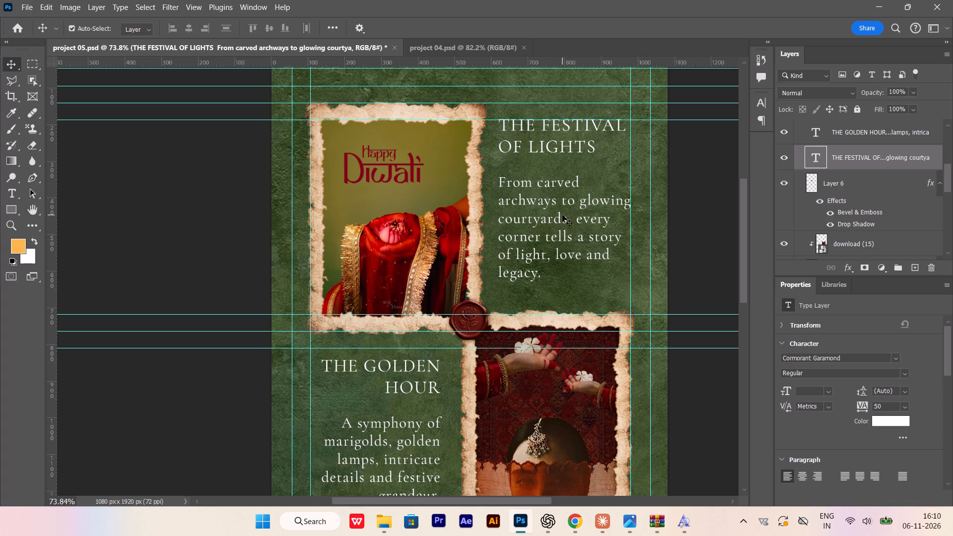
Move THE GOLDEN HOUR text block up to the horizontal guide below the upper photo and about 8 px right.
{"action": "scroll", "coordinate": [545, 288], "scroll_direction": "down", "scroll_amount": 5}
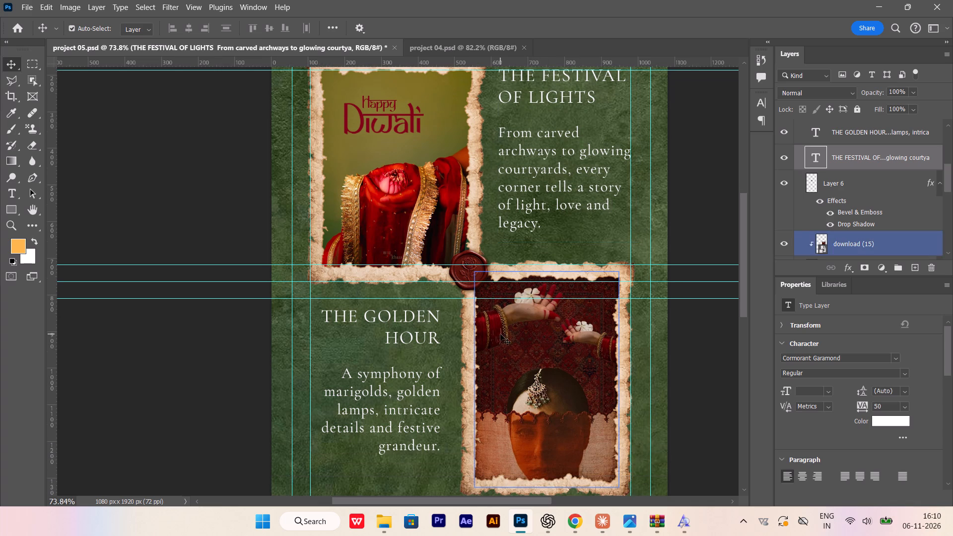
{"action": "left_click", "coordinate": [412, 326]}
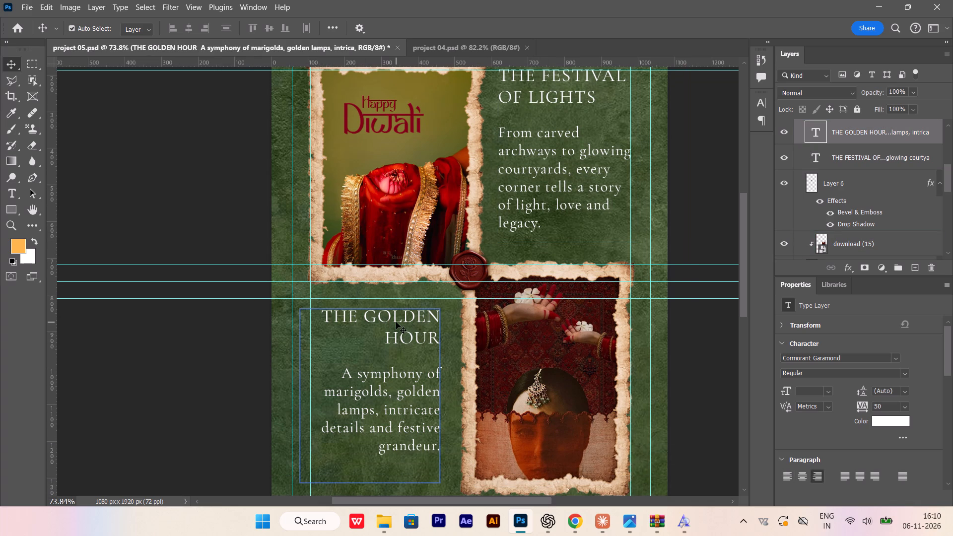
{"action": "left_click", "coordinate": [396, 322]}
{"action": "scroll", "coordinate": [417, 314], "scroll_direction": "up", "scroll_amount": 1, "text": "alt"}
{"action": "left_click_drag", "start_coordinate": [417, 314], "coordinate": [417, 303]}
{"action": "left_click", "coordinate": [417, 303], "text": "shift"}
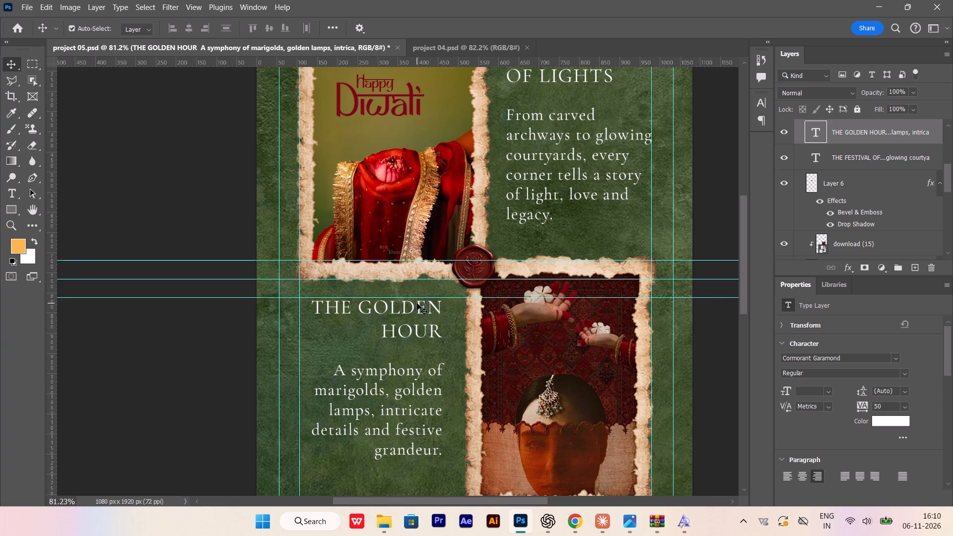
{"action": "left_click", "coordinate": [417, 309]}
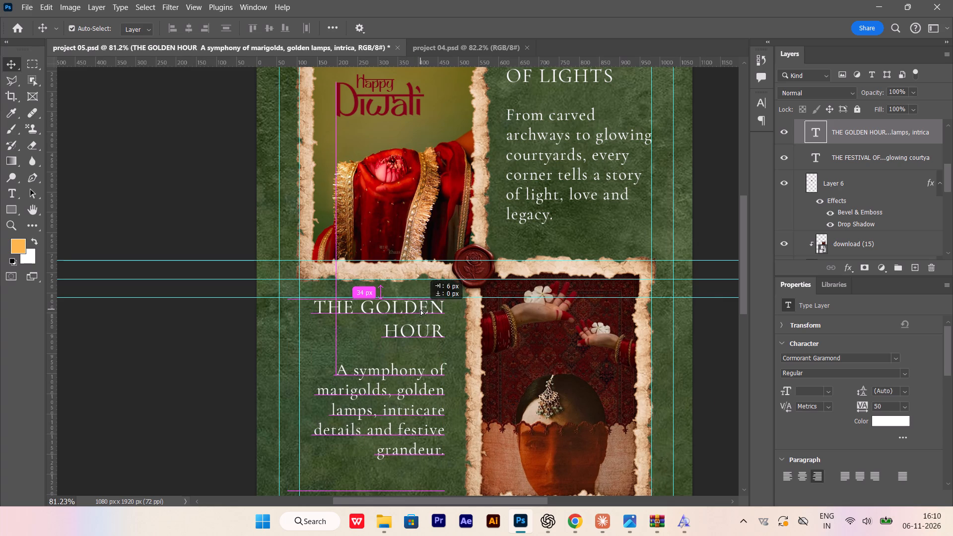
{"action": "scroll", "coordinate": [436, 333], "scroll_direction": "down", "scroll_amount": 3, "text": "alt"}
{"action": "scroll", "coordinate": [430, 316], "scroll_direction": "up", "scroll_amount": 2, "text": "alt"}
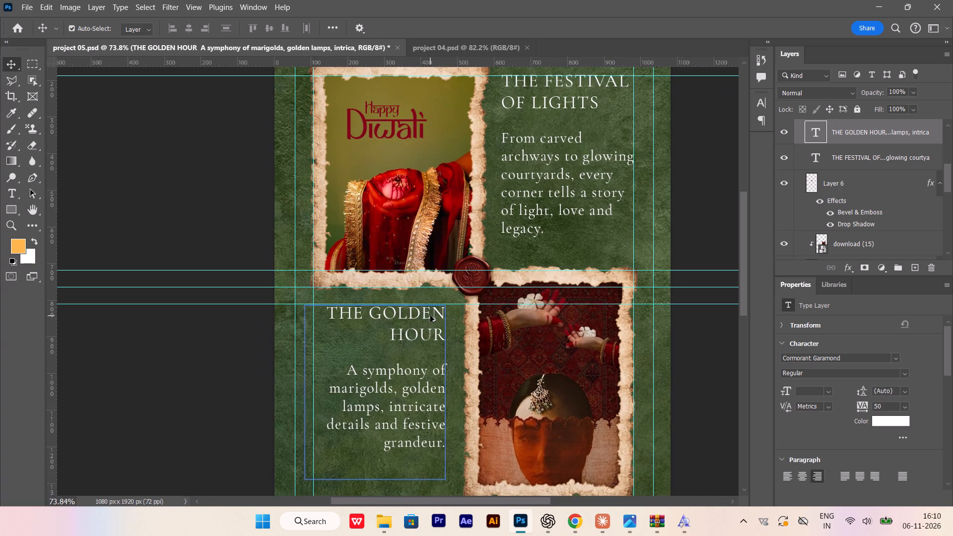
{"action": "left_click", "coordinate": [430, 315]}
{"action": "key", "text": "Right"}
{"action": "key", "text": "Right"}
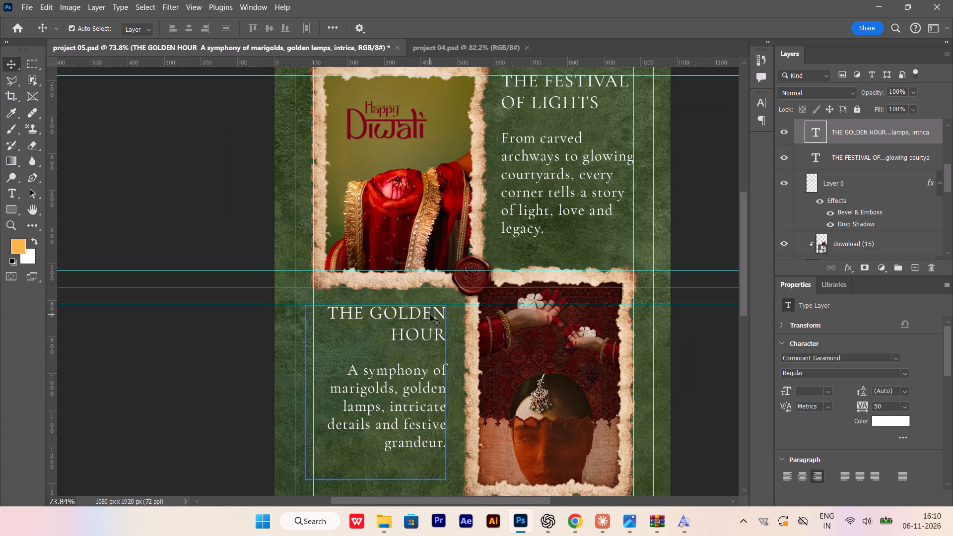
{"action": "scroll", "coordinate": [429, 314], "scroll_direction": "down", "scroll_amount": 8, "text": "alt"}
{"action": "scroll", "coordinate": [426, 320], "scroll_direction": "down", "scroll_amount": 6}
{"action": "left_click", "coordinate": [252, 346]}
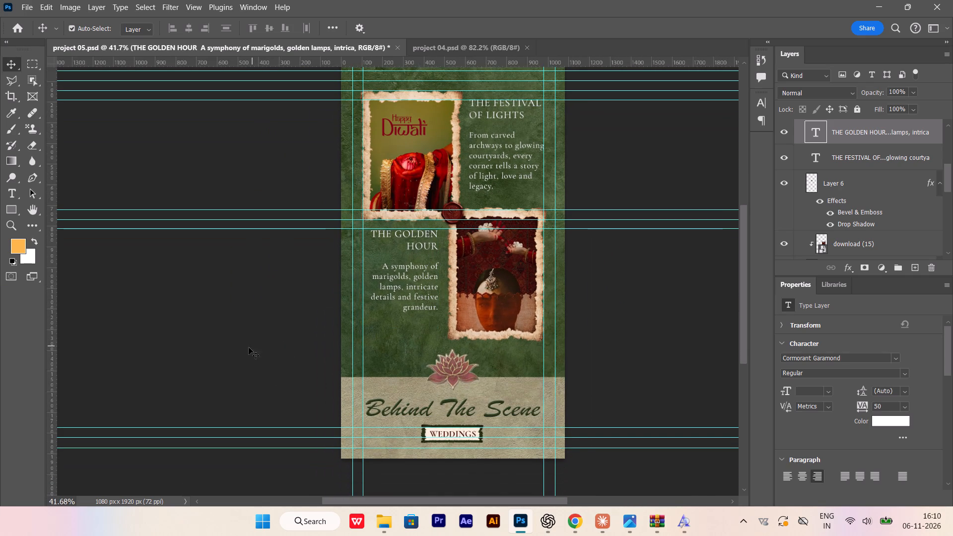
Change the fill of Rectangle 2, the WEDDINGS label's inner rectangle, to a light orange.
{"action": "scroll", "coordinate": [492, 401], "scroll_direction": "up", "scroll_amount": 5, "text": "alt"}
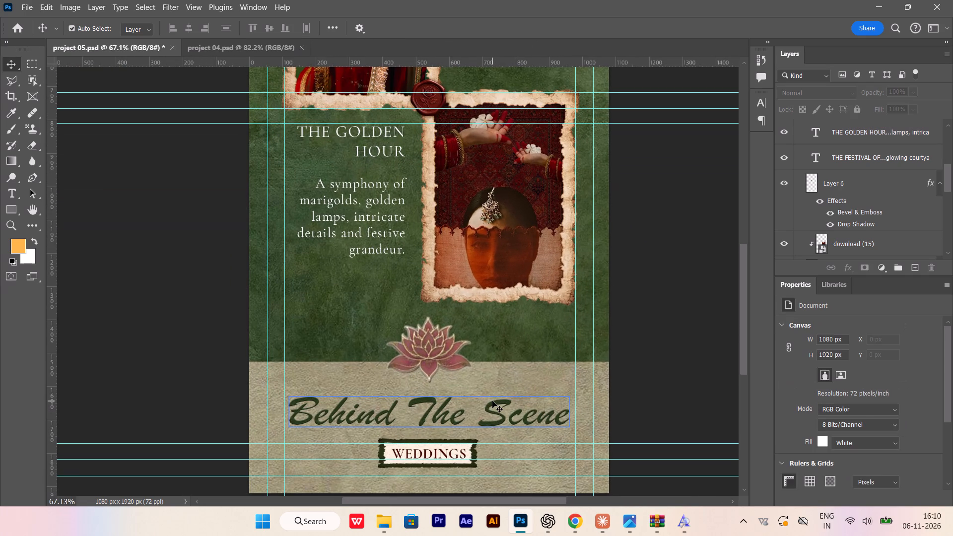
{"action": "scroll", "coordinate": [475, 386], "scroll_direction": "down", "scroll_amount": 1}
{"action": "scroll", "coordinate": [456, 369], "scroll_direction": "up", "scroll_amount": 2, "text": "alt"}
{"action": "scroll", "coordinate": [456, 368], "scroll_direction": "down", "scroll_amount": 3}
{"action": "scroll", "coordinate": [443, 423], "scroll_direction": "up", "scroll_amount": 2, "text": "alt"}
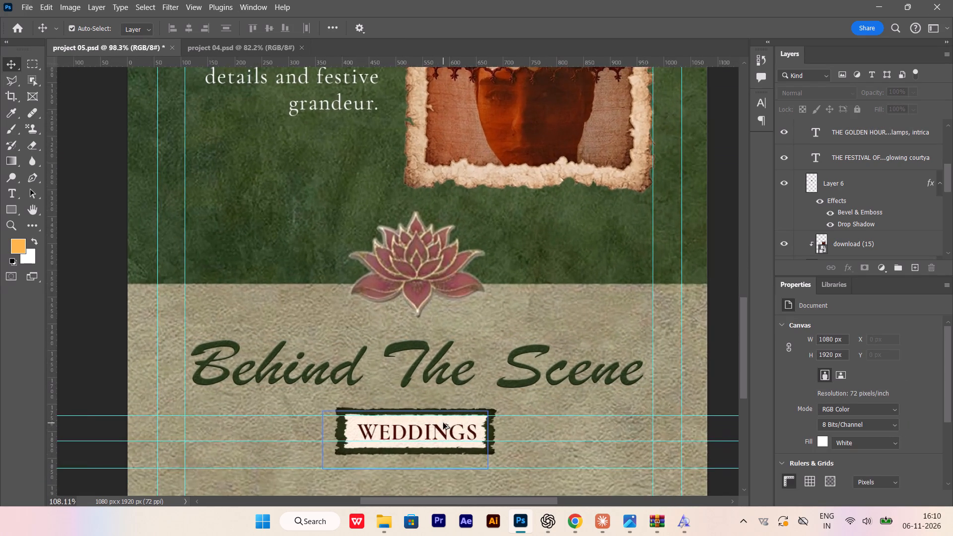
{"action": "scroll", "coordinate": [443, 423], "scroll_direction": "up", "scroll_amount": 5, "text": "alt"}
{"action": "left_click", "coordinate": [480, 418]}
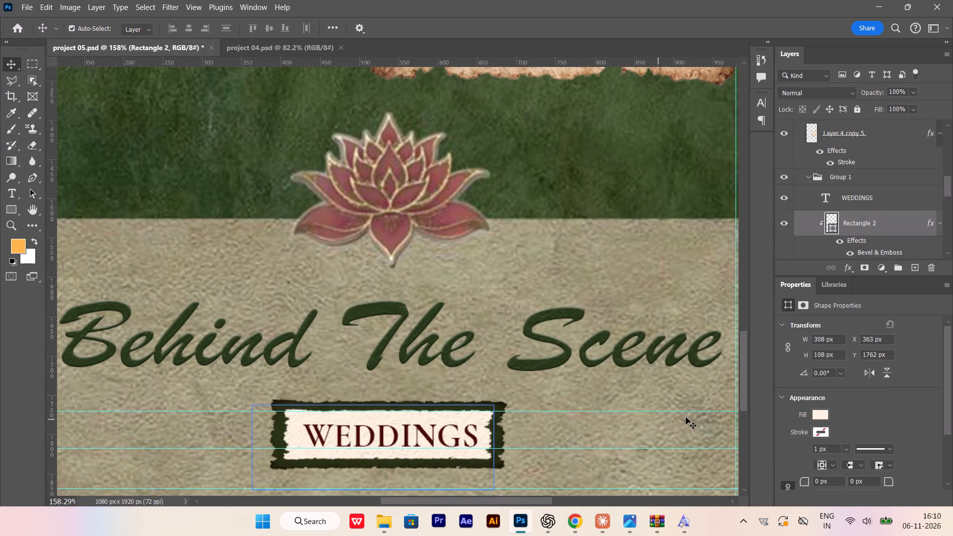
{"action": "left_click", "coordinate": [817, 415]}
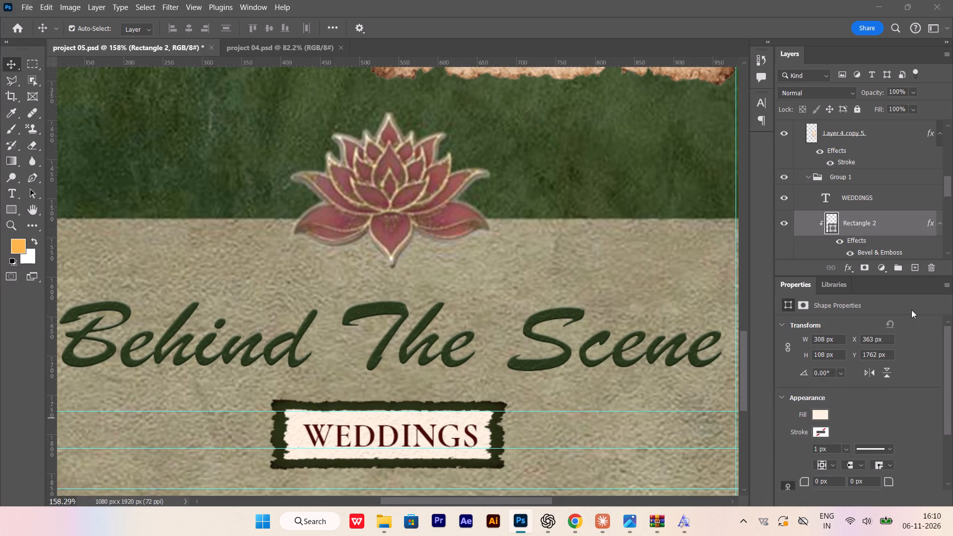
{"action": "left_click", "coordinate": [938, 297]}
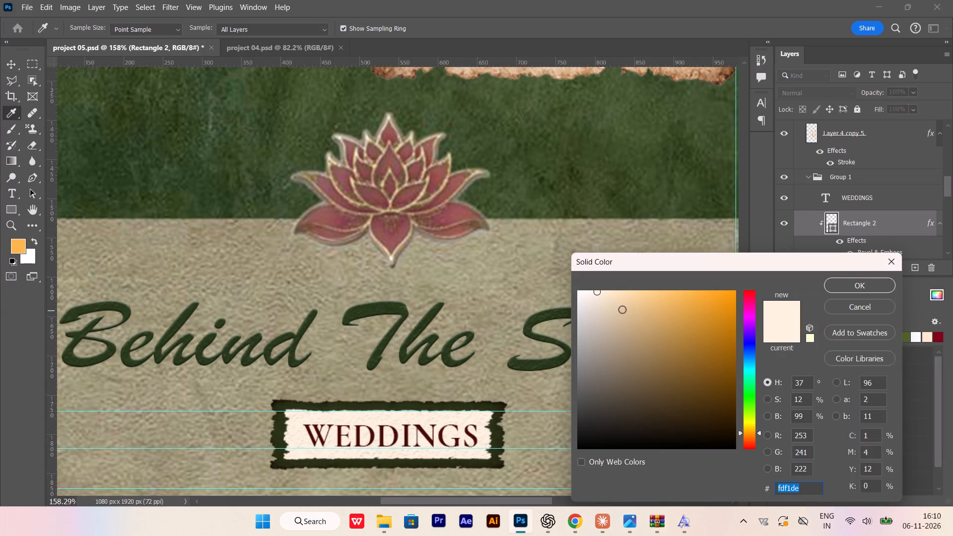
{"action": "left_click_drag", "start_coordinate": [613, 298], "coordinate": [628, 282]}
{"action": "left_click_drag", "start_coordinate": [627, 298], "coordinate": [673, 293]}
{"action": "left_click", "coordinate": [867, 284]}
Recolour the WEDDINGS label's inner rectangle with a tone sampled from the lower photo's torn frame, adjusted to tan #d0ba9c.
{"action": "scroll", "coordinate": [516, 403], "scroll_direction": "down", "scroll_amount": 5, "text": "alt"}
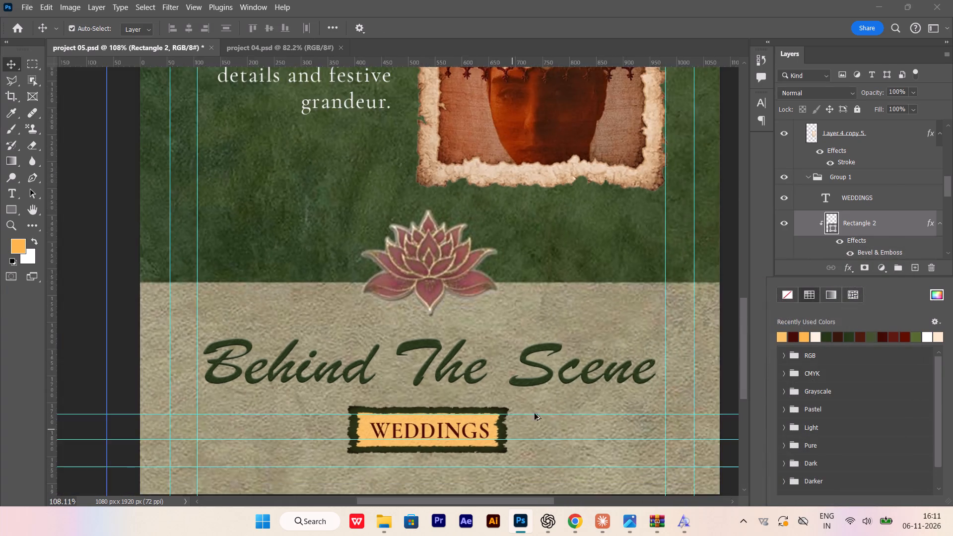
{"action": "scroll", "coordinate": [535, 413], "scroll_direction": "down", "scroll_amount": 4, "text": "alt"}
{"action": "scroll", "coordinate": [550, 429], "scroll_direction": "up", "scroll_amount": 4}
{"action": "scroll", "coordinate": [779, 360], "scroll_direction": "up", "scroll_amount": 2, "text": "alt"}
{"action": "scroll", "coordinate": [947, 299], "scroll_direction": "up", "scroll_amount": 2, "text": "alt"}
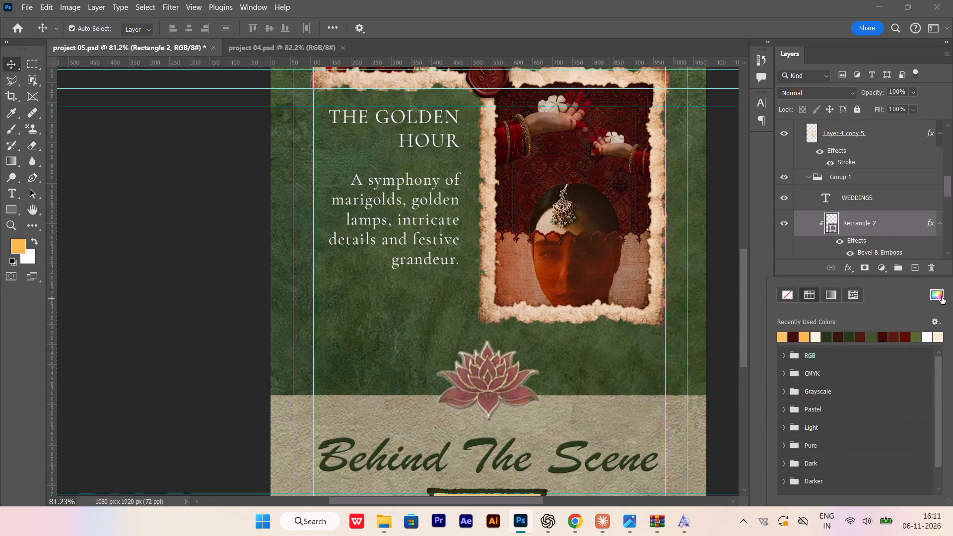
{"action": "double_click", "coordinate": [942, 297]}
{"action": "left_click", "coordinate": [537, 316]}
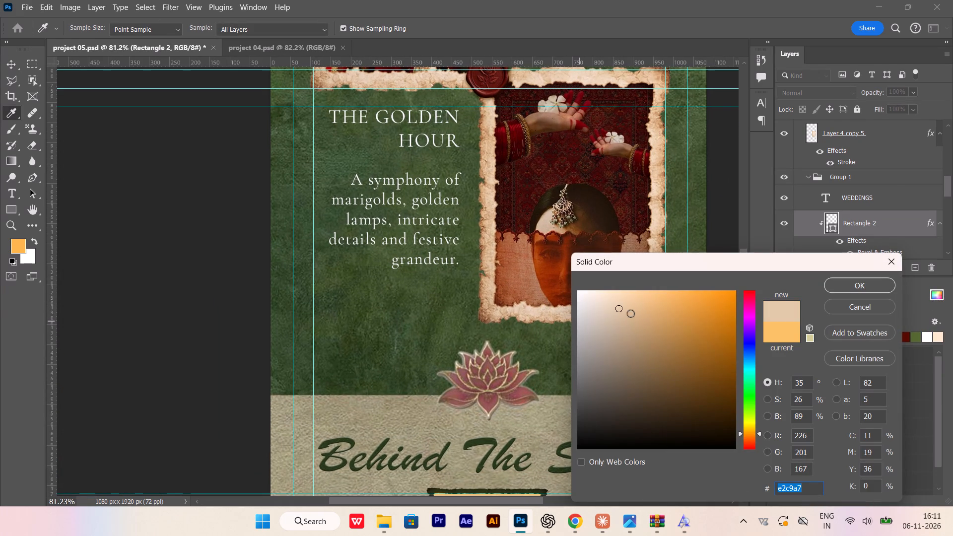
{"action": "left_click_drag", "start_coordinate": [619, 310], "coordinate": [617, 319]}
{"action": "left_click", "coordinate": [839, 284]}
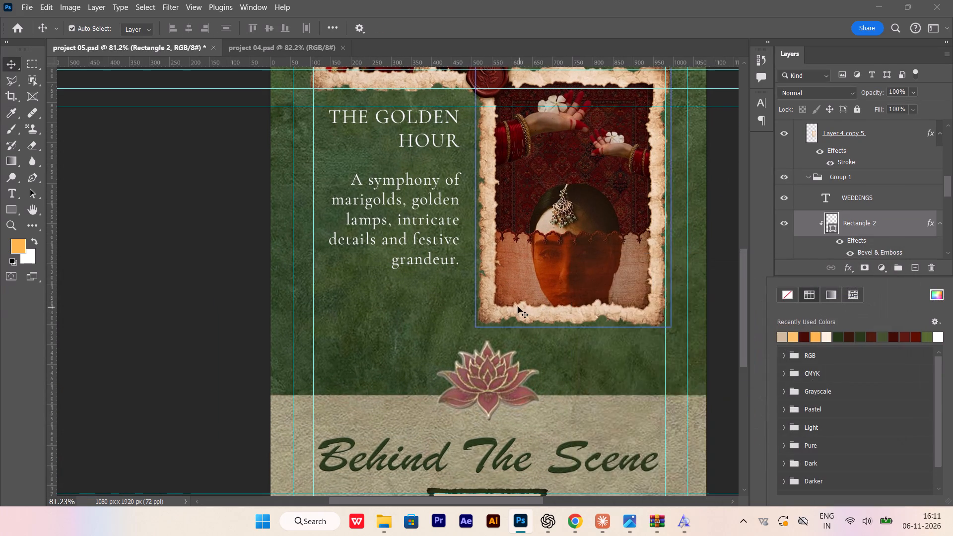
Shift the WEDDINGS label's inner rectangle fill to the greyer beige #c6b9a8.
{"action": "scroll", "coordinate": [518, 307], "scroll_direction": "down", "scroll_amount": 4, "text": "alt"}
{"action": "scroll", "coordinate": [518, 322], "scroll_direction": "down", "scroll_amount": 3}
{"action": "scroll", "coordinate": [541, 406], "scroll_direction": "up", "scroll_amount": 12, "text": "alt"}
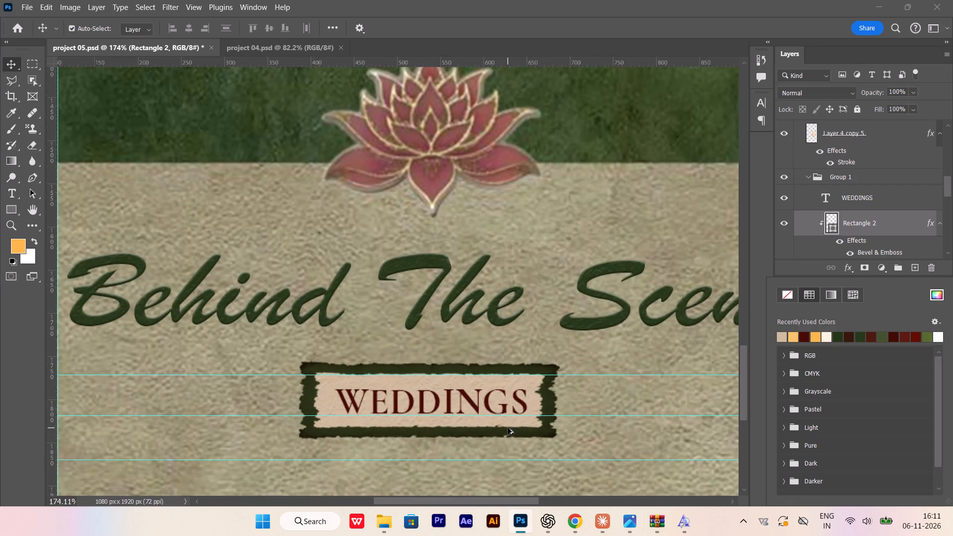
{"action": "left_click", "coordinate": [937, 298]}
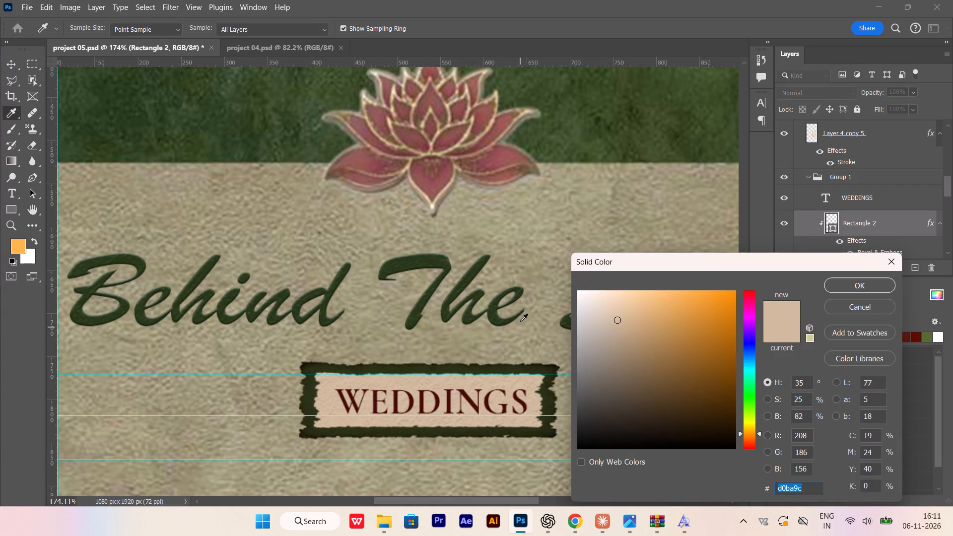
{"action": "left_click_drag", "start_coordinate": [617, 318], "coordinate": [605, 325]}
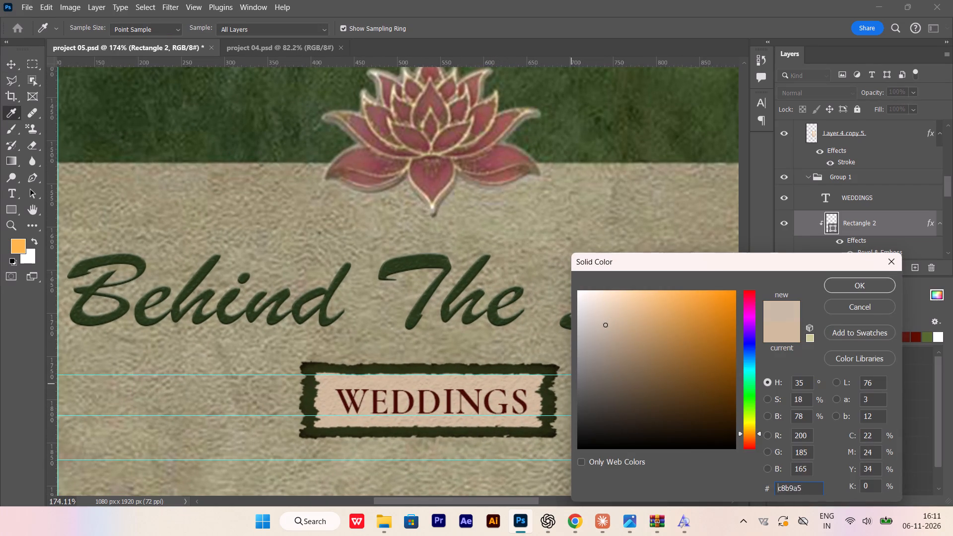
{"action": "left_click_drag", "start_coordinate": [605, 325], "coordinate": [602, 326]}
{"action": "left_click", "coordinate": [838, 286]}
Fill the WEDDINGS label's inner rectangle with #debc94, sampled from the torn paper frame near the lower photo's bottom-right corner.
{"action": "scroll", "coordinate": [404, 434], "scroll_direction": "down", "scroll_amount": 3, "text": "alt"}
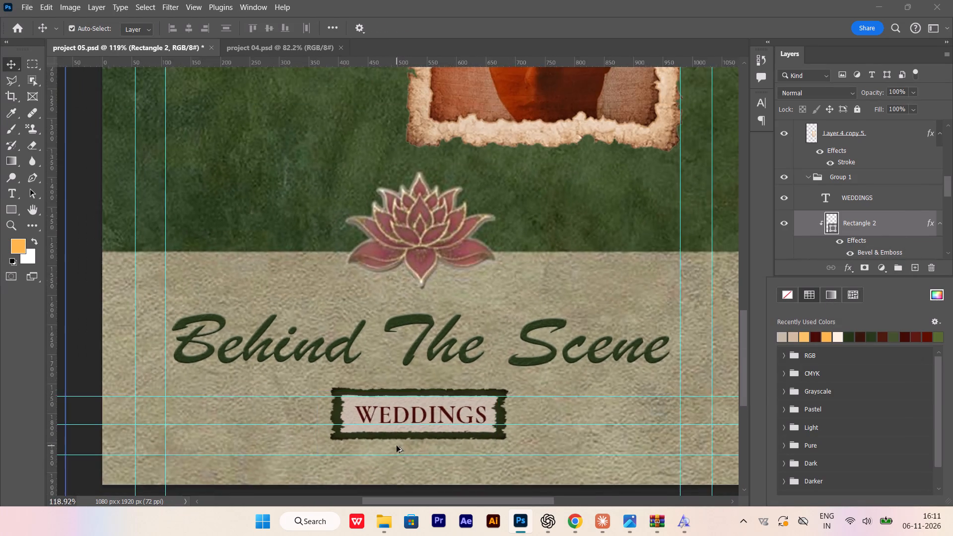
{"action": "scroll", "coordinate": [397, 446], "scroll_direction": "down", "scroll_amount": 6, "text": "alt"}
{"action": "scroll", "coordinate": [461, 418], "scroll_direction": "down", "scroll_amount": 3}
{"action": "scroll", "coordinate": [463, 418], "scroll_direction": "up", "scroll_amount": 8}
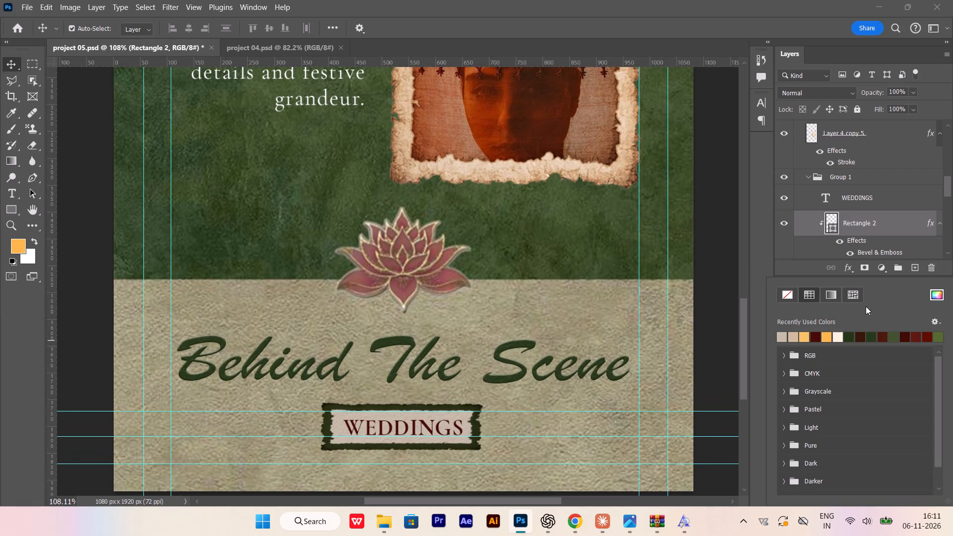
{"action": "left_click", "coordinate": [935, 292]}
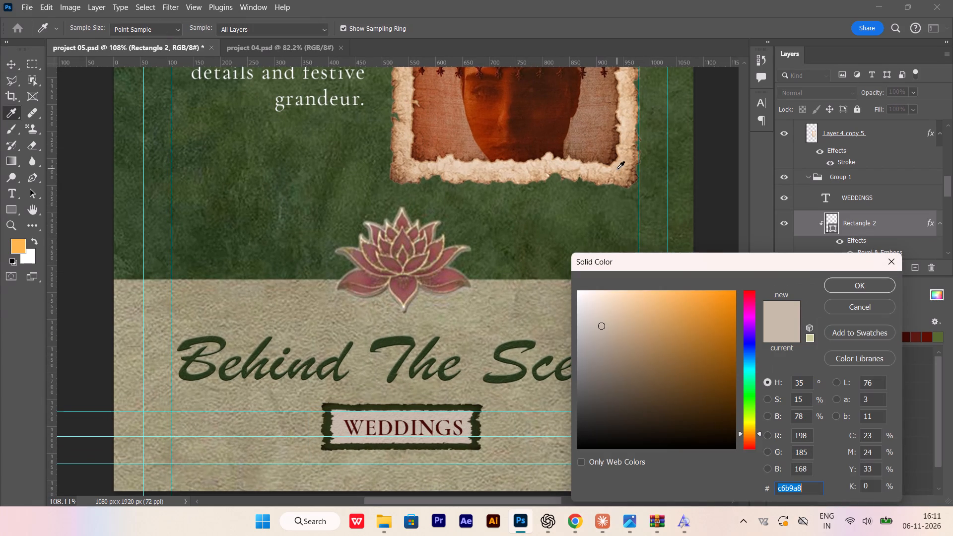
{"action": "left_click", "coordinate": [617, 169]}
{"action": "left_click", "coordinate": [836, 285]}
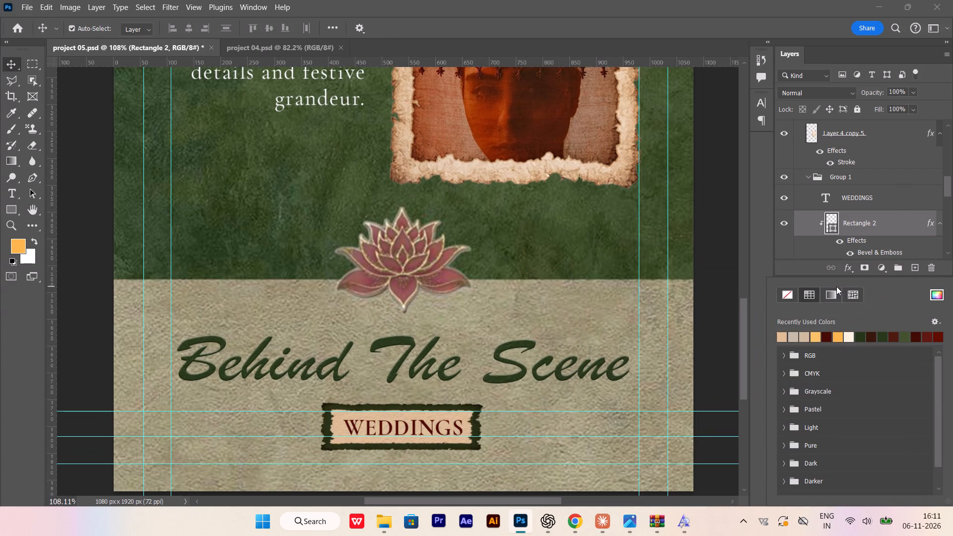
Fill the WEDDINGS label's inner rectangle with a lighter peach sampled from the middle of the lower photo's bottom torn edge.
{"action": "left_click", "coordinate": [933, 300]}
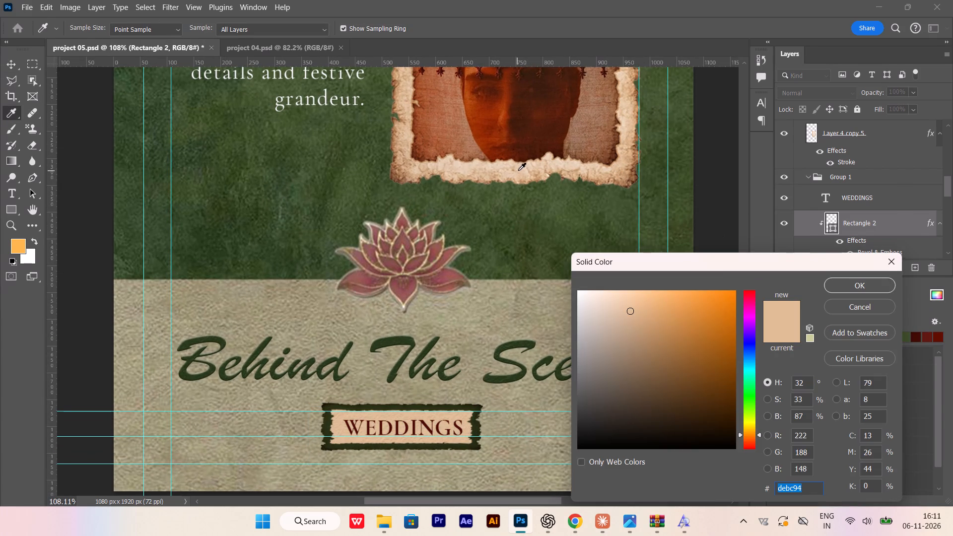
{"action": "left_click", "coordinate": [519, 170]}
{"action": "left_click", "coordinate": [839, 290]}
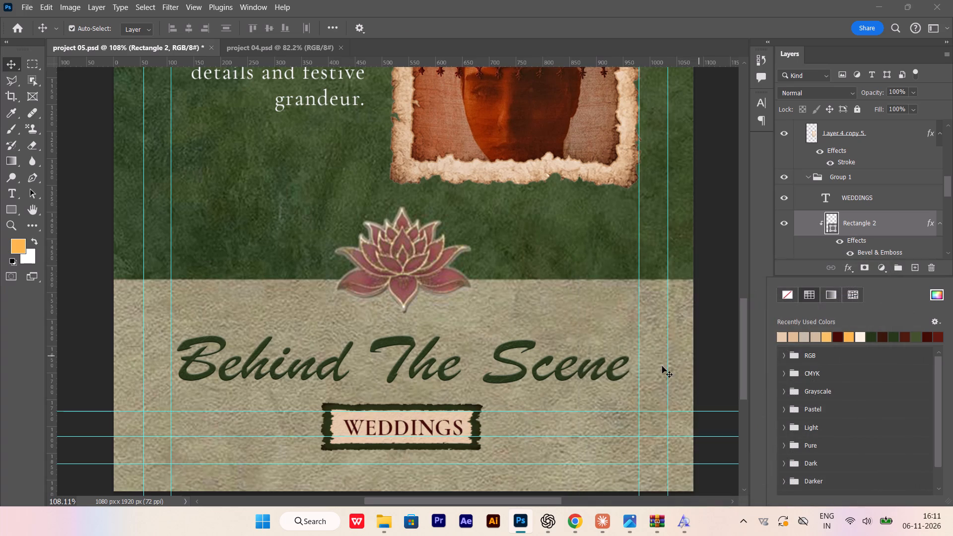
{"action": "scroll", "coordinate": [603, 401], "scroll_direction": "down", "scroll_amount": 7, "text": "alt"}
{"action": "left_click", "coordinate": [8, 62]}
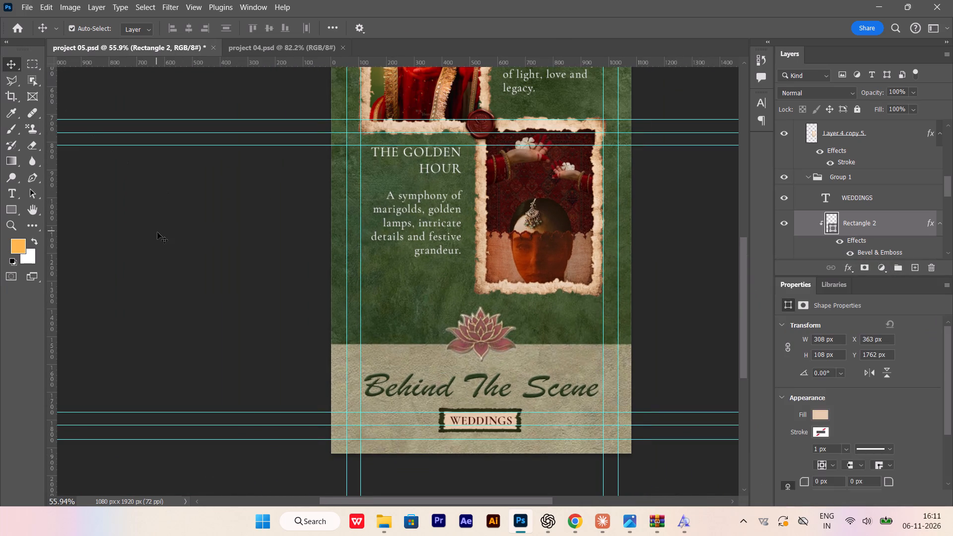
Deselect the label layer and save the poster document.
{"action": "left_click", "coordinate": [157, 232]}
{"action": "key", "text": "ctrl+s"}
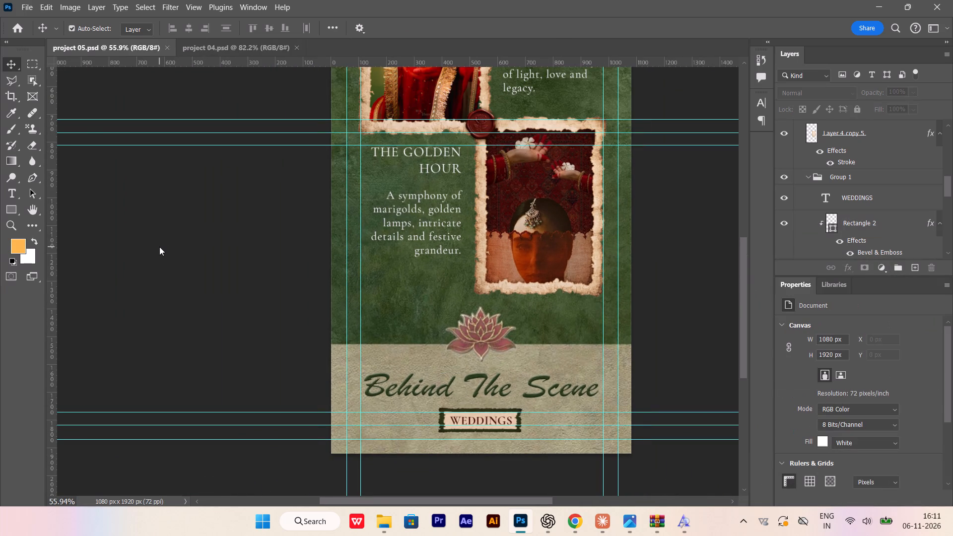
Preview the whole poster full screen, fitted to the display with the guides hidden.
{"action": "key", "text": "ctrl+h"}
{"action": "key", "text": "ctrl+f"}
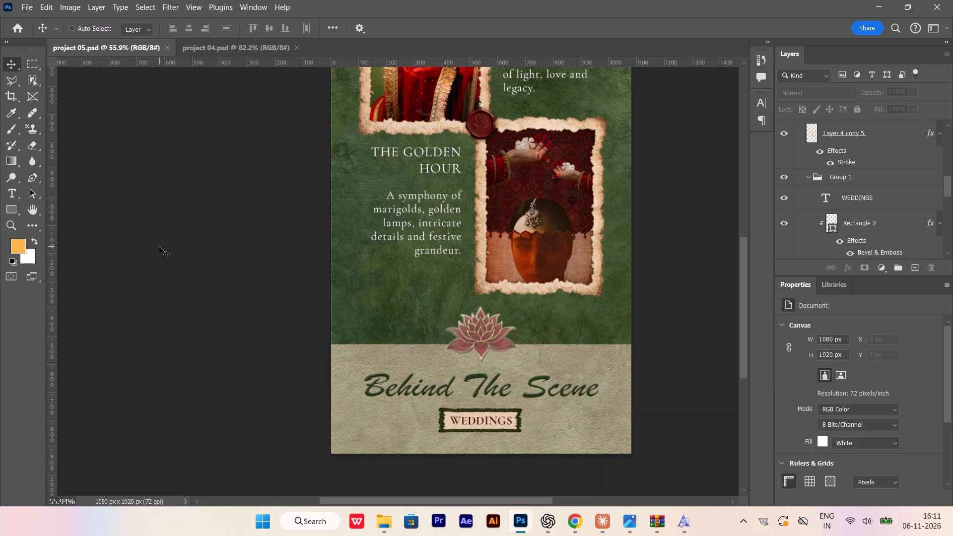
{"action": "key", "text": "f"}
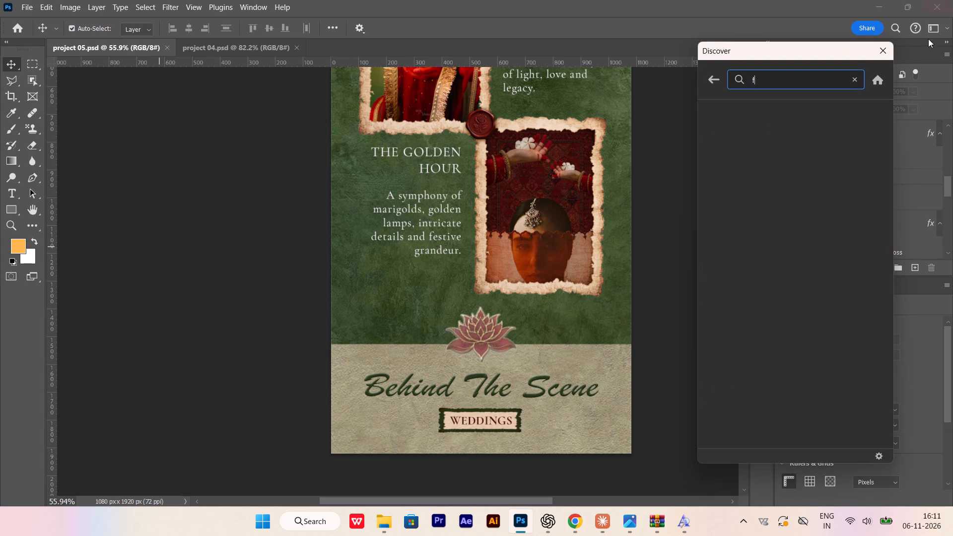
{"action": "left_click", "coordinate": [885, 47]}
{"action": "type", "text": "fff"}
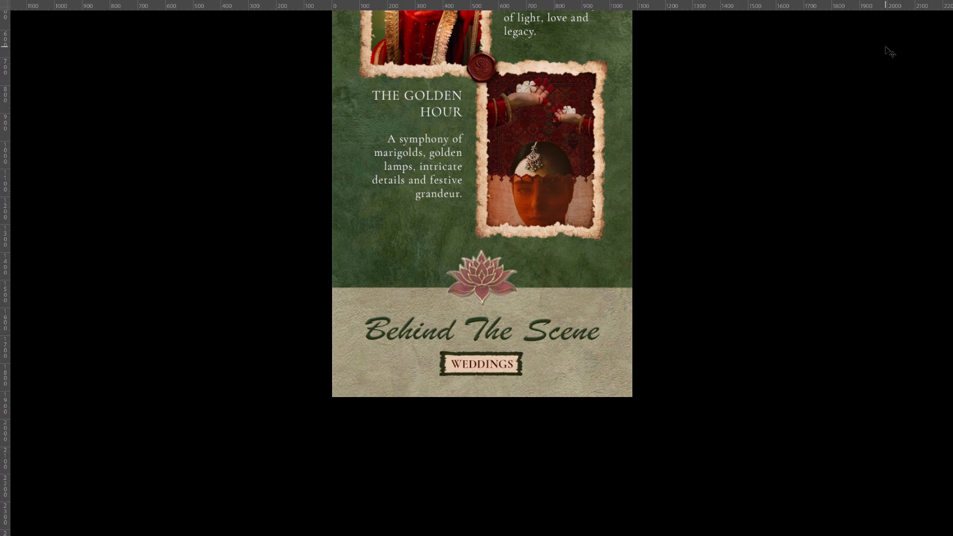
{"action": "key", "text": "ctrl+0"}
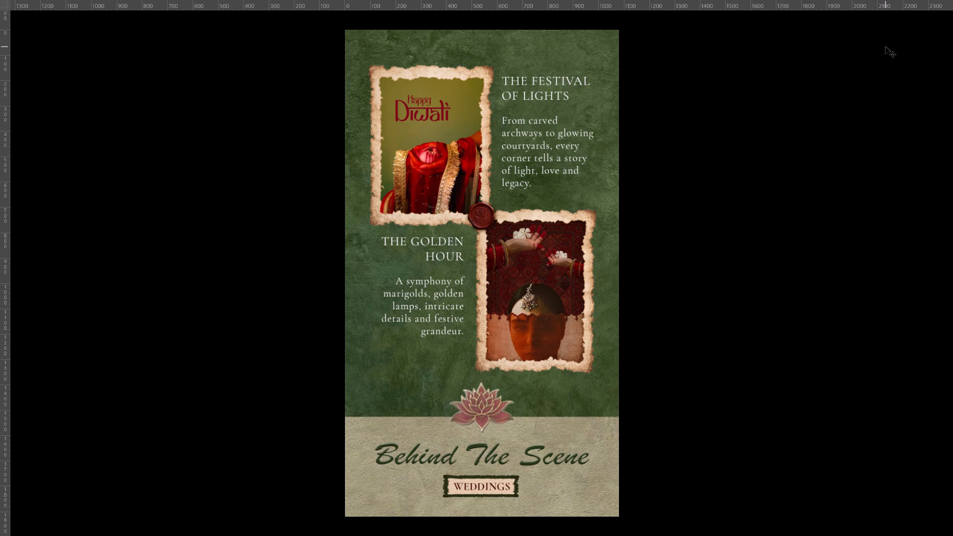
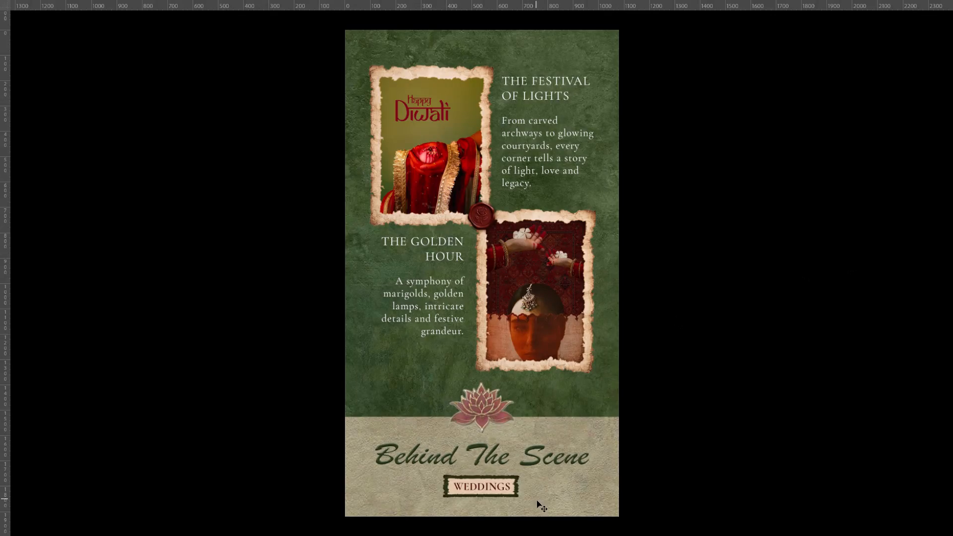
Delete the dark green colour fill and the two textured rectangle shapes, Rectangle 2 and Rectangle 1, from the WEDDINGS label.
{"action": "scroll", "coordinate": [497, 483], "scroll_direction": "down", "scroll_amount": 1, "text": "alt"}
{"action": "scroll", "coordinate": [497, 483], "scroll_direction": "up", "scroll_amount": 7, "text": "alt"}
{"action": "scroll", "coordinate": [497, 483], "scroll_direction": "down", "scroll_amount": 1}
{"action": "key", "text": "f"}
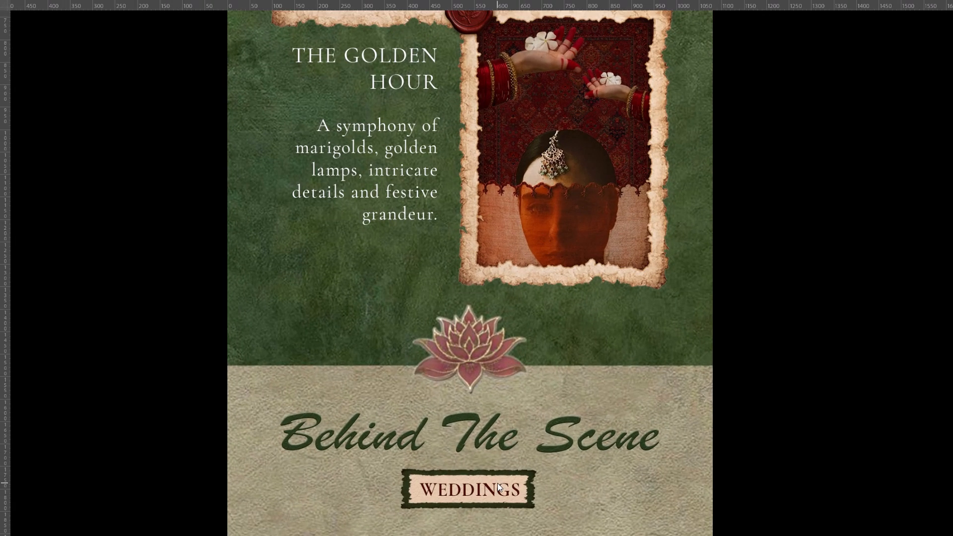
{"action": "key", "text": "f"}
{"action": "scroll", "coordinate": [451, 406], "scroll_direction": "down", "scroll_amount": 7}
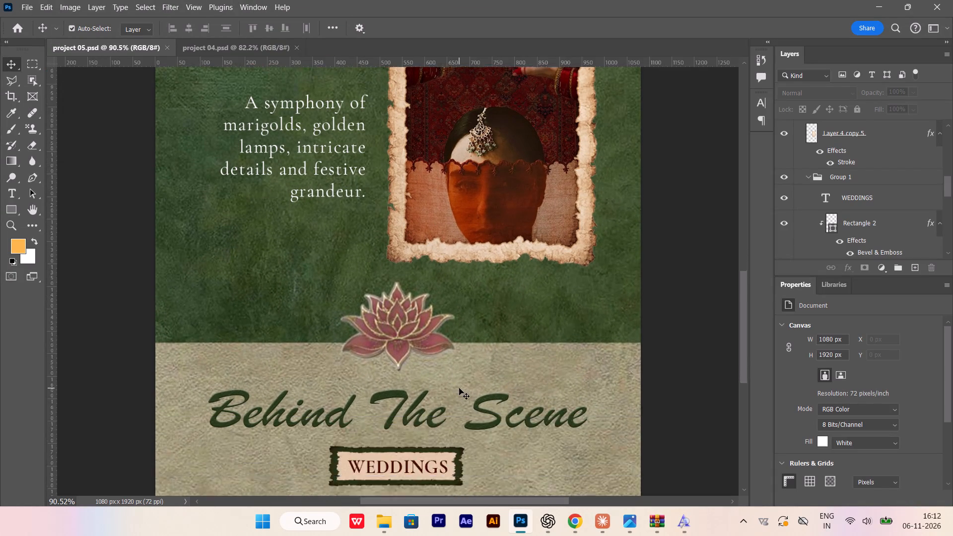
{"action": "scroll", "coordinate": [459, 388], "scroll_direction": "down", "scroll_amount": 11}
{"action": "scroll", "coordinate": [311, 376], "scroll_direction": "up", "scroll_amount": 10, "text": "alt"}
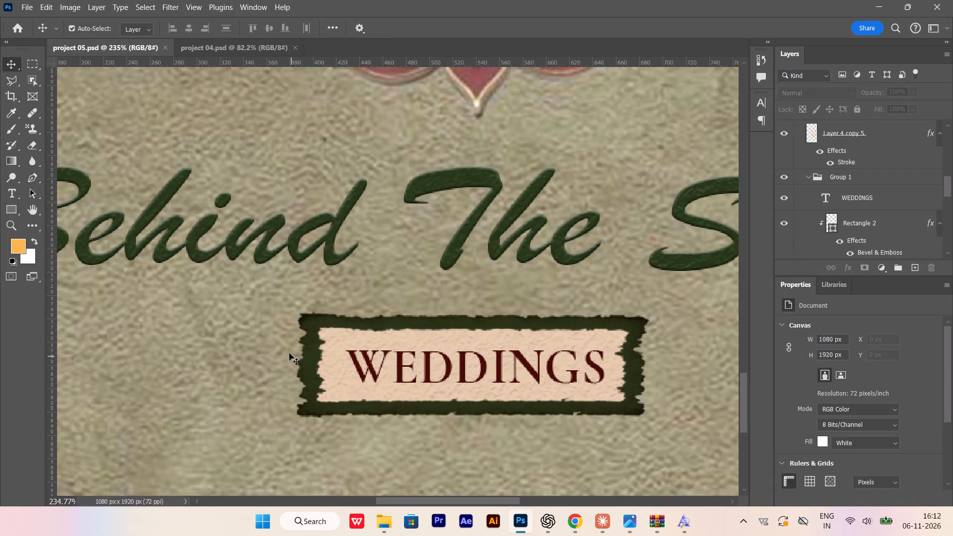
{"action": "left_click", "coordinate": [315, 348]}
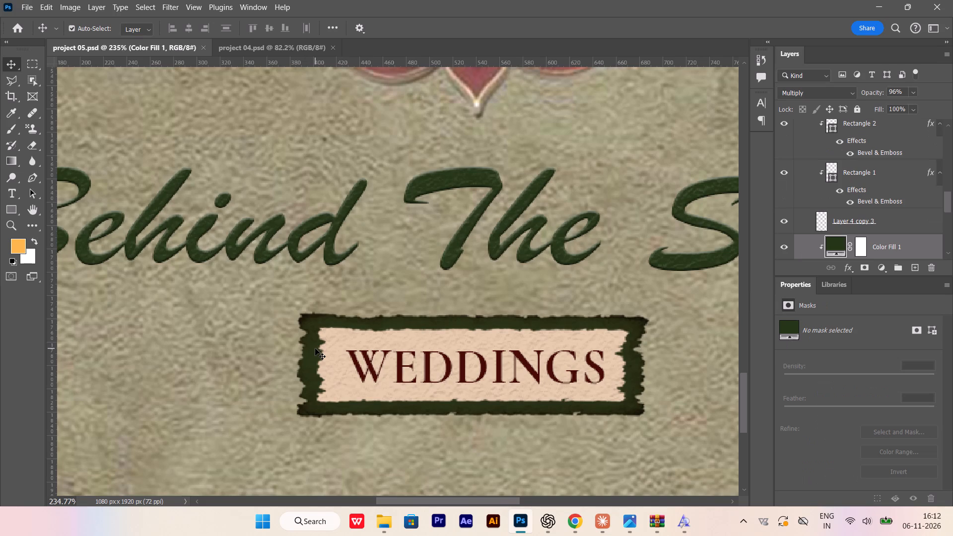
{"action": "key", "text": "BackSpace"}
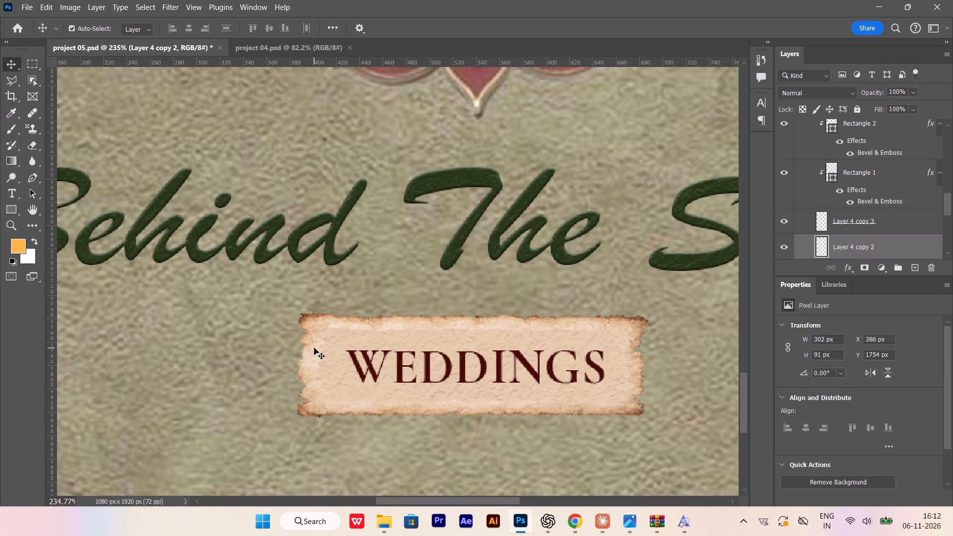
{"action": "left_click", "coordinate": [330, 383]}
{"action": "key", "text": "BackSpace"}
{"action": "left_click", "coordinate": [336, 387]}
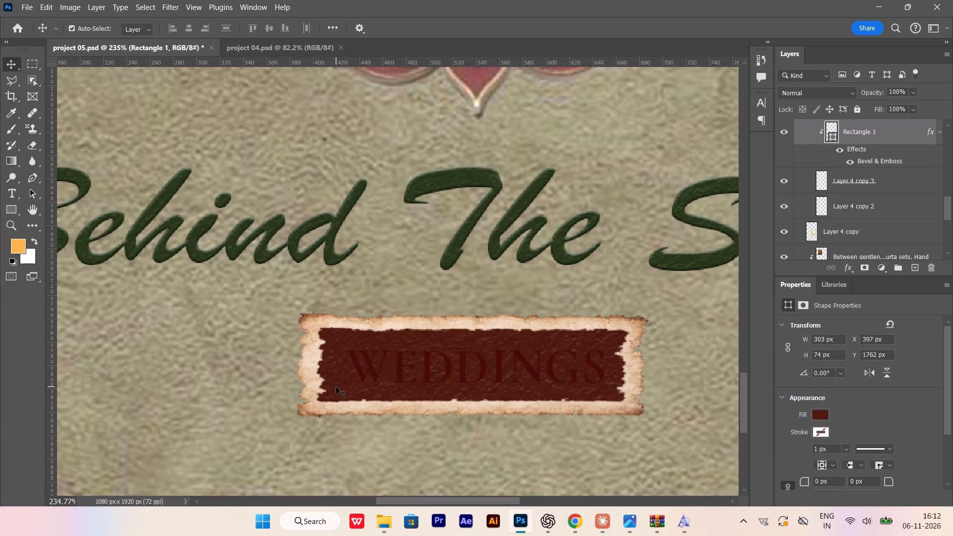
{"action": "key", "text": "BackSpace"}
{"action": "left_click", "coordinate": [336, 387]}
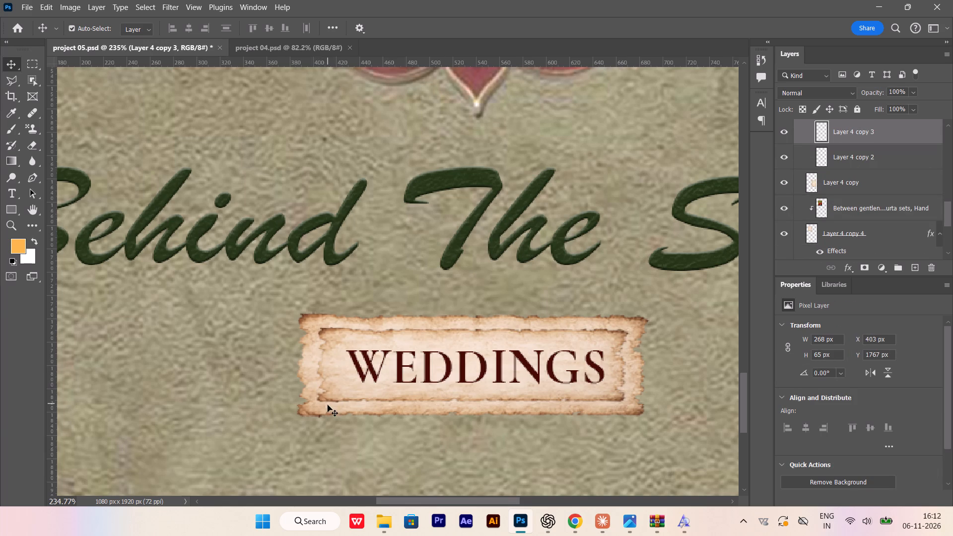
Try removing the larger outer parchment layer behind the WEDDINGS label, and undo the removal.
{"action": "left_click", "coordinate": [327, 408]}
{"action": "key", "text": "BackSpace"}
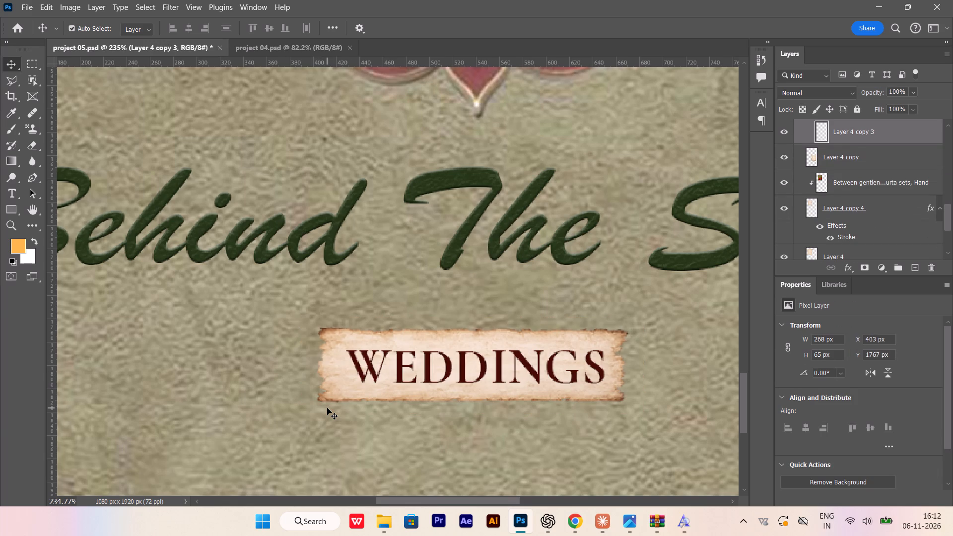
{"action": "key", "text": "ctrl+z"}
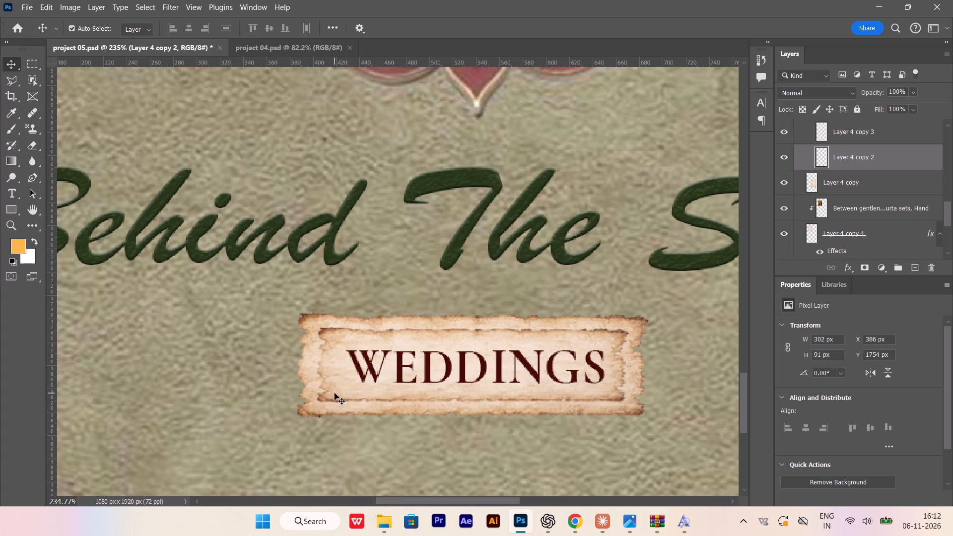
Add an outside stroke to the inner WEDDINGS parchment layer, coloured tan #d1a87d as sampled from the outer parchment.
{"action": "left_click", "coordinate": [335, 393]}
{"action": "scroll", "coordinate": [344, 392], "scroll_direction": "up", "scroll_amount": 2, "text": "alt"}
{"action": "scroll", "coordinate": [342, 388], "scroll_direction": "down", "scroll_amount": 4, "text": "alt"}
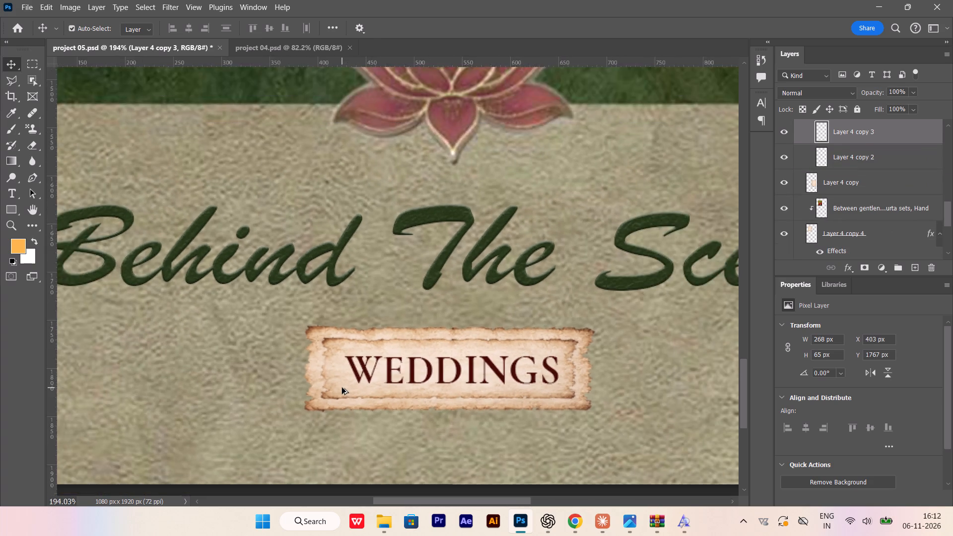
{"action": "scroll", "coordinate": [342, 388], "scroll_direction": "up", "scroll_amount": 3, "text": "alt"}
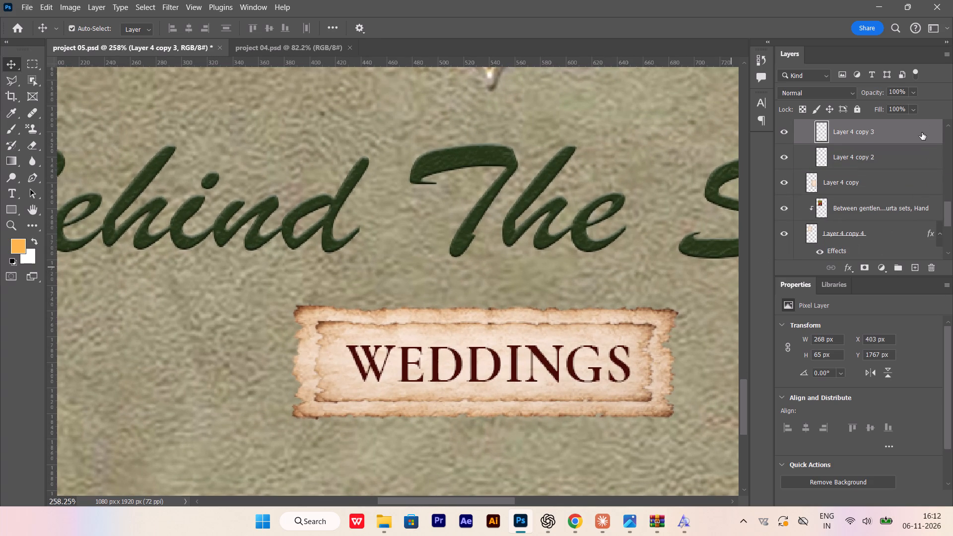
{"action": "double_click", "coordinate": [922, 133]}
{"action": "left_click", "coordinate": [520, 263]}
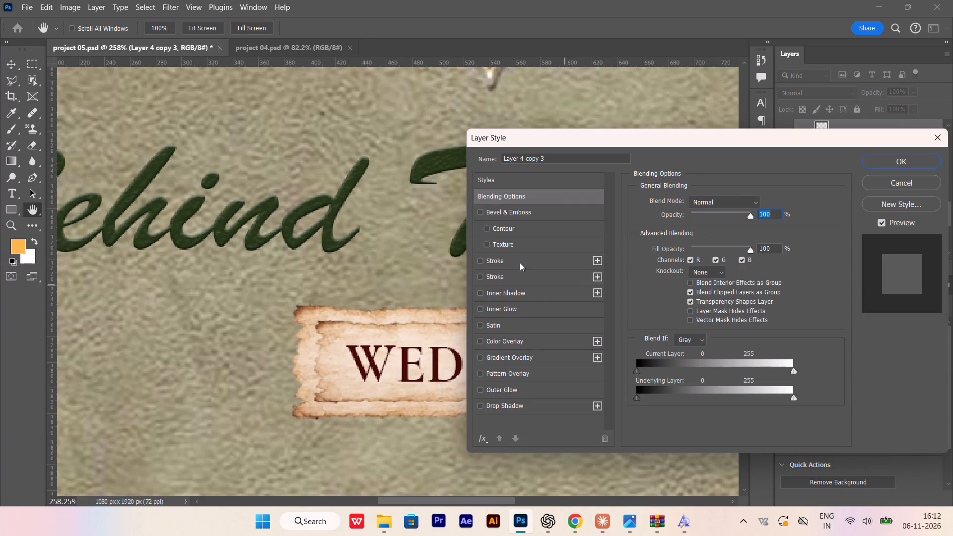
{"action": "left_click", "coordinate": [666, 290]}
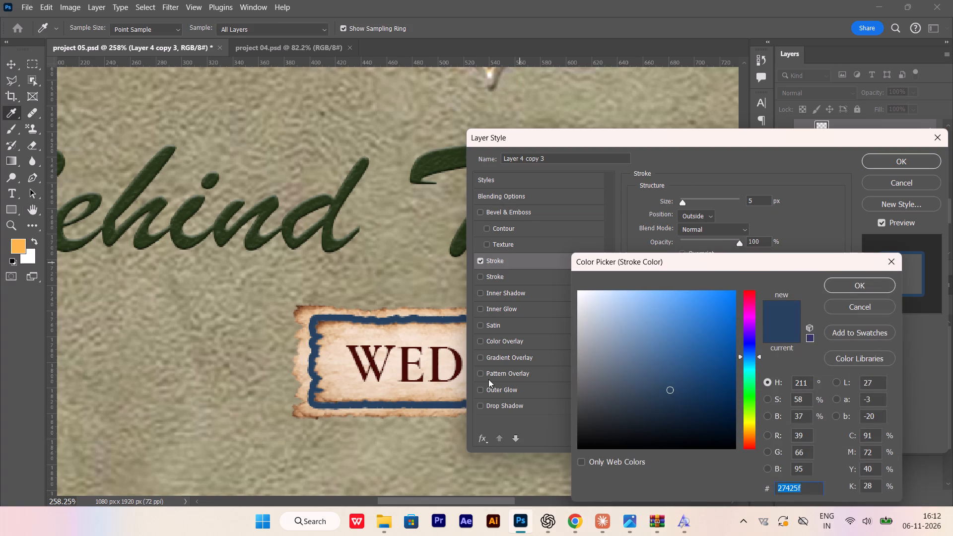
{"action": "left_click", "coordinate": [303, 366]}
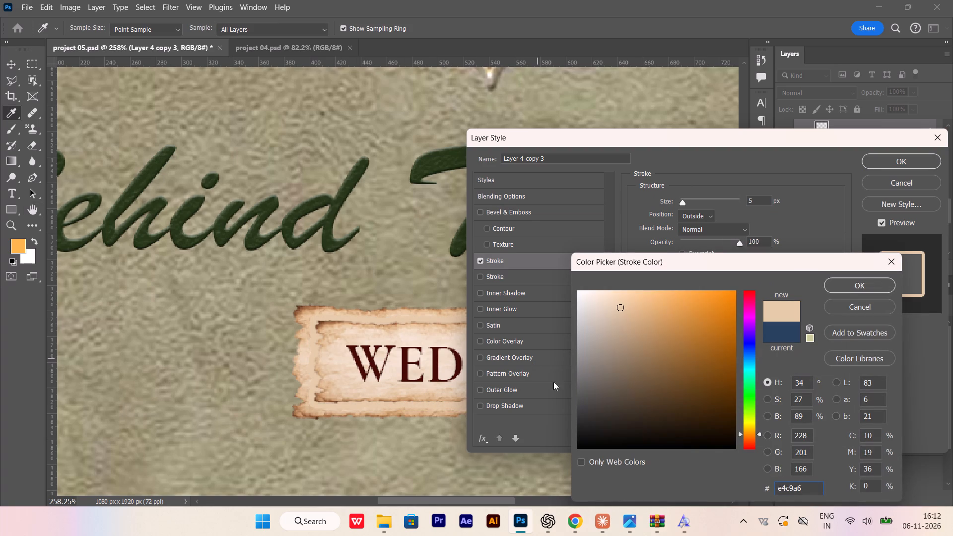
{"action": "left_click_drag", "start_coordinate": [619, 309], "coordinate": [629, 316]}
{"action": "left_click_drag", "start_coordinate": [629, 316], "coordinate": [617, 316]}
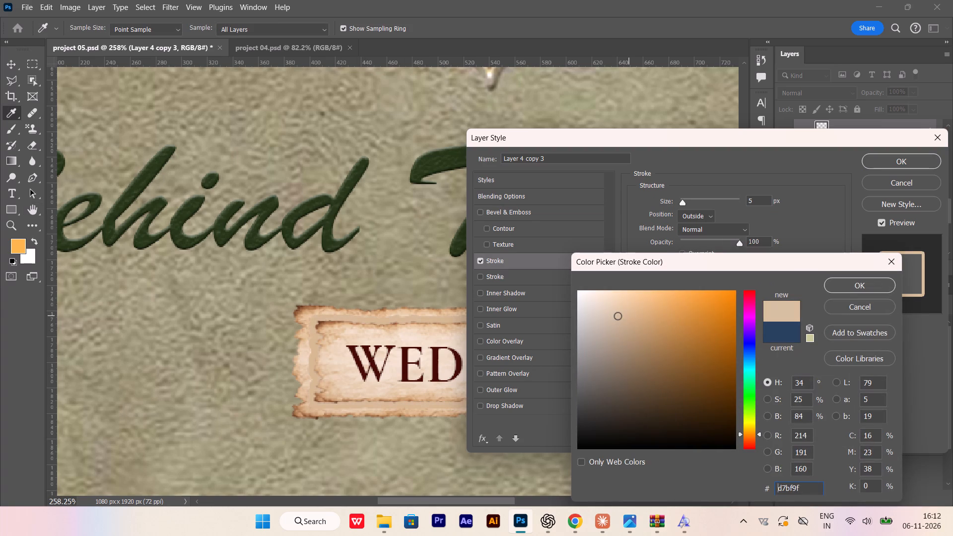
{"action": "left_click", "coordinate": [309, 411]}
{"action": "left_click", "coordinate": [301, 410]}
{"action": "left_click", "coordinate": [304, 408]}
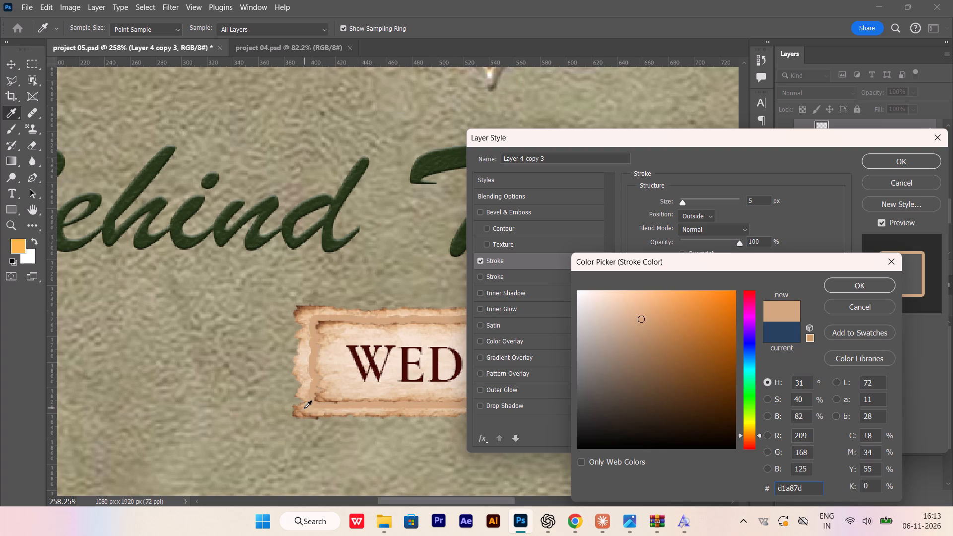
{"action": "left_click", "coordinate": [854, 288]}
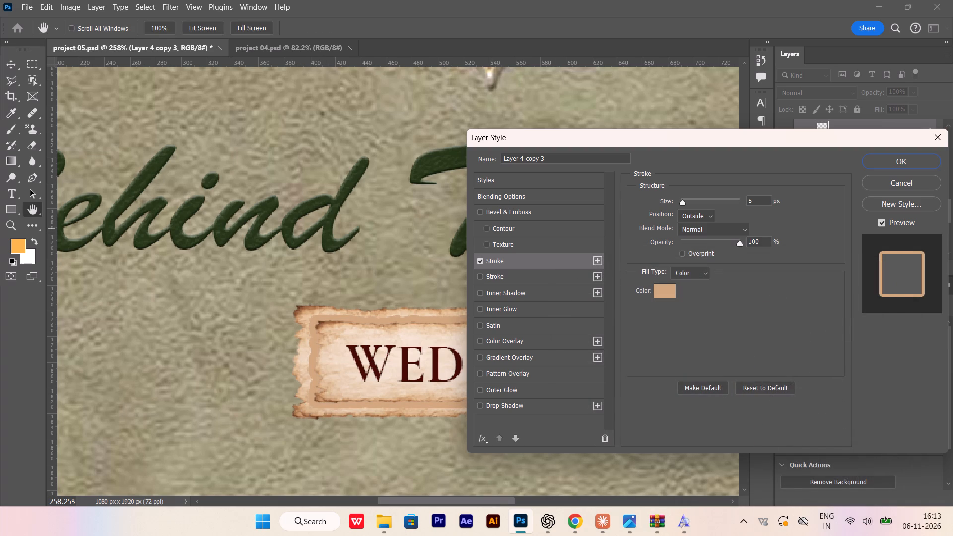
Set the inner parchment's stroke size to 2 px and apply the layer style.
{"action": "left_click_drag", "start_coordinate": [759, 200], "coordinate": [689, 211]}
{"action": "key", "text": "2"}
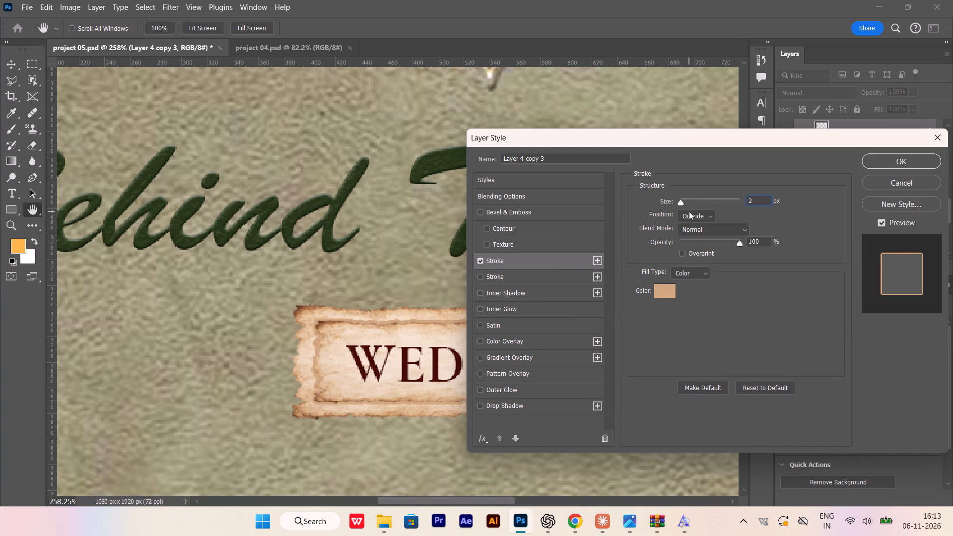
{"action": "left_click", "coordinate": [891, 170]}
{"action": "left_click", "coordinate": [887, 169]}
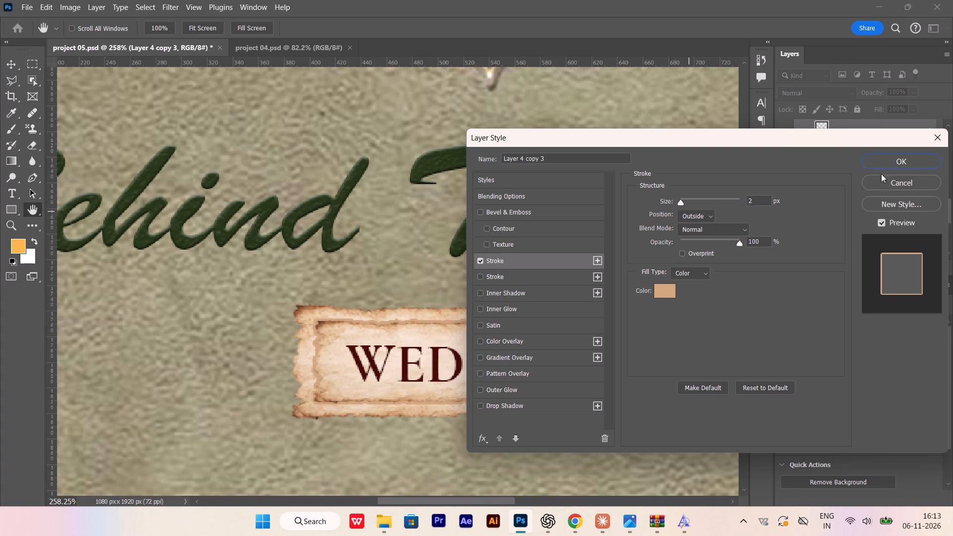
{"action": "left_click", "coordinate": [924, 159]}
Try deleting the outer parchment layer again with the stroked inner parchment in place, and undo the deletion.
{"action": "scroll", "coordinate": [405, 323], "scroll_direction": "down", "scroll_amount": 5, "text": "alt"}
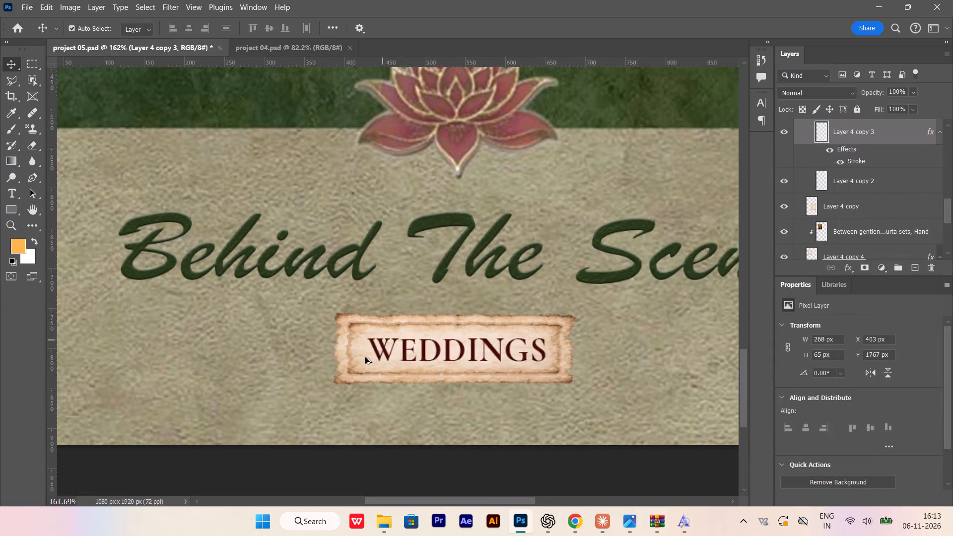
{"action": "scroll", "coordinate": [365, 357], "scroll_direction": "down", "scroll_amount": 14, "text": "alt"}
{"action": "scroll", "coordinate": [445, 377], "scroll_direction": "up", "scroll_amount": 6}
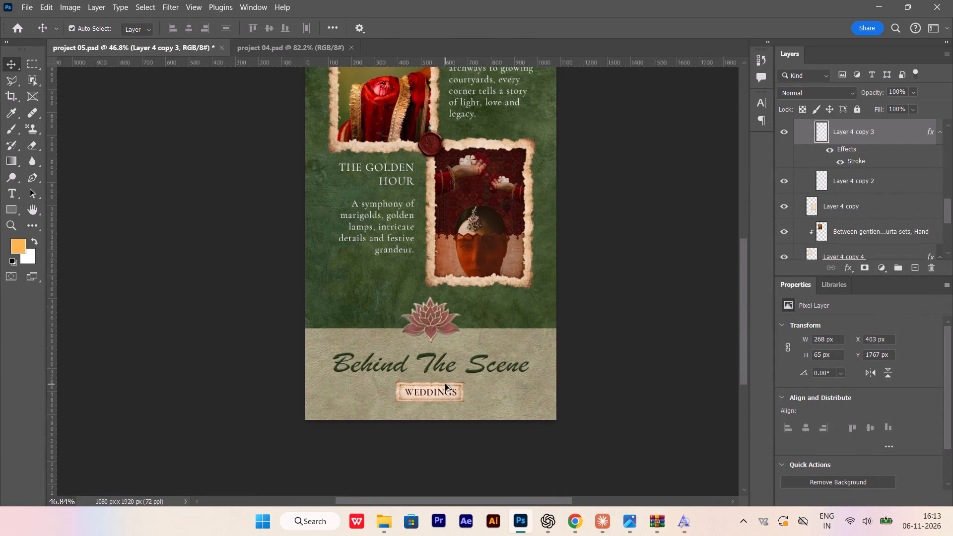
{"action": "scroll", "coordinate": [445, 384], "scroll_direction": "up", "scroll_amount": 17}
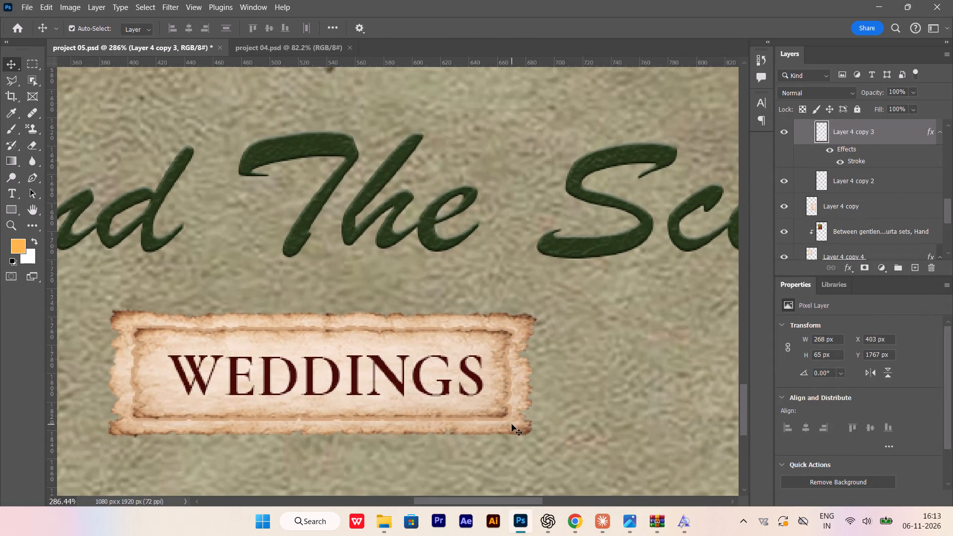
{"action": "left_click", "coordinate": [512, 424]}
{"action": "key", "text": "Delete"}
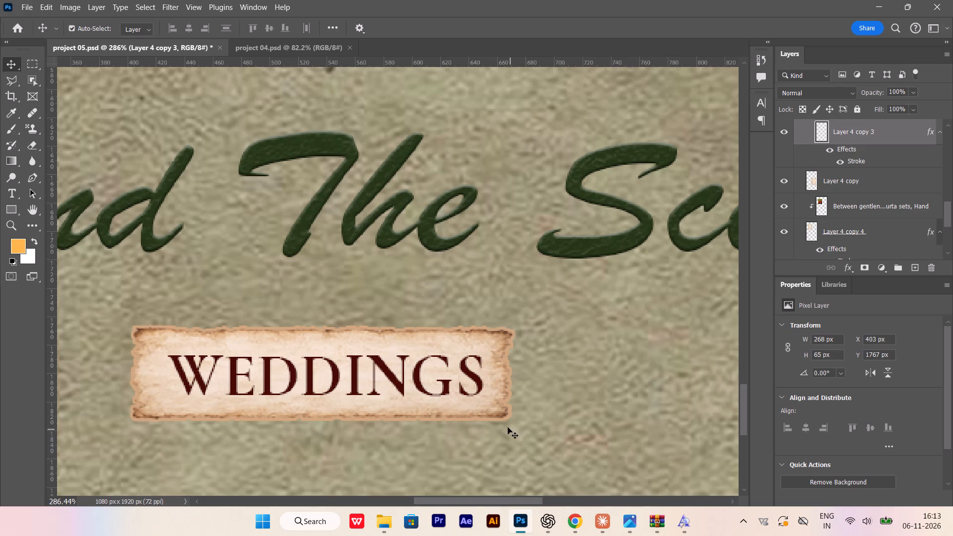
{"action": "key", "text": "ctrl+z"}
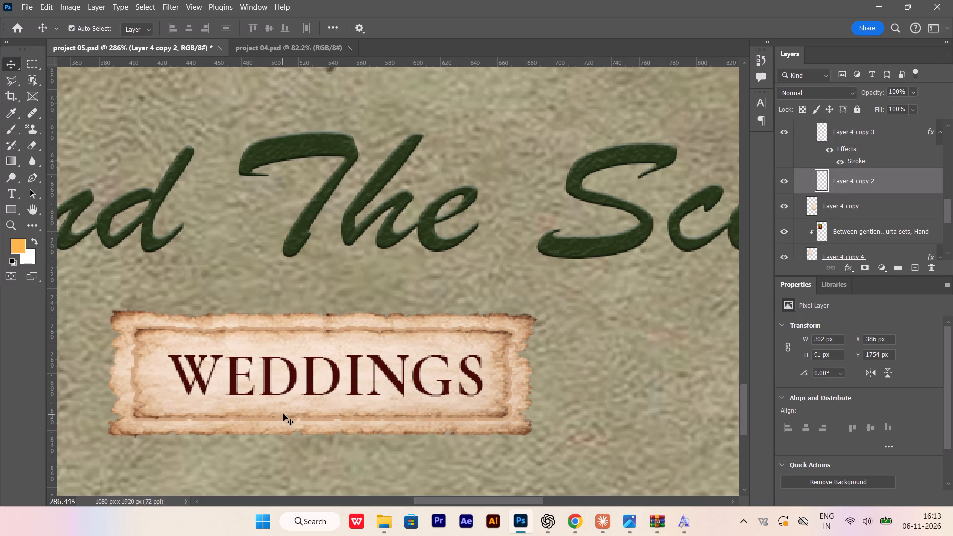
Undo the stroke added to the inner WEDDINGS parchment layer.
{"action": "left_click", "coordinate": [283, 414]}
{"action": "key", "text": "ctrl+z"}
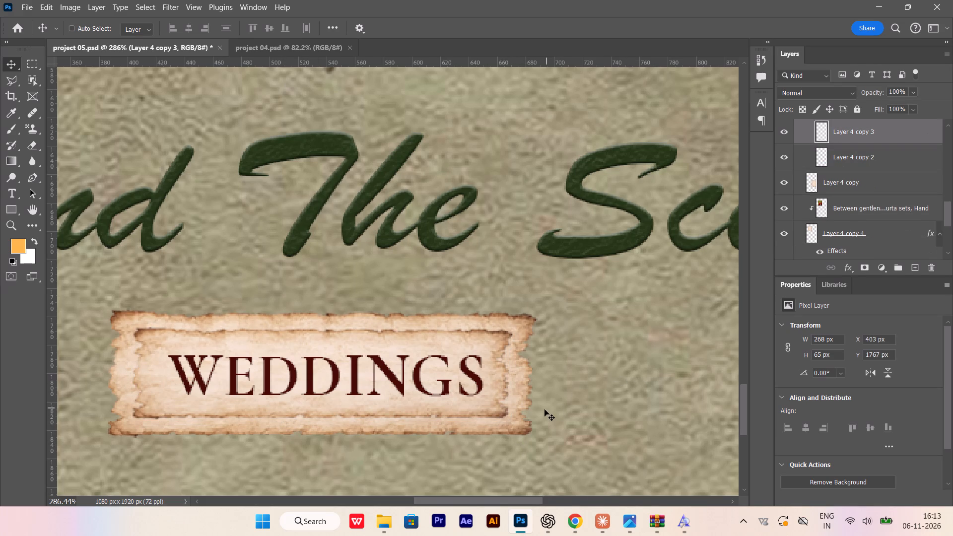
Delete the larger outer parchment layer, Layer 4 copy 2, from behind the WEDDINGS label.
{"action": "left_click", "coordinate": [515, 430]}
{"action": "key", "text": "Delete"}
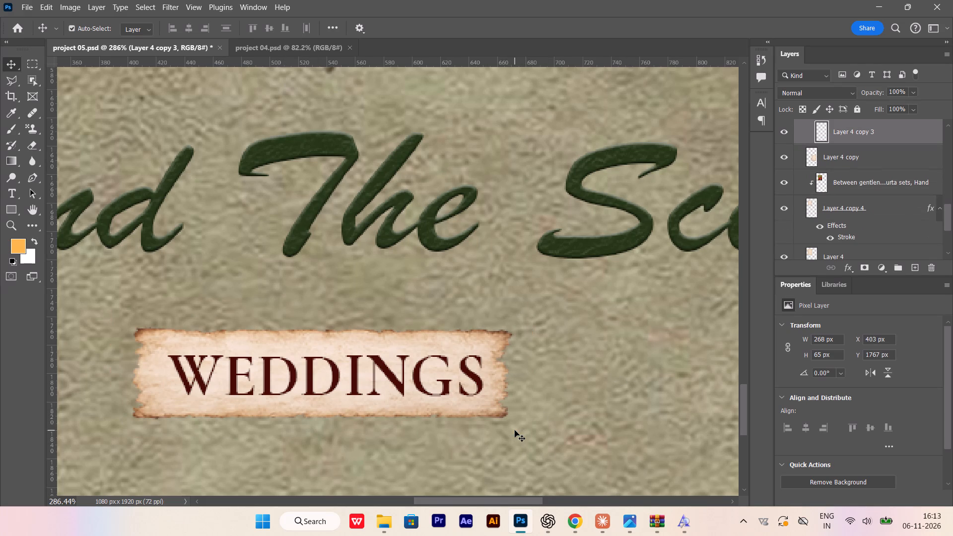
Add a faint Multiply drop shadow to the remaining WEDDINGS parchment, with opacity about 9% and reduced spread.
{"action": "left_click", "coordinate": [479, 408]}
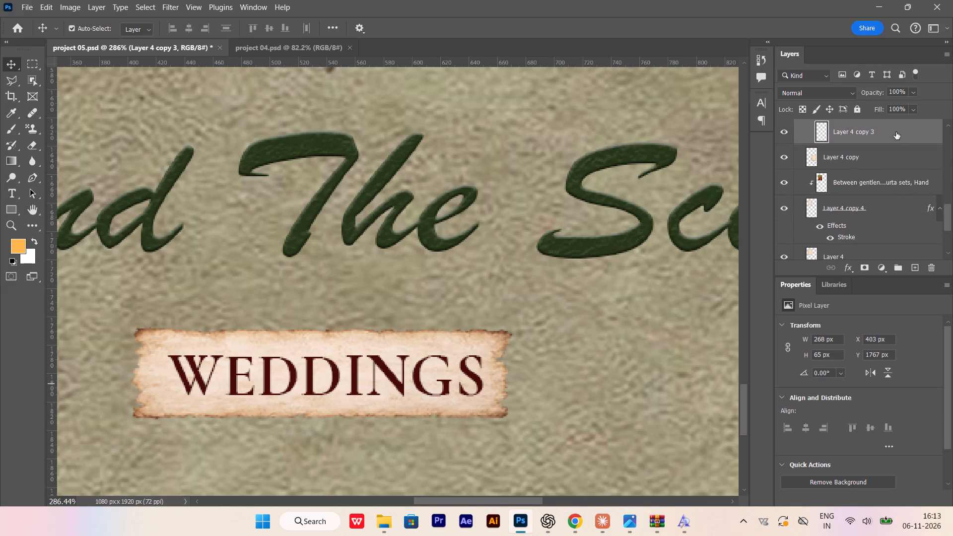
{"action": "double_click", "coordinate": [896, 132]}
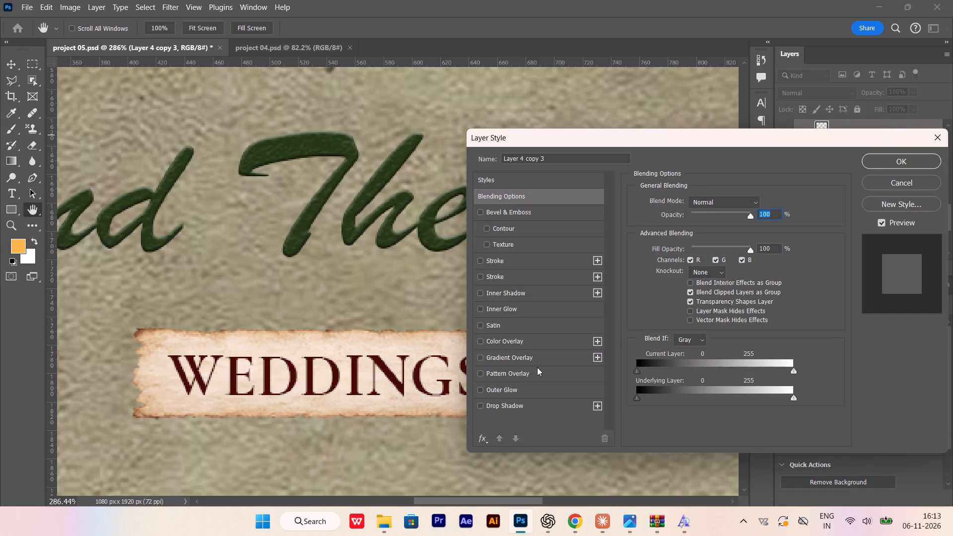
{"action": "left_click", "coordinate": [508, 392]}
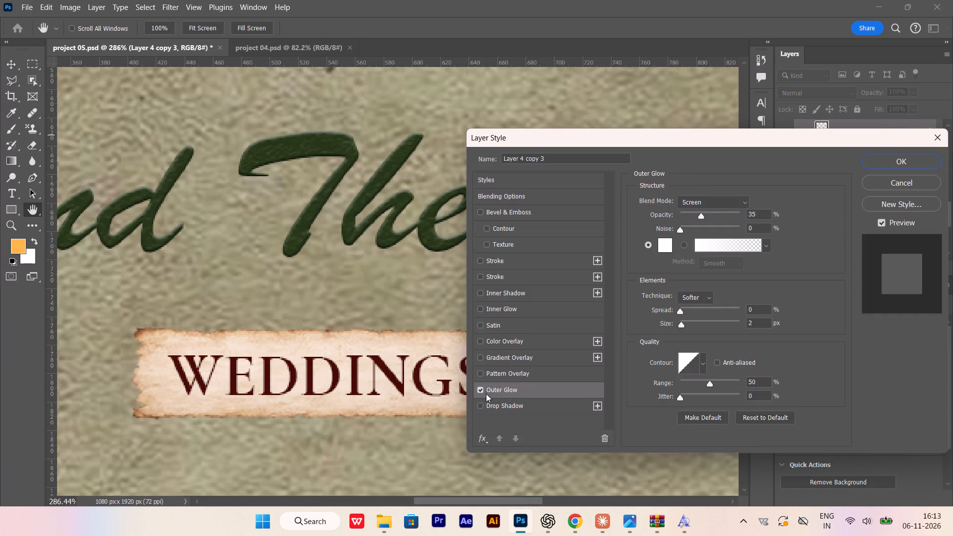
{"action": "left_click", "coordinate": [478, 391]}
{"action": "left_click", "coordinate": [478, 404]}
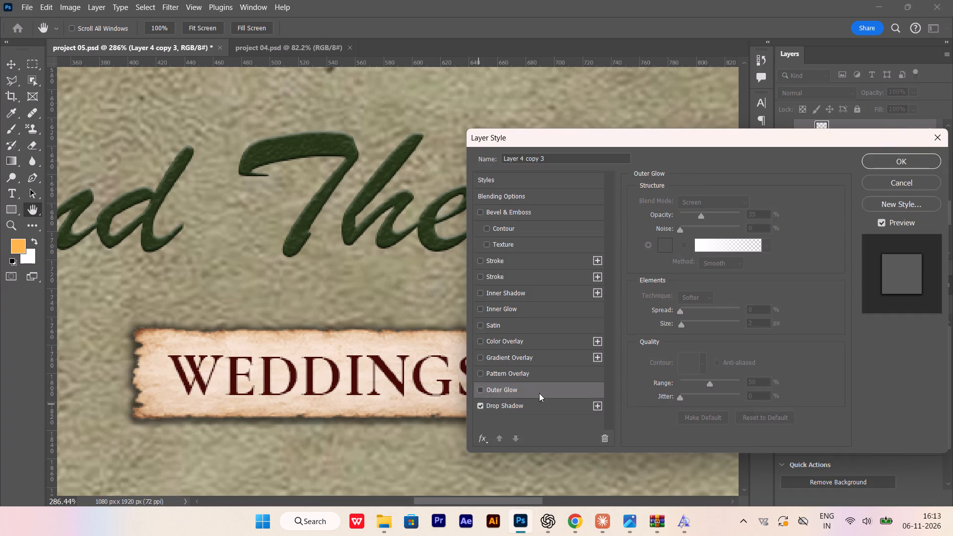
{"action": "left_click", "coordinate": [575, 406]}
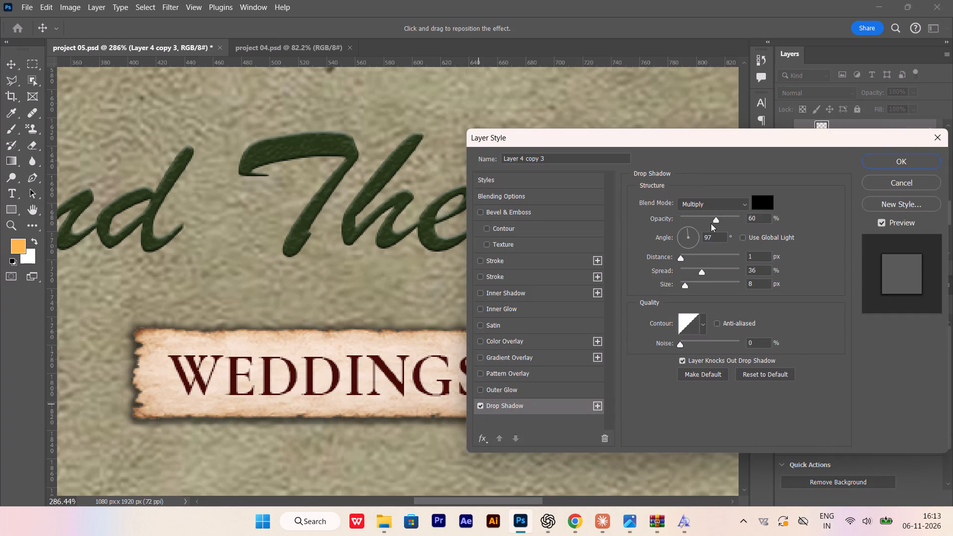
{"action": "left_click_drag", "start_coordinate": [714, 219], "coordinate": [686, 227]}
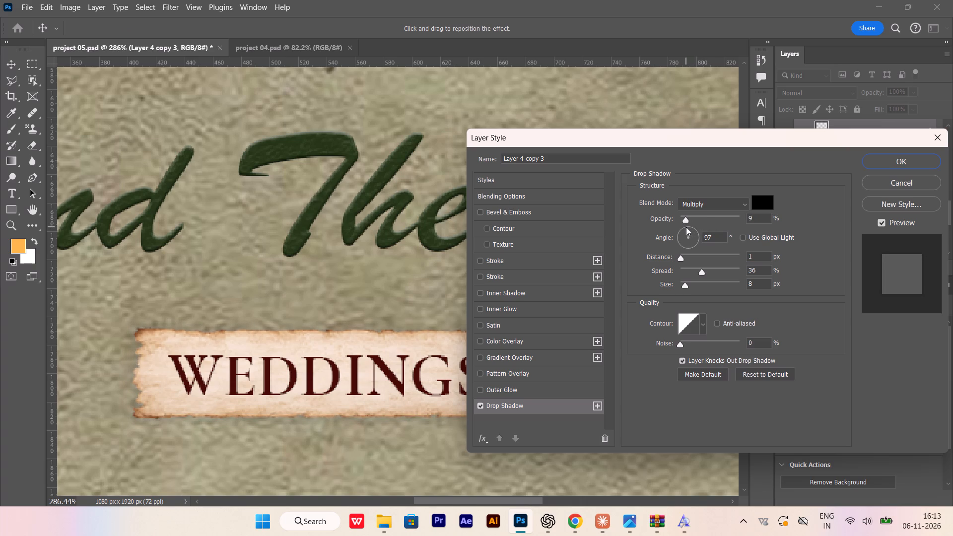
{"action": "left_click_drag", "start_coordinate": [686, 227], "coordinate": [688, 230]}
{"action": "left_click_drag", "start_coordinate": [700, 269], "coordinate": [694, 273]}
{"action": "left_click", "coordinate": [907, 160]}
Enlarge the "Behind The Scene" heading slightly, to a text size of about 129.7 pt.
{"action": "scroll", "coordinate": [637, 356], "scroll_direction": "down", "scroll_amount": 8, "text": "alt"}
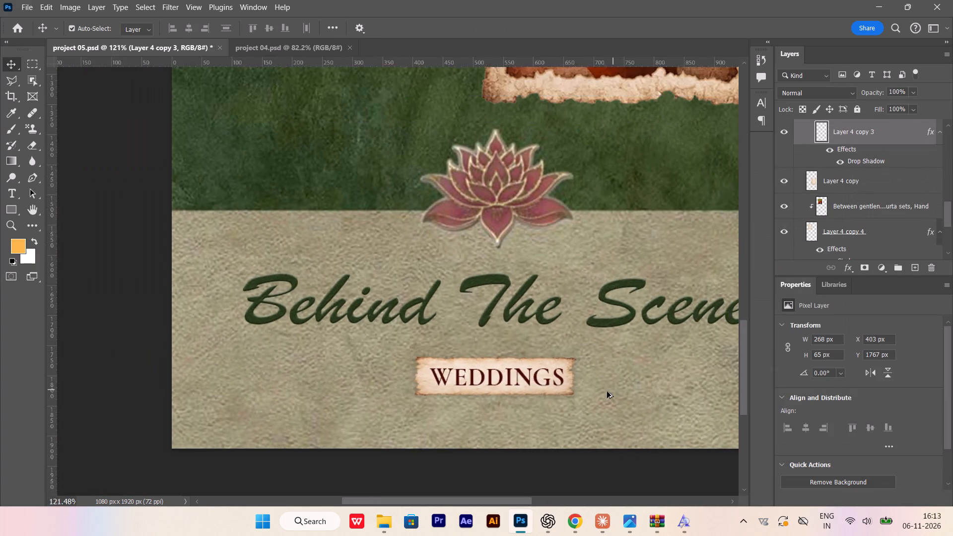
{"action": "scroll", "coordinate": [607, 392], "scroll_direction": "down", "scroll_amount": 12, "text": "alt"}
{"action": "scroll", "coordinate": [554, 399], "scroll_direction": "up", "scroll_amount": 9}
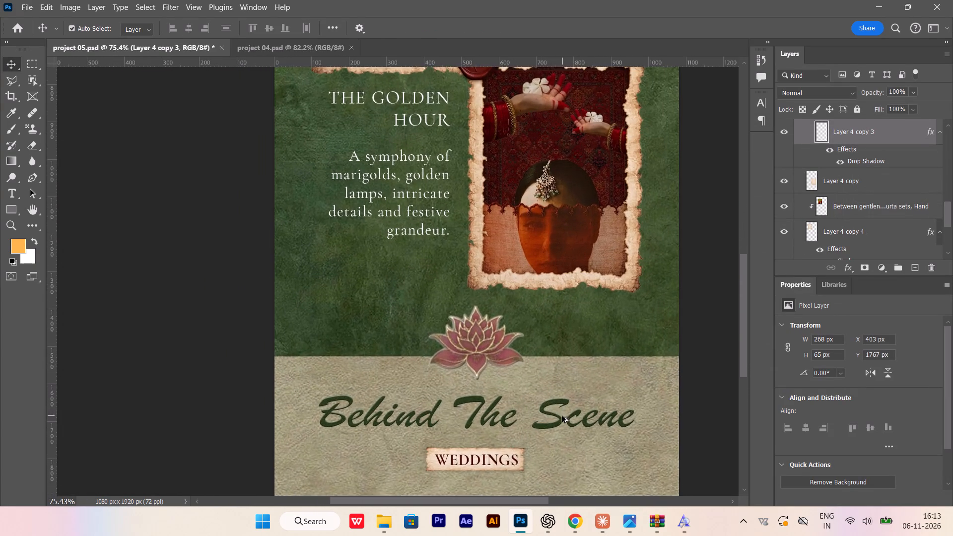
{"action": "scroll", "coordinate": [553, 407], "scroll_direction": "down", "scroll_amount": 4}
{"action": "scroll", "coordinate": [559, 379], "scroll_direction": "up", "scroll_amount": 3, "text": "alt"}
{"action": "left_click", "coordinate": [559, 379]}
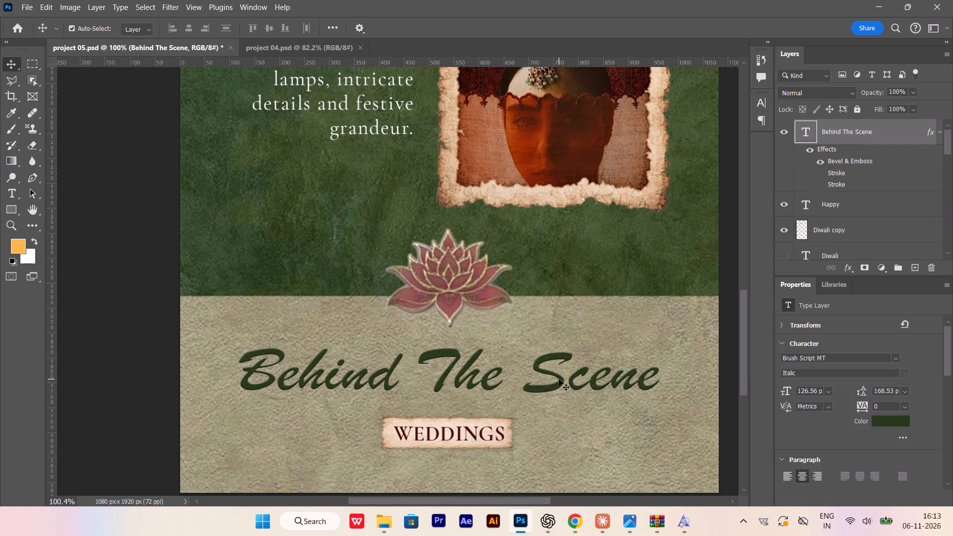
{"action": "key", "text": "ctrl+t"}
{"action": "left_click_drag", "start_coordinate": [654, 409], "coordinate": [659, 409], "text": "alt+shift"}
{"action": "key", "text": "Return"}
Scale the WEDDINGS text together with its parchment strip to about 94% and nudge them up toward the heading.
{"action": "scroll", "coordinate": [460, 441], "scroll_direction": "up", "scroll_amount": 2, "text": "alt"}
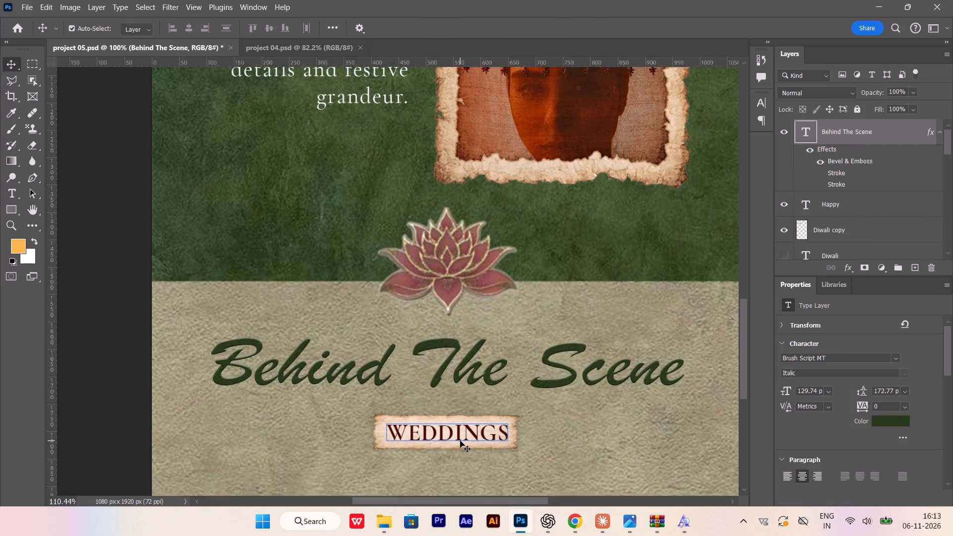
{"action": "scroll", "coordinate": [460, 441], "scroll_direction": "up", "scroll_amount": 4, "text": "alt"}
{"action": "left_click", "coordinate": [462, 437]}
{"action": "left_click", "coordinate": [527, 408], "text": "shift"}
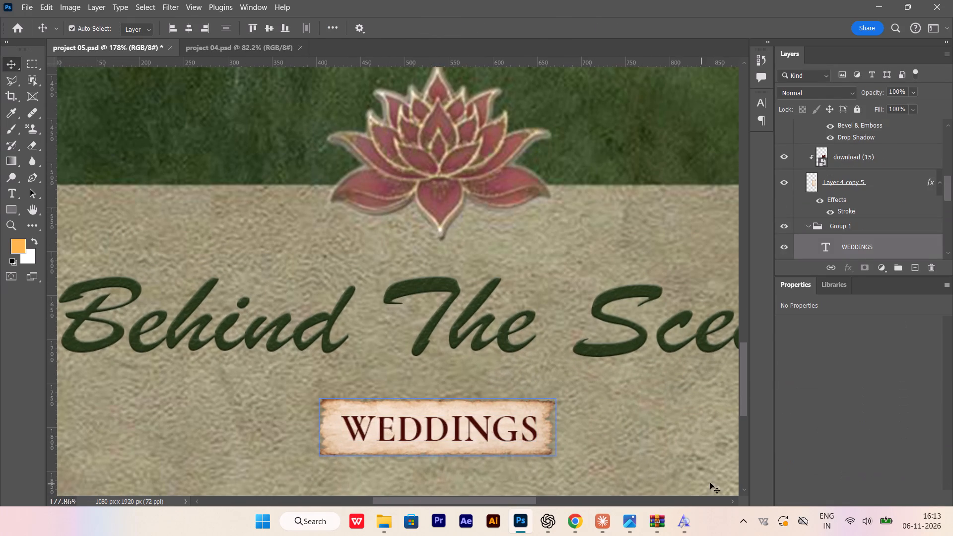
{"action": "key", "text": "ctrl+t"}
{"action": "left_click_drag", "start_coordinate": [556, 456], "coordinate": [549, 455], "text": "alt+shift"}
{"action": "key", "text": "shift+Up"}
{"action": "key", "text": "Return"}
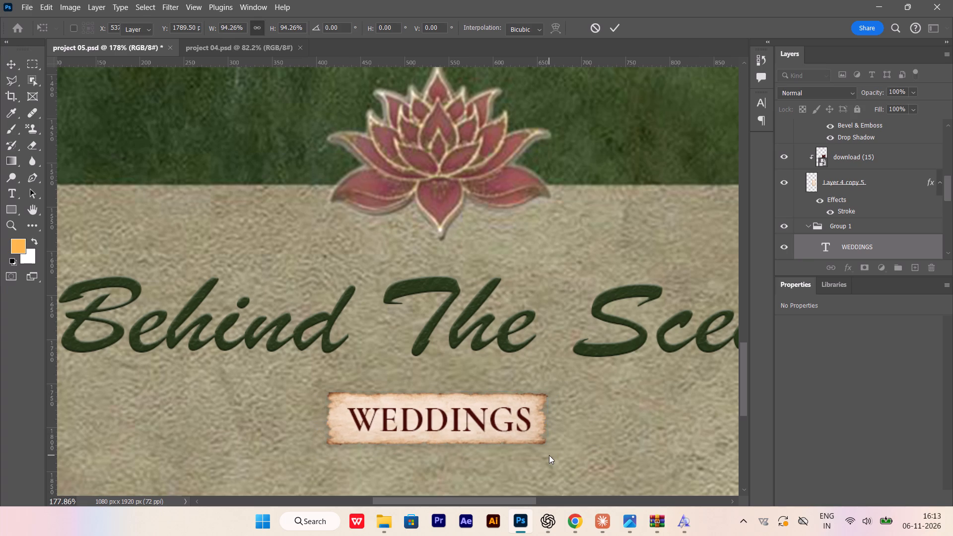
Save the document.
{"action": "key", "text": "ctrl+s"}
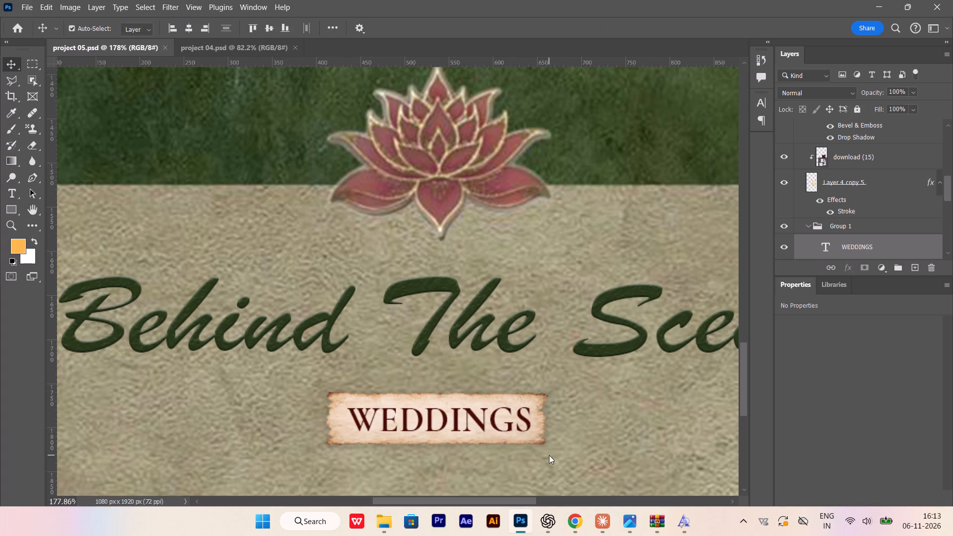
Check the whole story design in full-screen view and return to the standard workspace.
{"action": "type", "text": "fff"}
{"action": "key", "text": "ctrl+0"}
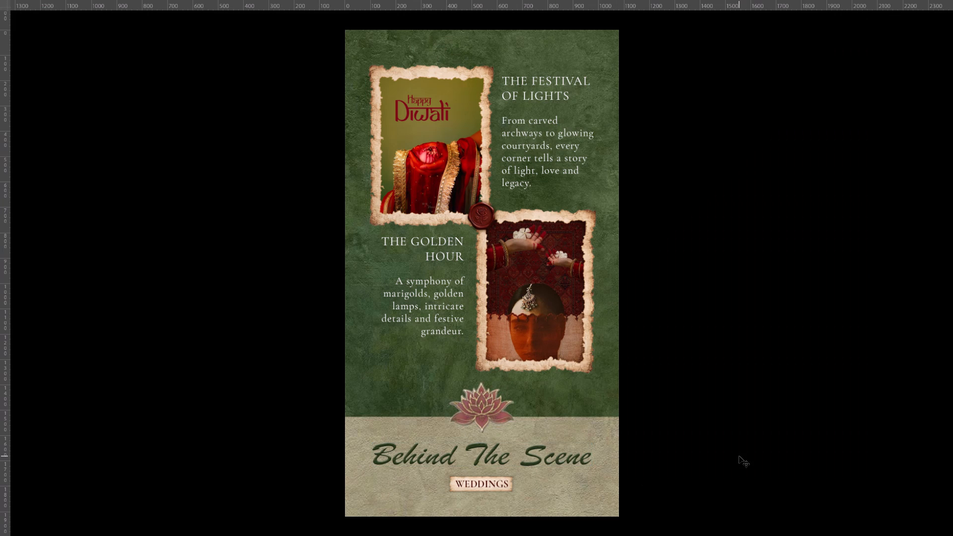
{"action": "key", "text": "Return"}
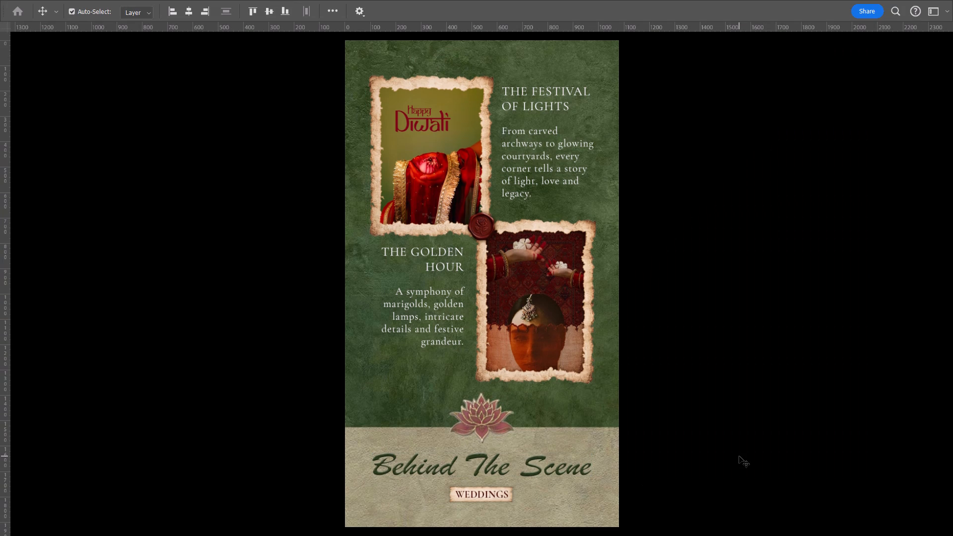
{"action": "key", "text": "ctrl+f"}
{"action": "left_click", "coordinate": [649, 430]}
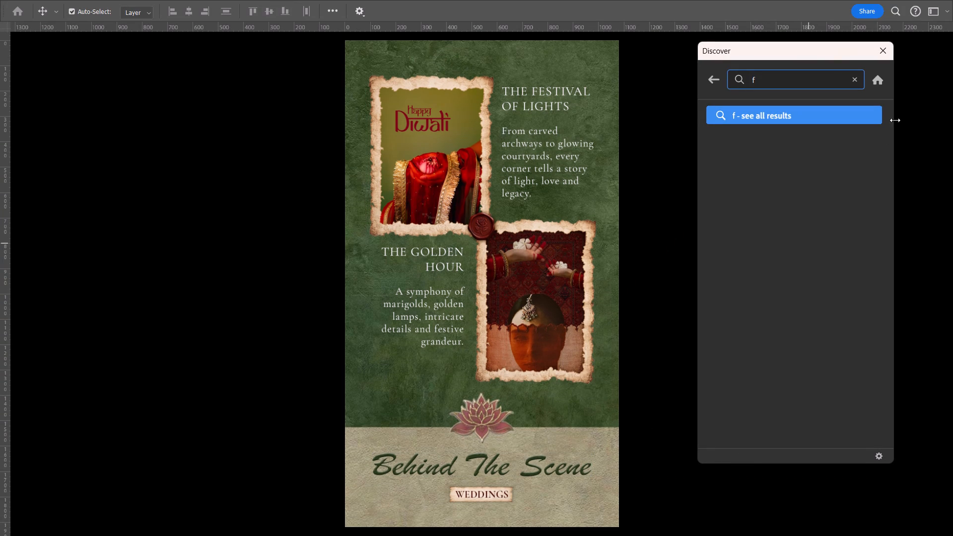
{"action": "left_click", "coordinate": [888, 55]}
{"action": "key", "text": "f"}
Examine the WEDDINGS parchment label and its spacing below the heading, both up close and from farther out.
{"action": "scroll", "coordinate": [452, 440], "scroll_direction": "down", "scroll_amount": 2}
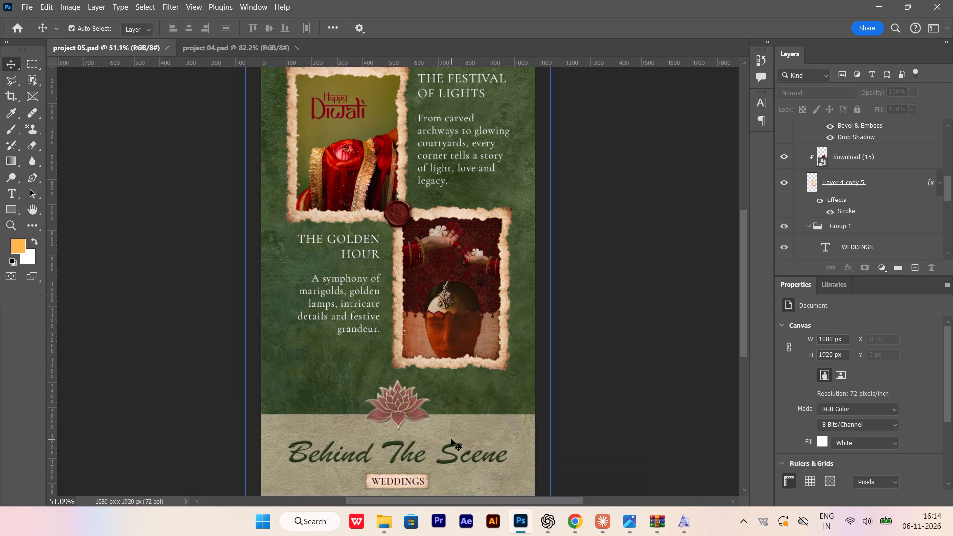
{"action": "scroll", "coordinate": [451, 439], "scroll_direction": "down", "scroll_amount": 7}
{"action": "scroll", "coordinate": [451, 348], "scroll_direction": "down", "scroll_amount": 3, "text": "alt"}
{"action": "scroll", "coordinate": [365, 448], "scroll_direction": "up", "scroll_amount": 2, "text": "alt"}
{"action": "scroll", "coordinate": [405, 420], "scroll_direction": "down", "scroll_amount": 4}
{"action": "scroll", "coordinate": [396, 396], "scroll_direction": "up", "scroll_amount": 17, "text": "alt"}
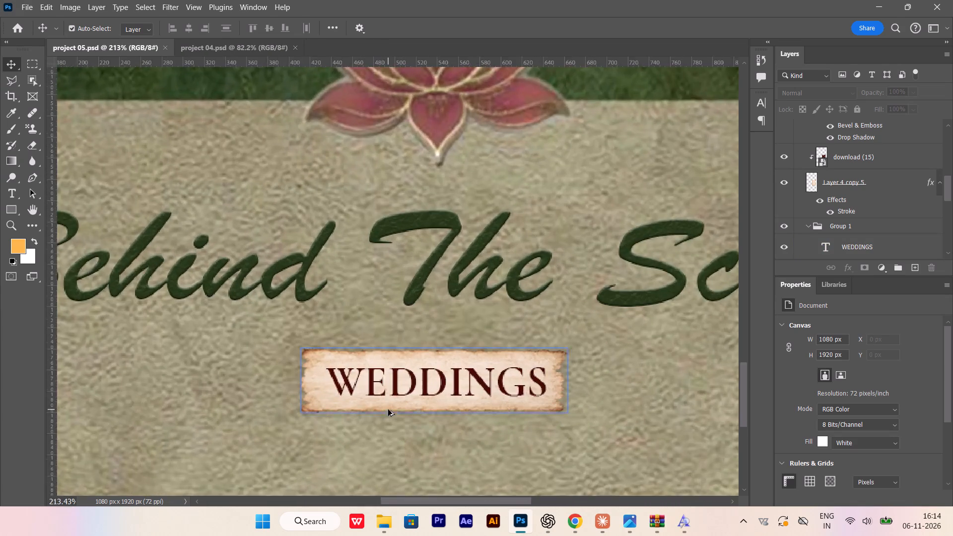
{"action": "scroll", "coordinate": [388, 409], "scroll_direction": "up", "scroll_amount": 2, "text": "alt"}
{"action": "scroll", "coordinate": [374, 377], "scroll_direction": "down", "scroll_amount": 7, "text": "alt"}
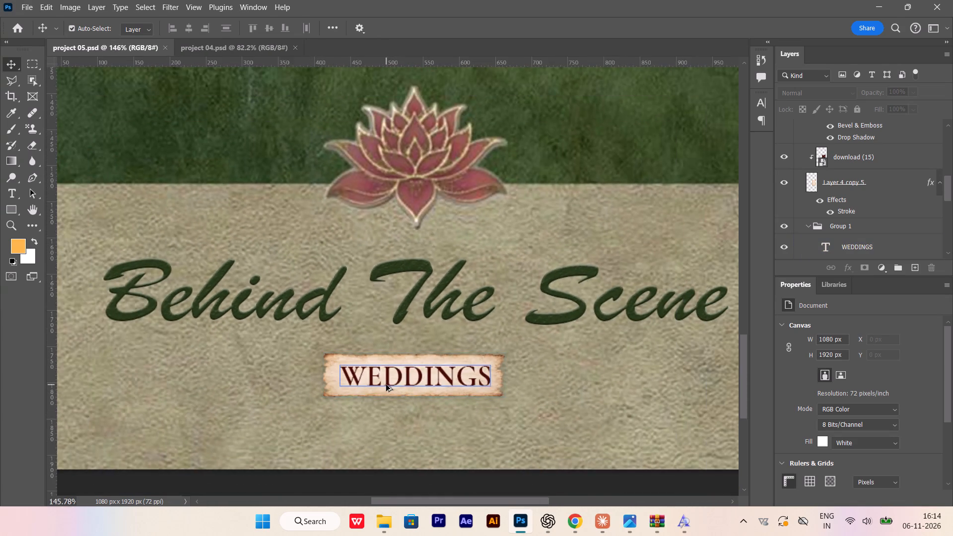
{"action": "scroll", "coordinate": [386, 385], "scroll_direction": "up", "scroll_amount": 5, "text": "alt"}
{"action": "scroll", "coordinate": [372, 375], "scroll_direction": "down", "scroll_amount": 3, "text": "alt"}
{"action": "scroll", "coordinate": [424, 337], "scroll_direction": "up", "scroll_amount": 3, "text": "alt"}
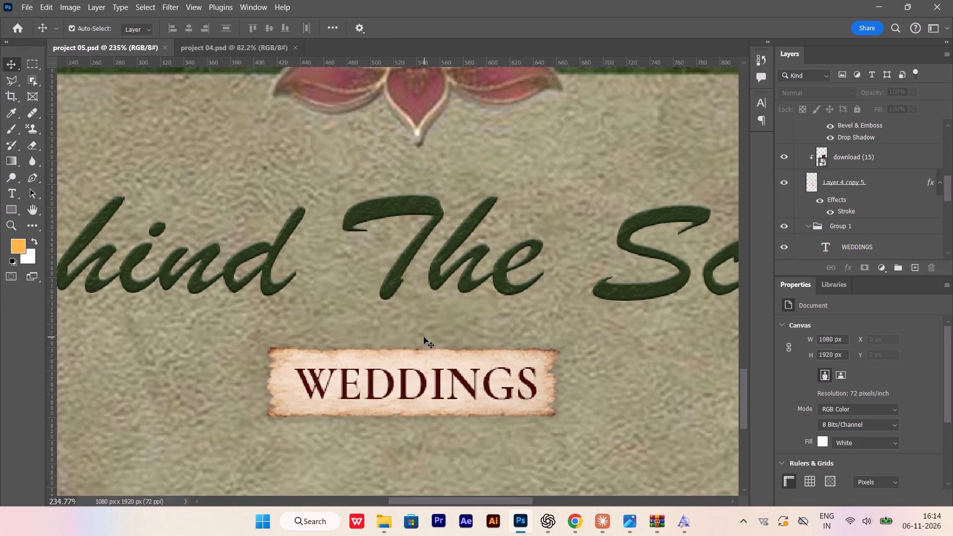
Duplicate the "Behind The Scene" heading straight down over the parchment label and change the copy's text to "Weddings".
{"action": "left_click_drag", "start_coordinate": [391, 287], "coordinate": [388, 394], "text": "alt"}
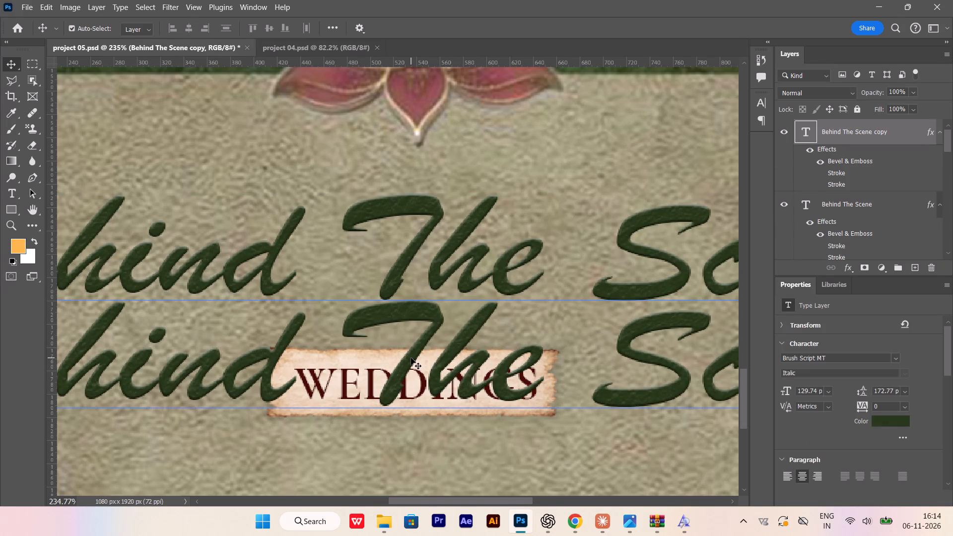
{"action": "double_click", "coordinate": [411, 358]}
{"action": "key", "text": "shift+w"}
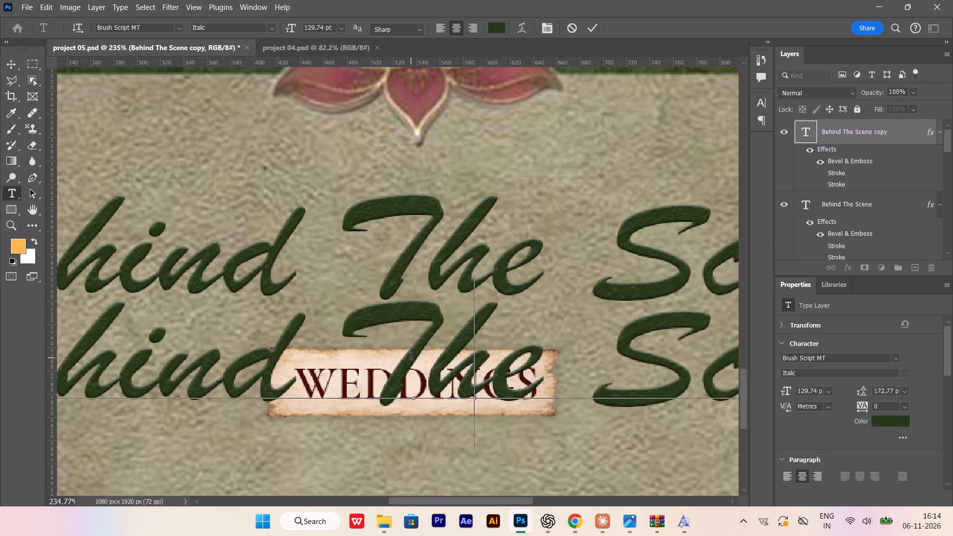
{"action": "key", "text": "e"}
{"action": "type", "text": "ddings"}
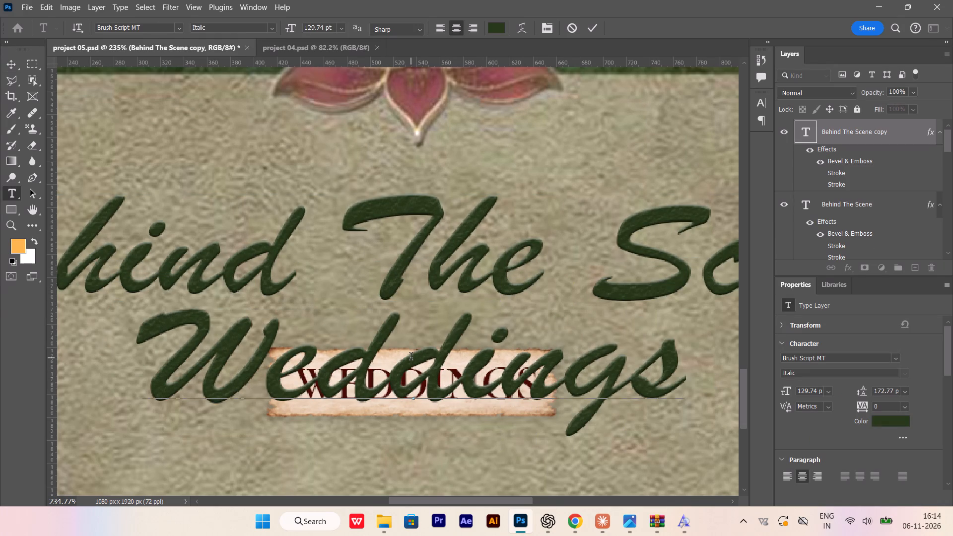
{"action": "left_click", "coordinate": [5, 66]}
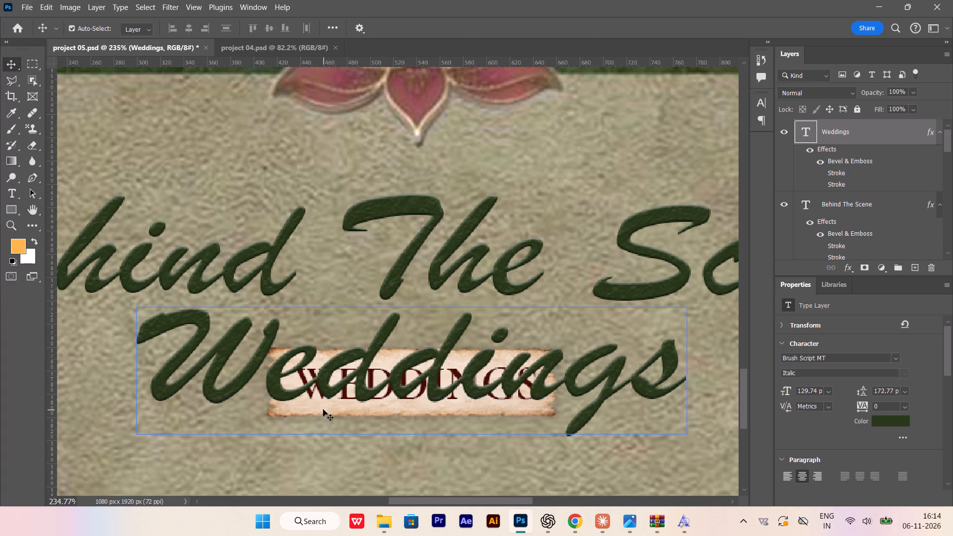
Scale the script "Weddings" text to about 62%, roughly 80 pt, and center it over the parchment label.
{"action": "left_click", "coordinate": [326, 392]}
{"action": "key", "text": "ctrl+t"}
{"action": "left_click_drag", "start_coordinate": [685, 274], "coordinate": [653, 307], "text": "alt+shift"}
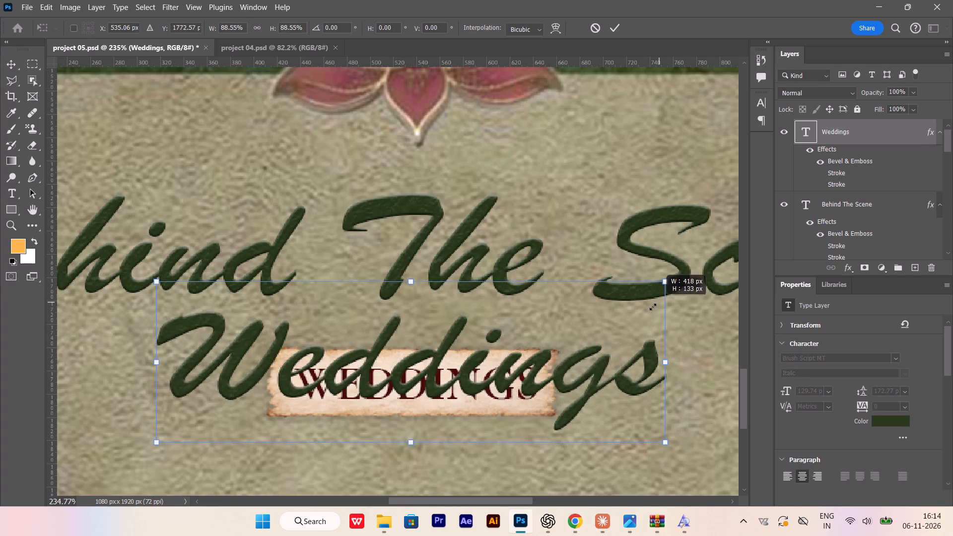
{"action": "left_click_drag", "start_coordinate": [653, 307], "coordinate": [590, 339], "text": "alt+shift"}
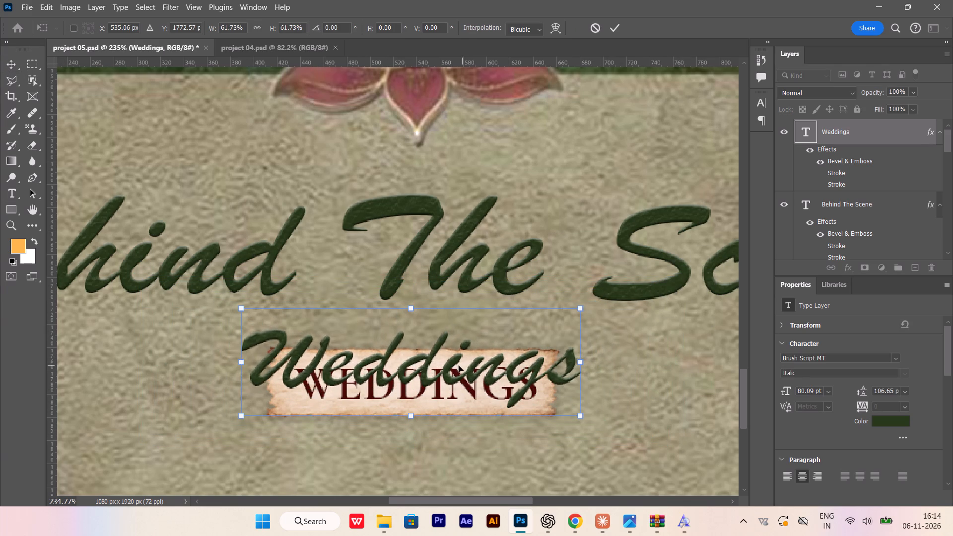
{"action": "left_click_drag", "start_coordinate": [454, 365], "coordinate": [452, 381]}
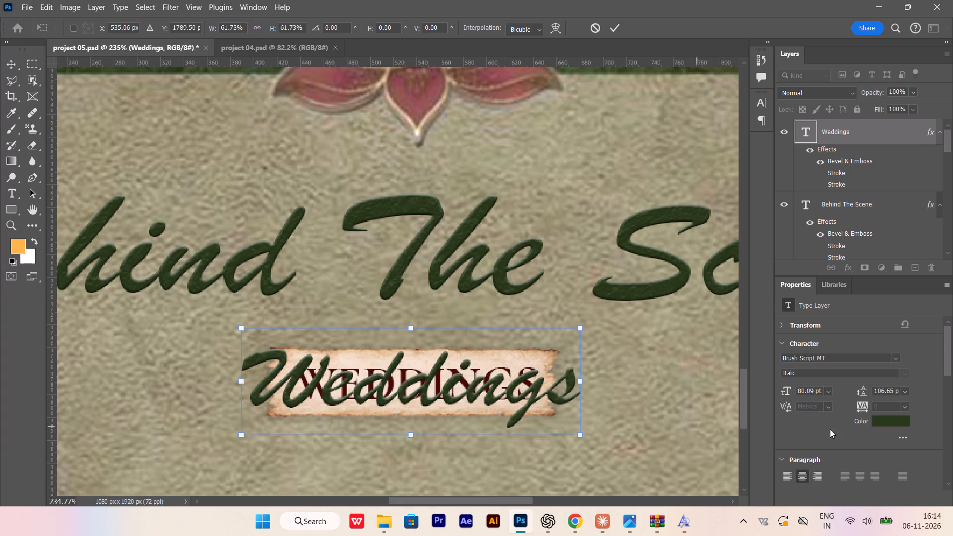
{"action": "key", "text": "Return"}
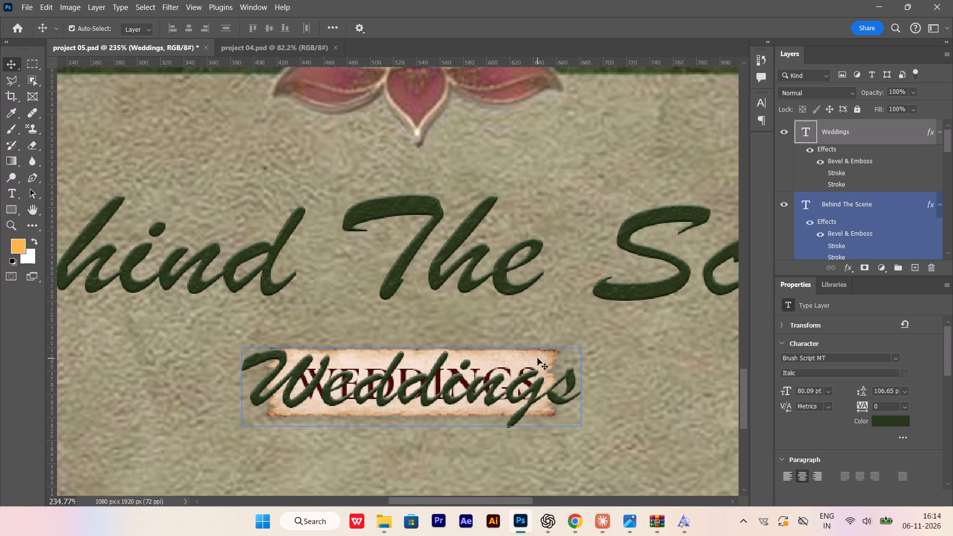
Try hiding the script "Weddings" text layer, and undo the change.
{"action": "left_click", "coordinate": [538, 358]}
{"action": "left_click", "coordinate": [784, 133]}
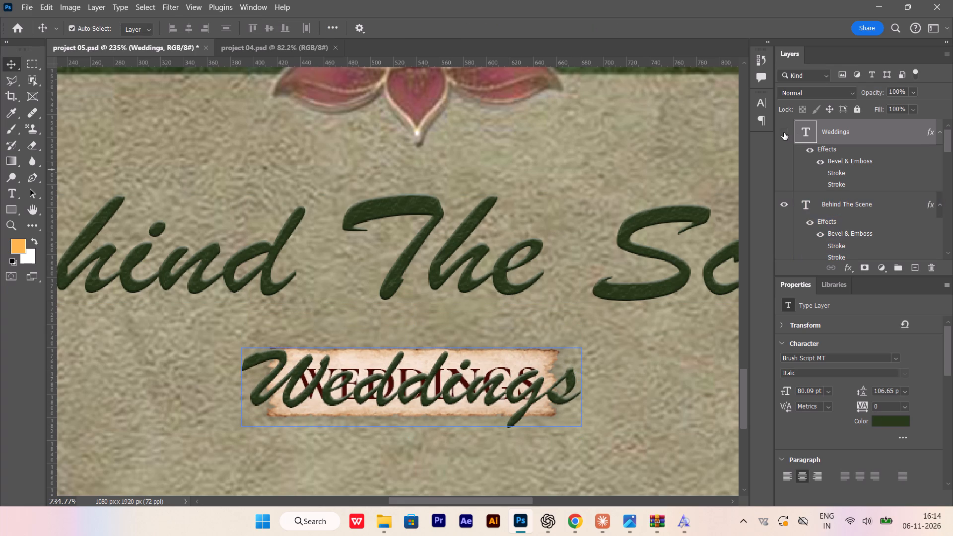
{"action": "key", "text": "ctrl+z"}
Move the script "Weddings" text down, clear of the parchment label.
{"action": "left_click_drag", "start_coordinate": [506, 390], "coordinate": [502, 473]}
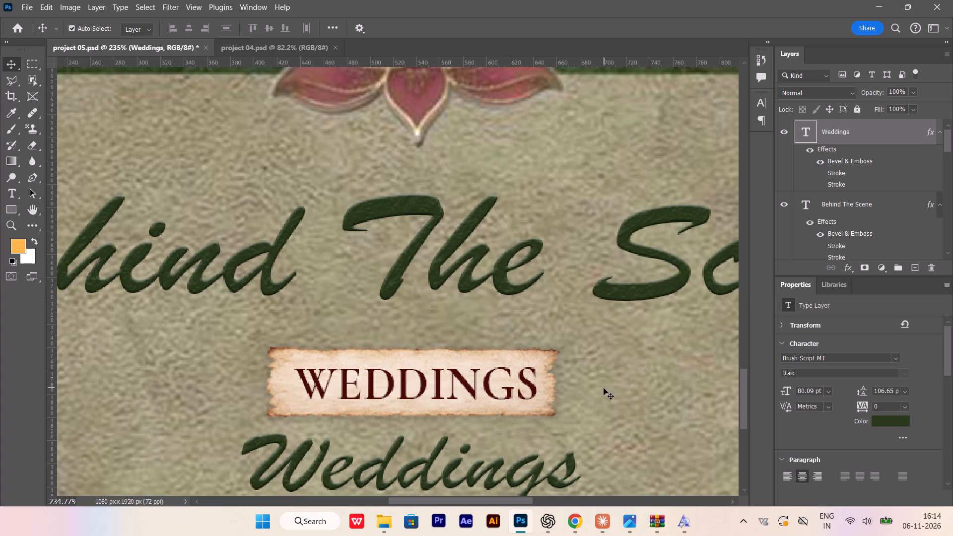
Hide the parchment WEDDINGS label by switching off Group 1 as a whole, keeping the text layer inside it switched on.
{"action": "left_click", "coordinate": [528, 386]}
{"action": "left_click", "coordinate": [787, 249]}
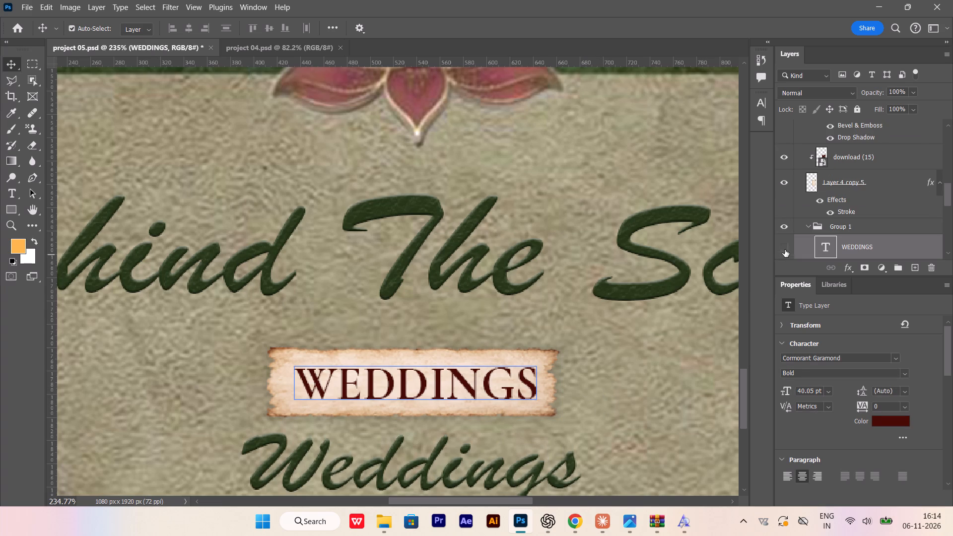
{"action": "left_click", "coordinate": [786, 231]}
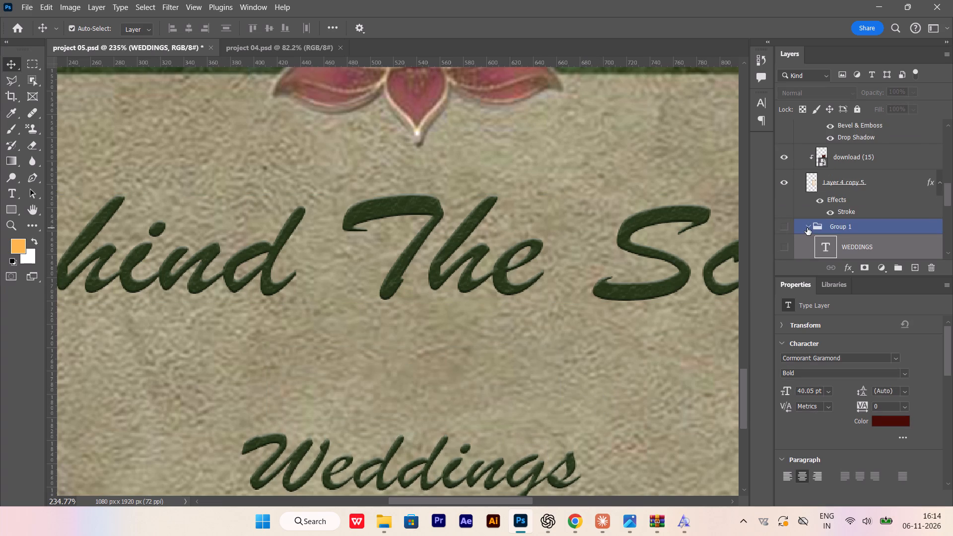
{"action": "left_click", "coordinate": [807, 228]}
{"action": "scroll", "coordinate": [632, 283], "scroll_direction": "down", "scroll_amount": 8, "text": "alt"}
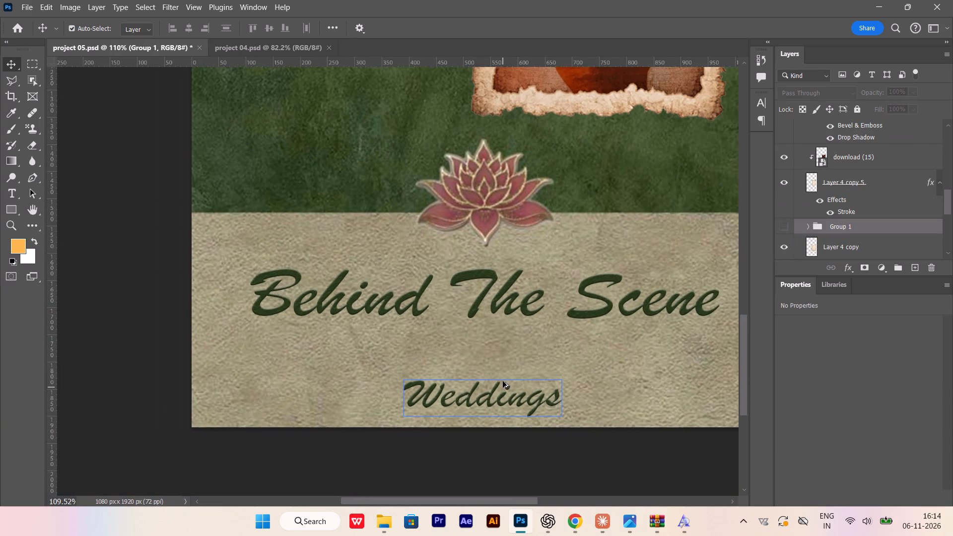
{"action": "scroll", "coordinate": [497, 368], "scroll_direction": "up", "scroll_amount": 3}
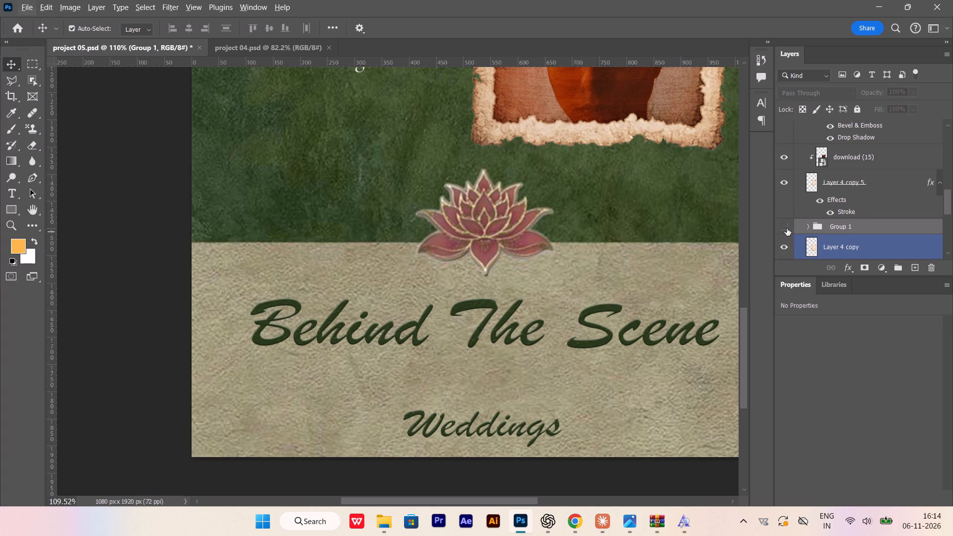
{"action": "left_click", "coordinate": [787, 228]}
{"action": "left_click", "coordinate": [811, 227]}
{"action": "left_click", "coordinate": [786, 245]}
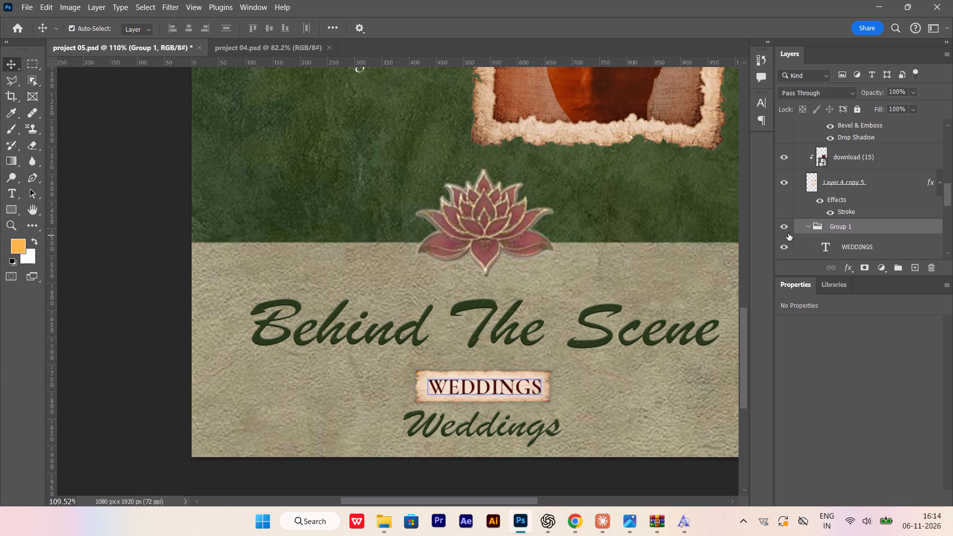
{"action": "left_click", "coordinate": [814, 225]}
{"action": "left_click", "coordinate": [809, 224]}
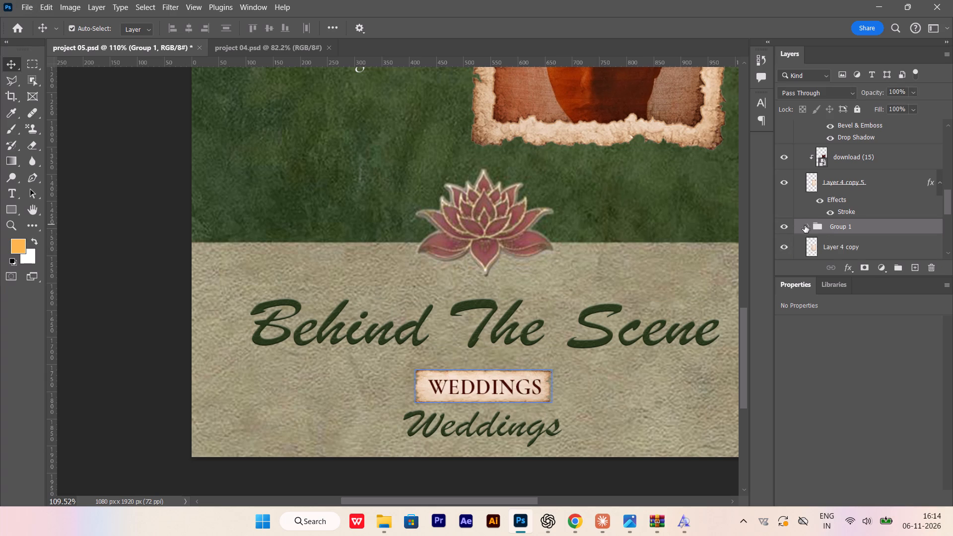
{"action": "left_click", "coordinate": [789, 227]}
Move the script "Weddings" text up to sit centered just beneath the "Behind The Scene" heading.
{"action": "scroll", "coordinate": [487, 401], "scroll_direction": "up", "scroll_amount": 2, "text": "alt"}
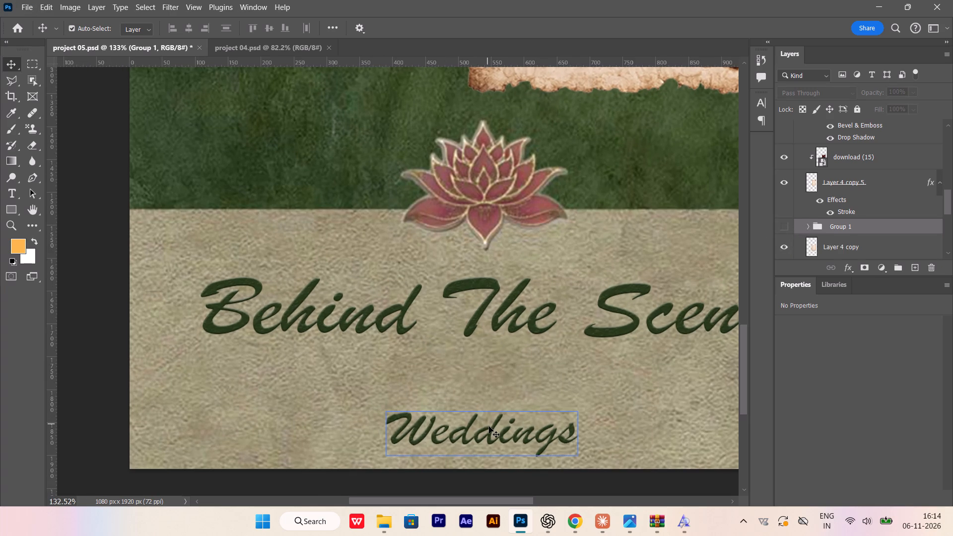
{"action": "left_click_drag", "start_coordinate": [489, 426], "coordinate": [486, 380]}
{"action": "scroll", "coordinate": [485, 398], "scroll_direction": "down", "scroll_amount": 4, "text": "alt"}
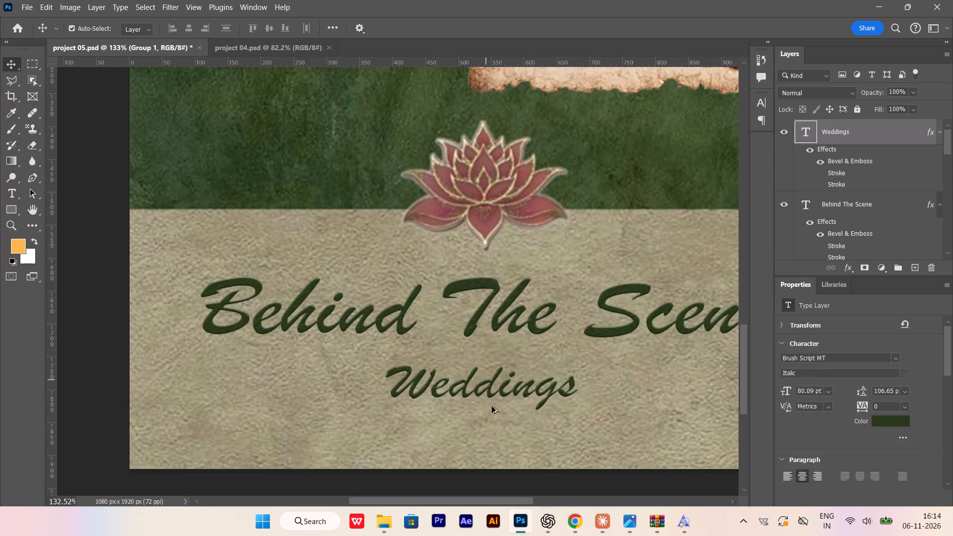
{"action": "scroll", "coordinate": [492, 406], "scroll_direction": "down", "scroll_amount": 13, "text": "alt"}
{"action": "scroll", "coordinate": [562, 369], "scroll_direction": "down", "scroll_amount": 8, "text": "alt"}
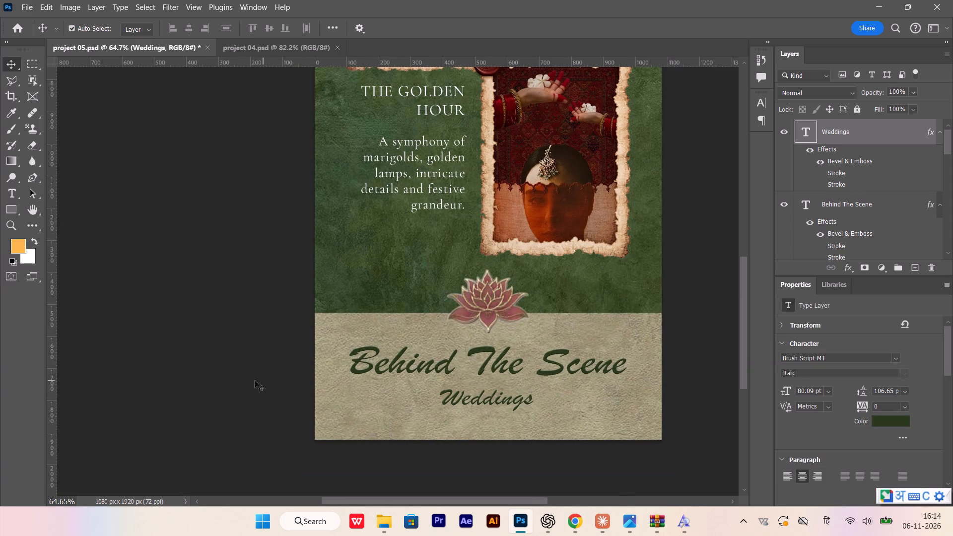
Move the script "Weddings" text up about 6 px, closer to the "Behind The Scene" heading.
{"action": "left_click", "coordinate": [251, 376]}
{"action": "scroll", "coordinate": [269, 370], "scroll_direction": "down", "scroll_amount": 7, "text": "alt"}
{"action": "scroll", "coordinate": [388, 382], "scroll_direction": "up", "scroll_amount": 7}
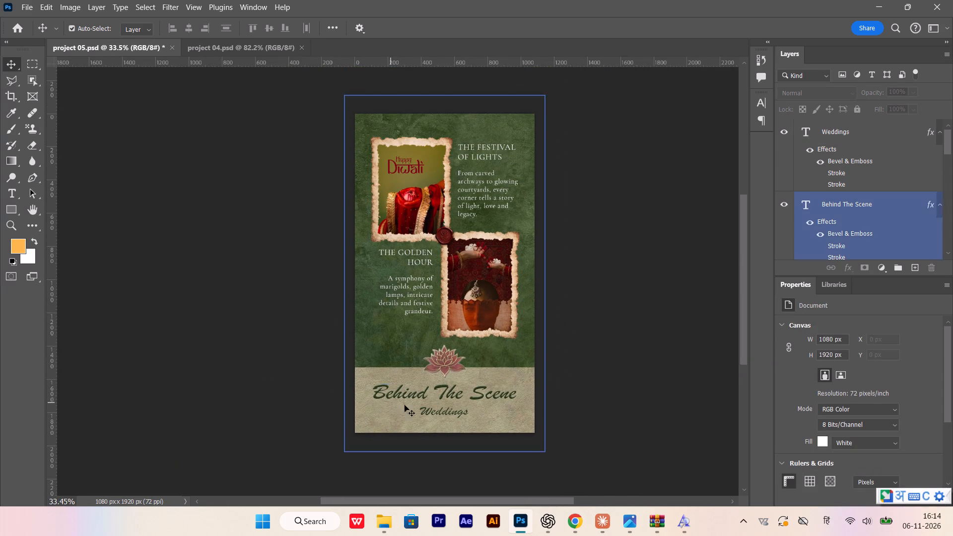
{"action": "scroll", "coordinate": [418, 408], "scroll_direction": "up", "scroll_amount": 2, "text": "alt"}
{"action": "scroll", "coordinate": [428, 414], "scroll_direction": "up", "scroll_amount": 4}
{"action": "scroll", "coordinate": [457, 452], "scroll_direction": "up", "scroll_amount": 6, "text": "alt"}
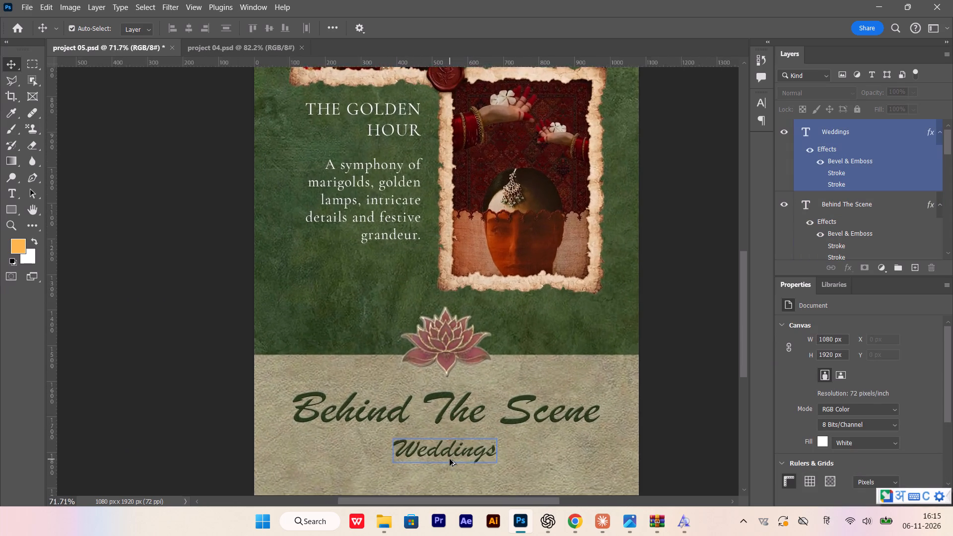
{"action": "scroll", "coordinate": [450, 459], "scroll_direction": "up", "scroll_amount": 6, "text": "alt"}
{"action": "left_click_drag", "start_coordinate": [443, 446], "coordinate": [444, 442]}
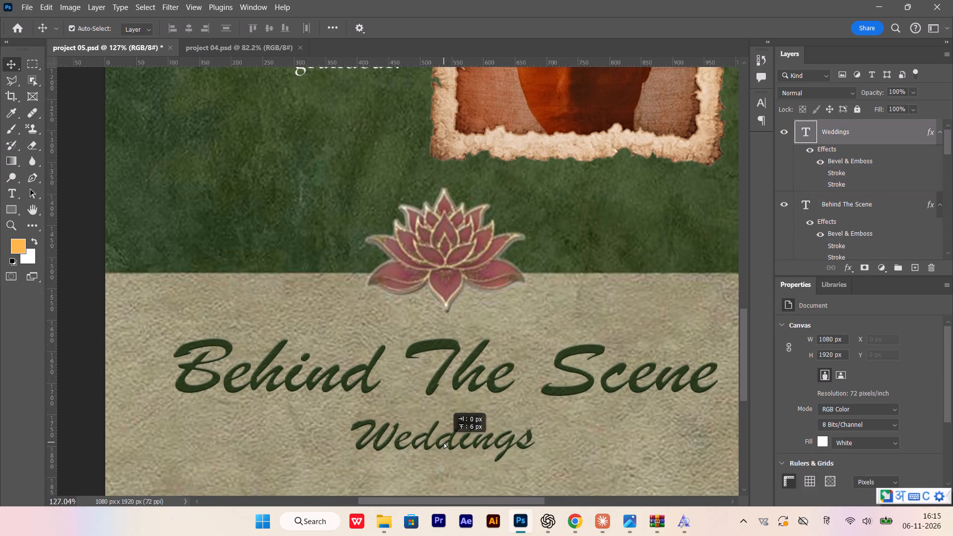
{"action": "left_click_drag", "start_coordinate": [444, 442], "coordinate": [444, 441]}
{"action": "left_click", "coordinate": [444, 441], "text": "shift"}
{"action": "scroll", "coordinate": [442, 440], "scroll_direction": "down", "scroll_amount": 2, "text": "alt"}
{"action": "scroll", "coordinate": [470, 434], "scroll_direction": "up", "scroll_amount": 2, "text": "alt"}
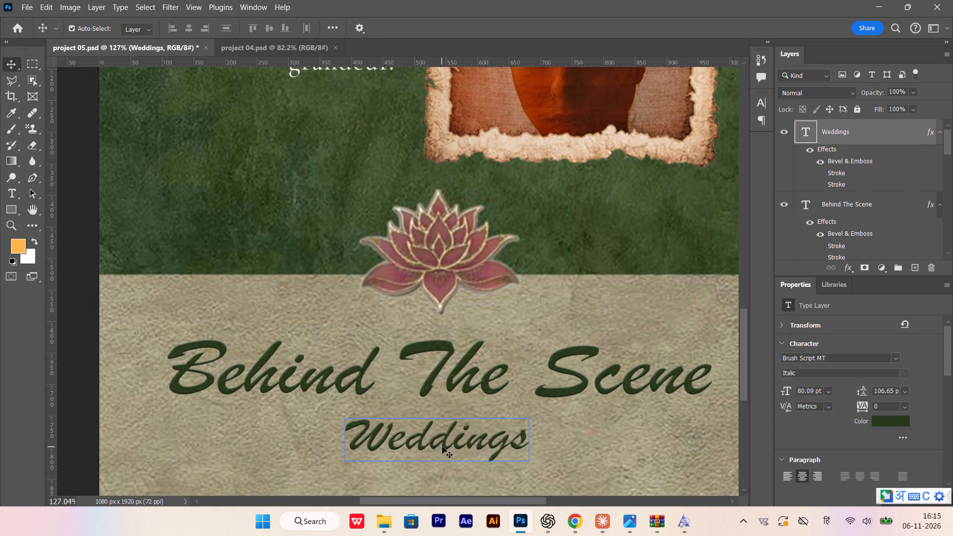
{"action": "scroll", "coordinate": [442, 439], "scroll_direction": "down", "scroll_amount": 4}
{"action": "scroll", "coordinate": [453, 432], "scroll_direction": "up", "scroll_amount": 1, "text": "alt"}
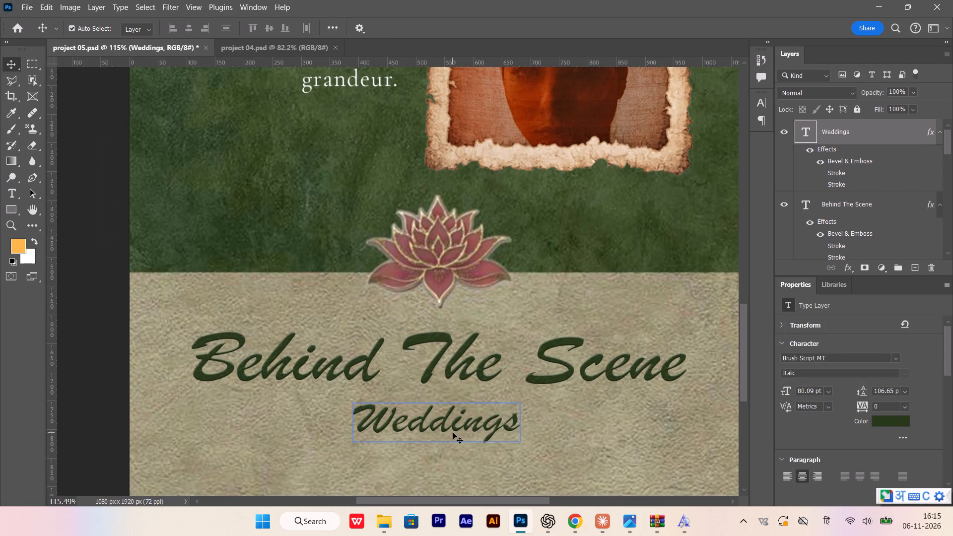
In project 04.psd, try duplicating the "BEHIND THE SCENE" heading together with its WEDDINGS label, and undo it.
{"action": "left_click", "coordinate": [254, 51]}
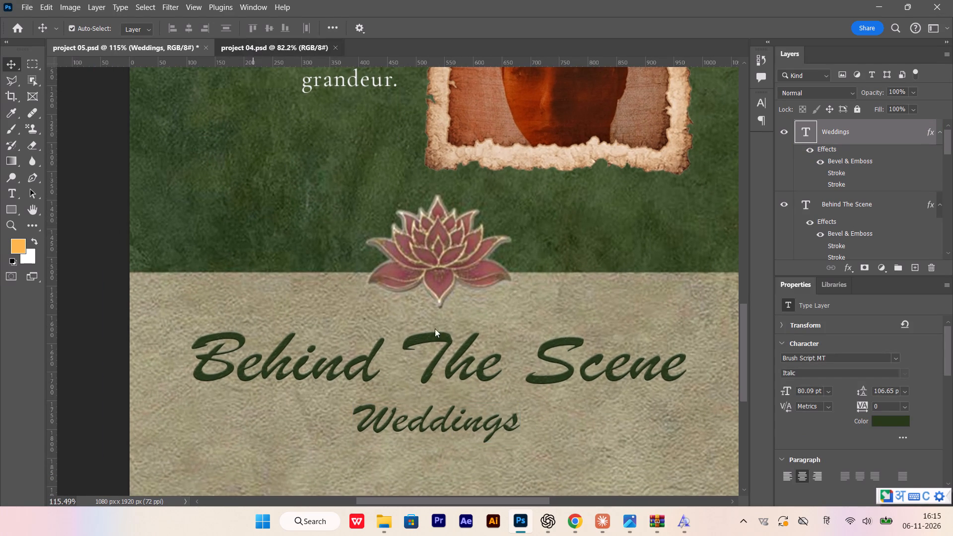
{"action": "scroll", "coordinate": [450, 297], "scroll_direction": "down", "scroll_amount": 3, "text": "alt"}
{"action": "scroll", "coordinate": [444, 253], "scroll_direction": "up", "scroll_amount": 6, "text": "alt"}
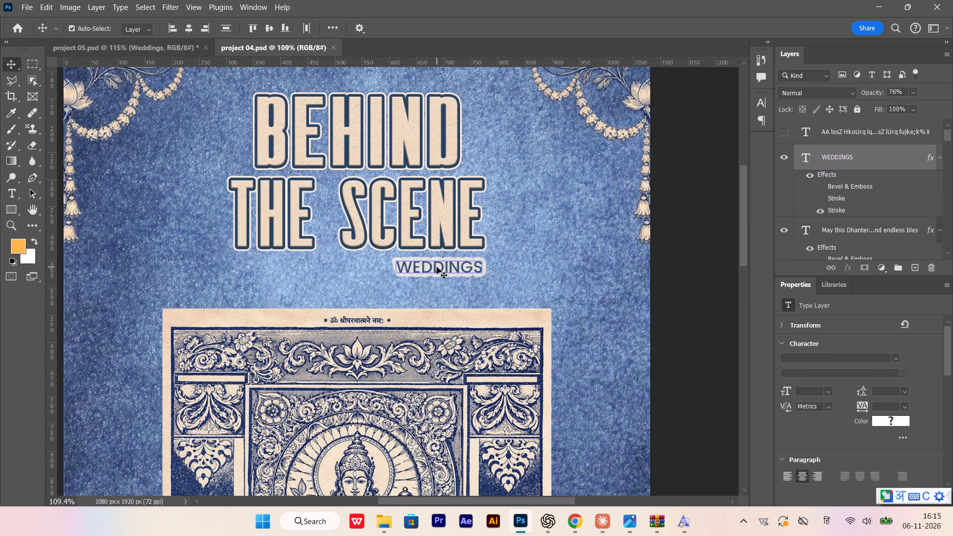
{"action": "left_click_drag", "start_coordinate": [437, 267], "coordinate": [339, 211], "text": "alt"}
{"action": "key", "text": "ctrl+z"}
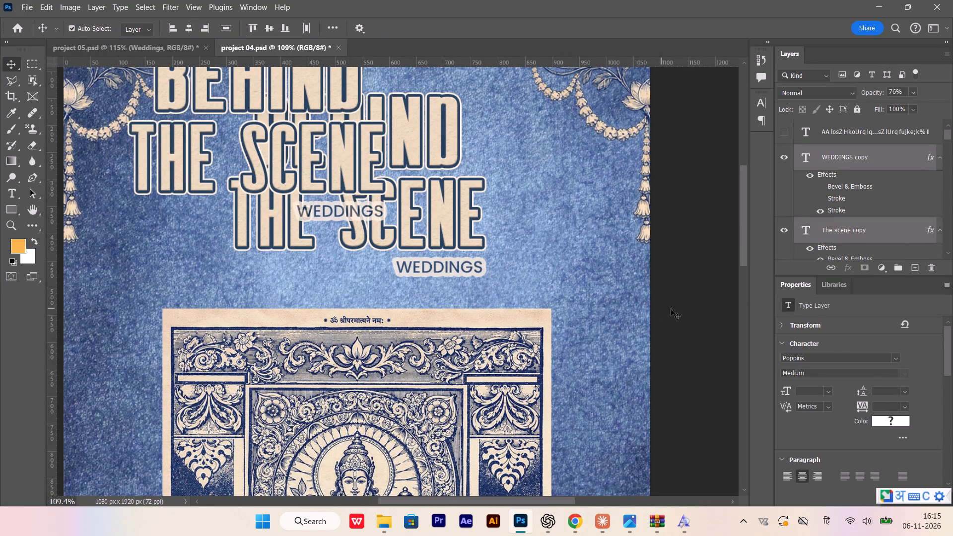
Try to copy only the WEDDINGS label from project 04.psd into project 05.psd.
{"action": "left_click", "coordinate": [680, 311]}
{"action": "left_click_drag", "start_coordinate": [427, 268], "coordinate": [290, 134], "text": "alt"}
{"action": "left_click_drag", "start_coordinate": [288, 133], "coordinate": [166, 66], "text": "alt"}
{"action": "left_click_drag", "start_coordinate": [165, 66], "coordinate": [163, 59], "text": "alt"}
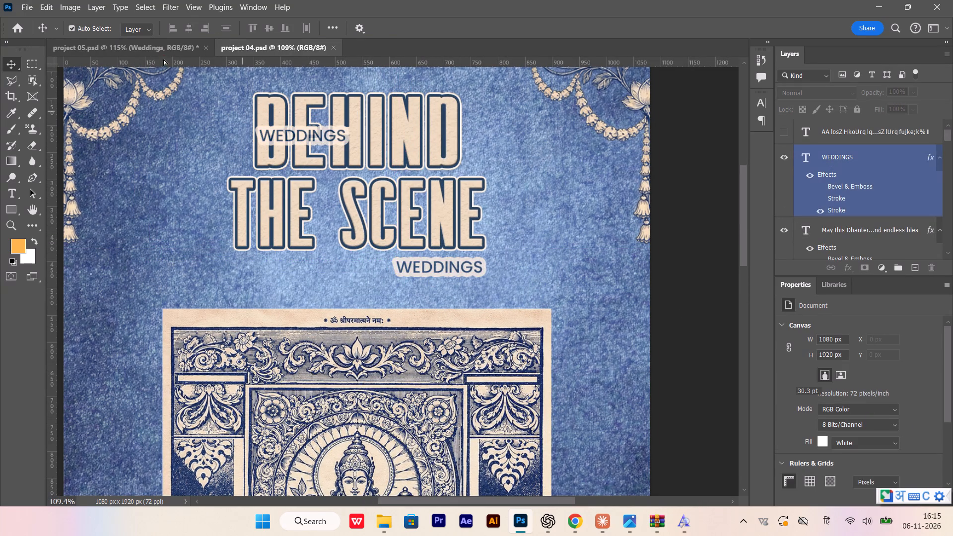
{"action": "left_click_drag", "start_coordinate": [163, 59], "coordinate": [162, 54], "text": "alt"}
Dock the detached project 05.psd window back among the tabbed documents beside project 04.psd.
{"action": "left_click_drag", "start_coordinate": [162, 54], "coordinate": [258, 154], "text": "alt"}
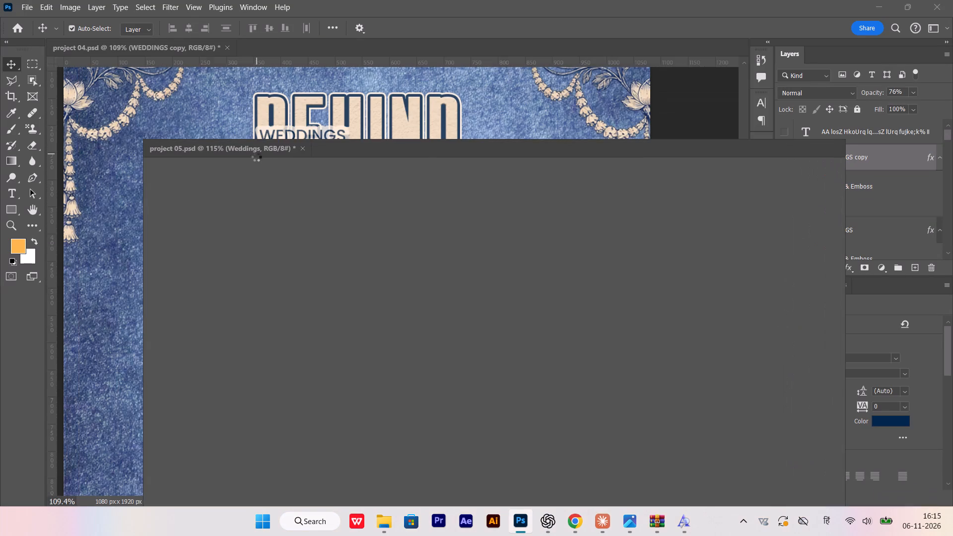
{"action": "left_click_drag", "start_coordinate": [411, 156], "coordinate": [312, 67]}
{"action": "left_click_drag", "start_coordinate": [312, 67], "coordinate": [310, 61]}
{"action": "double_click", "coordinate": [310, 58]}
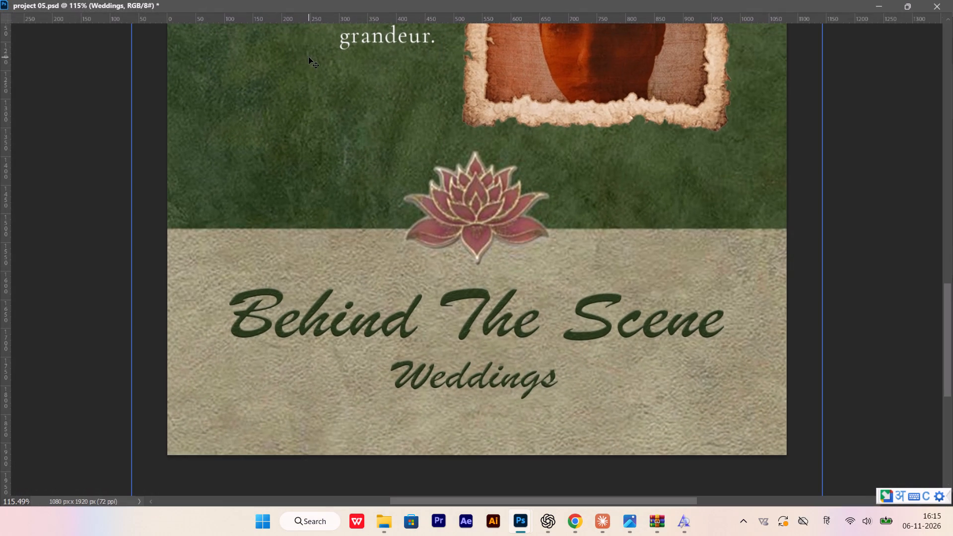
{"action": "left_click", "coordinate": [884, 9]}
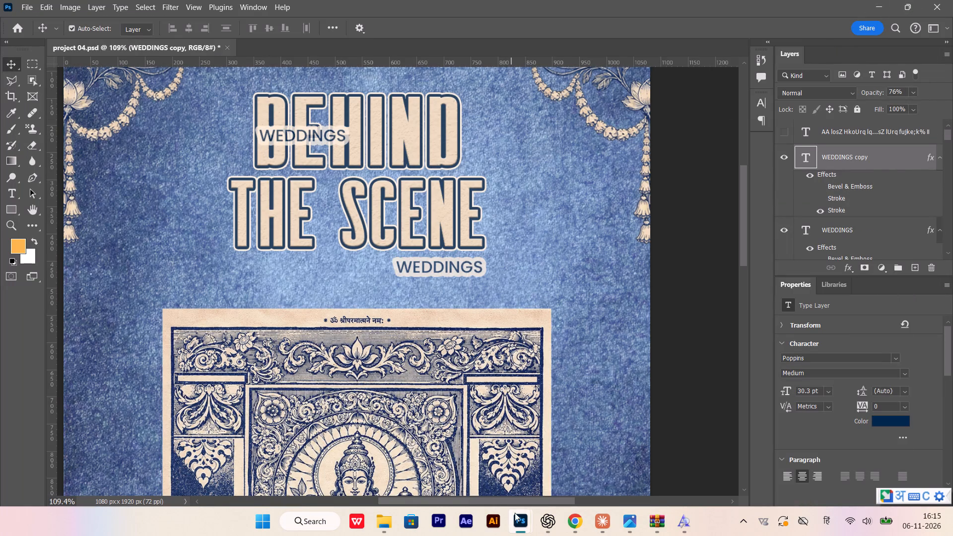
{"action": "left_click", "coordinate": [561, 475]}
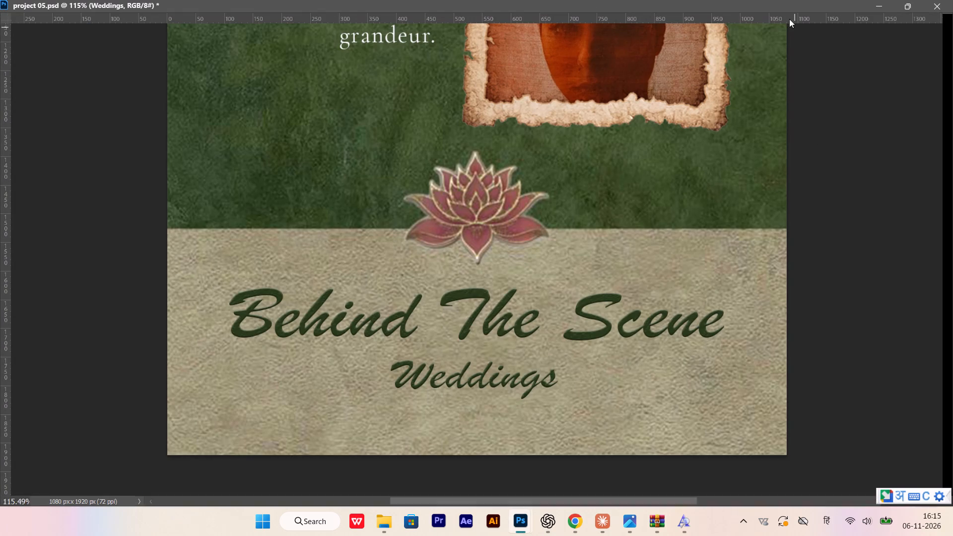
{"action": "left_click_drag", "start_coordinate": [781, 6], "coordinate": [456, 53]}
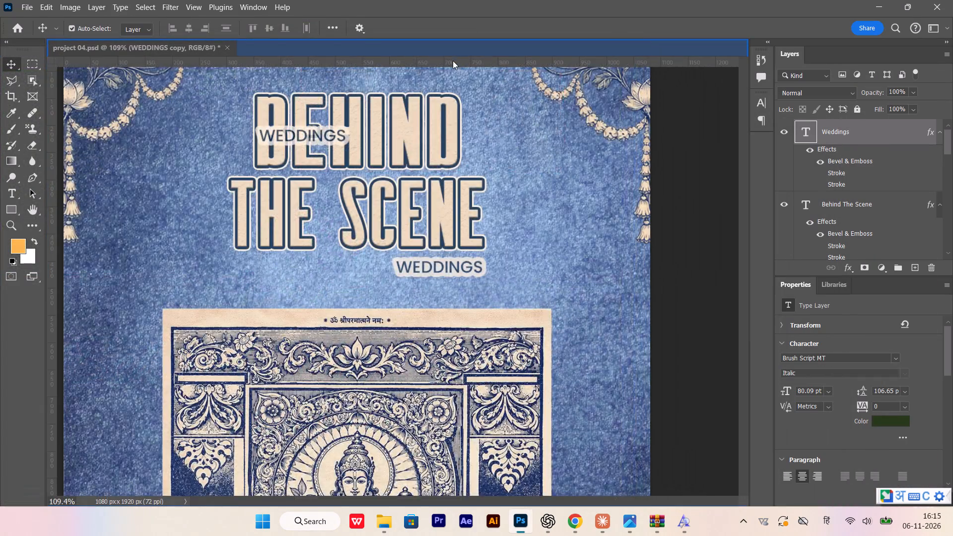
Copy the WEDDINGS label beneath the heading in project 04.psd into project 05.psd.
{"action": "left_click", "coordinate": [158, 52]}
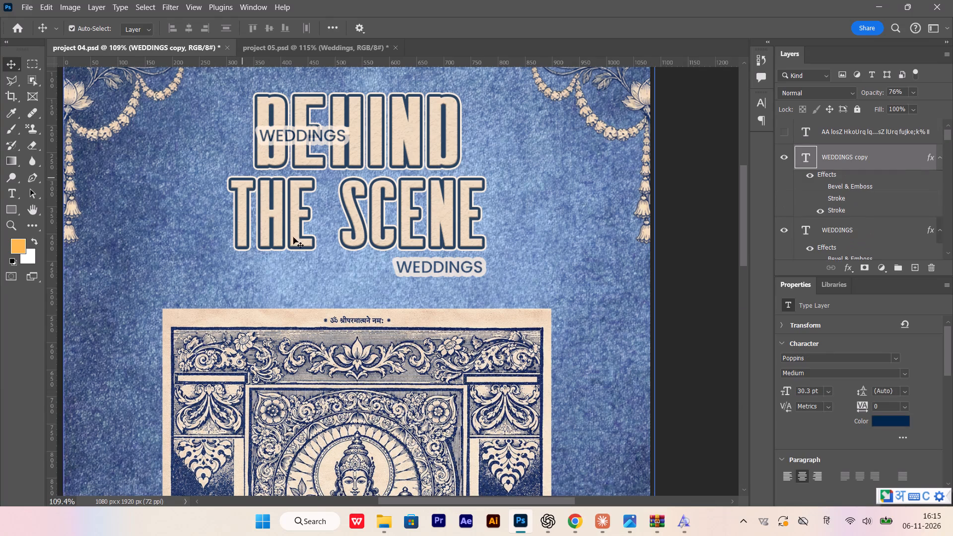
{"action": "left_click_drag", "start_coordinate": [409, 268], "coordinate": [280, 47], "text": "alt"}
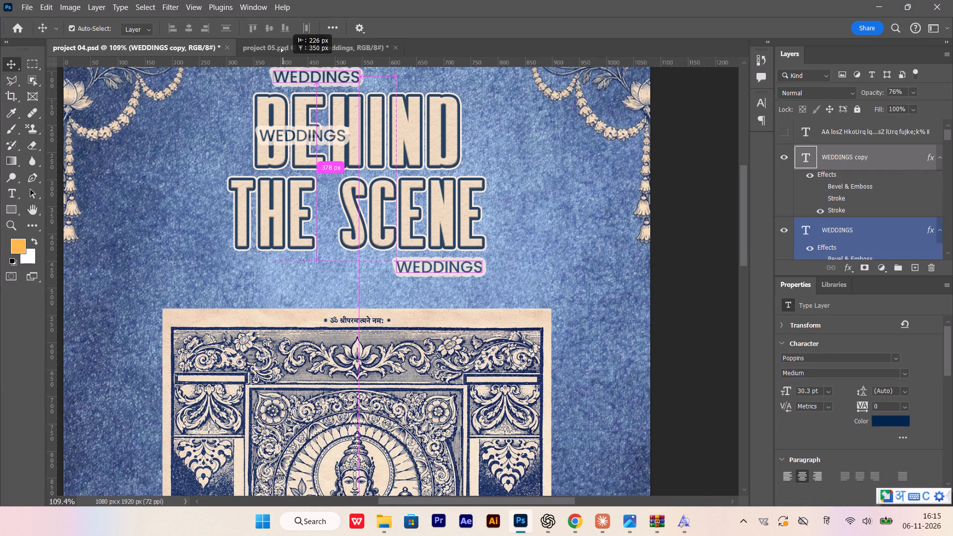
{"action": "left_click_drag", "start_coordinate": [280, 47], "coordinate": [343, 269], "text": "alt"}
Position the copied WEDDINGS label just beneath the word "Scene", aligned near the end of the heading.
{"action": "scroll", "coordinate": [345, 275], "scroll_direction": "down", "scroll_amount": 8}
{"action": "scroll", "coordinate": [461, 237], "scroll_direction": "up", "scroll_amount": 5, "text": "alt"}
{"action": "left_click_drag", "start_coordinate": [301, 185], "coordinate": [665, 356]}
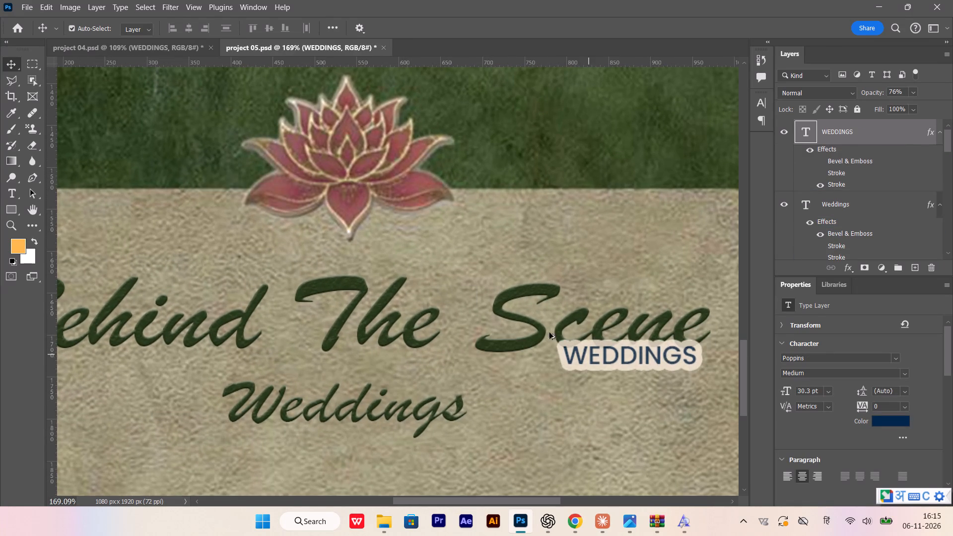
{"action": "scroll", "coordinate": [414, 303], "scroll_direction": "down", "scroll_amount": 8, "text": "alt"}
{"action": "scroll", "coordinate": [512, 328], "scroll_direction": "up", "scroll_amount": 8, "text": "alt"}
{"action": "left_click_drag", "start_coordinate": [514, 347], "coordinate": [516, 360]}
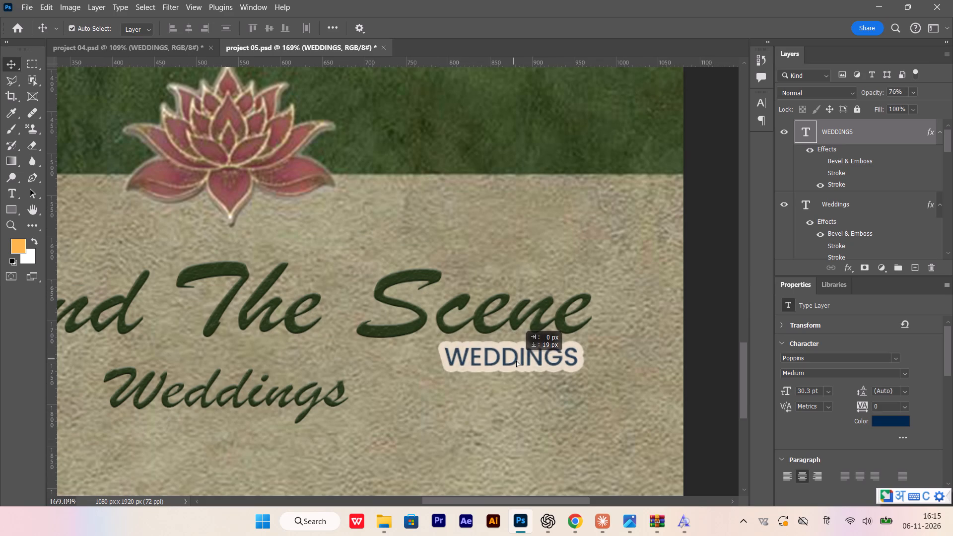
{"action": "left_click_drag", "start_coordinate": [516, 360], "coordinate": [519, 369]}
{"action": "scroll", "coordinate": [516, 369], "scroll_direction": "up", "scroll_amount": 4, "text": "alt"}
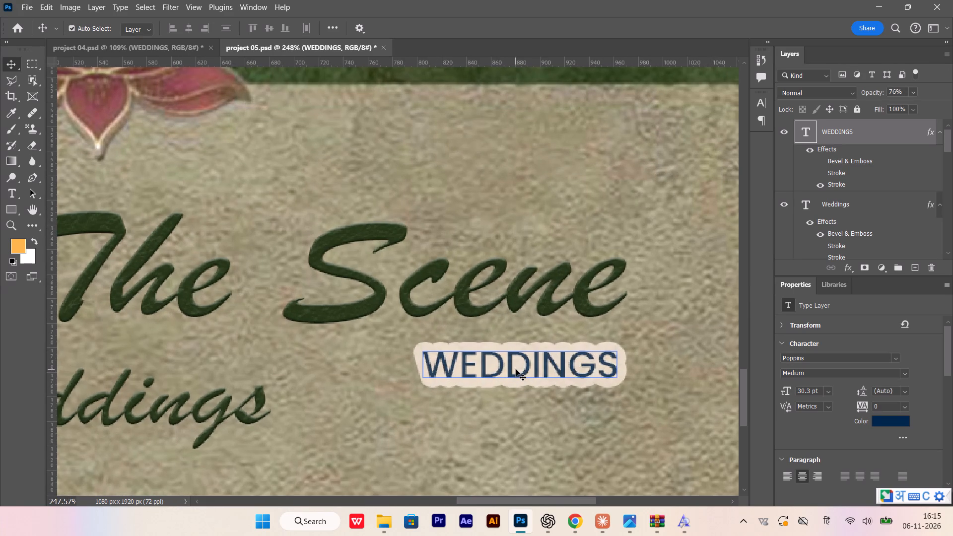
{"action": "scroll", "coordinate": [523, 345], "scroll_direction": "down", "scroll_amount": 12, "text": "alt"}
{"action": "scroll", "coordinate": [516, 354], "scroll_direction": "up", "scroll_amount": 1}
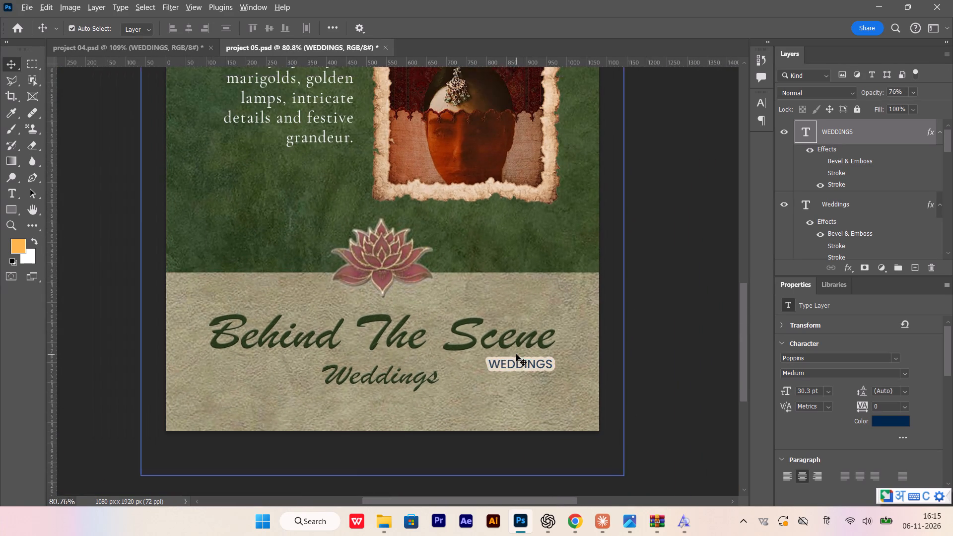
Center the WEDDINGS label beneath the "Behind The Scene" heading in place of the script "Weddings" text, moving that text down and aside.
{"action": "scroll", "coordinate": [516, 354], "scroll_direction": "up", "scroll_amount": 1}
{"action": "left_click_drag", "start_coordinate": [514, 363], "coordinate": [363, 374]}
{"action": "scroll", "coordinate": [420, 384], "scroll_direction": "up", "scroll_amount": 3, "text": "alt"}
{"action": "left_click_drag", "start_coordinate": [413, 381], "coordinate": [546, 409]}
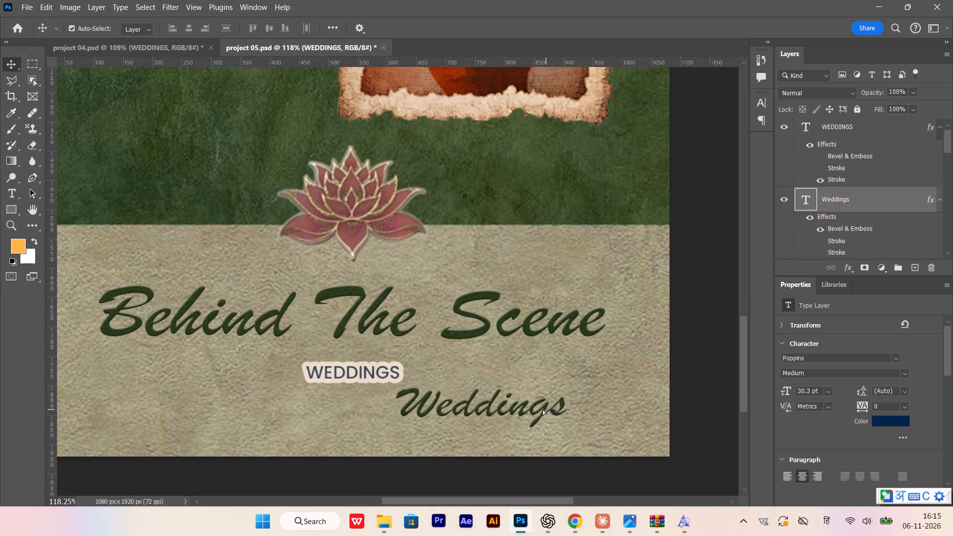
{"action": "scroll", "coordinate": [363, 346], "scroll_direction": "down", "scroll_amount": 4, "text": "alt"}
{"action": "scroll", "coordinate": [351, 358], "scroll_direction": "up", "scroll_amount": 4, "text": "alt"}
Recolor the WEDDINGS label text to dark green 2b3a1d, sampled from the "Behind The Scene" heading.
{"action": "left_click", "coordinate": [357, 370]}
{"action": "left_click", "coordinate": [355, 365]}
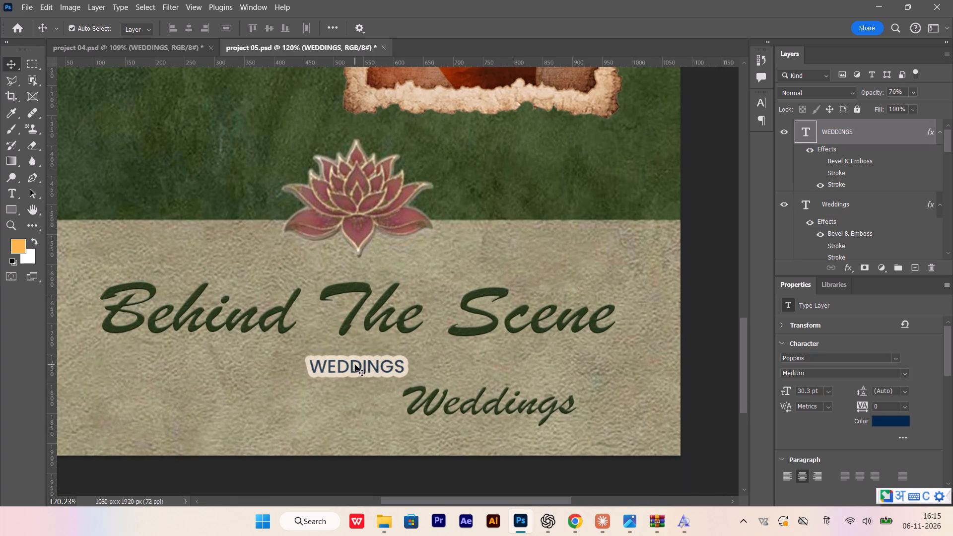
{"action": "scroll", "coordinate": [509, 281], "scroll_direction": "down", "scroll_amount": 4, "text": "alt"}
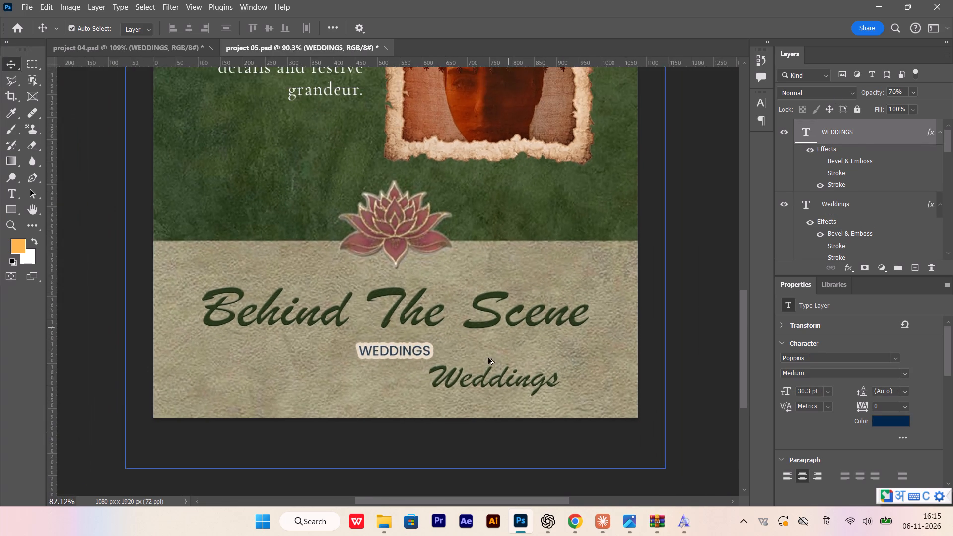
{"action": "scroll", "coordinate": [421, 342], "scroll_direction": "up", "scroll_amount": 6, "text": "alt"}
{"action": "left_click", "coordinate": [416, 354]}
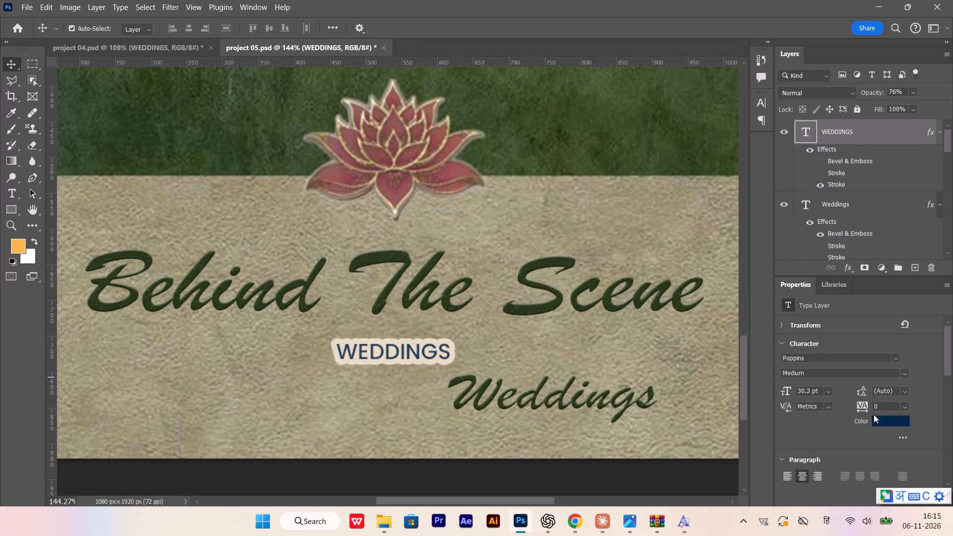
{"action": "left_click", "coordinate": [875, 419]}
{"action": "left_click", "coordinate": [545, 307]}
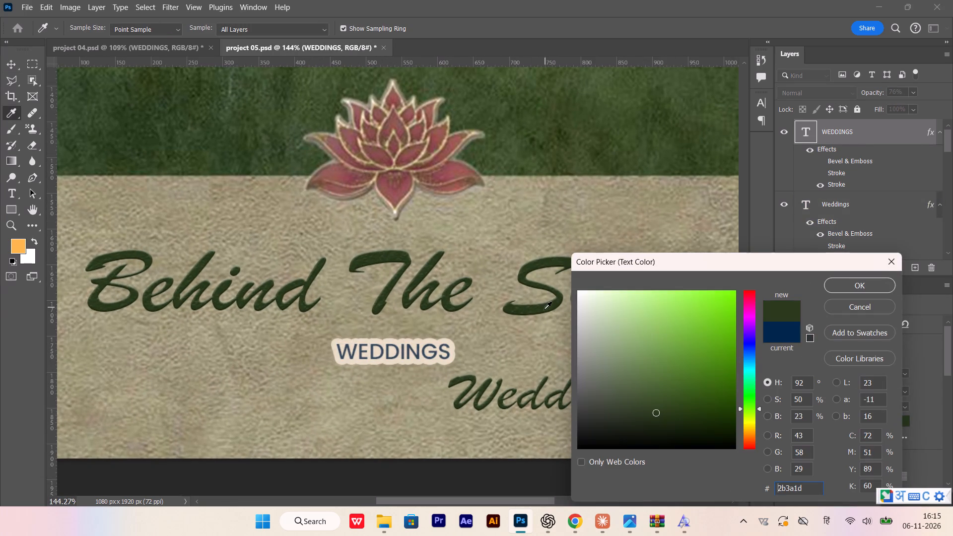
{"action": "left_click", "coordinate": [850, 287]}
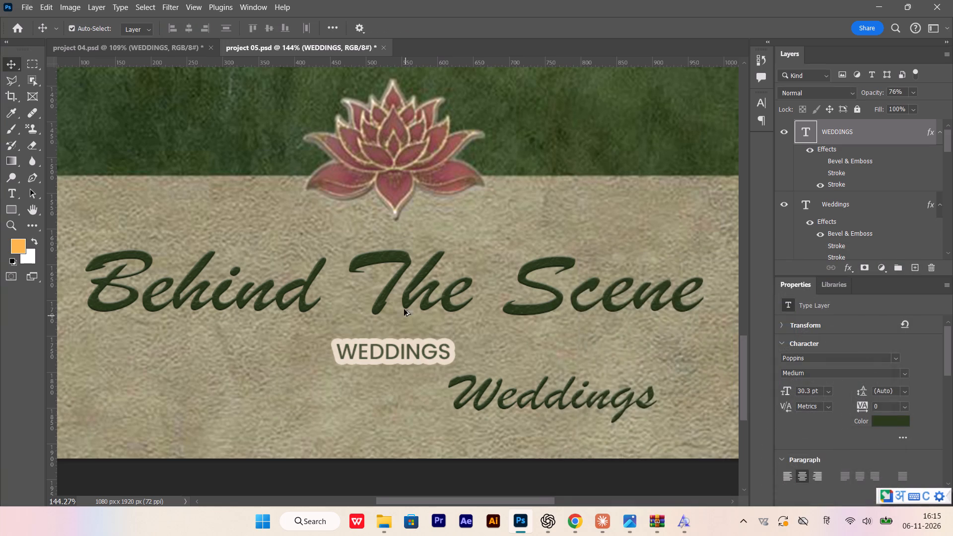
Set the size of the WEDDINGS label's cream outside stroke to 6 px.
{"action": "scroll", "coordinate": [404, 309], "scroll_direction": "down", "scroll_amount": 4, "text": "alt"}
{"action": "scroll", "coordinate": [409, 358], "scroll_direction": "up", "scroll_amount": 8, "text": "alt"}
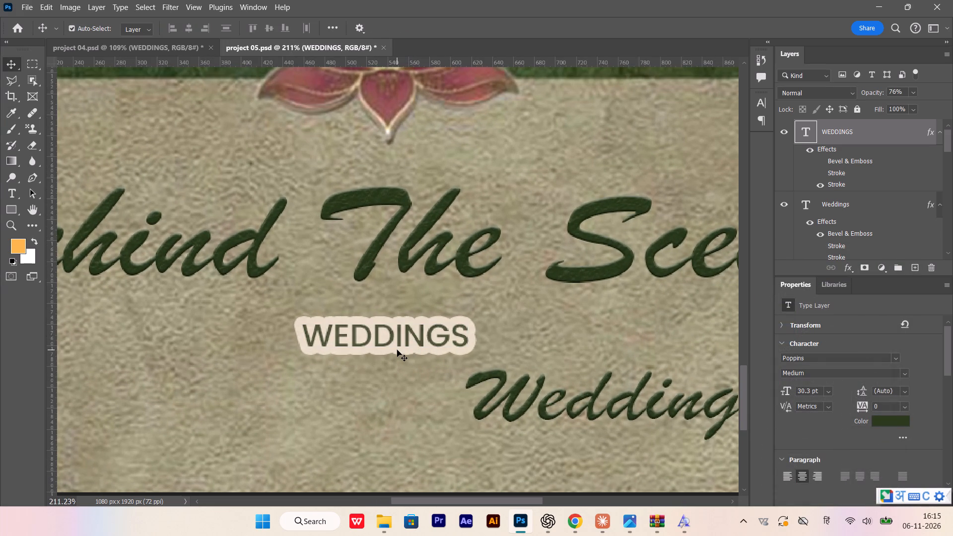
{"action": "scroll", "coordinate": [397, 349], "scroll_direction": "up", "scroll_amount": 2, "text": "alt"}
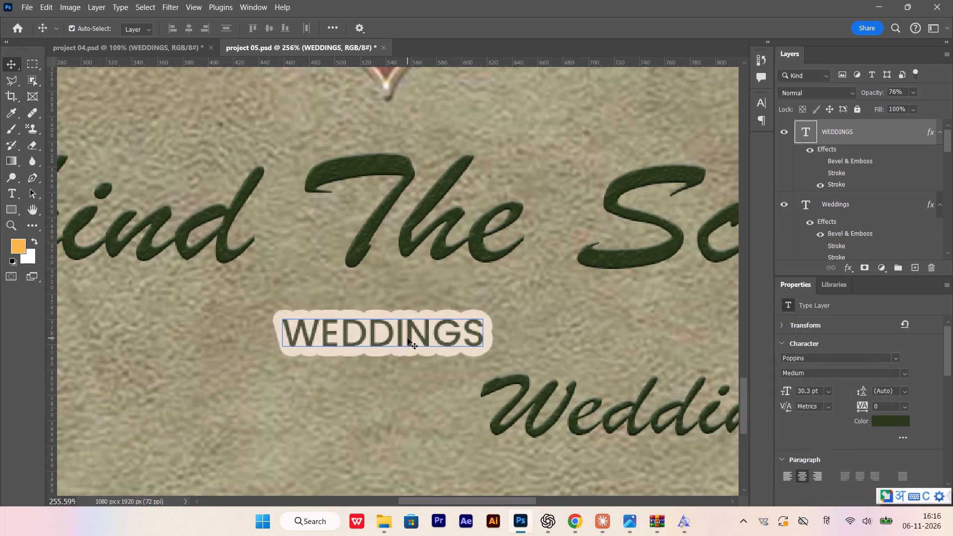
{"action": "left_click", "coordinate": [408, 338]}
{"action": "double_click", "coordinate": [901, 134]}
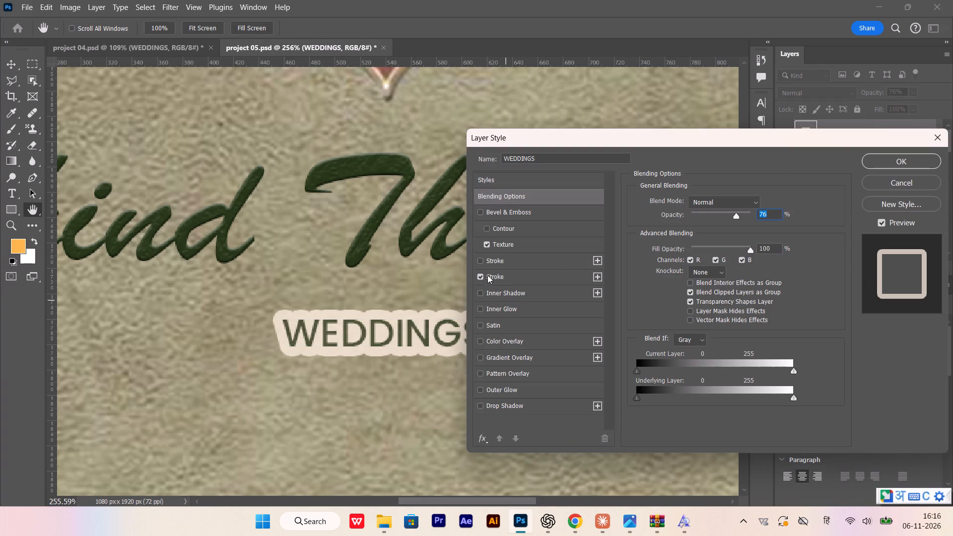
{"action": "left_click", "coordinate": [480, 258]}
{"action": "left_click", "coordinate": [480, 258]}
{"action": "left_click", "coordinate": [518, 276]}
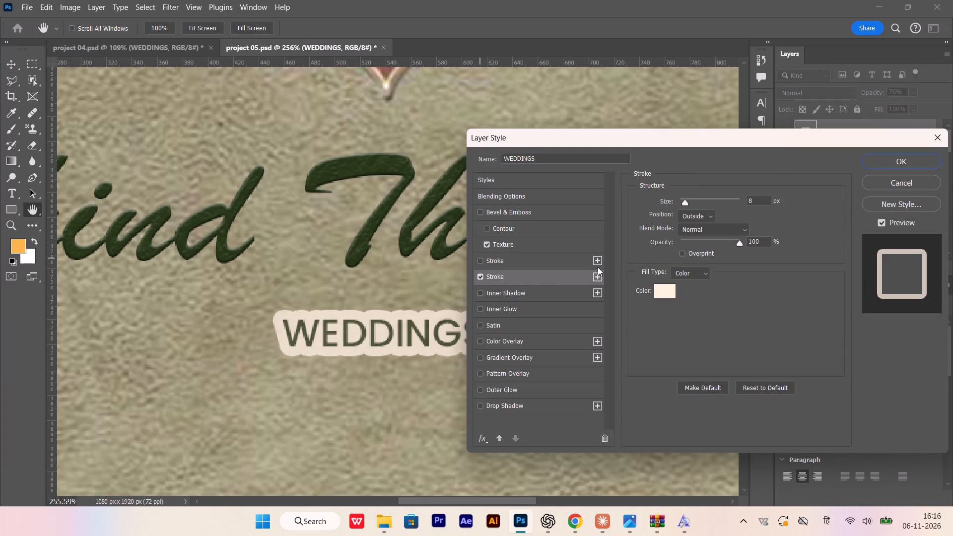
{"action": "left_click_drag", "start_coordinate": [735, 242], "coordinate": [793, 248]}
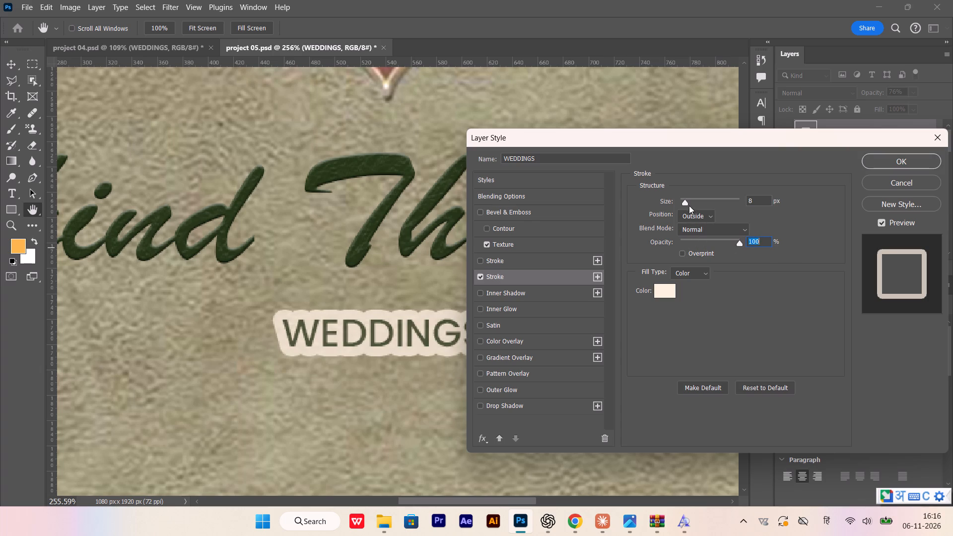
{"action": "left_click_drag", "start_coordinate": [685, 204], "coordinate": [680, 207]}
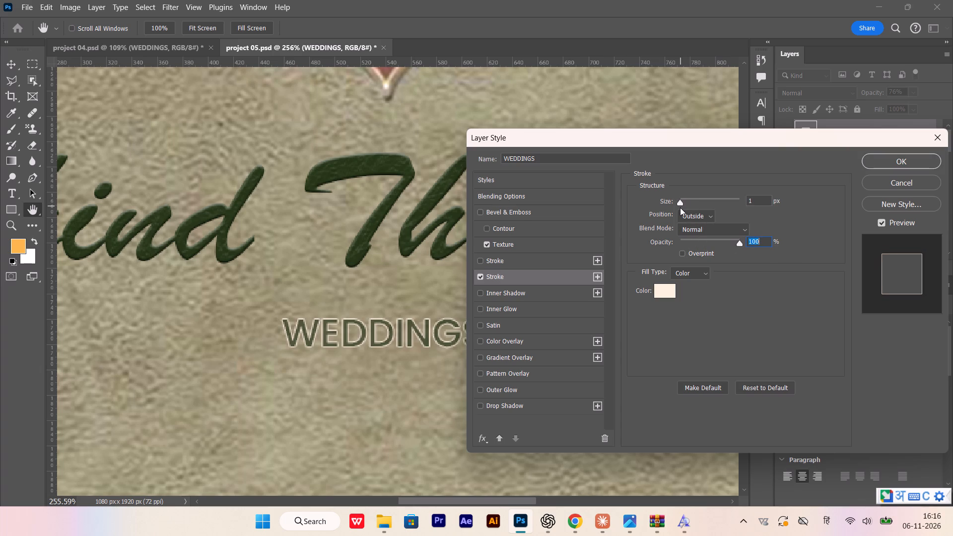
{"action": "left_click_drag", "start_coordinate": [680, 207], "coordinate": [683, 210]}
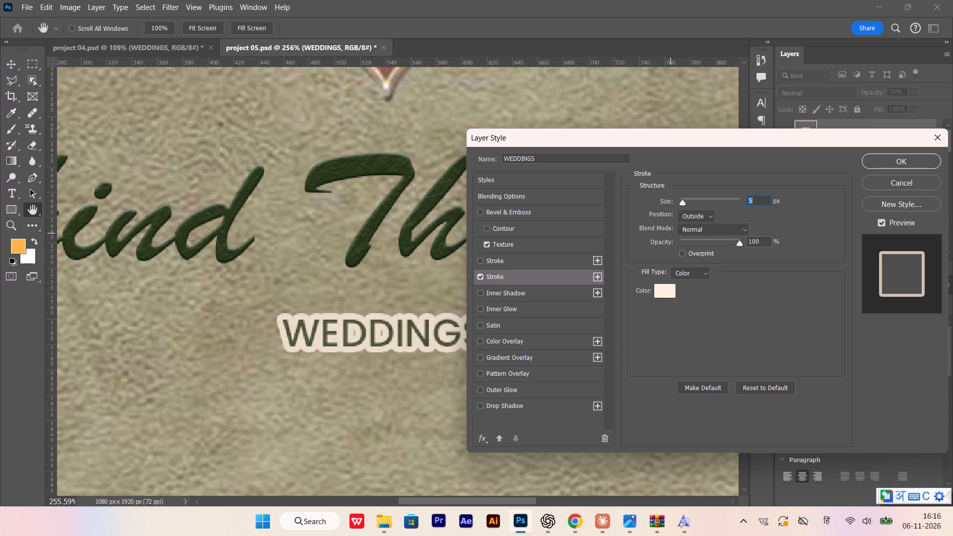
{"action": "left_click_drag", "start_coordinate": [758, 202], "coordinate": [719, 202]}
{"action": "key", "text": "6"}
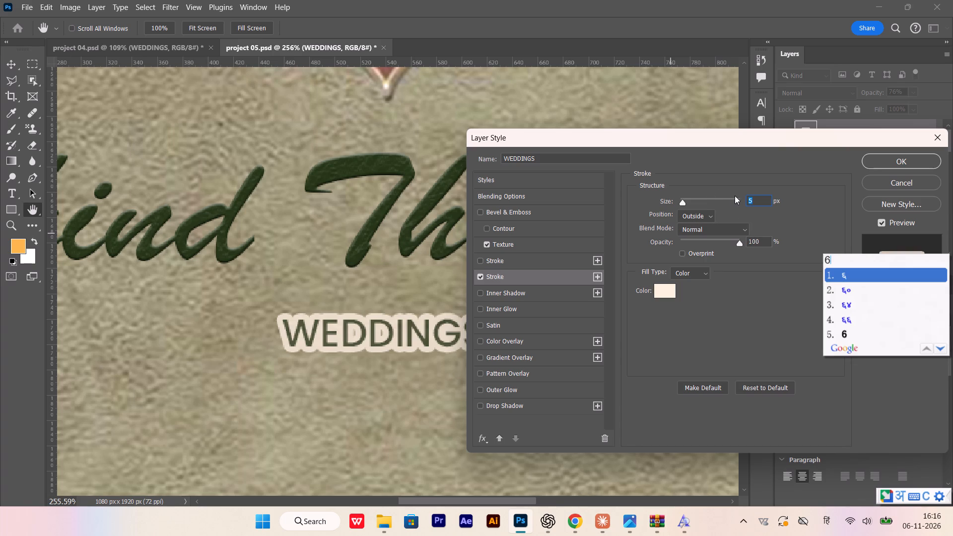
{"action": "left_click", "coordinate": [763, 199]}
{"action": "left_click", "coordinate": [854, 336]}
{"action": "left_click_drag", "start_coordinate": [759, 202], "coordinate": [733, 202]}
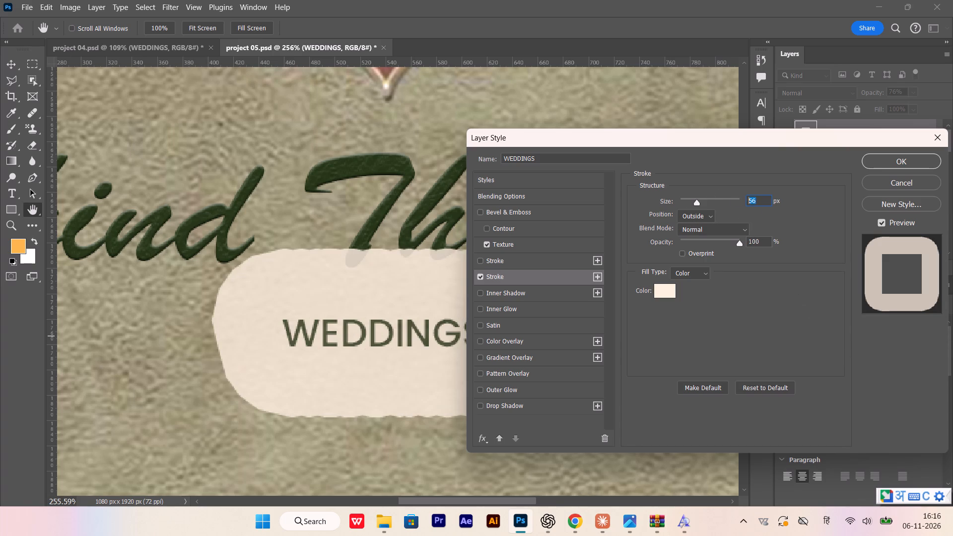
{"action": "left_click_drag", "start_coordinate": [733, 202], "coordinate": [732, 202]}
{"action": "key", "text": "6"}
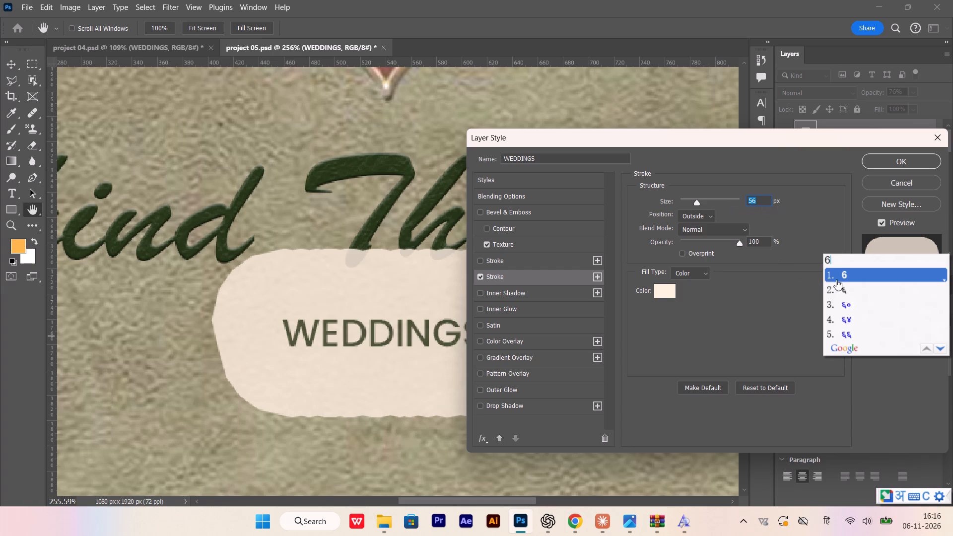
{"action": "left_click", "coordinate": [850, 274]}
Switch the keyboard input language from Hindi to English and apply the label's layer style.
{"action": "left_click", "coordinate": [896, 499]}
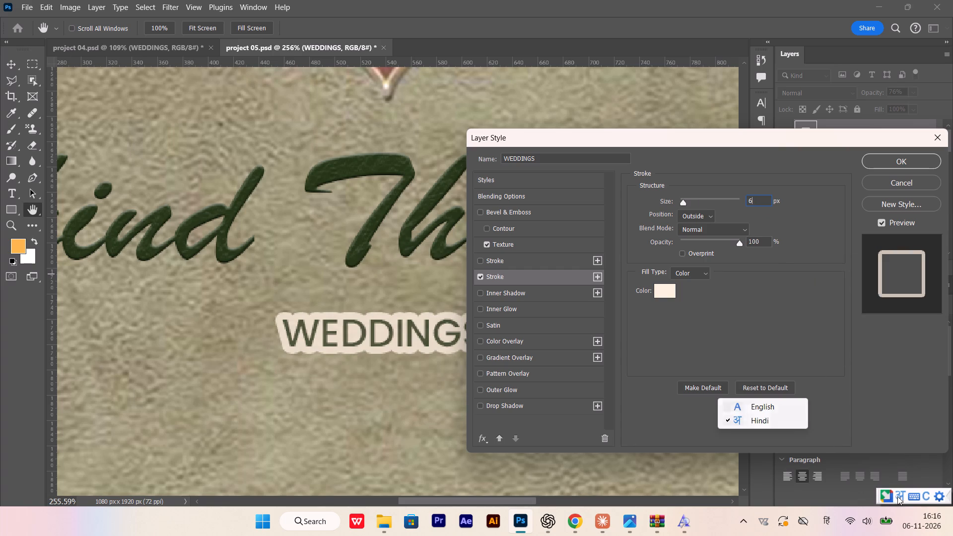
{"action": "left_click", "coordinate": [771, 402]}
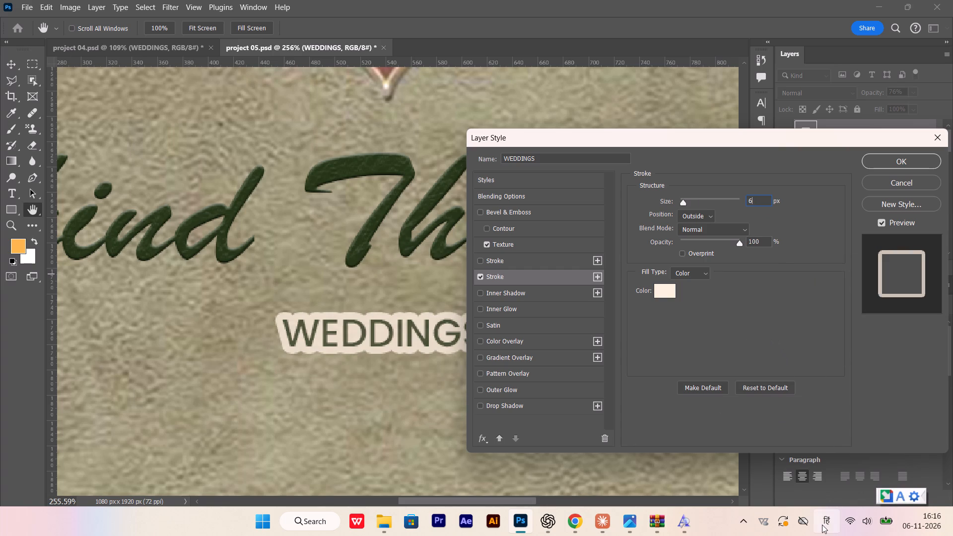
{"action": "left_click", "coordinate": [822, 525]}
{"action": "left_click", "coordinate": [779, 337]}
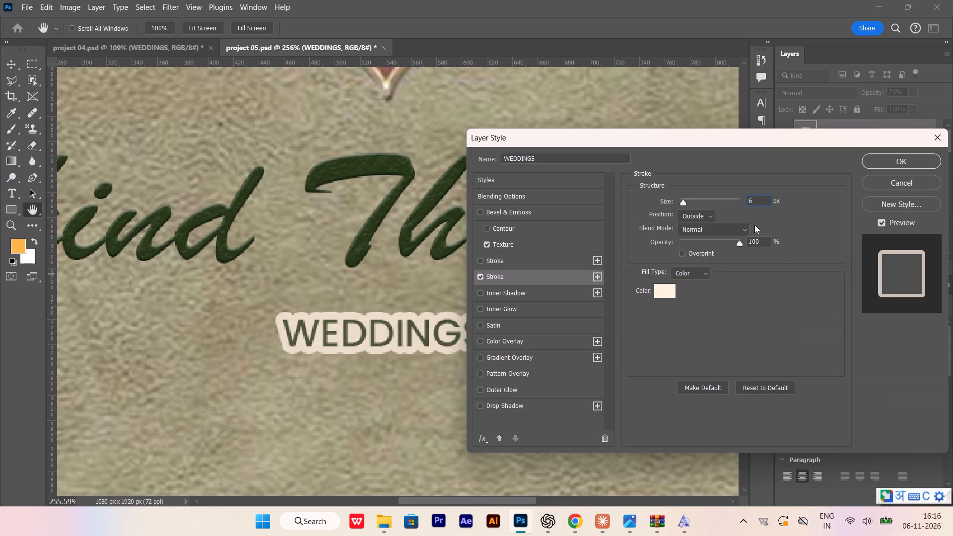
{"action": "left_click", "coordinate": [874, 161]}
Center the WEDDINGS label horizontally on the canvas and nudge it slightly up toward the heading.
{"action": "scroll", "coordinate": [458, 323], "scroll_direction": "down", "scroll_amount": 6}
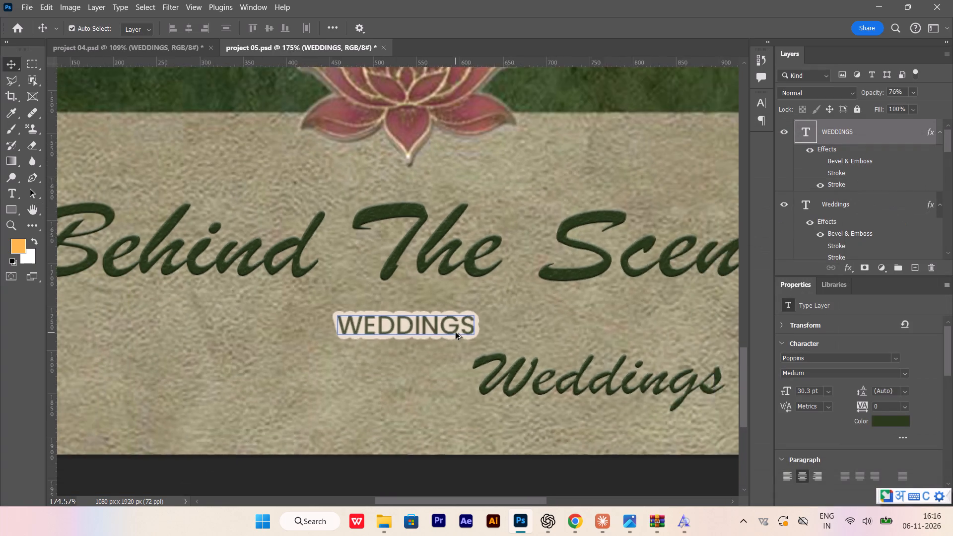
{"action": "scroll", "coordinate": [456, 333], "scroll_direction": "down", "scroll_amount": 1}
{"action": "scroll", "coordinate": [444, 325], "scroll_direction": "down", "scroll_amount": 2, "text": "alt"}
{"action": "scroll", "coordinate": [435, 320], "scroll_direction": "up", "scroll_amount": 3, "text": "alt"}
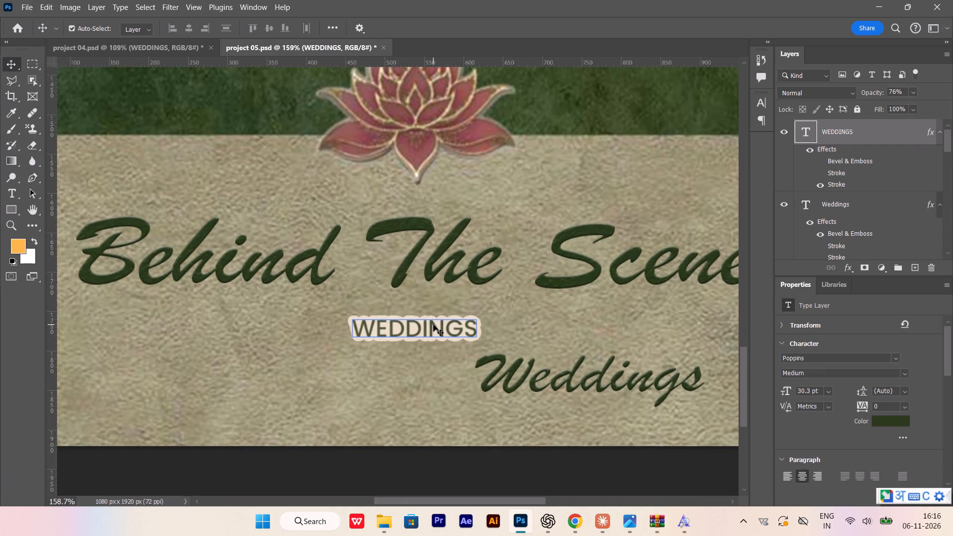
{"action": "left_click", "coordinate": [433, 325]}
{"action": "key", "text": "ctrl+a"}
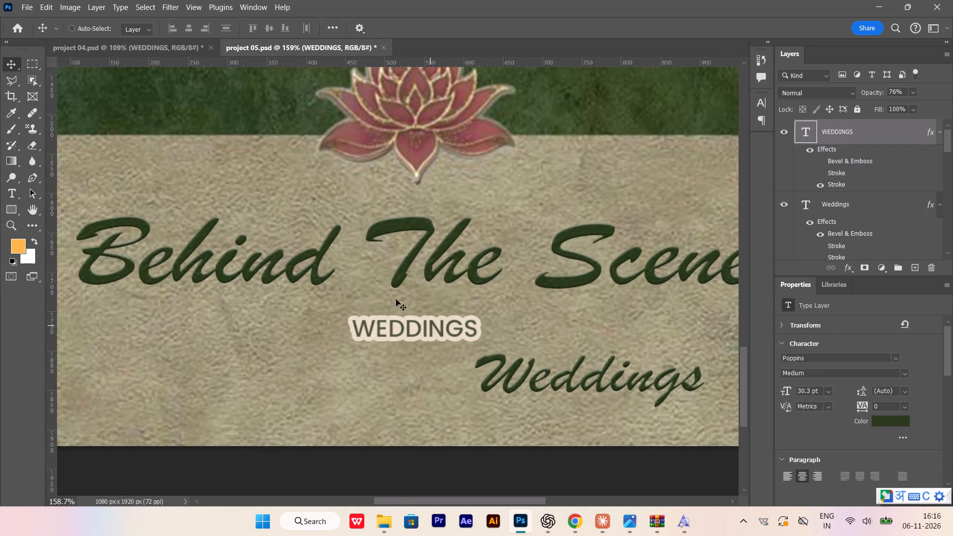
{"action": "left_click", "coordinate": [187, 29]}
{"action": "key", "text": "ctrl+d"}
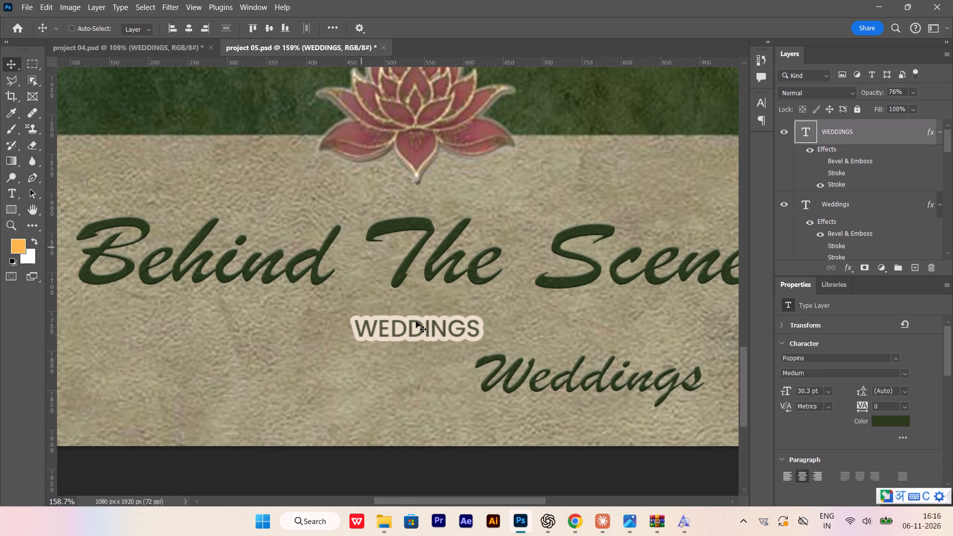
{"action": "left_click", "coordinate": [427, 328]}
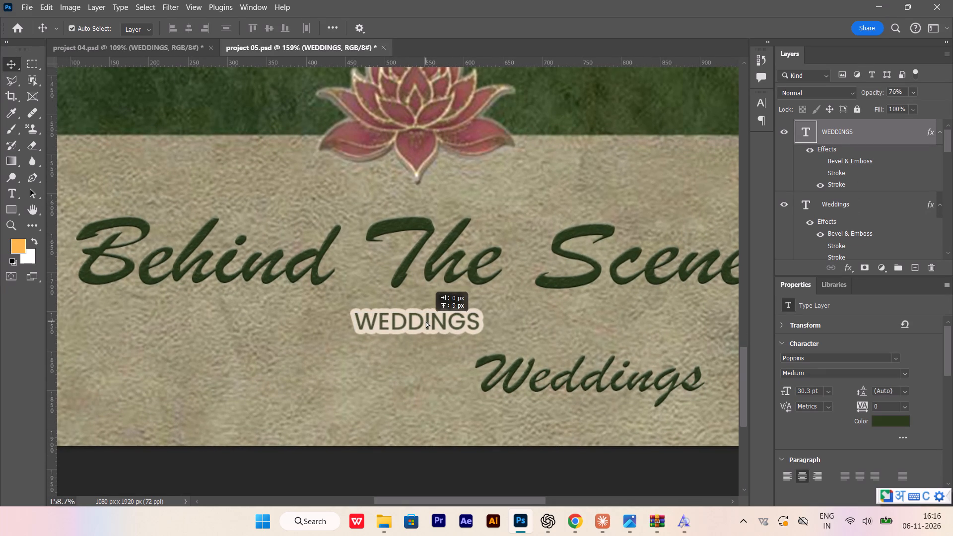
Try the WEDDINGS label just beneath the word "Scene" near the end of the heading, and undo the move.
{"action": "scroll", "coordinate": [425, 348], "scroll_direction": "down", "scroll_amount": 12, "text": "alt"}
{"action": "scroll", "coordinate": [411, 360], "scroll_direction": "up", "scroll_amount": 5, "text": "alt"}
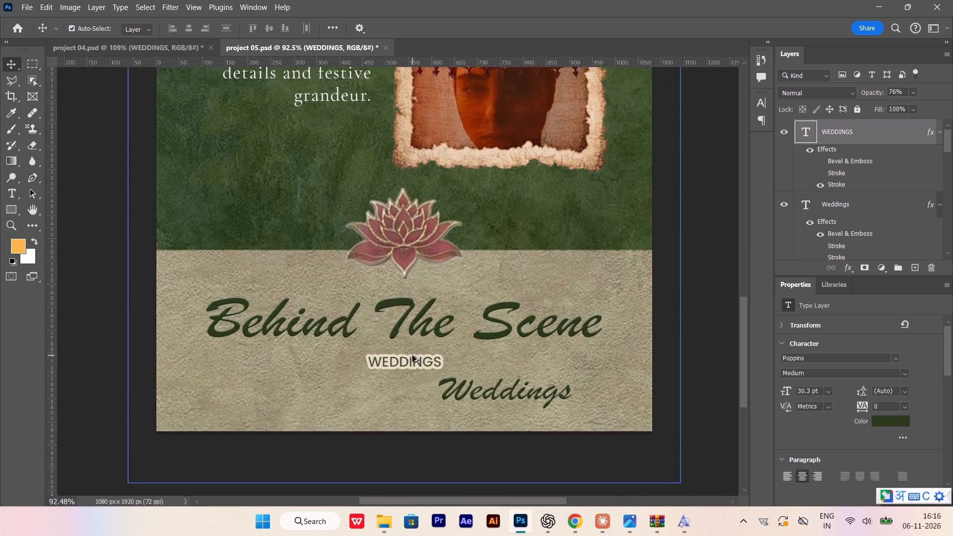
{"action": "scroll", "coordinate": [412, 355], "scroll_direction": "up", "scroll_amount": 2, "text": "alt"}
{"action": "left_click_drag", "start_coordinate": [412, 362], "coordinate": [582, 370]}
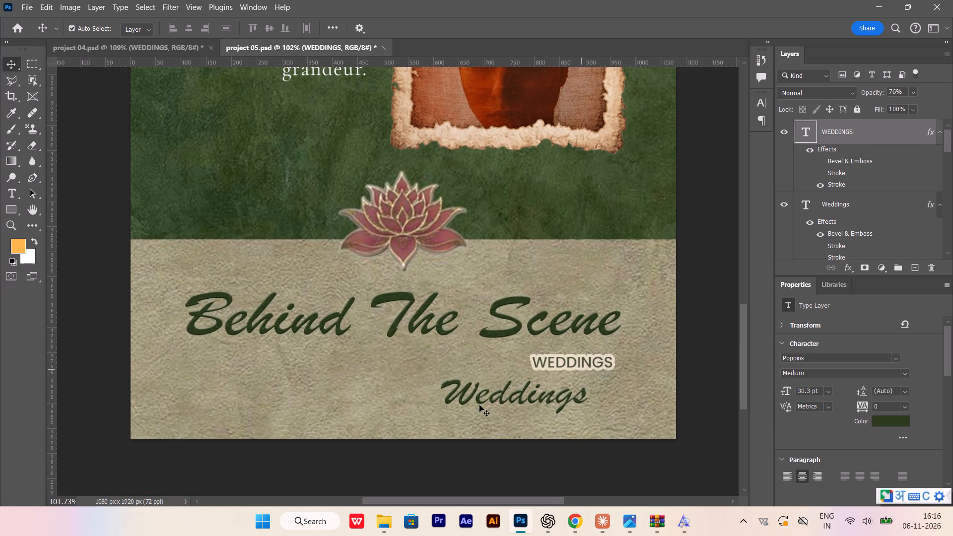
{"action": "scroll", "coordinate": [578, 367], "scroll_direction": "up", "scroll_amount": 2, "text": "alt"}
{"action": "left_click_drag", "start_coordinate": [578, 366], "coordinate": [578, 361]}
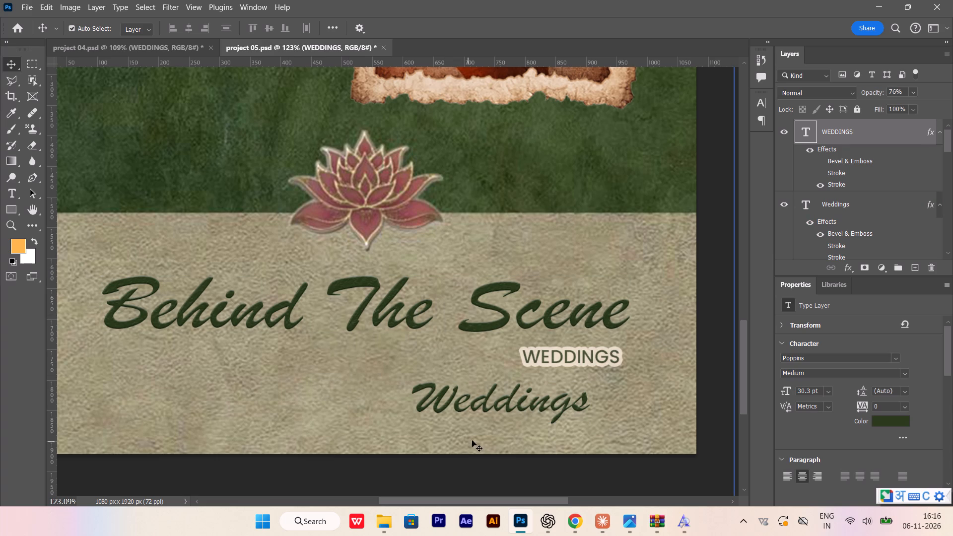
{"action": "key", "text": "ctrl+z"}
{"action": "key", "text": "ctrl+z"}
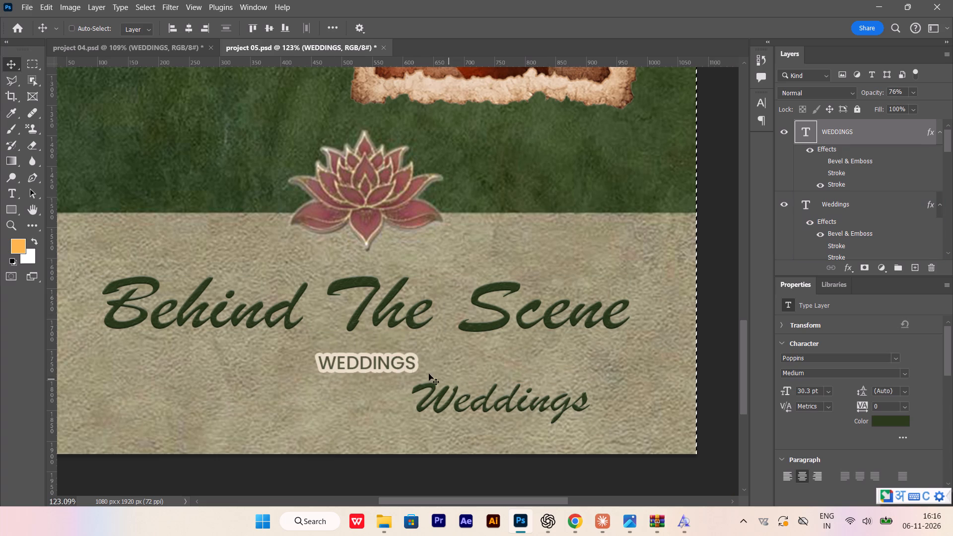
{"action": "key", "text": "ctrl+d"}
Delete the WEDDINGS label beneath the "Behind The Scene" heading.
{"action": "left_click", "coordinate": [405, 364]}
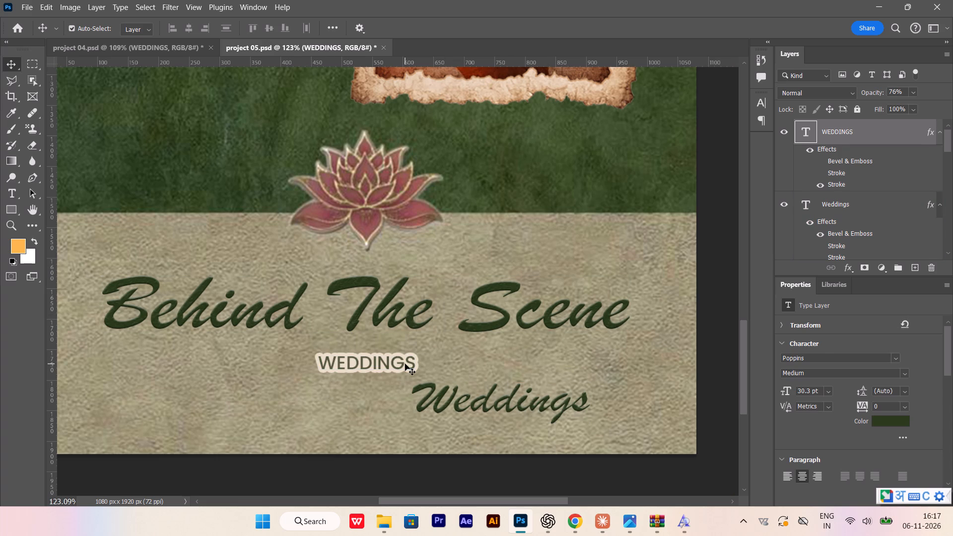
{"action": "key", "text": "Delete"}
Center the script "Weddings" text horizontally on the canvas and move it up directly beneath the "Behind The Scene" heading.
{"action": "left_click", "coordinate": [463, 401]}
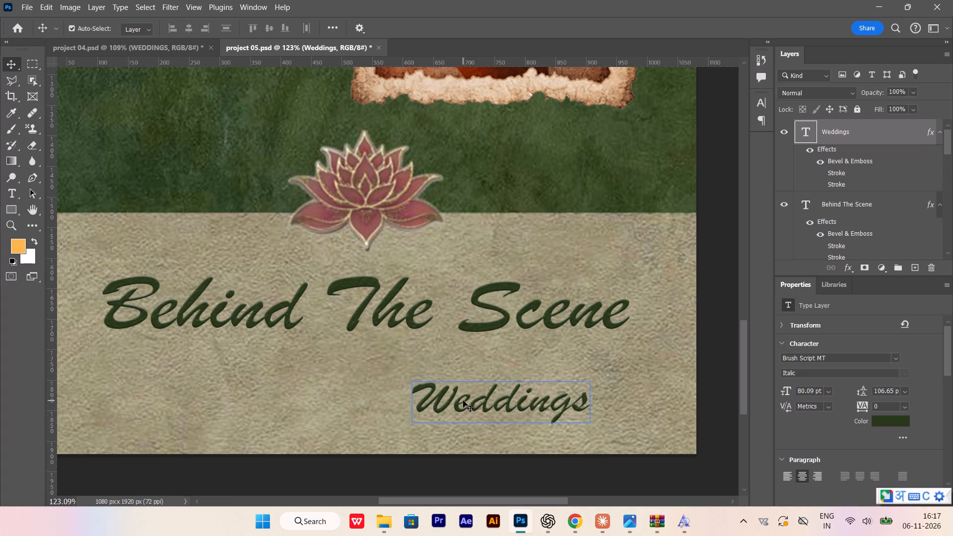
{"action": "key", "text": "ctrl+a"}
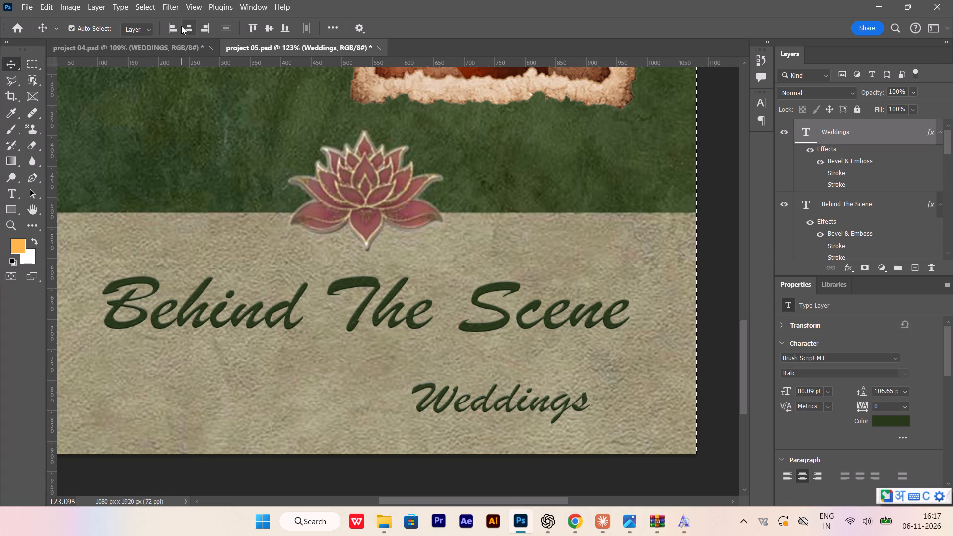
{"action": "left_click", "coordinate": [183, 26]}
{"action": "key", "text": "ctrl+d"}
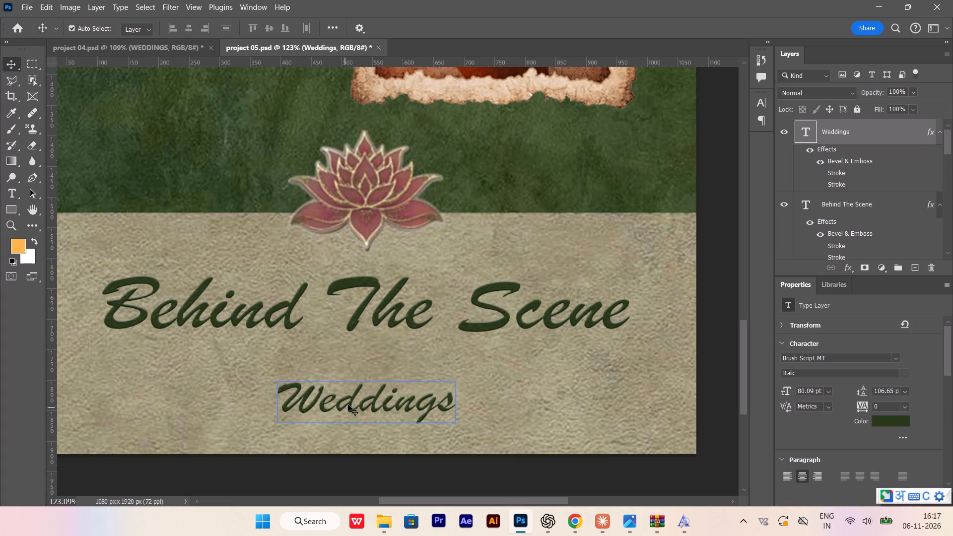
{"action": "left_click_drag", "start_coordinate": [348, 404], "coordinate": [351, 369]}
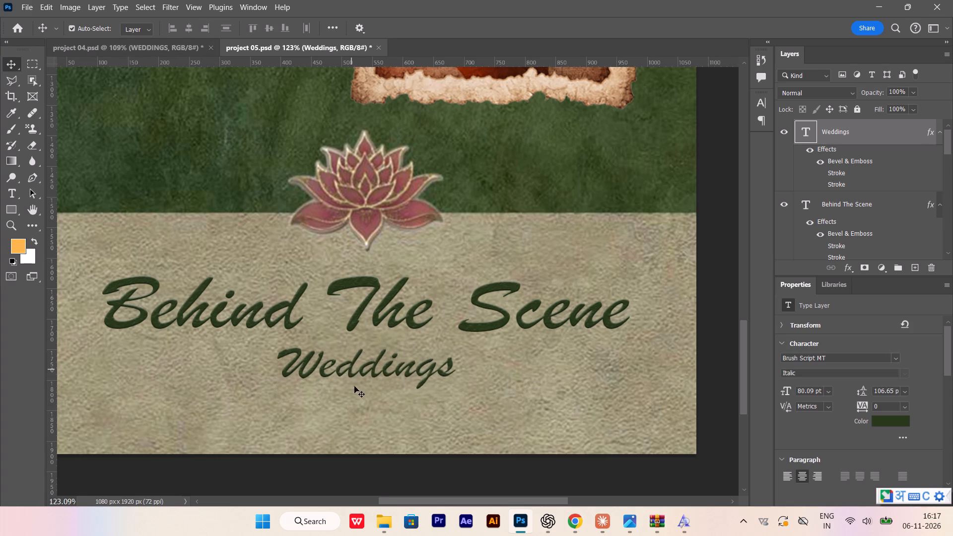
Enlarge the "Behind The Scene" heading slightly, scaling it to about 102% around its center.
{"action": "scroll", "coordinate": [419, 409], "scroll_direction": "down", "scroll_amount": 8, "text": "alt"}
{"action": "scroll", "coordinate": [424, 402], "scroll_direction": "down", "scroll_amount": 5}
{"action": "scroll", "coordinate": [415, 420], "scroll_direction": "down", "scroll_amount": 4, "text": "alt"}
{"action": "scroll", "coordinate": [400, 352], "scroll_direction": "up", "scroll_amount": 4}
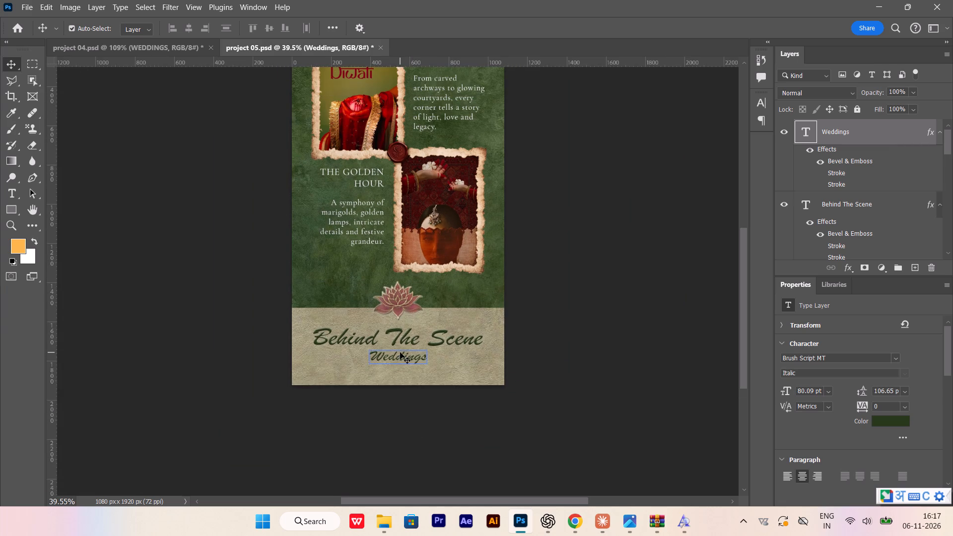
{"action": "scroll", "coordinate": [400, 352], "scroll_direction": "up", "scroll_amount": 3}
{"action": "scroll", "coordinate": [399, 388], "scroll_direction": "up", "scroll_amount": 7, "text": "alt"}
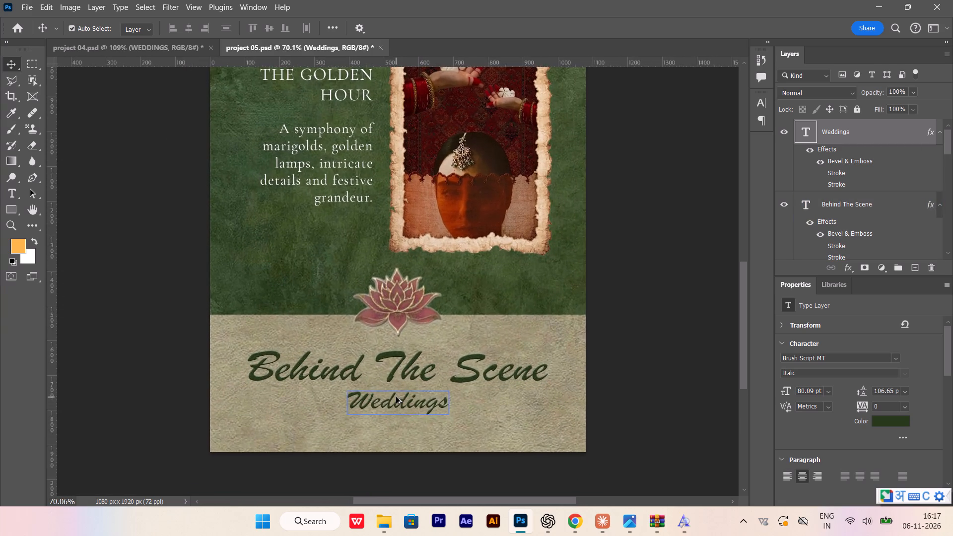
{"action": "scroll", "coordinate": [396, 397], "scroll_direction": "up", "scroll_amount": 6, "text": "alt"}
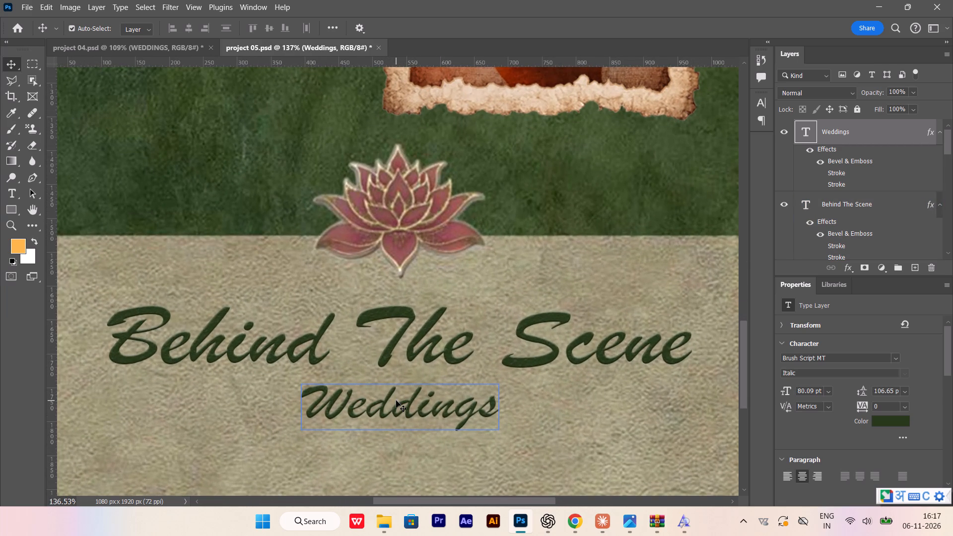
{"action": "scroll", "coordinate": [386, 386], "scroll_direction": "down", "scroll_amount": 7, "text": "alt"}
{"action": "scroll", "coordinate": [385, 391], "scroll_direction": "up", "scroll_amount": 5, "text": "alt"}
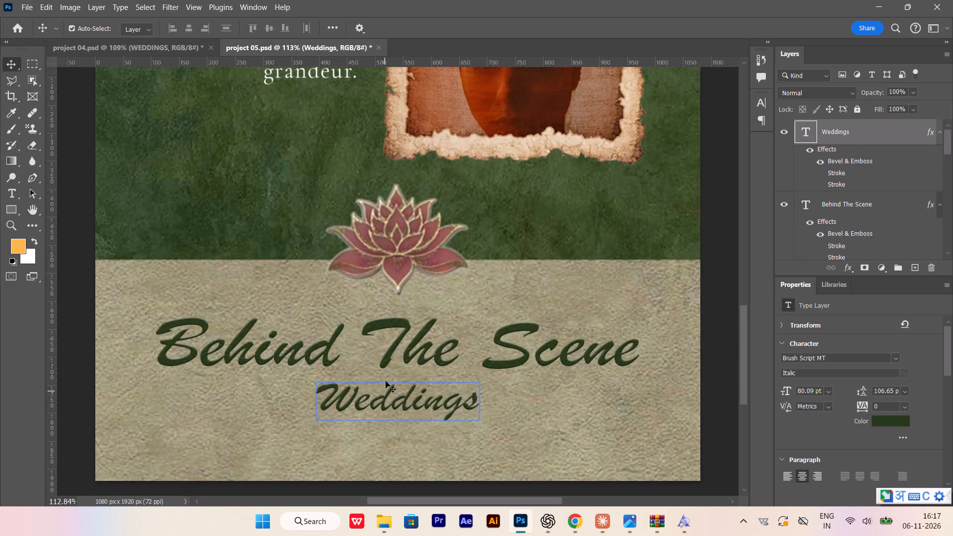
{"action": "left_click", "coordinate": [388, 357]}
{"action": "key", "text": "ctrl+t"}
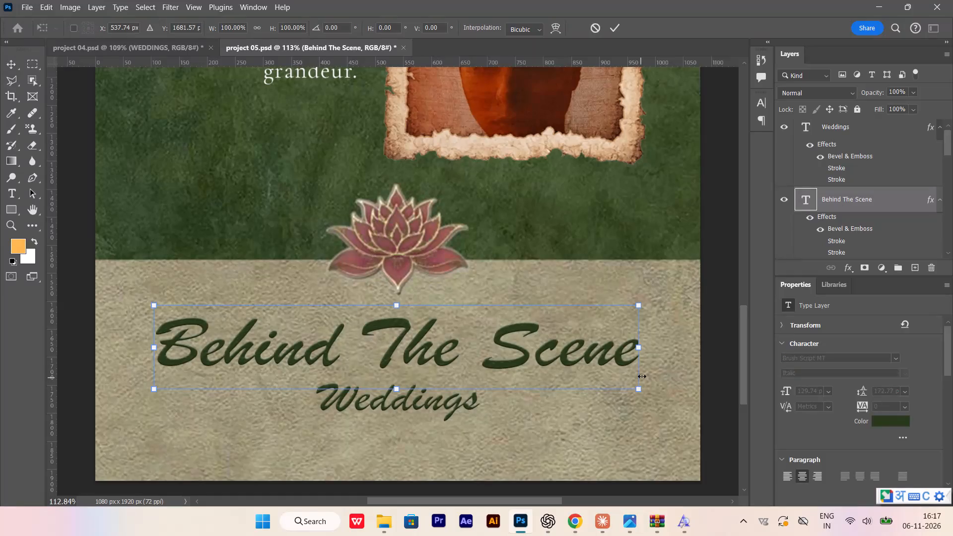
{"action": "left_click_drag", "start_coordinate": [636, 384], "coordinate": [641, 388], "text": "alt+shift"}
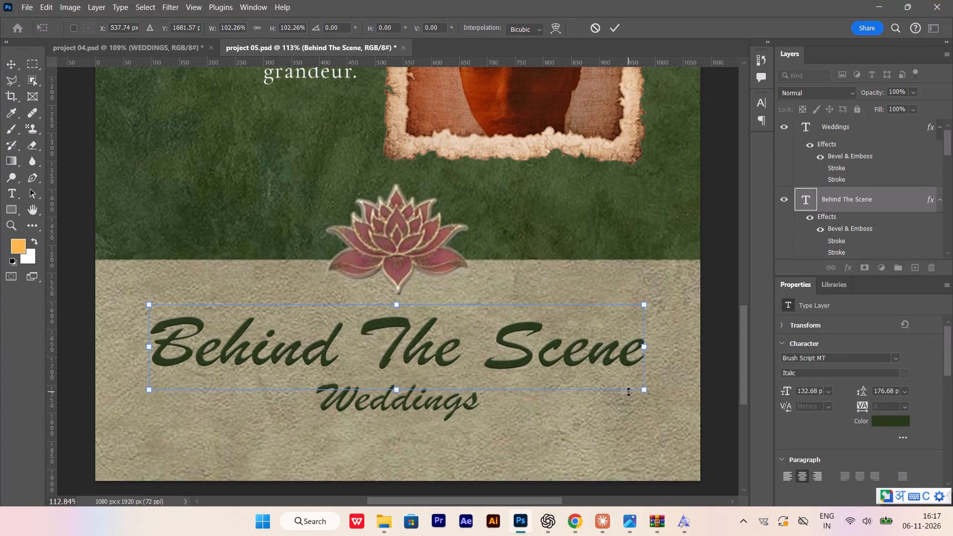
{"action": "key", "text": "Return"}
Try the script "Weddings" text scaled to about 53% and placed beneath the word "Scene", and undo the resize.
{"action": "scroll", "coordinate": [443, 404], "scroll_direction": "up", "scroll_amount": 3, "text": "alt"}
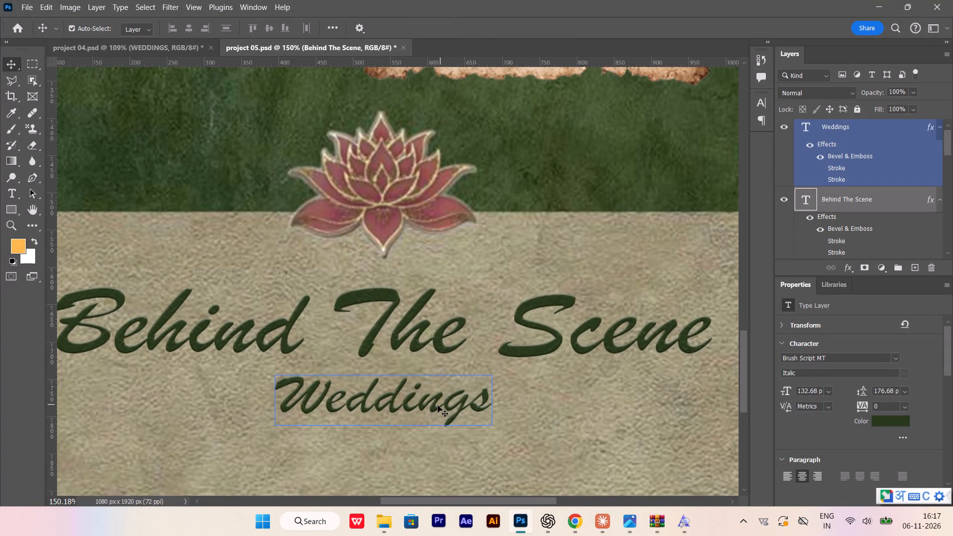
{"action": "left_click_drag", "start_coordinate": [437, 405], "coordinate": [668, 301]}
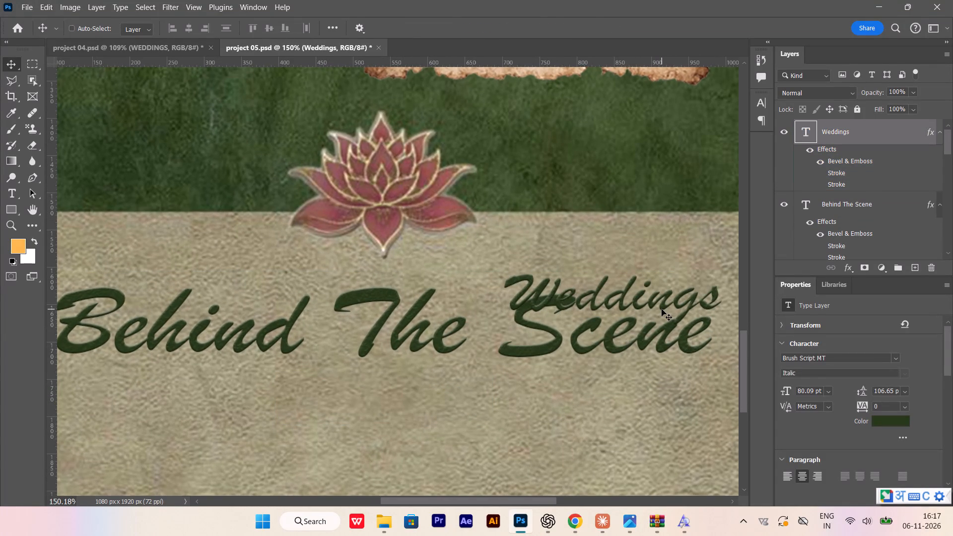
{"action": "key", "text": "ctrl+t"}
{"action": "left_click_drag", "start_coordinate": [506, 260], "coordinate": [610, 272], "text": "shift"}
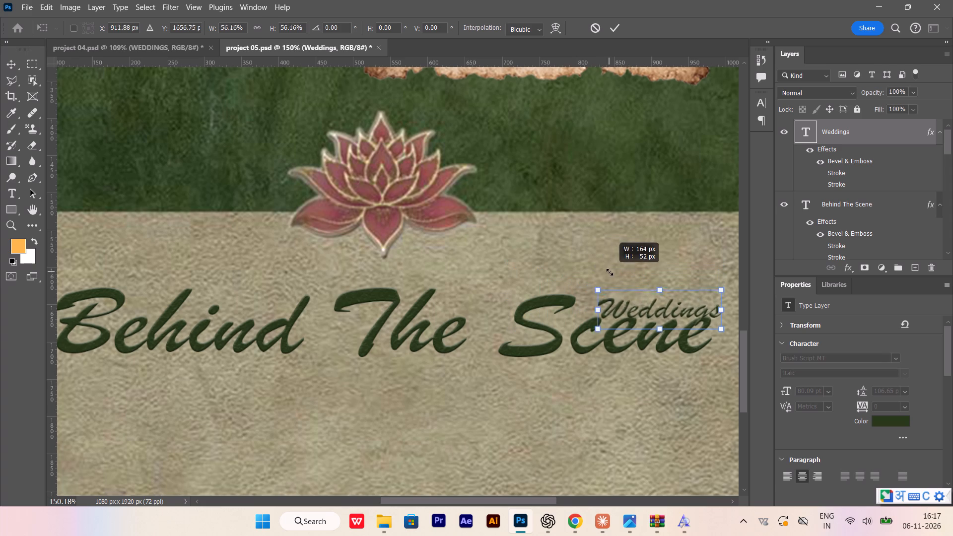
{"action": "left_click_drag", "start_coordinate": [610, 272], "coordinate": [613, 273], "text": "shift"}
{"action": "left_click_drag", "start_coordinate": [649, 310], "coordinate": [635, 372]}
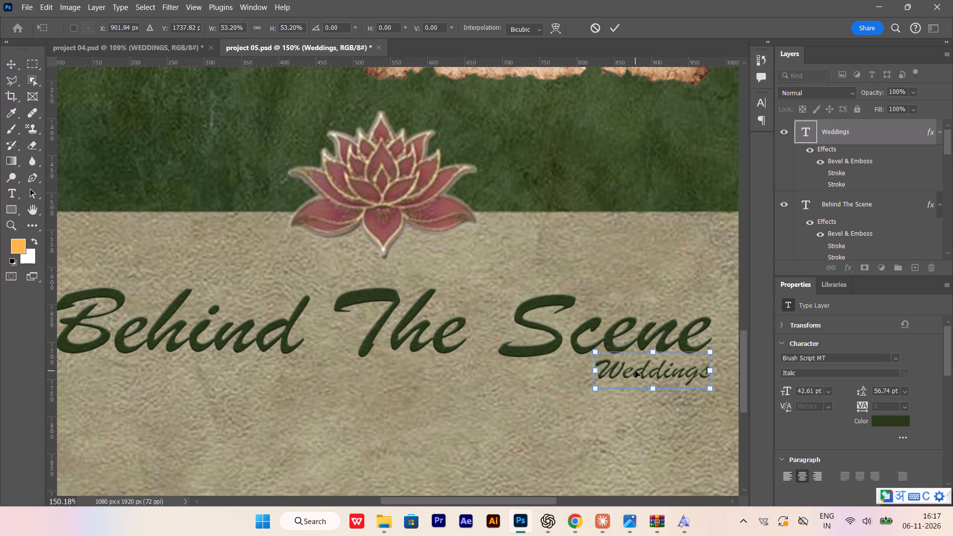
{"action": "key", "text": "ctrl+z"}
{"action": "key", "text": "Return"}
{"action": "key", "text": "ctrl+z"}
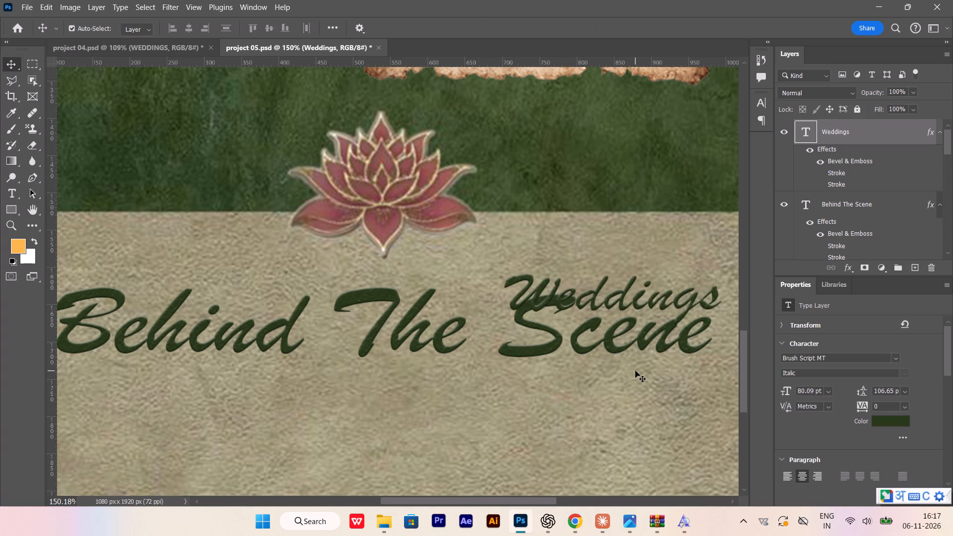
Center the script "Weddings" text horizontally on the canvas and move it straight down beneath the "Behind The Scene" heading.
{"action": "left_click", "coordinate": [608, 300]}
{"action": "key", "text": "ctrl+a"}
{"action": "left_click", "coordinate": [193, 27]}
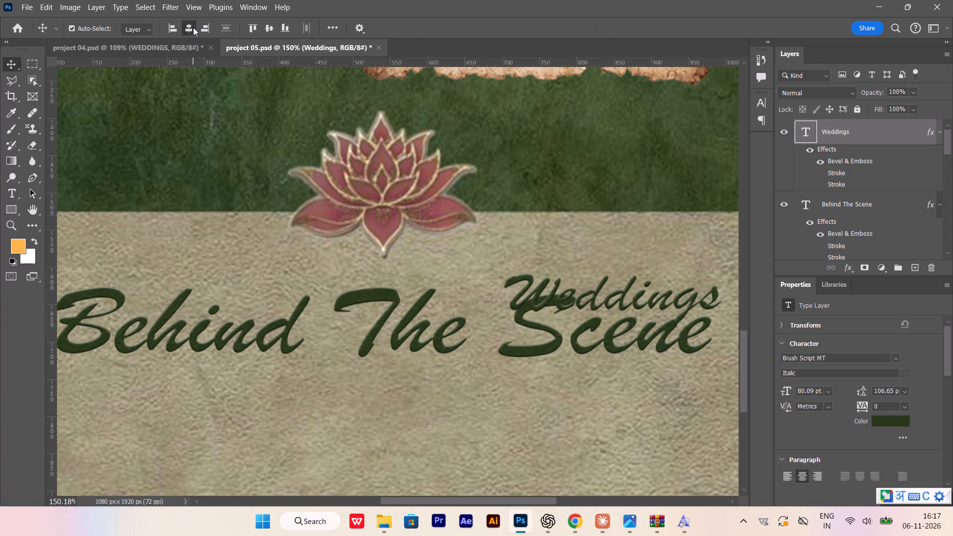
{"action": "key", "text": "ctrl+d"}
{"action": "left_click_drag", "start_coordinate": [358, 300], "coordinate": [359, 407]}
Save the project 05.psd document.
{"action": "scroll", "coordinate": [485, 374], "scroll_direction": "down", "scroll_amount": 5, "text": "alt"}
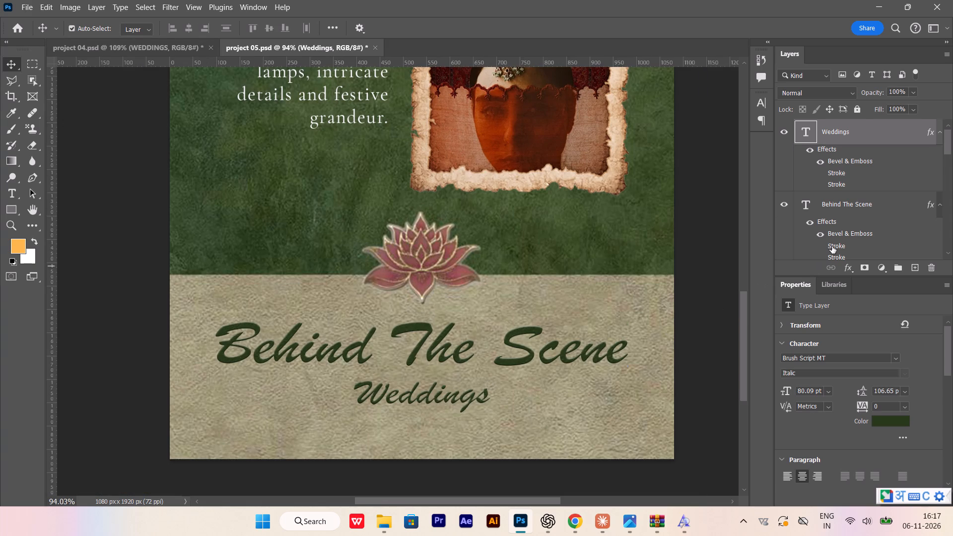
{"action": "scroll", "coordinate": [832, 244], "scroll_direction": "down", "scroll_amount": 3}
{"action": "scroll", "coordinate": [596, 287], "scroll_direction": "down", "scroll_amount": 4, "text": "alt"}
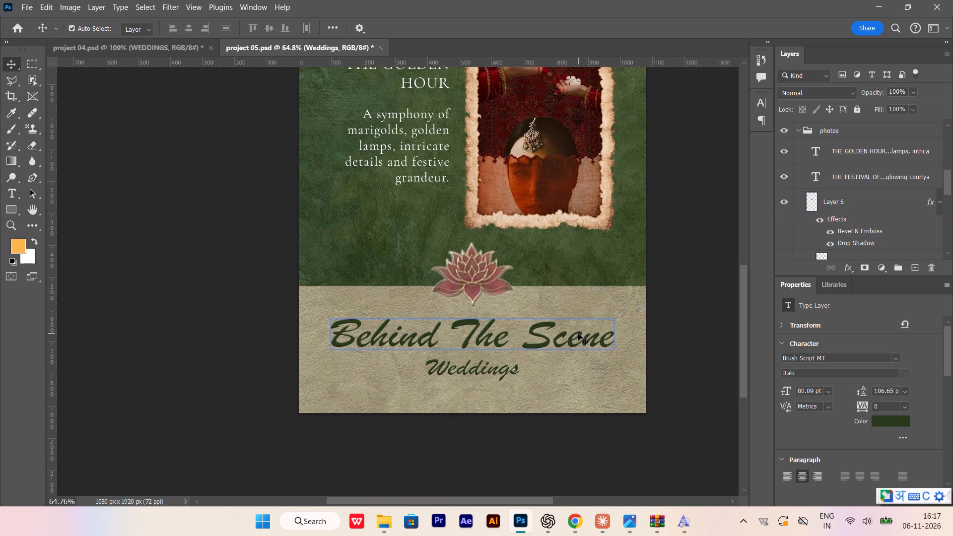
{"action": "scroll", "coordinate": [578, 334], "scroll_direction": "up", "scroll_amount": 3}
{"action": "scroll", "coordinate": [578, 334], "scroll_direction": "down", "scroll_amount": 3, "text": "alt"}
{"action": "key", "text": "ctrl+s"}
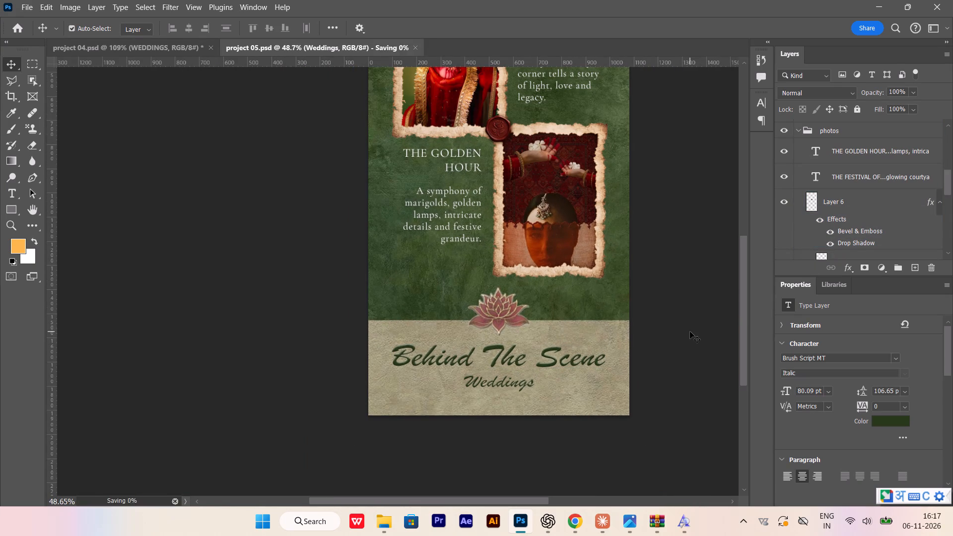
Preview the whole story design in full-screen mode, fitted to the screen.
{"action": "type", "text": "ff"}
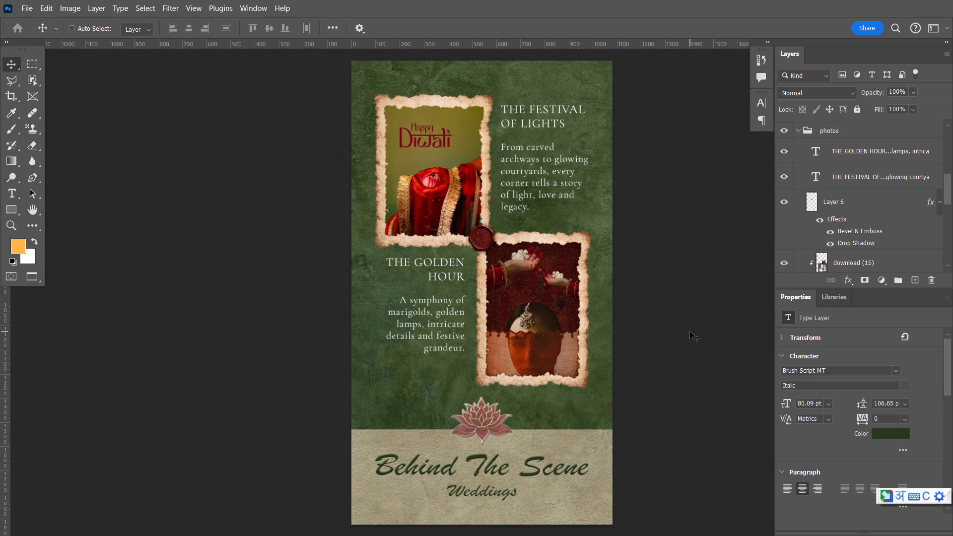
{"action": "key", "text": "ctrl+0"}
{"action": "key", "text": "f"}
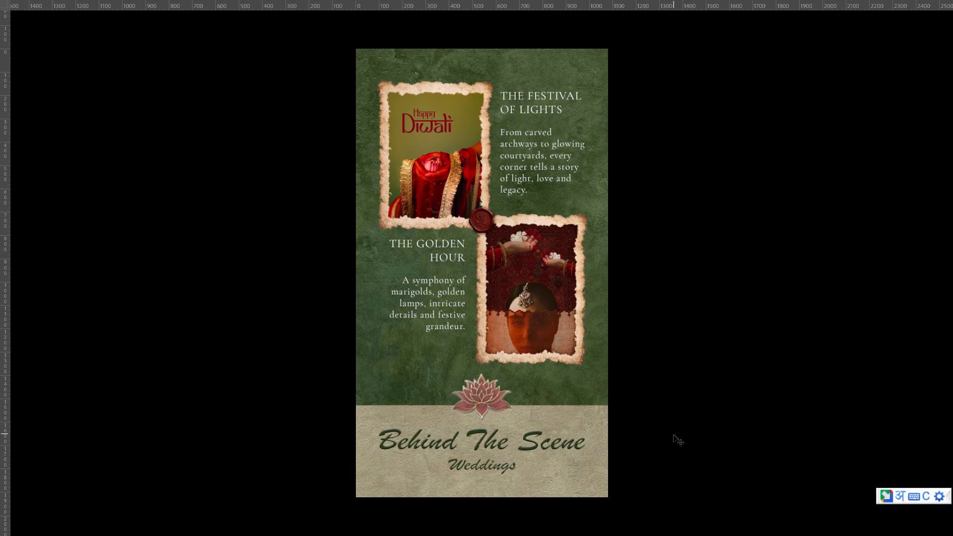
Switch the input language from Hindi to English.
{"action": "left_click", "coordinate": [906, 494]}
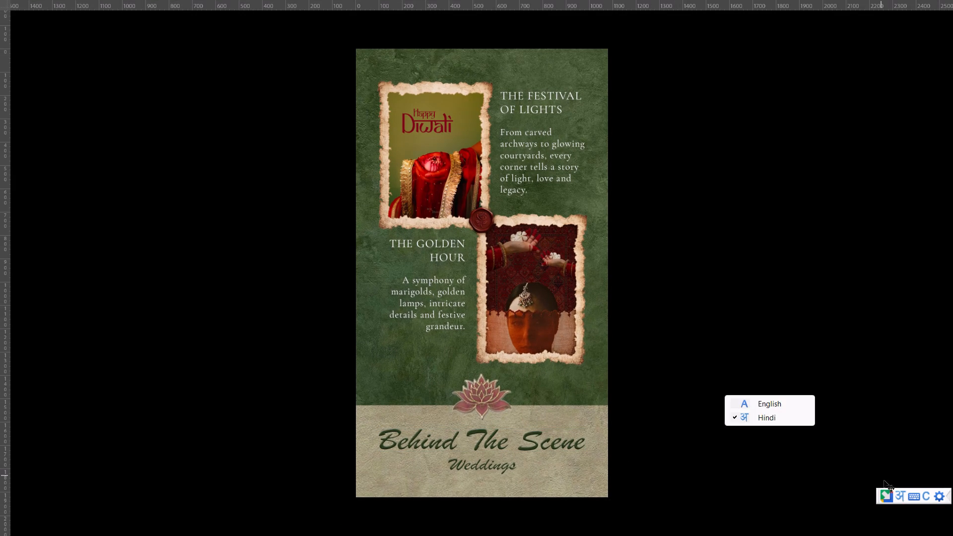
{"action": "left_click", "coordinate": [795, 410]}
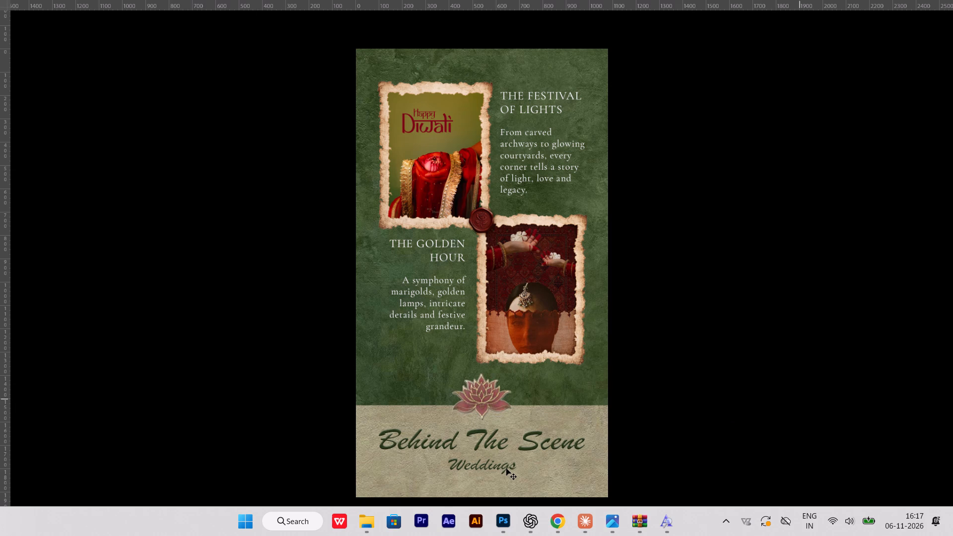
Exit the full-screen preview and recolor the script "Weddings" text dark red #440c08, sampled from the lower photo.
{"action": "key", "text": "f"}
{"action": "key", "text": "f"}
{"action": "left_click", "coordinate": [641, 428]}
{"action": "key", "text": "f"}
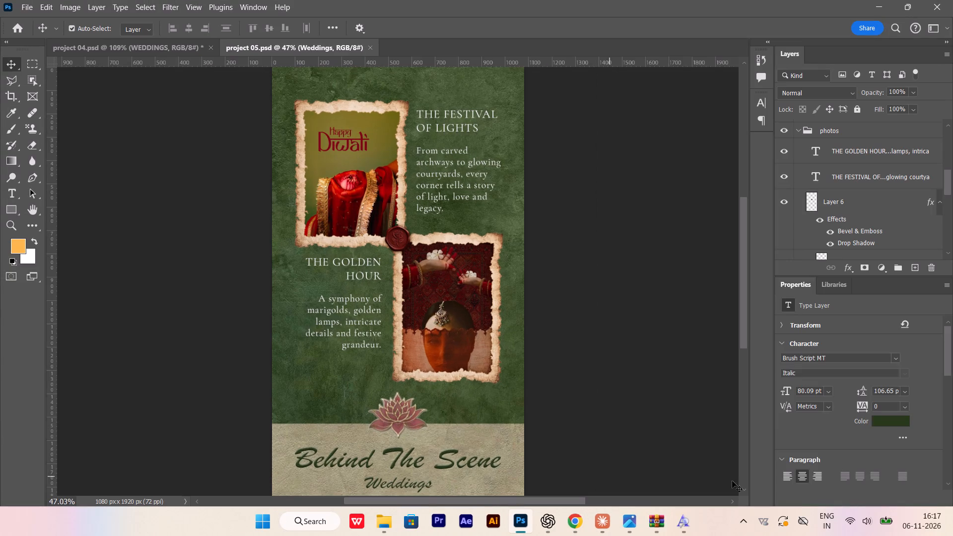
{"action": "left_click", "coordinate": [424, 484]}
{"action": "left_click", "coordinate": [886, 423]}
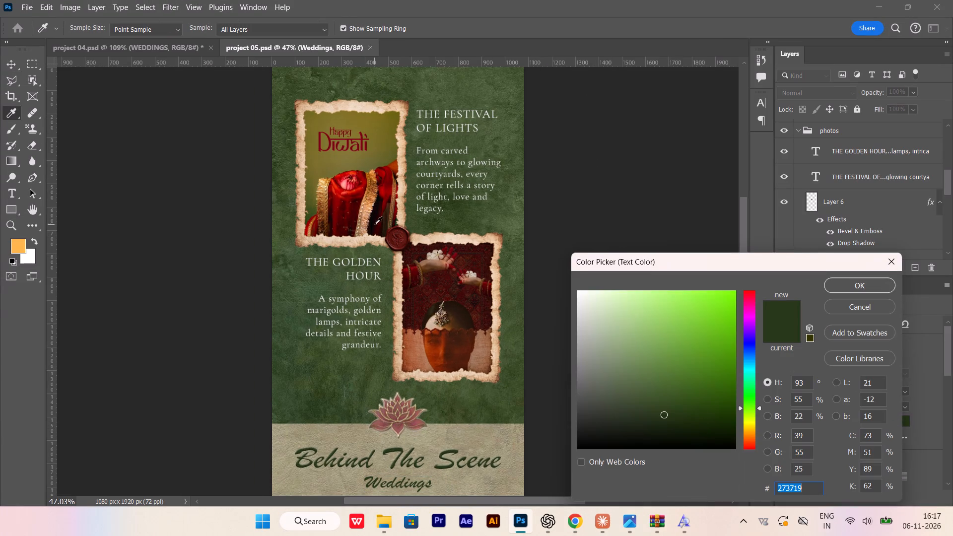
{"action": "left_click", "coordinate": [417, 303]}
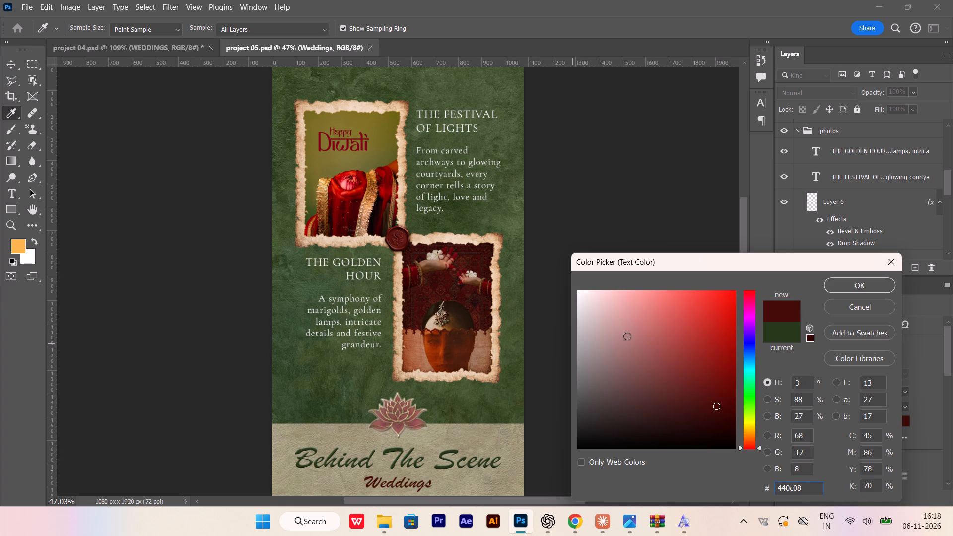
{"action": "left_click", "coordinate": [840, 287]}
Preview the design full screen to check the dark red "Weddings" text, and return to the normal workspace.
{"action": "scroll", "coordinate": [661, 298], "scroll_direction": "down", "scroll_amount": 5}
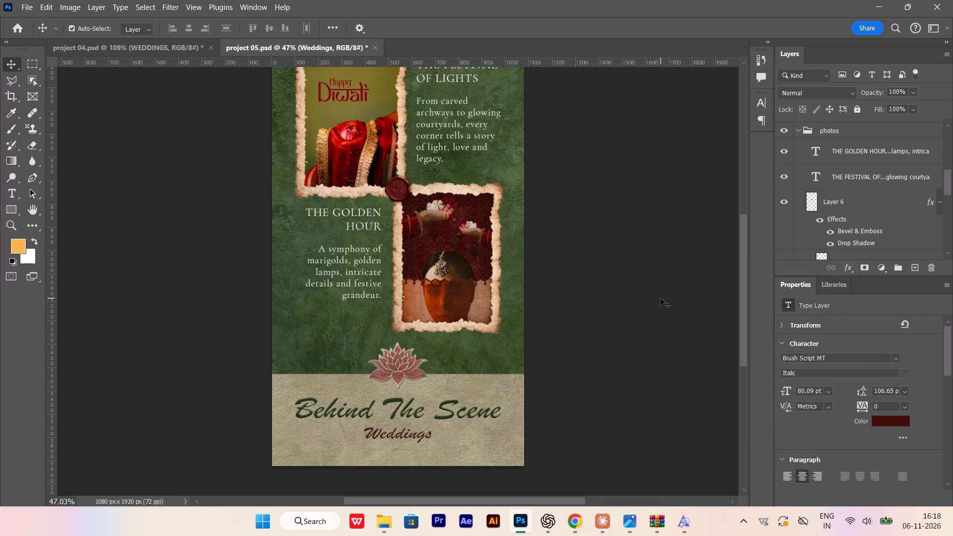
{"action": "type", "text": "fff"}
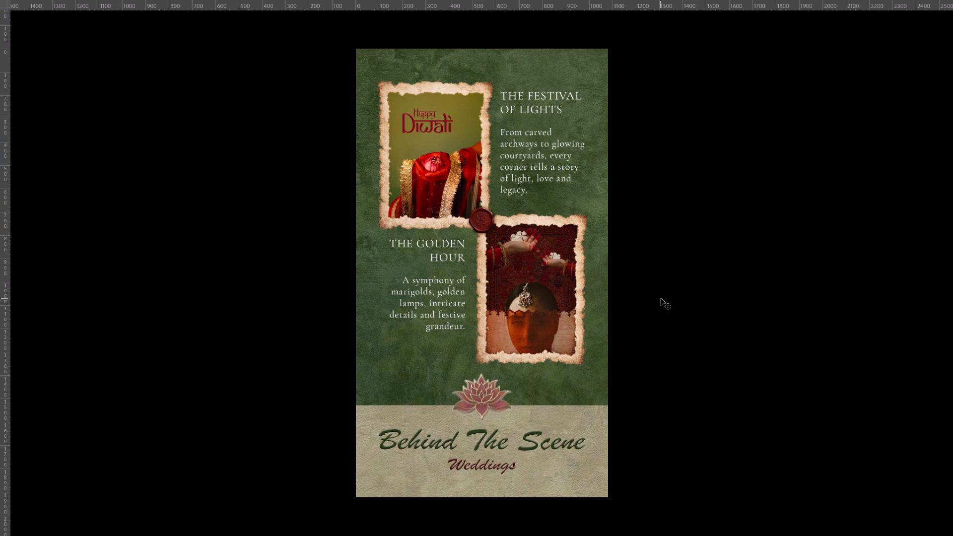
{"action": "key", "text": "f"}
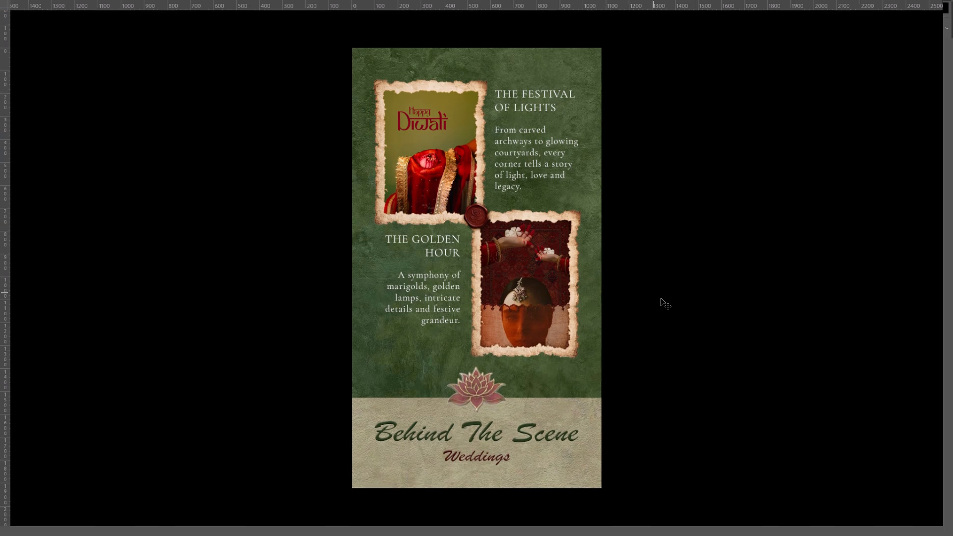
Hide the script "Weddings" text layer beneath the "Behind The Scene" heading.
{"action": "left_click", "coordinate": [421, 485]}
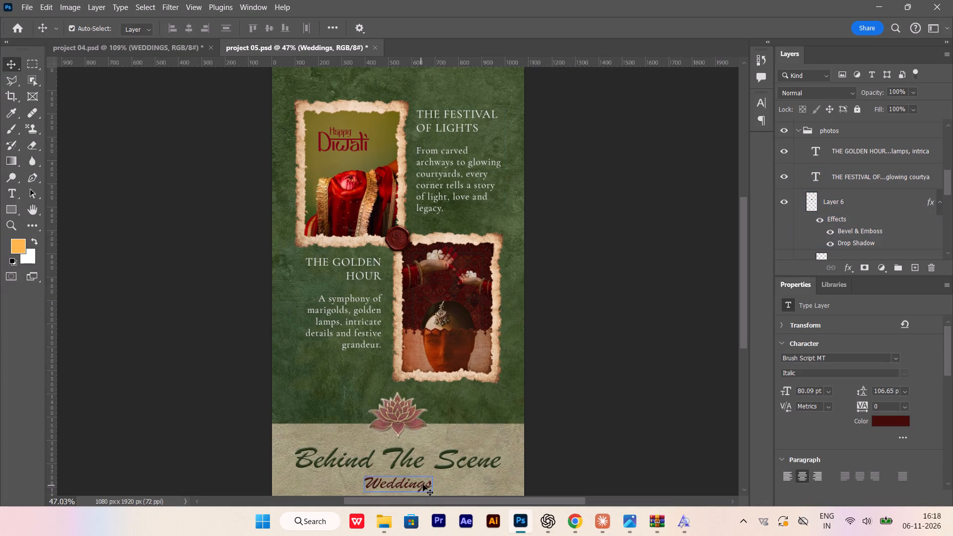
{"action": "scroll", "coordinate": [786, 164], "scroll_direction": "up", "scroll_amount": 6}
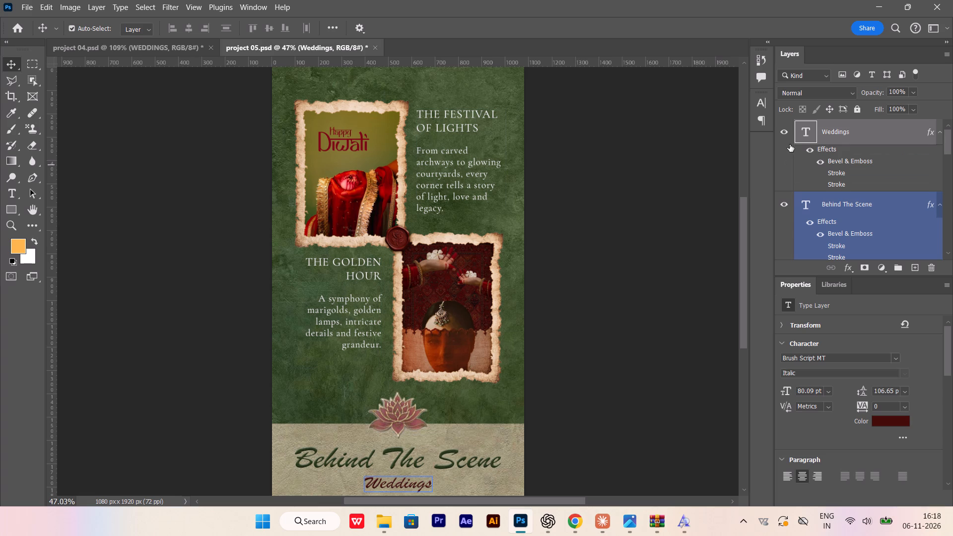
{"action": "left_click", "coordinate": [787, 131]}
Make the hidden Group 1, which holds the paper-strip WEDDINGS label, visible again.
{"action": "scroll", "coordinate": [854, 207], "scroll_direction": "down", "scroll_amount": 7}
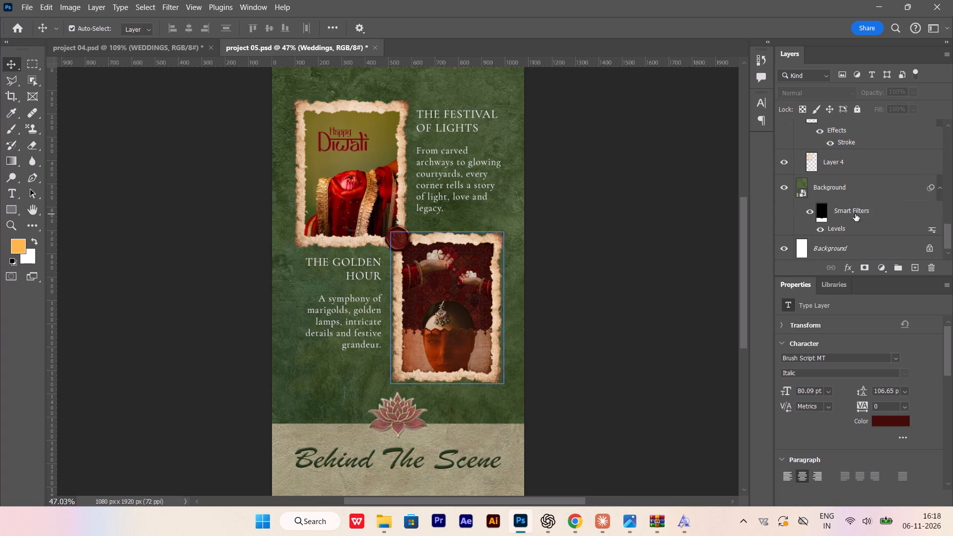
{"action": "scroll", "coordinate": [855, 214], "scroll_direction": "down", "scroll_amount": 1}
{"action": "scroll", "coordinate": [850, 216], "scroll_direction": "up", "scroll_amount": 3}
{"action": "scroll", "coordinate": [844, 217], "scroll_direction": "down", "scroll_amount": 1}
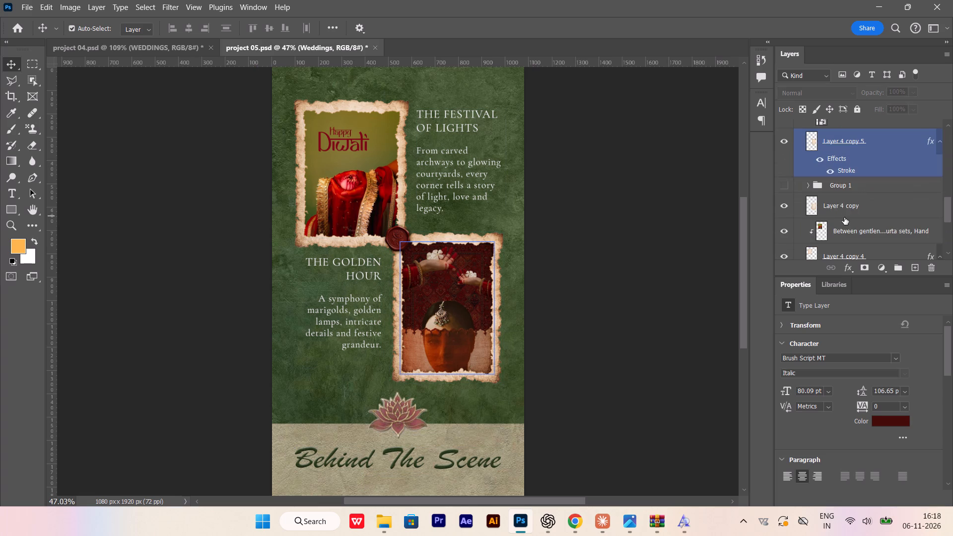
{"action": "left_click", "coordinate": [785, 184]}
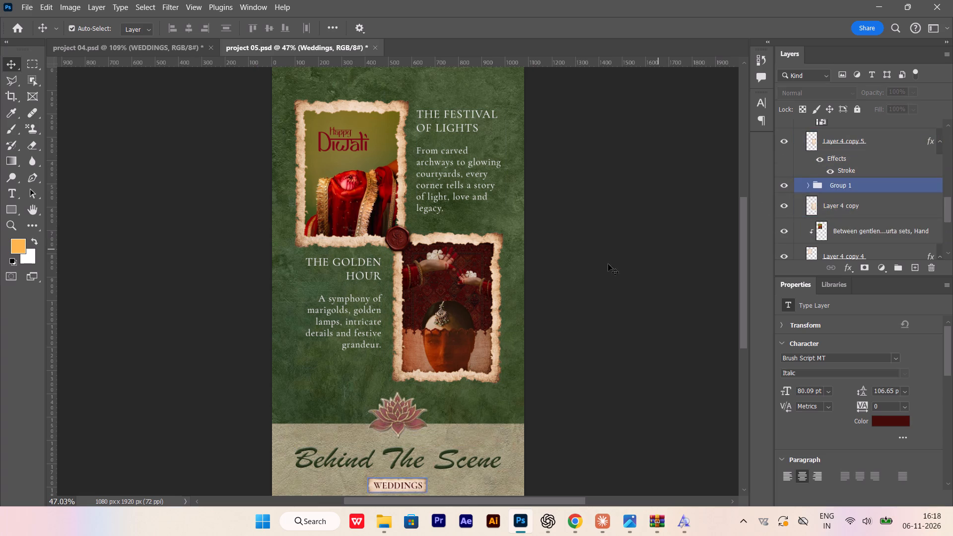
Examine the WEDDINGS label beneath the "Behind The Scene" heading, both in the overall layout and close up.
{"action": "scroll", "coordinate": [600, 269], "scroll_direction": "down", "scroll_amount": 4}
{"action": "left_click", "coordinate": [677, 315]}
{"action": "scroll", "coordinate": [665, 357], "scroll_direction": "down", "scroll_amount": 3}
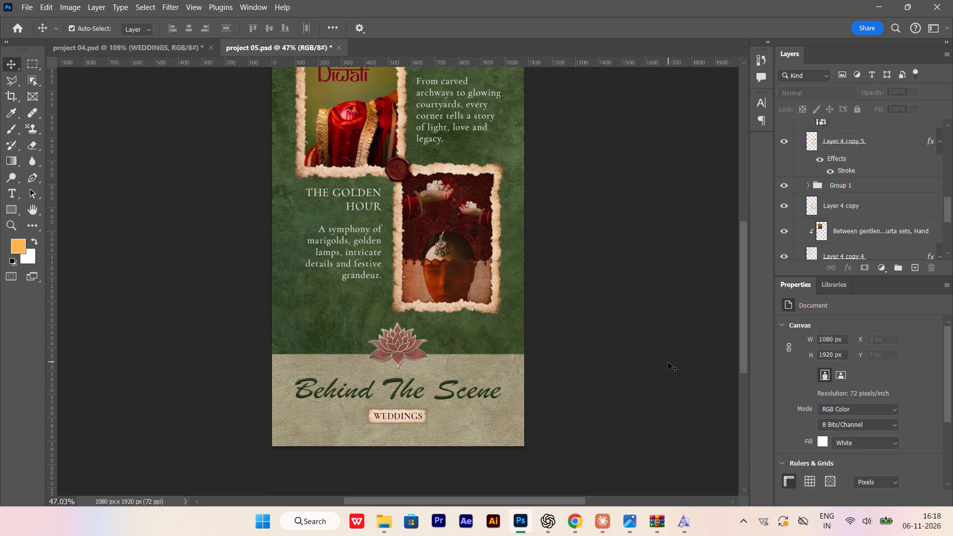
{"action": "scroll", "coordinate": [668, 362], "scroll_direction": "down", "scroll_amount": 1, "text": "alt"}
{"action": "scroll", "coordinate": [668, 362], "scroll_direction": "up", "scroll_amount": 2}
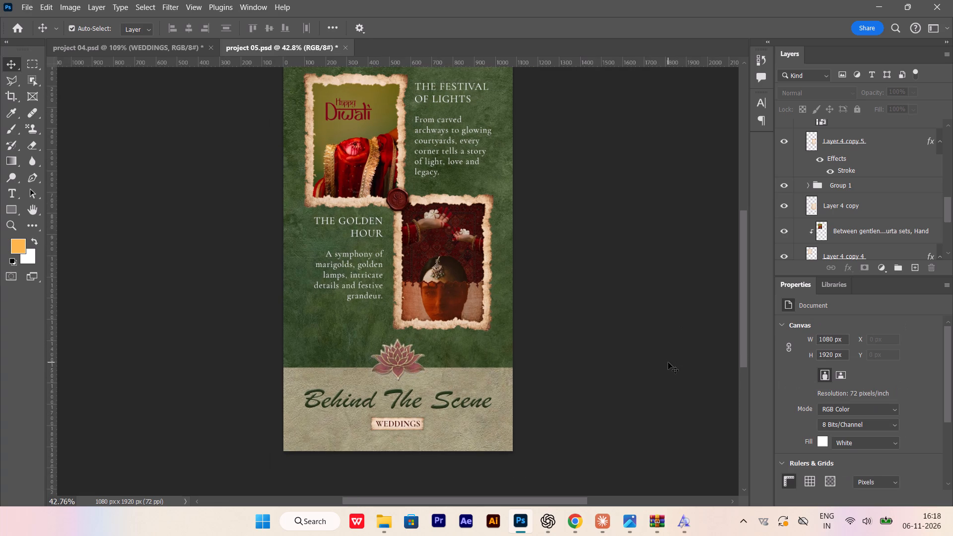
{"action": "scroll", "coordinate": [452, 466], "scroll_direction": "up", "scroll_amount": 3, "text": "alt"}
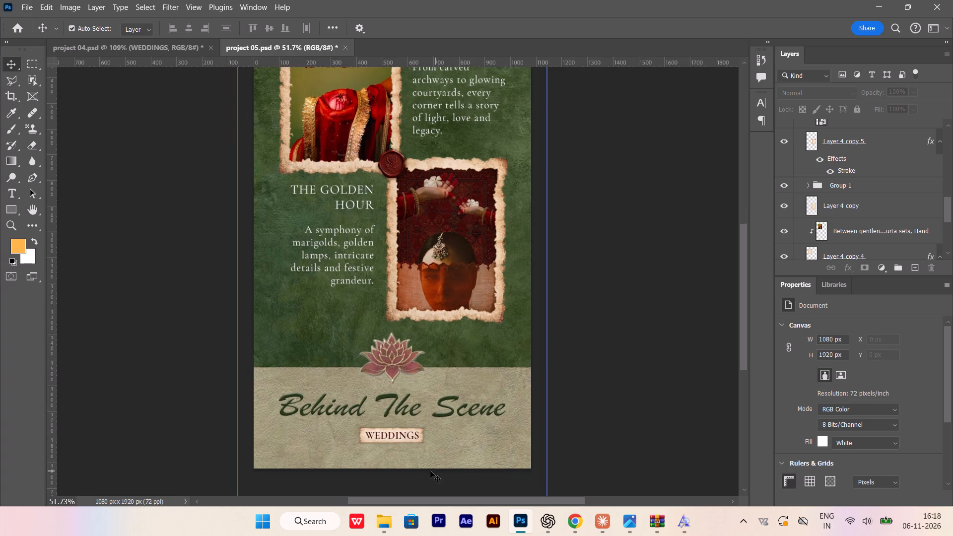
{"action": "scroll", "coordinate": [430, 471], "scroll_direction": "up", "scroll_amount": 2, "text": "alt"}
{"action": "scroll", "coordinate": [426, 431], "scroll_direction": "down", "scroll_amount": 4}
{"action": "scroll", "coordinate": [377, 411], "scroll_direction": "up", "scroll_amount": 10, "text": "alt"}
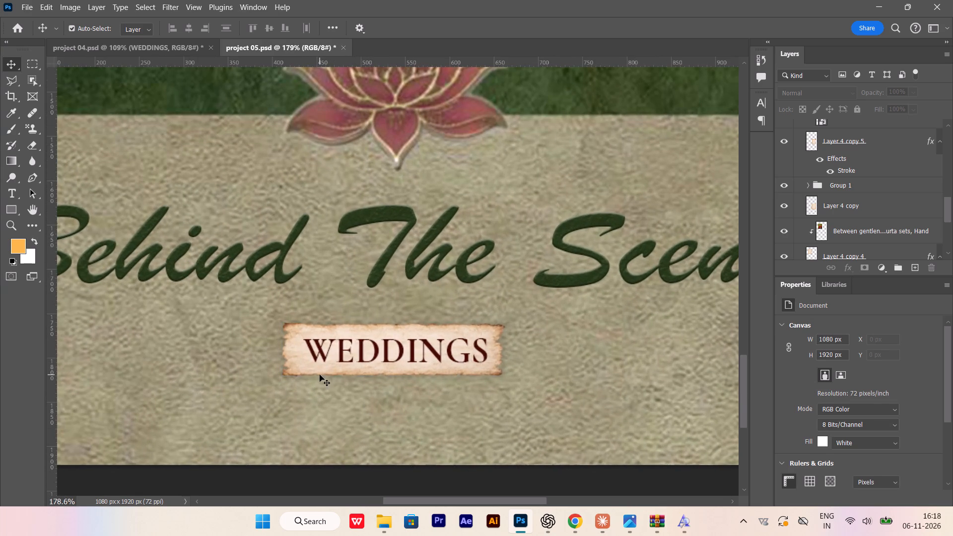
Darken the paper strip behind WEDDINGS with a Levels adjustment that raises its RGB black input level.
{"action": "left_click", "coordinate": [292, 365]}
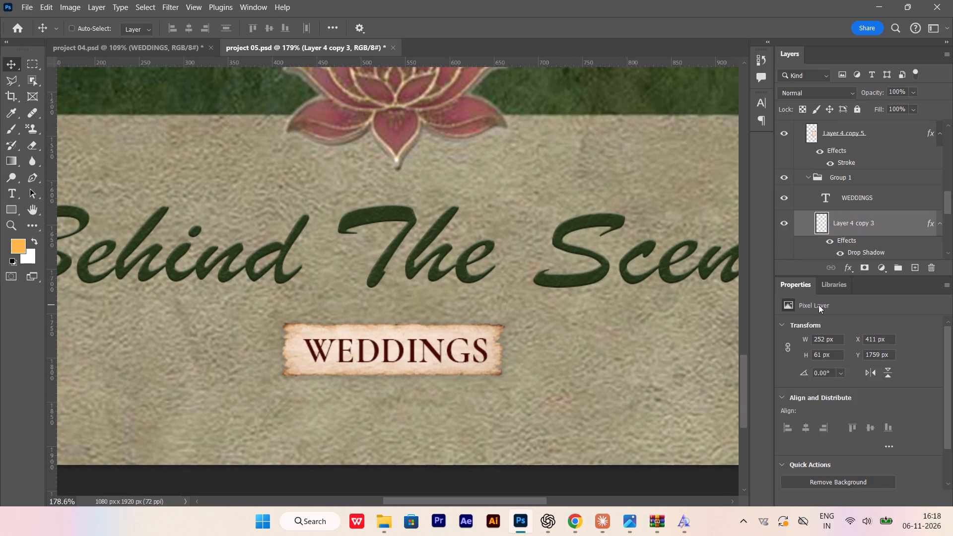
{"action": "key", "text": "ctrl+l"}
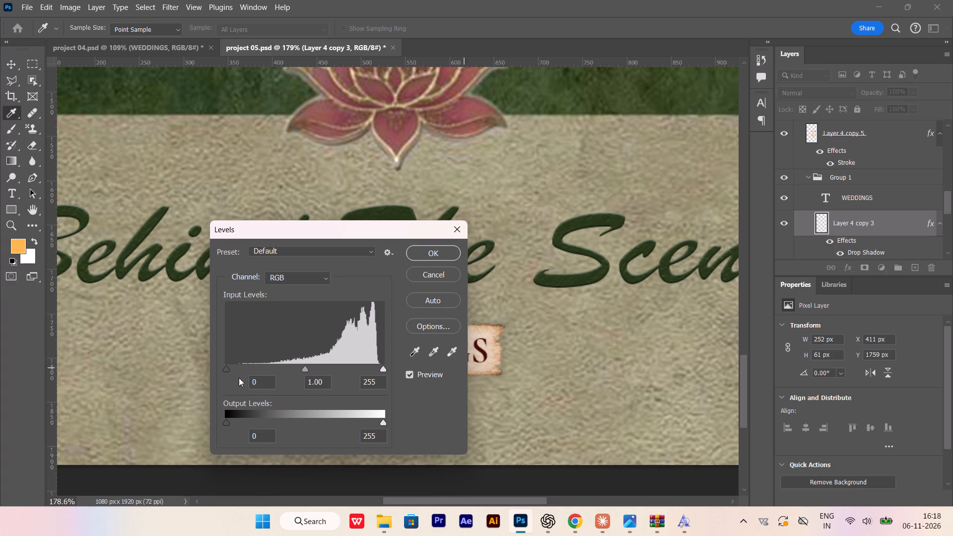
{"action": "left_click_drag", "start_coordinate": [226, 370], "coordinate": [238, 368]}
{"action": "left_click_drag", "start_coordinate": [238, 368], "coordinate": [275, 363]}
{"action": "left_click_drag", "start_coordinate": [337, 229], "coordinate": [796, 221]}
{"action": "left_click_drag", "start_coordinate": [736, 361], "coordinate": [729, 363]}
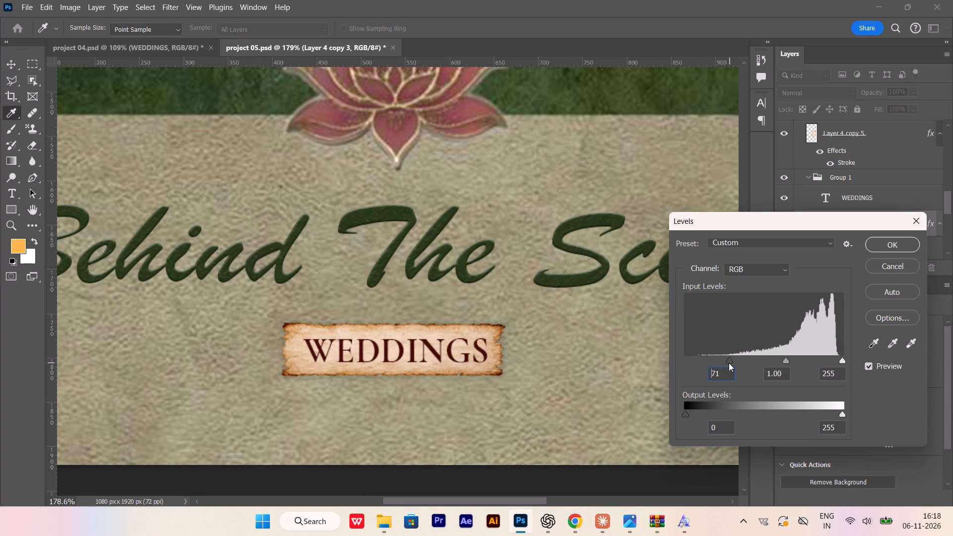
{"action": "left_click_drag", "start_coordinate": [729, 363], "coordinate": [725, 364]}
{"action": "left_click", "coordinate": [895, 240]}
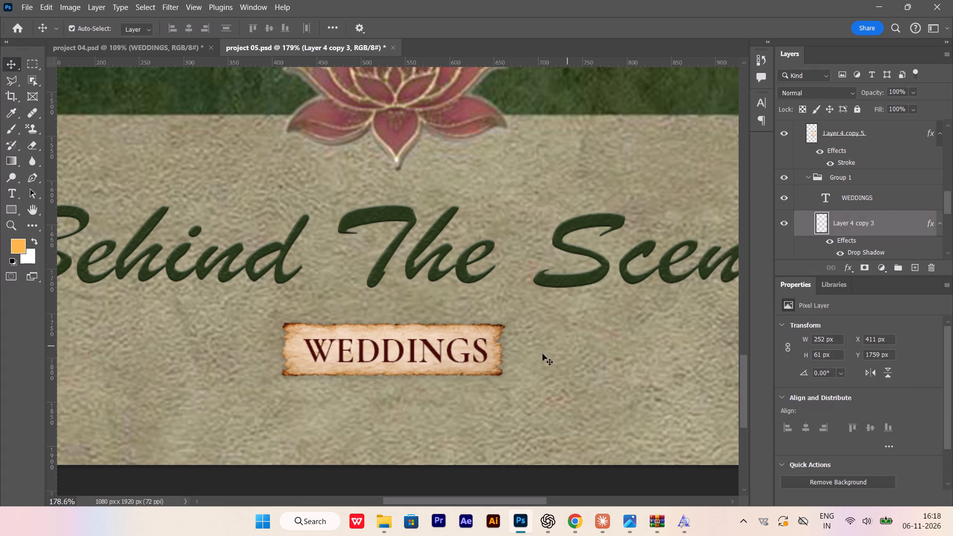
Scale the WEDDINGS text and its paper strip together to about 130% and shift them slightly down.
{"action": "left_click", "coordinate": [482, 357]}
{"action": "left_click", "coordinate": [498, 368], "text": "shift"}
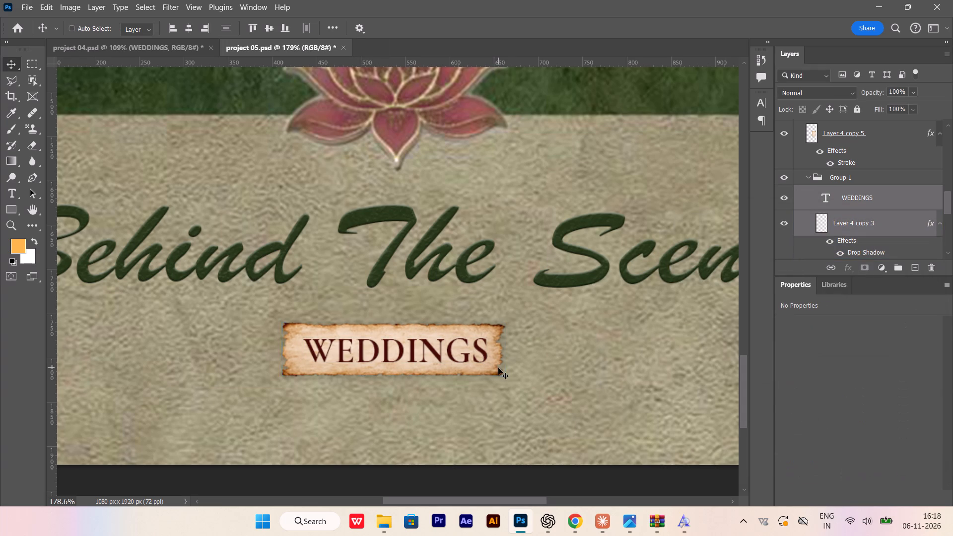
{"action": "key", "text": "ctrl+t"}
{"action": "left_click_drag", "start_coordinate": [508, 379], "coordinate": [541, 388], "text": "alt+shift"}
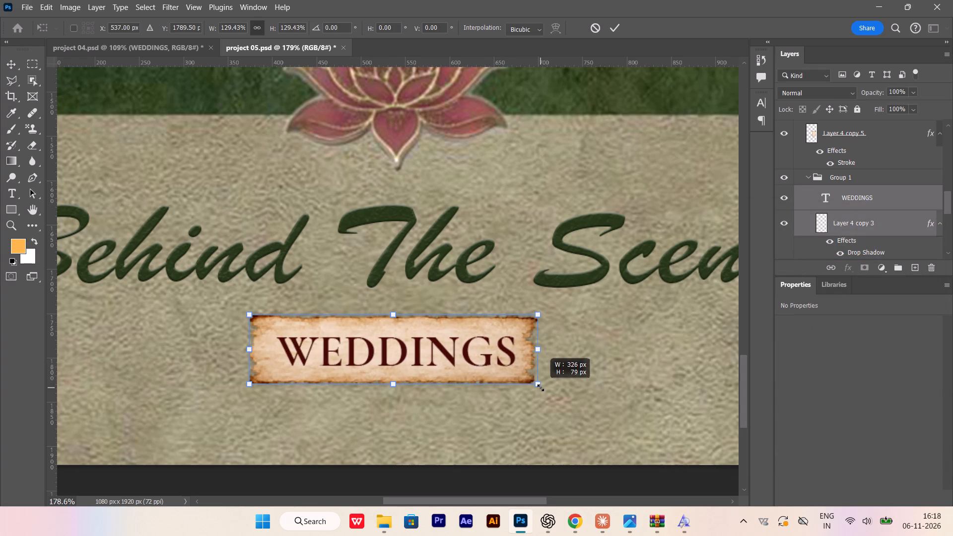
{"action": "left_click_drag", "start_coordinate": [541, 388], "coordinate": [541, 388], "text": "alt+shift"}
{"action": "left_click_drag", "start_coordinate": [456, 353], "coordinate": [458, 359]}
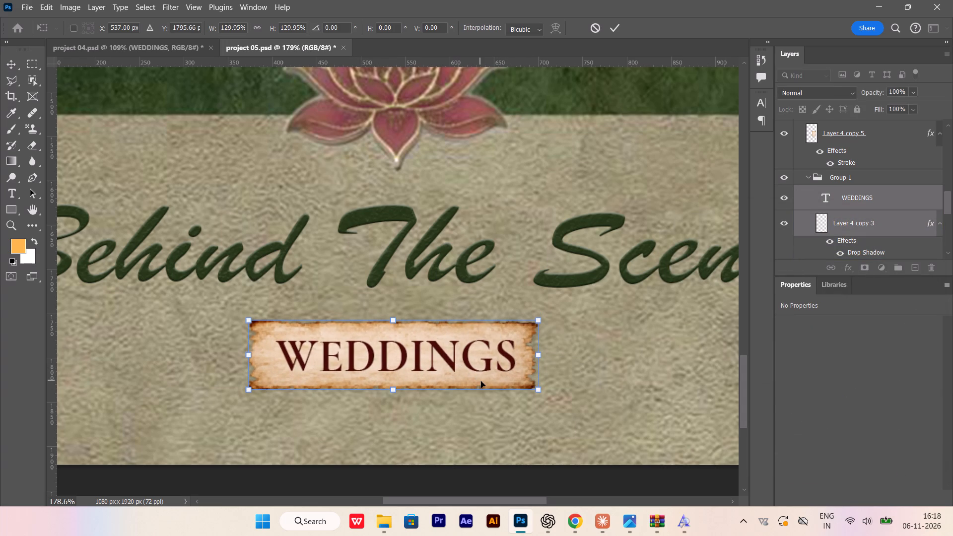
{"action": "key", "text": "Return"}
Set the font of the WEDDINGS text on the paper strip to Americans Classy Regular.
{"action": "scroll", "coordinate": [464, 399], "scroll_direction": "down", "scroll_amount": 16, "text": "alt"}
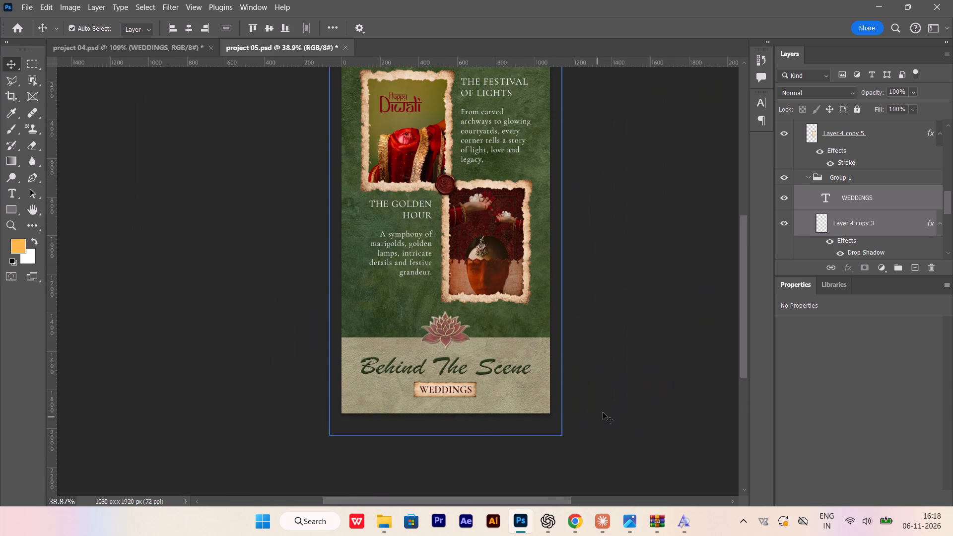
{"action": "left_click", "coordinate": [604, 406]}
{"action": "scroll", "coordinate": [604, 405], "scroll_direction": "up", "scroll_amount": 1}
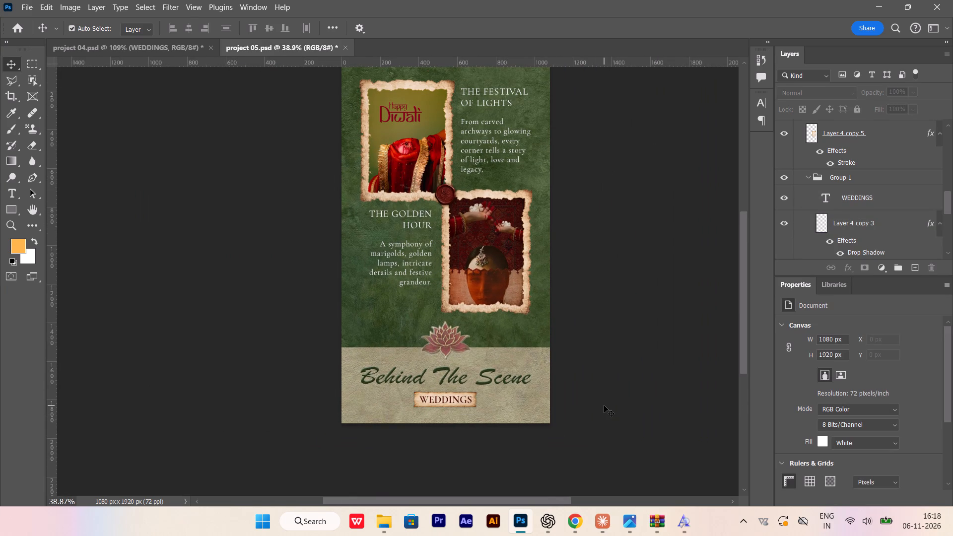
{"action": "scroll", "coordinate": [470, 412], "scroll_direction": "up", "scroll_amount": 5, "text": "alt"}
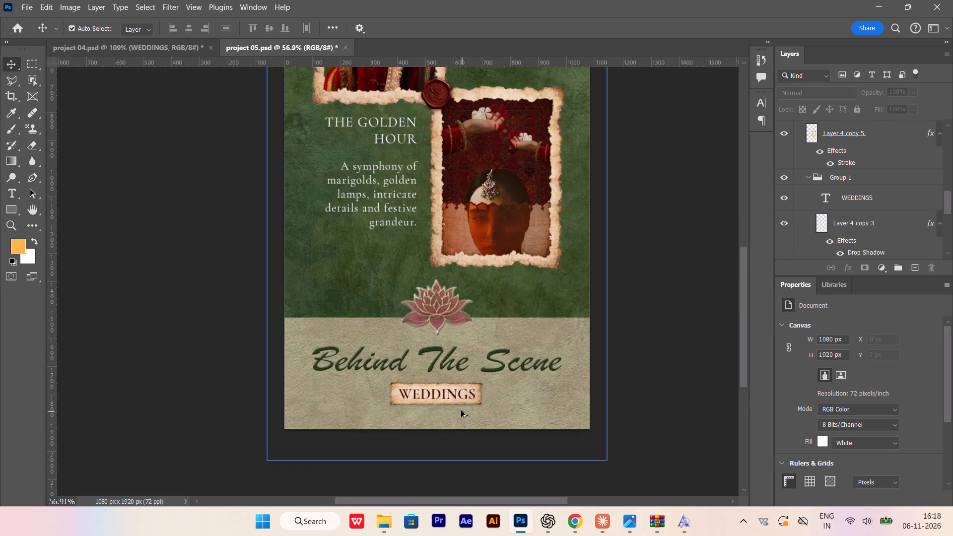
{"action": "scroll", "coordinate": [461, 410], "scroll_direction": "up", "scroll_amount": 6, "text": "alt"}
{"action": "left_click", "coordinate": [453, 386]}
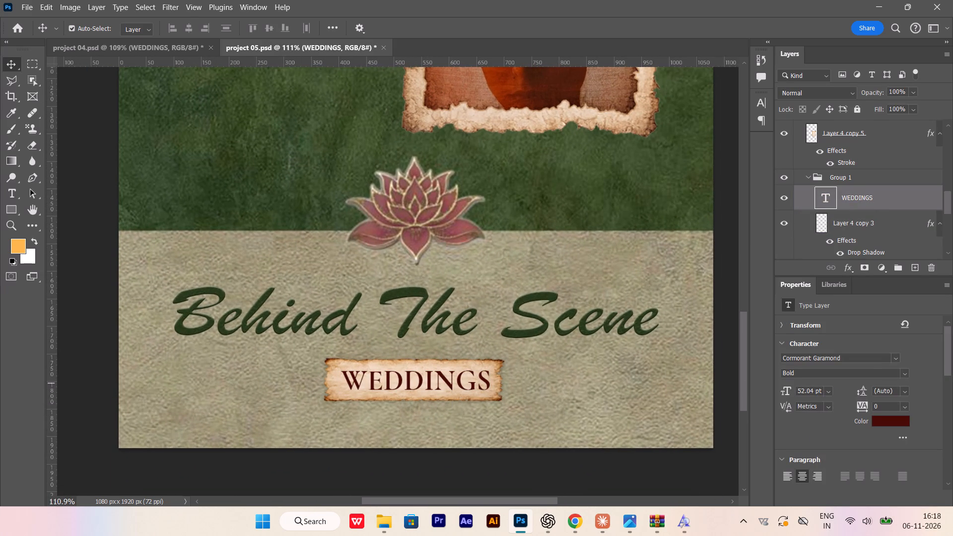
{"action": "left_click", "coordinate": [896, 361]}
{"action": "scroll", "coordinate": [854, 294], "scroll_direction": "down", "scroll_amount": 5}
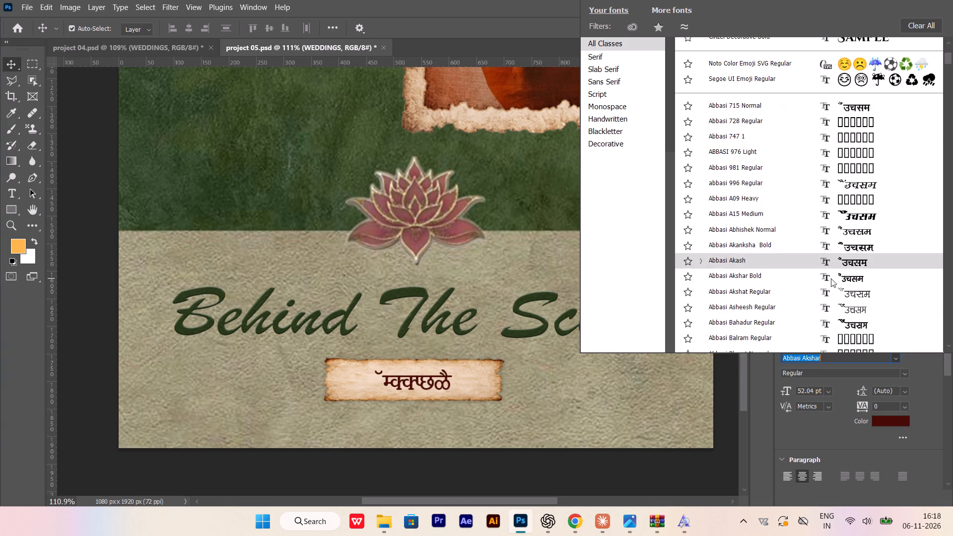
{"action": "scroll", "coordinate": [831, 278], "scroll_direction": "down", "scroll_amount": 13}
{"action": "scroll", "coordinate": [827, 281], "scroll_direction": "down", "scroll_amount": 9}
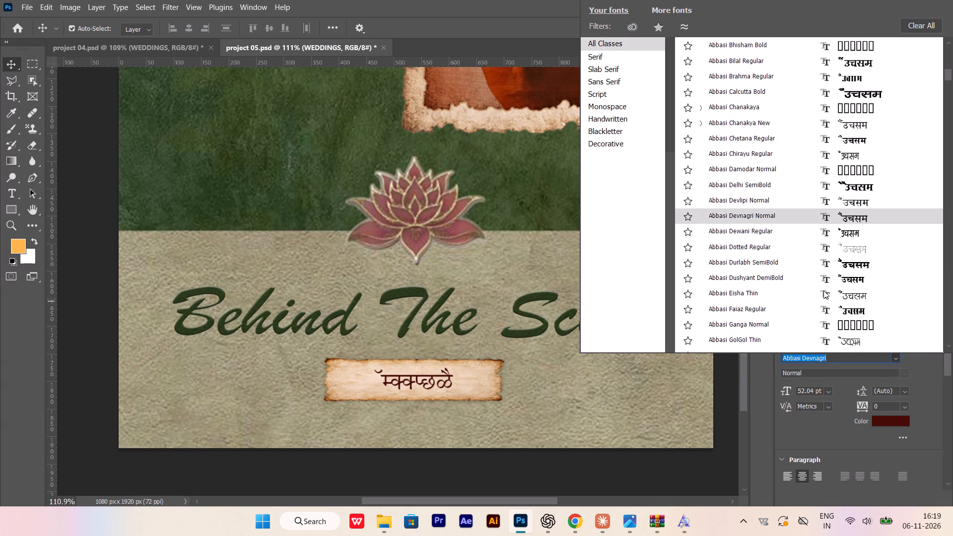
{"action": "scroll", "coordinate": [823, 290], "scroll_direction": "down", "scroll_amount": 20}
{"action": "scroll", "coordinate": [823, 290], "scroll_direction": "down", "scroll_amount": 10}
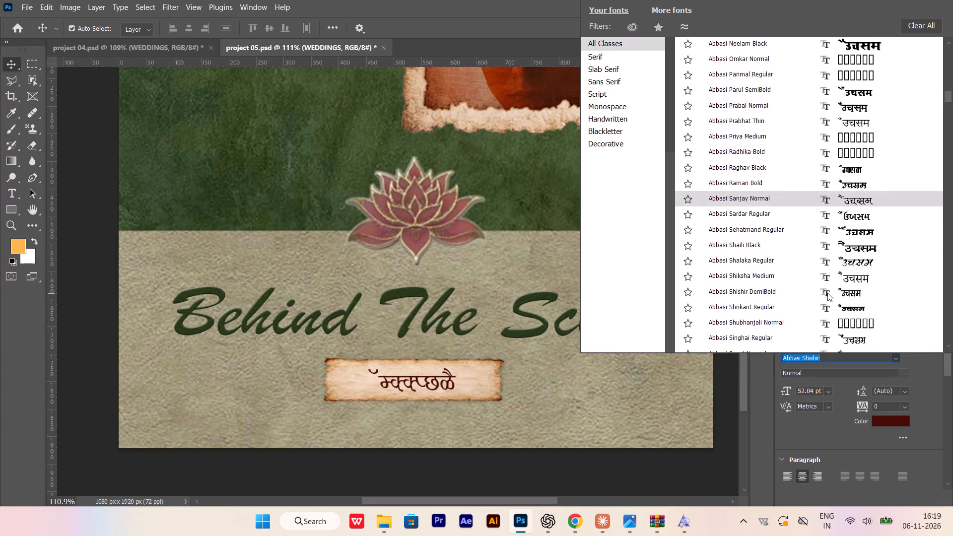
{"action": "scroll", "coordinate": [827, 293], "scroll_direction": "down", "scroll_amount": 16}
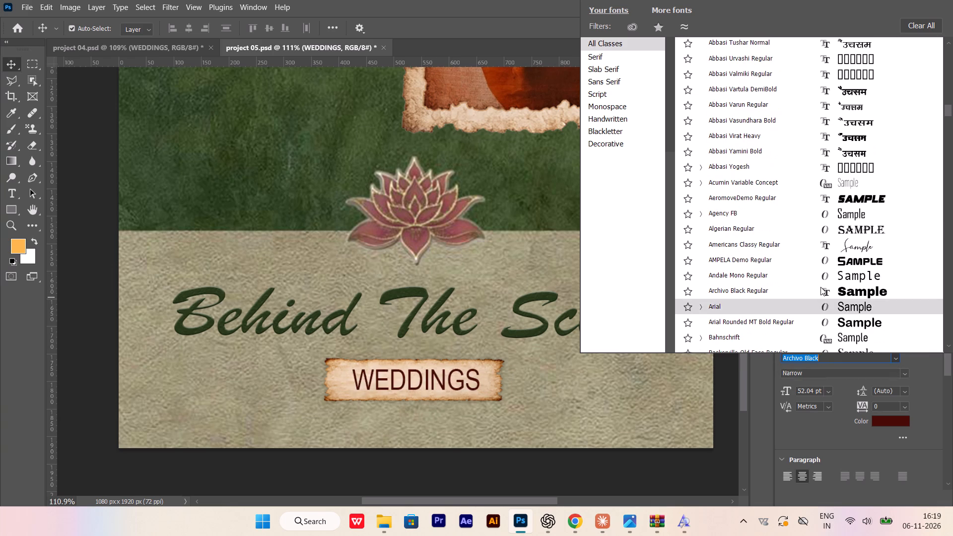
{"action": "scroll", "coordinate": [817, 268], "scroll_direction": "down", "scroll_amount": 3}
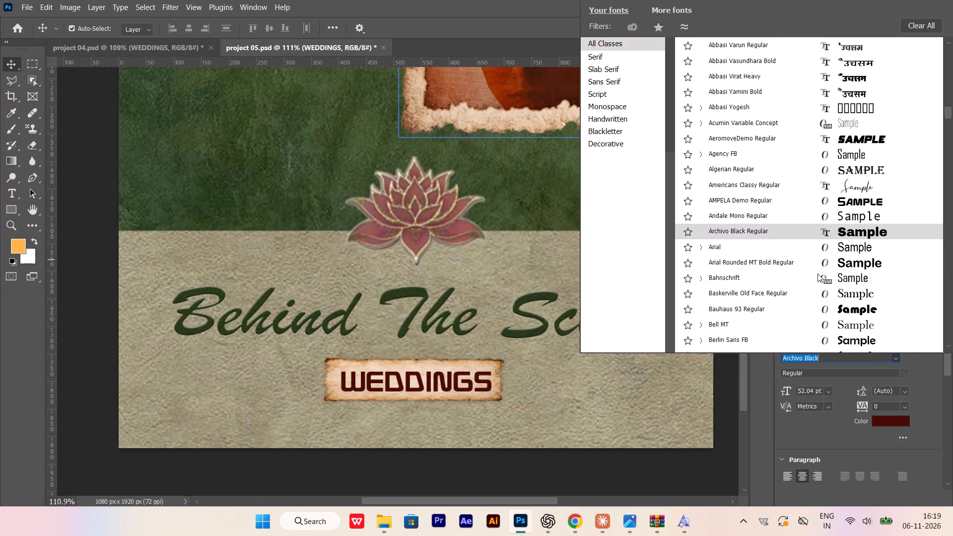
{"action": "left_click", "coordinate": [824, 188]}
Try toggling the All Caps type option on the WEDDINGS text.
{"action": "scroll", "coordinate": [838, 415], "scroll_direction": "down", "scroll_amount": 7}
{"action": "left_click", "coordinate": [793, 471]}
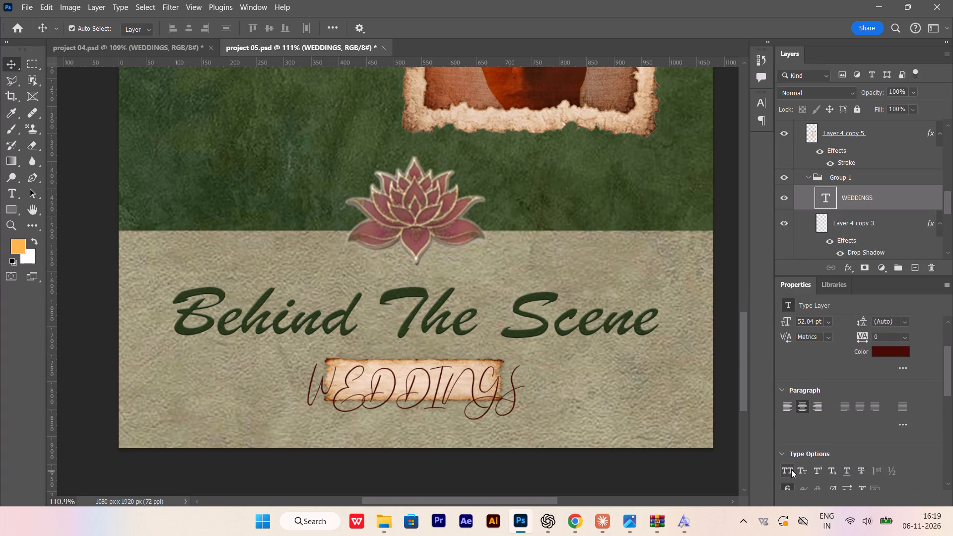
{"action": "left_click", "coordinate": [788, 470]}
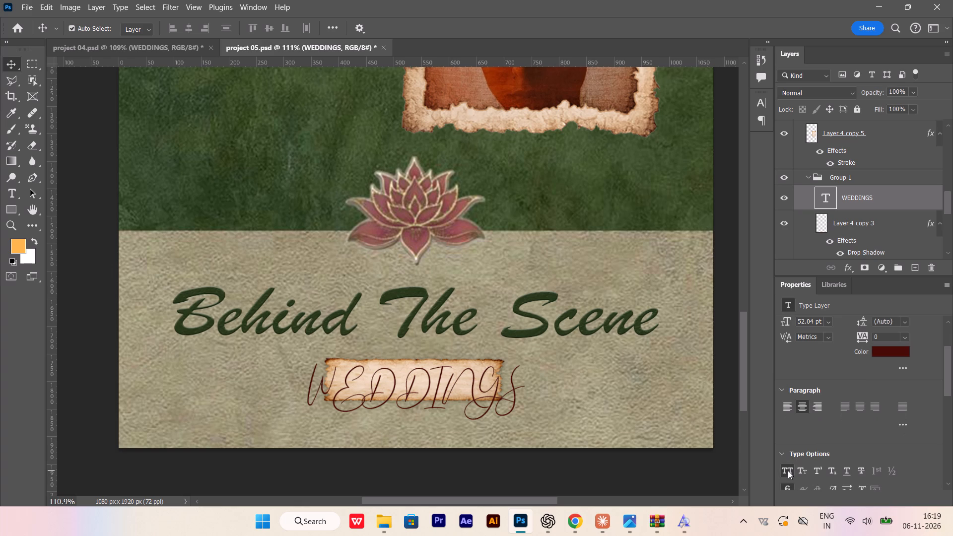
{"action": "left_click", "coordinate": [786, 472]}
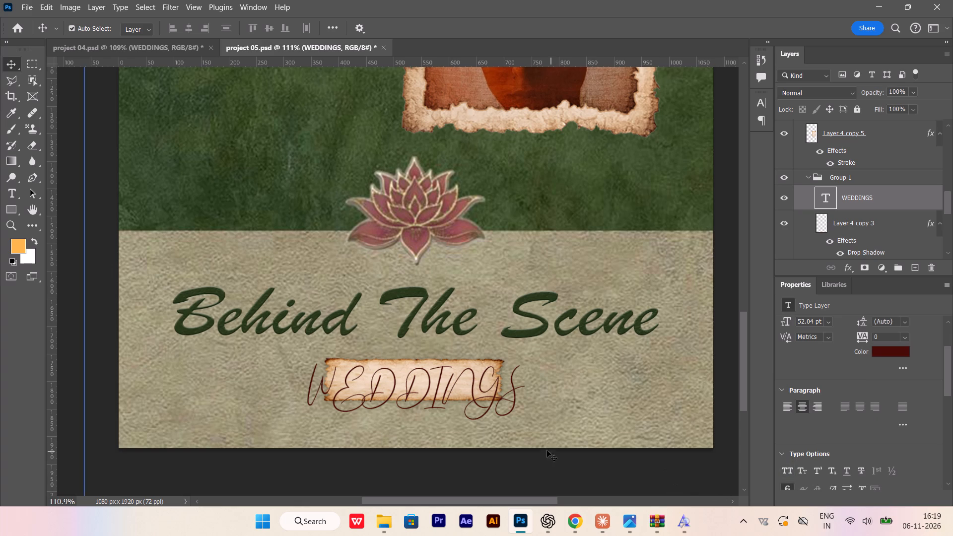
Retype the label text on the paper strip in mixed case as "Weddings".
{"action": "double_click", "coordinate": [480, 389]}
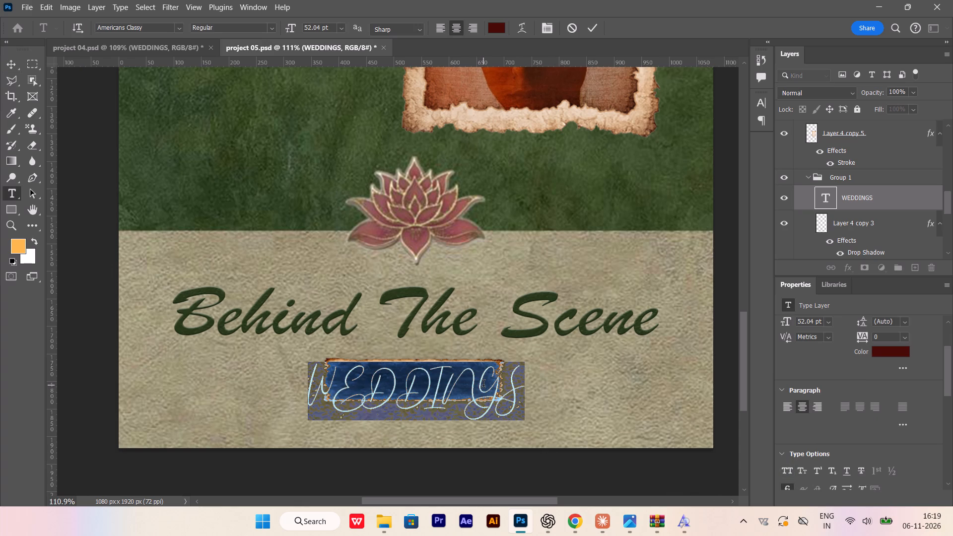
{"action": "key", "text": "shift+w"}
{"action": "type", "text": "eddingd"}
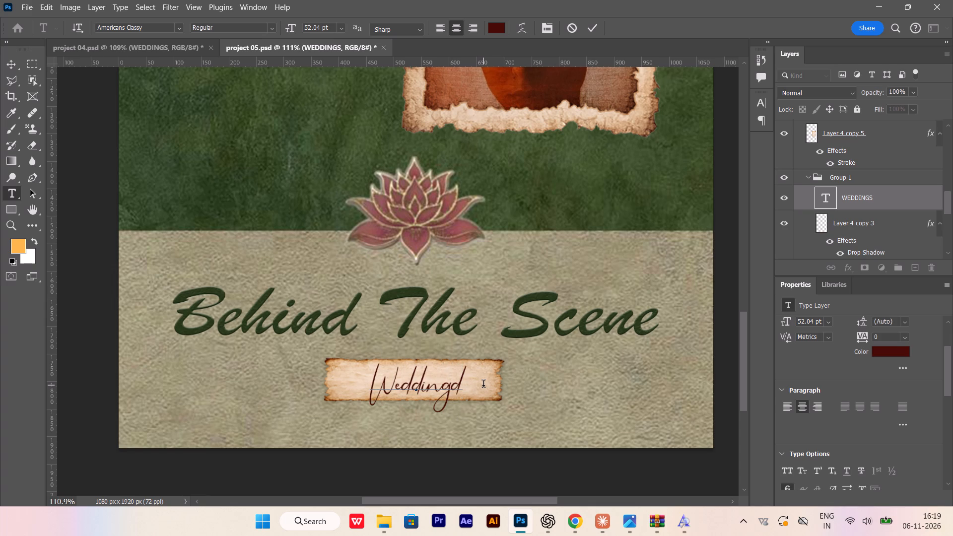
{"action": "key", "text": "BackSpace"}
{"action": "key", "text": "s"}
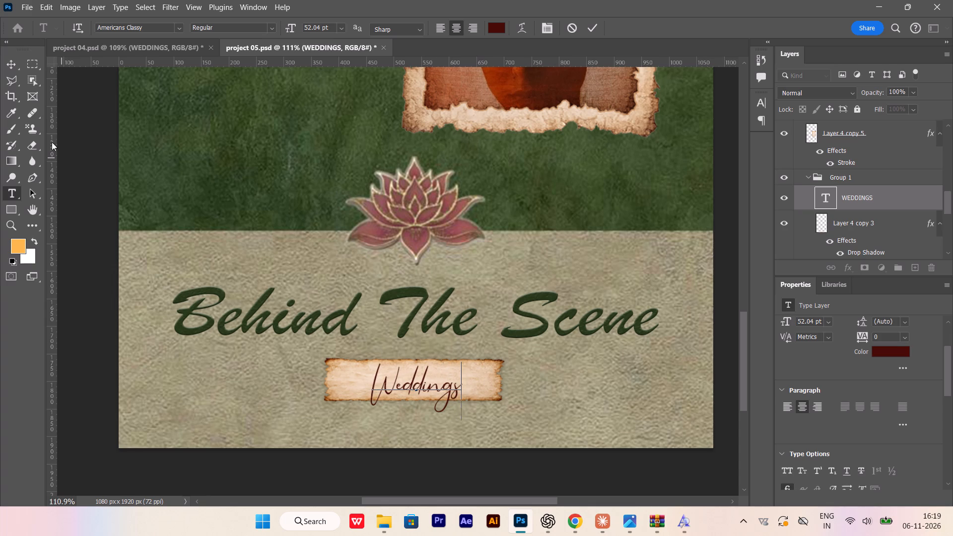
{"action": "left_click", "coordinate": [11, 65]}
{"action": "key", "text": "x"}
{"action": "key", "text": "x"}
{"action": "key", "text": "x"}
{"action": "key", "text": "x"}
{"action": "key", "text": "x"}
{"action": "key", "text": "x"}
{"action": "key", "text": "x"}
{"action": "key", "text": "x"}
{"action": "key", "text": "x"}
Browse the font list from the Abbasi families through the C names, previewing alternatives on the paper strip's Weddings text.
{"action": "scroll", "coordinate": [415, 395], "scroll_direction": "up", "scroll_amount": 4}
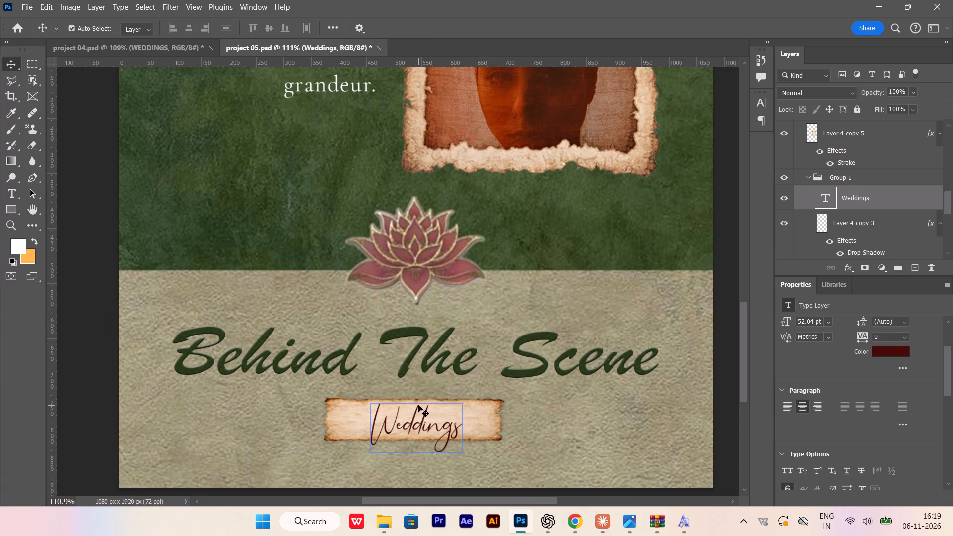
{"action": "scroll", "coordinate": [418, 407], "scroll_direction": "down", "scroll_amount": 3}
{"action": "scroll", "coordinate": [419, 413], "scroll_direction": "up", "scroll_amount": 3, "text": "alt"}
{"action": "left_click", "coordinate": [416, 392]}
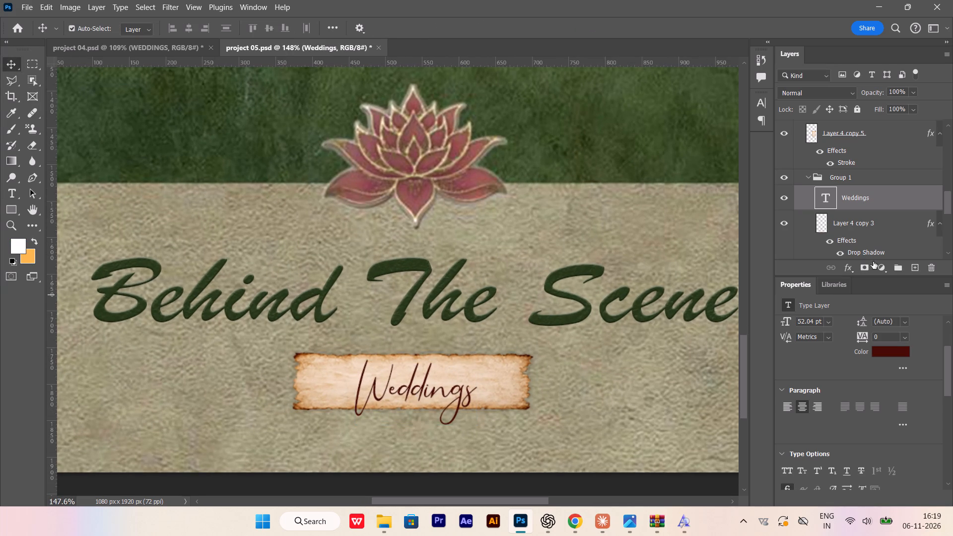
{"action": "scroll", "coordinate": [877, 339], "scroll_direction": "up", "scroll_amount": 4}
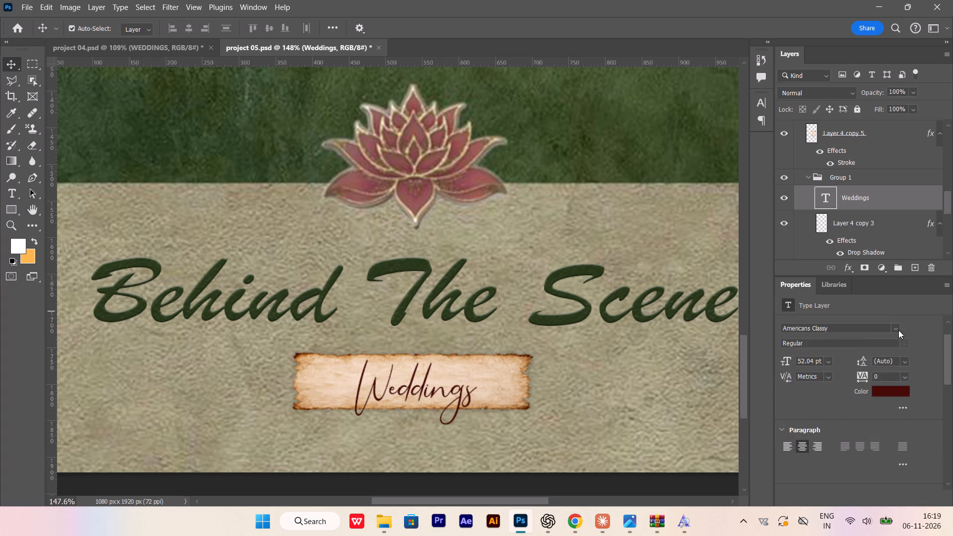
{"action": "left_click", "coordinate": [898, 330]}
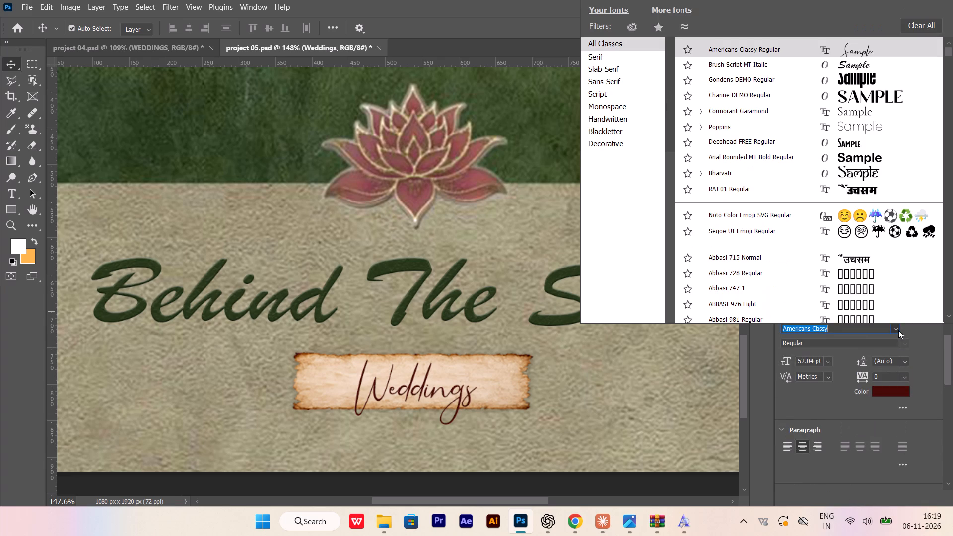
{"action": "scroll", "coordinate": [825, 243], "scroll_direction": "down", "scroll_amount": 3}
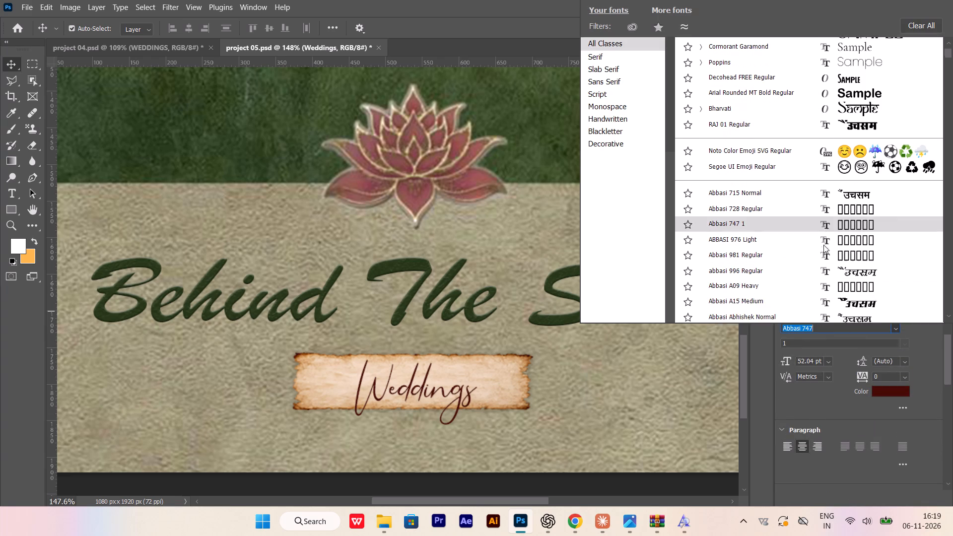
{"action": "scroll", "coordinate": [822, 253], "scroll_direction": "down", "scroll_amount": 20}
{"action": "scroll", "coordinate": [822, 253], "scroll_direction": "down", "scroll_amount": 12}
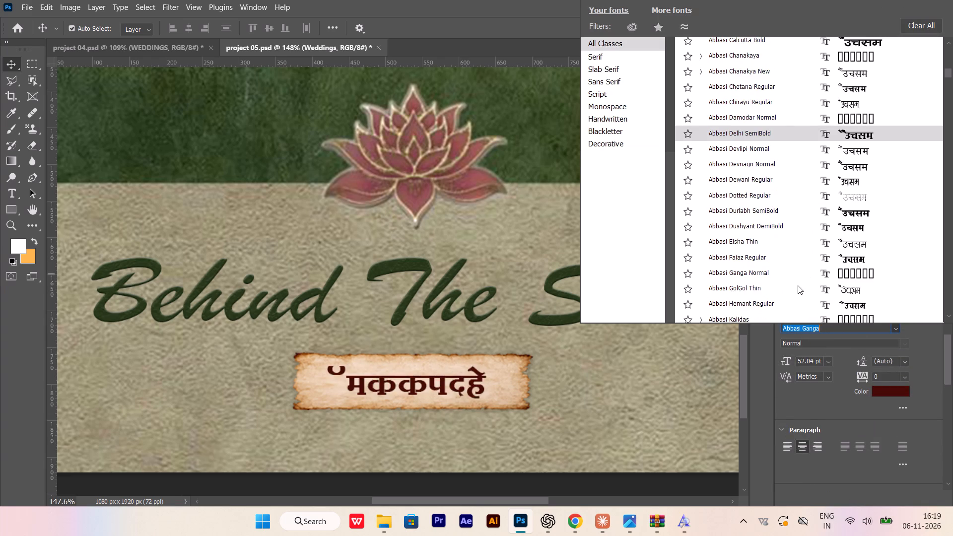
{"action": "scroll", "coordinate": [798, 285], "scroll_direction": "down", "scroll_amount": 20}
{"action": "scroll", "coordinate": [798, 285], "scroll_direction": "down", "scroll_amount": 13}
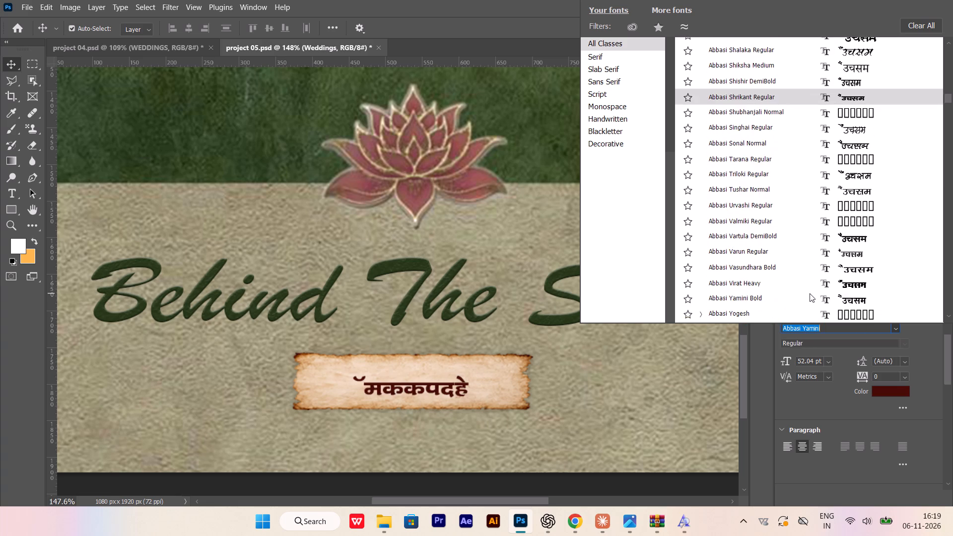
{"action": "scroll", "coordinate": [810, 293], "scroll_direction": "down", "scroll_amount": 7}
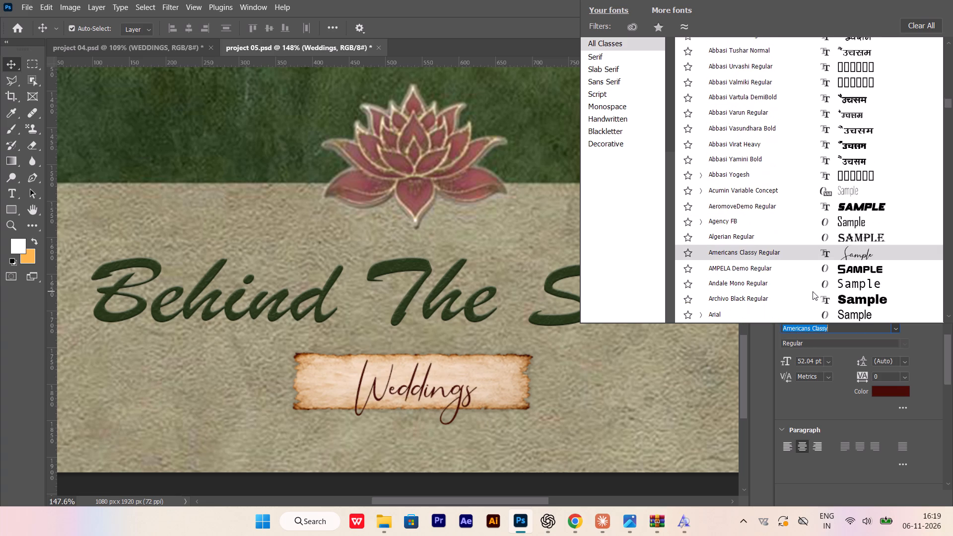
{"action": "scroll", "coordinate": [813, 291], "scroll_direction": "down", "scroll_amount": 5}
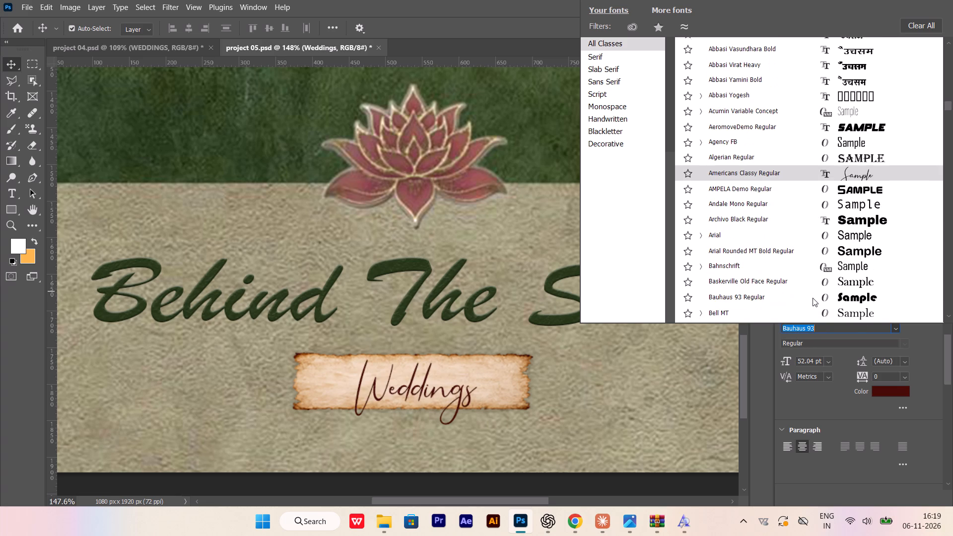
{"action": "scroll", "coordinate": [813, 298], "scroll_direction": "down", "scroll_amount": 5}
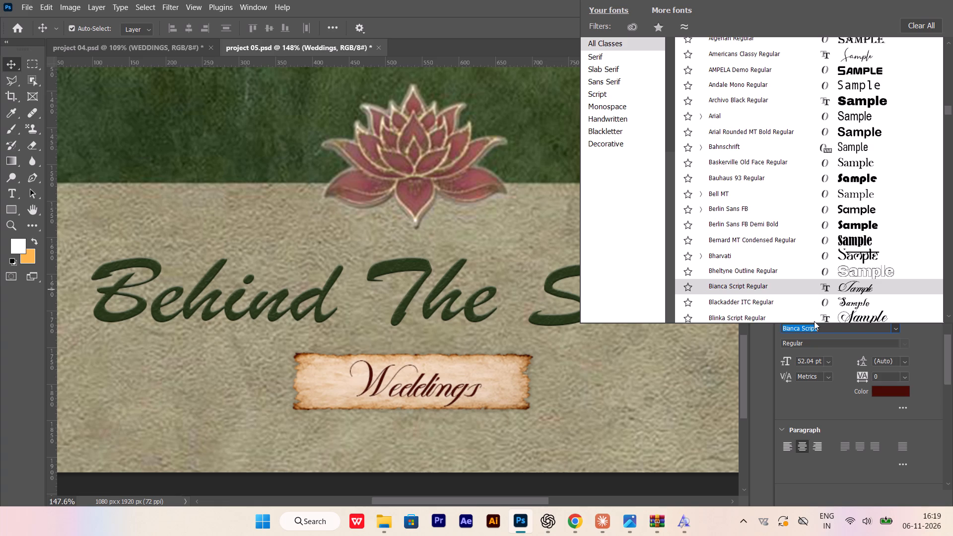
{"action": "scroll", "coordinate": [814, 313], "scroll_direction": "down", "scroll_amount": 1}
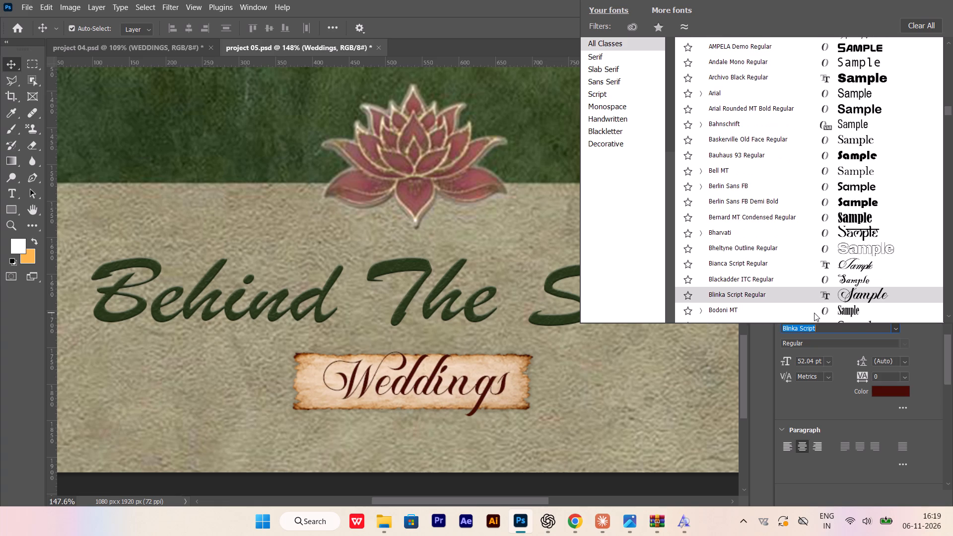
{"action": "scroll", "coordinate": [814, 309], "scroll_direction": "down", "scroll_amount": 4}
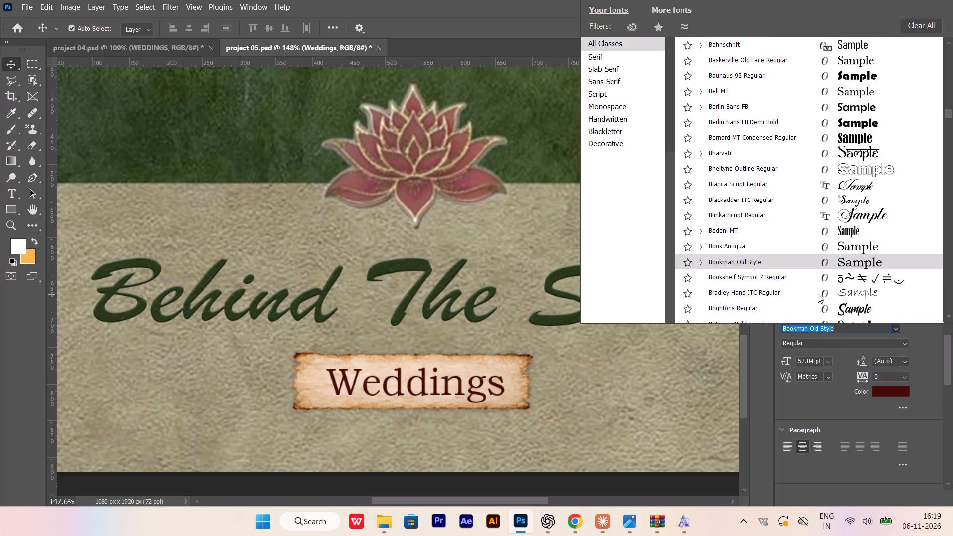
{"action": "scroll", "coordinate": [816, 296], "scroll_direction": "down", "scroll_amount": 3}
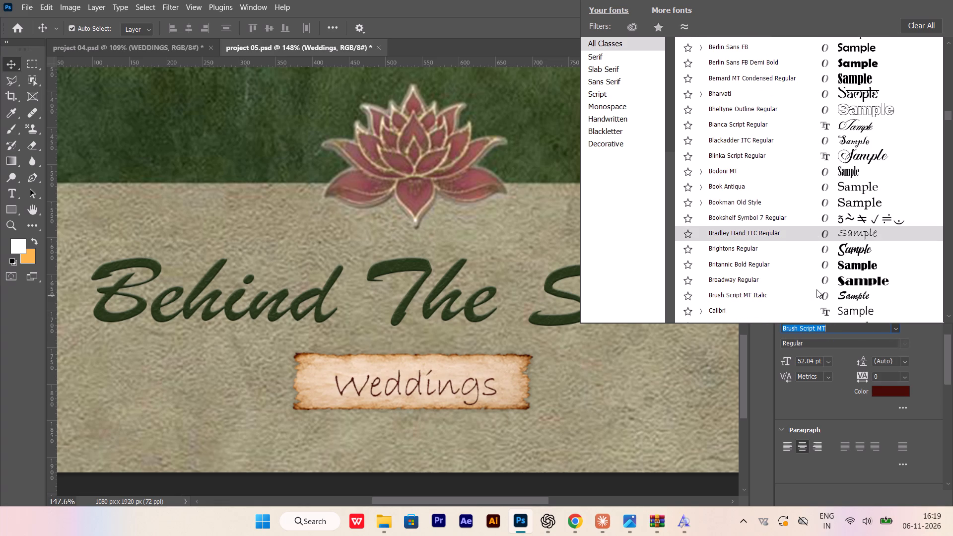
{"action": "scroll", "coordinate": [817, 287], "scroll_direction": "down", "scroll_amount": 1}
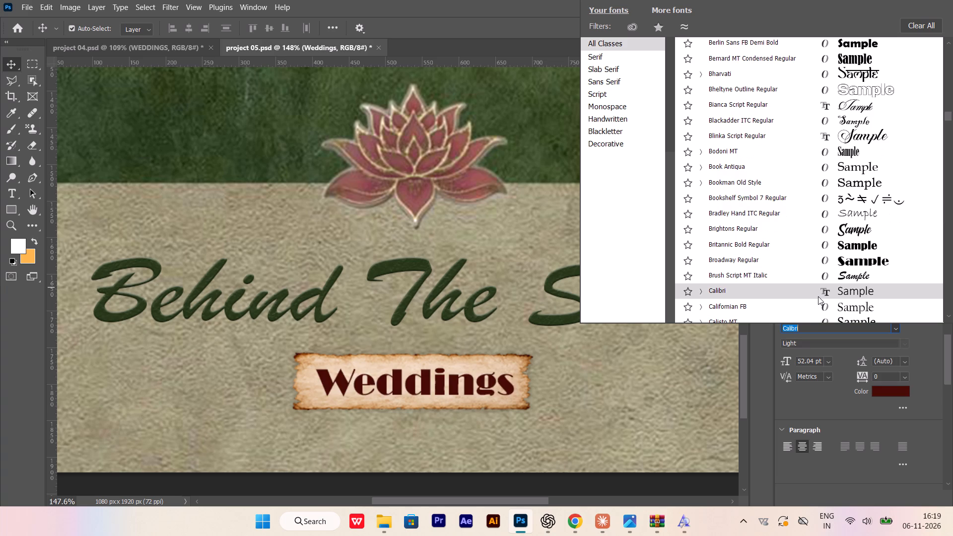
{"action": "scroll", "coordinate": [818, 296], "scroll_direction": "down", "scroll_amount": 1}
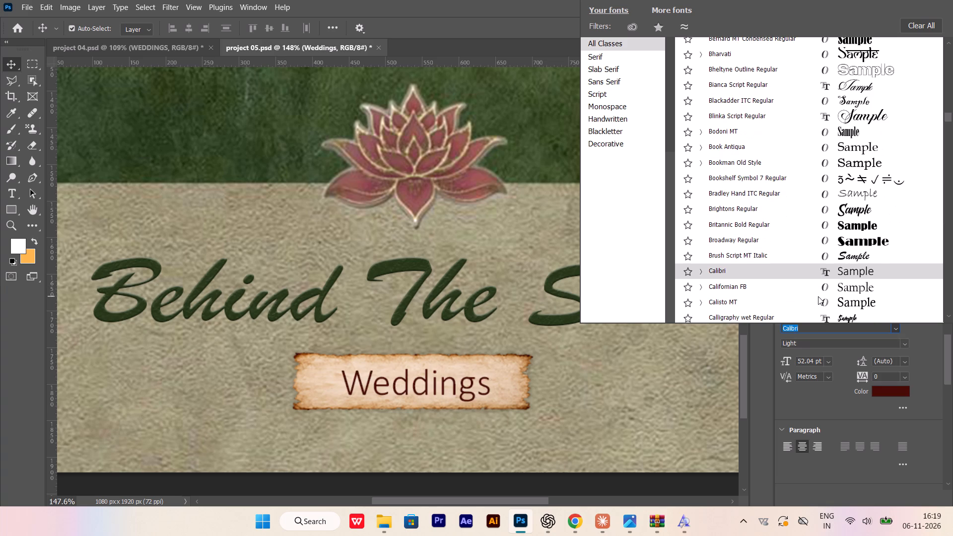
{"action": "scroll", "coordinate": [821, 294], "scroll_direction": "down", "scroll_amount": 2}
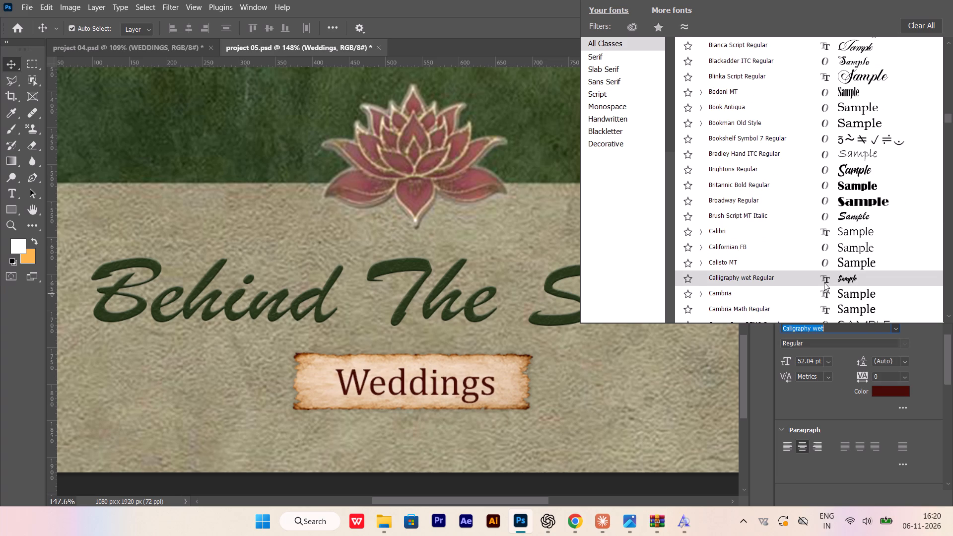
{"action": "scroll", "coordinate": [824, 282], "scroll_direction": "down", "scroll_amount": 2}
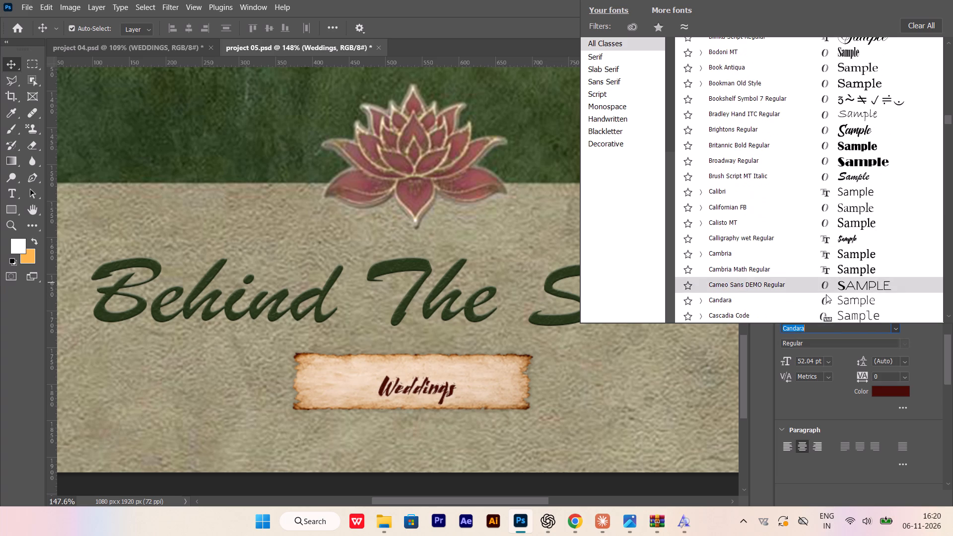
{"action": "scroll", "coordinate": [826, 294], "scroll_direction": "down", "scroll_amount": 4}
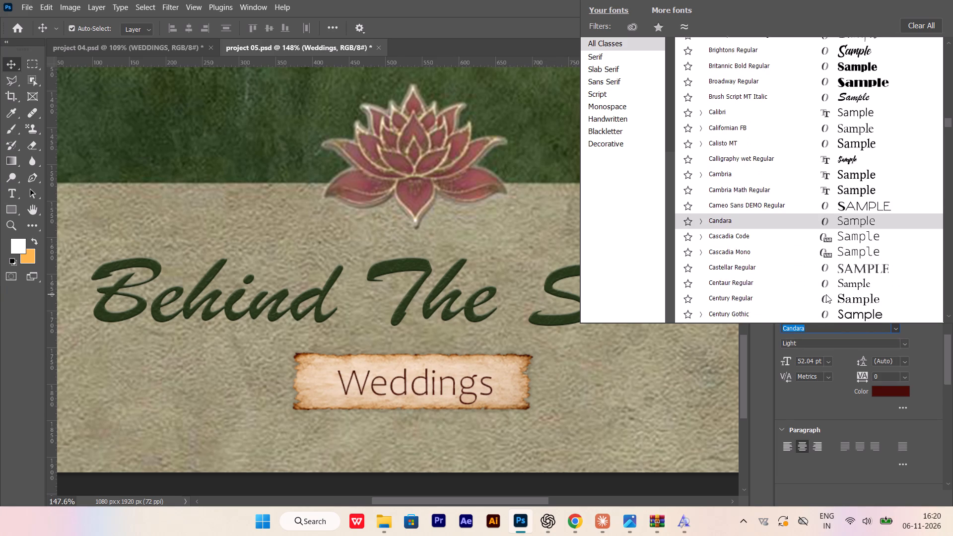
{"action": "scroll", "coordinate": [826, 294], "scroll_direction": "down", "scroll_amount": 3}
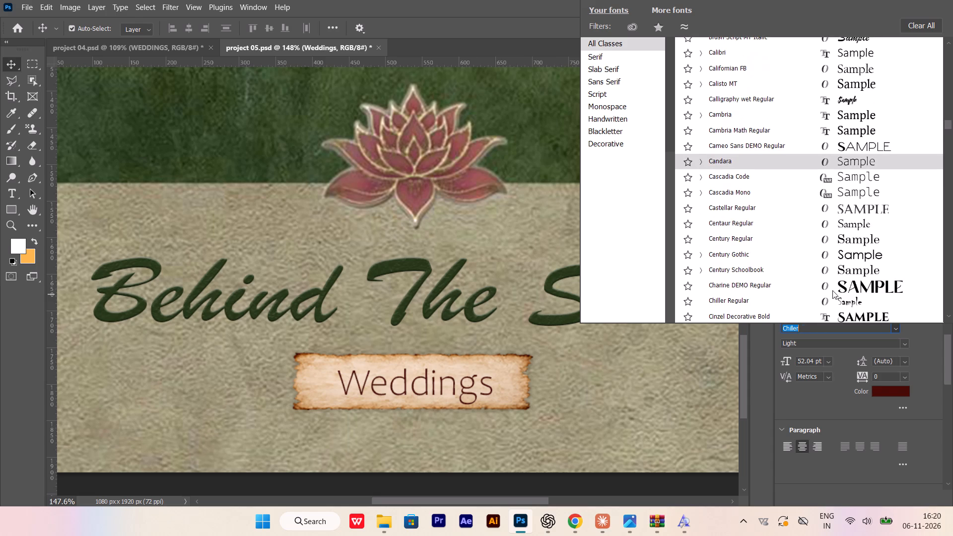
{"action": "left_click", "coordinate": [929, 344]}
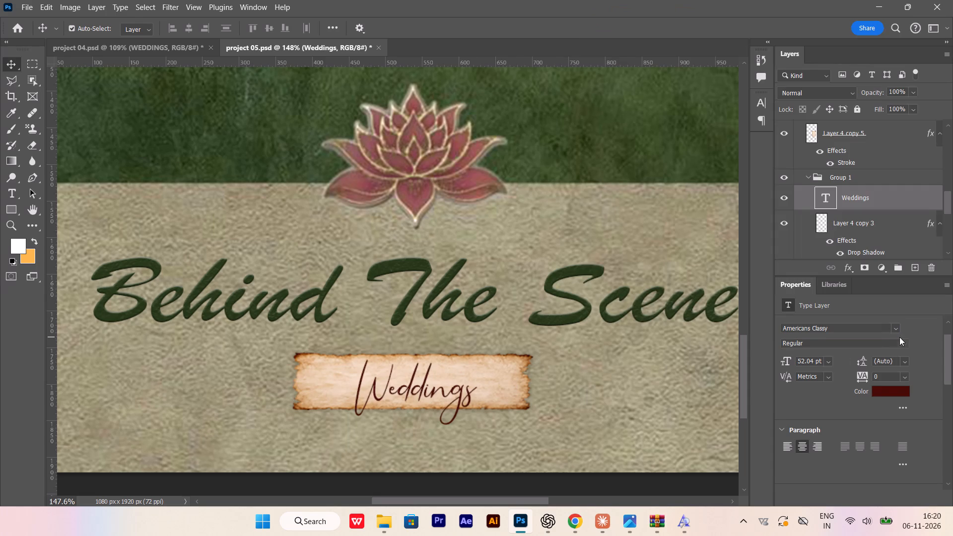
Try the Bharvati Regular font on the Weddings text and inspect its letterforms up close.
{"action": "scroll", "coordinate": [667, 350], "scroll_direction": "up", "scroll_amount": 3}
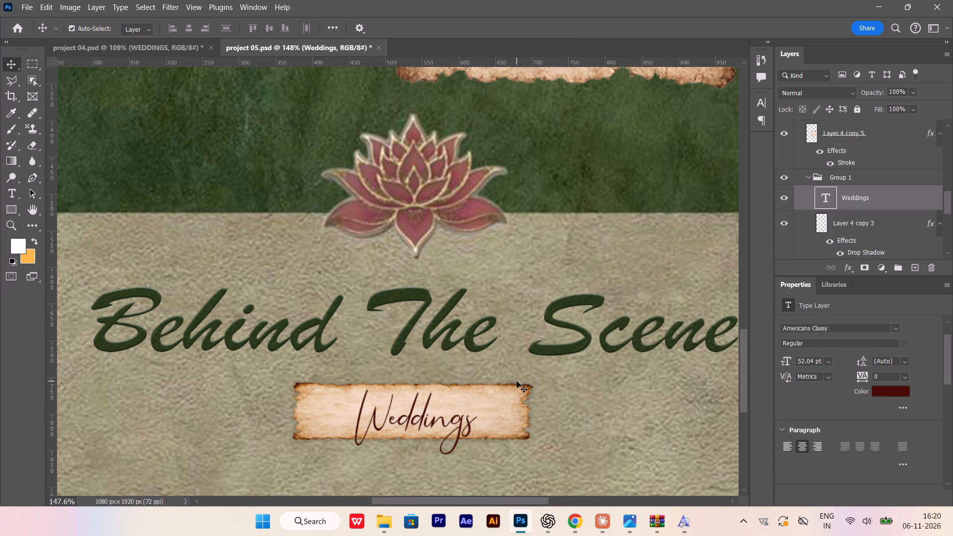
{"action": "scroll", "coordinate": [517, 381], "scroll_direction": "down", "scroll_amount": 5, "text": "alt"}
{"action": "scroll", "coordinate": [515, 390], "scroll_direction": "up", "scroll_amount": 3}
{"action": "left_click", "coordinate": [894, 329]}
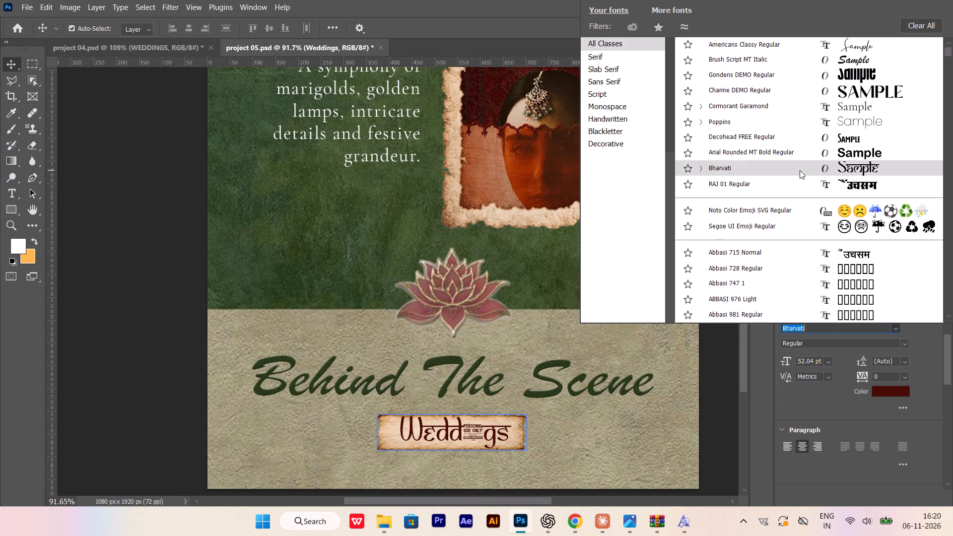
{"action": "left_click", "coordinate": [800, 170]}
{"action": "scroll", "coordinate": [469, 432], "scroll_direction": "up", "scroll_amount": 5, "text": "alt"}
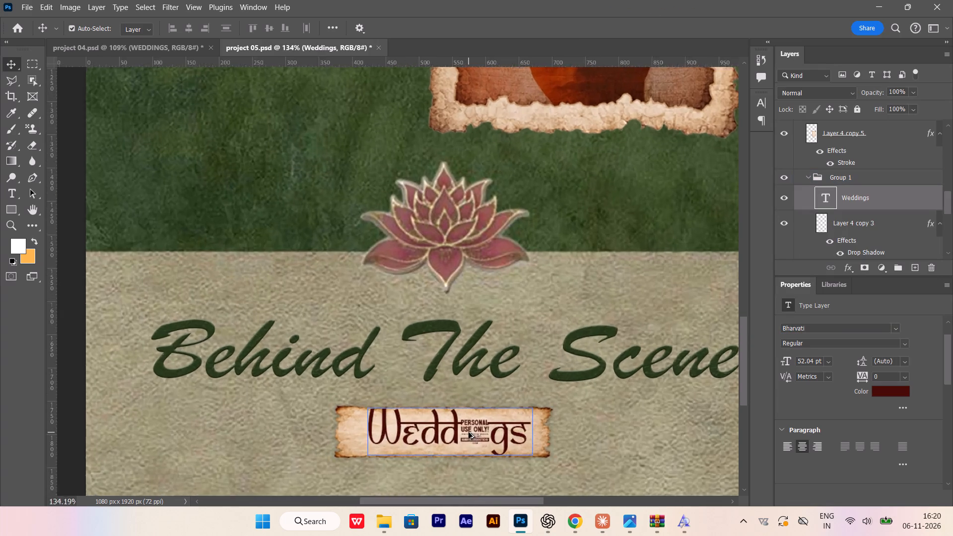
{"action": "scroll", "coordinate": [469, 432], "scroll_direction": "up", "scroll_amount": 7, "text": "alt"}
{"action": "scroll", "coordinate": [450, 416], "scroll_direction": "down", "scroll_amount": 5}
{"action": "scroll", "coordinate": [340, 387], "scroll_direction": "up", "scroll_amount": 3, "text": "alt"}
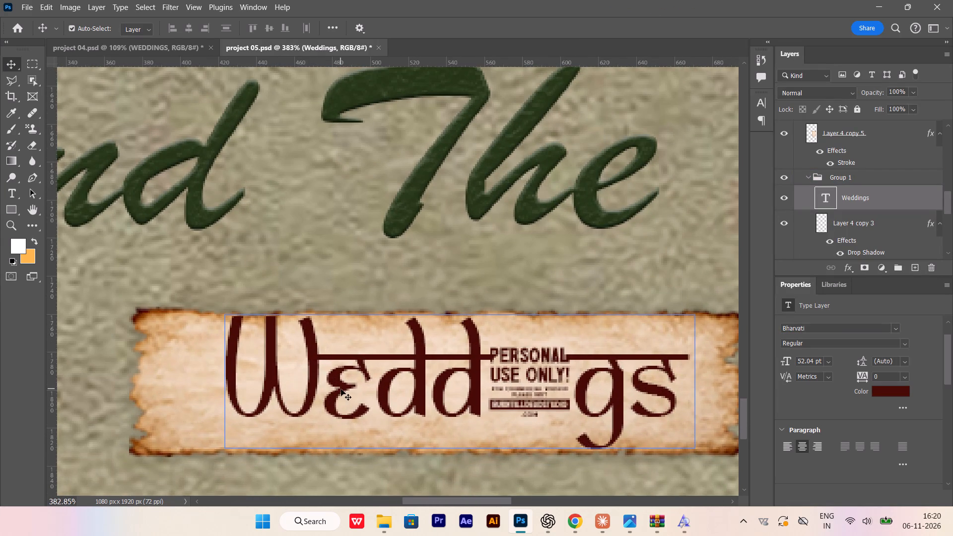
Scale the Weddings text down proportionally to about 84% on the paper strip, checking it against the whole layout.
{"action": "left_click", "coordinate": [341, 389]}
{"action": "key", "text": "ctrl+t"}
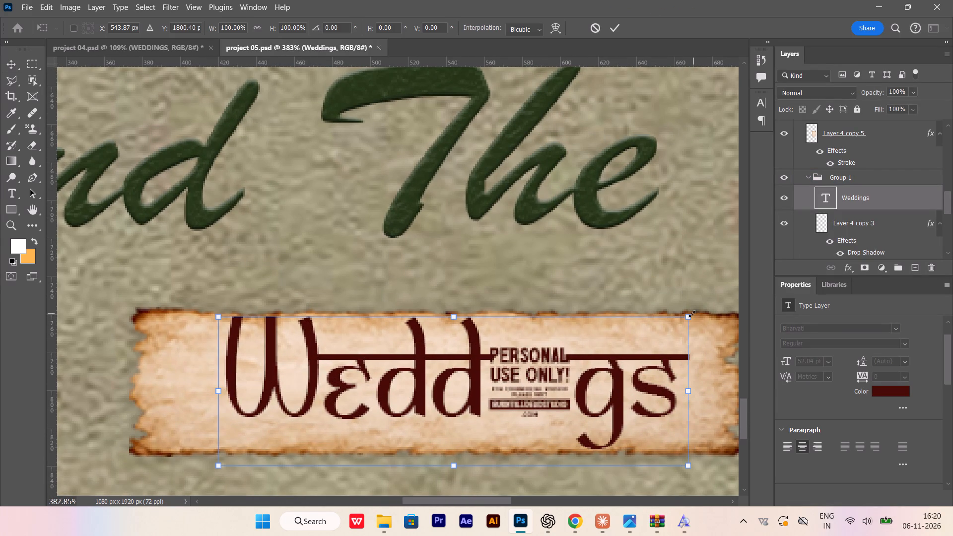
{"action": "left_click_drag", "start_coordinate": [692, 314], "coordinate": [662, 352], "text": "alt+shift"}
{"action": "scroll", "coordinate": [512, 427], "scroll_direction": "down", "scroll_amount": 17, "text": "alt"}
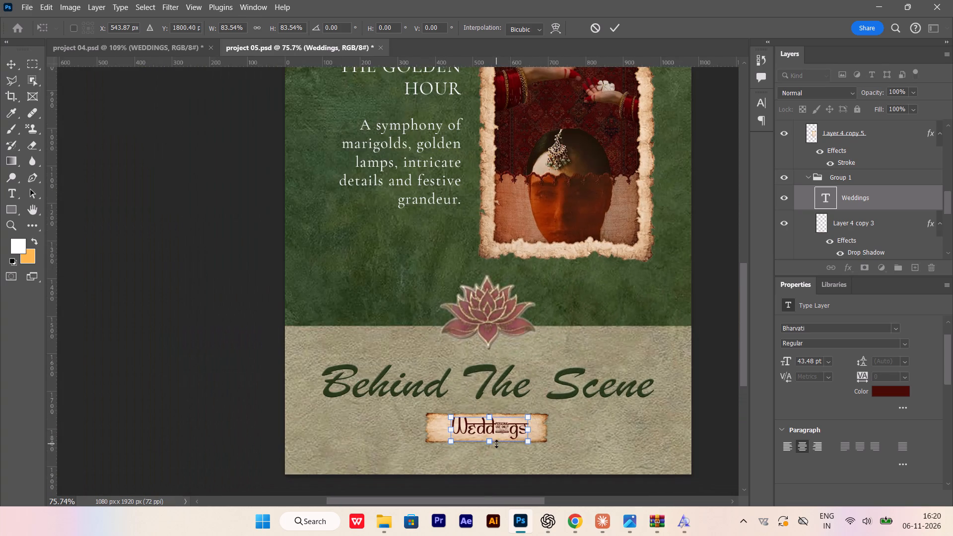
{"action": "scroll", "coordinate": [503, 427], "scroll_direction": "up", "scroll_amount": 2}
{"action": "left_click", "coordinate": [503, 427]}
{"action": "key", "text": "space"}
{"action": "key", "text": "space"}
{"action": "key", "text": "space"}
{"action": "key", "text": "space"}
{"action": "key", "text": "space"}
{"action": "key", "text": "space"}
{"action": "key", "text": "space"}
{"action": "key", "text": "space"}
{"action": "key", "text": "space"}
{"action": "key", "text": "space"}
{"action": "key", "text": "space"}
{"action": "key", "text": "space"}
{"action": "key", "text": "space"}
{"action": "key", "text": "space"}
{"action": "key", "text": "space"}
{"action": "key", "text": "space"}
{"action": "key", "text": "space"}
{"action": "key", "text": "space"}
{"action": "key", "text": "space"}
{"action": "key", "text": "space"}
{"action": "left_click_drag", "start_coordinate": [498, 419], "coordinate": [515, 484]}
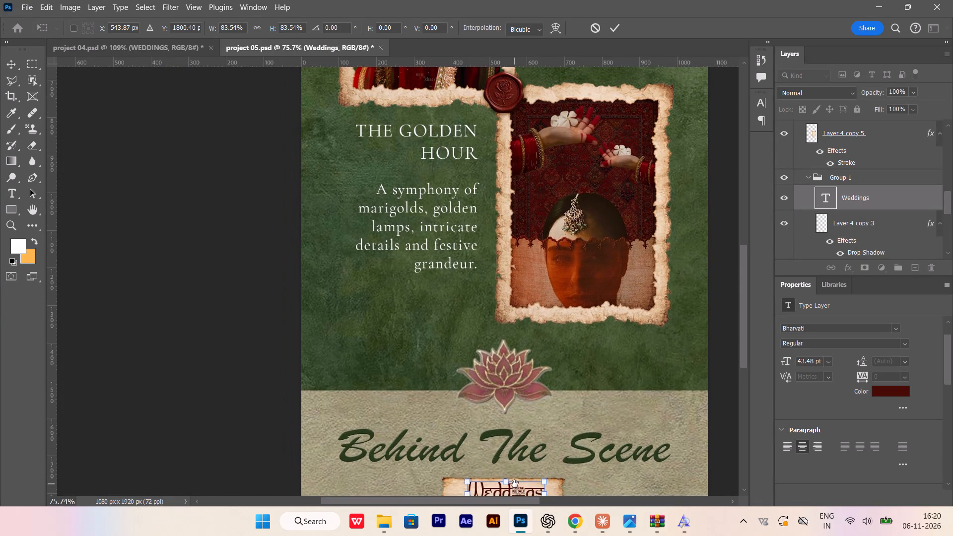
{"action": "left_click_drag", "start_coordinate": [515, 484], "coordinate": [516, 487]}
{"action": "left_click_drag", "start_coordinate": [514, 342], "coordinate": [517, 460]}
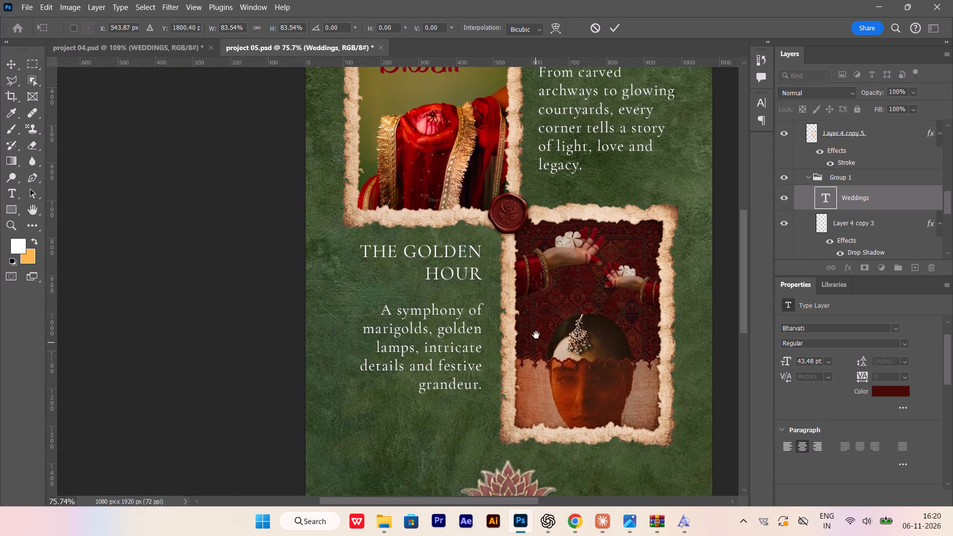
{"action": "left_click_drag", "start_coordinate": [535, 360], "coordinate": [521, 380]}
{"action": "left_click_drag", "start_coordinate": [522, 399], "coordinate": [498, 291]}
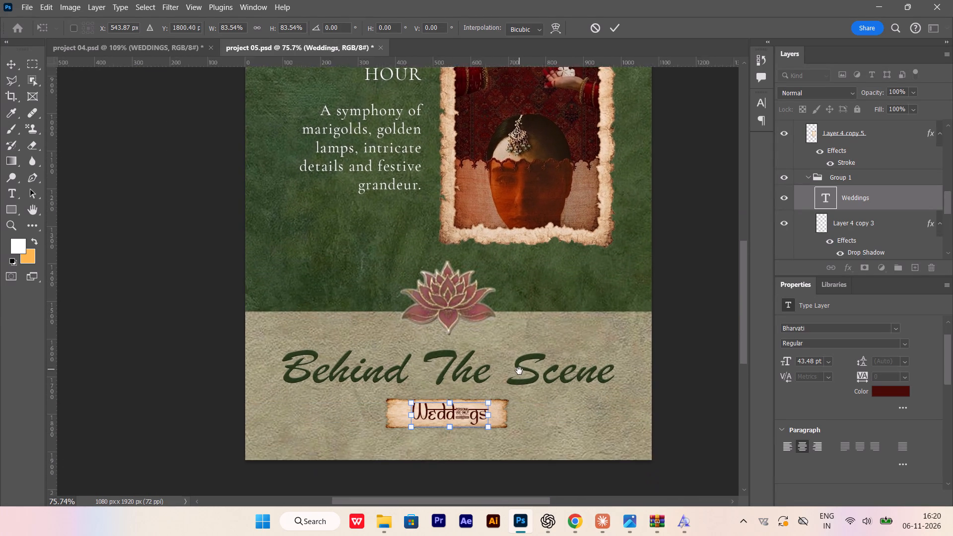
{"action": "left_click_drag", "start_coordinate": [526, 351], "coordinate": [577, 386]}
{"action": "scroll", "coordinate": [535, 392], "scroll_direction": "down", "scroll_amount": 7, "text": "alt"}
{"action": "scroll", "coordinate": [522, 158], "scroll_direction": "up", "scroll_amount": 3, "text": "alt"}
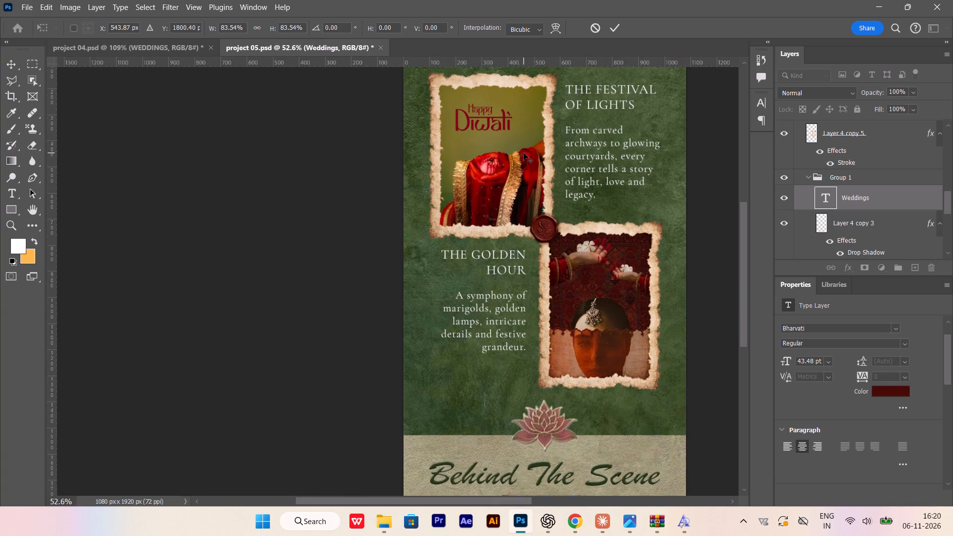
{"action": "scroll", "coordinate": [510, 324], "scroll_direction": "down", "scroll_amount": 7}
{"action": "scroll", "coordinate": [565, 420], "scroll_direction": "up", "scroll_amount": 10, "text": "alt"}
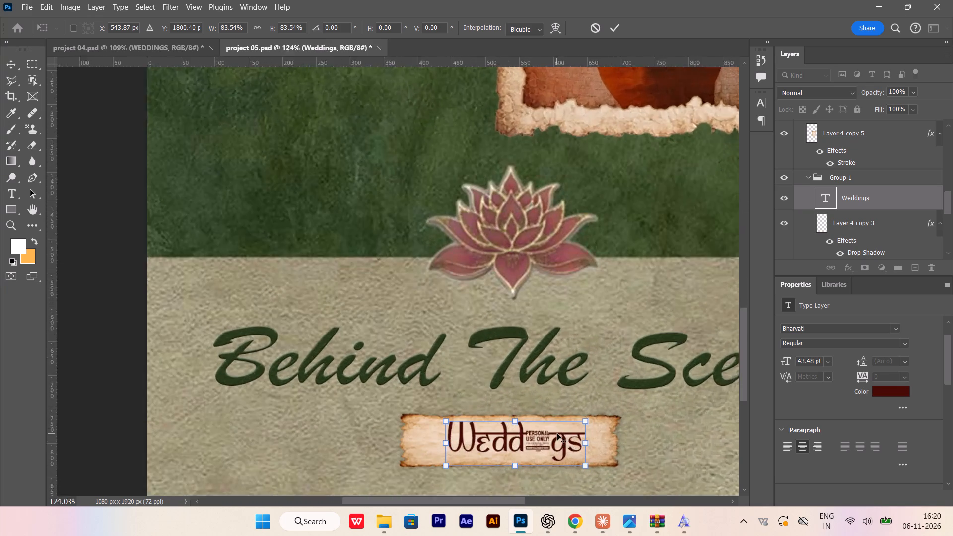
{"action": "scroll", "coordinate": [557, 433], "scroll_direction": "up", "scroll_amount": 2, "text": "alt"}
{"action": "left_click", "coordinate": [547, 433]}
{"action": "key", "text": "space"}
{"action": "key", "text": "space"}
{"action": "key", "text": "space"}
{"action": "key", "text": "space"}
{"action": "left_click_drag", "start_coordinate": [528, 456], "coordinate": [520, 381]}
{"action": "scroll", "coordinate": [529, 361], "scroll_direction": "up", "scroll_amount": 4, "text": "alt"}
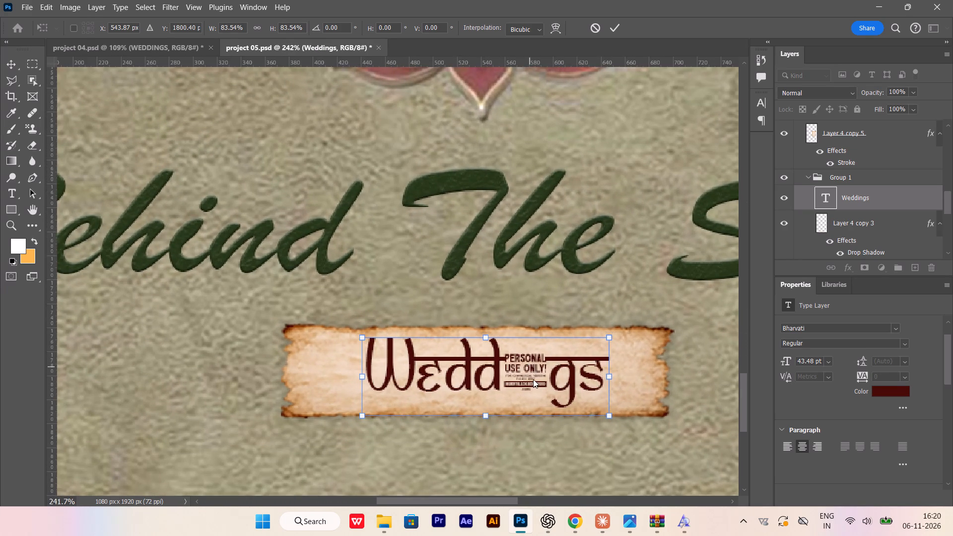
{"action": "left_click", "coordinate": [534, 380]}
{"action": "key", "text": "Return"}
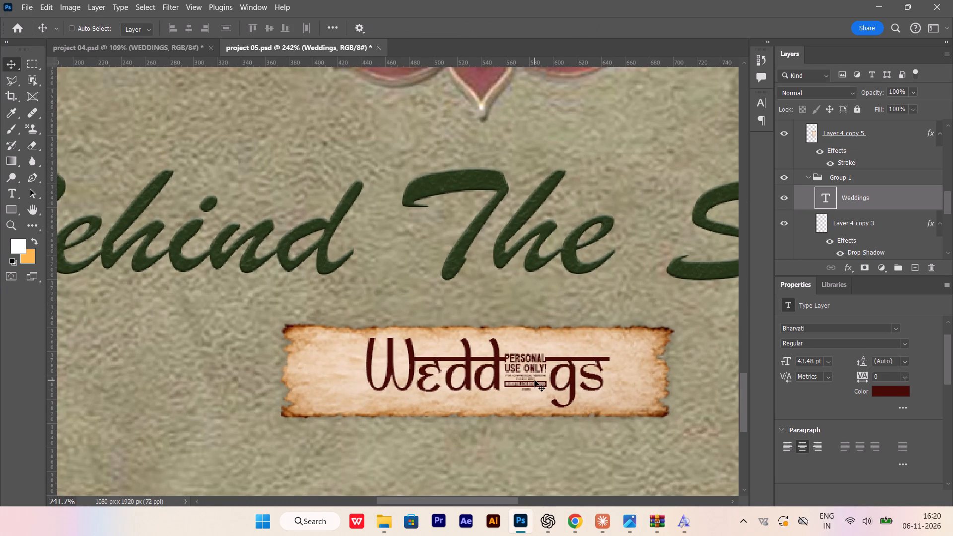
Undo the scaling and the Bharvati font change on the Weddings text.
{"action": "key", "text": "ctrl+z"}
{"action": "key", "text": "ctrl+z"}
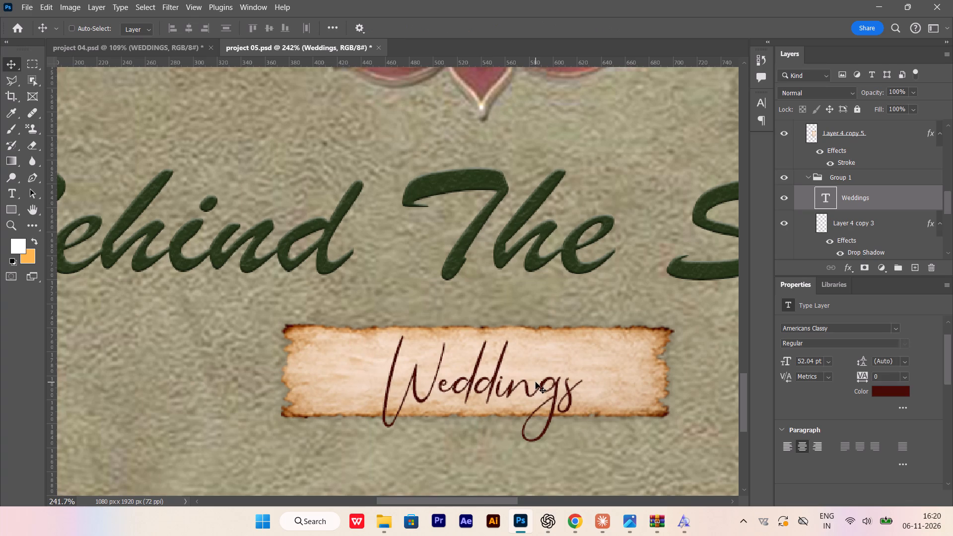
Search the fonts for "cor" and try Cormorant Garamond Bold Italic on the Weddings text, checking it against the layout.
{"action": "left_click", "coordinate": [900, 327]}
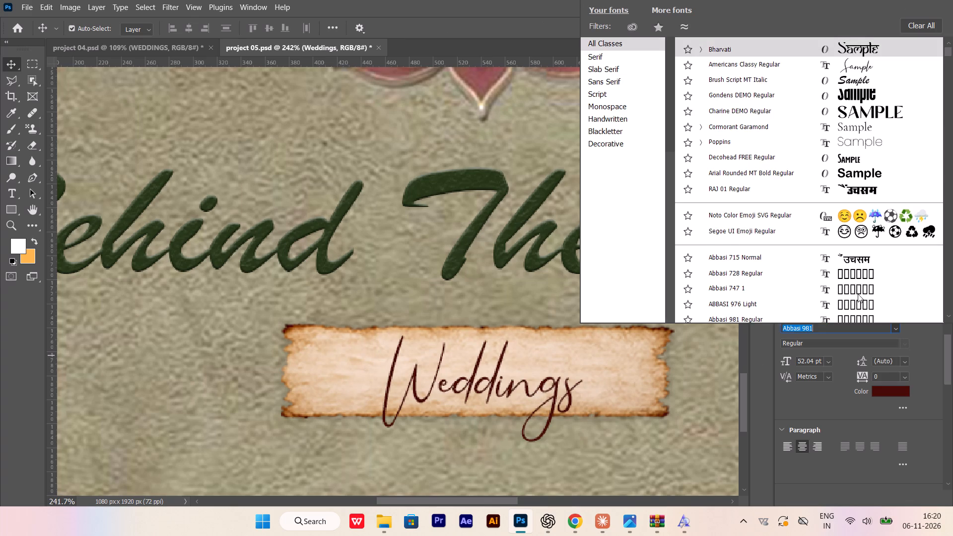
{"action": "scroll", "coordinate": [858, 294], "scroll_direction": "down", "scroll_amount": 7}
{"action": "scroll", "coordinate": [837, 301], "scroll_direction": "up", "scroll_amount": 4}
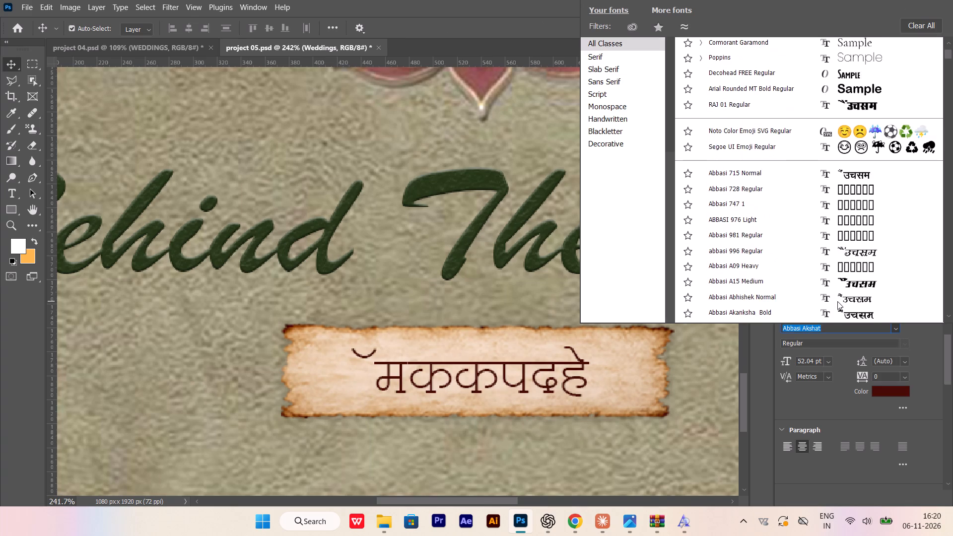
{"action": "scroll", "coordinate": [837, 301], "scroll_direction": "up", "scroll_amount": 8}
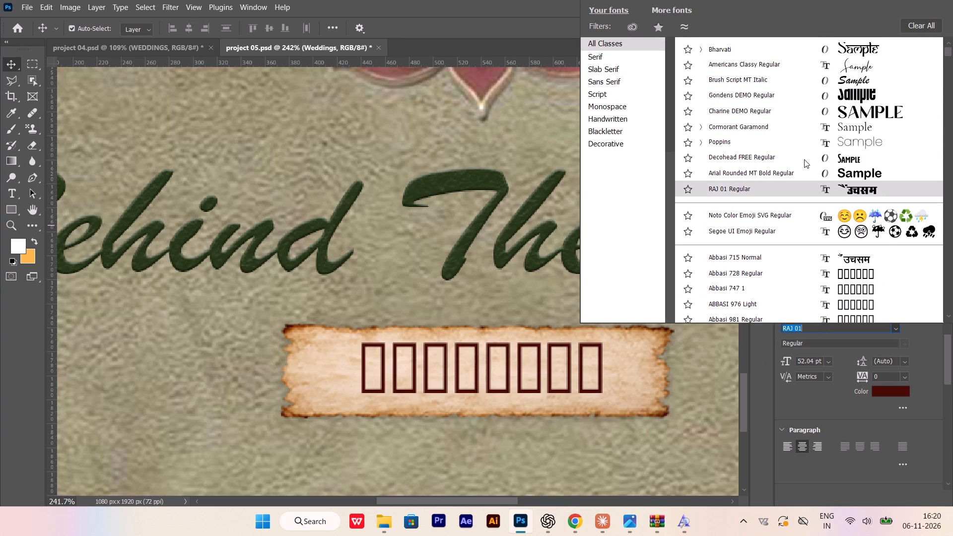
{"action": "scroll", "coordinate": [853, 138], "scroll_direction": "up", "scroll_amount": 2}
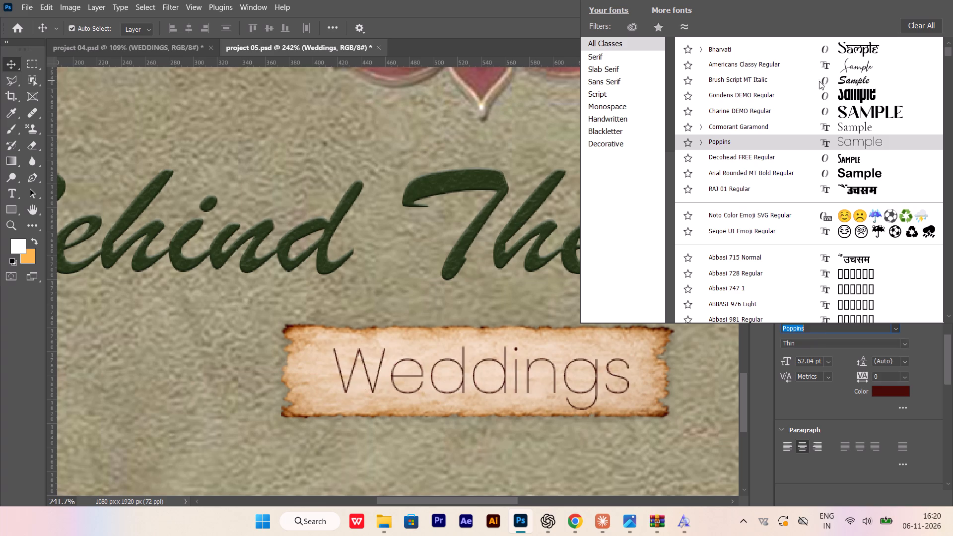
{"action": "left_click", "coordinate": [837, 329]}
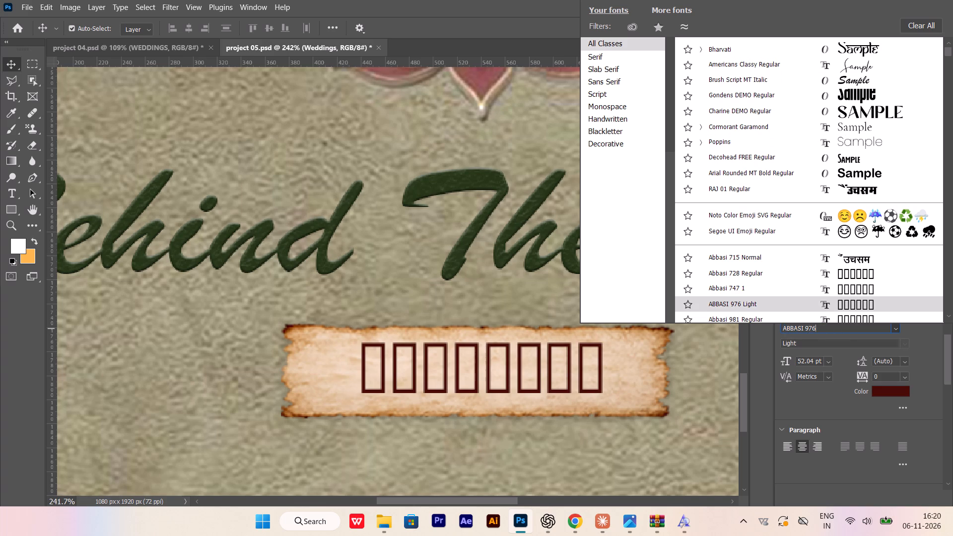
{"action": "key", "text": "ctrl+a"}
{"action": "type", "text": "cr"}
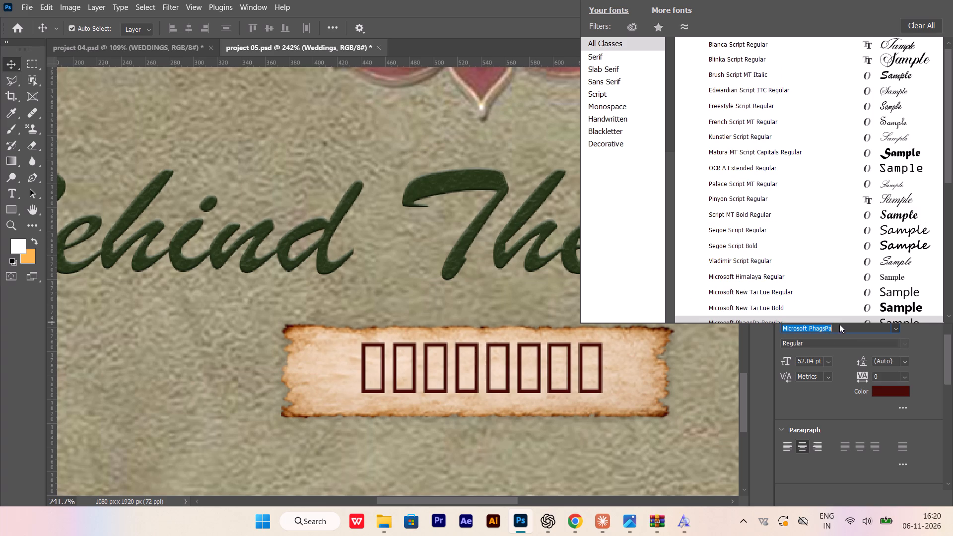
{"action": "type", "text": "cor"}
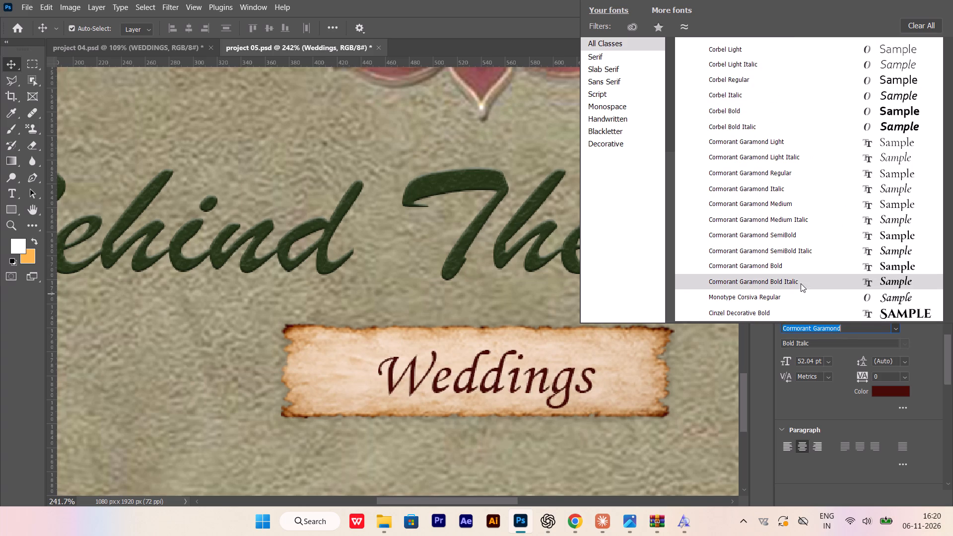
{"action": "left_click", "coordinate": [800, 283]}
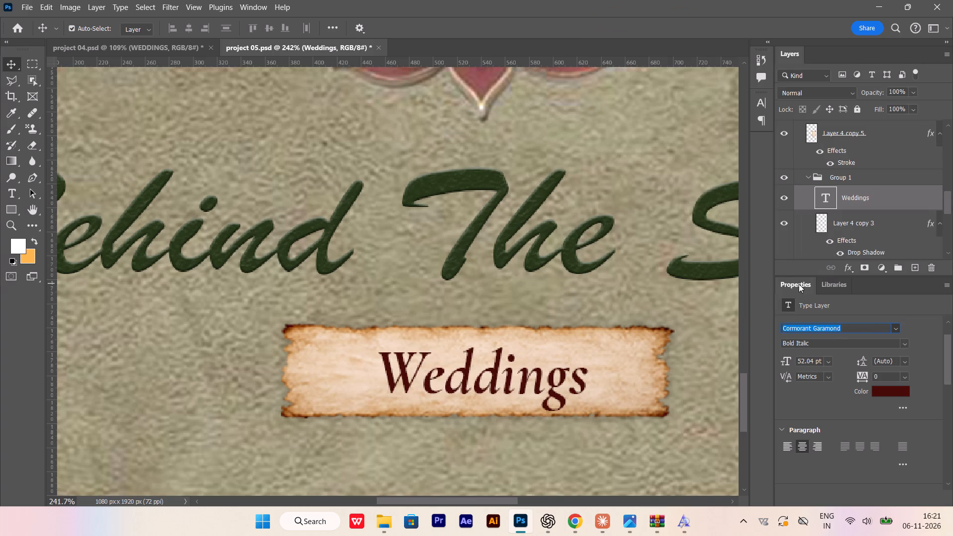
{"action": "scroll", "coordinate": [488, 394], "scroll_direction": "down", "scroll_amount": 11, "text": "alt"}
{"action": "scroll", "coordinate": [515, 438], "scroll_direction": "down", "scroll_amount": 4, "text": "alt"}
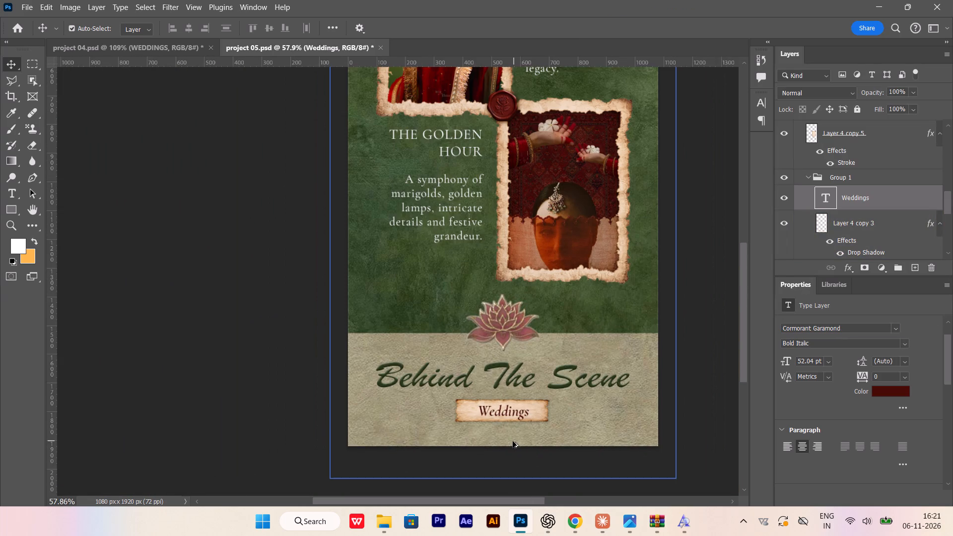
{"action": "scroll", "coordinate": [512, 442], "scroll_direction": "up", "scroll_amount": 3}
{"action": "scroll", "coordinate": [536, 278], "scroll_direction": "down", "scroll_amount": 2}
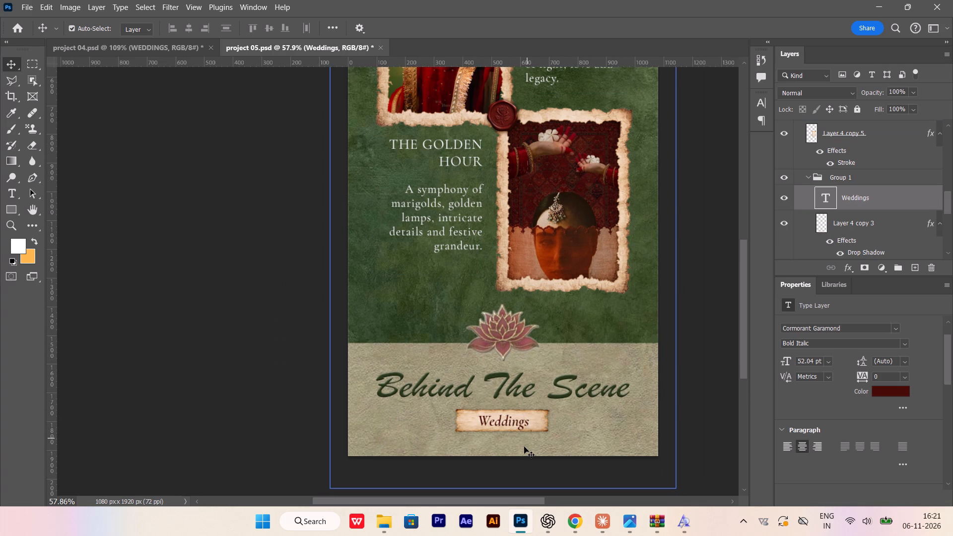
Move the Weddings text up slightly so it sits vertically centred on the paper strip.
{"action": "scroll", "coordinate": [518, 427], "scroll_direction": "up", "scroll_amount": 11, "text": "alt"}
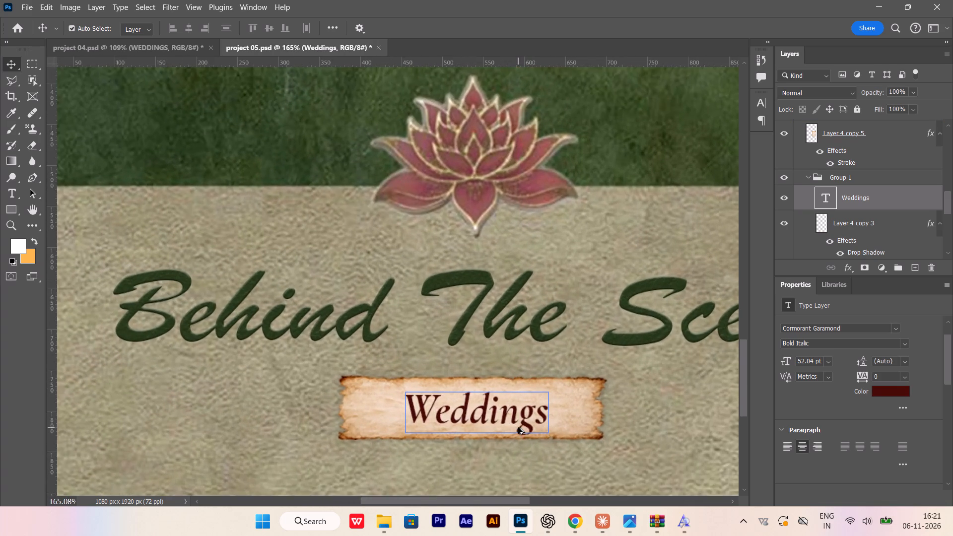
{"action": "scroll", "coordinate": [518, 427], "scroll_direction": "down", "scroll_amount": 5}
{"action": "scroll", "coordinate": [524, 379], "scroll_direction": "up", "scroll_amount": 3, "text": "alt"}
{"action": "left_click_drag", "start_coordinate": [522, 372], "coordinate": [523, 362]}
Set the Weddings text to Brush Script MT Italic, matching the Behind The Scene heading's font.
{"action": "left_click", "coordinate": [696, 242]}
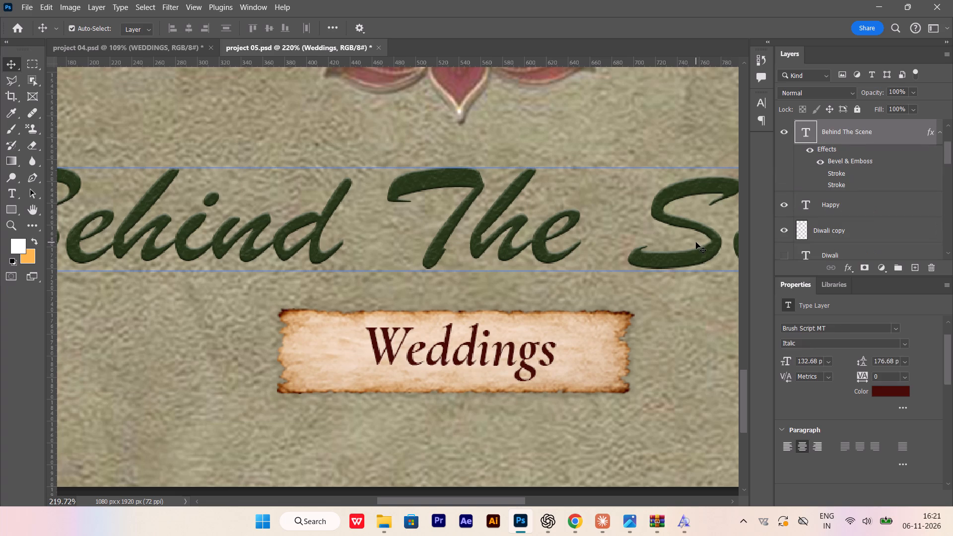
{"action": "left_click", "coordinate": [550, 355]}
{"action": "left_click", "coordinate": [893, 330]}
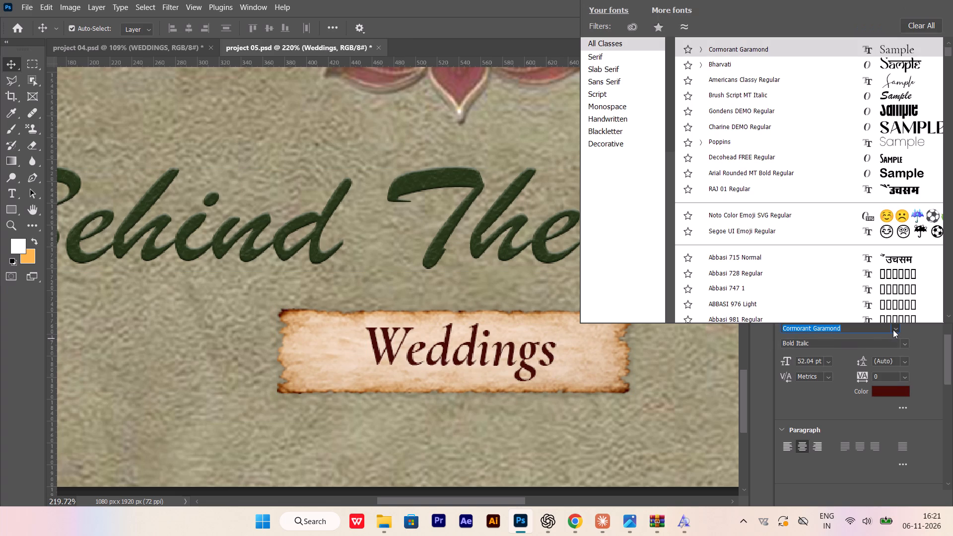
{"action": "left_click", "coordinate": [783, 87]}
Scale the Weddings text up proportionally from its centre to about 63.2 pt on the paper strip.
{"action": "scroll", "coordinate": [411, 373], "scroll_direction": "down", "scroll_amount": 7, "text": "alt"}
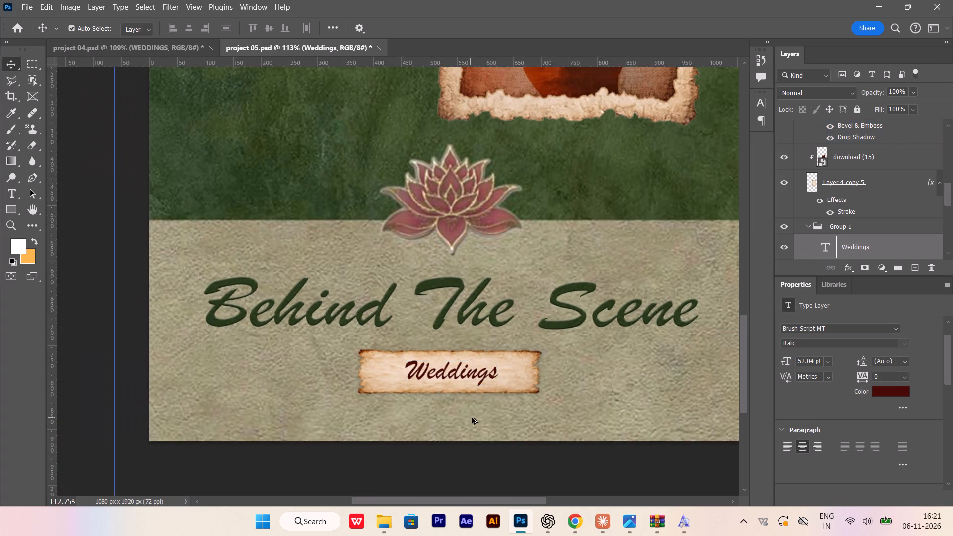
{"action": "scroll", "coordinate": [472, 417], "scroll_direction": "down", "scroll_amount": 3, "text": "alt"}
{"action": "scroll", "coordinate": [479, 399], "scroll_direction": "up", "scroll_amount": 7, "text": "alt"}
{"action": "left_click", "coordinate": [466, 381]}
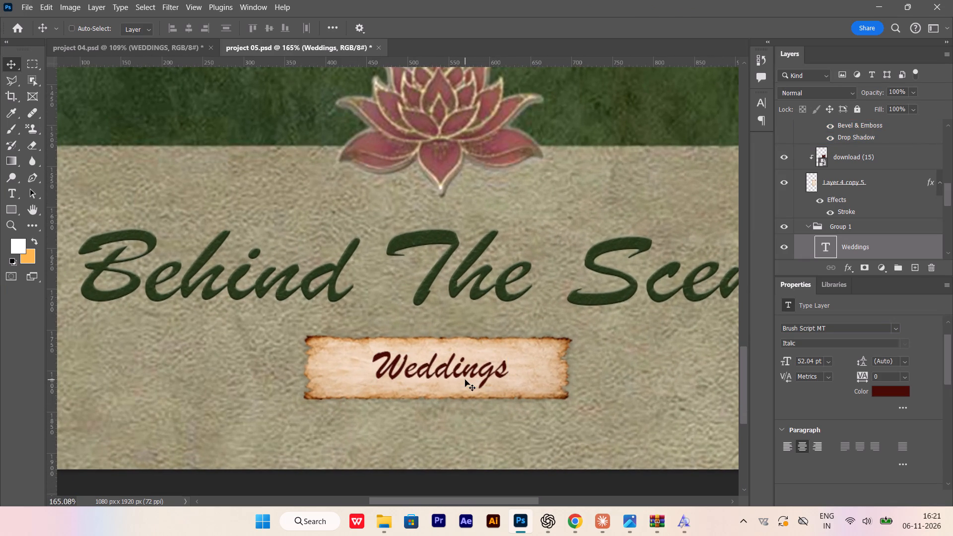
{"action": "key", "text": "ctrl+t"}
{"action": "left_click_drag", "start_coordinate": [510, 388], "coordinate": [533, 396], "text": "alt+shift"}
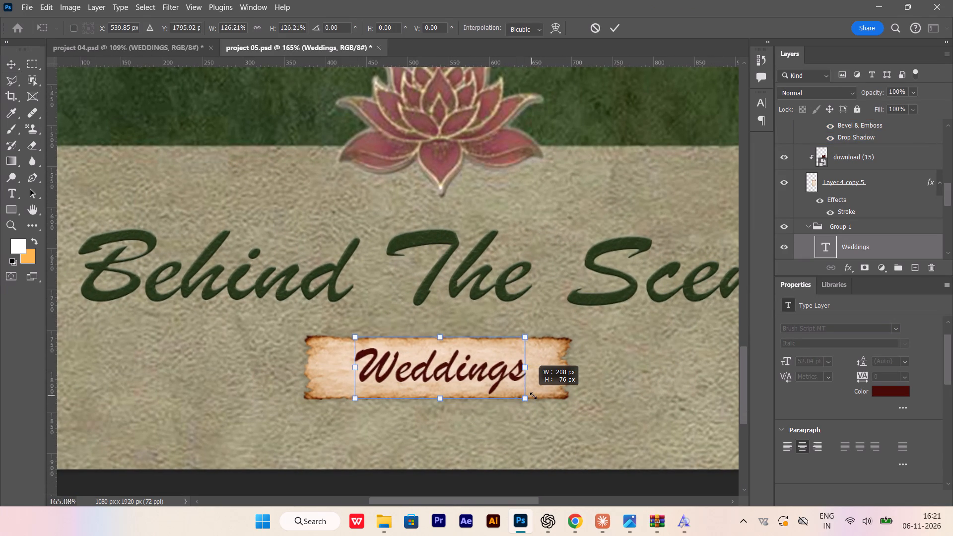
{"action": "left_click_drag", "start_coordinate": [533, 396], "coordinate": [524, 394], "text": "alt+shift"}
{"action": "key", "text": "Return"}
Narrow the paper strip behind the Weddings text symmetrically to about 266 px wide, keeping its 79 px height.
{"action": "scroll", "coordinate": [472, 407], "scroll_direction": "up", "scroll_amount": 6, "text": "alt"}
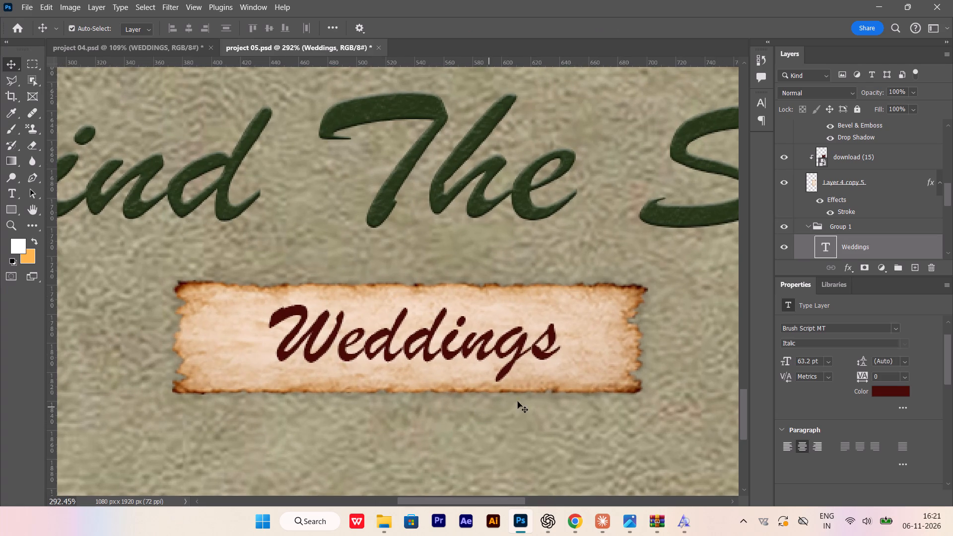
{"action": "left_click", "coordinate": [583, 376]}
{"action": "key", "text": "ctrl+t"}
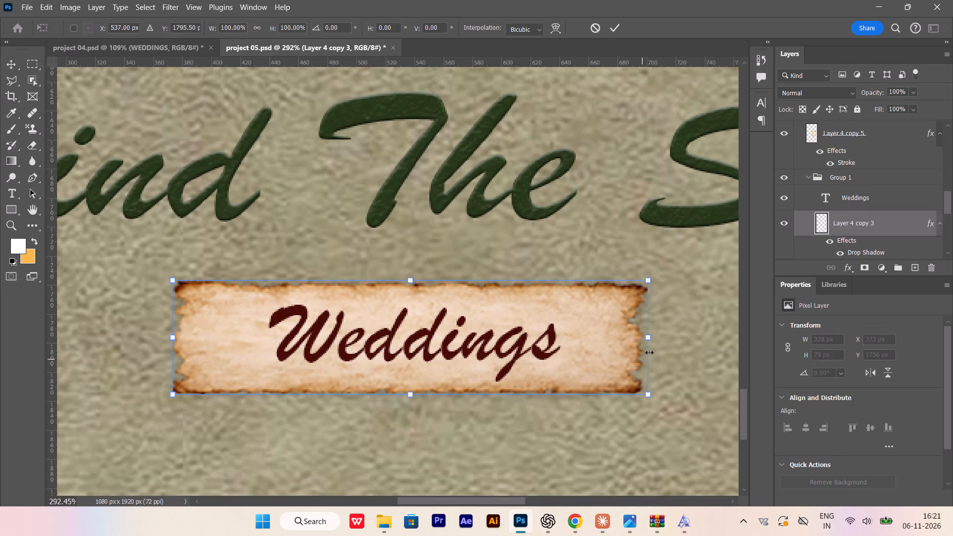
{"action": "left_click_drag", "start_coordinate": [652, 335], "coordinate": [617, 356], "text": "alt"}
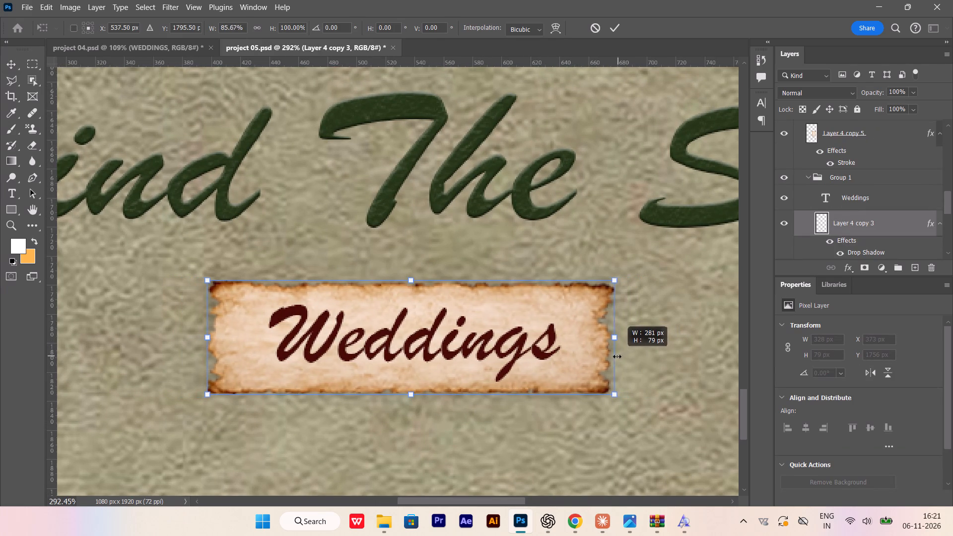
{"action": "left_click_drag", "start_coordinate": [617, 356], "coordinate": [607, 362], "text": "alt"}
{"action": "key", "text": "Return"}
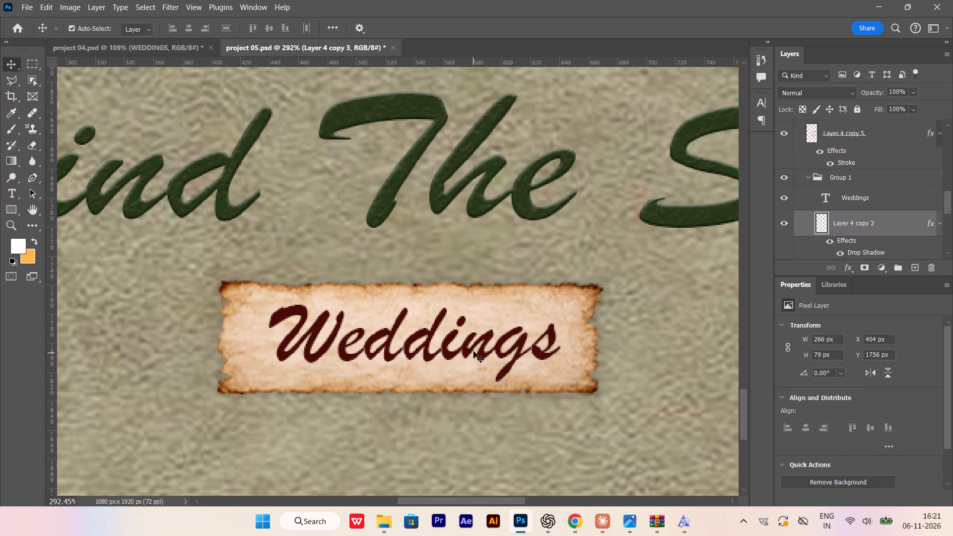
Scale the Weddings text down proportionally to about 92%, making it 58.1 pt on the narrowed strip.
{"action": "left_click", "coordinate": [474, 351]}
{"action": "key", "text": "ctrl+t"}
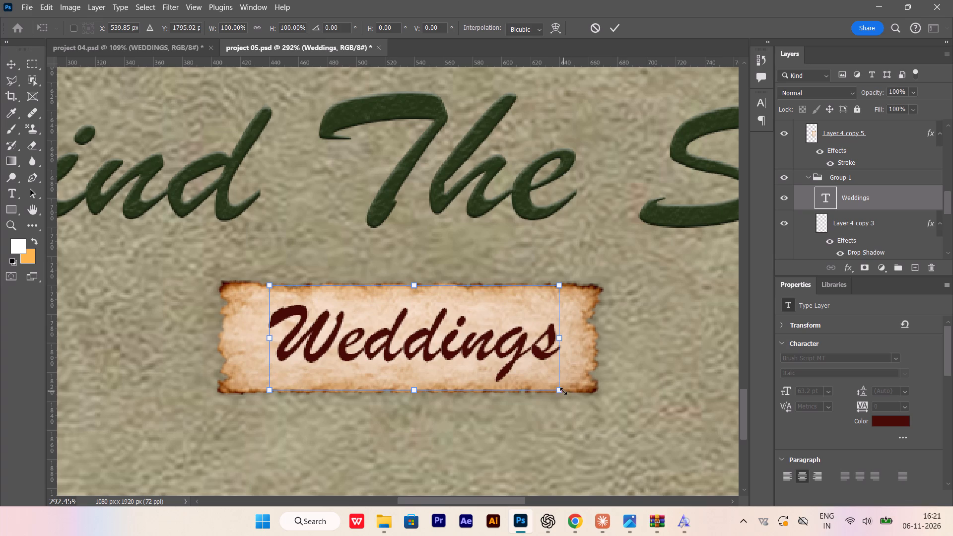
{"action": "left_click_drag", "start_coordinate": [563, 391], "coordinate": [546, 401], "text": "alt+shift"}
{"action": "key", "text": "Return"}
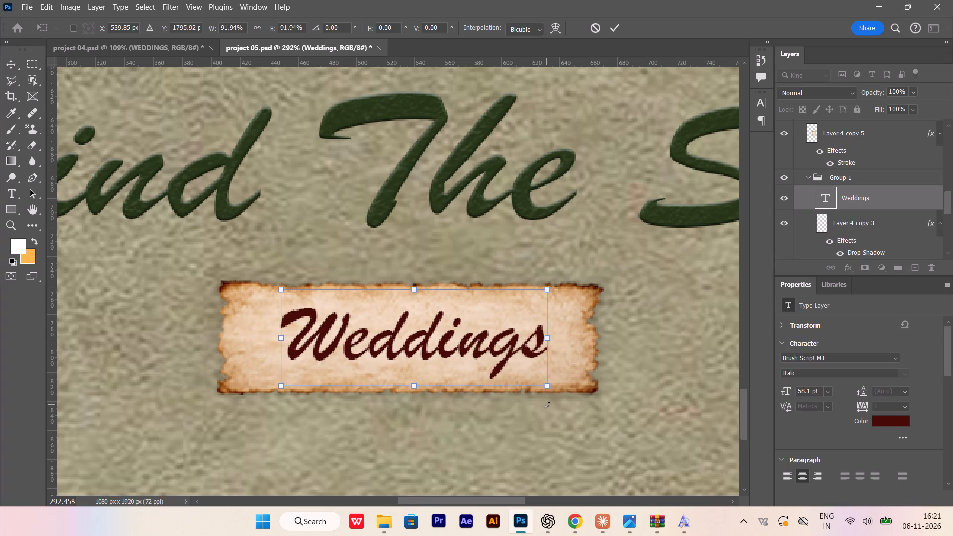
Centre the Weddings text and its paper strip horizontally on the canvas, clearing the canvas selection when done.
{"action": "left_click", "coordinate": [570, 377]}
{"action": "left_click", "coordinate": [505, 351], "text": "shift"}
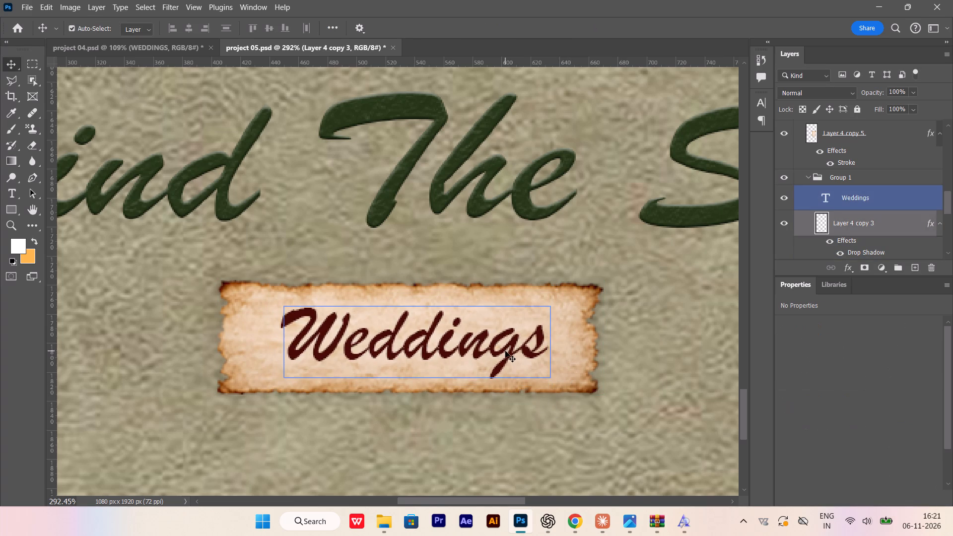
{"action": "key", "text": "ctrl+a"}
{"action": "left_click", "coordinate": [184, 34]}
{"action": "key", "text": "ctrl+d"}
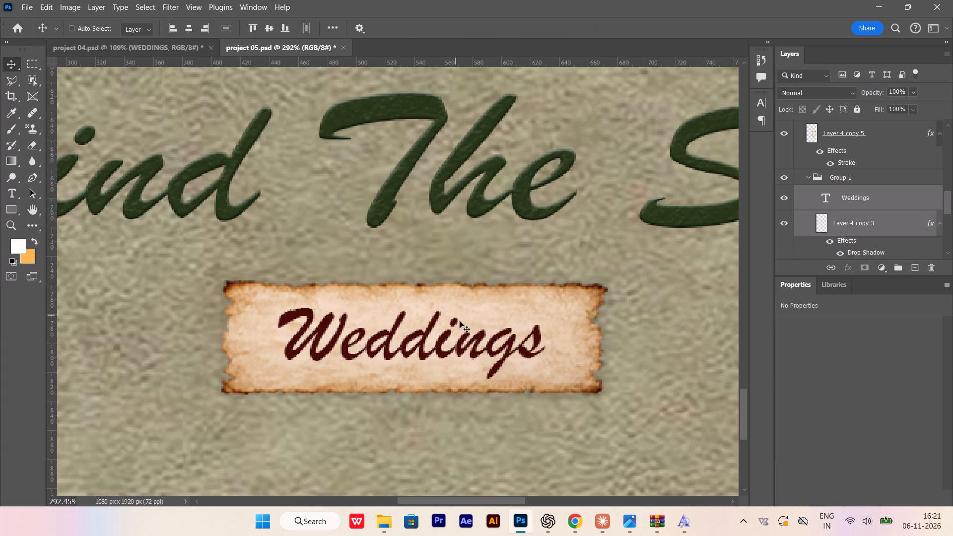
Examine the Weddings label's size and balance against the whole story layout and the Behind The Scene heading.
{"action": "scroll", "coordinate": [486, 355], "scroll_direction": "down", "scroll_amount": 16, "text": "alt"}
{"action": "scroll", "coordinate": [487, 415], "scroll_direction": "down", "scroll_amount": 4, "text": "alt"}
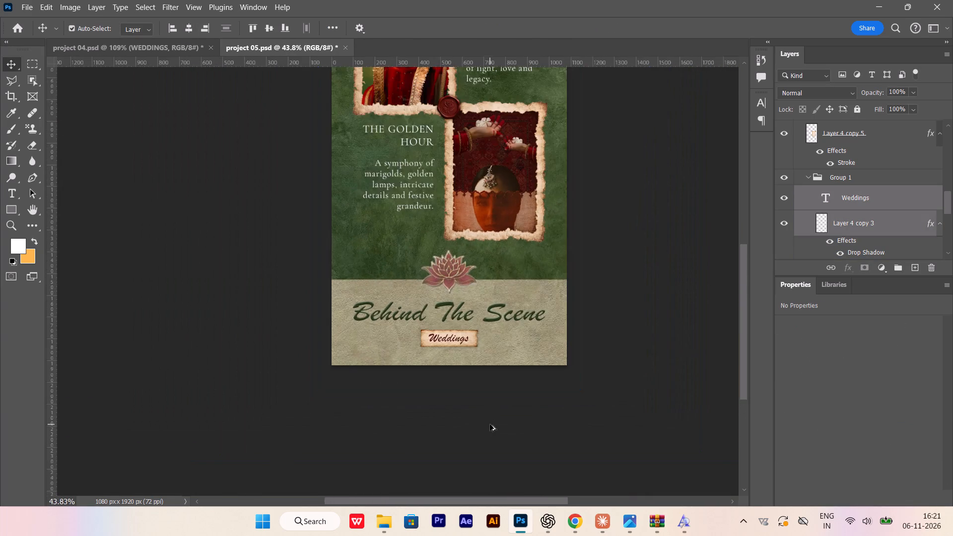
{"action": "scroll", "coordinate": [490, 424], "scroll_direction": "down", "scroll_amount": 3, "text": "alt"}
{"action": "scroll", "coordinate": [334, 393], "scroll_direction": "up", "scroll_amount": 5}
{"action": "left_click", "coordinate": [316, 393]}
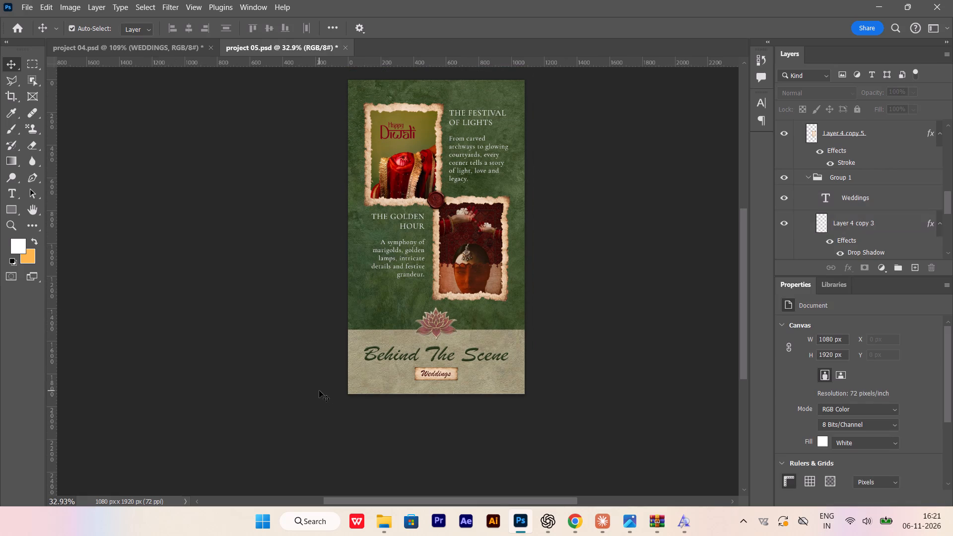
{"action": "scroll", "coordinate": [319, 391], "scroll_direction": "up", "scroll_amount": 11, "text": "alt"}
{"action": "scroll", "coordinate": [456, 388], "scroll_direction": "down", "scroll_amount": 4}
{"action": "scroll", "coordinate": [443, 368], "scroll_direction": "up", "scroll_amount": 1, "text": "alt"}
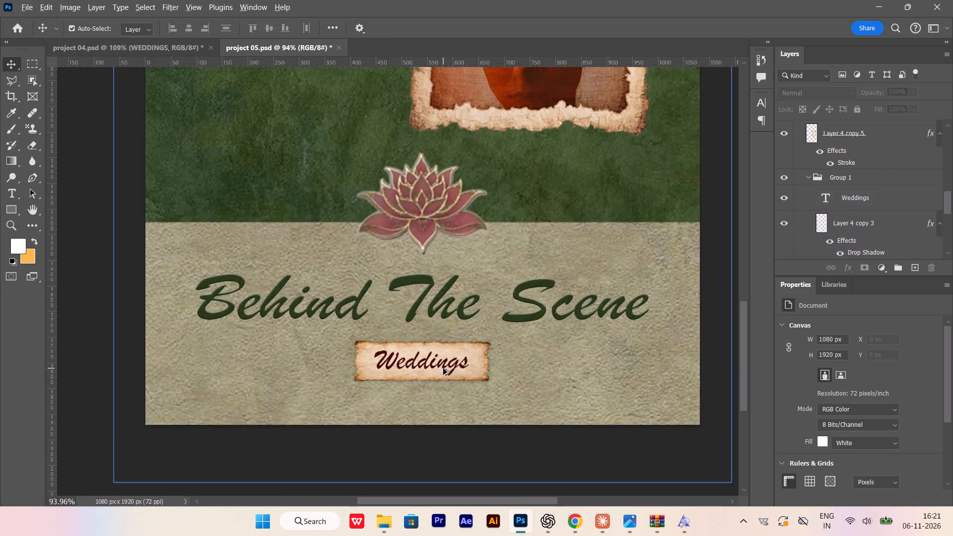
Scale the Weddings text and paper strip together to about 145% and move them down slightly beneath the heading.
{"action": "scroll", "coordinate": [443, 368], "scroll_direction": "up", "scroll_amount": 6, "text": "alt"}
{"action": "left_click", "coordinate": [453, 355]}
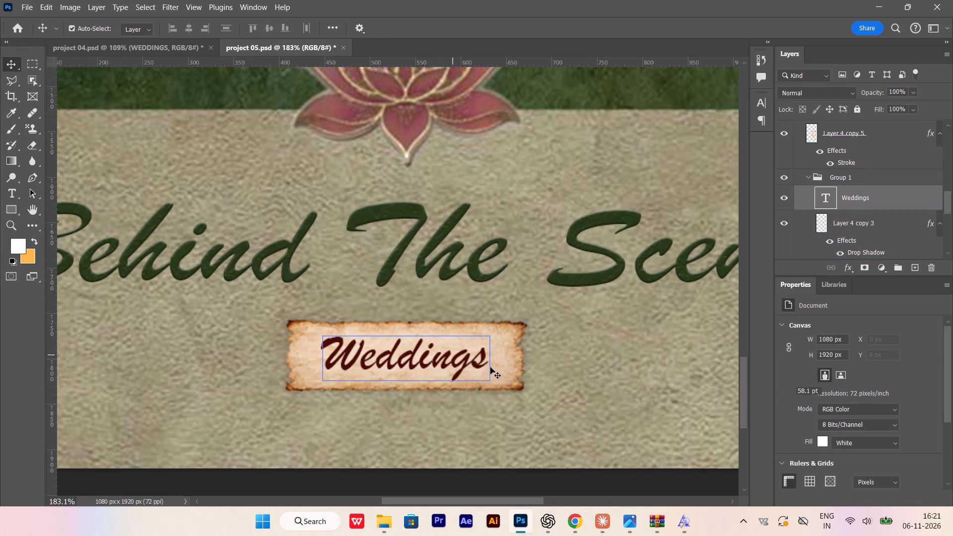
{"action": "left_click", "coordinate": [497, 370], "text": "shift"}
{"action": "key", "text": "ctrl+t"}
{"action": "left_click_drag", "start_coordinate": [528, 392], "coordinate": [534, 394], "text": "alt+shift"}
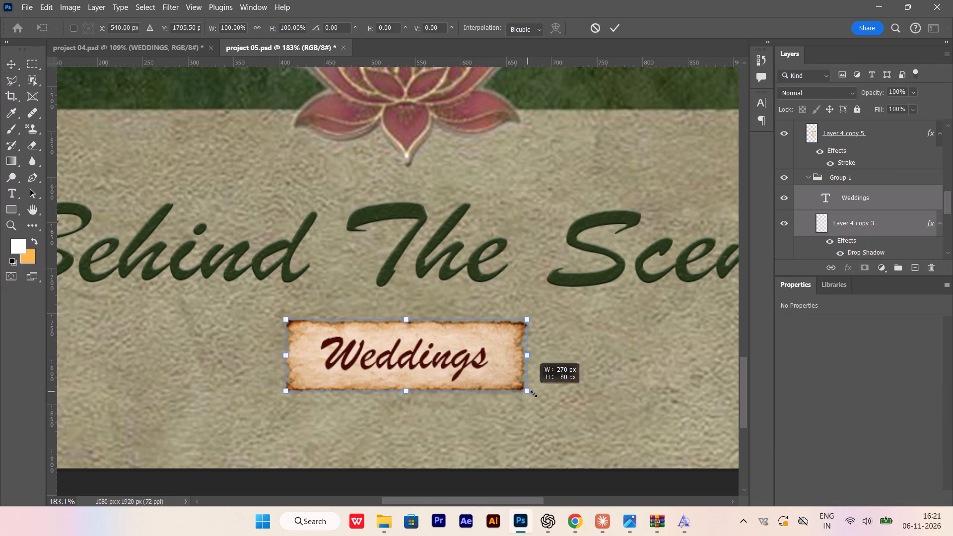
{"action": "left_click_drag", "start_coordinate": [534, 394], "coordinate": [582, 408], "text": "alt+shift"}
{"action": "left_click_drag", "start_coordinate": [459, 356], "coordinate": [459, 374]}
{"action": "key", "text": "Return"}
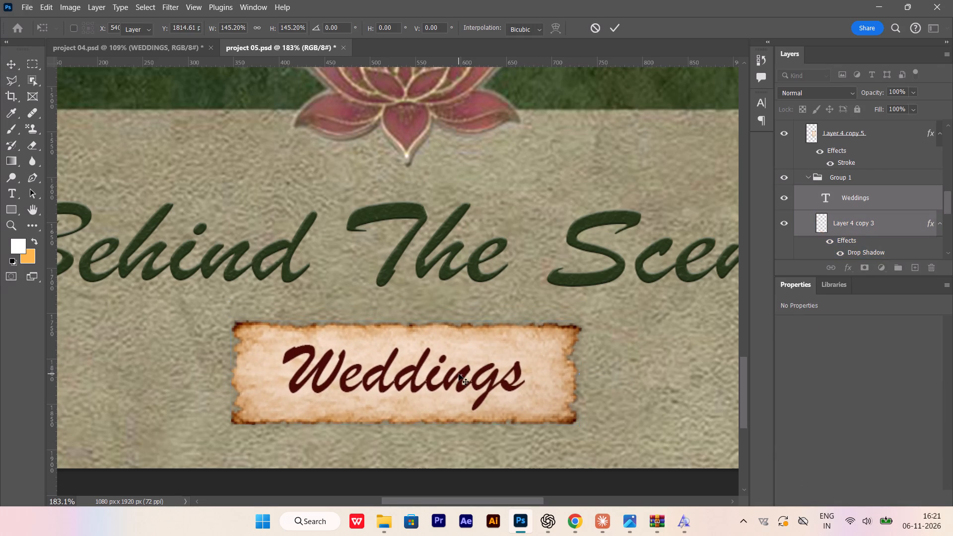
Save the document.
{"action": "key", "text": "ctrl+s"}
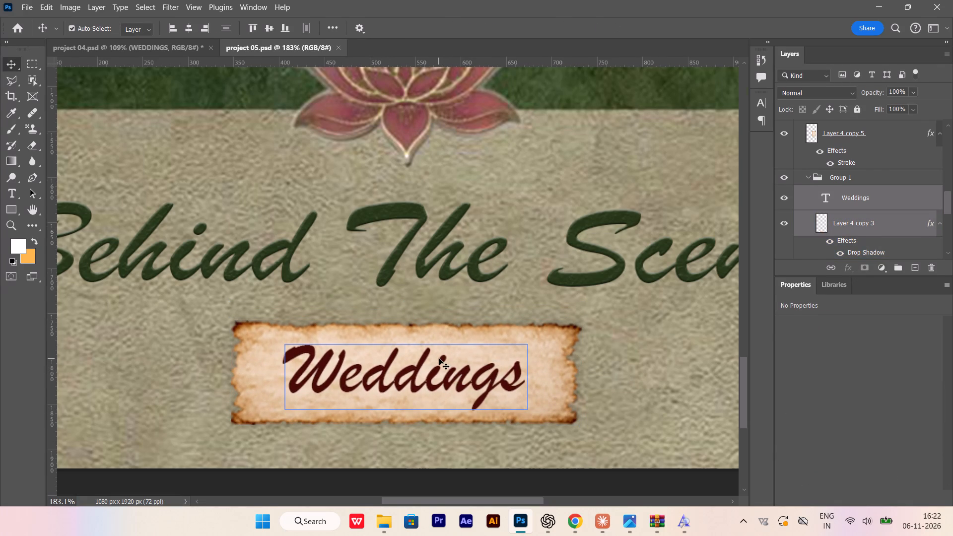
Review the whole design fitted to the window in full-screen view, then return to the standard workspace.
{"action": "type", "text": "fff"}
{"action": "key", "text": "ctrl+0"}
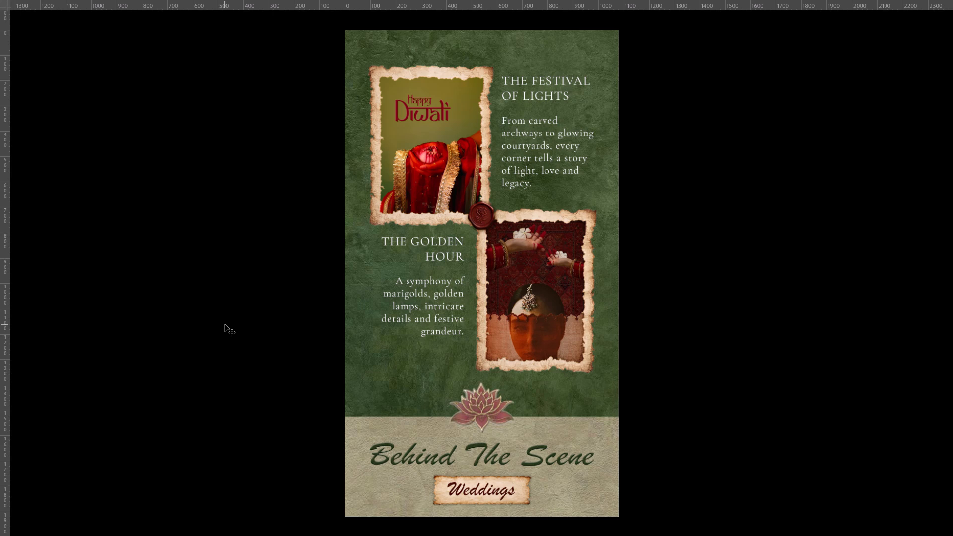
{"action": "key", "text": "Return"}
{"action": "key", "text": "f"}
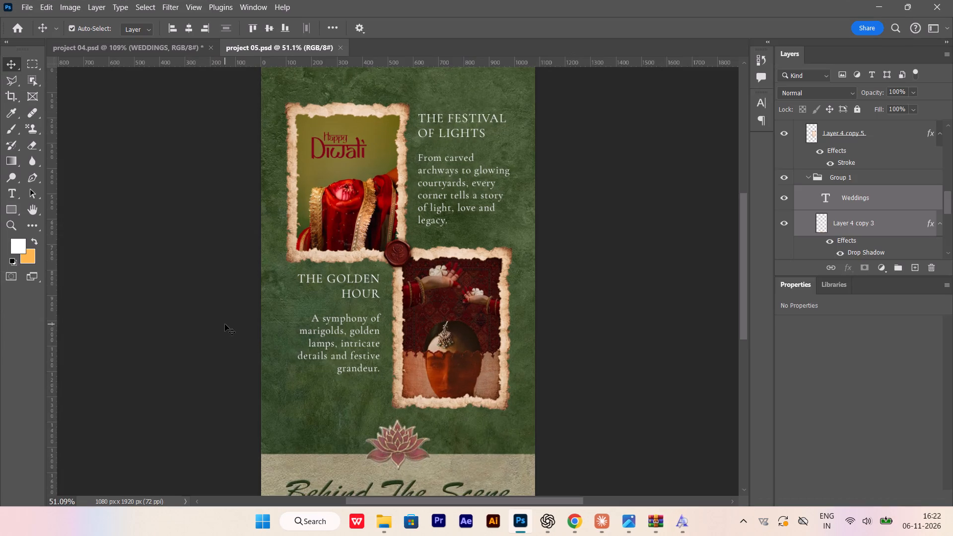
Hide the group holding the Weddings text and paper strip, and show the standalone embossed Weddings text layer in its place.
{"action": "scroll", "coordinate": [225, 324], "scroll_direction": "down", "scroll_amount": 13}
{"action": "scroll", "coordinate": [372, 365], "scroll_direction": "up", "scroll_amount": 8, "text": "alt"}
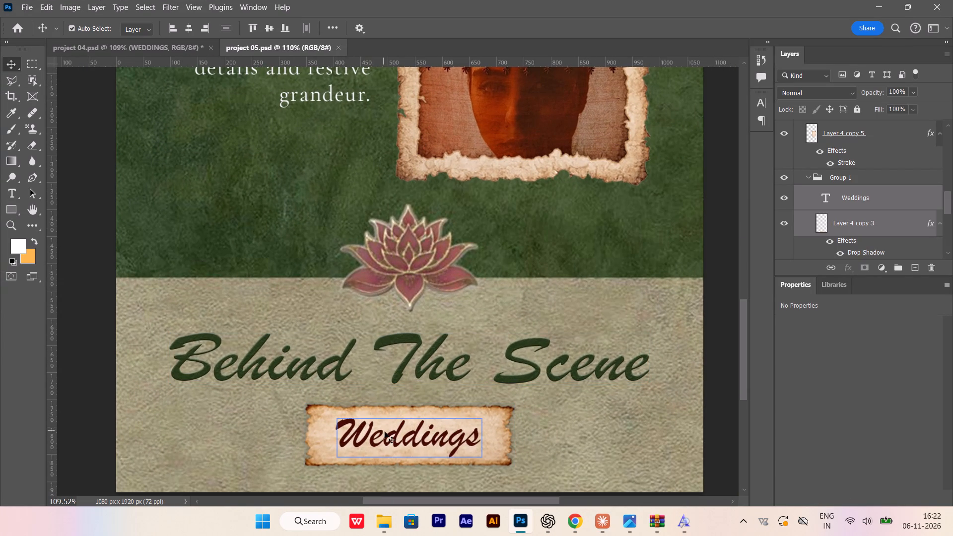
{"action": "left_click", "coordinate": [385, 432]}
{"action": "left_click", "coordinate": [329, 436]}
{"action": "left_click", "coordinate": [713, 410]}
{"action": "left_click", "coordinate": [783, 181]}
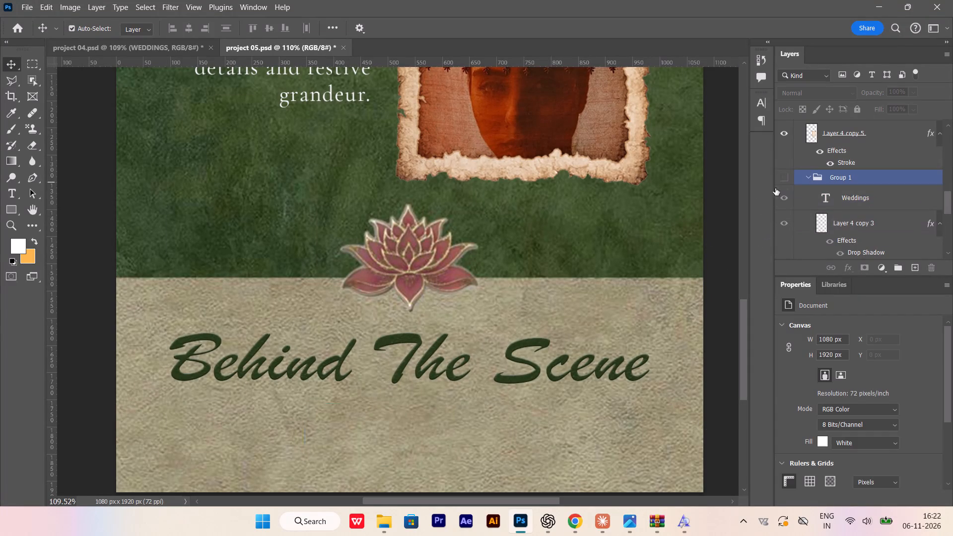
{"action": "scroll", "coordinate": [808, 197], "scroll_direction": "up", "scroll_amount": 6}
{"action": "scroll", "coordinate": [809, 200], "scroll_direction": "down", "scroll_amount": 1}
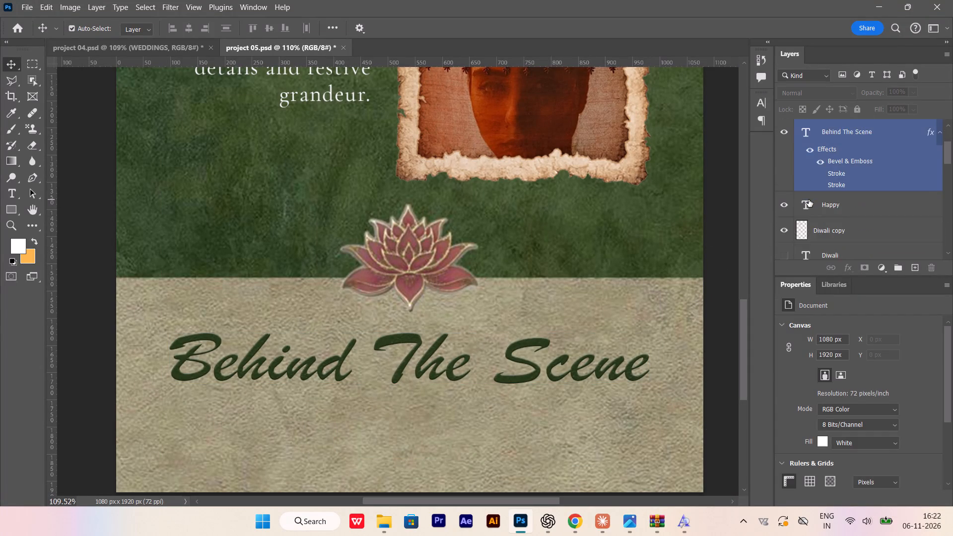
{"action": "scroll", "coordinate": [809, 200], "scroll_direction": "up", "scroll_amount": 2}
{"action": "left_click", "coordinate": [788, 133]}
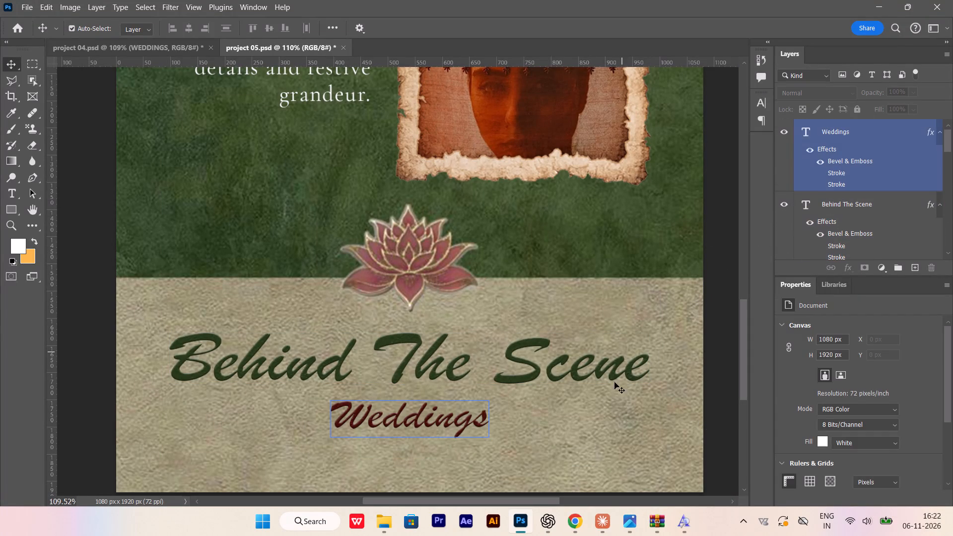
Recolour the standalone Weddings text to dark green 263518, sampled from the Behind The Scene heading.
{"action": "left_click", "coordinate": [478, 428]}
{"action": "left_click", "coordinate": [905, 421]}
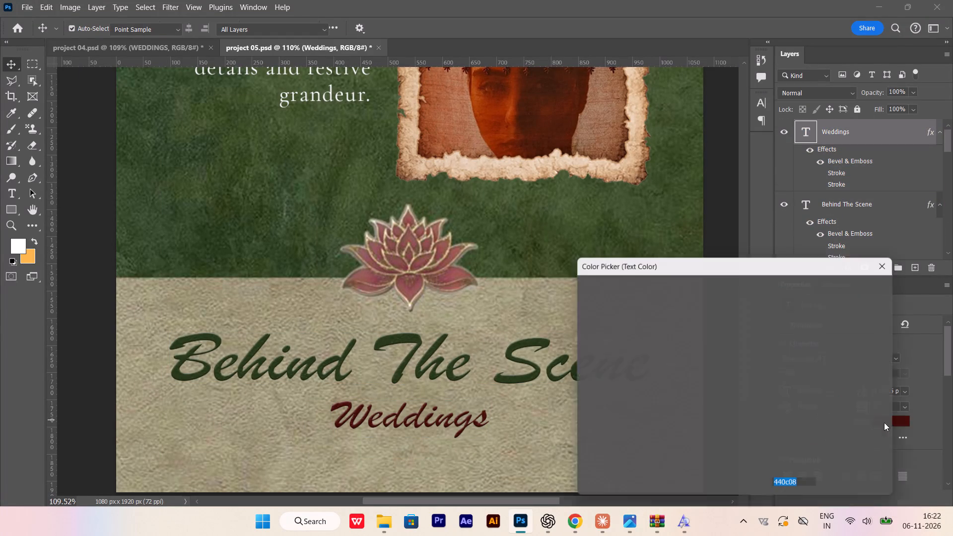
{"action": "left_click", "coordinate": [529, 379]}
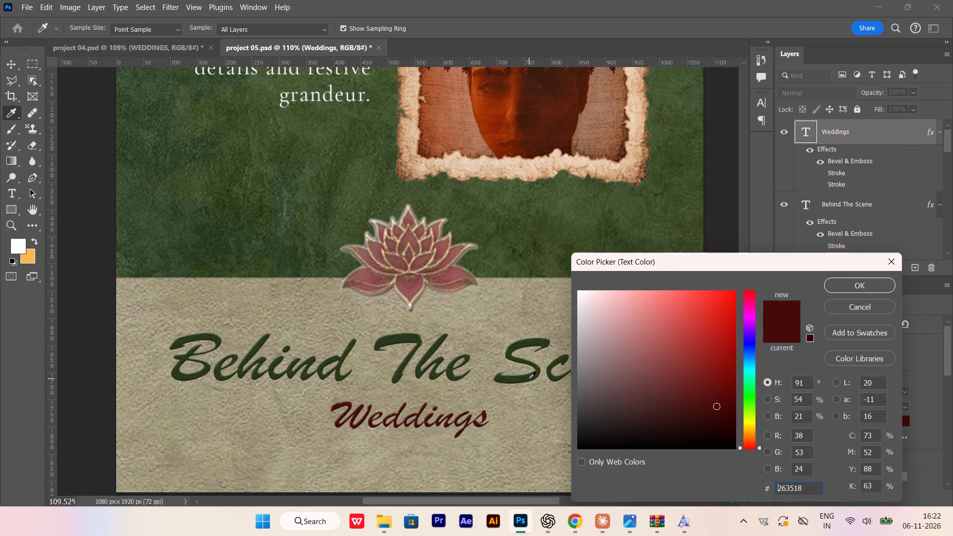
{"action": "left_click", "coordinate": [856, 285]}
Centre the standalone Weddings text horizontally on the canvas.
{"action": "scroll", "coordinate": [472, 435], "scroll_direction": "up", "scroll_amount": 9, "text": "alt"}
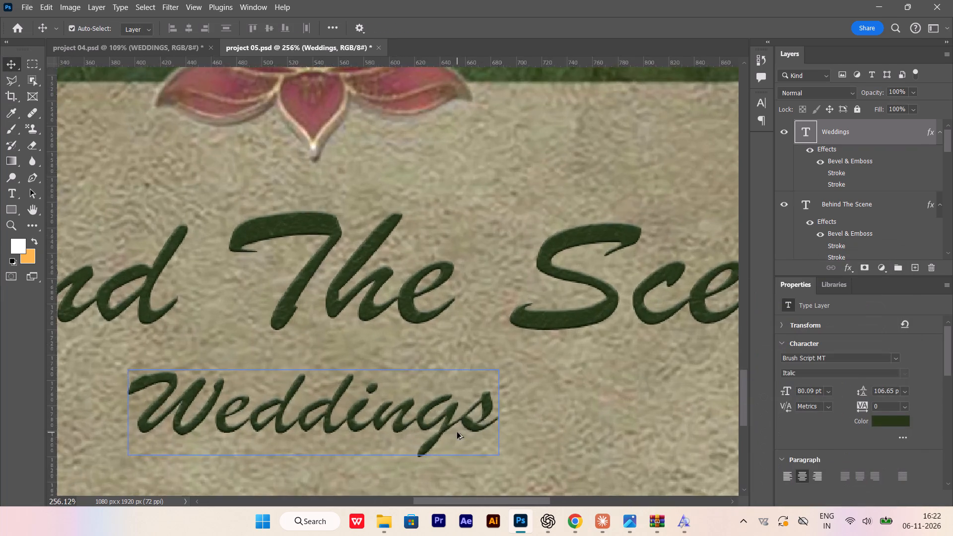
{"action": "scroll", "coordinate": [457, 432], "scroll_direction": "up", "scroll_amount": 6, "text": "alt"}
{"action": "left_click", "coordinate": [451, 420]}
{"action": "scroll", "coordinate": [460, 415], "scroll_direction": "down", "scroll_amount": 9, "text": "alt"}
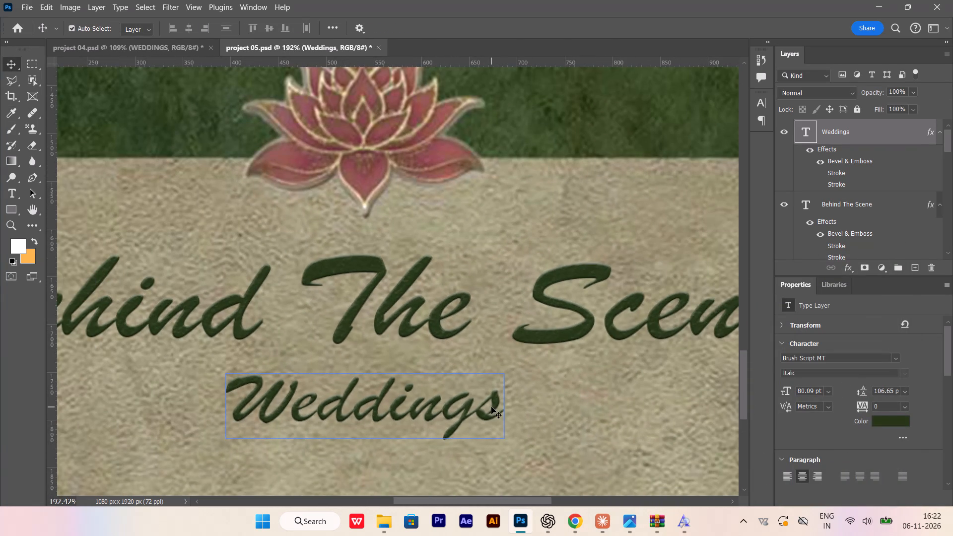
{"action": "key", "text": "ctrl+a"}
{"action": "left_click", "coordinate": [189, 24]}
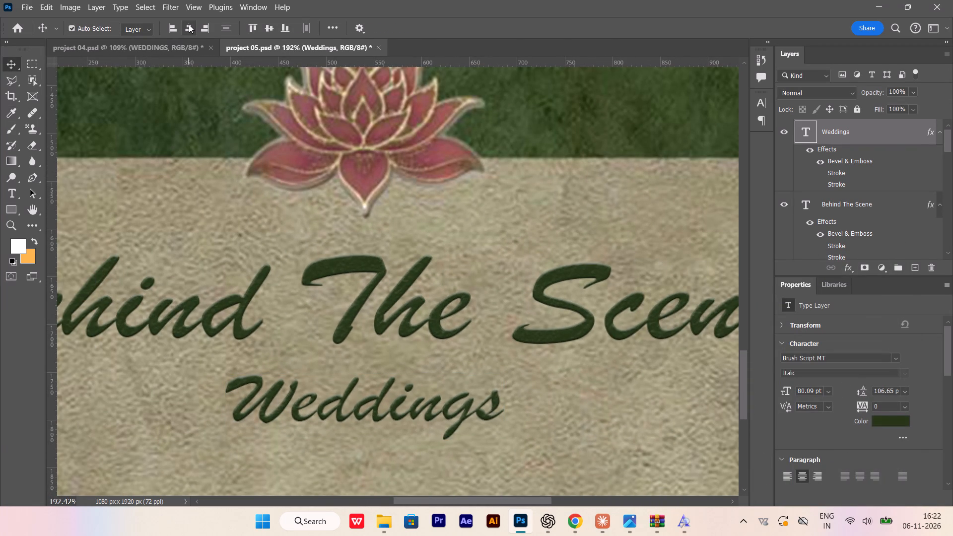
{"action": "key", "text": "ctrl+d"}
Scale the Weddings text to about 132% and move it down about 21 px beneath the heading.
{"action": "key", "text": "t"}
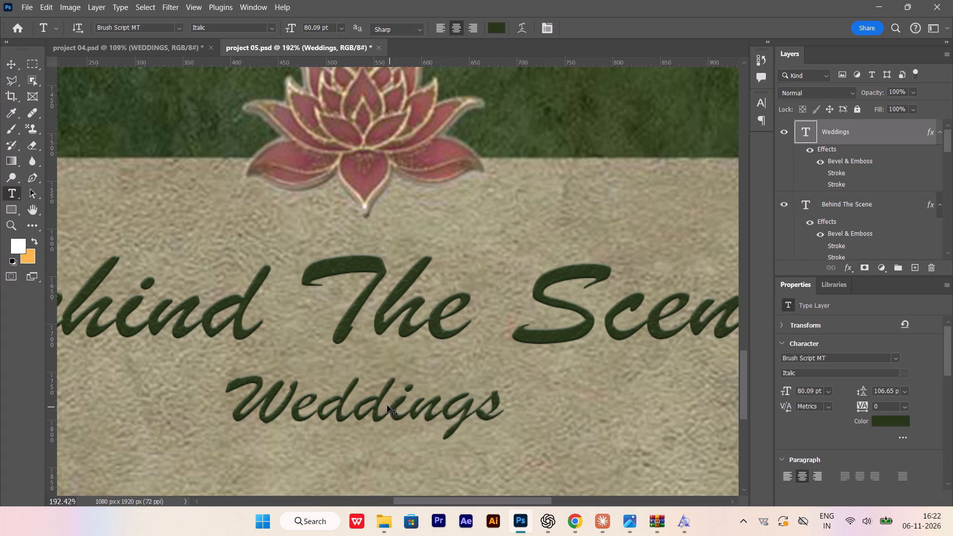
{"action": "key", "text": "ctrl+t"}
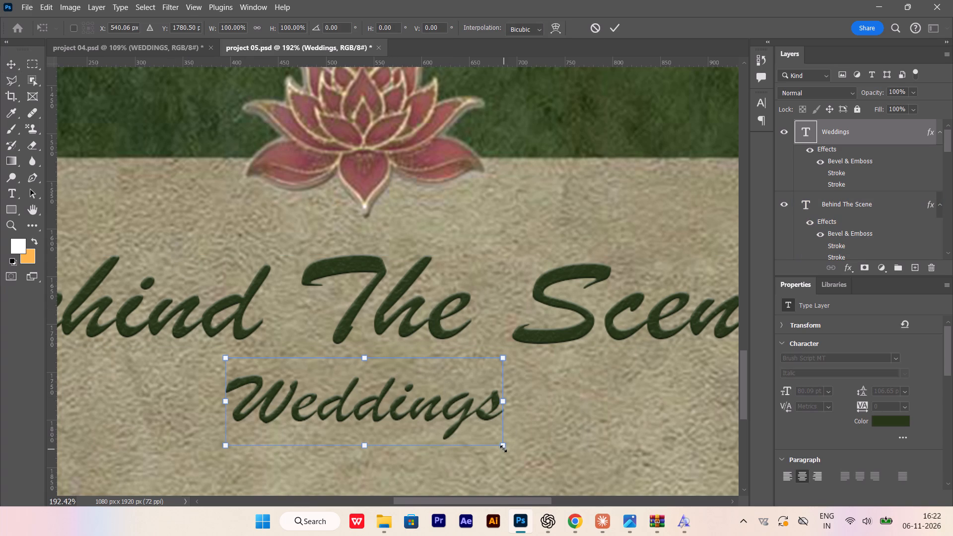
{"action": "left_click_drag", "start_coordinate": [503, 449], "coordinate": [545, 475], "text": "alt+shift"}
{"action": "scroll", "coordinate": [449, 348], "scroll_direction": "down", "scroll_amount": 7, "text": "alt"}
{"action": "scroll", "coordinate": [414, 385], "scroll_direction": "up", "scroll_amount": 3, "text": "alt"}
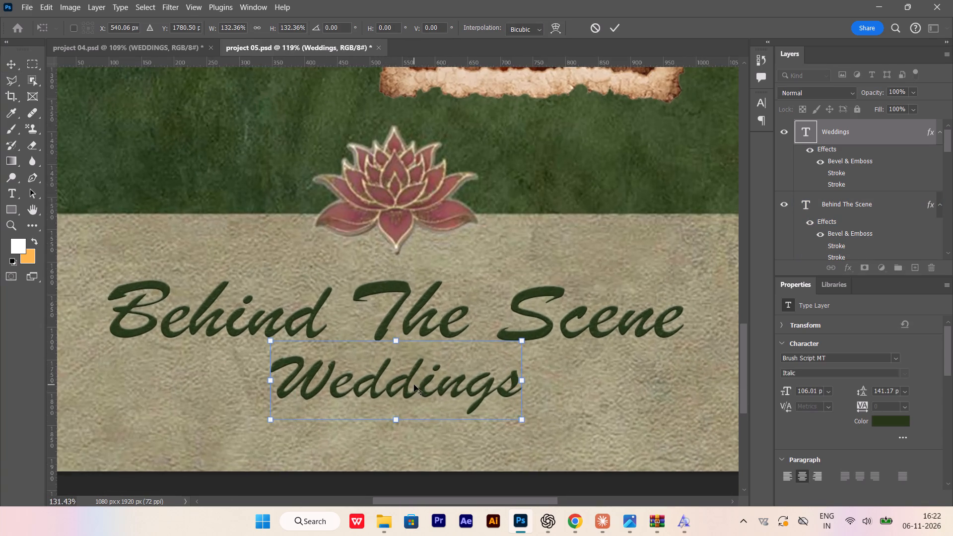
{"action": "left_click_drag", "start_coordinate": [407, 380], "coordinate": [405, 394]}
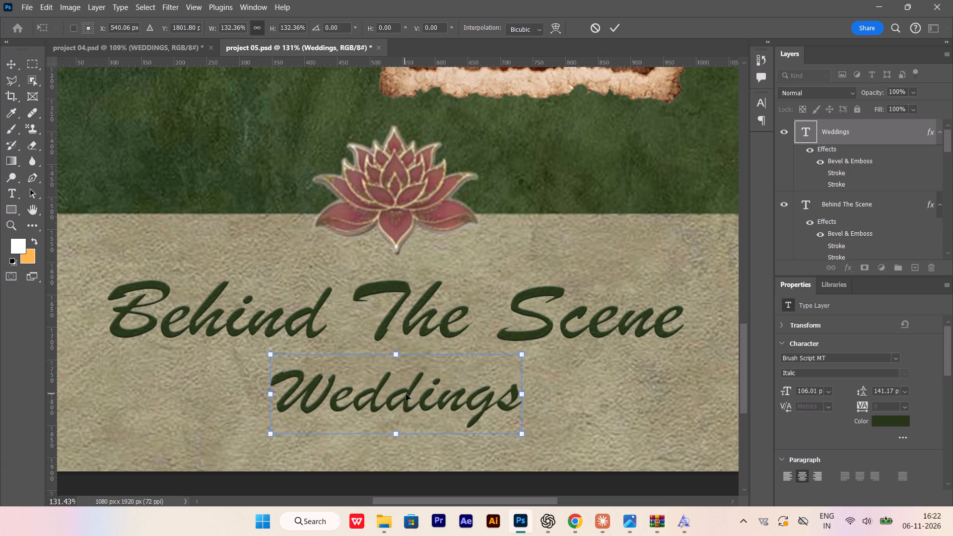
{"action": "key", "text": "Return"}
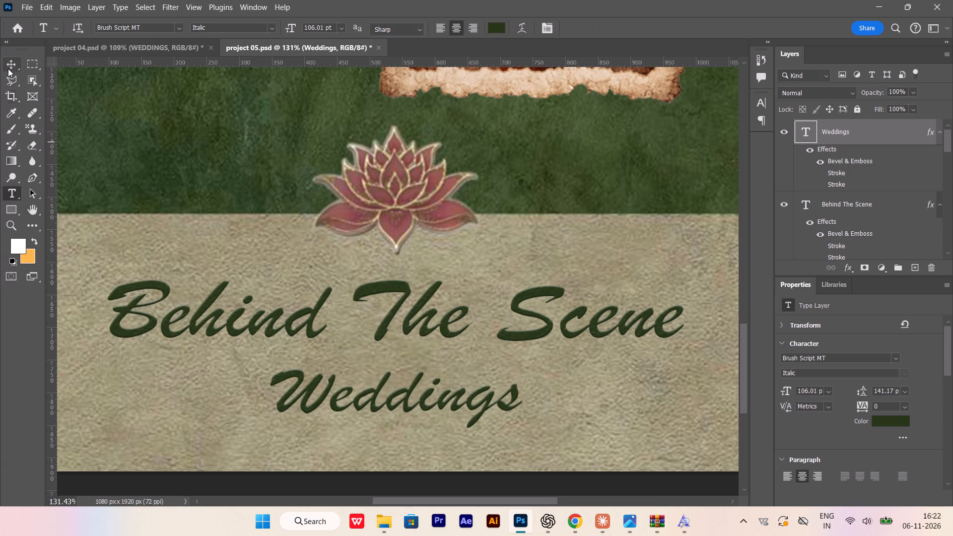
{"action": "left_click", "coordinate": [10, 62]}
Save the document.
{"action": "scroll", "coordinate": [362, 357], "scroll_direction": "down", "scroll_amount": 1, "text": "alt"}
{"action": "key", "text": "ctrl+s"}
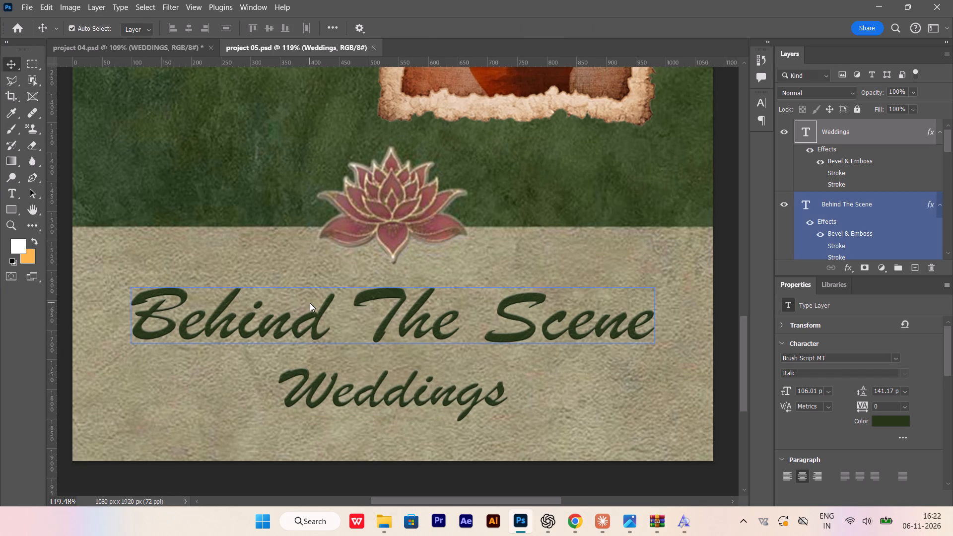
Review the whole design fitted to the window in full-screen view, then return to the standard workspace.
{"action": "type", "text": "fff"}
{"action": "key", "text": "ctrl+0"}
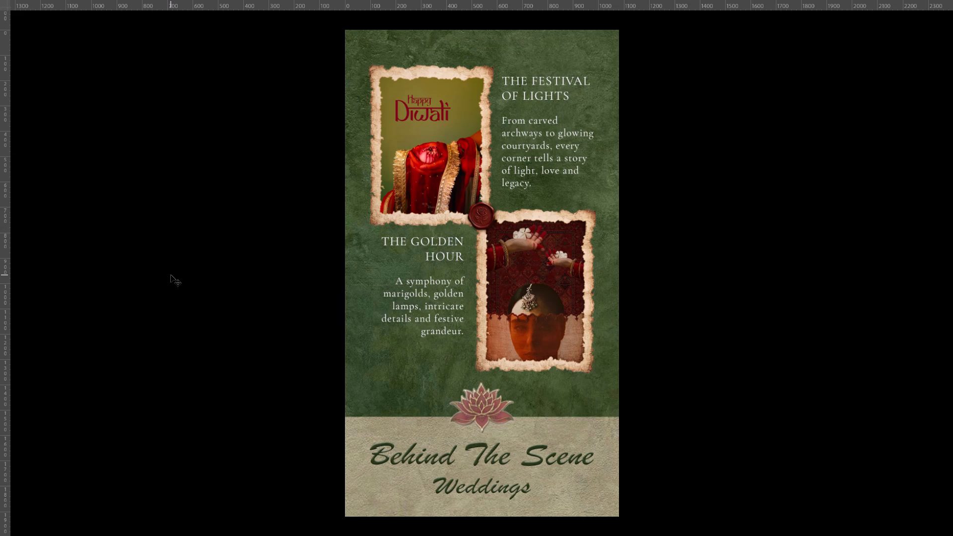
{"action": "key", "text": "f"}
Add "Weddings" as a second line in the Behind The Scene heading's text layer.
{"action": "scroll", "coordinate": [291, 457], "scroll_direction": "down", "scroll_amount": 4}
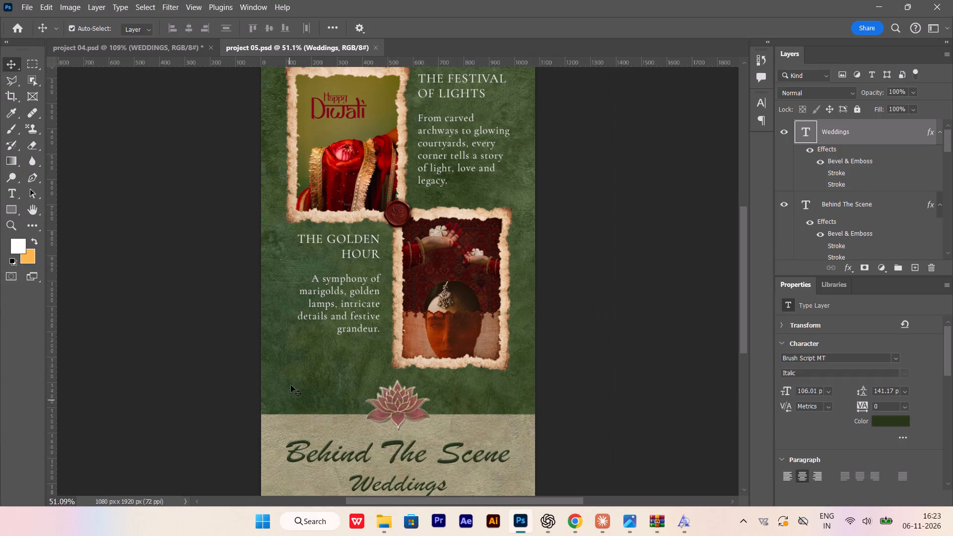
{"action": "scroll", "coordinate": [291, 385], "scroll_direction": "down", "scroll_amount": 4}
{"action": "scroll", "coordinate": [394, 376], "scroll_direction": "up", "scroll_amount": 3, "text": "alt"}
{"action": "double_click", "coordinate": [540, 430]}
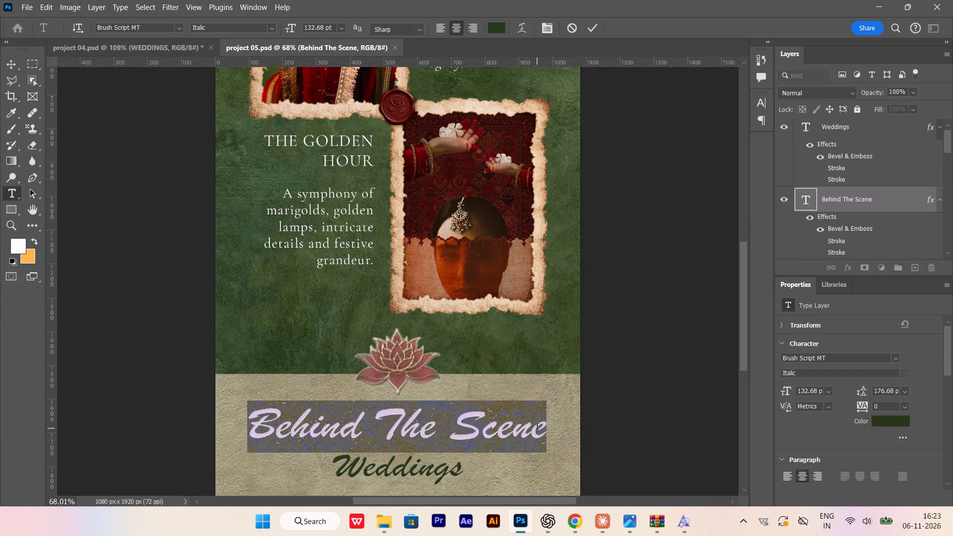
{"action": "key", "text": "Right"}
{"action": "key", "text": "Return"}
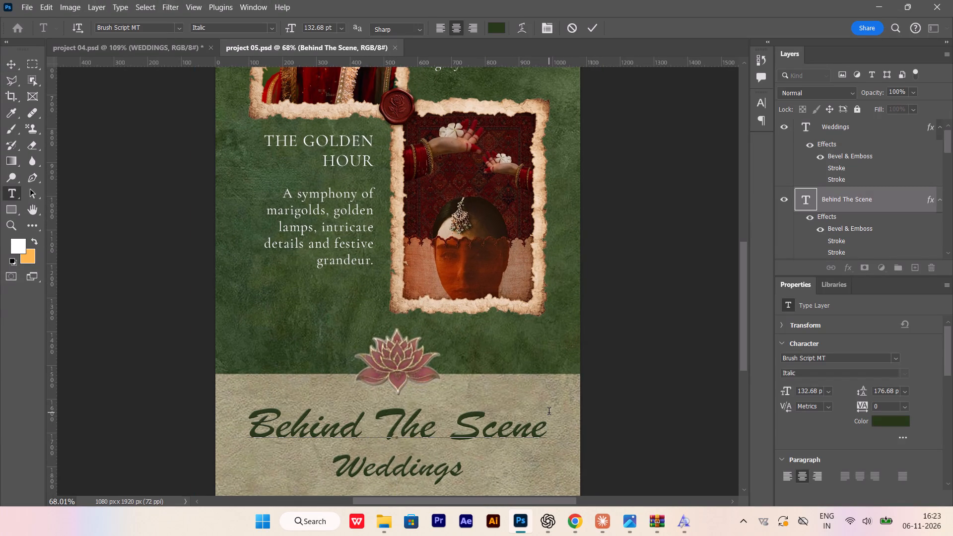
{"action": "type", "text": "Weddings"}
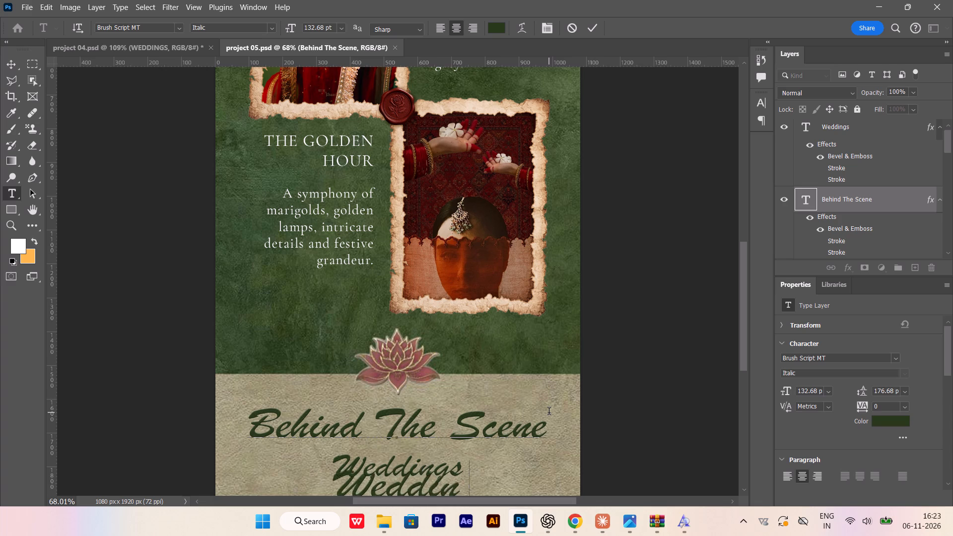
{"action": "left_click", "coordinate": [5, 62]}
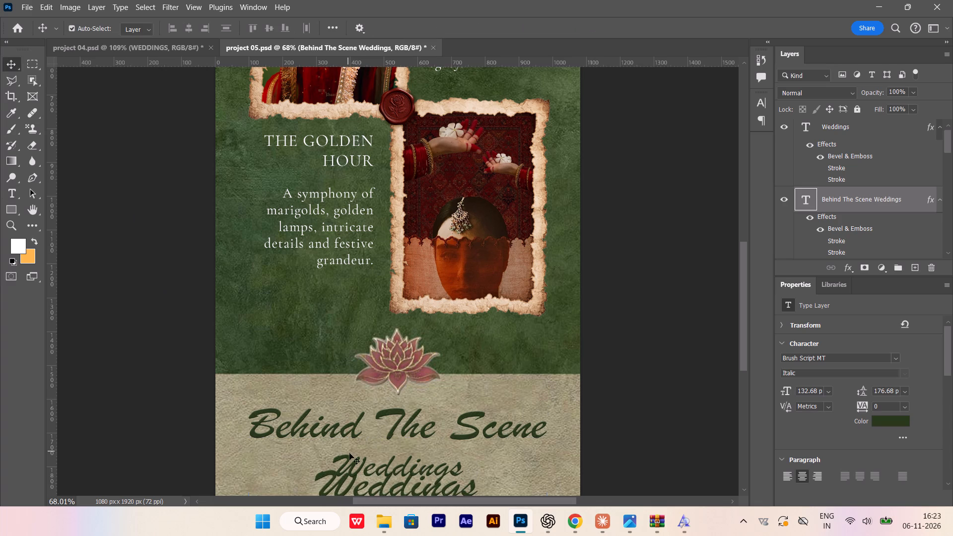
Hide the separate Weddings text layer that overlaps the heading's second line.
{"action": "left_click", "coordinate": [362, 463]}
{"action": "left_click", "coordinate": [787, 135]}
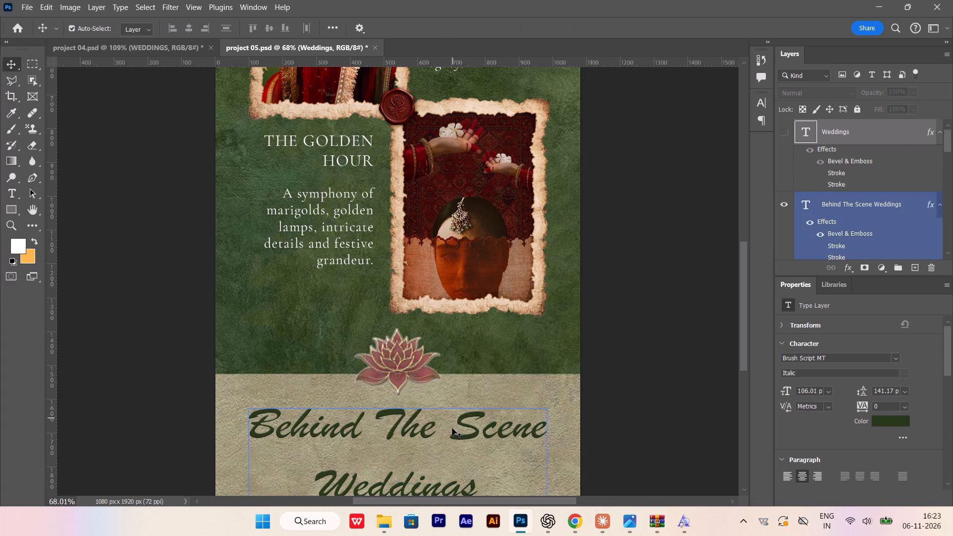
Tighten the leading of the two-line Behind The Scene Weddings heading to 133 pt.
{"action": "left_click", "coordinate": [454, 429]}
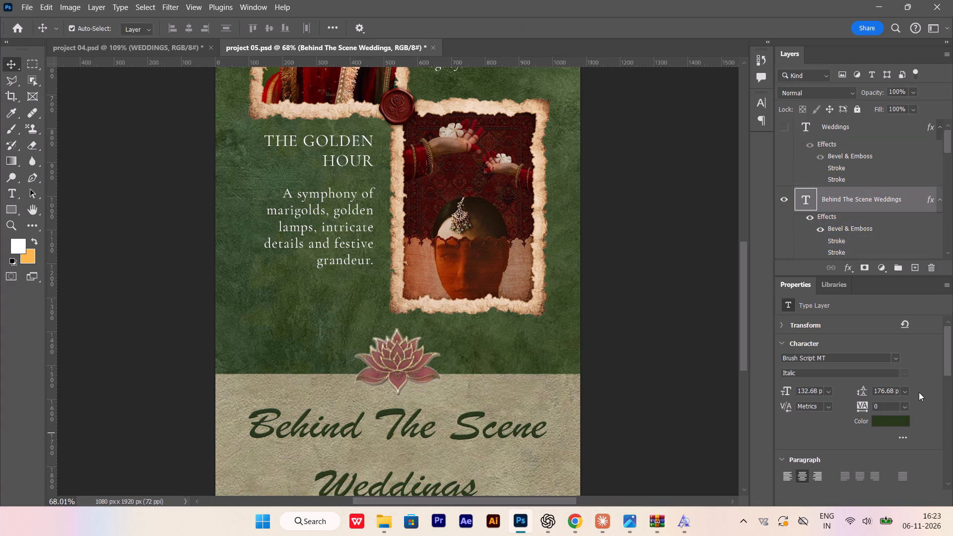
{"action": "left_click", "coordinate": [910, 392]}
{"action": "left_click", "coordinate": [910, 197]}
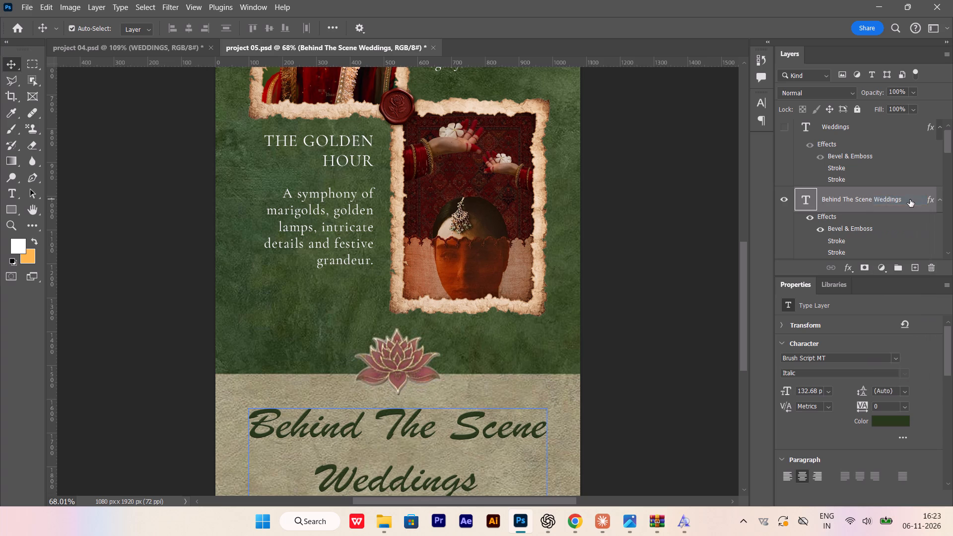
{"action": "left_click_drag", "start_coordinate": [862, 397], "coordinate": [851, 395]}
{"action": "scroll", "coordinate": [353, 389], "scroll_direction": "down", "scroll_amount": 6}
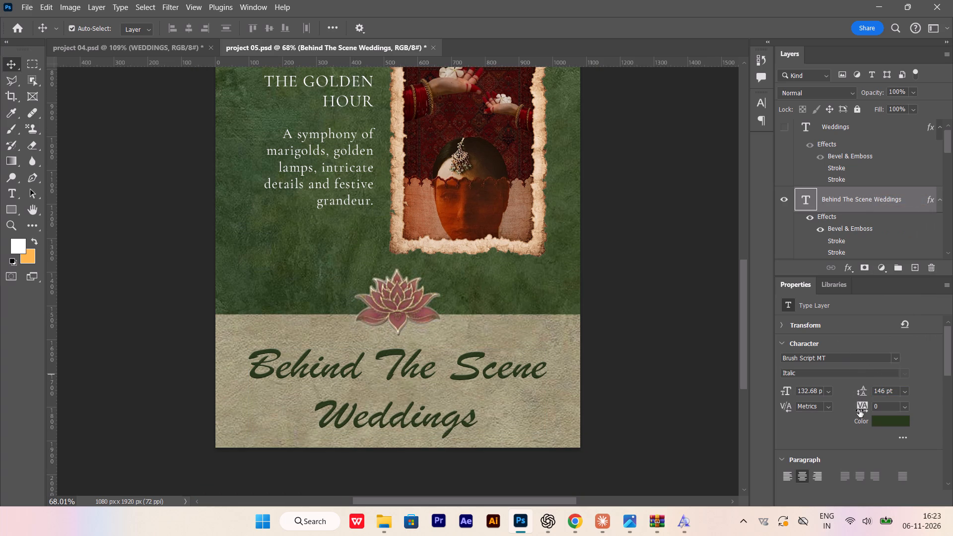
{"action": "left_click_drag", "start_coordinate": [862, 396], "coordinate": [854, 395]}
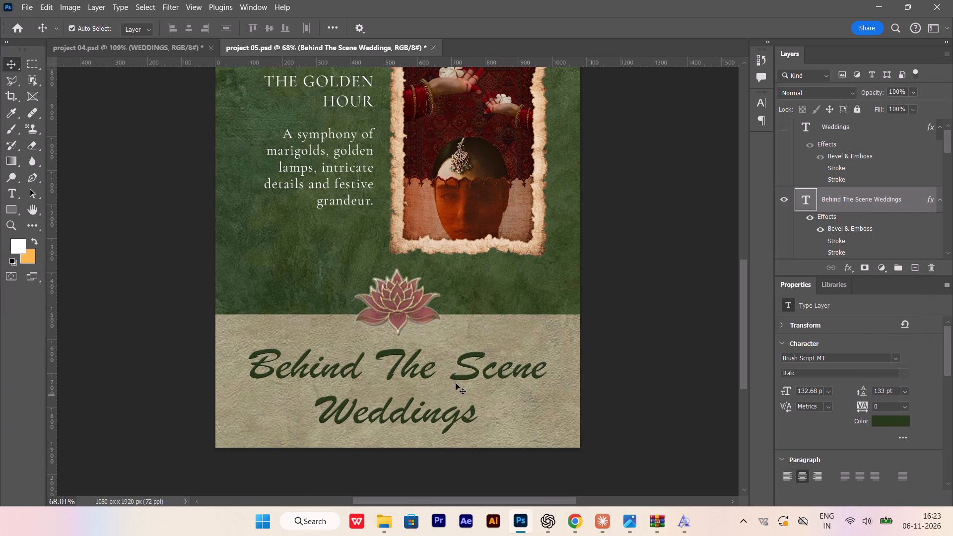
{"action": "key", "text": "Up"}
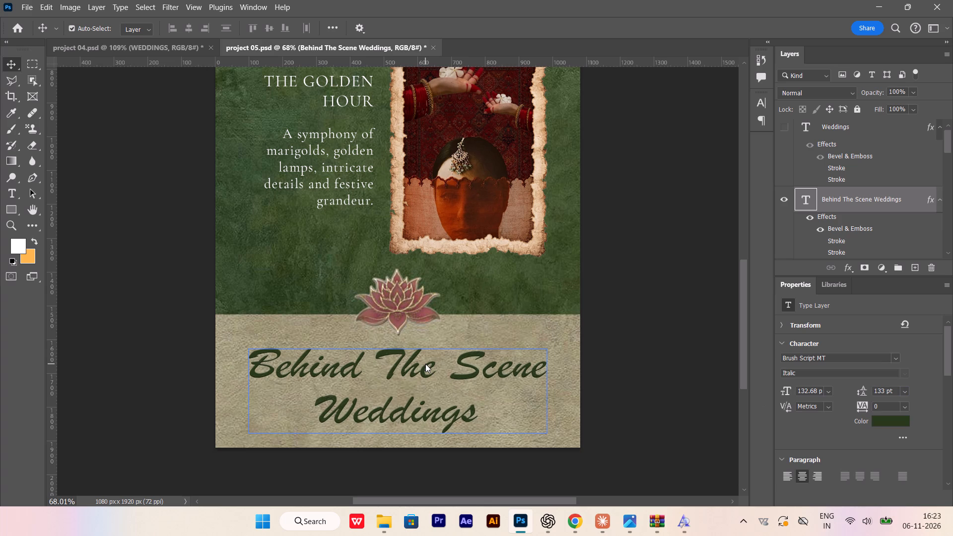
Save the document.
{"action": "key", "text": "ctrl+s"}
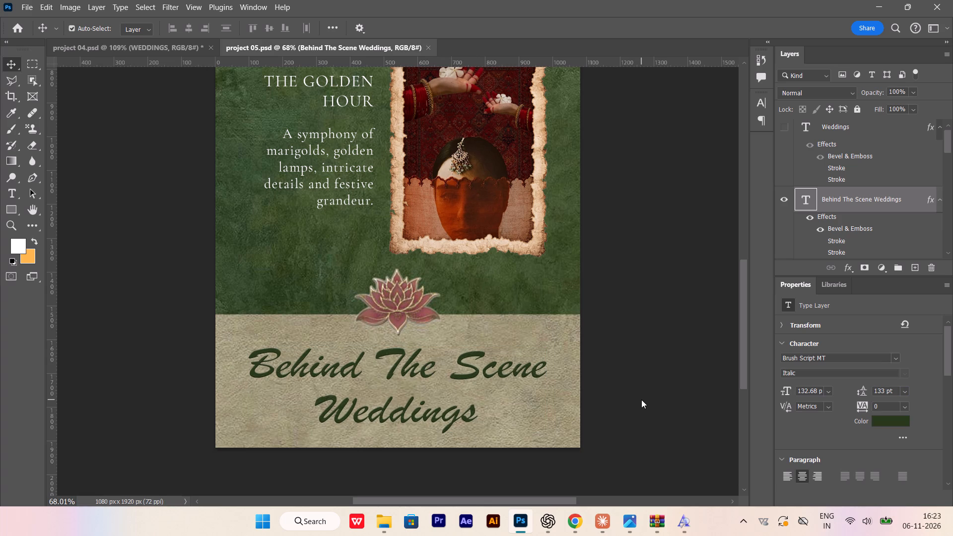
Examine the two-line heading's balance against the whole design, fitted to the window in full-screen view.
{"action": "type", "text": "fff"}
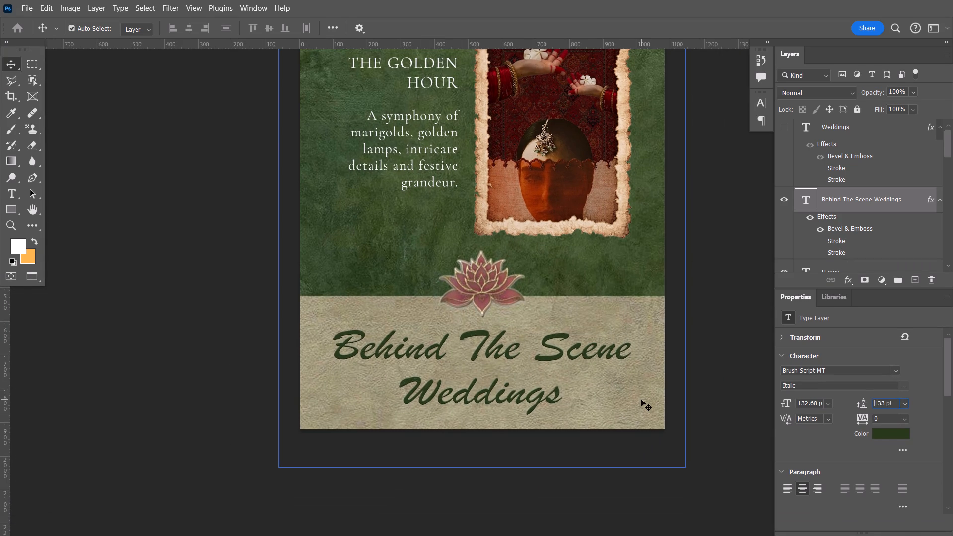
{"action": "key", "text": "f"}
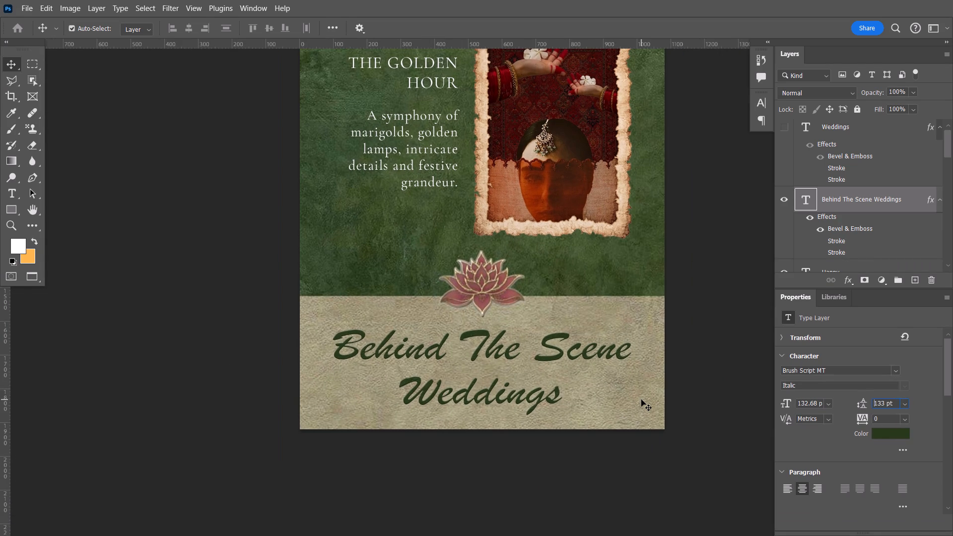
{"action": "key", "text": "f"}
{"action": "left_click", "coordinate": [687, 455]}
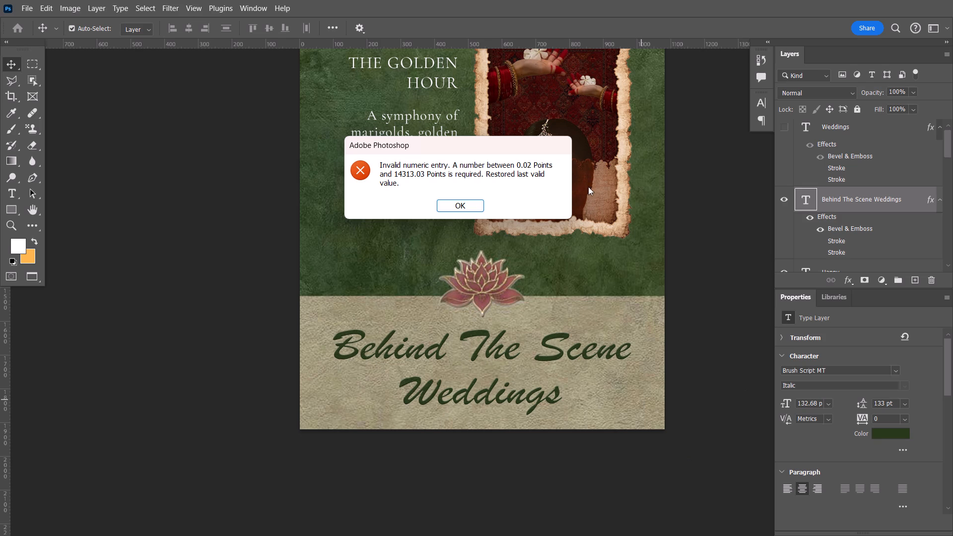
{"action": "left_click", "coordinate": [449, 211]}
{"action": "double_click", "coordinate": [660, 431]}
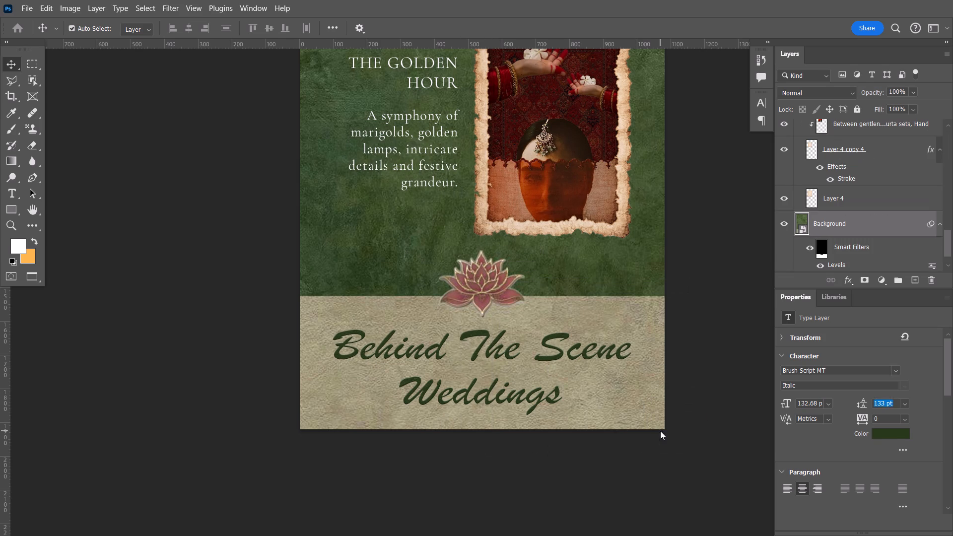
{"action": "key", "text": "f"}
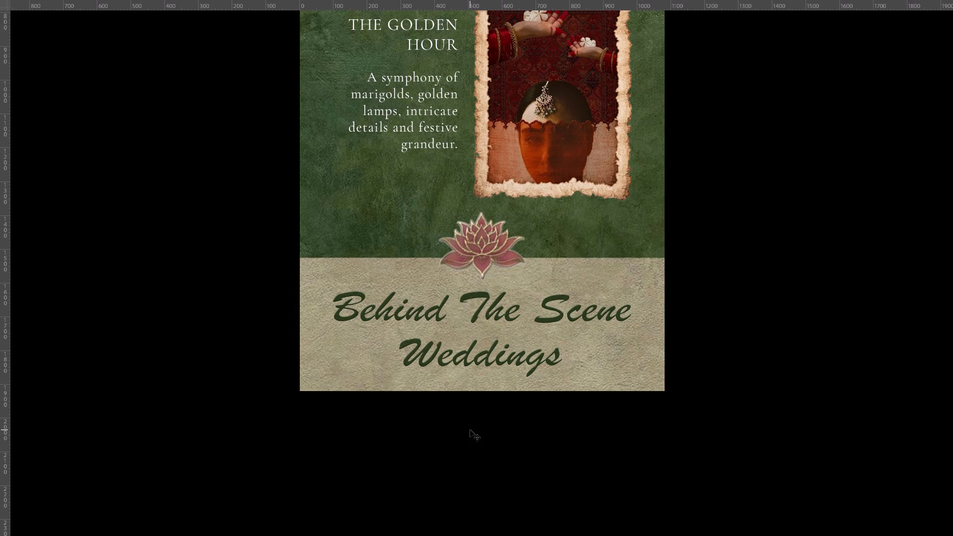
{"action": "key", "text": "ctrl+0"}
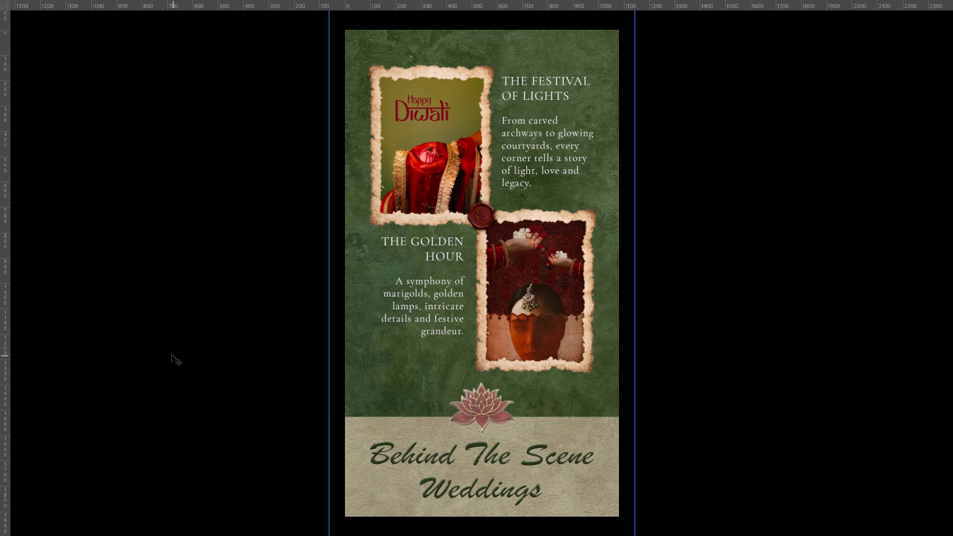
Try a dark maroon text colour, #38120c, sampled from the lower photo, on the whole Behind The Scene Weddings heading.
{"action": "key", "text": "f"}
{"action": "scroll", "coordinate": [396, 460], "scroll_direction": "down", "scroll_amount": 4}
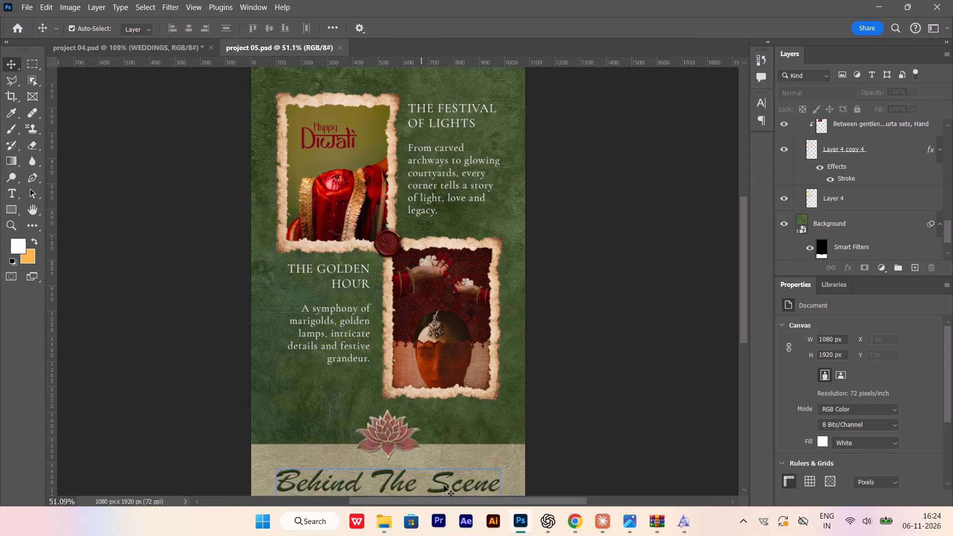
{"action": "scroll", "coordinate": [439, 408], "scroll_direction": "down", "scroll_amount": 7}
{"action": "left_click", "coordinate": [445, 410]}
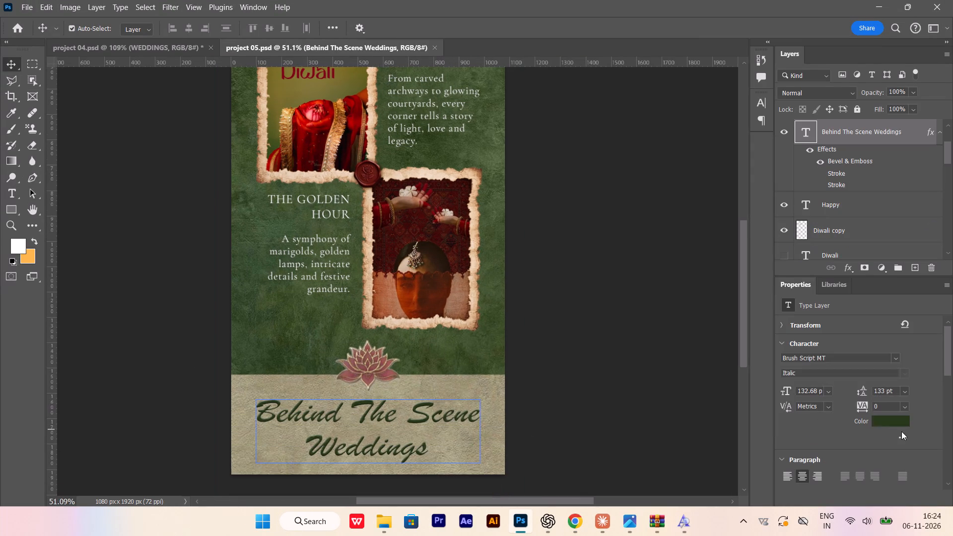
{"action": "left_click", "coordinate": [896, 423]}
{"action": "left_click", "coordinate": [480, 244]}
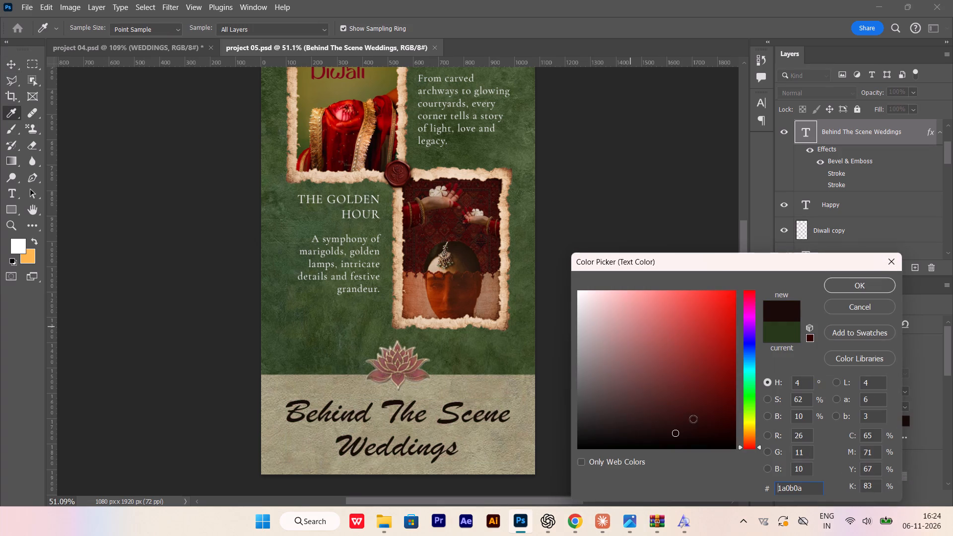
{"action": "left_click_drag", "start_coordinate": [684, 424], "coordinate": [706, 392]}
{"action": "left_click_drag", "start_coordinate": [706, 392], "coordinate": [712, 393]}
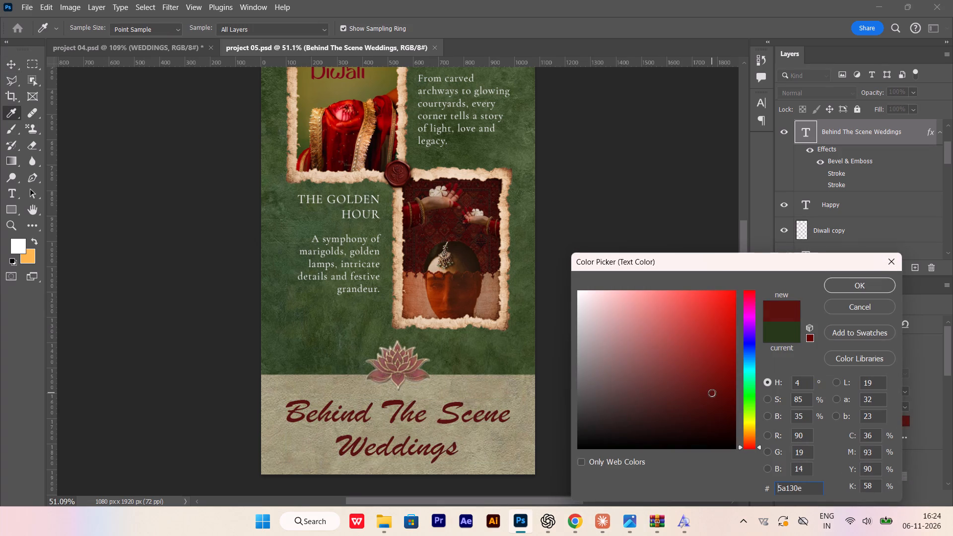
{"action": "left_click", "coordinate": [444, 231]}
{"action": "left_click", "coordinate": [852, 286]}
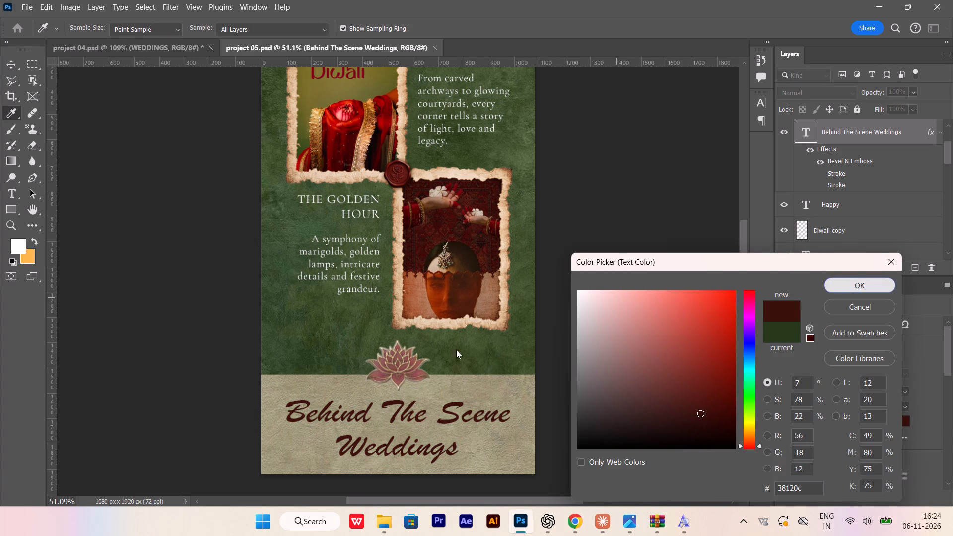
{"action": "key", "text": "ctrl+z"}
Recolour only the heading's first line, Behind The Scene, in dark maroon #350e09 sampled from the lower photo.
{"action": "double_click", "coordinate": [318, 414]}
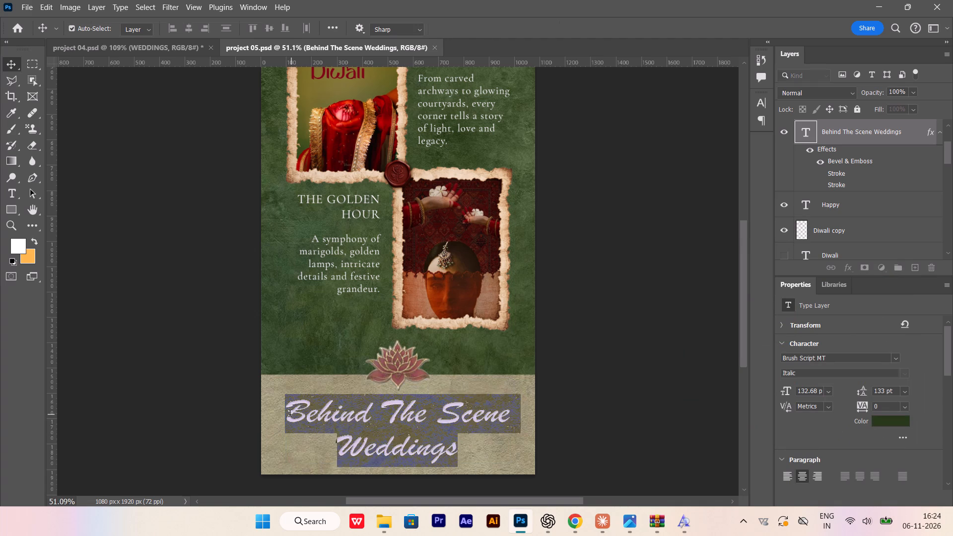
{"action": "left_click_drag", "start_coordinate": [288, 414], "coordinate": [557, 411]}
{"action": "left_click", "coordinate": [888, 416]}
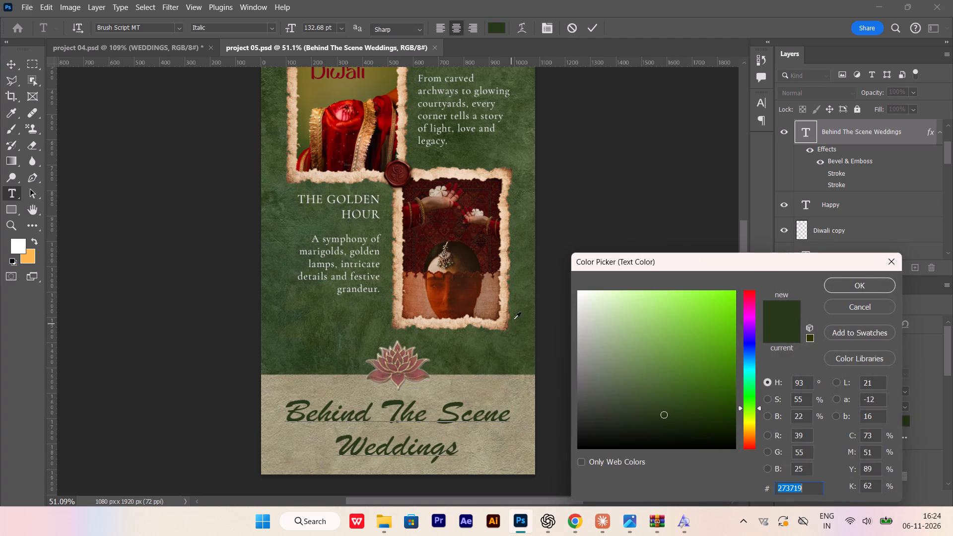
{"action": "left_click", "coordinate": [409, 251]}
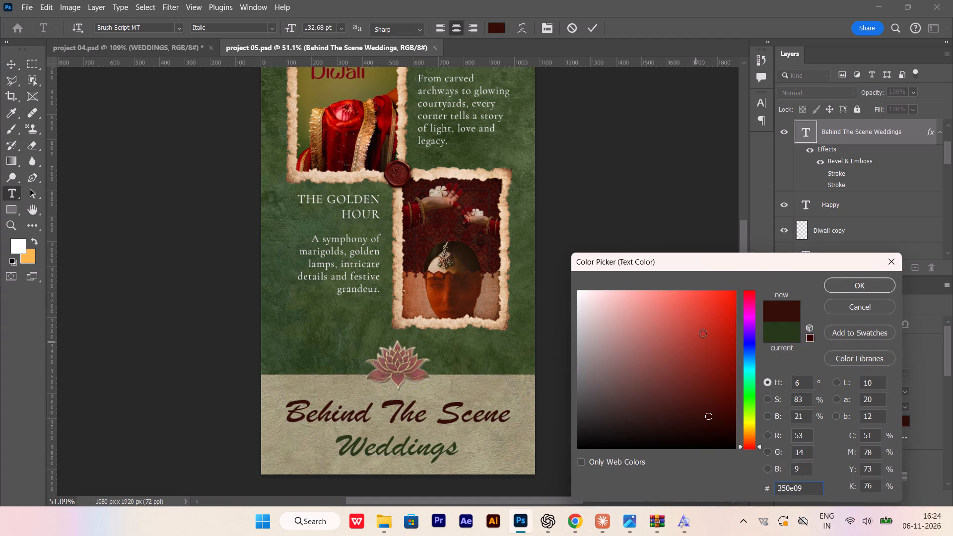
{"action": "left_click", "coordinate": [837, 285]}
{"action": "left_click", "coordinate": [9, 69]}
Examine how the two-tone heading reads up close and against the whole design.
{"action": "scroll", "coordinate": [114, 290], "scroll_direction": "down", "scroll_amount": 2}
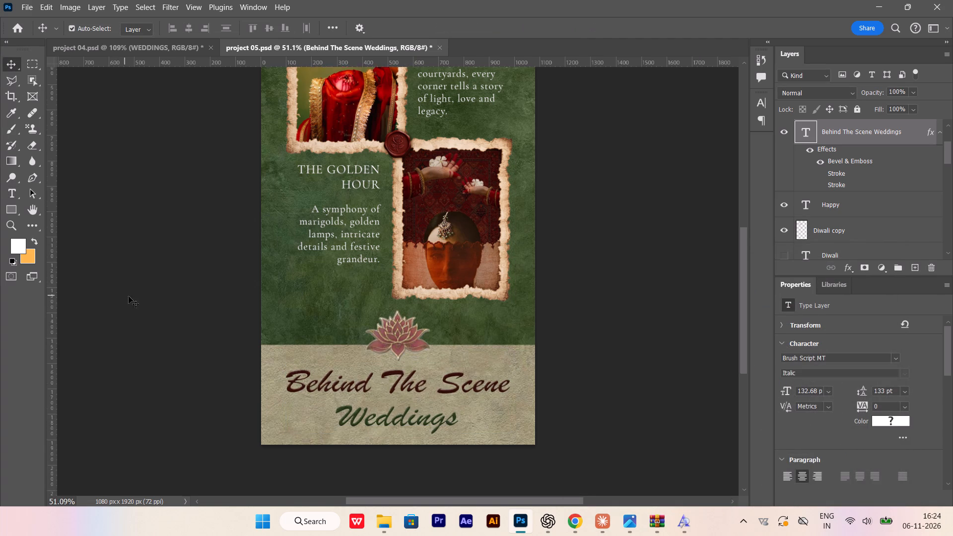
{"action": "scroll", "coordinate": [129, 296], "scroll_direction": "down", "scroll_amount": 7}
{"action": "scroll", "coordinate": [211, 383], "scroll_direction": "up", "scroll_amount": 6}
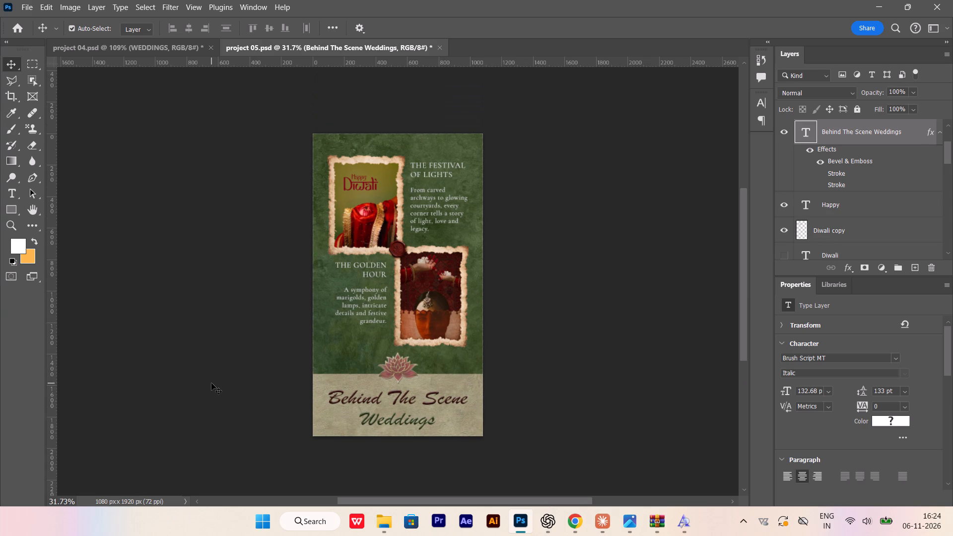
{"action": "scroll", "coordinate": [252, 413], "scroll_direction": "up", "scroll_amount": 3, "text": "alt"}
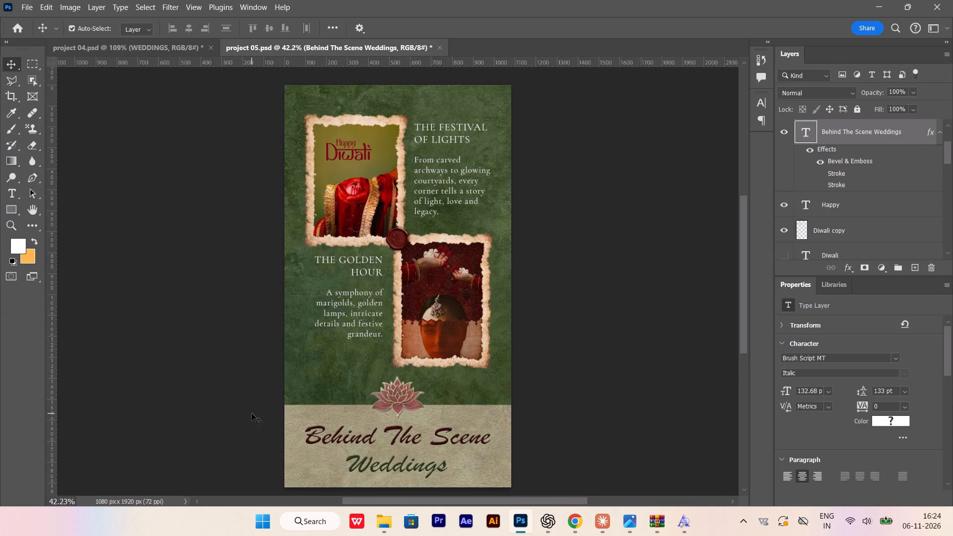
{"action": "scroll", "coordinate": [252, 413], "scroll_direction": "down", "scroll_amount": 6}
{"action": "scroll", "coordinate": [272, 422], "scroll_direction": "up", "scroll_amount": 2, "text": "alt"}
{"action": "scroll", "coordinate": [273, 424], "scroll_direction": "down", "scroll_amount": 2}
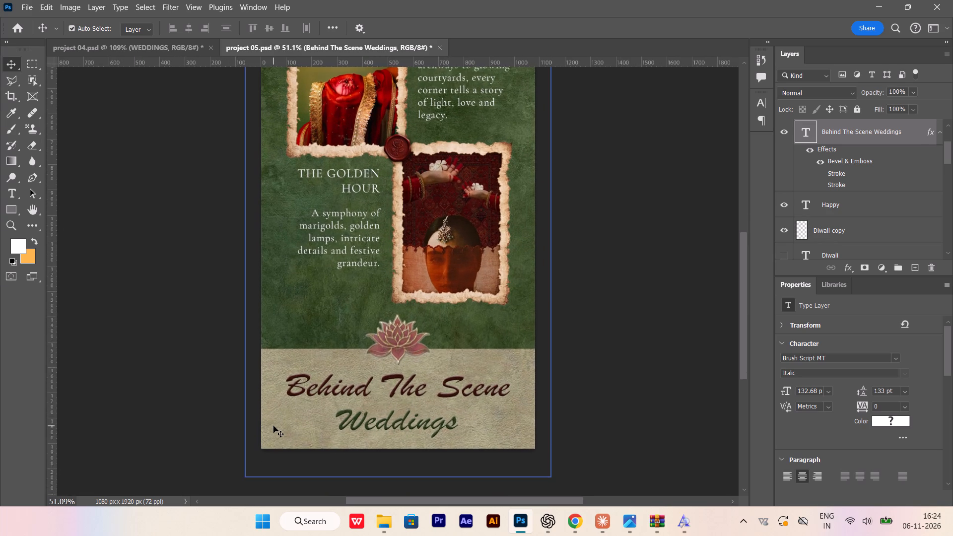
{"action": "scroll", "coordinate": [273, 426], "scroll_direction": "down", "scroll_amount": 2}
{"action": "scroll", "coordinate": [405, 403], "scroll_direction": "up", "scroll_amount": 7, "text": "alt"}
{"action": "scroll", "coordinate": [407, 396], "scroll_direction": "down", "scroll_amount": 4, "text": "alt"}
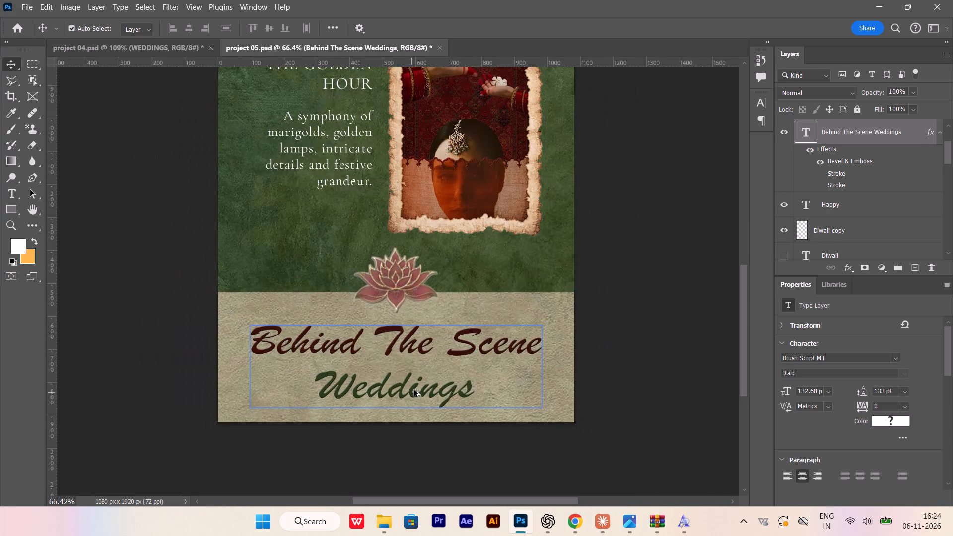
{"action": "scroll", "coordinate": [414, 390], "scroll_direction": "down", "scroll_amount": 3, "text": "alt"}
{"action": "scroll", "coordinate": [433, 386], "scroll_direction": "up", "scroll_amount": 4}
{"action": "scroll", "coordinate": [439, 405], "scroll_direction": "down", "scroll_amount": 1, "text": "alt"}
{"action": "scroll", "coordinate": [434, 423], "scroll_direction": "up", "scroll_amount": 3, "text": "alt"}
Recolour the heading's second line, Weddings, to match the dark maroon #350e09 of Behind The Scene.
{"action": "double_click", "coordinate": [430, 423]}
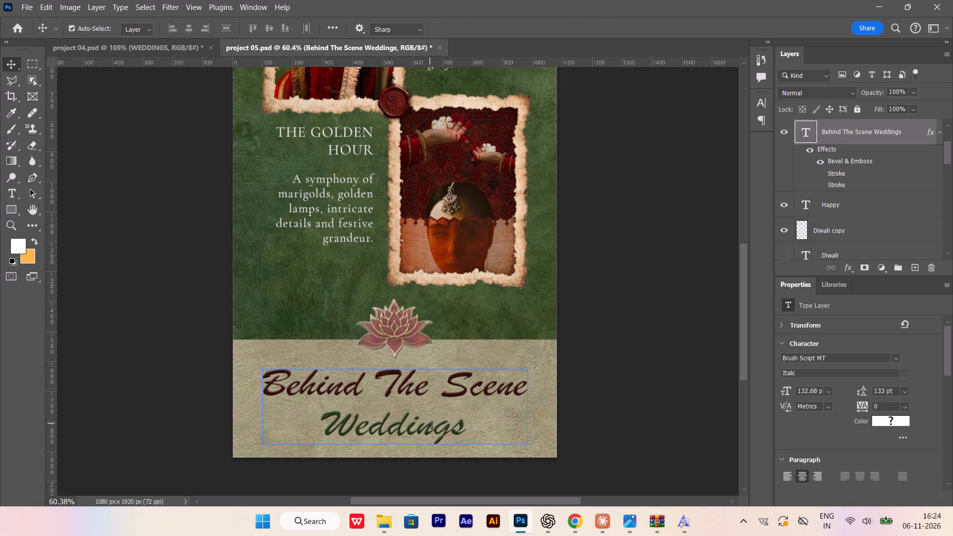
{"action": "left_click", "coordinate": [897, 420]}
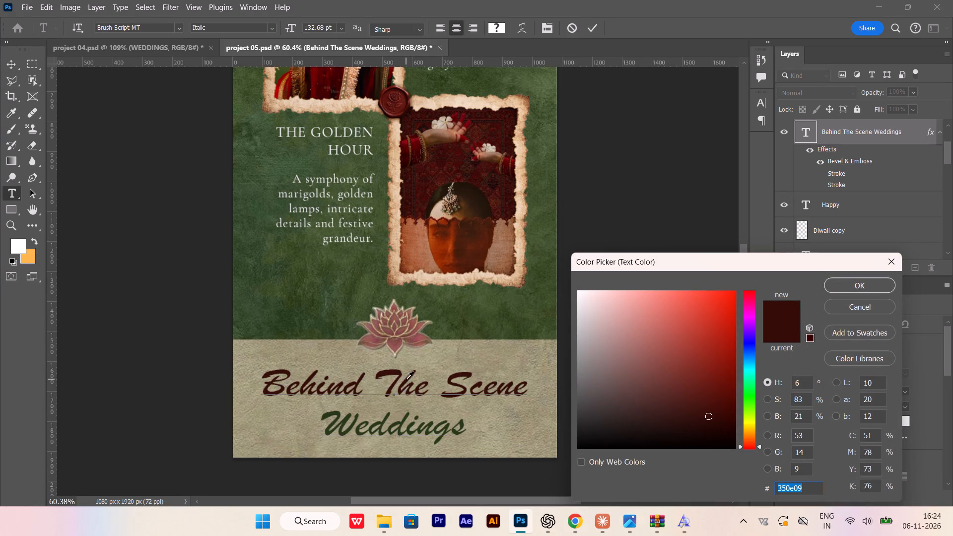
{"action": "left_click", "coordinate": [395, 371]}
{"action": "left_click", "coordinate": [839, 289]}
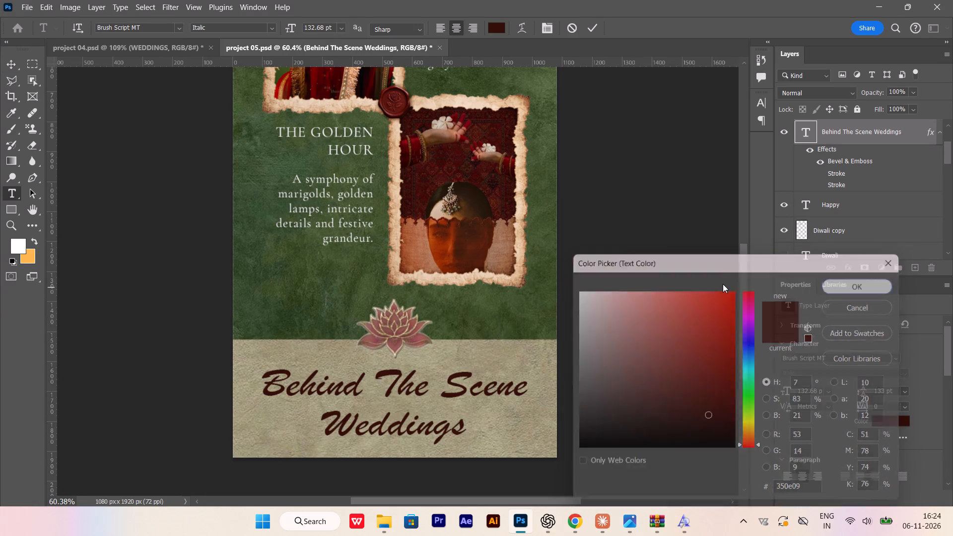
{"action": "left_click", "coordinate": [14, 64]}
{"action": "left_click", "coordinate": [58, 140]}
Save the document.
{"action": "scroll", "coordinate": [201, 345], "scroll_direction": "down", "scroll_amount": 5, "text": "alt"}
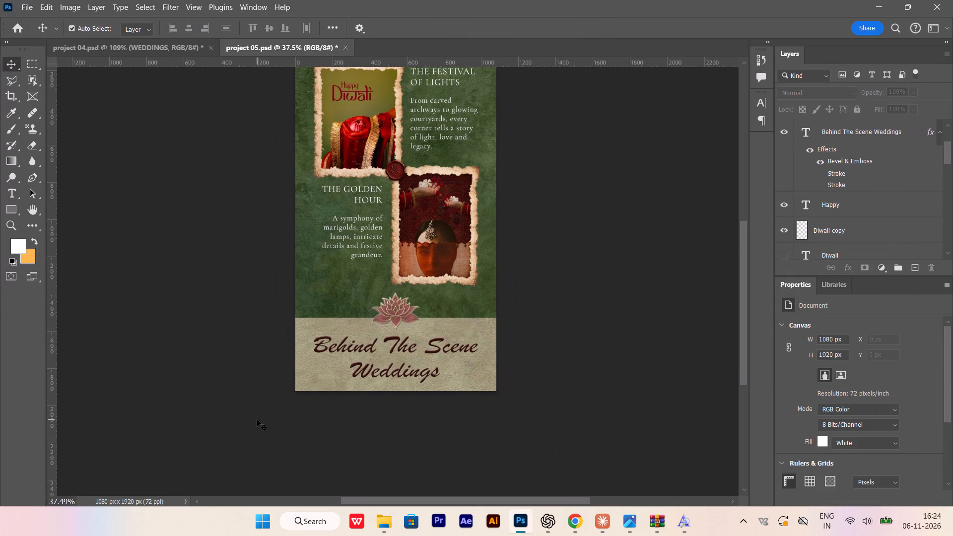
{"action": "scroll", "coordinate": [257, 419], "scroll_direction": "up", "scroll_amount": 3}
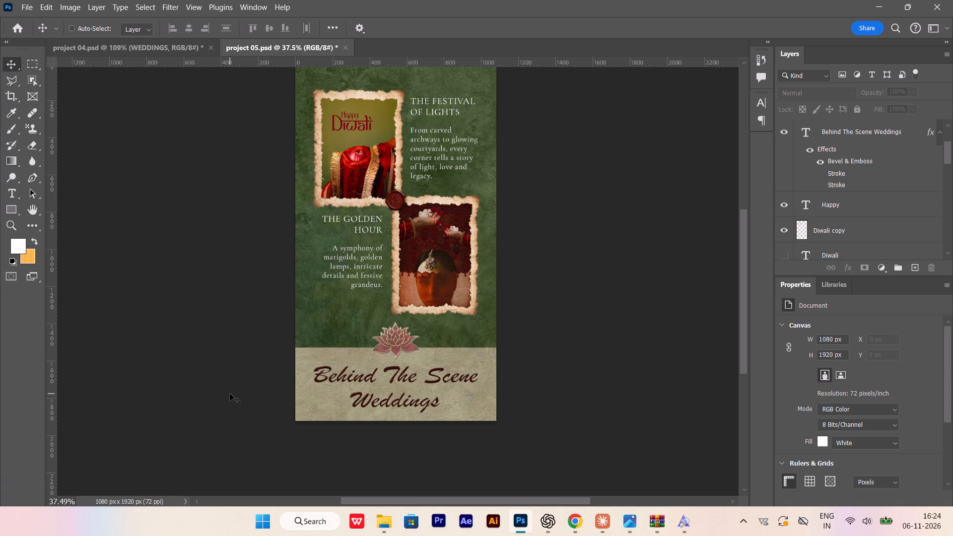
{"action": "key", "text": "ctrl+s"}
Examine the maroon heading and the overall composition, first fitted in full-screen view and again up close.
{"action": "type", "text": "fff"}
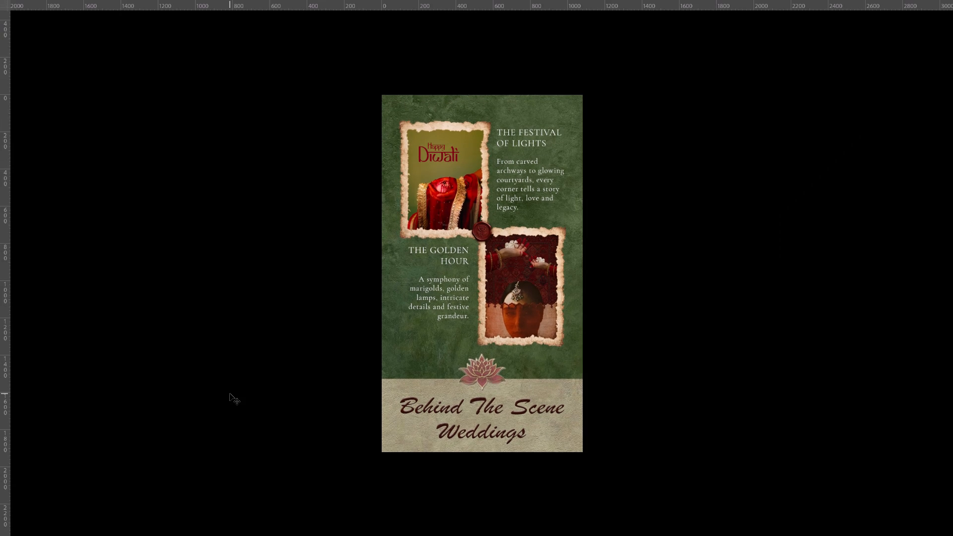
{"action": "key", "text": "ctrl+0"}
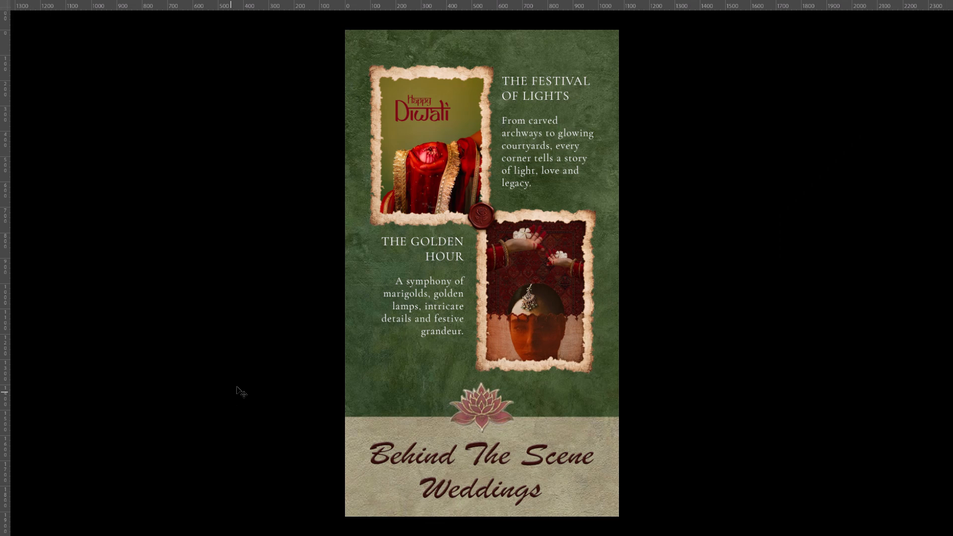
{"action": "key", "text": "Return"}
{"action": "key", "text": "f"}
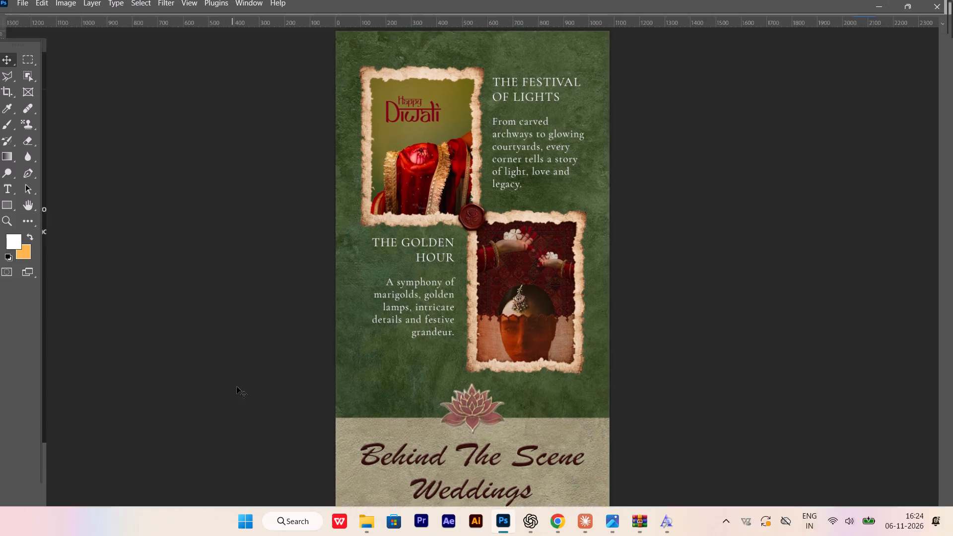
{"action": "scroll", "coordinate": [335, 439], "scroll_direction": "down", "scroll_amount": 1}
{"action": "scroll", "coordinate": [485, 525], "scroll_direction": "down", "scroll_amount": 2}
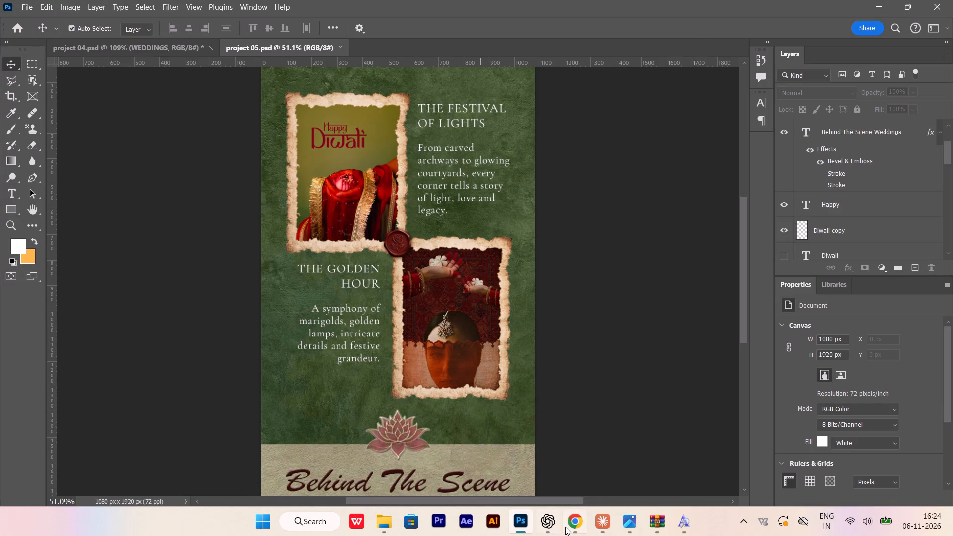
{"action": "scroll", "coordinate": [486, 404], "scroll_direction": "down", "scroll_amount": 3}
{"action": "scroll", "coordinate": [472, 398], "scroll_direction": "up", "scroll_amount": 1}
{"action": "scroll", "coordinate": [460, 391], "scroll_direction": "down", "scroll_amount": 6}
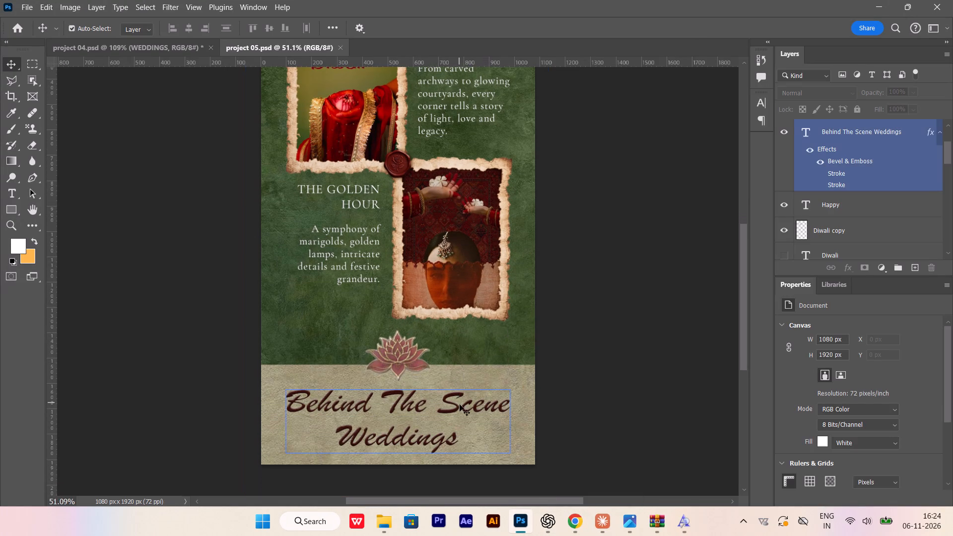
{"action": "scroll", "coordinate": [462, 413], "scroll_direction": "up", "scroll_amount": 2, "text": "alt"}
{"action": "scroll", "coordinate": [462, 415], "scroll_direction": "down", "scroll_amount": 6}
{"action": "scroll", "coordinate": [478, 407], "scroll_direction": "up", "scroll_amount": 2, "text": "alt"}
{"action": "scroll", "coordinate": [478, 407], "scroll_direction": "up", "scroll_amount": 3}
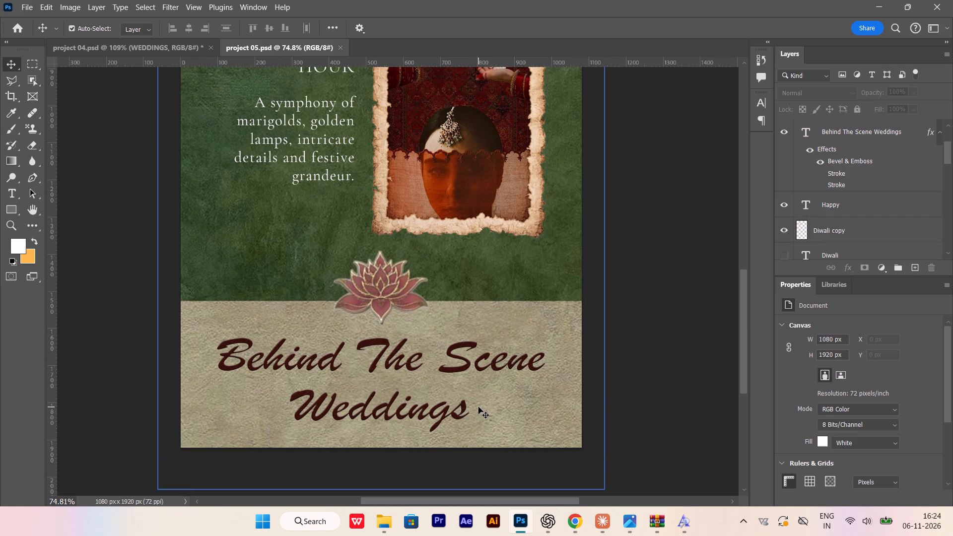
{"action": "scroll", "coordinate": [478, 407], "scroll_direction": "up", "scroll_amount": 4}
{"action": "scroll", "coordinate": [479, 406], "scroll_direction": "down", "scroll_amount": 3, "text": "alt"}
{"action": "scroll", "coordinate": [472, 382], "scroll_direction": "up", "scroll_amount": 11}
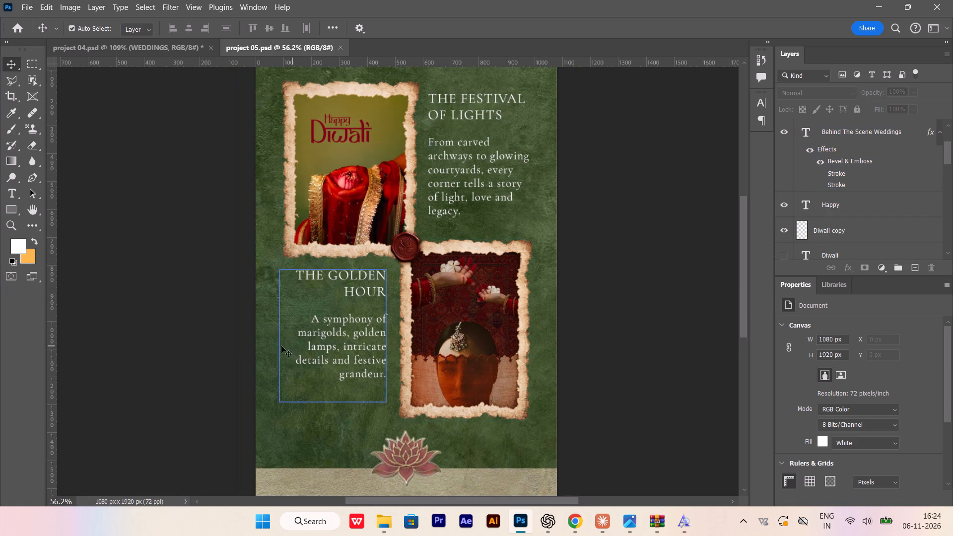
Place the black Pngtree mandala vector illustration (1) from Downloads as an embedded object directly above the Background layer.
{"action": "left_click", "coordinate": [272, 340]}
{"action": "left_click", "coordinate": [28, 12]}
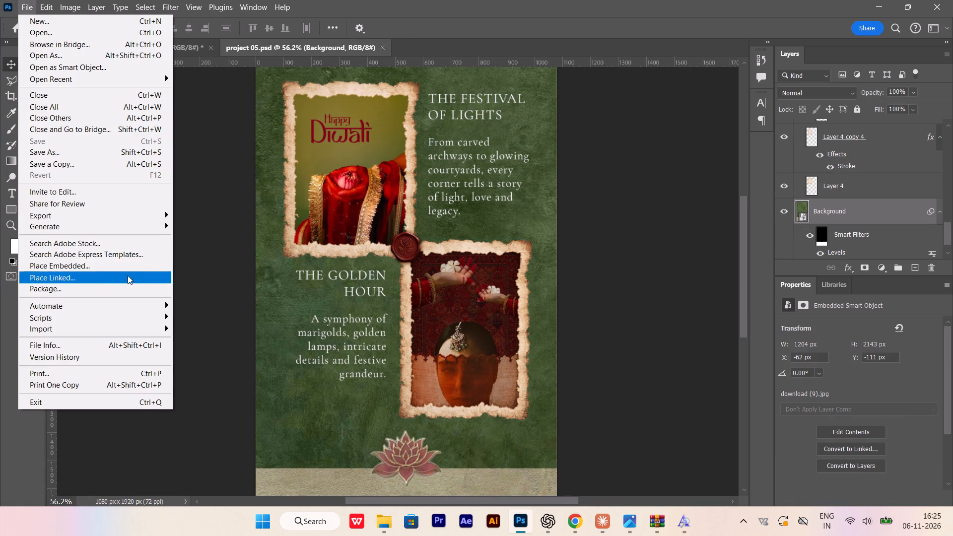
{"action": "left_click", "coordinate": [128, 271]}
{"action": "scroll", "coordinate": [350, 189], "scroll_direction": "down", "scroll_amount": 3}
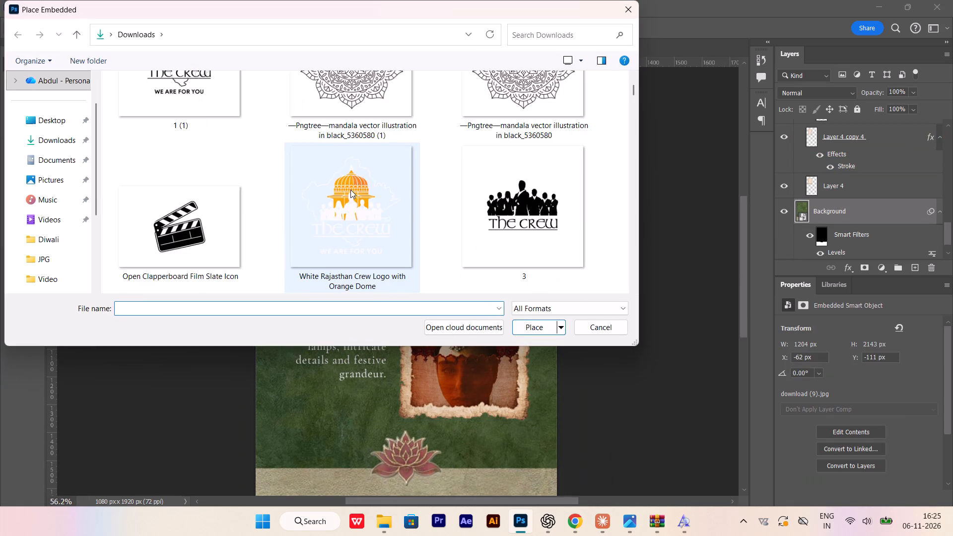
{"action": "scroll", "coordinate": [350, 190], "scroll_direction": "up", "scroll_amount": 1}
{"action": "left_click", "coordinate": [370, 162]}
{"action": "left_click", "coordinate": [541, 321]}
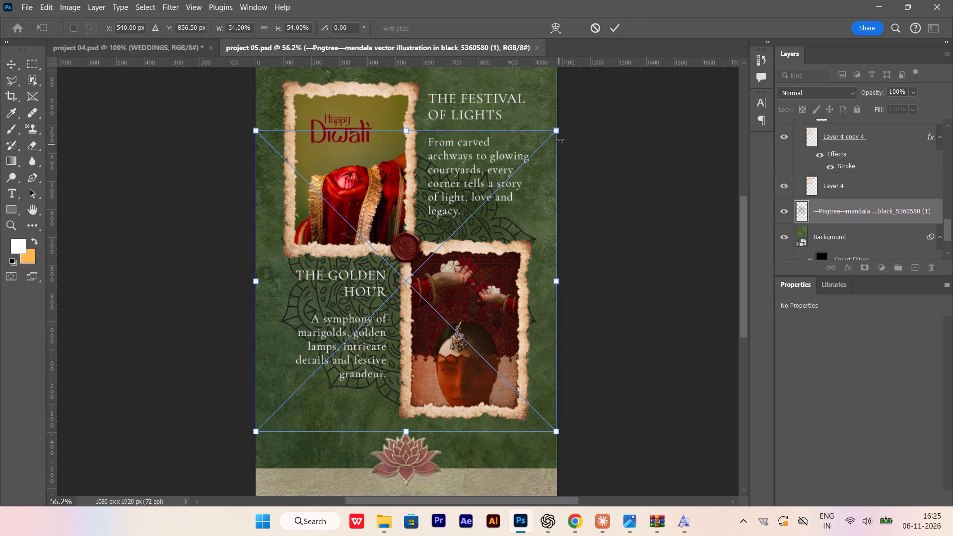
Scale the mandala to about 50.5% and position it half off the canvas's left edge behind the upper photo frame, centred near X -21.5, Y 497.5 px.
{"action": "left_click_drag", "start_coordinate": [559, 132], "coordinate": [585, 100]}
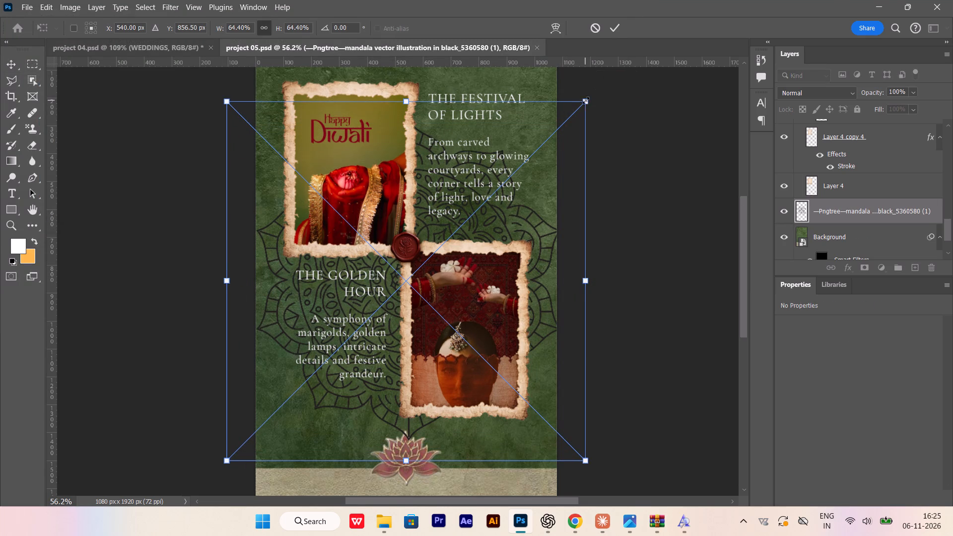
{"action": "scroll", "coordinate": [545, 210], "scroll_direction": "up", "scroll_amount": 2}
{"action": "left_click_drag", "start_coordinate": [532, 264], "coordinate": [420, 213]}
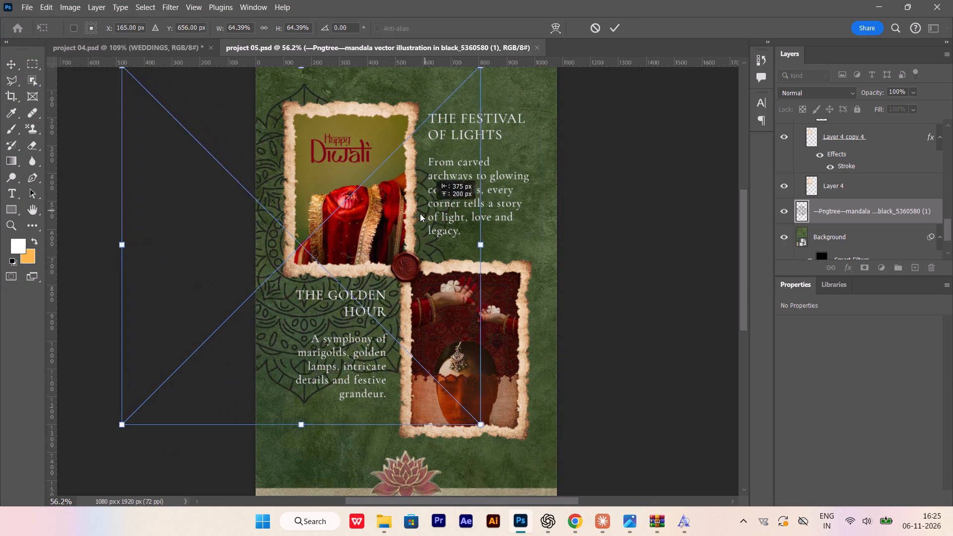
{"action": "left_click_drag", "start_coordinate": [420, 213], "coordinate": [384, 208]}
{"action": "scroll", "coordinate": [376, 207], "scroll_direction": "up", "scroll_amount": 7}
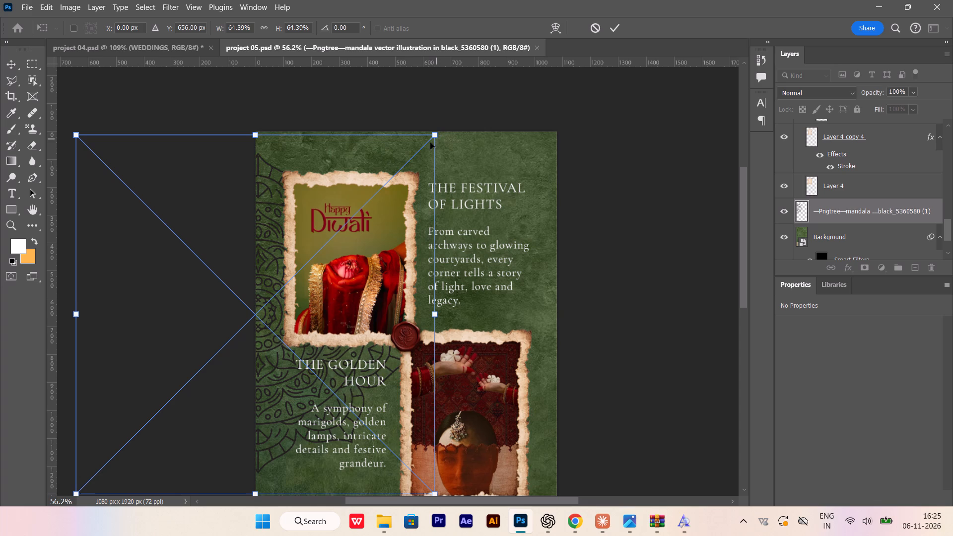
{"action": "left_click", "coordinate": [430, 142]}
{"action": "left_click_drag", "start_coordinate": [436, 137], "coordinate": [415, 193], "text": "shift"}
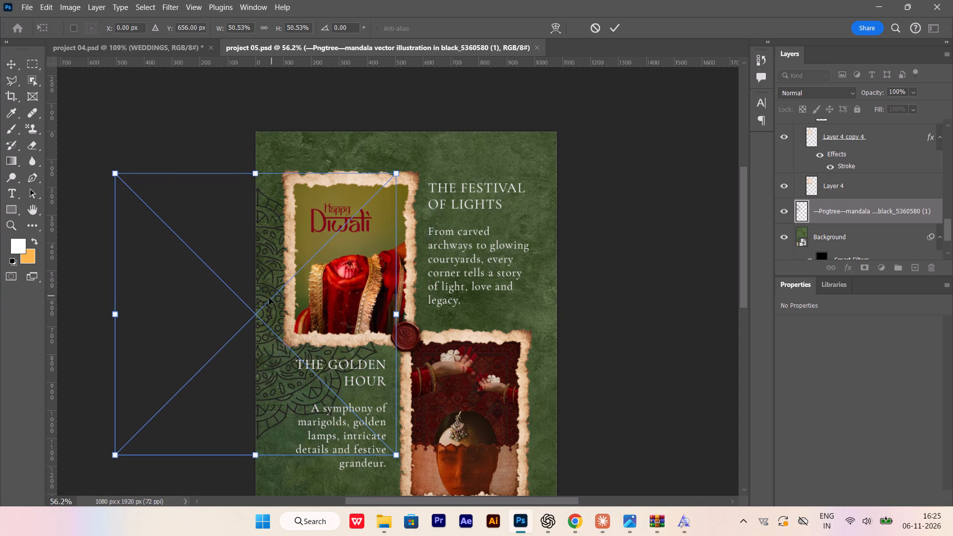
{"action": "left_click_drag", "start_coordinate": [269, 299], "coordinate": [266, 252]}
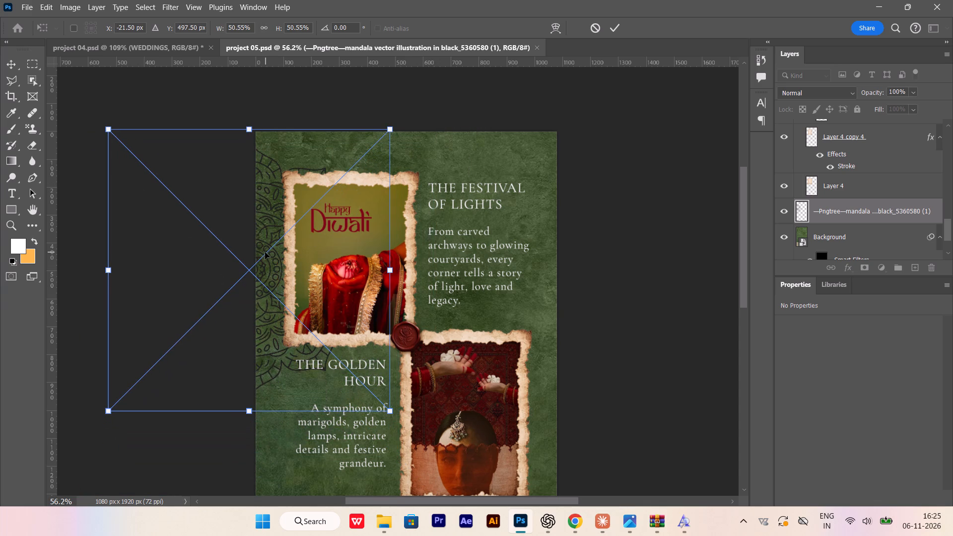
{"action": "key", "text": "Return"}
Set the mandala layer's blend mode to Dissolve.
{"action": "left_click", "coordinate": [840, 92]}
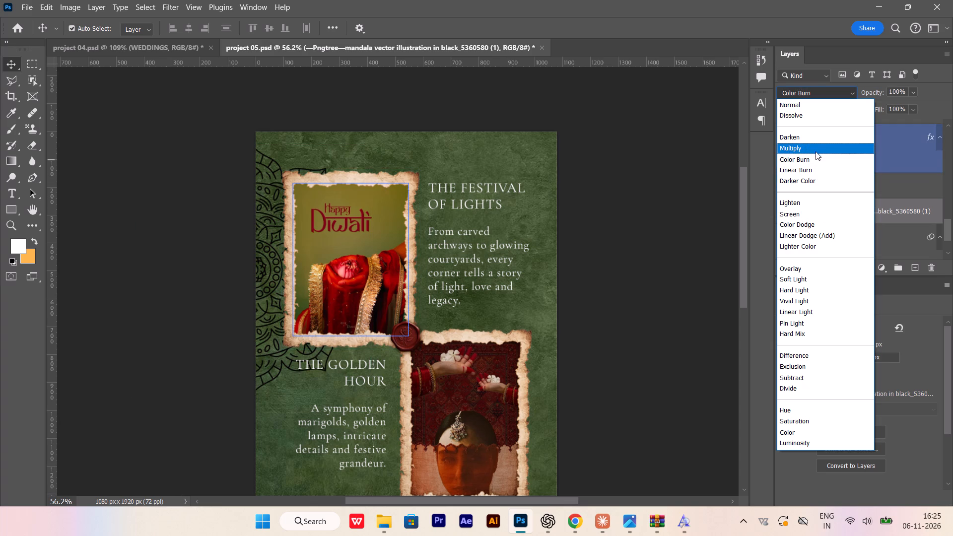
{"action": "left_click", "coordinate": [811, 117]}
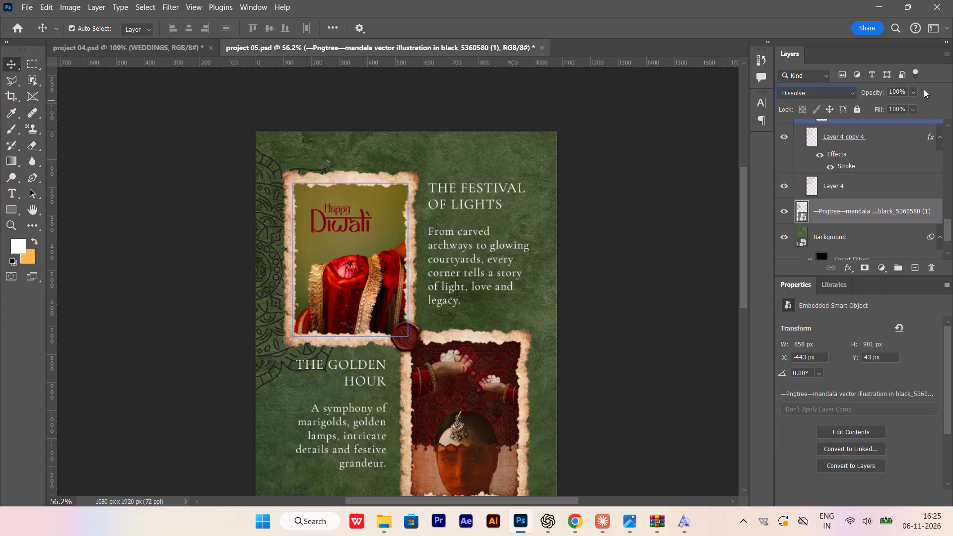
Lower the mandala layer's opacity to 63%.
{"action": "left_click", "coordinate": [915, 88]}
{"action": "left_click", "coordinate": [914, 102]}
{"action": "left_click", "coordinate": [913, 104]}
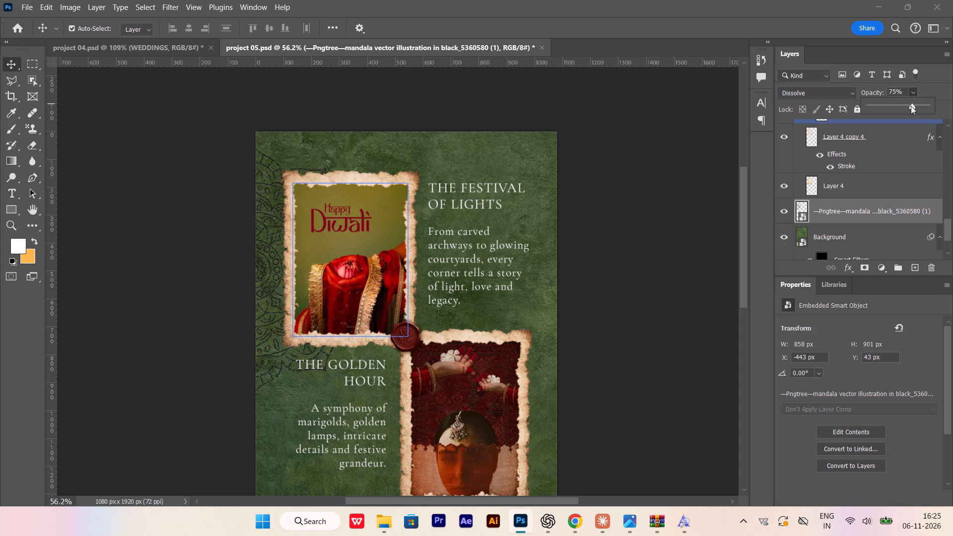
{"action": "left_click_drag", "start_coordinate": [910, 106], "coordinate": [905, 108]}
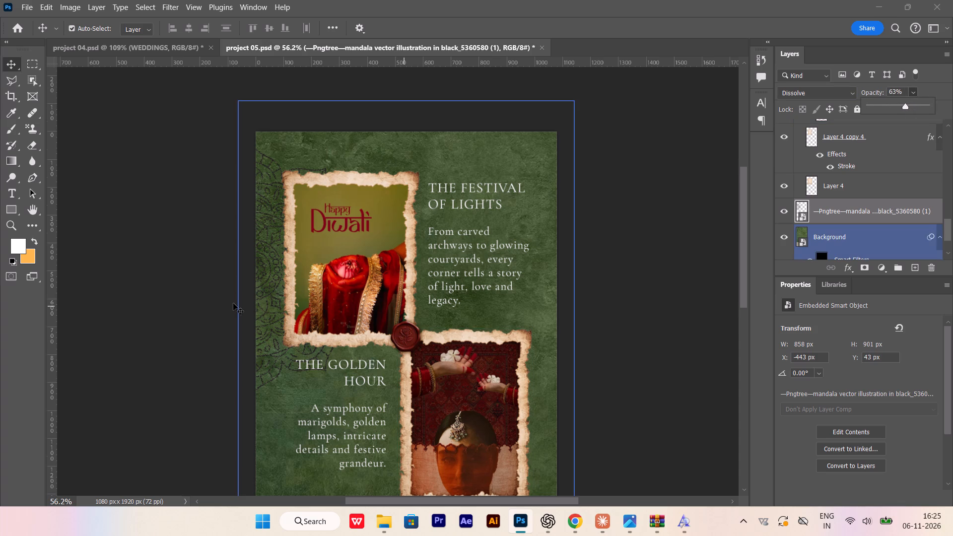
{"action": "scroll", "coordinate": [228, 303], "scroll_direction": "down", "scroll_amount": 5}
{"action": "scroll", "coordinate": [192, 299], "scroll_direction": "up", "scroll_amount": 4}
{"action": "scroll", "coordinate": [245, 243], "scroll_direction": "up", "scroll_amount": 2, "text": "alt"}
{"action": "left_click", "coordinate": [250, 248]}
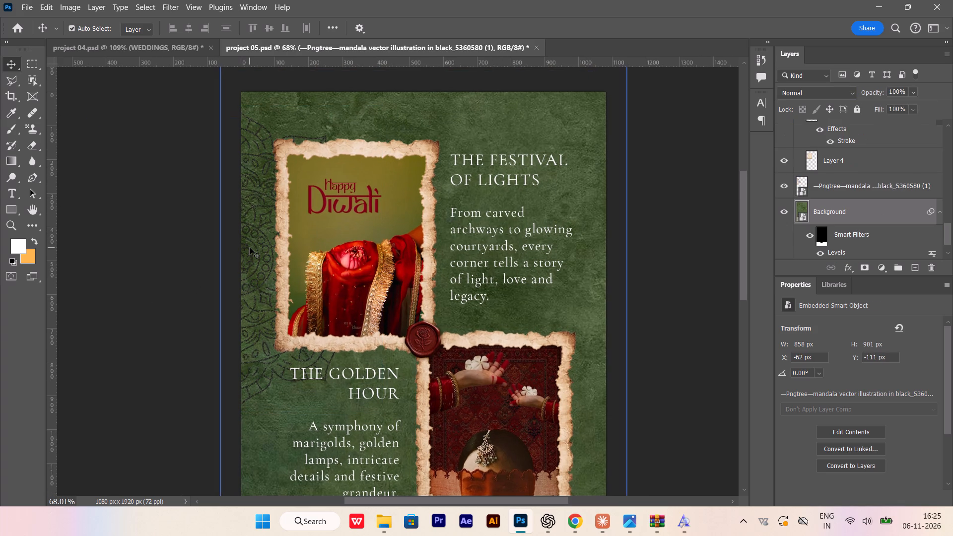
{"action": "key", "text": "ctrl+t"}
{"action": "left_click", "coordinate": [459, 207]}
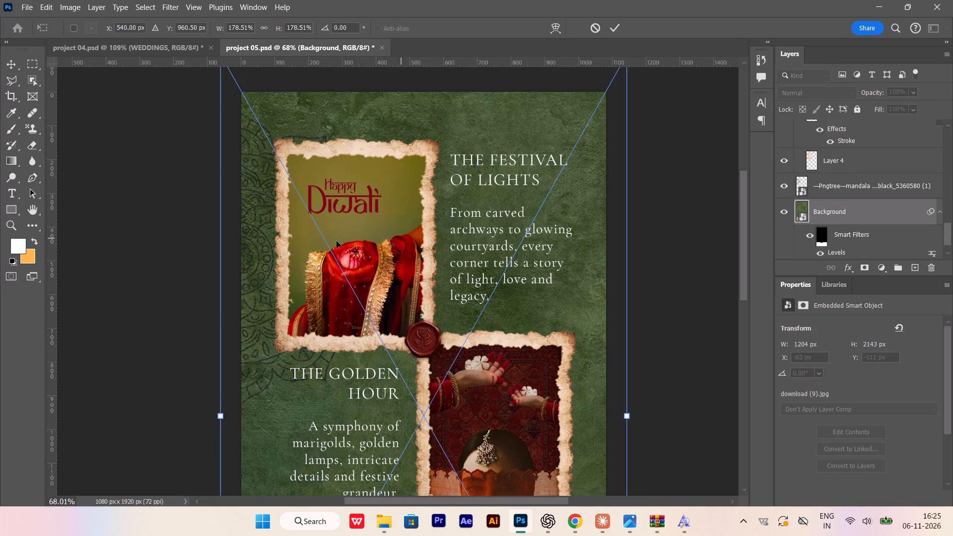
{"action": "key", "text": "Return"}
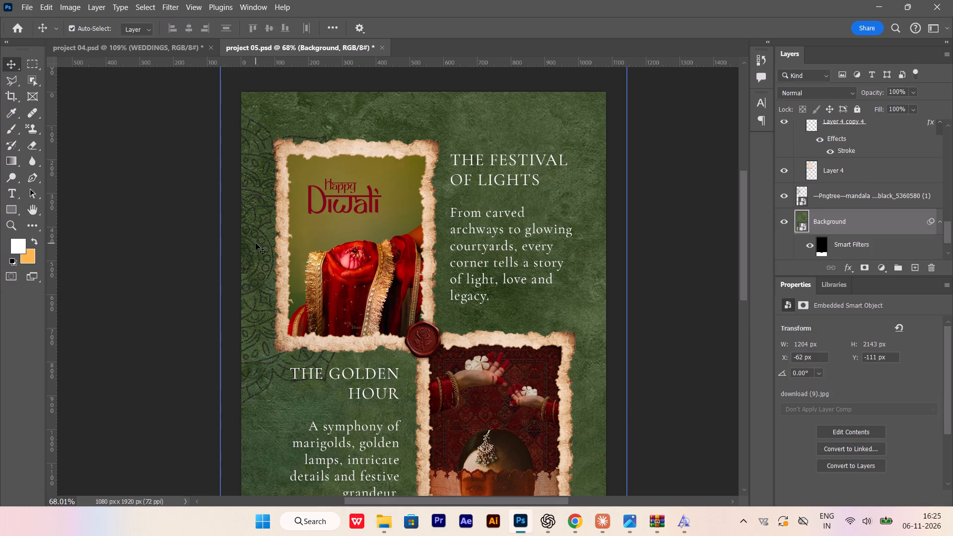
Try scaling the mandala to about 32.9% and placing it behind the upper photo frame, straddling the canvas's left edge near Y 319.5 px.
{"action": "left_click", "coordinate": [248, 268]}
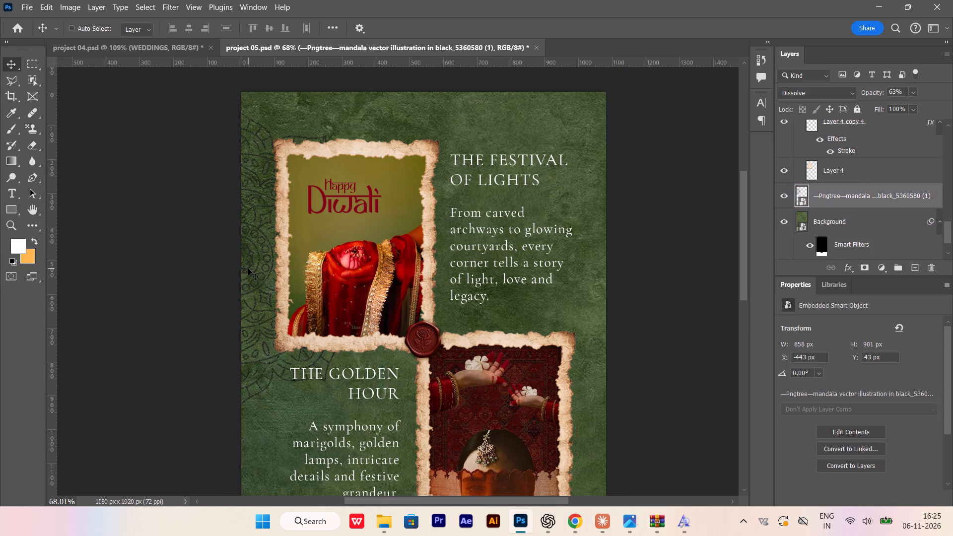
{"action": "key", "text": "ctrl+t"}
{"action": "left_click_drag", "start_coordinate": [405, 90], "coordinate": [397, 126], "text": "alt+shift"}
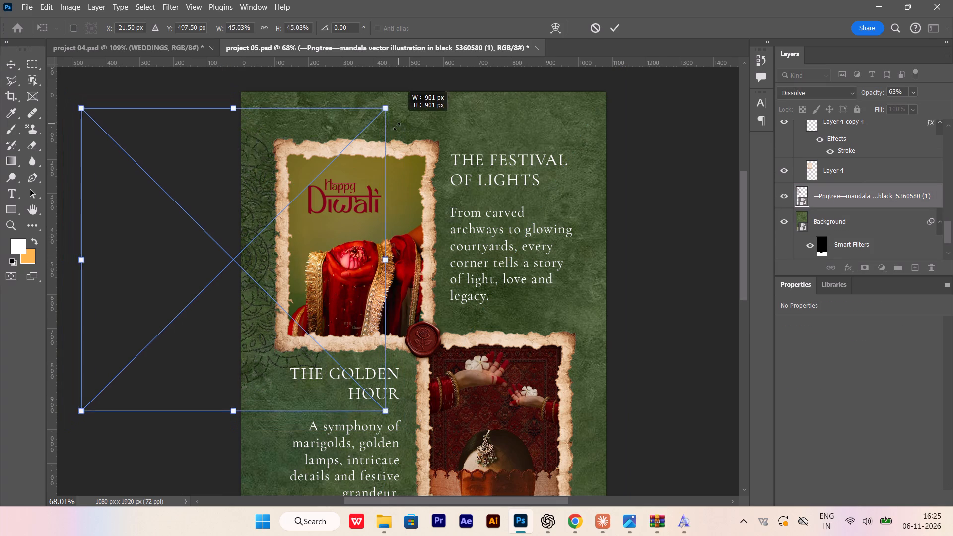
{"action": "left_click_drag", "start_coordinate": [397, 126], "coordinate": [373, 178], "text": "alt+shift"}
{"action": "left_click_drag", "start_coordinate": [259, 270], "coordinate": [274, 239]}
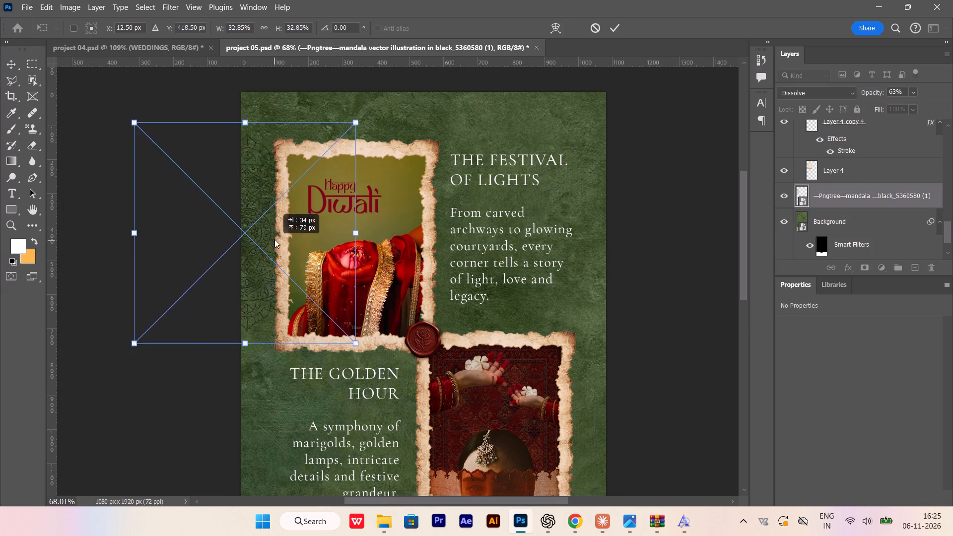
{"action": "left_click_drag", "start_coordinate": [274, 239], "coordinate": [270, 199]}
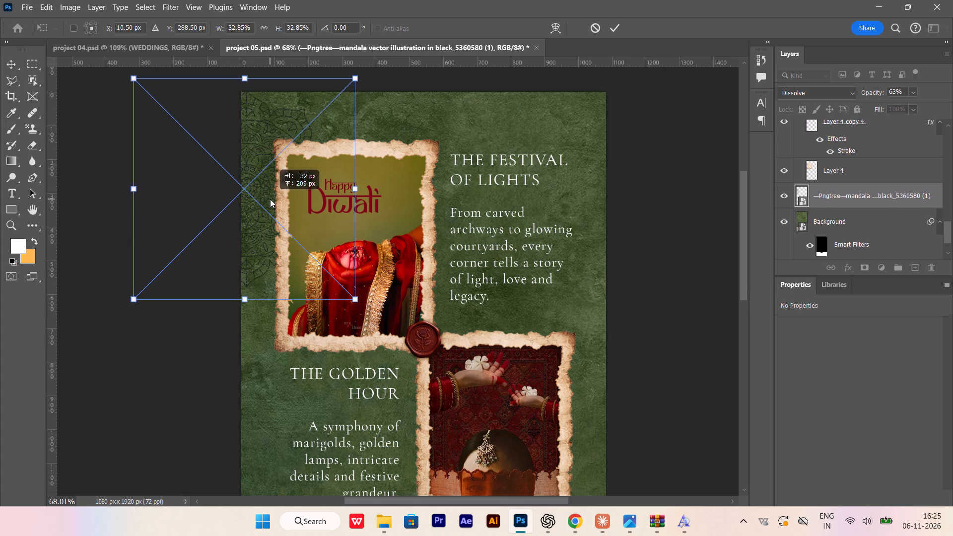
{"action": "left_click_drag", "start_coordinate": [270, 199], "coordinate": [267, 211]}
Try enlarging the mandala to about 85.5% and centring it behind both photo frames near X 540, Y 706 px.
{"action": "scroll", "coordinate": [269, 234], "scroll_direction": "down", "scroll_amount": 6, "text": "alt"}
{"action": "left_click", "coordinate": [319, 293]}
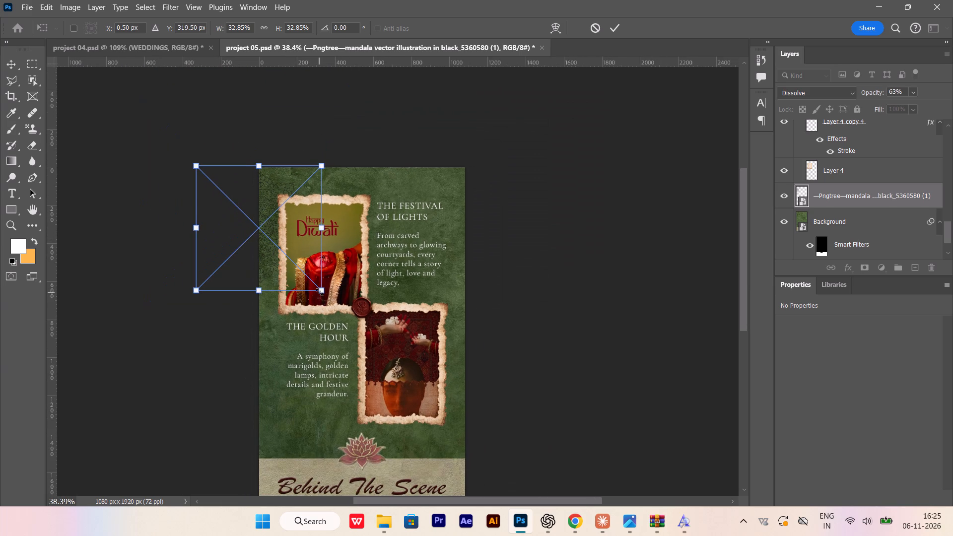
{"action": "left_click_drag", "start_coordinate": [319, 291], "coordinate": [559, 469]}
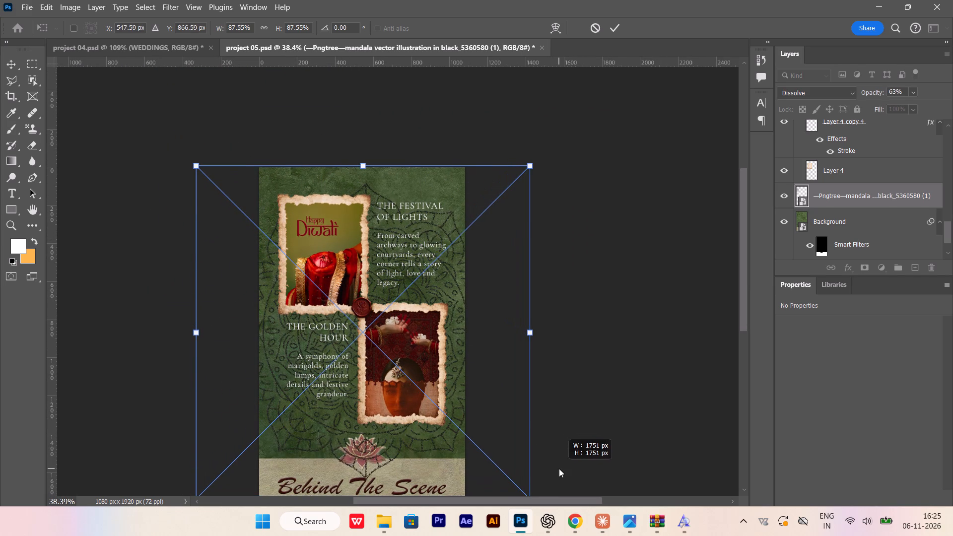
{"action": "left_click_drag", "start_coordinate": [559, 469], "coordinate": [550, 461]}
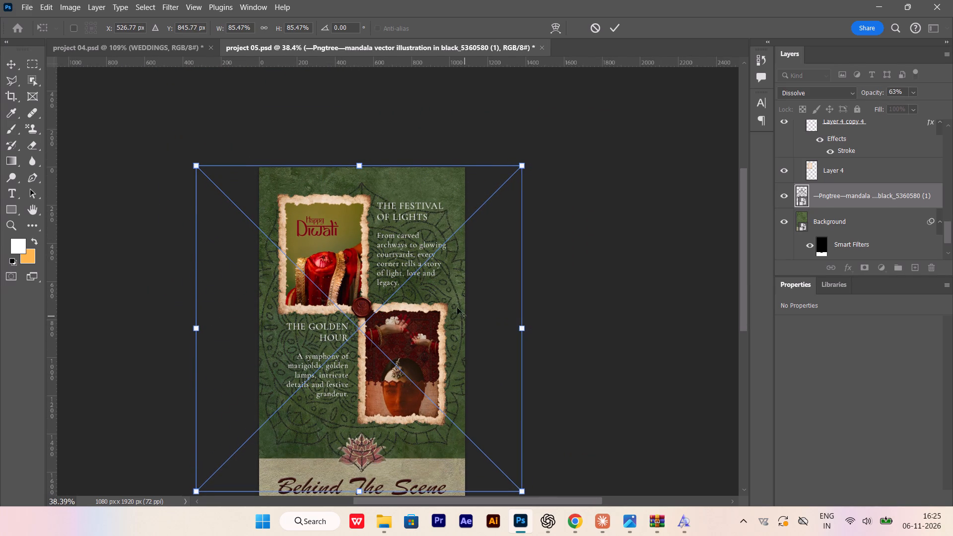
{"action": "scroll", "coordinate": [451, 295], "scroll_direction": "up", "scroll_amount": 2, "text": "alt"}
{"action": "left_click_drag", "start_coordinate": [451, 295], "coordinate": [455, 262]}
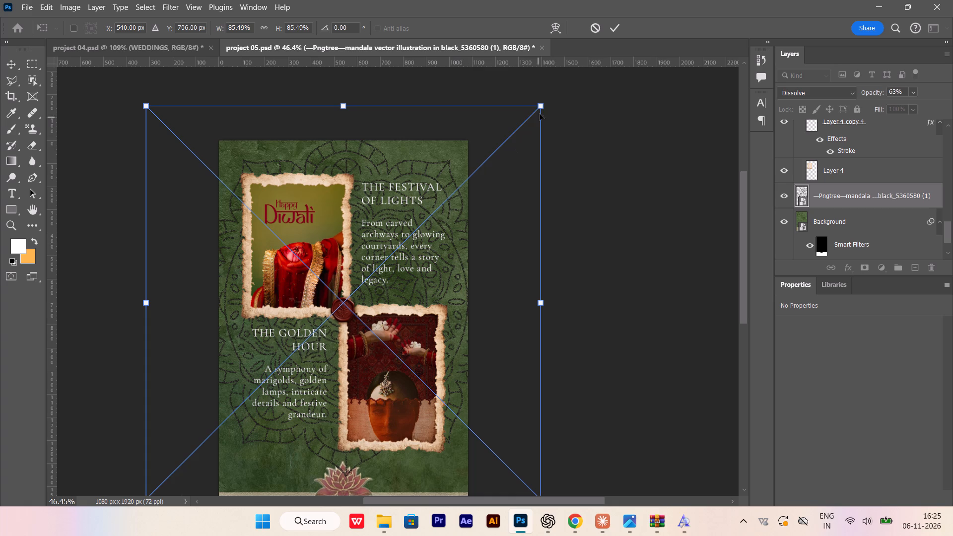
Shrink the mandala to about 32.3% and move it to the beige panel's bottom-left corner near X 16.5, Y 1875.5 px.
{"action": "left_click_drag", "start_coordinate": [543, 107], "coordinate": [266, 321], "text": "shift"}
{"action": "scroll", "coordinate": [236, 286], "scroll_direction": "down", "scroll_amount": 7}
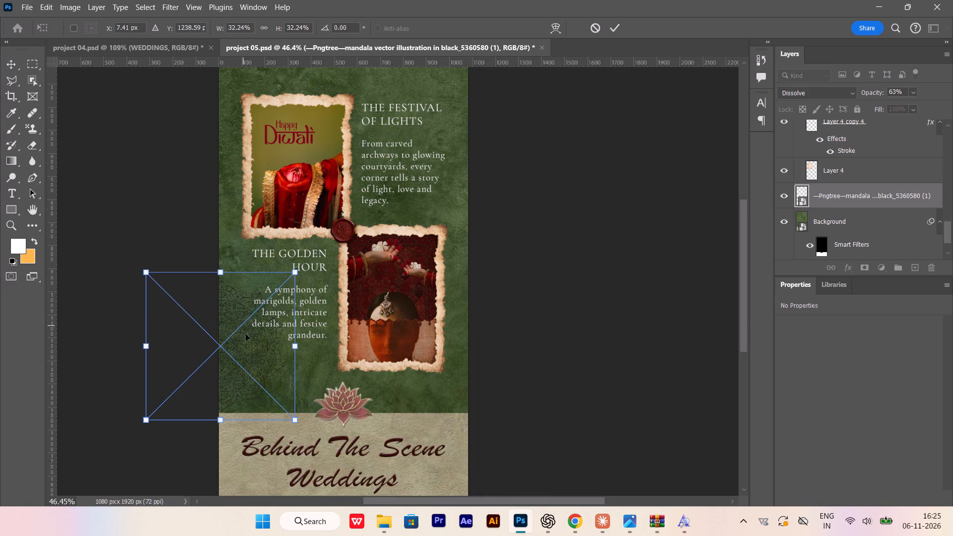
{"action": "scroll", "coordinate": [246, 334], "scroll_direction": "down", "scroll_amount": 12}
{"action": "scroll", "coordinate": [243, 271], "scroll_direction": "up", "scroll_amount": 2, "text": "alt"}
{"action": "left_click_drag", "start_coordinate": [240, 265], "coordinate": [239, 363]}
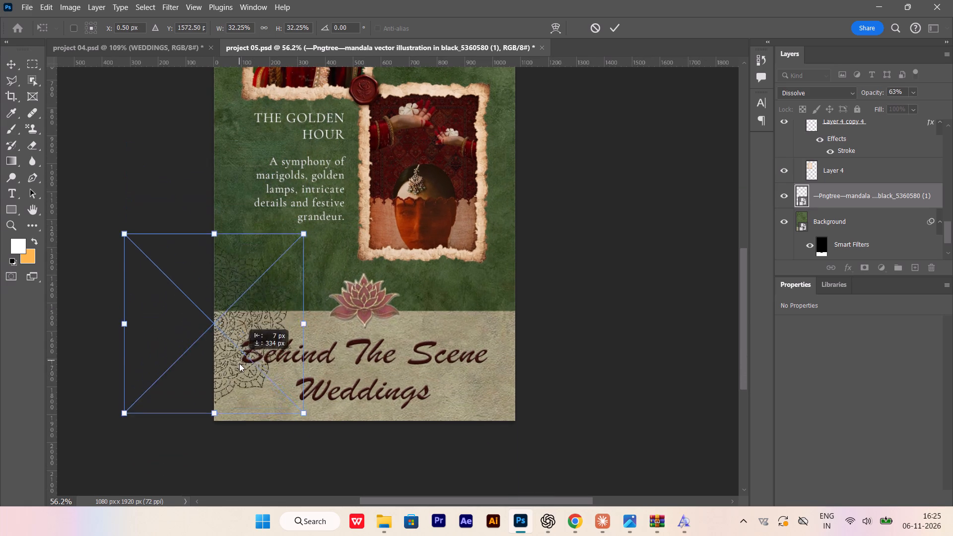
{"action": "left_click_drag", "start_coordinate": [239, 363], "coordinate": [240, 440]}
Scale the mandala to about 18.7% and centre it on the canvas's bottom-left corner, near X 10, Y 1920 px.
{"action": "scroll", "coordinate": [245, 381], "scroll_direction": "up", "scroll_amount": 5, "text": "alt"}
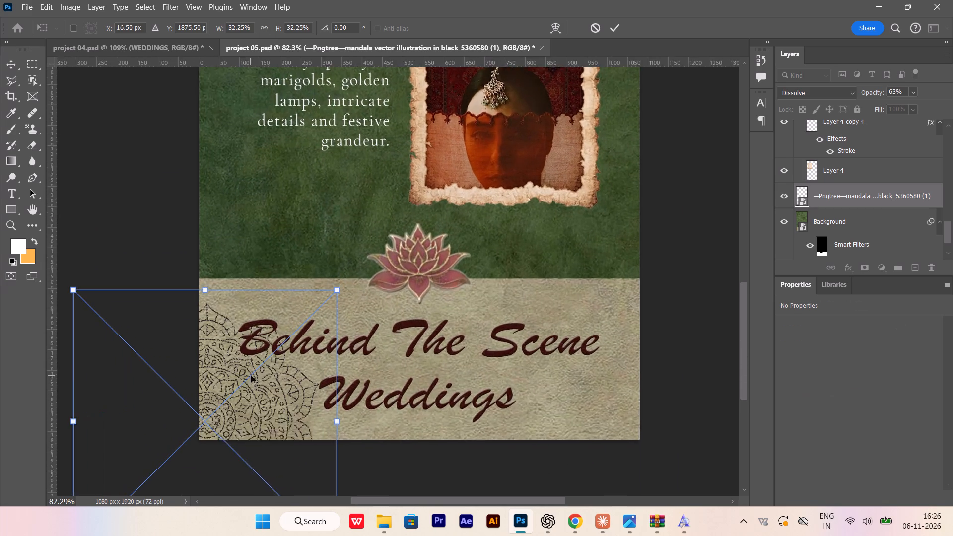
{"action": "scroll", "coordinate": [251, 376], "scroll_direction": "up", "scroll_amount": 1, "text": "alt"}
{"action": "left_click", "coordinate": [349, 278]}
{"action": "left_click_drag", "start_coordinate": [355, 269], "coordinate": [319, 344], "text": "alt+shift"}
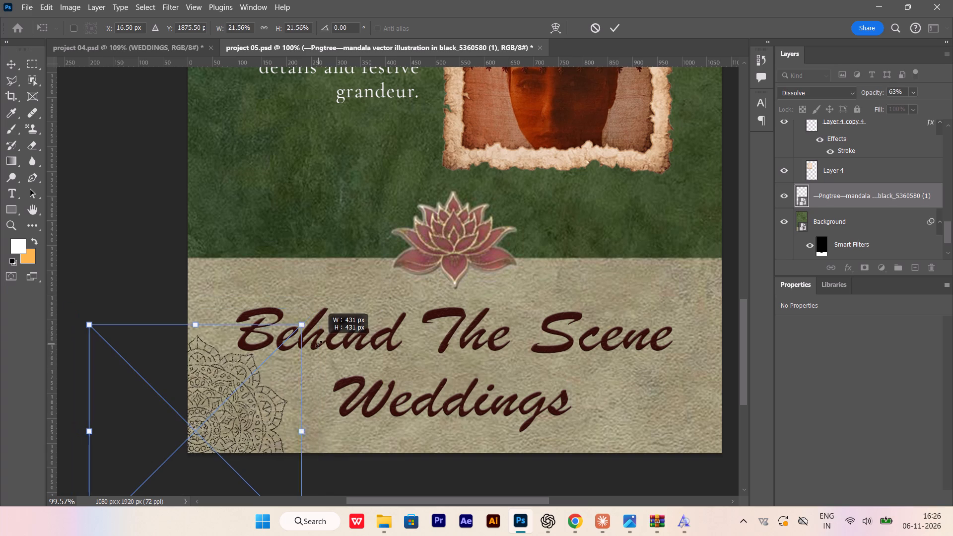
{"action": "left_click_drag", "start_coordinate": [319, 344], "coordinate": [312, 360], "text": "alt+shift"}
{"action": "scroll", "coordinate": [235, 407], "scroll_direction": "up", "scroll_amount": 3, "text": "alt"}
{"action": "left_click_drag", "start_coordinate": [231, 412], "coordinate": [238, 408]}
{"action": "left_click", "coordinate": [238, 407]}
{"action": "left_click_drag", "start_coordinate": [238, 405], "coordinate": [238, 404]}
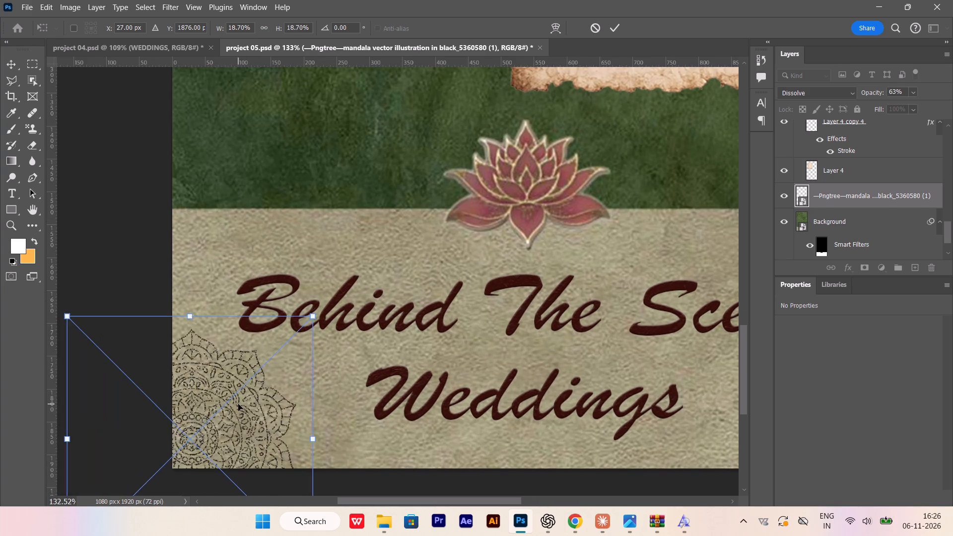
{"action": "left_click_drag", "start_coordinate": [238, 404], "coordinate": [226, 433]}
{"action": "key", "text": "Return"}
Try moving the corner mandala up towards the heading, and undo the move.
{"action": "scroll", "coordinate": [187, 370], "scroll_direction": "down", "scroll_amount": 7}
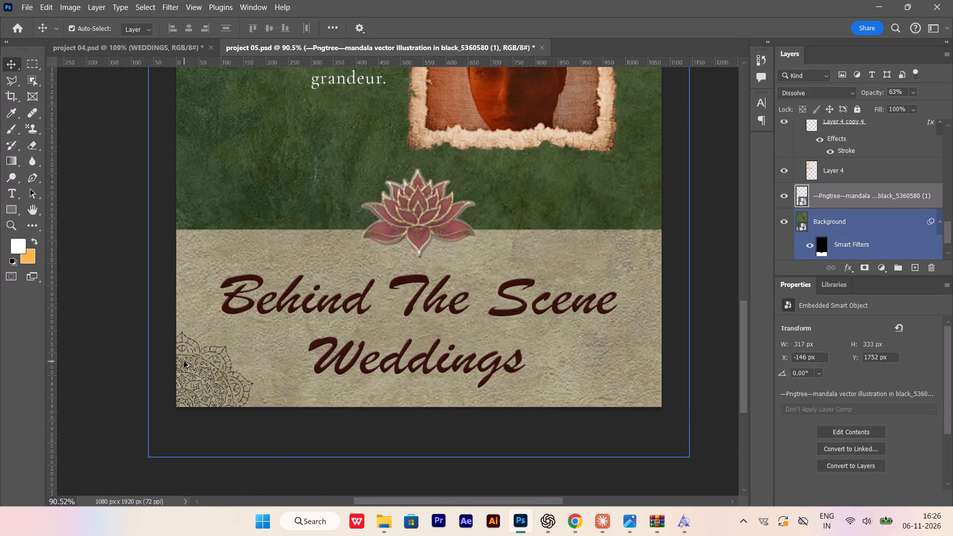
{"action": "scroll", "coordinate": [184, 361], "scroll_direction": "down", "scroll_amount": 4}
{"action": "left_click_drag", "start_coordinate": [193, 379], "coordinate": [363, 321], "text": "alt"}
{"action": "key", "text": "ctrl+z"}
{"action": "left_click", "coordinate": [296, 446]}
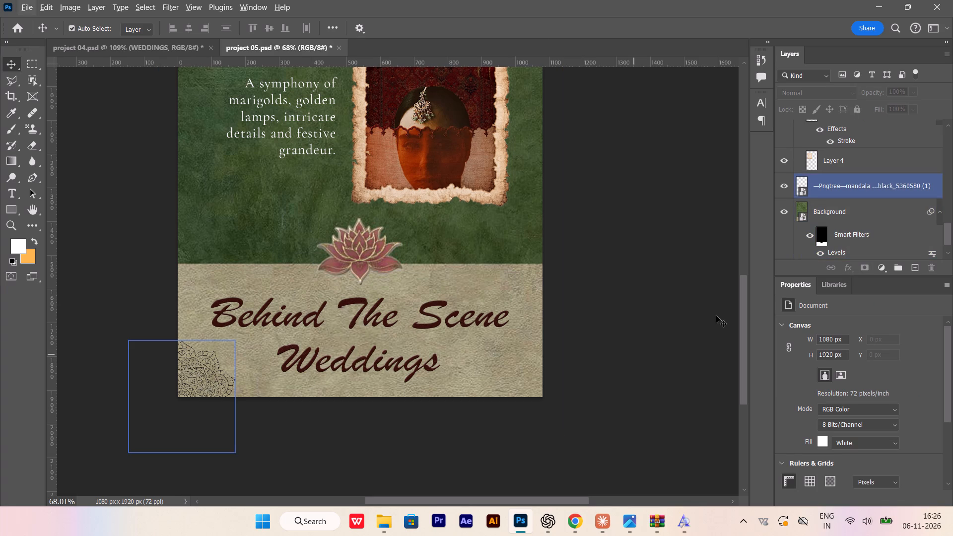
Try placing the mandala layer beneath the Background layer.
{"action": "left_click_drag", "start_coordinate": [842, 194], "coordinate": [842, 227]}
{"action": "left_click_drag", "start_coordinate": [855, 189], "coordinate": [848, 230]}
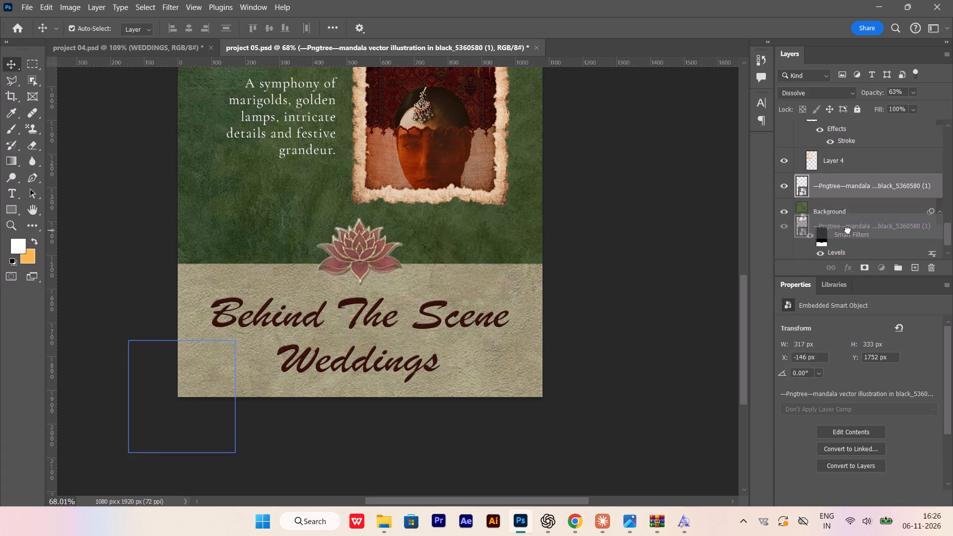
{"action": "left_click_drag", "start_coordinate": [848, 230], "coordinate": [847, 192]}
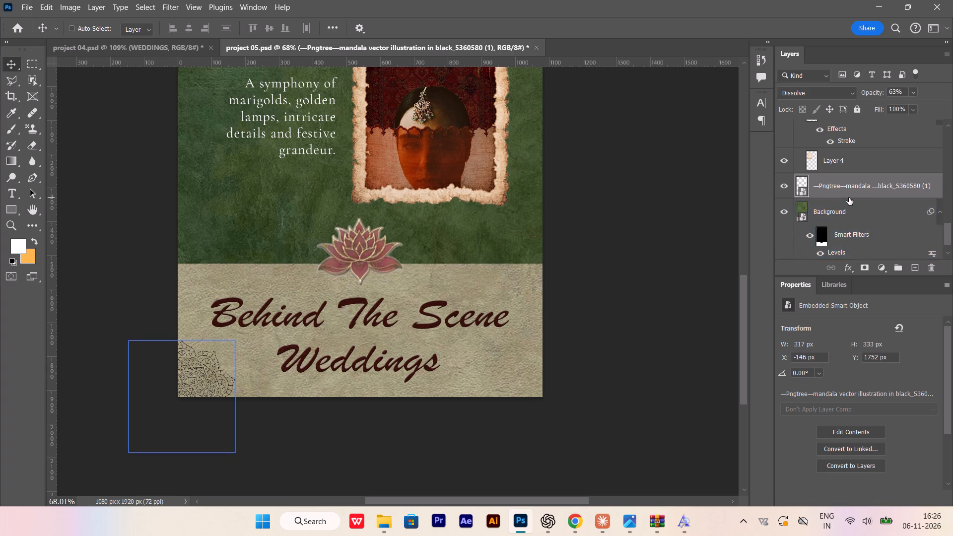
Duplicate the mandala and move the copy to the canvas's right edge where green meets beige, near X 1109, Y 1543 px.
{"action": "key", "text": "ctrl+j"}
{"action": "key", "text": "ctrl+t"}
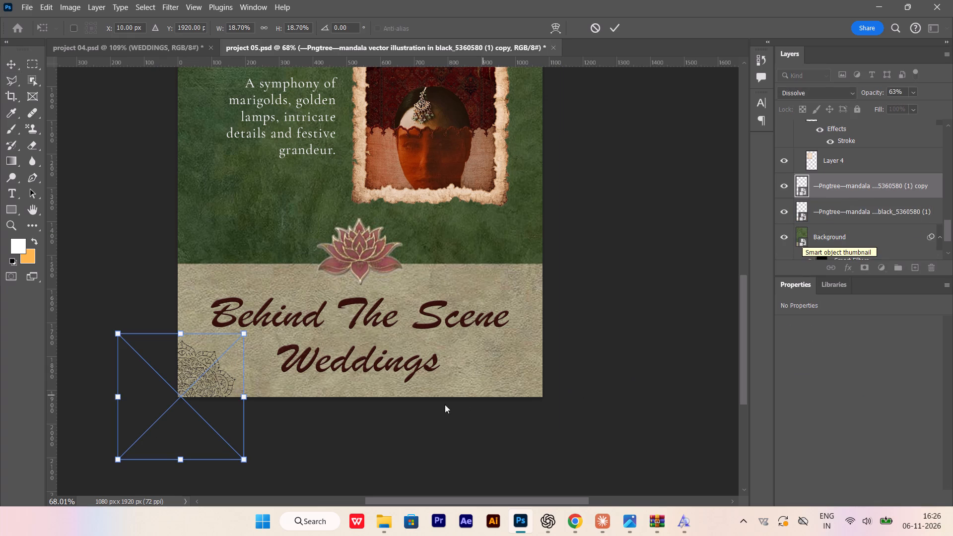
{"action": "left_click_drag", "start_coordinate": [212, 394], "coordinate": [581, 322]}
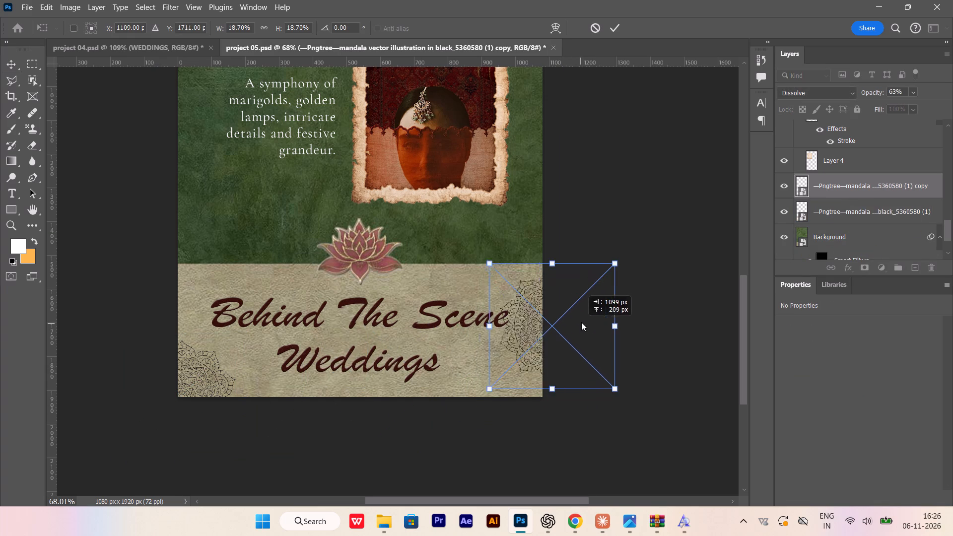
{"action": "left_click_drag", "start_coordinate": [581, 322], "coordinate": [588, 276]}
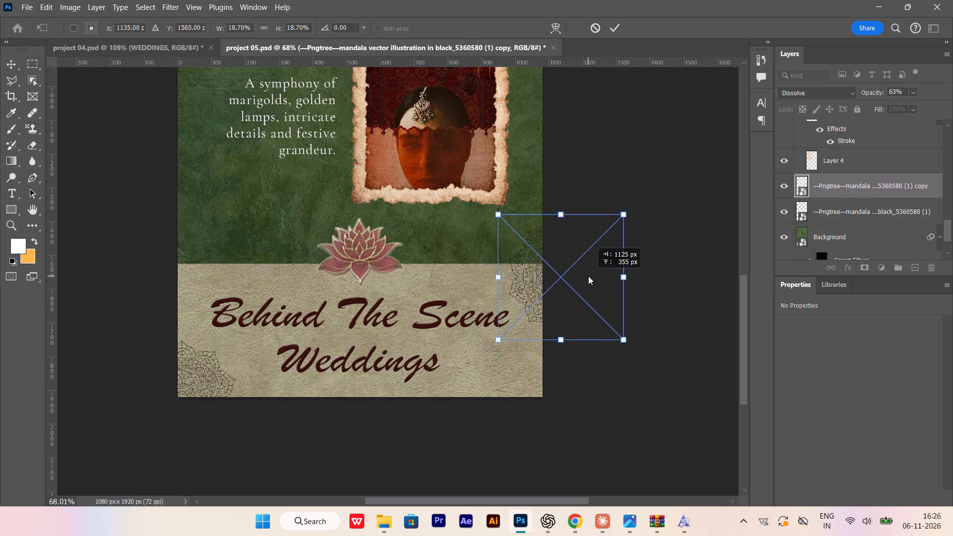
{"action": "left_click_drag", "start_coordinate": [588, 276], "coordinate": [588, 274]}
{"action": "scroll", "coordinate": [587, 274], "scroll_direction": "up", "scroll_amount": 6, "text": "alt"}
{"action": "left_click", "coordinate": [578, 270]}
{"action": "left_click_drag", "start_coordinate": [574, 273], "coordinate": [577, 274]}
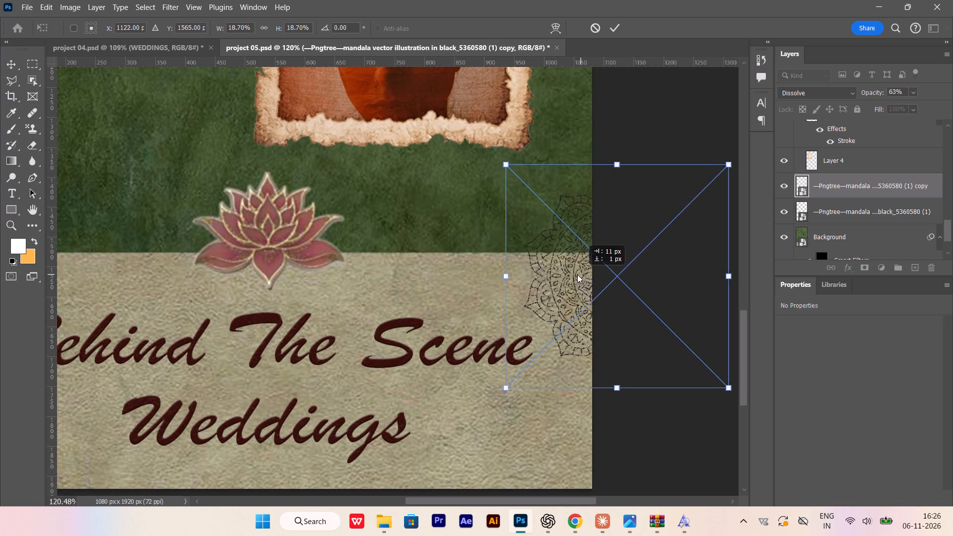
{"action": "left_click_drag", "start_coordinate": [577, 274], "coordinate": [570, 263]}
Scale the mandala copy to about 13.7% and centre it on the canvas's right edge near X 1080, Y 1526 px.
{"action": "scroll", "coordinate": [530, 344], "scroll_direction": "down", "scroll_amount": 6, "text": "alt"}
{"action": "scroll", "coordinate": [527, 369], "scroll_direction": "up", "scroll_amount": 1, "text": "alt"}
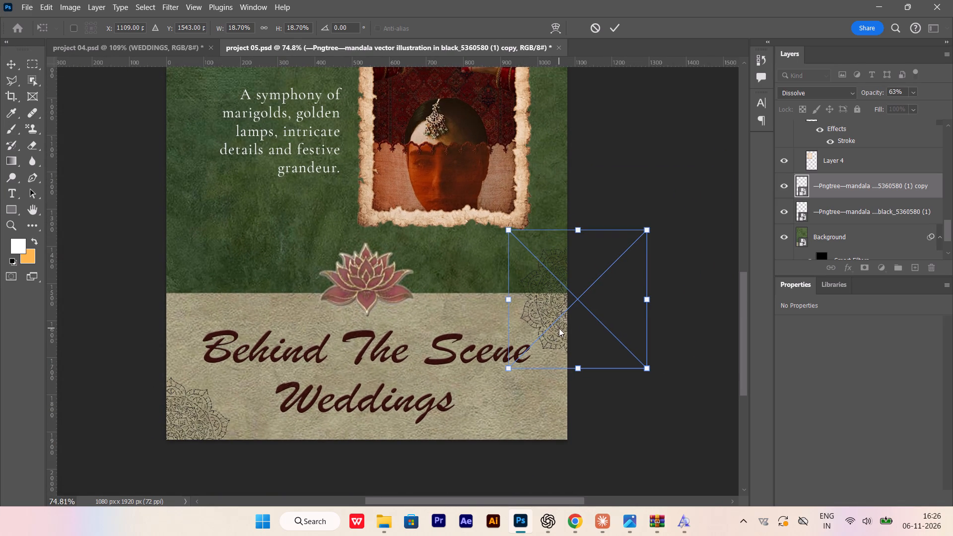
{"action": "left_click", "coordinate": [559, 328]}
{"action": "left_click_drag", "start_coordinate": [648, 231], "coordinate": [613, 270]}
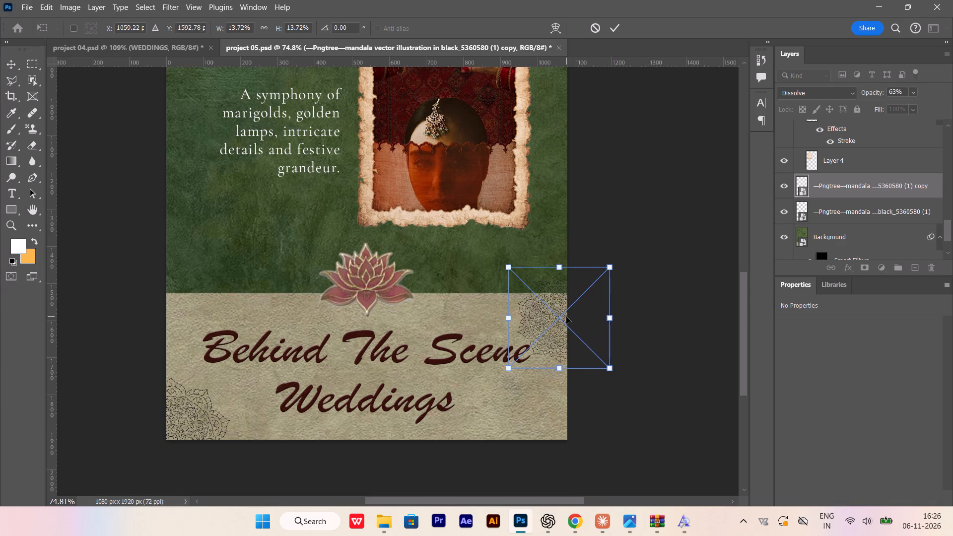
{"action": "left_click_drag", "start_coordinate": [566, 317], "coordinate": [571, 305]}
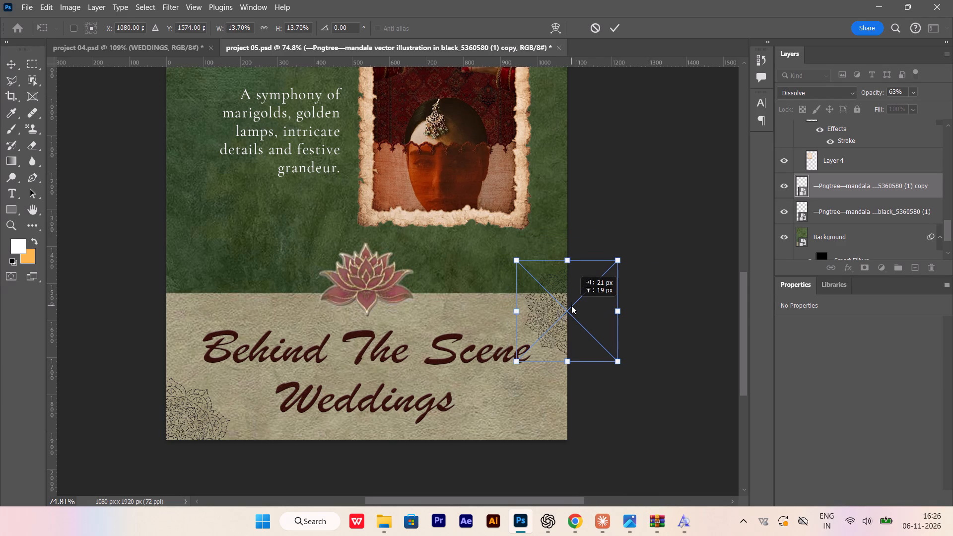
{"action": "left_click_drag", "start_coordinate": [571, 305], "coordinate": [571, 292]}
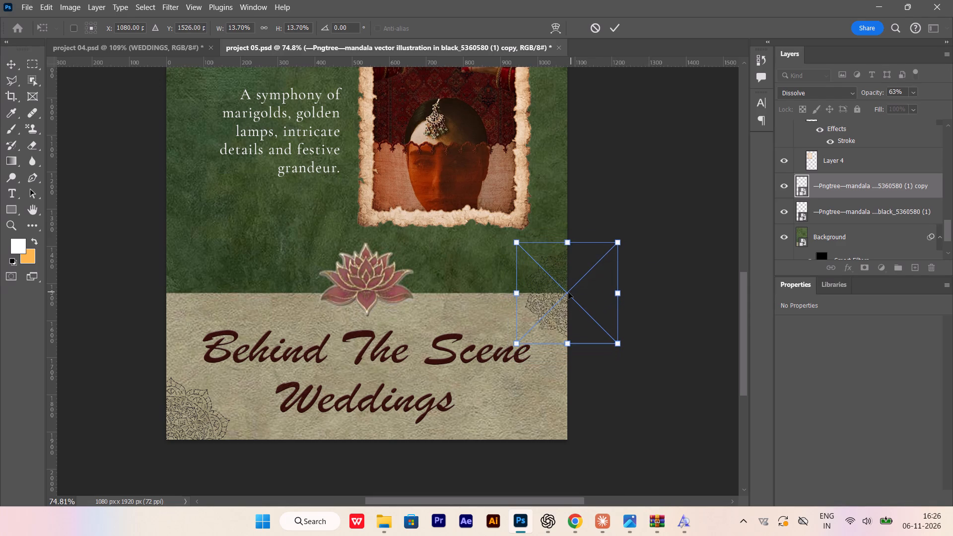
{"action": "key", "text": "Return"}
Move the mandala copy about 64 px down the right edge, to about X 964, Y 1467 px.
{"action": "scroll", "coordinate": [617, 428], "scroll_direction": "down", "scroll_amount": 3, "text": "alt"}
{"action": "left_click", "coordinate": [623, 433]}
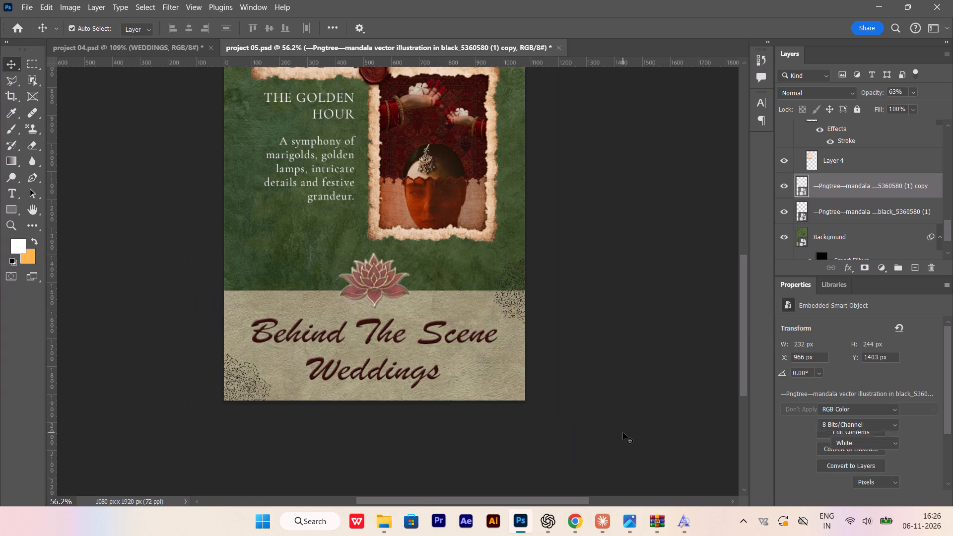
{"action": "scroll", "coordinate": [390, 420], "scroll_direction": "up", "scroll_amount": 5, "text": "alt"}
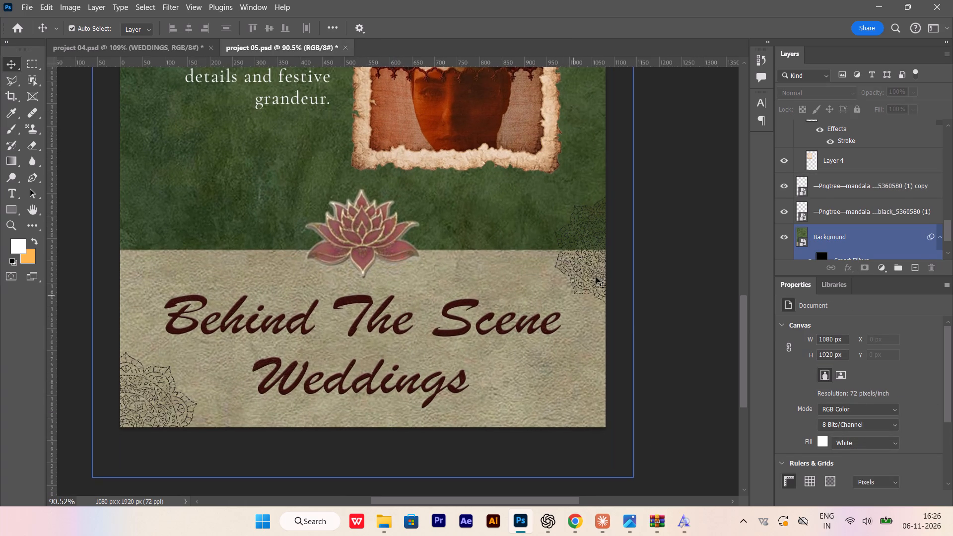
{"action": "left_click", "coordinate": [599, 272]}
{"action": "left_click_drag", "start_coordinate": [599, 272], "coordinate": [594, 301]}
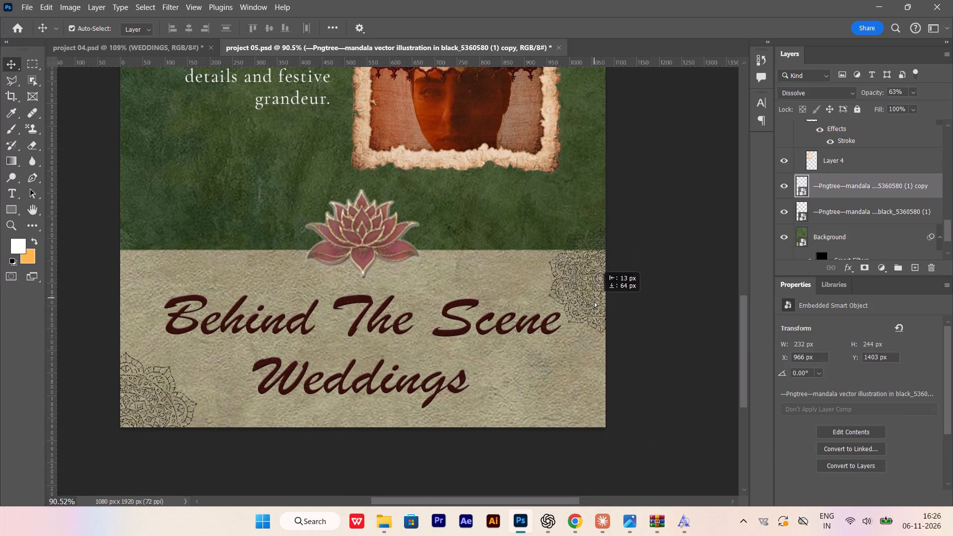
{"action": "left_click_drag", "start_coordinate": [594, 301], "coordinate": [598, 299]}
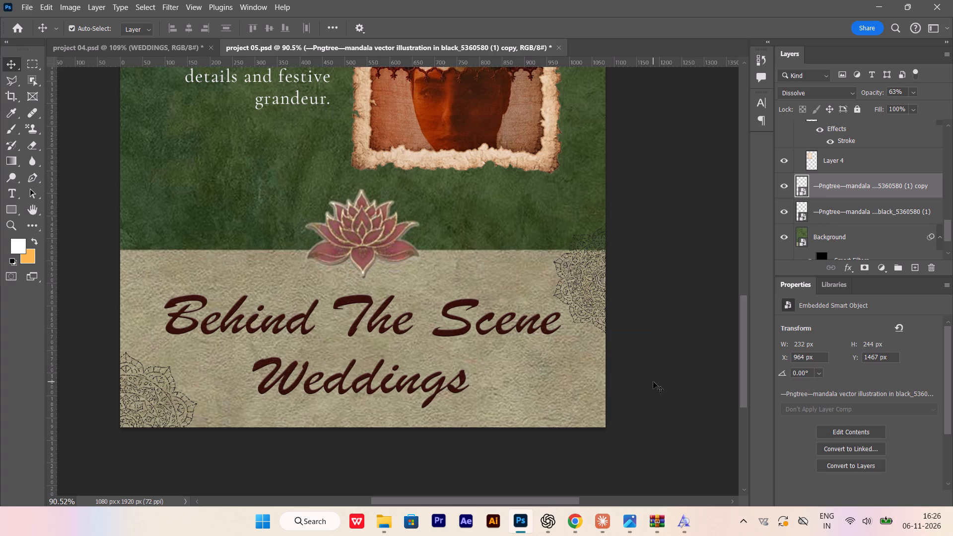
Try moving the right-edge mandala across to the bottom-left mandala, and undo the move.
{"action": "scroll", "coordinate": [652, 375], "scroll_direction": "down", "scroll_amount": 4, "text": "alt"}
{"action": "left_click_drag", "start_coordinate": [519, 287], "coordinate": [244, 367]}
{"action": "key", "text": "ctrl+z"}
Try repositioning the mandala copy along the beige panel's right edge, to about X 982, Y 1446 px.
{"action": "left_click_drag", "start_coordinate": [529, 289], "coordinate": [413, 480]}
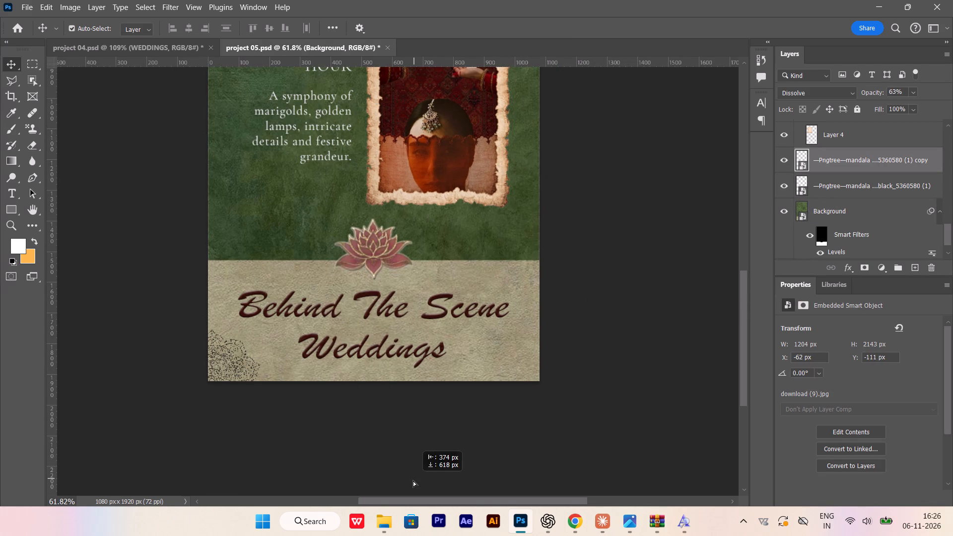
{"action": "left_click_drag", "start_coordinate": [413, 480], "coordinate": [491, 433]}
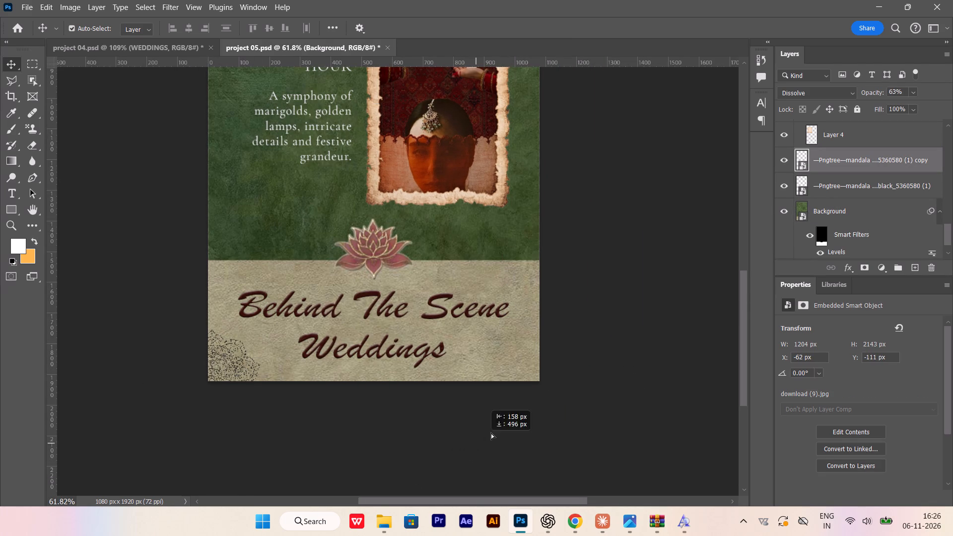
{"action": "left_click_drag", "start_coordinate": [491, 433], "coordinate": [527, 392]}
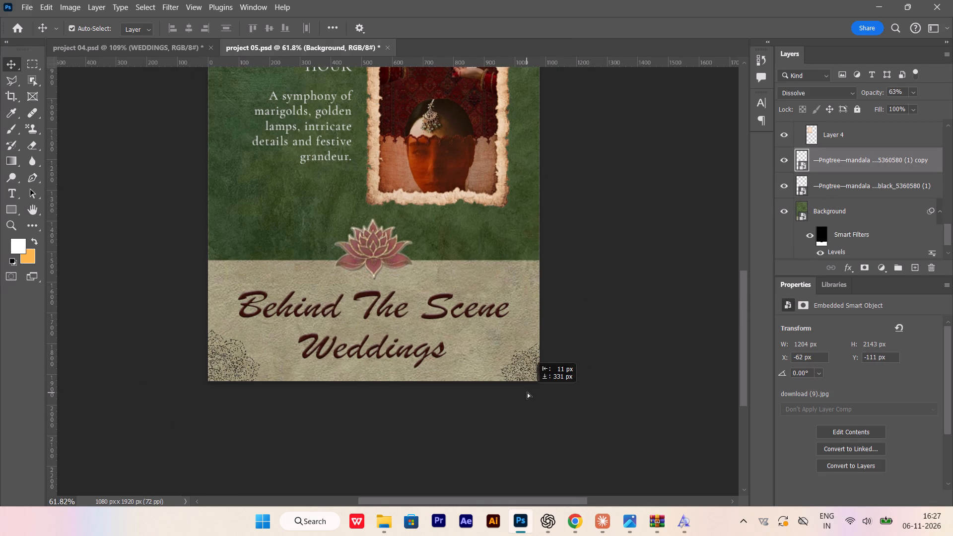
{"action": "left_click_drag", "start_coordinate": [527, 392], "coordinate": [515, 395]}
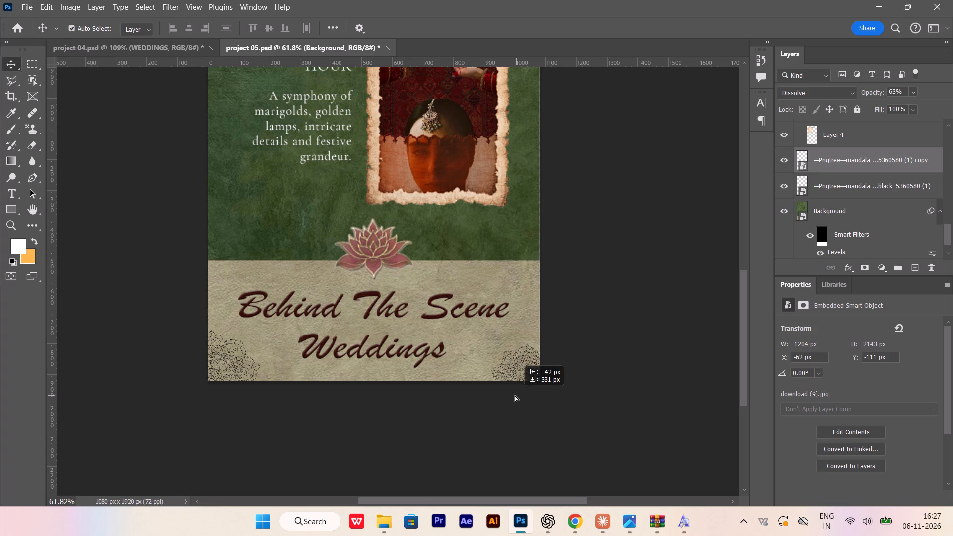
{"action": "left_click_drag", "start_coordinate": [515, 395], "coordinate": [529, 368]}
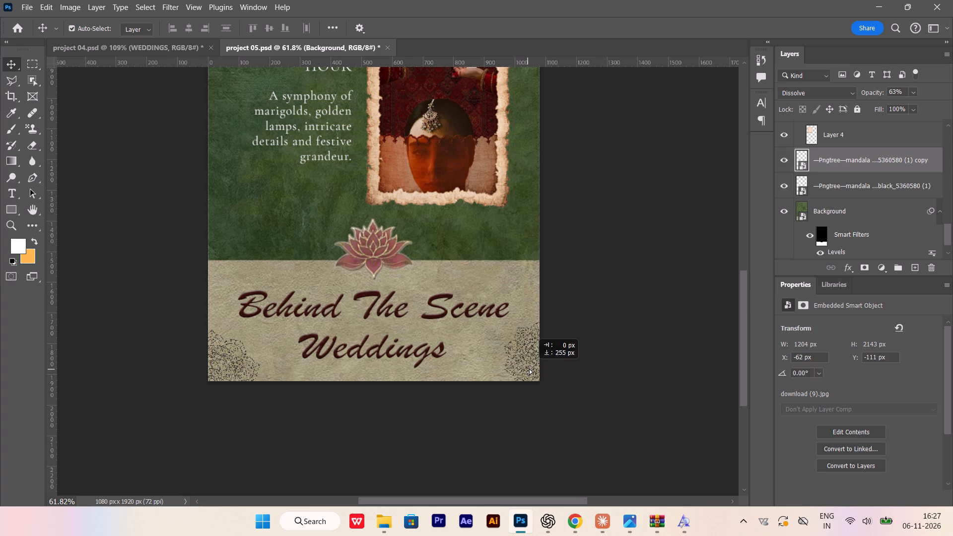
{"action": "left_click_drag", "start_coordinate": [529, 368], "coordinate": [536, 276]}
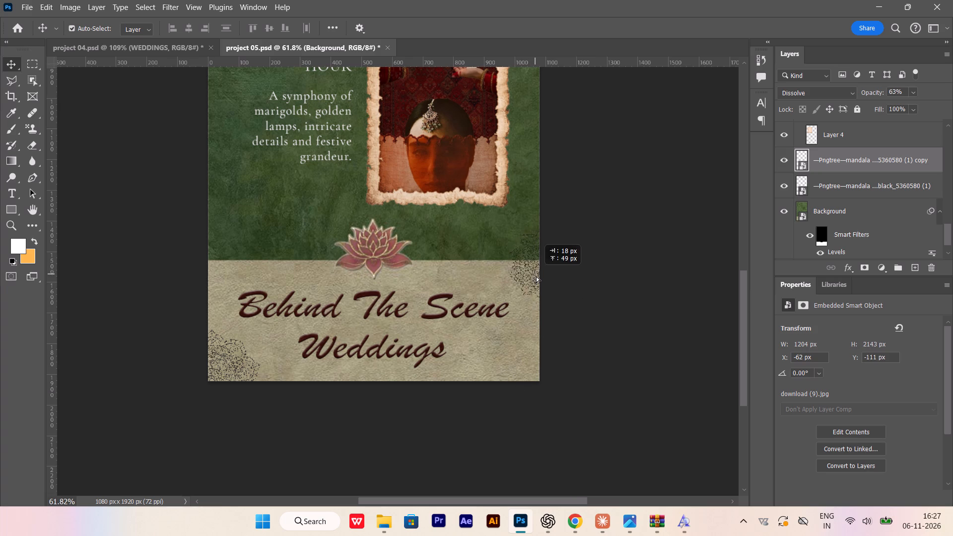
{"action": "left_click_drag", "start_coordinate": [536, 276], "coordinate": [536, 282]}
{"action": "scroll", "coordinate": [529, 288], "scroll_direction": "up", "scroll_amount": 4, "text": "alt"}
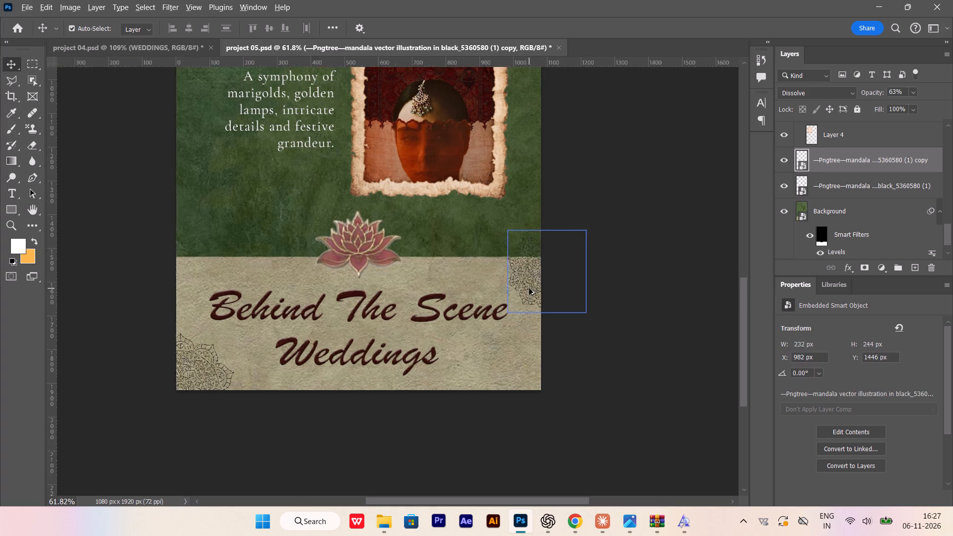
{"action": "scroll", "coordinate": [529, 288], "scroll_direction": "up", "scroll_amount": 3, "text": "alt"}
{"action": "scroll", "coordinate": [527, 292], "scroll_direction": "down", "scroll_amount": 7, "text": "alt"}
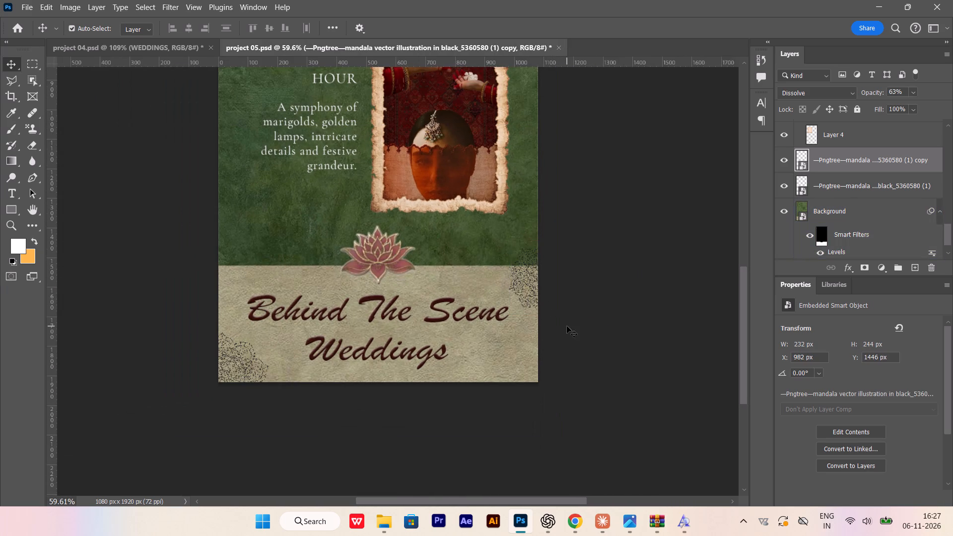
Delete the mandala copy at the canvas's right edge.
{"action": "left_click", "coordinate": [522, 290]}
{"action": "key", "text": "Delete"}
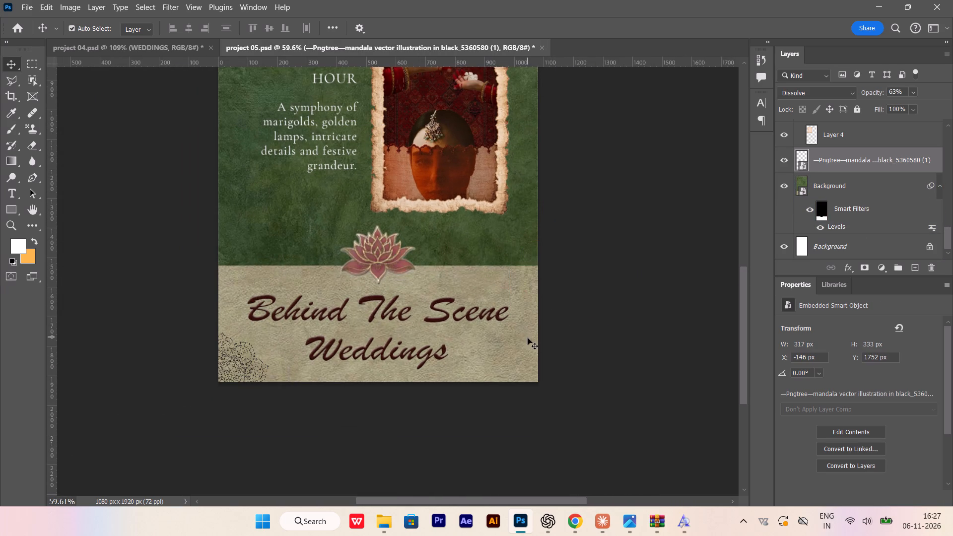
Select the beige heading panel on the textured Background layer with the Object Selection tool and copy it to a new layer.
{"action": "left_click", "coordinate": [510, 342]}
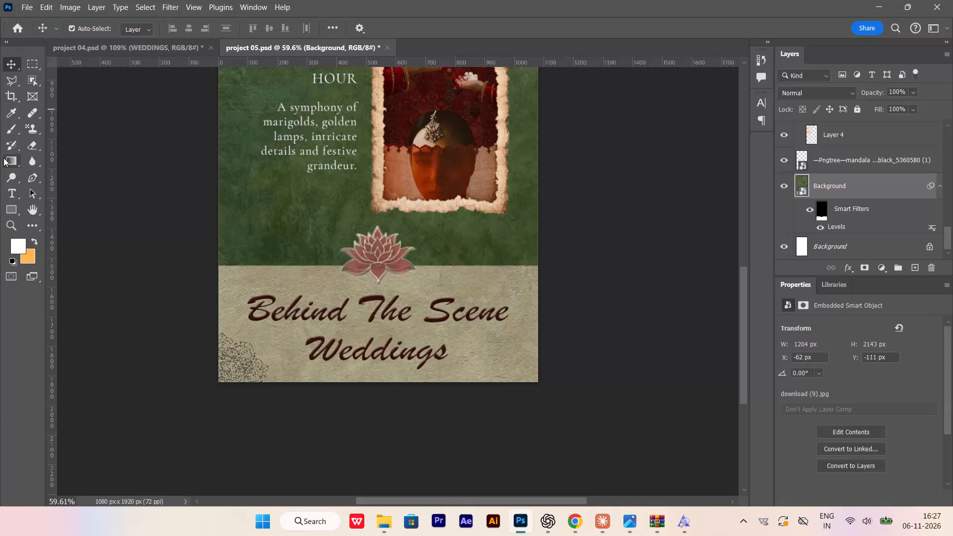
{"action": "right_click", "coordinate": [38, 81]}
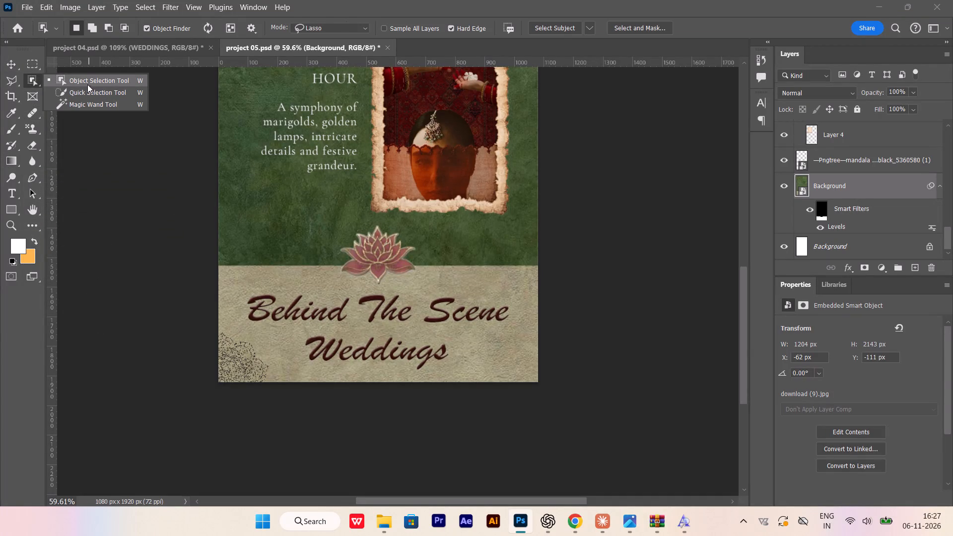
{"action": "left_click", "coordinate": [85, 84]}
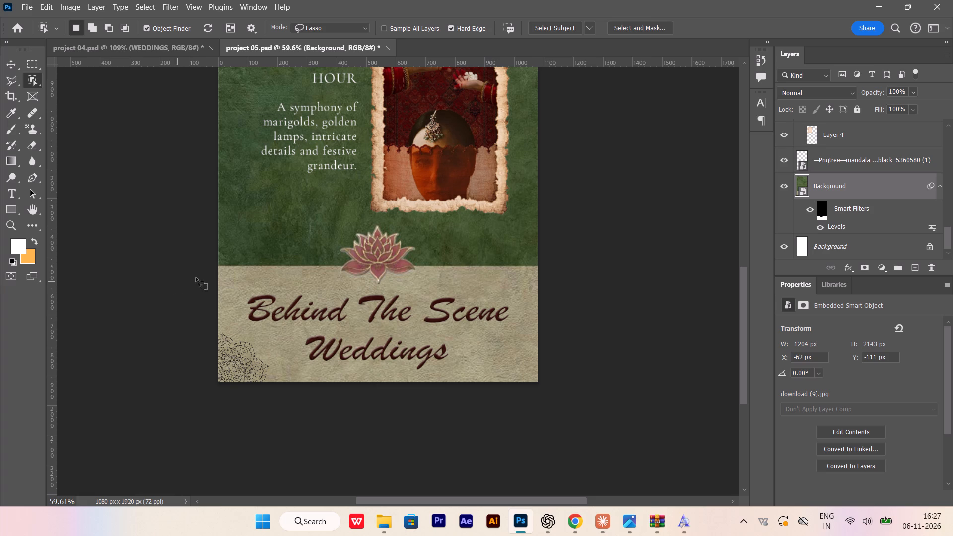
{"action": "left_click", "coordinate": [236, 280]}
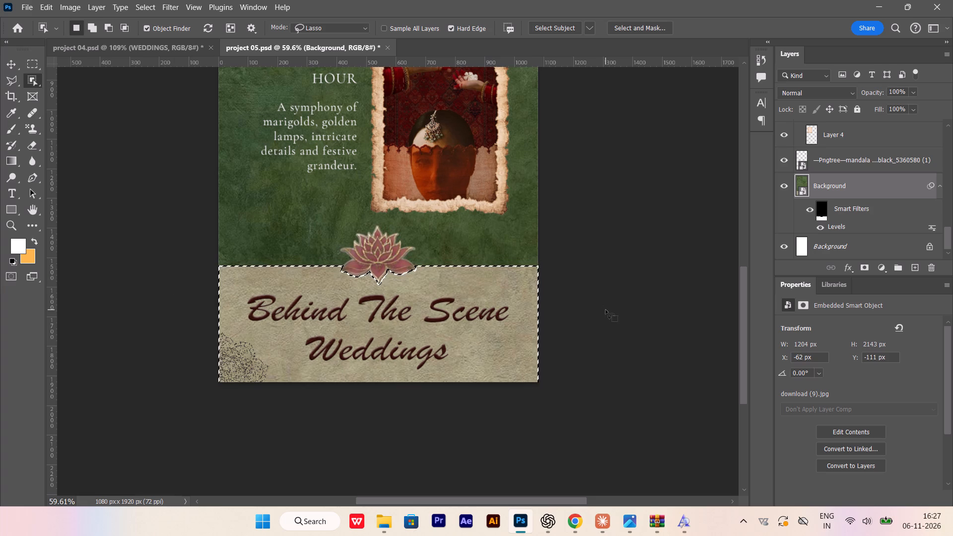
{"action": "key", "text": "ctrl+j"}
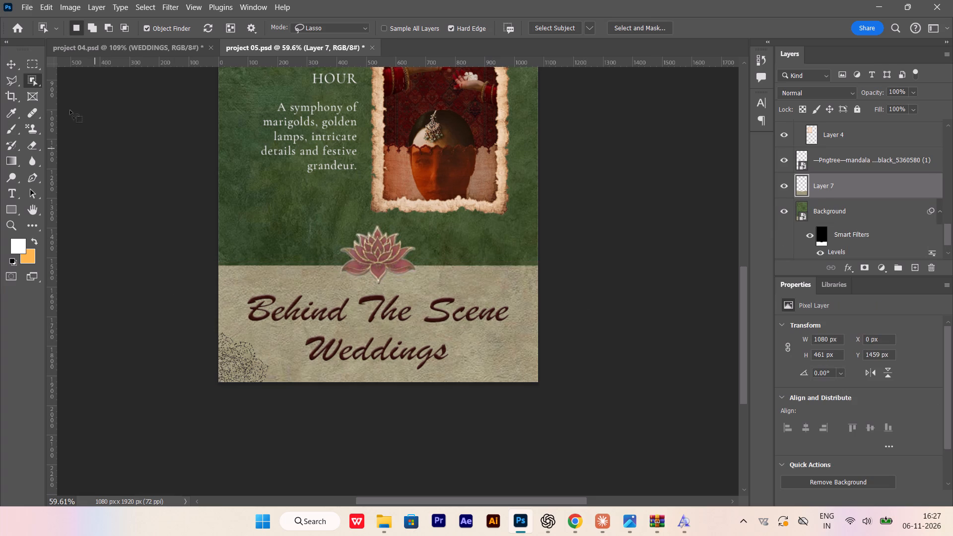
Duplicate the bottom-left mandala, stack the copy directly above Layer 7, and move it to the right edge near X 1109, Y 1543 px.
{"action": "left_click", "coordinate": [15, 64]}
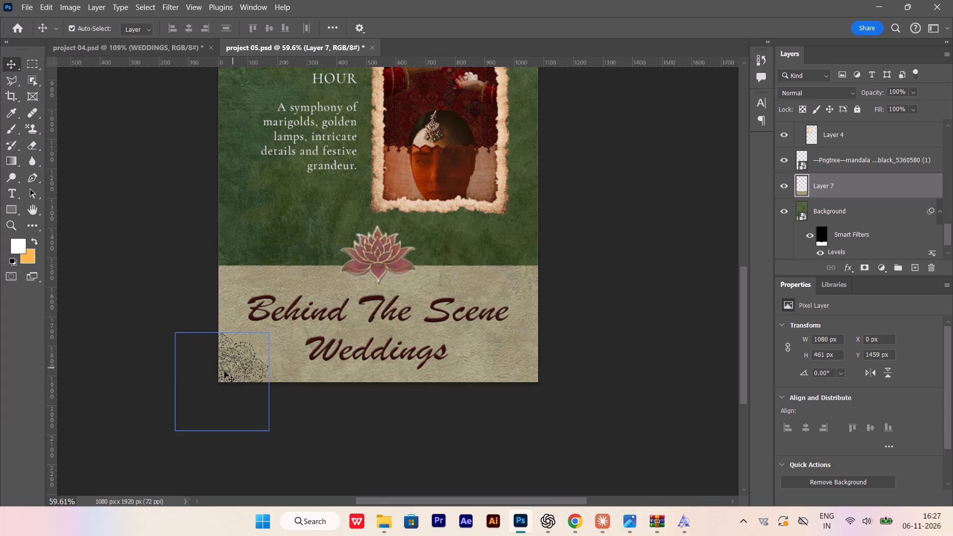
{"action": "left_click", "coordinate": [231, 368]}
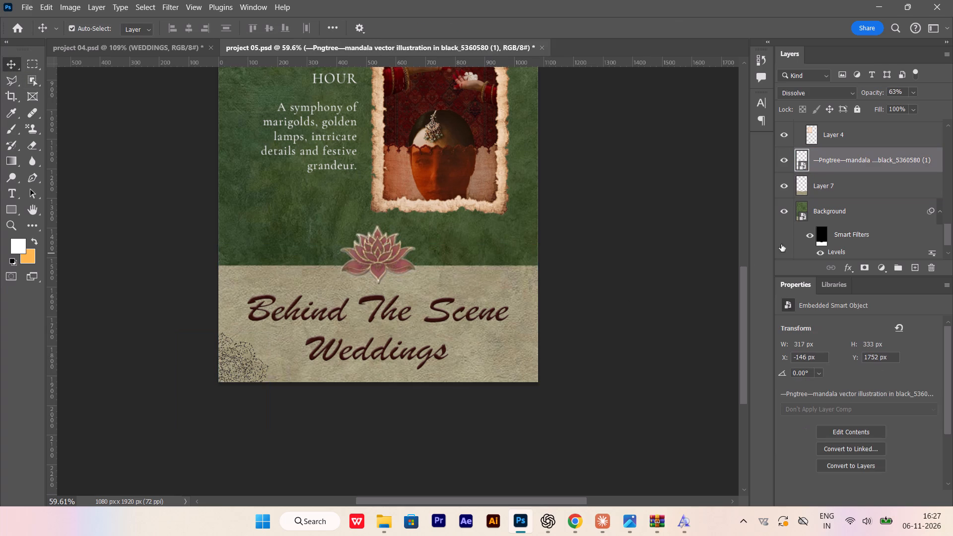
{"action": "key", "text": "ctrl+j"}
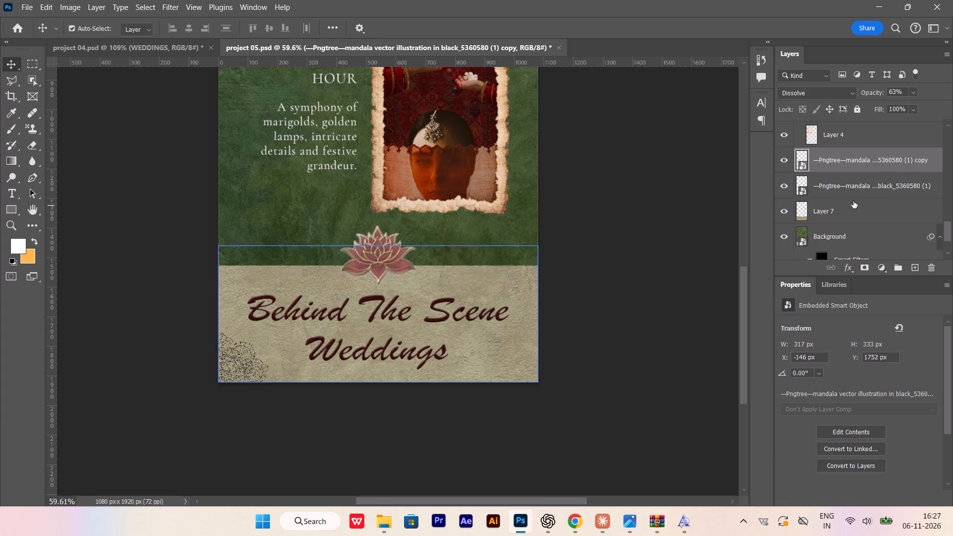
{"action": "left_click_drag", "start_coordinate": [855, 163], "coordinate": [850, 199]}
{"action": "key", "text": "ctrl+t"}
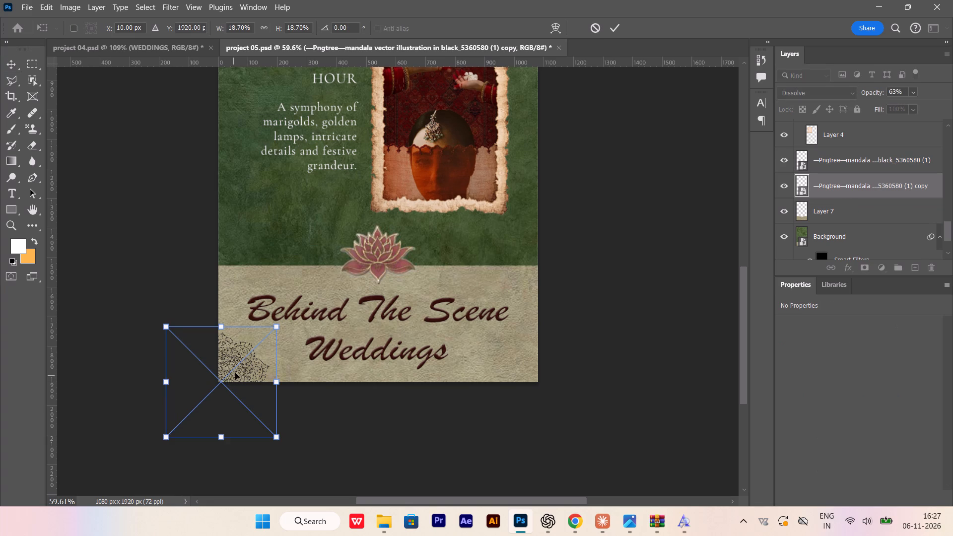
{"action": "left_click_drag", "start_coordinate": [235, 373], "coordinate": [546, 276]}
{"action": "left_click_drag", "start_coordinate": [546, 276], "coordinate": [548, 265]}
{"action": "left_click_drag", "start_coordinate": [550, 263], "coordinate": [551, 262]}
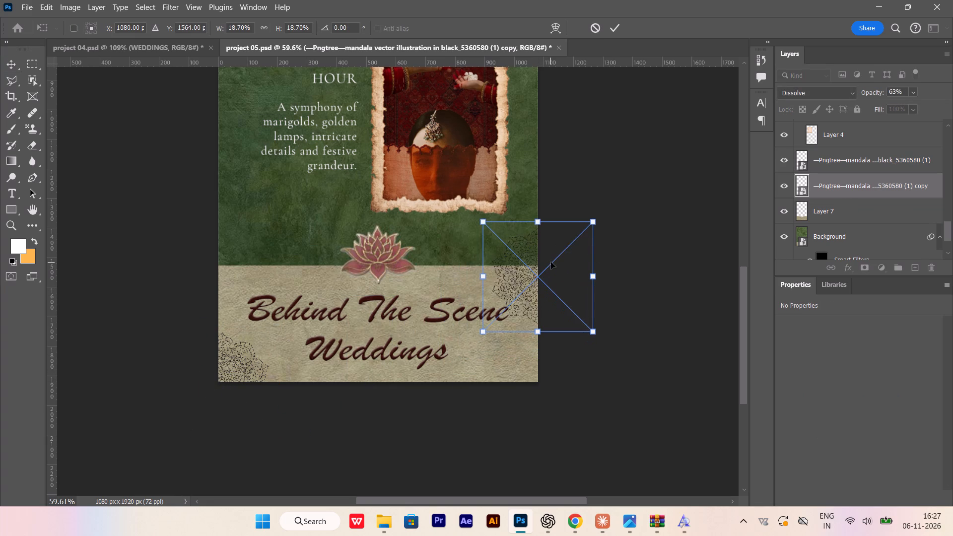
{"action": "left_click_drag", "start_coordinate": [551, 262], "coordinate": [557, 258]}
{"action": "key", "text": "Return"}
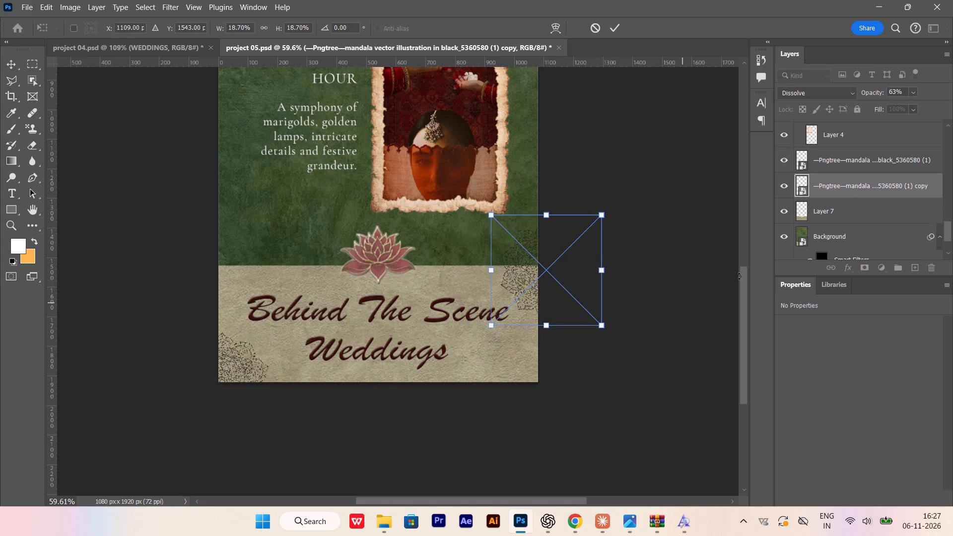
Clip the mandala copy to the beige panel on Layer 7.
{"action": "left_click", "coordinate": [889, 199], "text": "alt"}
Nudge the clipped mandala copy slightly left and down along the right edge, to about X 944, Y 1389 px.
{"action": "scroll", "coordinate": [576, 292], "scroll_direction": "up", "scroll_amount": 8, "text": "alt"}
{"action": "scroll", "coordinate": [559, 278], "scroll_direction": "down", "scroll_amount": 6}
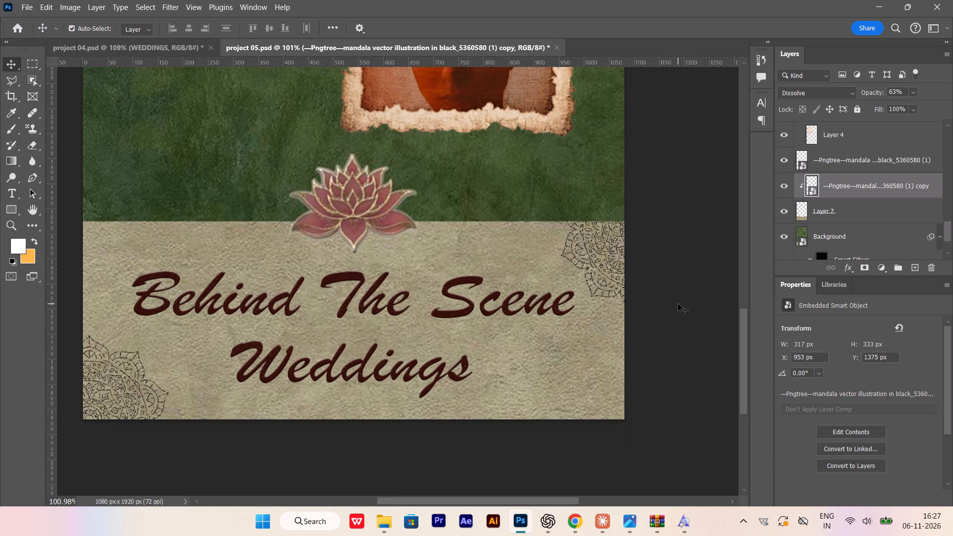
{"action": "key", "text": "Left"}
{"action": "key", "text": "Left"}
{"action": "key", "text": "Left"}
{"action": "key", "text": "Left"}
{"action": "key", "text": "Left"}
{"action": "key", "text": "Left"}
{"action": "key", "text": "Left"}
{"action": "key", "text": "Left"}
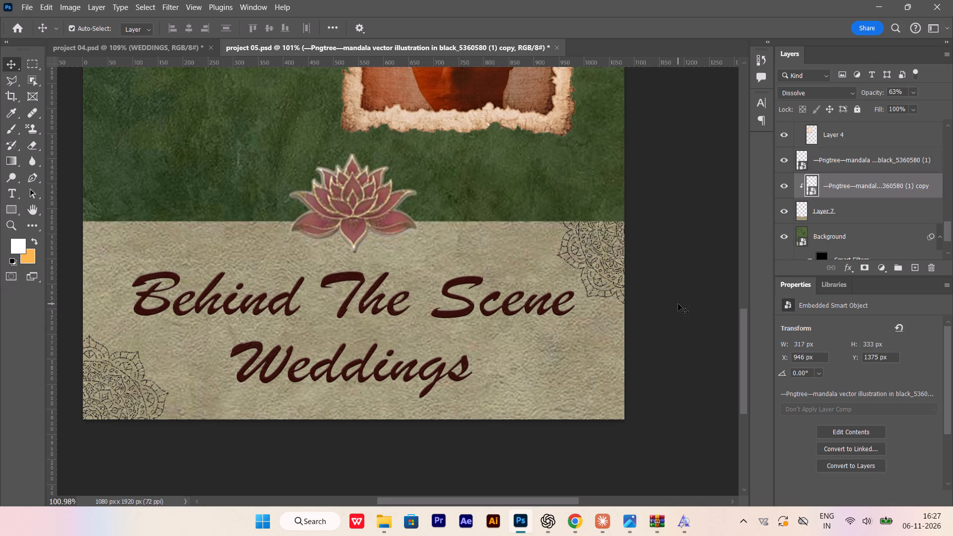
{"action": "key", "text": "Down"}
{"action": "key", "text": "Down"}
{"action": "key", "text": "Down"}
{"action": "key", "text": "Down"}
{"action": "key", "text": "Down"}
{"action": "key", "text": "Down"}
{"action": "key", "text": "Down"}
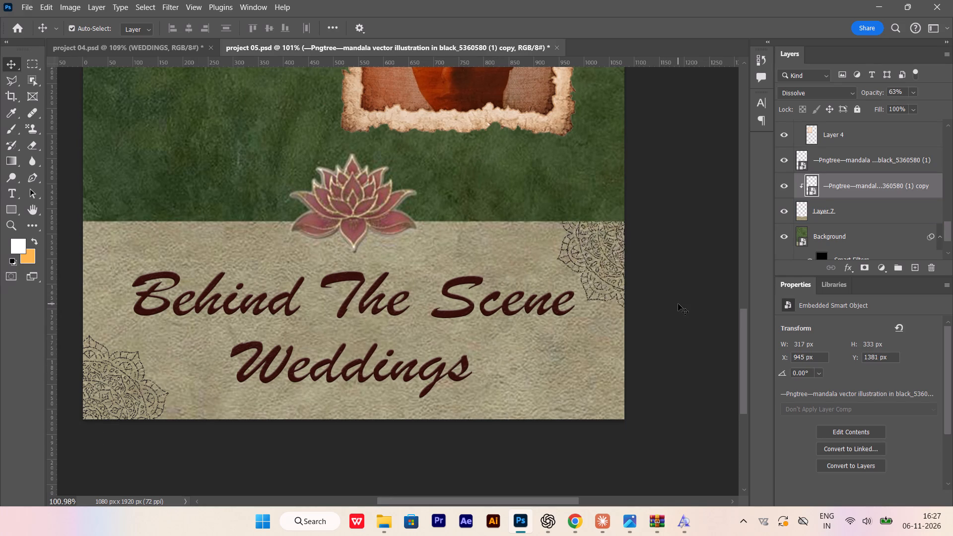
{"action": "key", "text": "Down"}
{"action": "key", "text": "Down"}
{"action": "key", "text": "Down"}
{"action": "key", "text": "Down"}
{"action": "key", "text": "Down"}
{"action": "key", "text": "Down"}
{"action": "key", "text": "Down"}
{"action": "key", "text": "Down"}
{"action": "key", "text": "Down"}
{"action": "key", "text": "Down"}
{"action": "key", "text": "Down"}
{"action": "key", "text": "Left"}
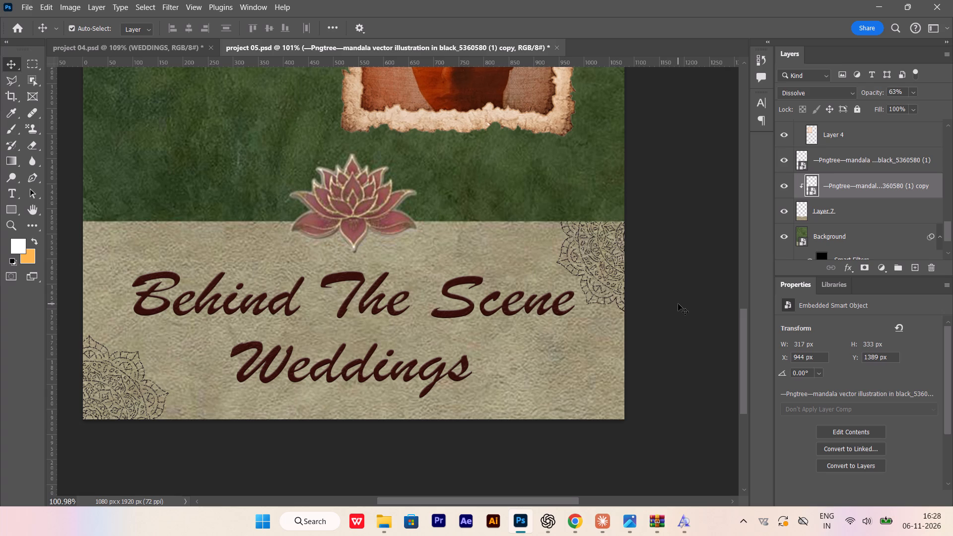
{"action": "key", "text": "Return"}
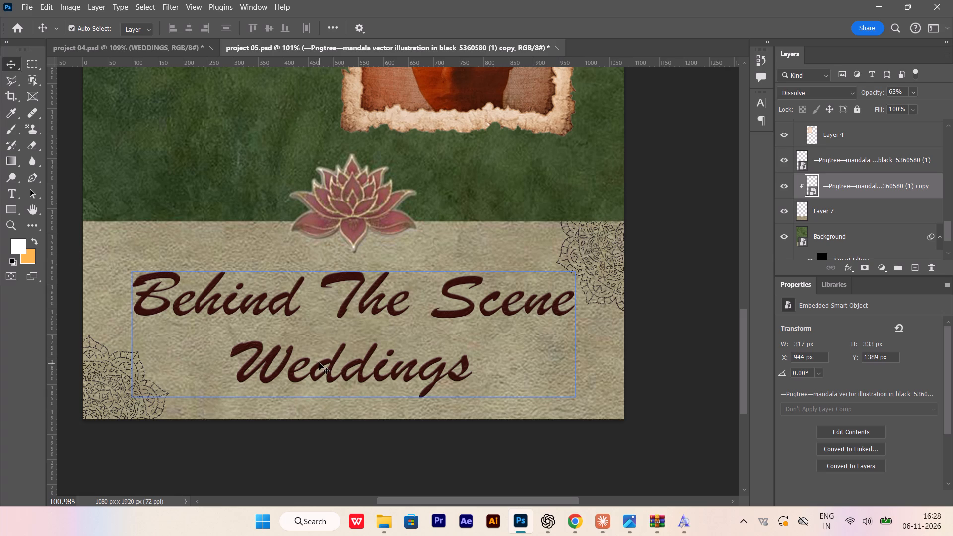
Scale the "Behind The Scene Weddings" heading down to a font size of about 118.83 pt.
{"action": "left_click", "coordinate": [319, 363]}
{"action": "key", "text": "ctrl+t"}
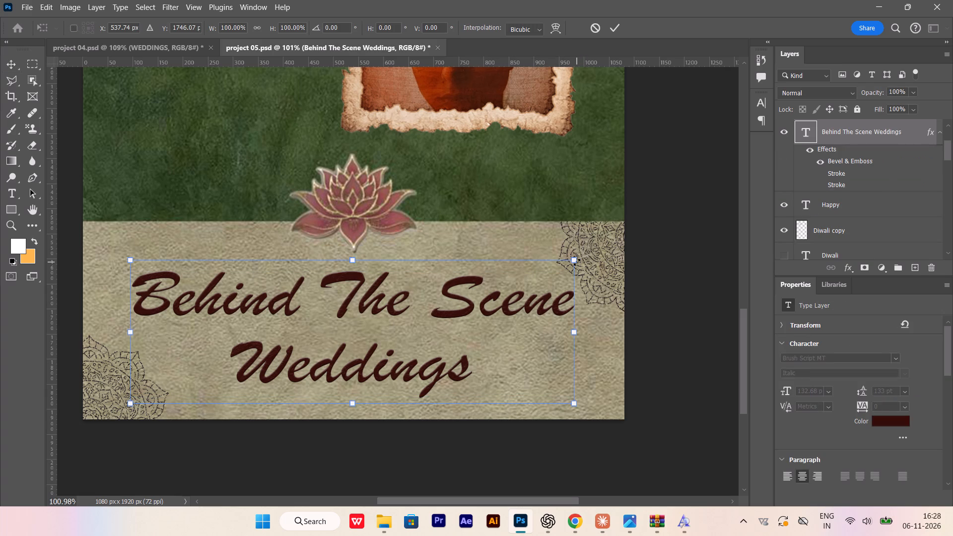
{"action": "left_click_drag", "start_coordinate": [576, 262], "coordinate": [557, 283], "text": "alt"}
{"action": "key", "text": "Return"}
Centre the "Behind The Scene Weddings" heading horizontally on the canvas and clear the selection.
{"action": "left_click", "coordinate": [459, 322]}
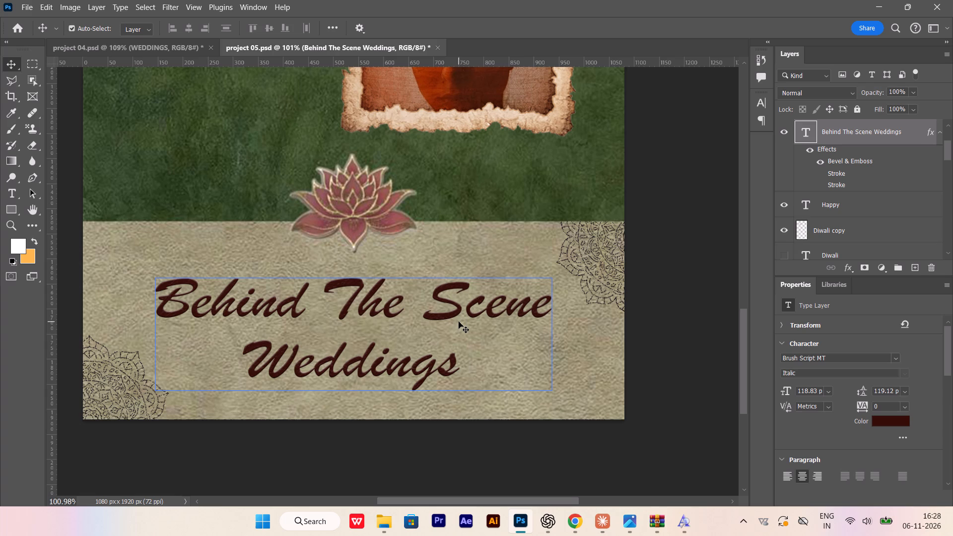
{"action": "key", "text": "ctrl+a"}
{"action": "left_click", "coordinate": [187, 28]}
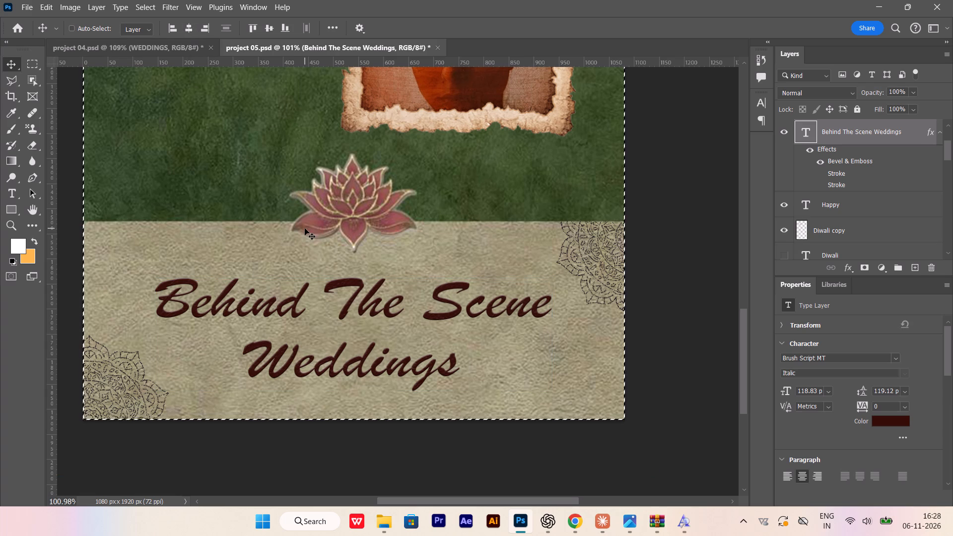
{"action": "key", "text": "ctrl+d"}
Save the project 05.psd document.
{"action": "scroll", "coordinate": [351, 309], "scroll_direction": "down", "scroll_amount": 2, "text": "alt"}
{"action": "key", "text": "ctrl+s"}
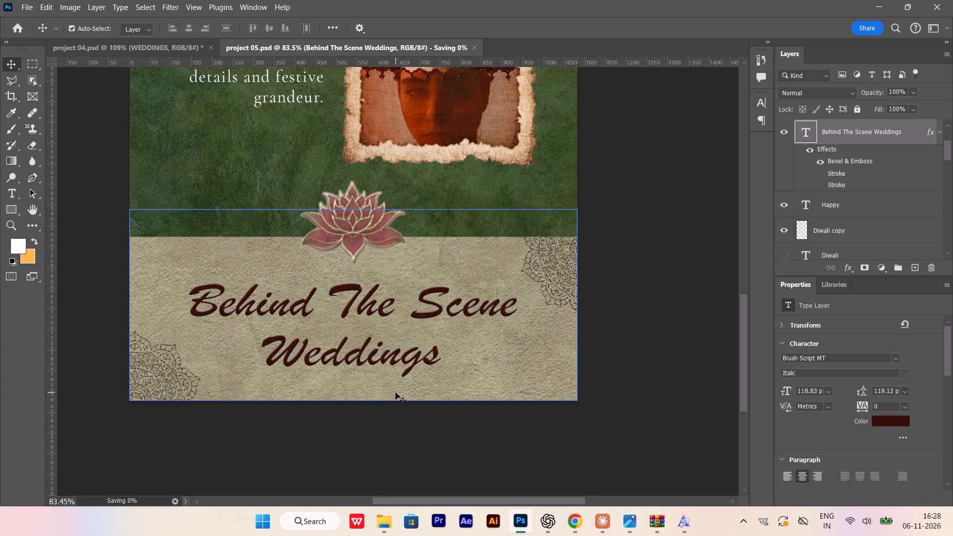
Review the whole design fitted to the screen in full-screen mode, and return to the standard view.
{"action": "type", "text": "fff"}
{"action": "key", "text": "ctrl+0"}
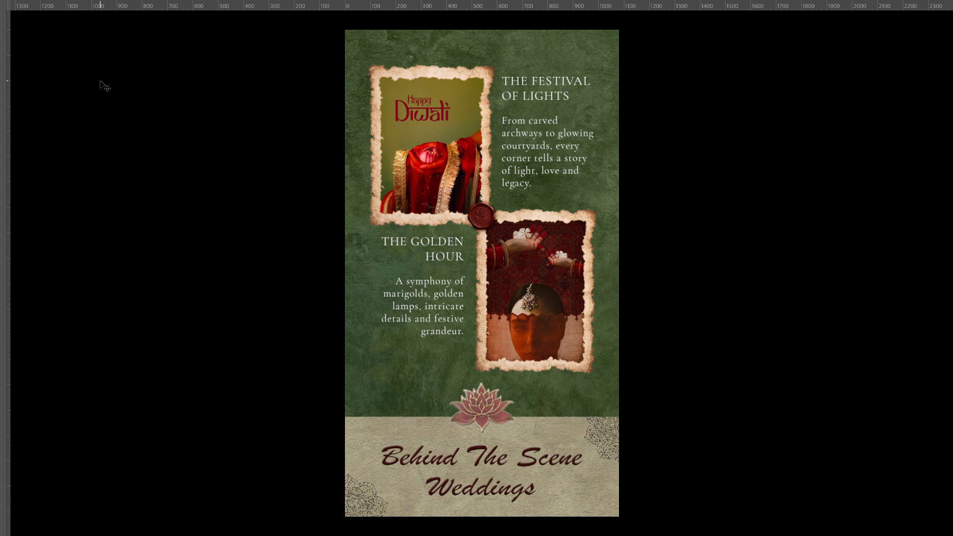
{"action": "key", "text": "f"}
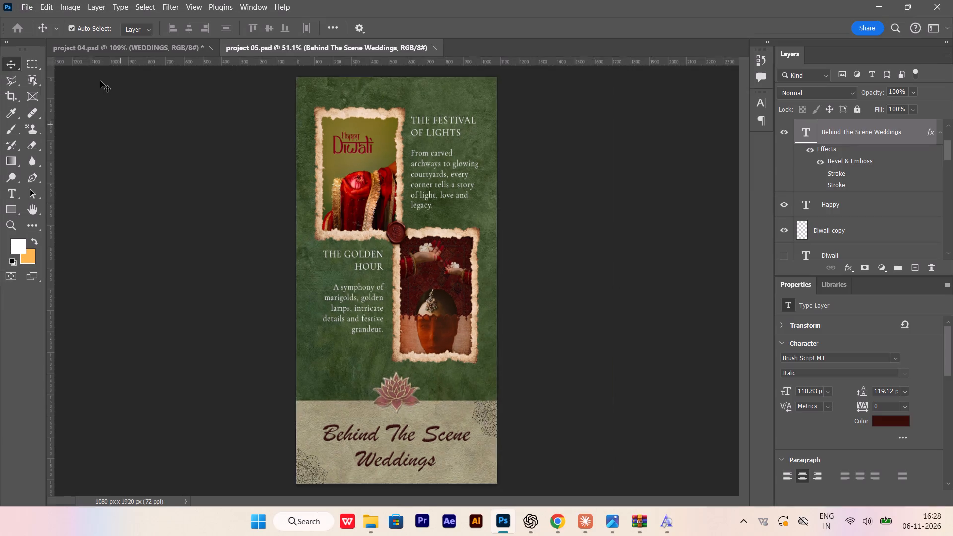
Change the font of the "Behind The Scene Weddings" heading to Cinzel Decorative Bold.
{"action": "scroll", "coordinate": [114, 151], "scroll_direction": "down", "scroll_amount": 9}
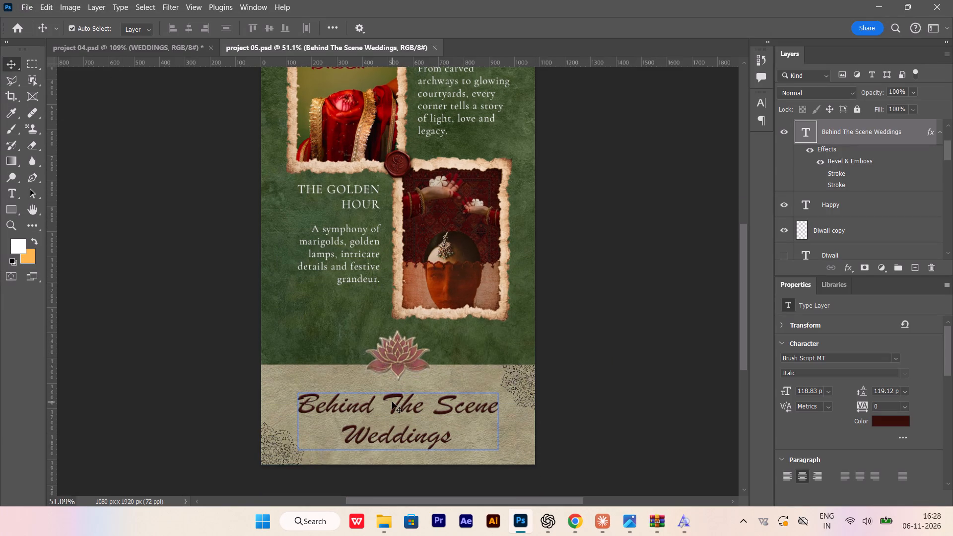
{"action": "left_click", "coordinate": [391, 404]}
{"action": "left_click", "coordinate": [895, 360]}
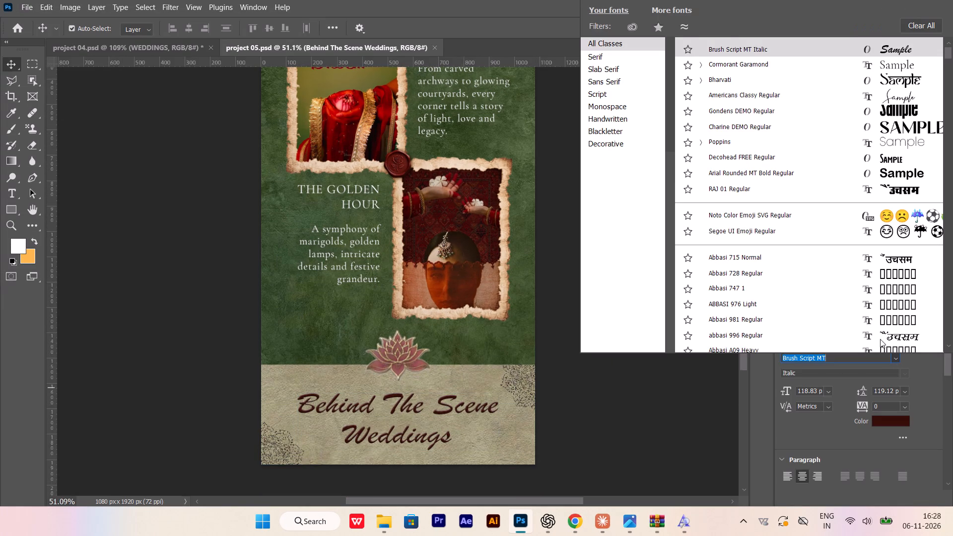
{"action": "scroll", "coordinate": [857, 303], "scroll_direction": "down", "scroll_amount": 20}
{"action": "scroll", "coordinate": [857, 303], "scroll_direction": "down", "scroll_amount": 12}
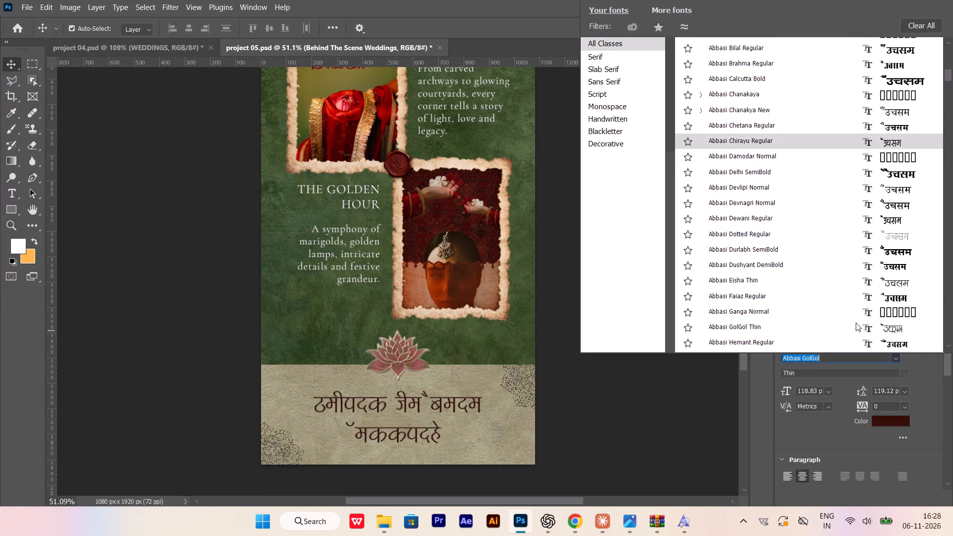
{"action": "scroll", "coordinate": [856, 323], "scroll_direction": "down", "scroll_amount": 20}
{"action": "scroll", "coordinate": [856, 323], "scroll_direction": "down", "scroll_amount": 14}
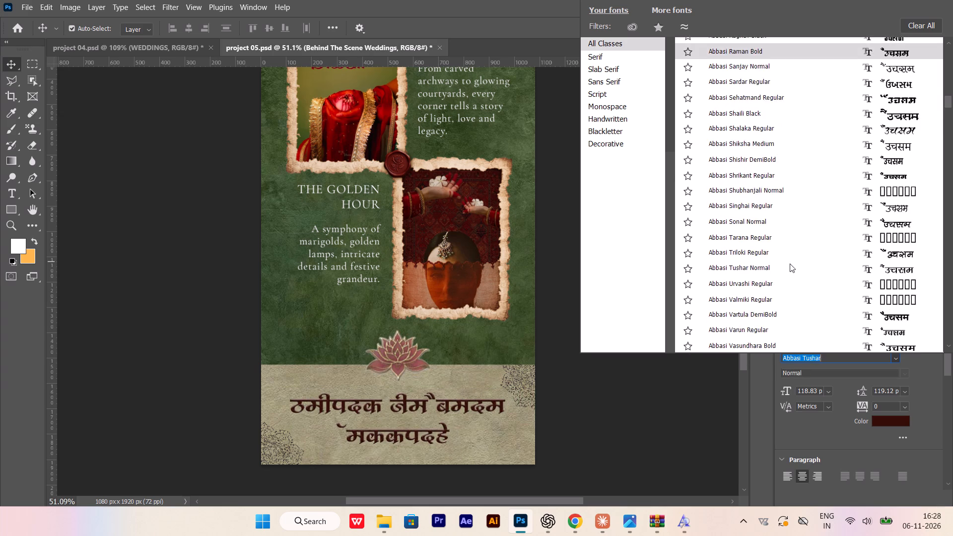
{"action": "scroll", "coordinate": [790, 264], "scroll_direction": "down", "scroll_amount": 18}
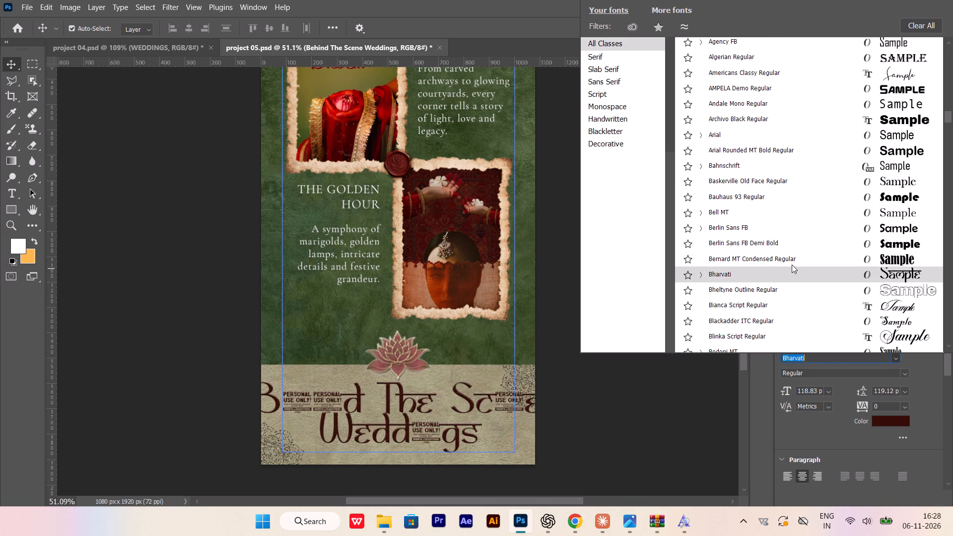
{"action": "scroll", "coordinate": [792, 265], "scroll_direction": "down", "scroll_amount": 4}
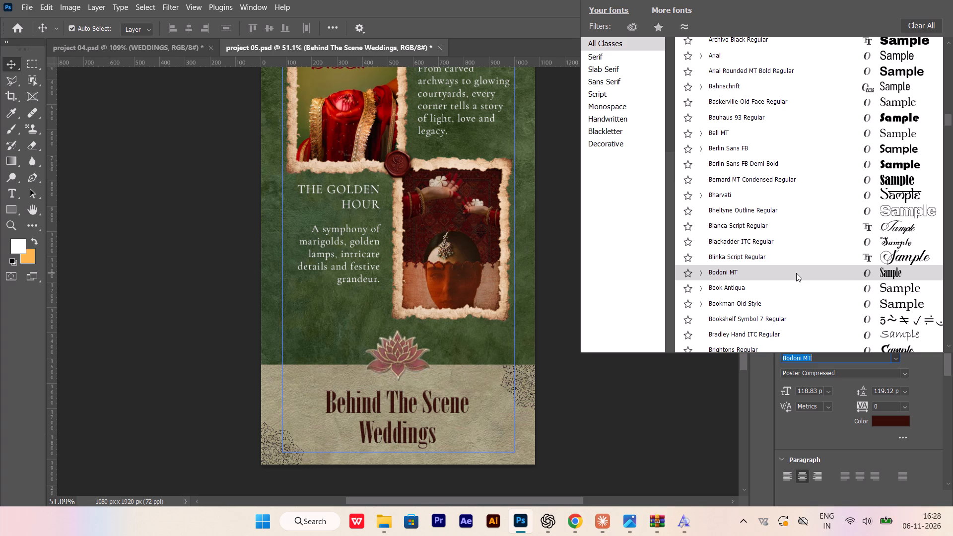
{"action": "scroll", "coordinate": [796, 273], "scroll_direction": "down", "scroll_amount": 2}
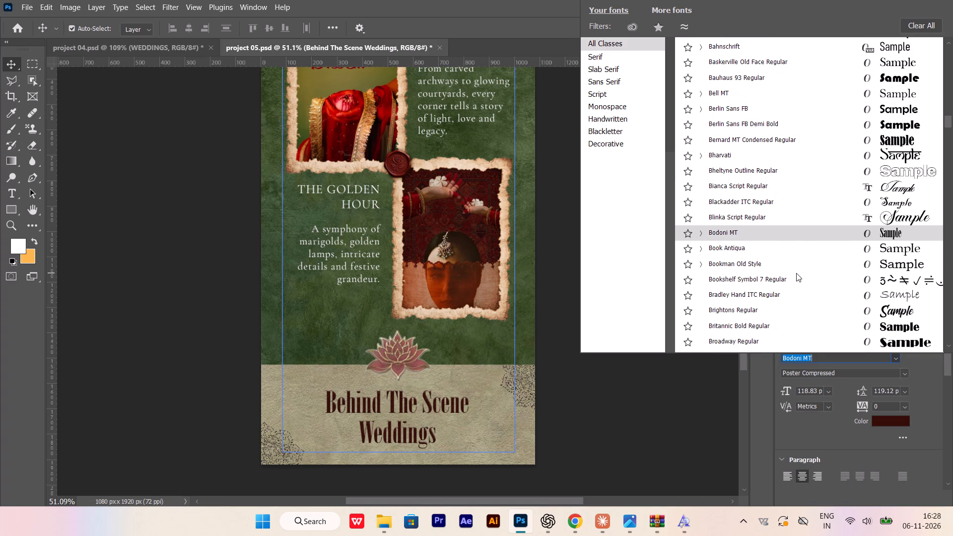
{"action": "scroll", "coordinate": [796, 273], "scroll_direction": "down", "scroll_amount": 3}
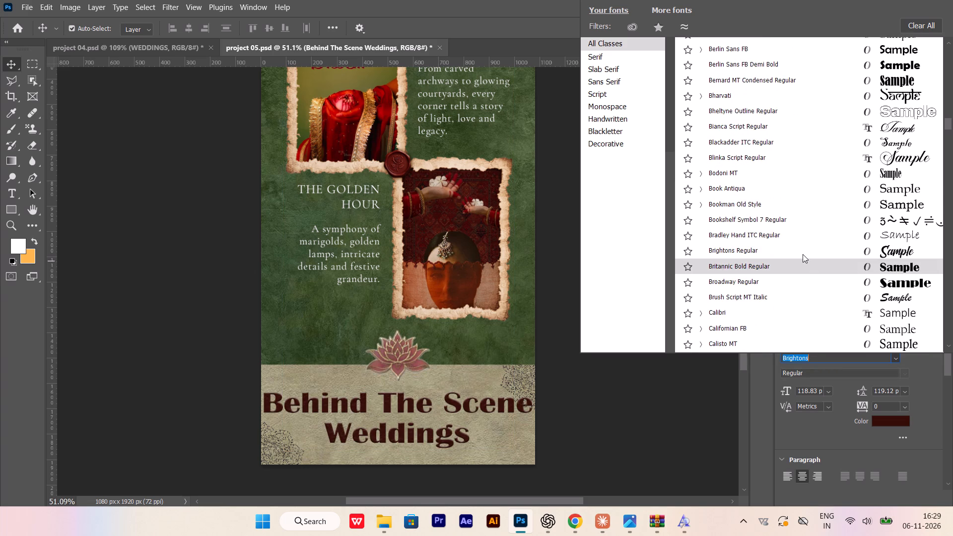
{"action": "scroll", "coordinate": [803, 254], "scroll_direction": "down", "scroll_amount": 4}
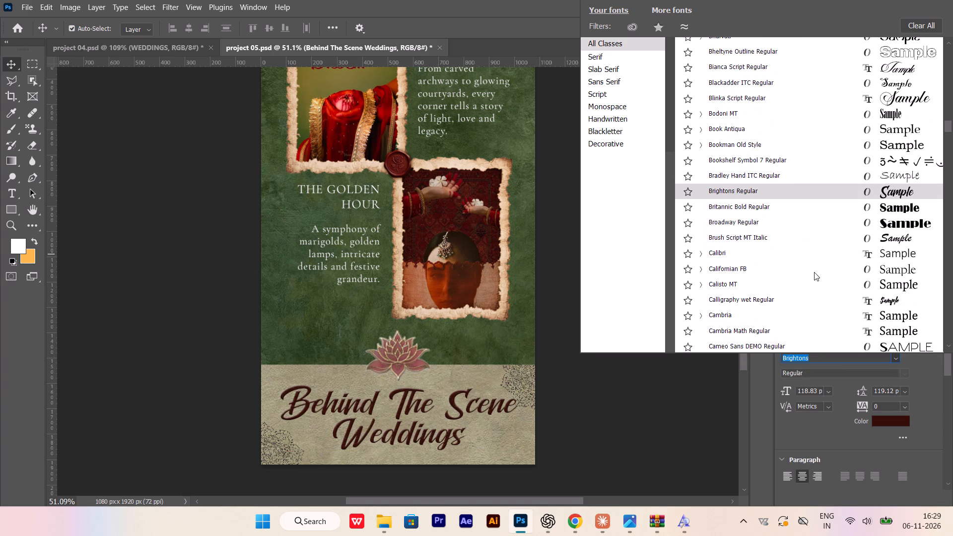
{"action": "scroll", "coordinate": [814, 272], "scroll_direction": "down", "scroll_amount": 2}
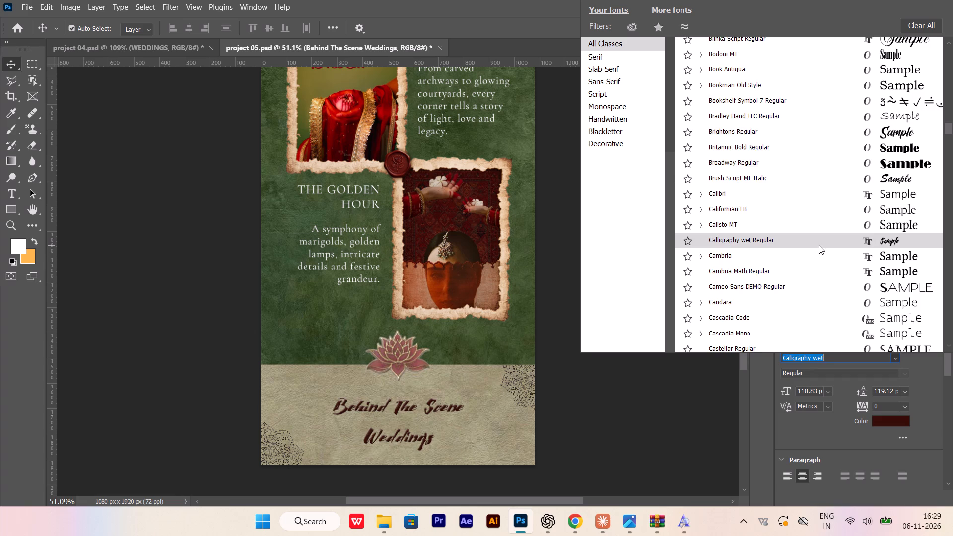
{"action": "scroll", "coordinate": [819, 248], "scroll_direction": "down", "scroll_amount": 6}
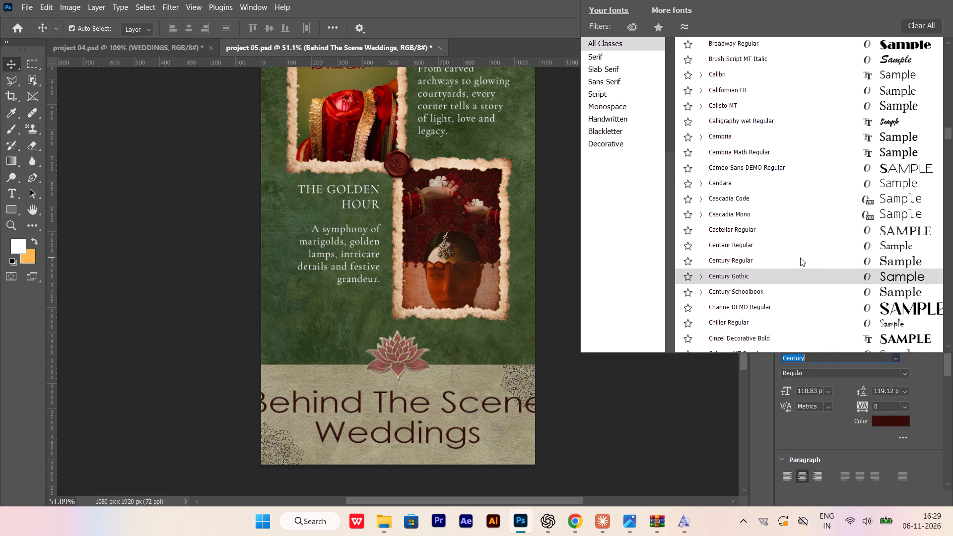
{"action": "scroll", "coordinate": [800, 258], "scroll_direction": "down", "scroll_amount": 6}
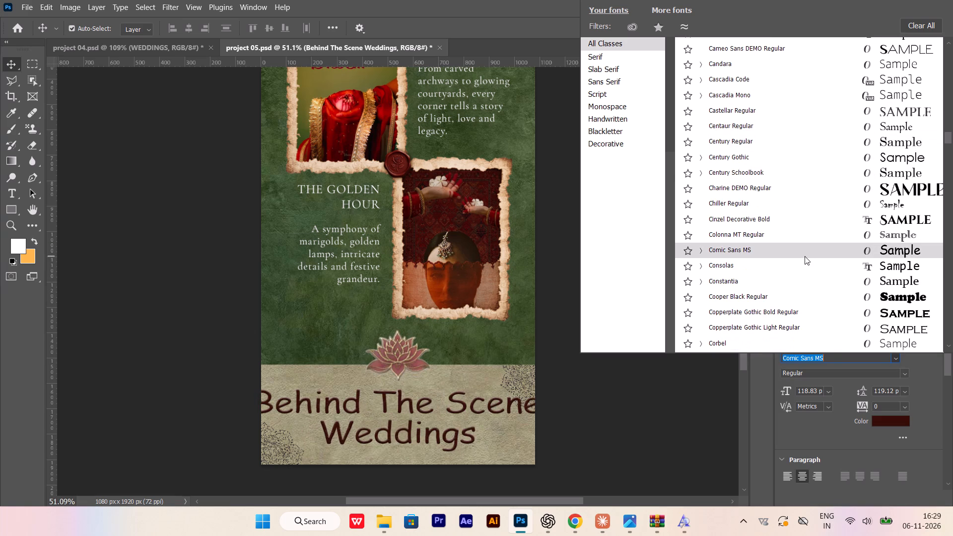
{"action": "left_click", "coordinate": [812, 212]}
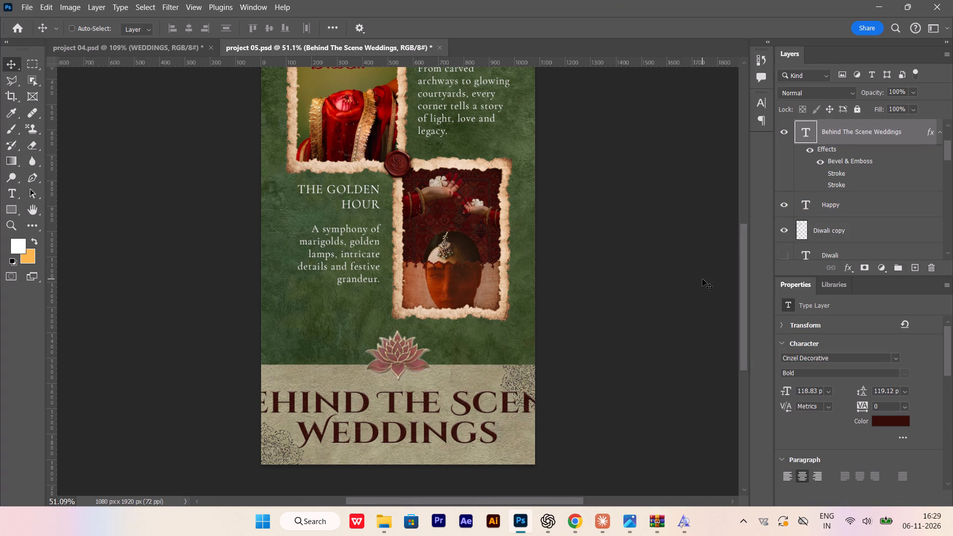
Scale the "Behind The Scene Weddings" heading down about its centre to a font size of about 73.45 pt.
{"action": "key", "text": "ctrl+t"}
{"action": "left_click_drag", "start_coordinate": [573, 384], "coordinate": [546, 402], "text": "alt"}
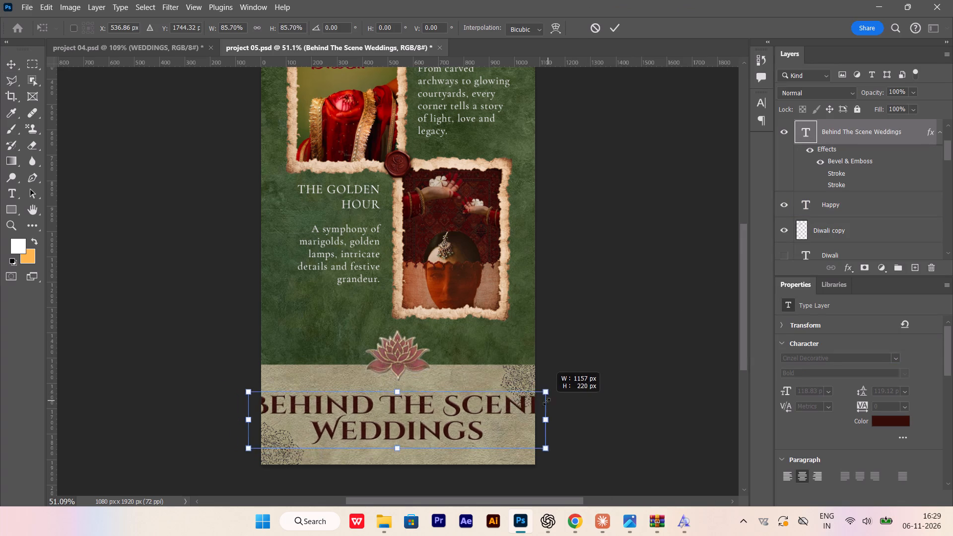
{"action": "left_click_drag", "start_coordinate": [546, 402], "coordinate": [512, 424], "text": "alt"}
{"action": "scroll", "coordinate": [399, 425], "scroll_direction": "up", "scroll_amount": 2, "text": "alt"}
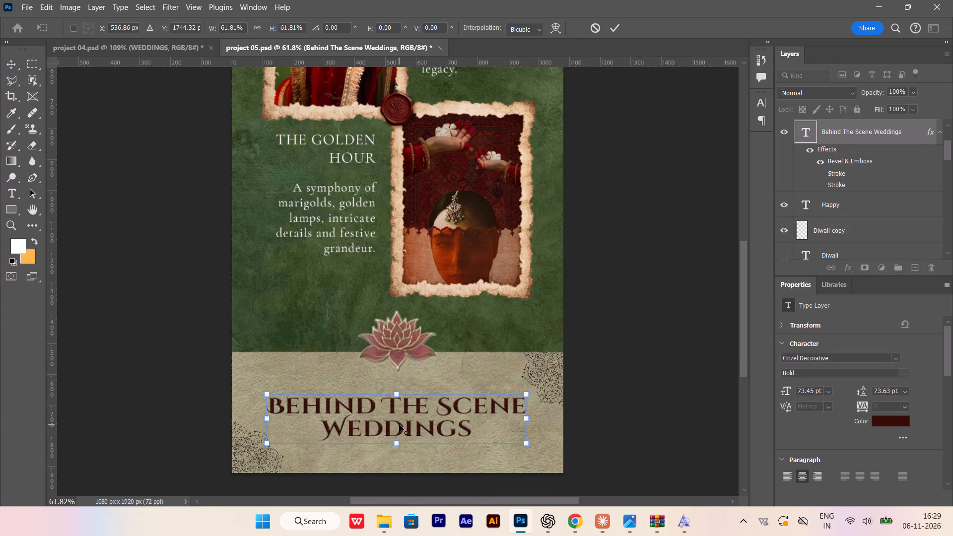
{"action": "left_click", "coordinate": [399, 426]}
{"action": "key", "text": "Return"}
Set the heading's line spacing to Auto.
{"action": "left_click", "coordinate": [899, 394]}
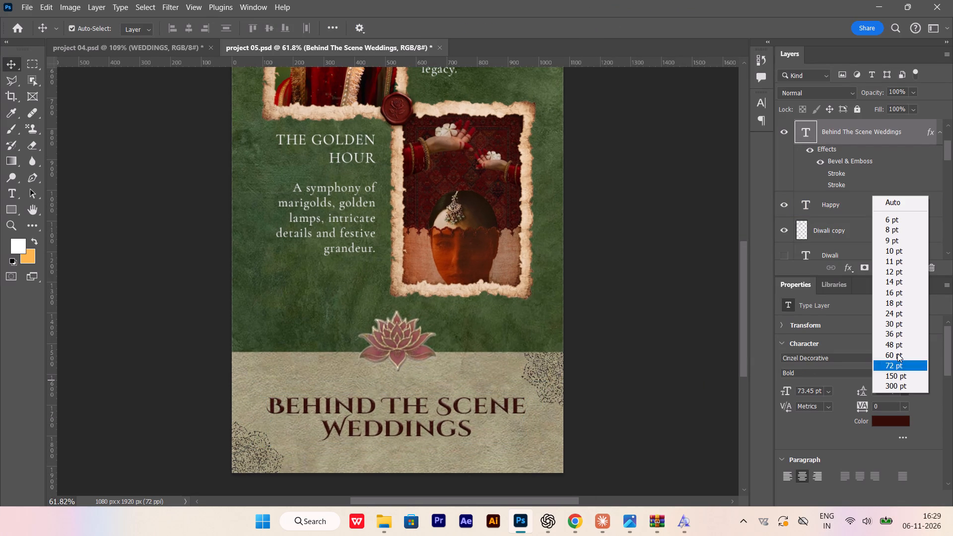
{"action": "left_click", "coordinate": [874, 207]}
Stretch the heading upward, keeping its width, to a font size of about 90.21 pt.
{"action": "scroll", "coordinate": [479, 400], "scroll_direction": "down", "scroll_amount": 3}
{"action": "scroll", "coordinate": [400, 399], "scroll_direction": "up", "scroll_amount": 3, "text": "alt"}
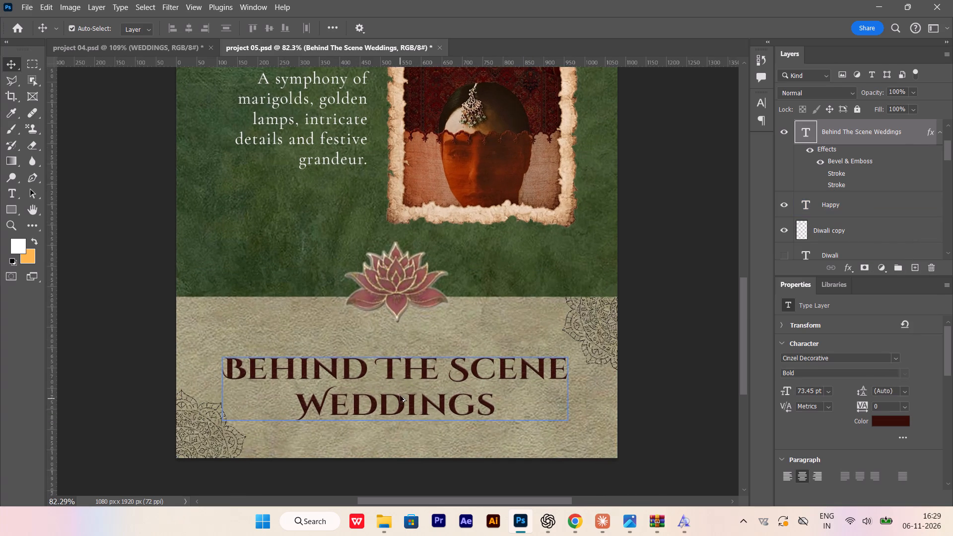
{"action": "left_click", "coordinate": [399, 370]}
{"action": "key", "text": "ctrl+t"}
{"action": "left_click_drag", "start_coordinate": [399, 353], "coordinate": [399, 352]}
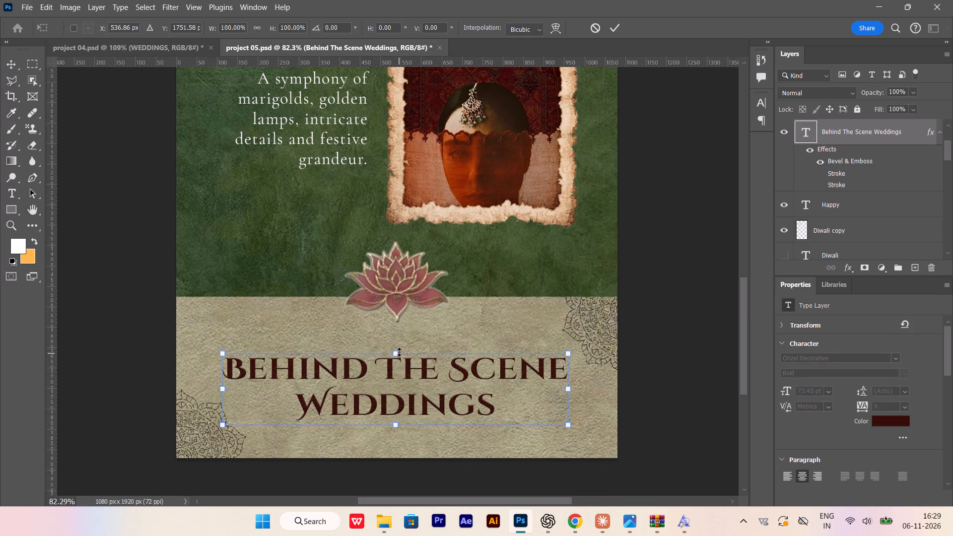
{"action": "left_click_drag", "start_coordinate": [399, 352], "coordinate": [396, 337]}
{"action": "key", "text": "Return"}
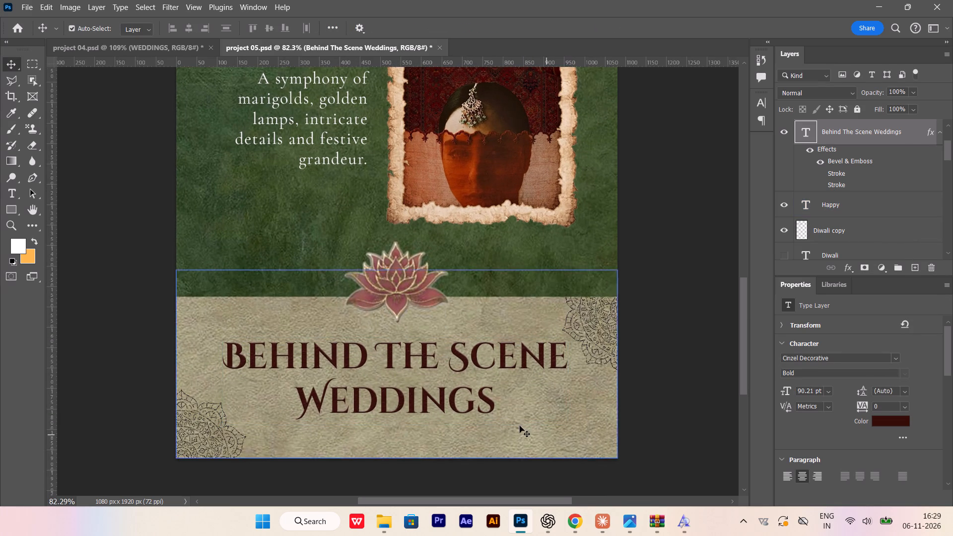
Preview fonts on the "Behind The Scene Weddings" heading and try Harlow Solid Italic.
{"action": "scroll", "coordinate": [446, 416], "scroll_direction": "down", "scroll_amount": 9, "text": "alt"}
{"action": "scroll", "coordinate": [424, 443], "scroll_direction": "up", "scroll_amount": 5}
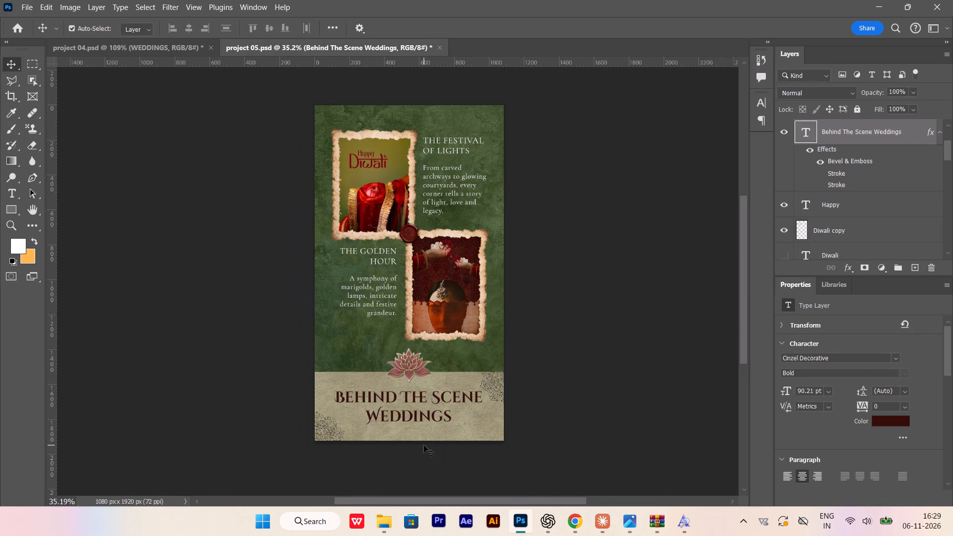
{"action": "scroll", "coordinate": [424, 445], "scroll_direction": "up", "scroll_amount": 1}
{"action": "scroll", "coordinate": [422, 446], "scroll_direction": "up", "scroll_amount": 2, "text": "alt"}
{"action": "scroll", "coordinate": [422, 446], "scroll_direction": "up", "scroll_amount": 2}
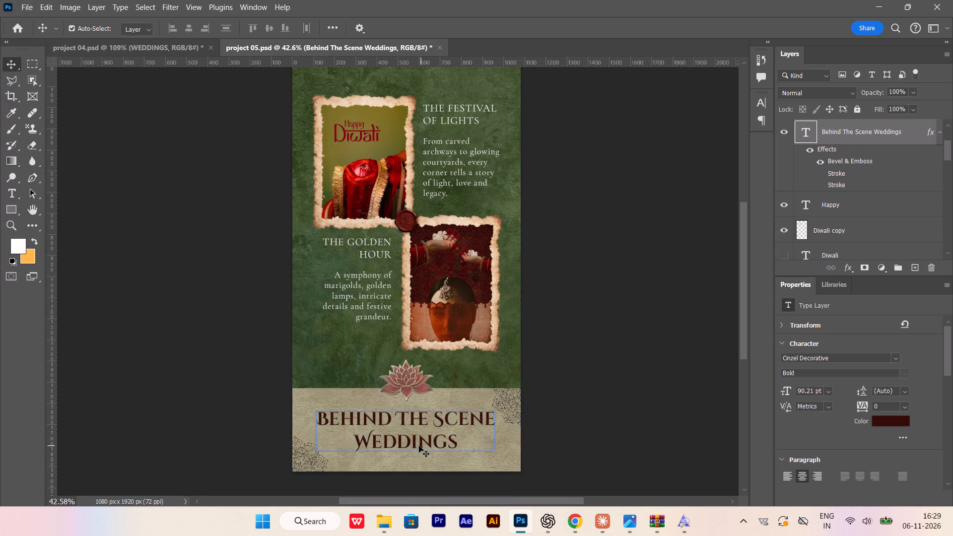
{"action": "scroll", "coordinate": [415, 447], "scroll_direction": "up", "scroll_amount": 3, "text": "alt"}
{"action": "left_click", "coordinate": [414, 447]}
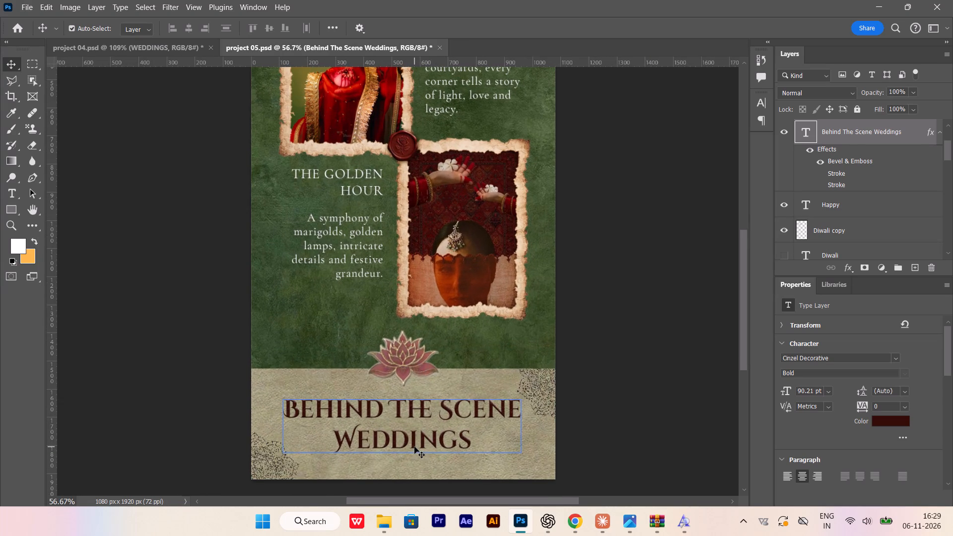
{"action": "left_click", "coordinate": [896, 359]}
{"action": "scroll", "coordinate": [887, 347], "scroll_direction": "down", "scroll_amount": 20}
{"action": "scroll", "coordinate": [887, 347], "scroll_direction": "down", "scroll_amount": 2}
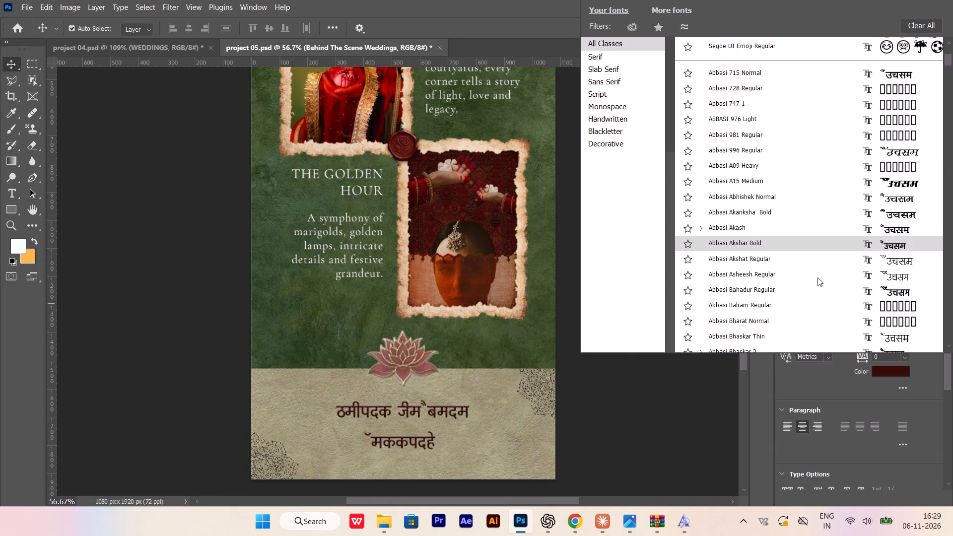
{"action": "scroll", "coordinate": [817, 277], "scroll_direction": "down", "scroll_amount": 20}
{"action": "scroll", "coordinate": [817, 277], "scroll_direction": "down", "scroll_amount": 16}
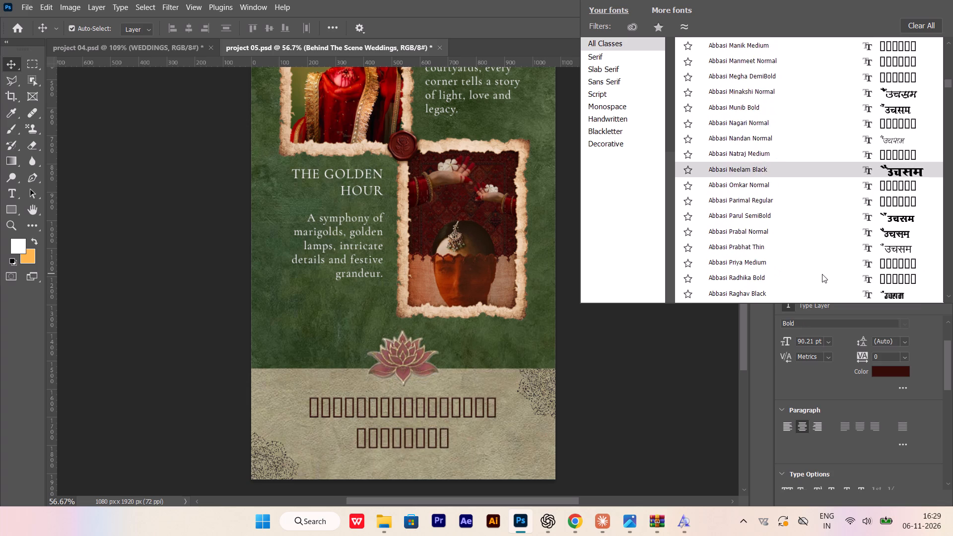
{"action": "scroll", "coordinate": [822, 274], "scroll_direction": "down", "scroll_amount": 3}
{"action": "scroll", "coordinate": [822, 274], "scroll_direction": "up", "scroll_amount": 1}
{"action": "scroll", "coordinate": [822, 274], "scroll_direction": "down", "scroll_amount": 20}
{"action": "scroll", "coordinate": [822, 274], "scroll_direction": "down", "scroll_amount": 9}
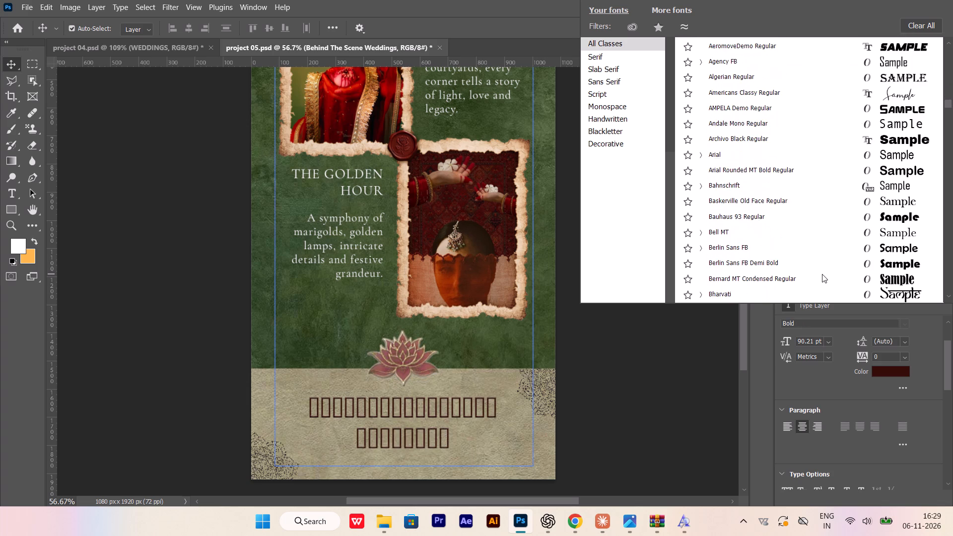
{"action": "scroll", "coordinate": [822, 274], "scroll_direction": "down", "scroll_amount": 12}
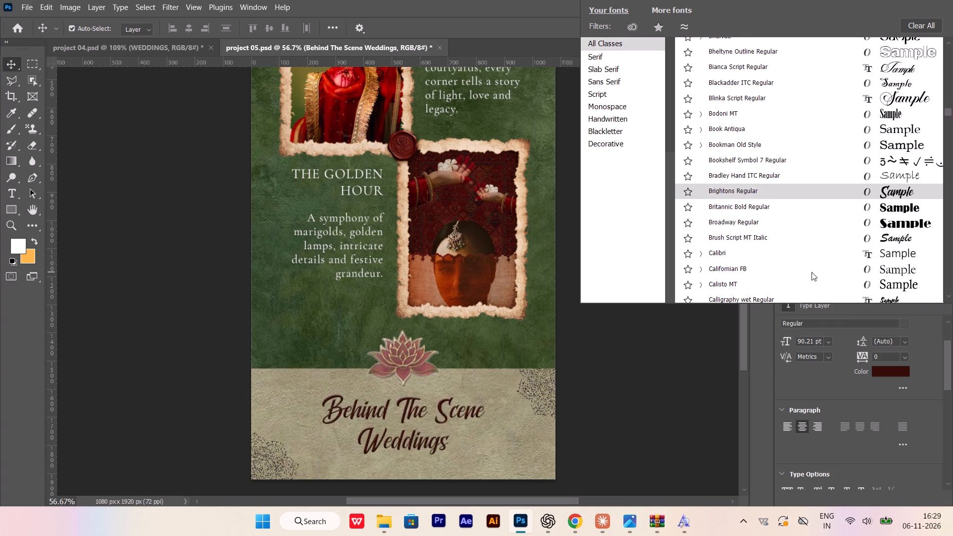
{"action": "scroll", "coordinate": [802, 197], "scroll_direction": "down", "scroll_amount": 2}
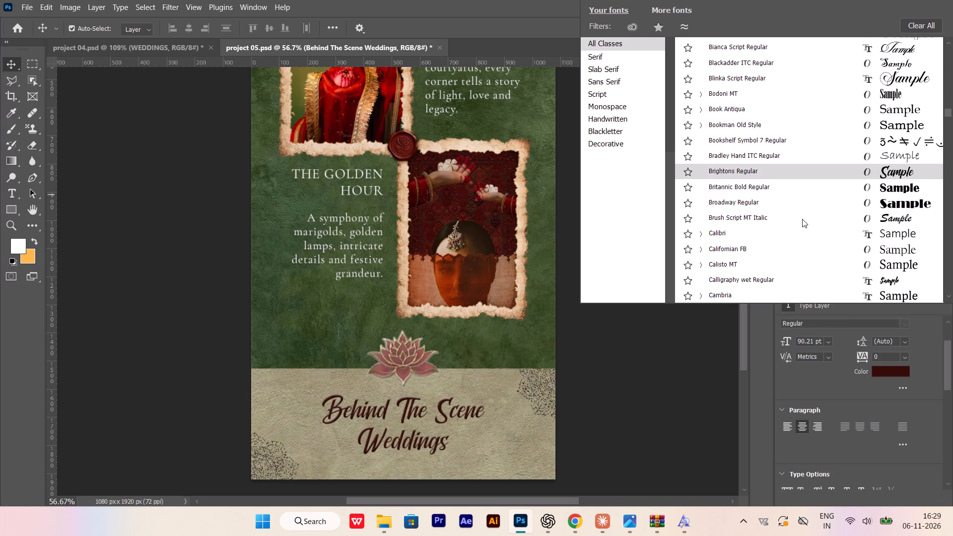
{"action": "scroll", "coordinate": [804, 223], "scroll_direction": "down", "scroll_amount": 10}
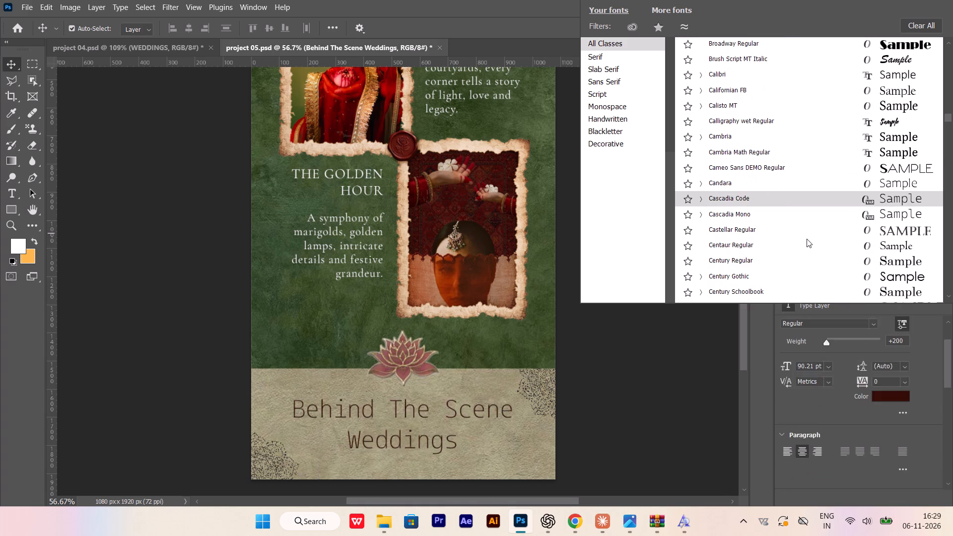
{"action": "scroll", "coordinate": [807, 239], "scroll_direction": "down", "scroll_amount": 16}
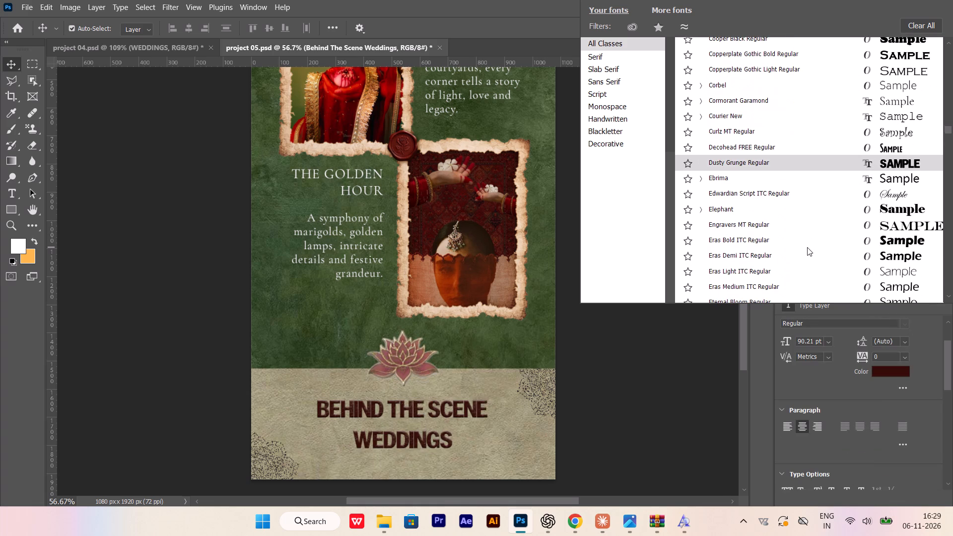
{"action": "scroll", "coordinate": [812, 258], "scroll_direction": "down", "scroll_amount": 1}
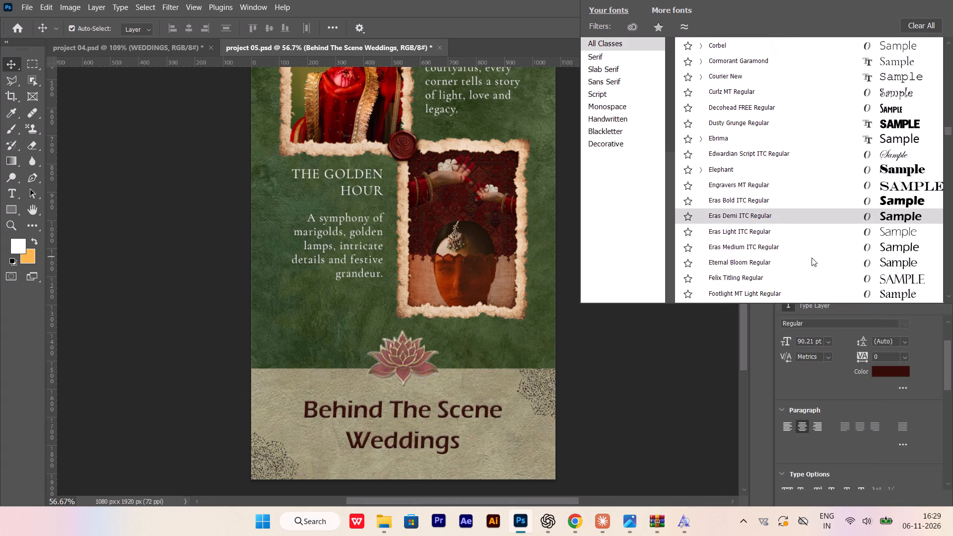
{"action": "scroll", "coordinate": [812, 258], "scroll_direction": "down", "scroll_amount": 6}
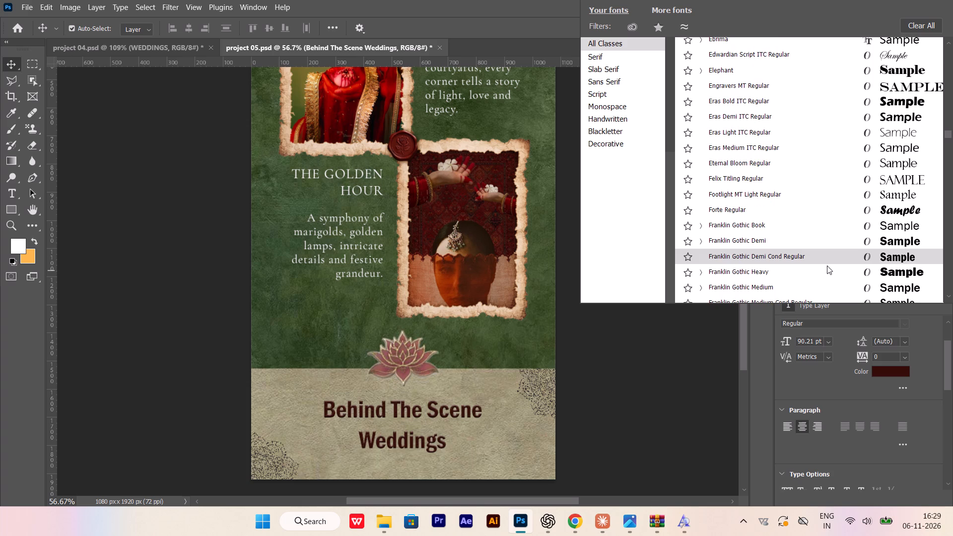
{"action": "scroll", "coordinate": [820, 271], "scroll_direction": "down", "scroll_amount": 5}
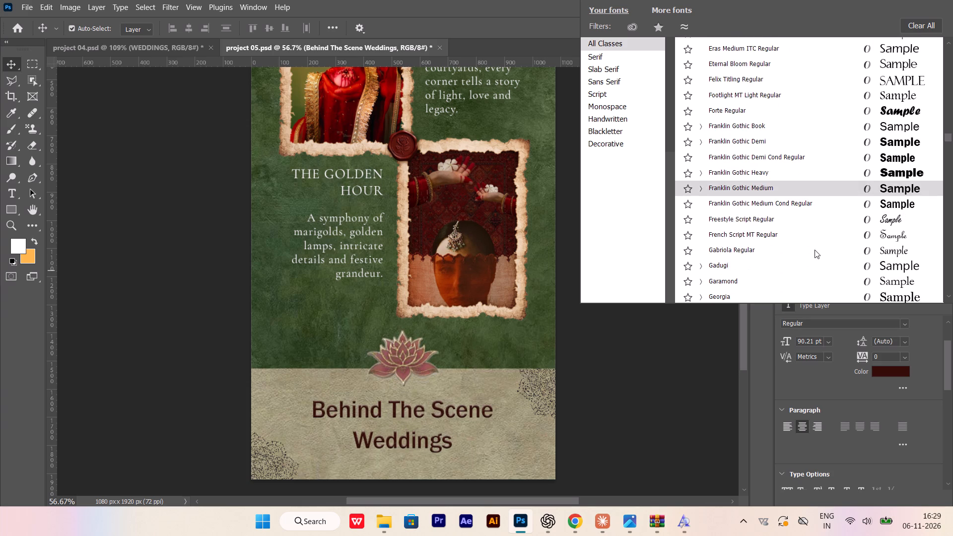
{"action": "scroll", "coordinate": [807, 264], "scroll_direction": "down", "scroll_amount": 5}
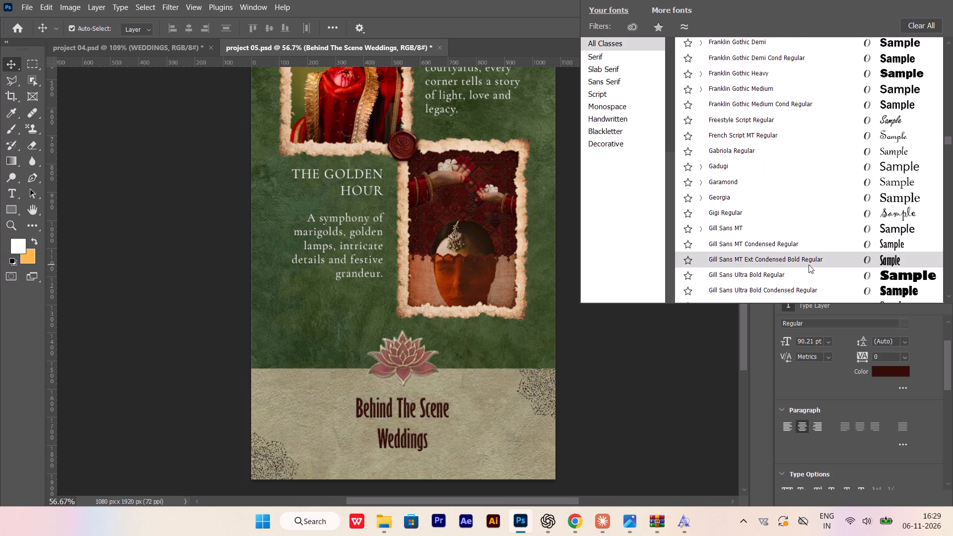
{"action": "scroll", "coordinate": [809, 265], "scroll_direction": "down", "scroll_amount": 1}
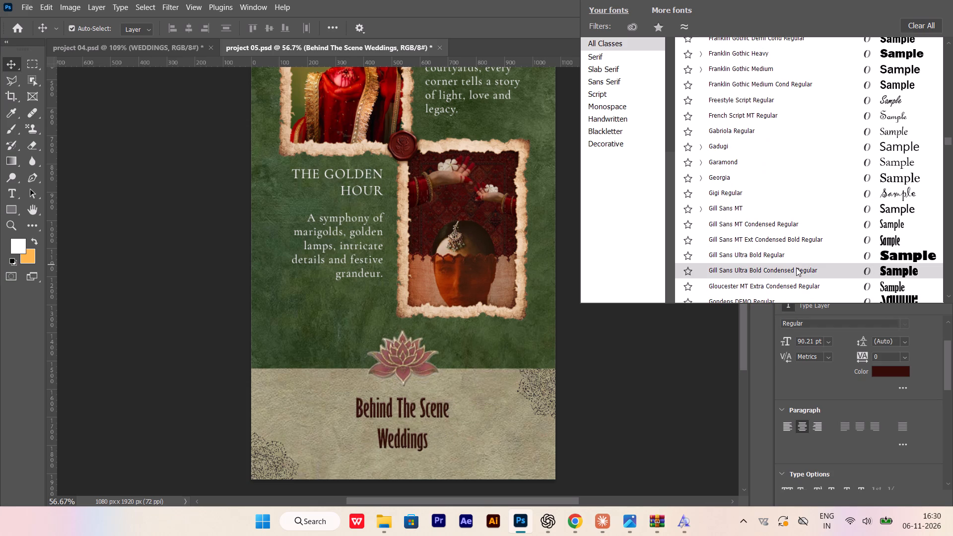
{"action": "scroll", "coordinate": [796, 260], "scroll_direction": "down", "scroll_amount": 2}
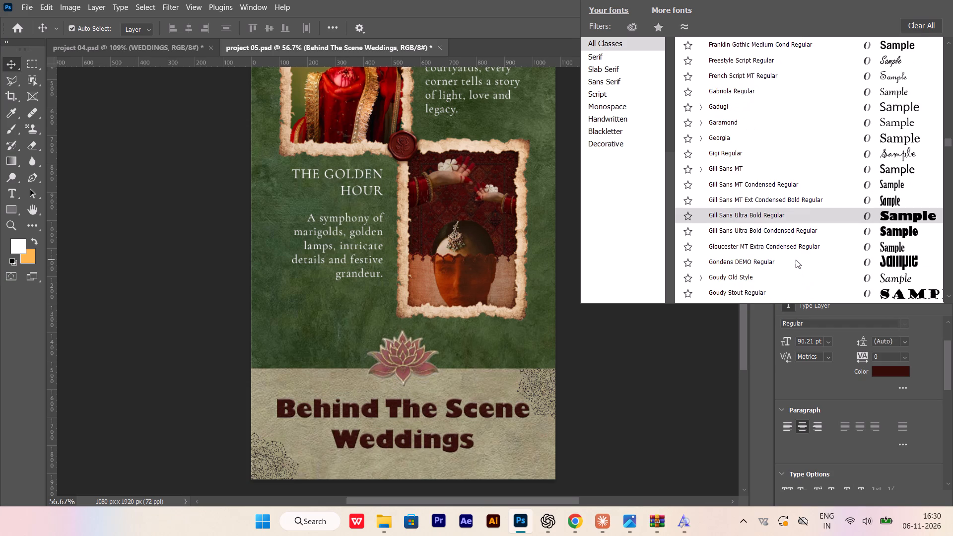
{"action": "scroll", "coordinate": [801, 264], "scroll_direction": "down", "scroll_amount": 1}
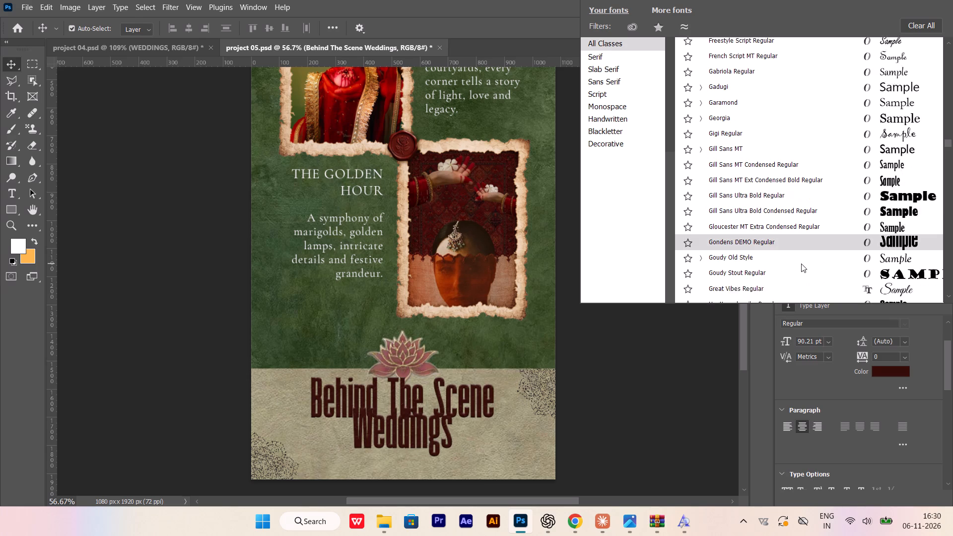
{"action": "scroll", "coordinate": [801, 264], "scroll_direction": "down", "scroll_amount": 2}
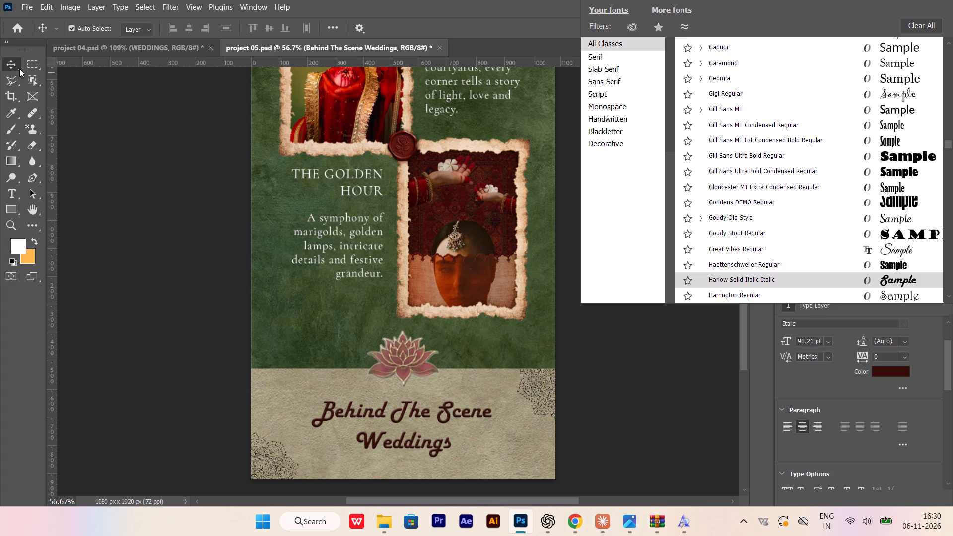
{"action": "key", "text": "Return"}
Examine the "BEHIND THE SCENE WEDDINGS" title treatment in project 04.psd as a reference.
{"action": "left_click", "coordinate": [171, 53]}
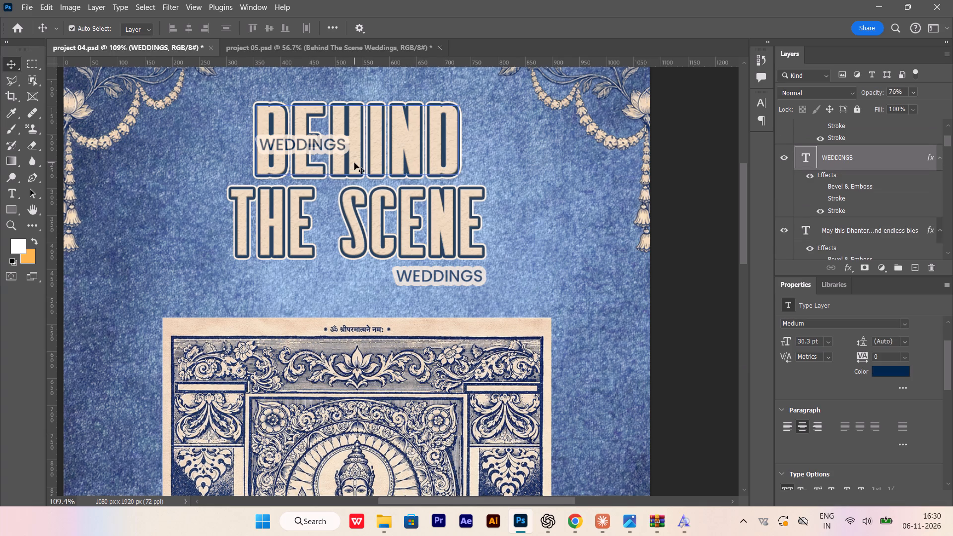
{"action": "left_click", "coordinate": [354, 163]}
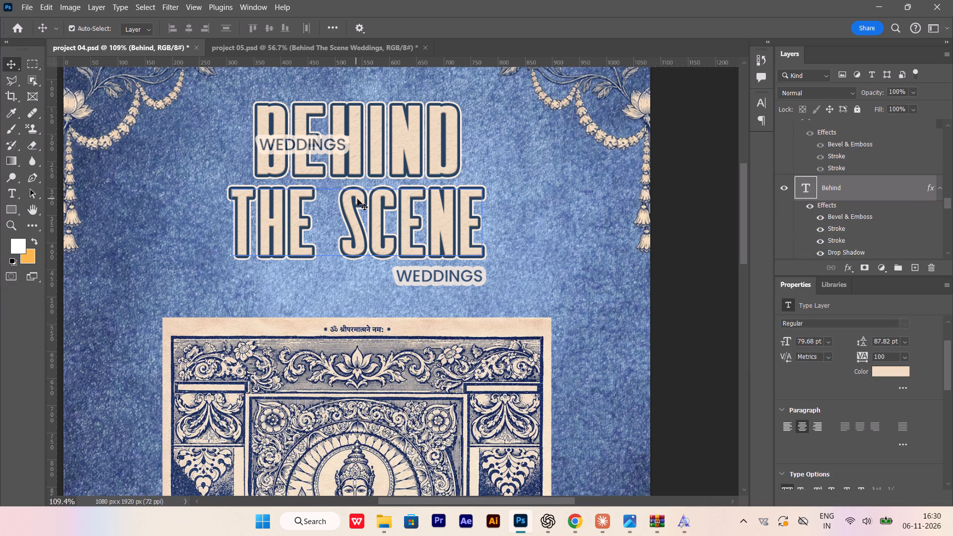
{"action": "left_click", "coordinate": [357, 199], "text": "shift"}
{"action": "scroll", "coordinate": [512, 196], "scroll_direction": "down", "scroll_amount": 4, "text": "alt"}
{"action": "left_click", "coordinate": [660, 228]}
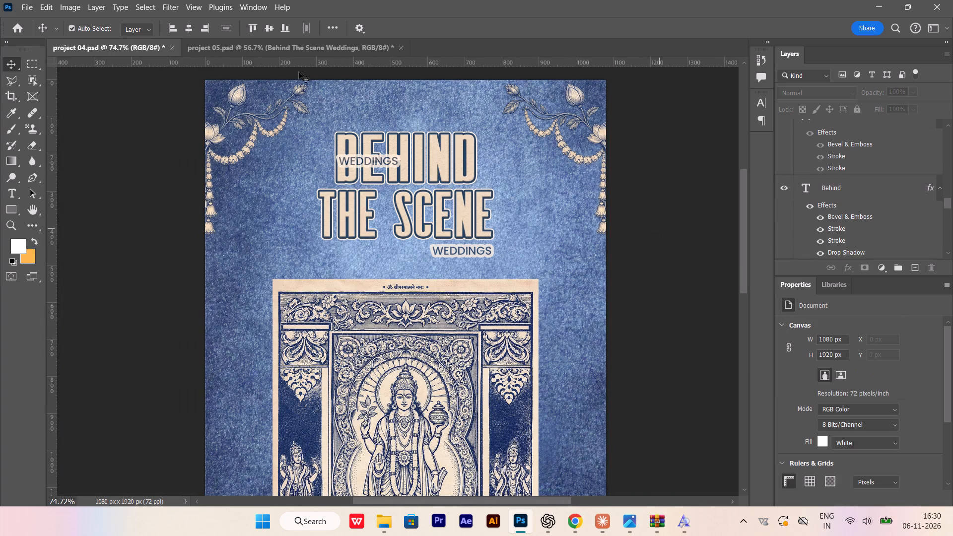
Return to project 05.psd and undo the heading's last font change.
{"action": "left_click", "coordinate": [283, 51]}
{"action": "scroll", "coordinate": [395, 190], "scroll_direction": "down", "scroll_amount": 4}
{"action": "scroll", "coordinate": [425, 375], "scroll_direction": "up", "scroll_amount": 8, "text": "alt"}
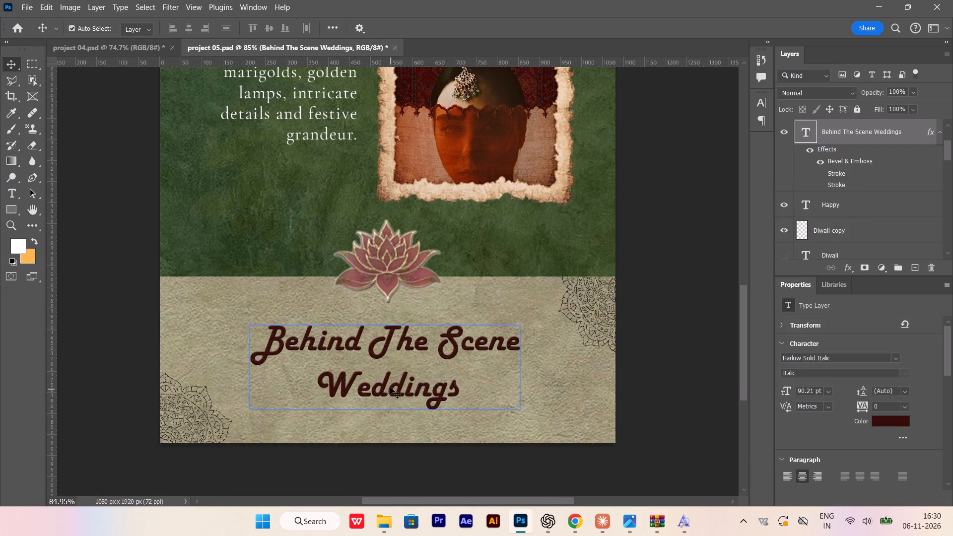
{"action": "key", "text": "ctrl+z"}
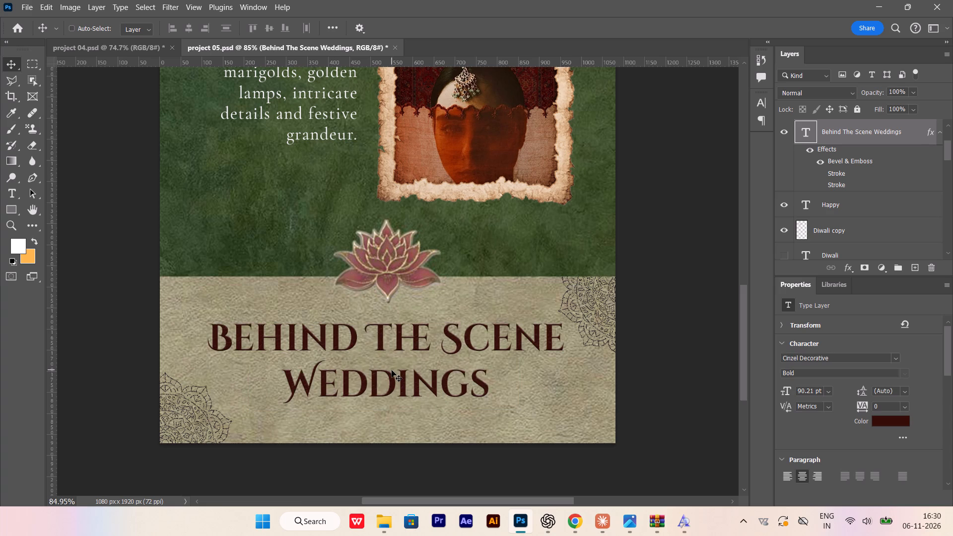
Duplicate the "Behind The Scene Weddings" heading, placing the copy below and to the right of the original.
{"action": "scroll", "coordinate": [396, 376], "scroll_direction": "up", "scroll_amount": 2, "text": "alt"}
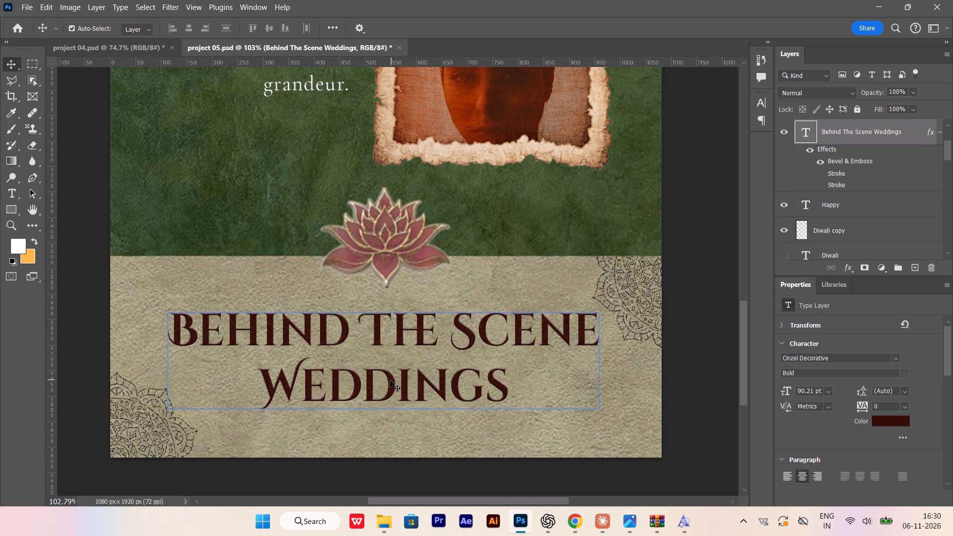
{"action": "left_click_drag", "start_coordinate": [390, 380], "coordinate": [539, 423], "text": "alt"}
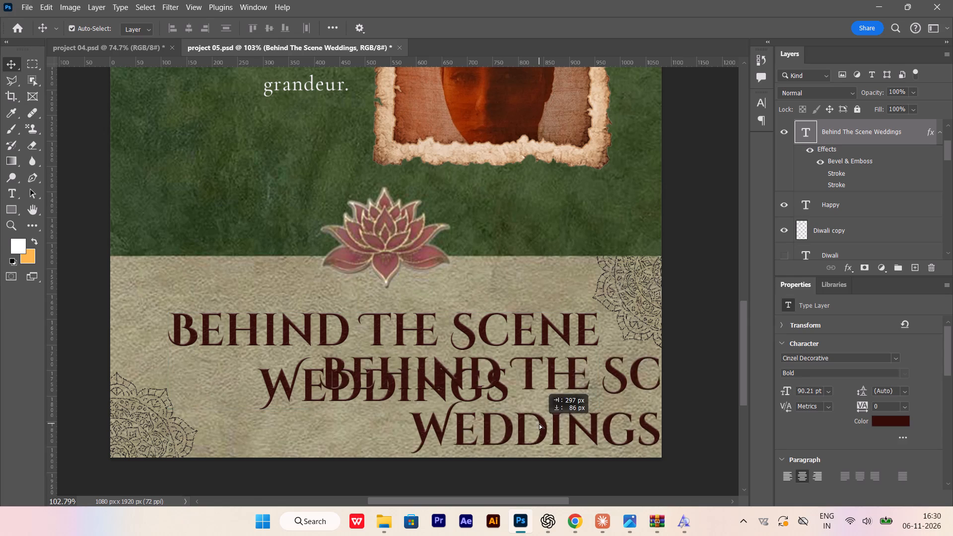
{"action": "left_click_drag", "start_coordinate": [539, 423], "coordinate": [527, 437], "text": "alt"}
Delete "Weddings" and its line break from the original heading, leaving only "Behind The Scene".
{"action": "double_click", "coordinate": [276, 386]}
{"action": "left_click_drag", "start_coordinate": [263, 379], "coordinate": [483, 385]}
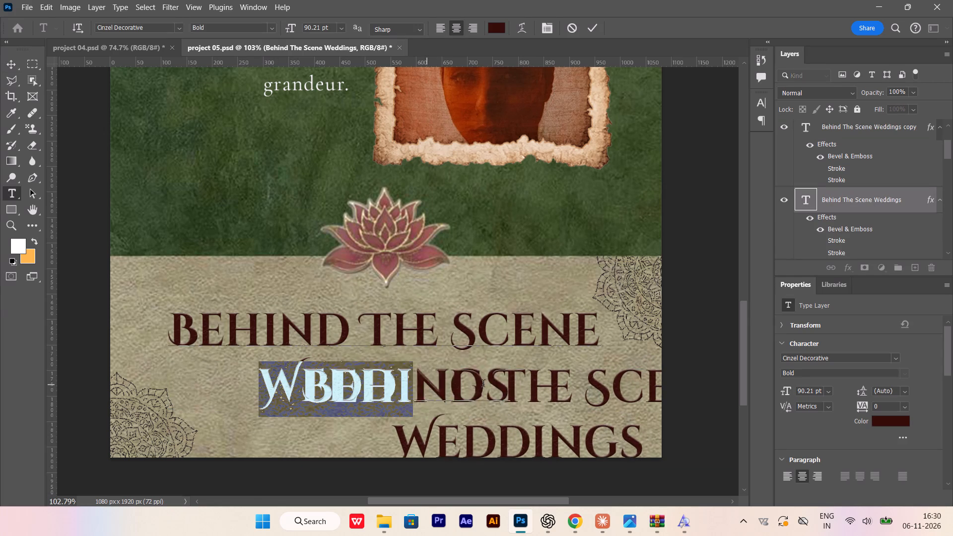
{"action": "left_click_drag", "start_coordinate": [483, 385], "coordinate": [598, 387]}
{"action": "key", "text": "BackSpace"}
{"action": "key", "text": "BackSpace"}
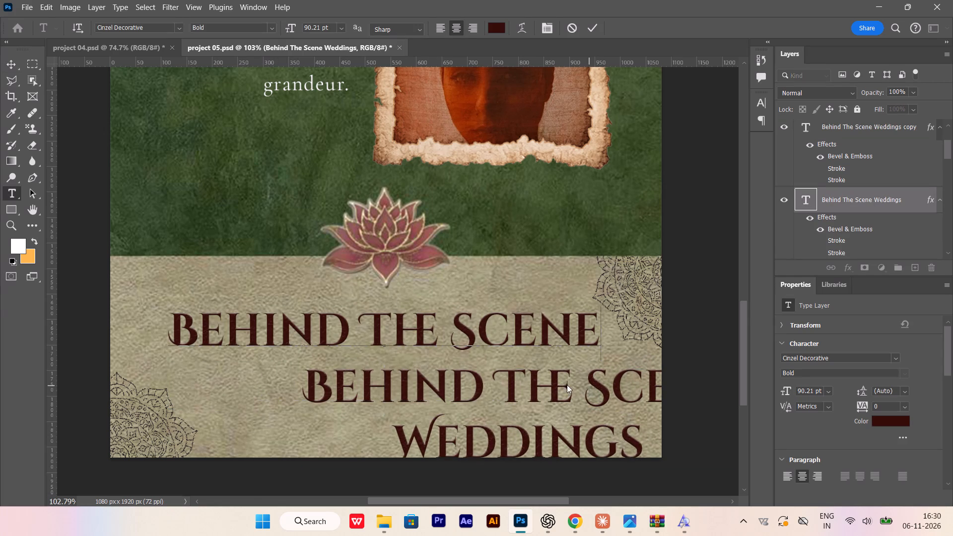
{"action": "left_click", "coordinate": [15, 65]}
Move the heading copy slightly up and left, and delete "Behind The Scene" from it, leaving only "Weddings".
{"action": "left_click_drag", "start_coordinate": [392, 380], "coordinate": [379, 367]}
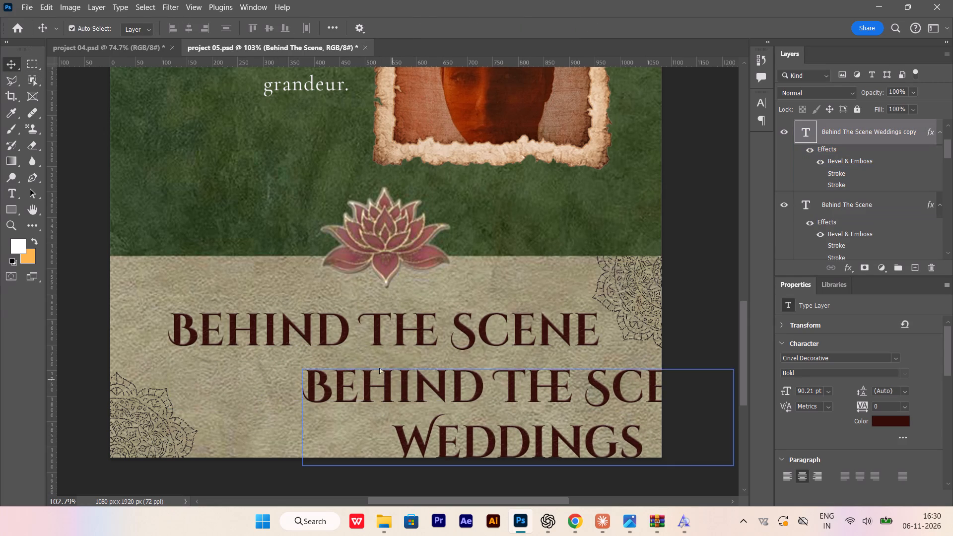
{"action": "left_click_drag", "start_coordinate": [379, 367], "coordinate": [364, 347]}
{"action": "triple_click", "coordinate": [371, 411]}
{"action": "left_click_drag", "start_coordinate": [372, 411], "coordinate": [360, 408]}
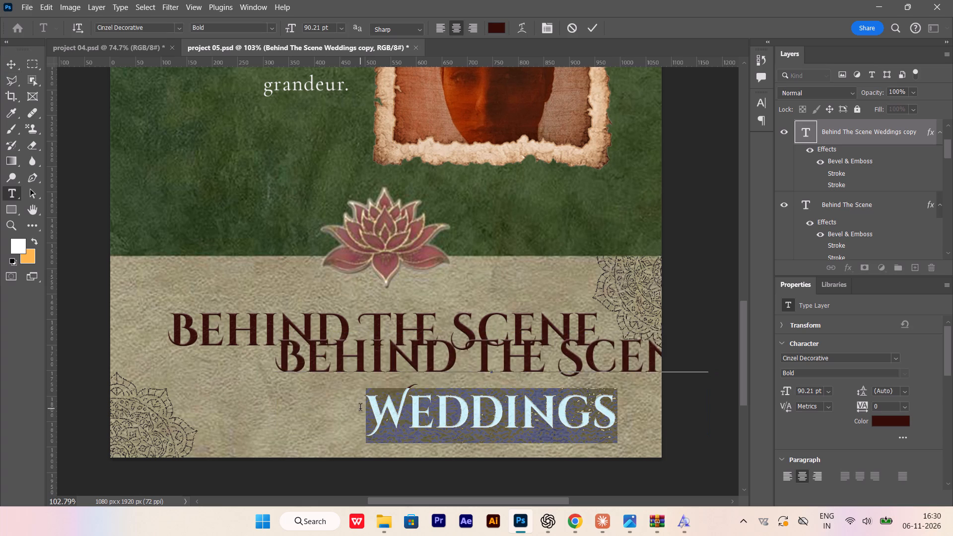
{"action": "left_click_drag", "start_coordinate": [360, 408], "coordinate": [253, 345]}
{"action": "left_click", "coordinate": [379, 409]}
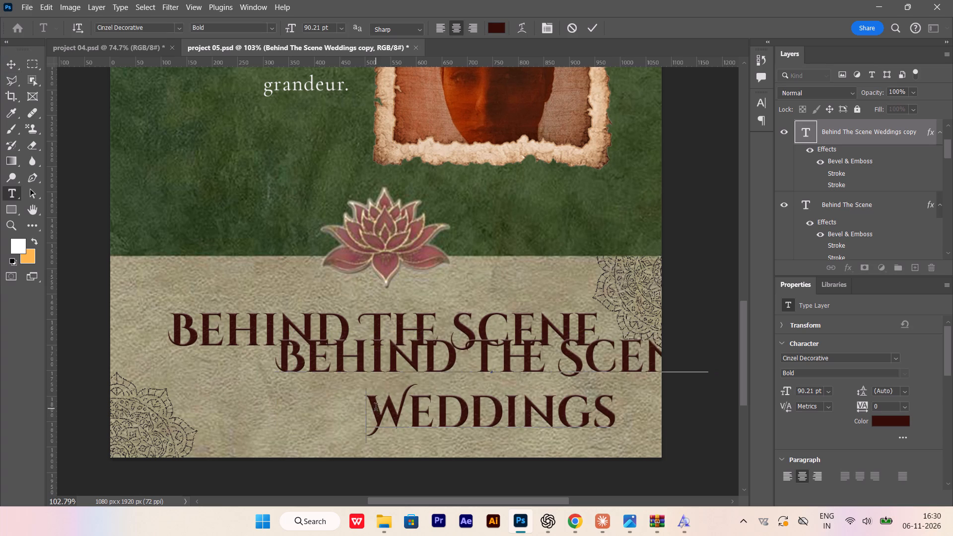
{"action": "left_click_drag", "start_coordinate": [367, 407], "coordinate": [255, 364]}
{"action": "key", "text": "BackSpace"}
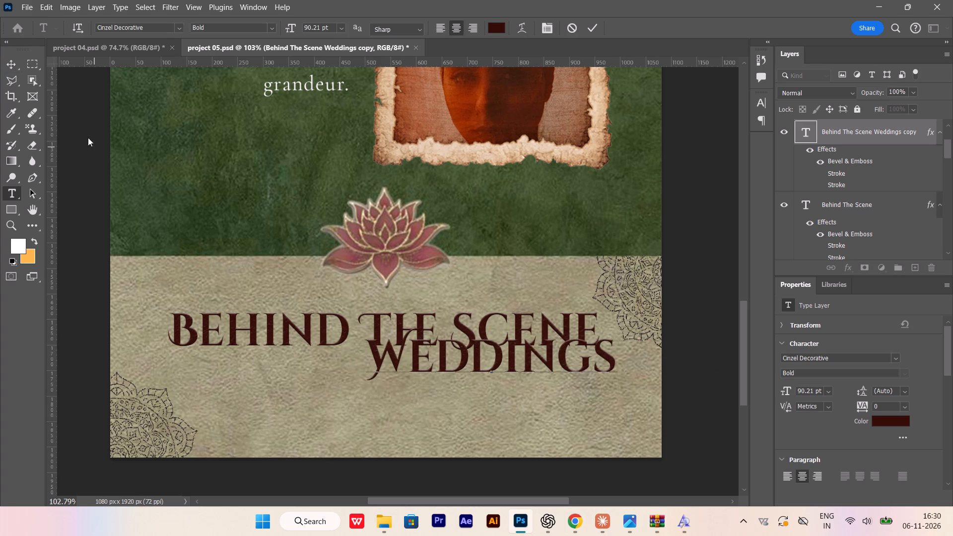
{"action": "left_click", "coordinate": [9, 64]}
Move the "Weddings" text down to sit just below "The Scene".
{"action": "scroll", "coordinate": [453, 378], "scroll_direction": "up", "scroll_amount": 2, "text": "alt"}
{"action": "left_click_drag", "start_coordinate": [449, 360], "coordinate": [439, 384]}
Change the font of the "Weddings" text to Brush Script MT Italic.
{"action": "left_click", "coordinate": [893, 358]}
{"action": "scroll", "coordinate": [833, 124], "scroll_direction": "up", "scroll_amount": 2}
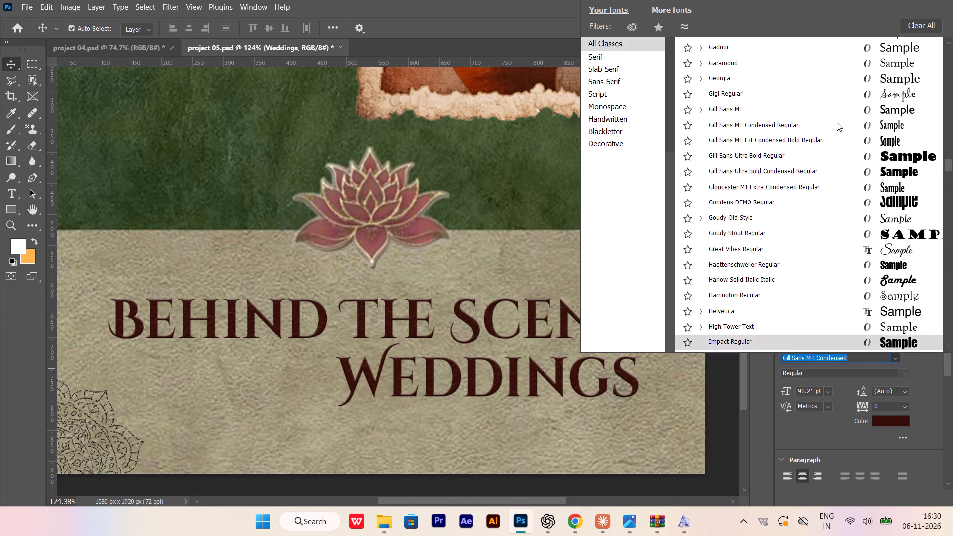
{"action": "scroll", "coordinate": [837, 122], "scroll_direction": "up", "scroll_amount": 4}
{"action": "left_click_drag", "start_coordinate": [946, 156], "coordinate": [952, 32]}
{"action": "left_click_drag", "start_coordinate": [946, 158], "coordinate": [948, 48]}
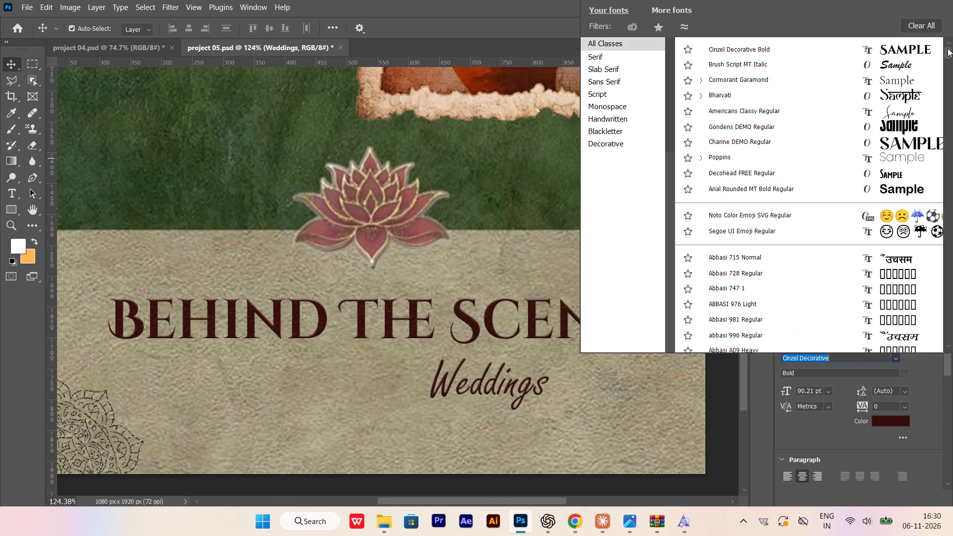
{"action": "left_click_drag", "start_coordinate": [948, 48], "coordinate": [948, 46]}
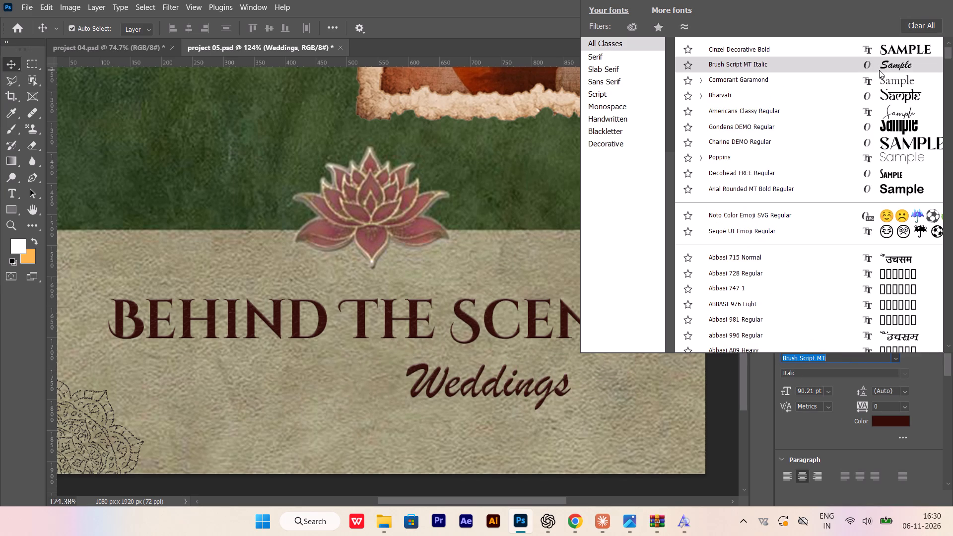
{"action": "left_click", "coordinate": [879, 70]}
{"action": "scroll", "coordinate": [461, 405], "scroll_direction": "up", "scroll_amount": 6, "text": "alt"}
{"action": "scroll", "coordinate": [360, 392], "scroll_direction": "down", "scroll_amount": 4, "text": "alt"}
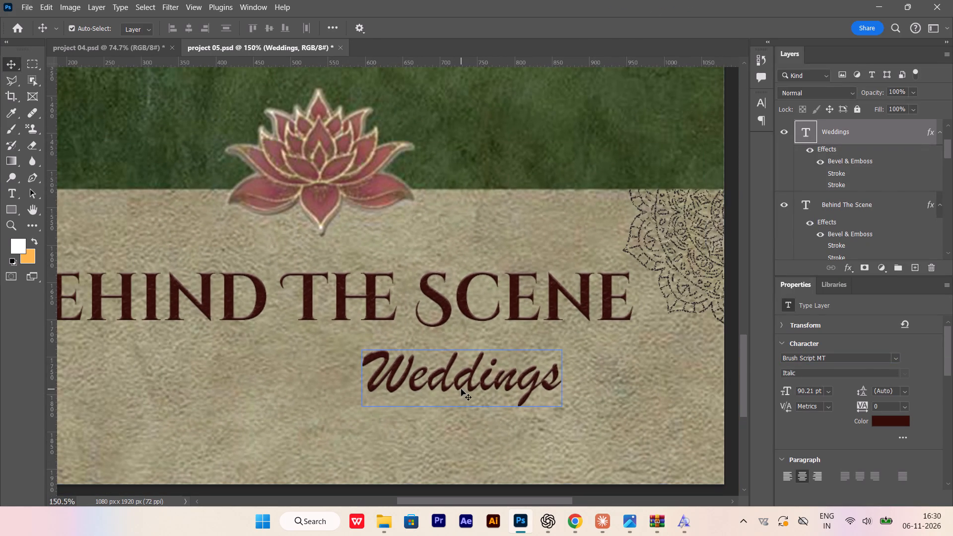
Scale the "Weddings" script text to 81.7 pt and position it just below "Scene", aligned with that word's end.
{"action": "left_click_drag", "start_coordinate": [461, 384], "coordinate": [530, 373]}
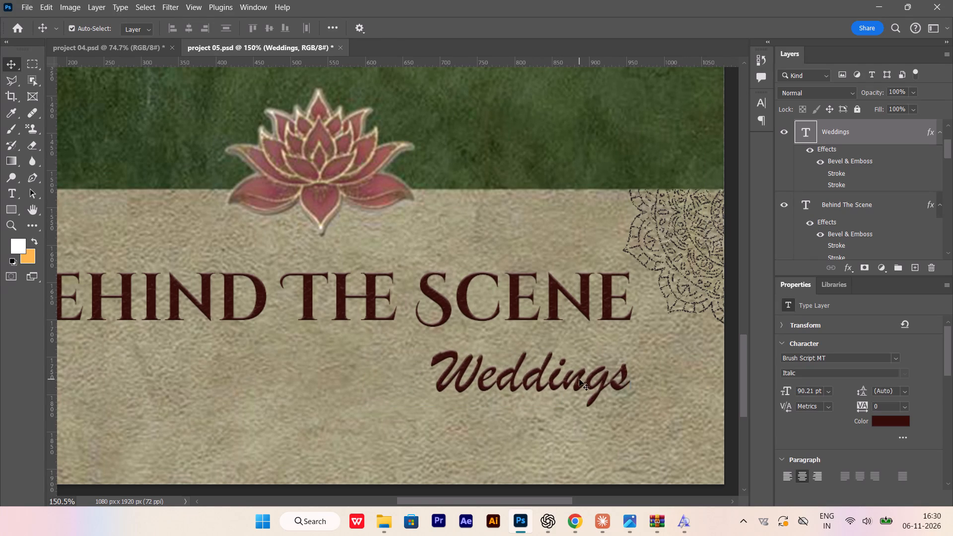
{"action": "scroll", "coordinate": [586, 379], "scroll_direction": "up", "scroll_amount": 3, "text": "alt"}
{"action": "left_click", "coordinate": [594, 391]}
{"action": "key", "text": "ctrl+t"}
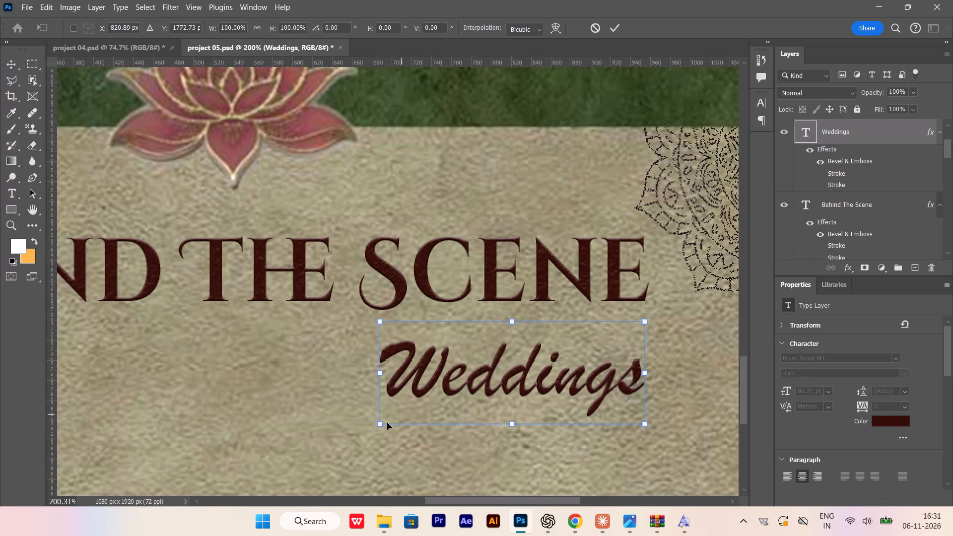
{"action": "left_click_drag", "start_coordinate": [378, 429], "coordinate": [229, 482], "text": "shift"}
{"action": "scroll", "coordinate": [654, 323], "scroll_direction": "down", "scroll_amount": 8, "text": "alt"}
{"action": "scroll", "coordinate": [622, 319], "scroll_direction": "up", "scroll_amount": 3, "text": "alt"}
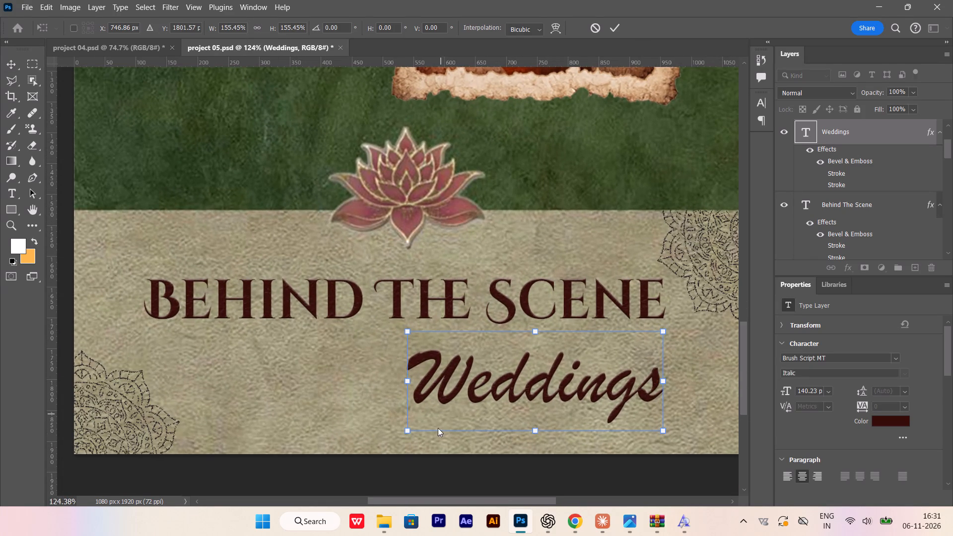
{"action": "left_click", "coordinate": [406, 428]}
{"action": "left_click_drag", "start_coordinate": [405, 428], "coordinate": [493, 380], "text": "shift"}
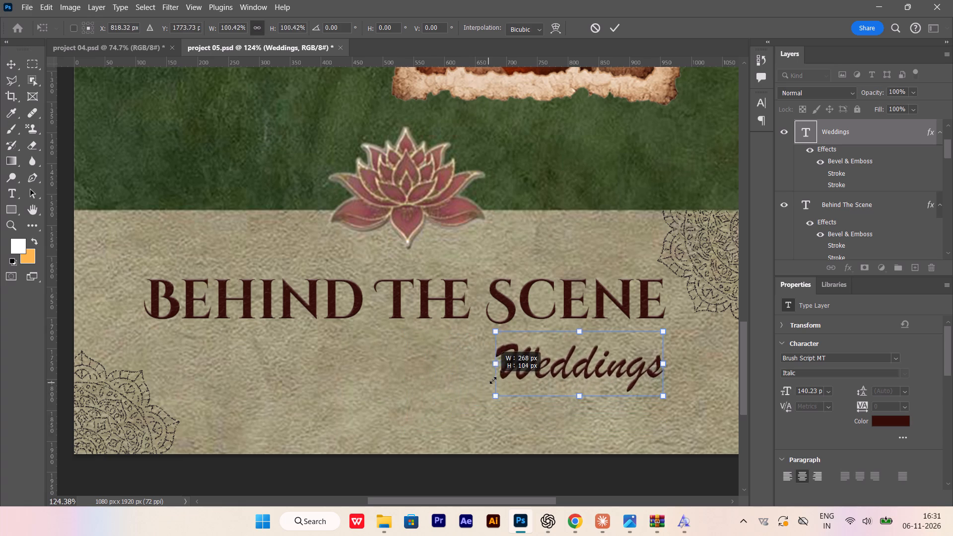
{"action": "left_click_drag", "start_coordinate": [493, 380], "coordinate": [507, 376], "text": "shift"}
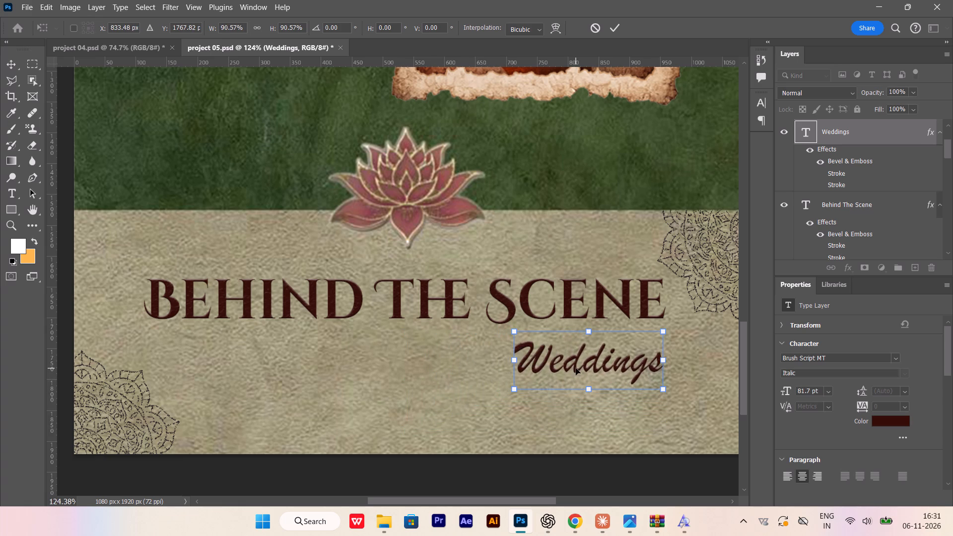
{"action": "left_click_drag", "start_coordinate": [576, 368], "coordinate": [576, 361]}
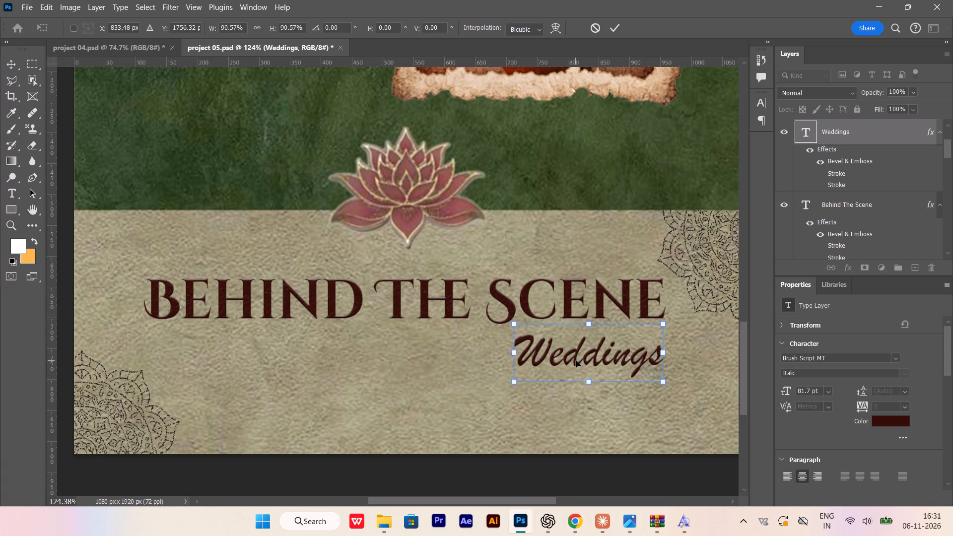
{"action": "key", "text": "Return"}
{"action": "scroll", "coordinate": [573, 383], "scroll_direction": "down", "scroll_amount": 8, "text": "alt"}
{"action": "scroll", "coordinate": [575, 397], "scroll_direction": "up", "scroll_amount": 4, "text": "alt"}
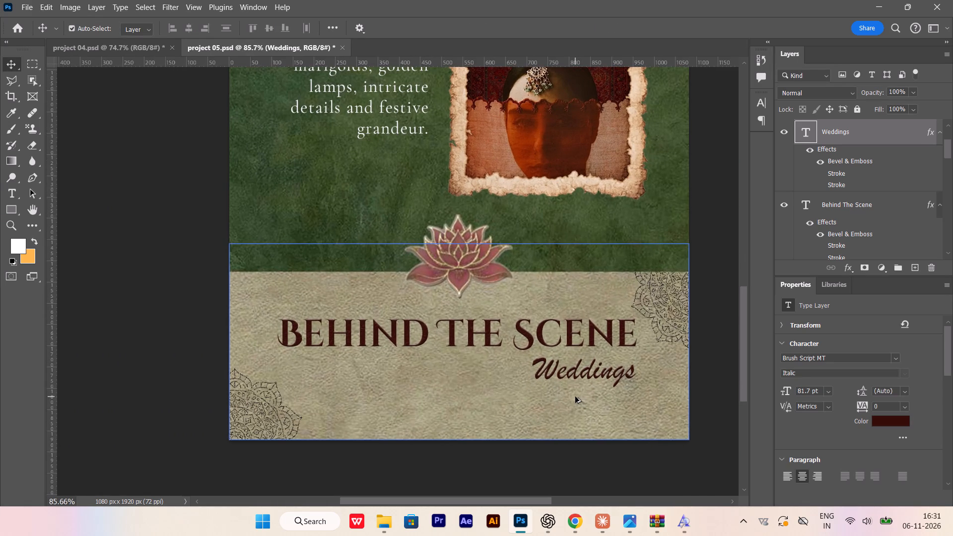
Undo the heading split, the "Weddings" restyling and the leading change, back to the single two-line "Behind The Scene Weddings" text.
{"action": "key", "text": "ctrl+z"}
{"action": "key", "text": "ctrl+z"}
{"action": "key", "text": "ctrl+z"}
{"action": "key", "text": "ctrl+z"}
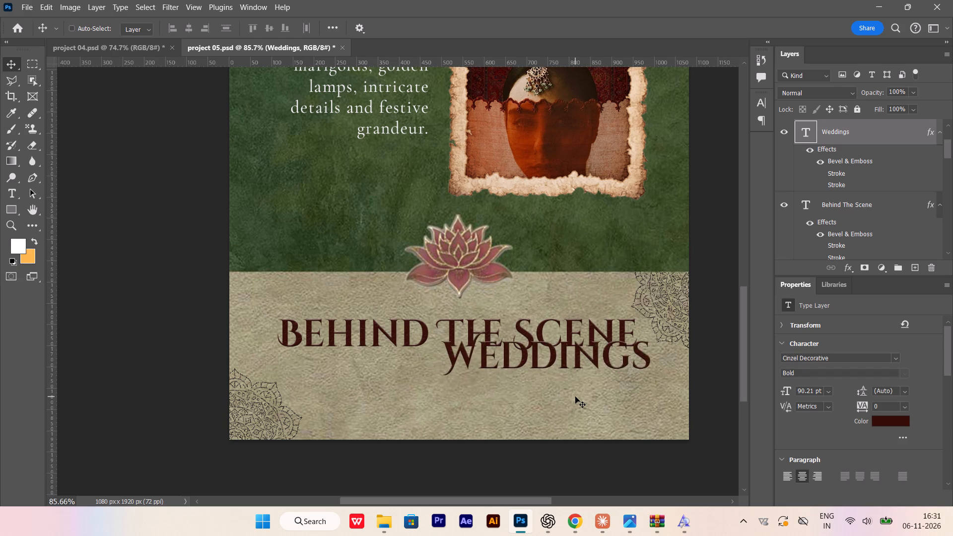
{"action": "key", "text": "ctrl+z"}
{"action": "key", "text": "ctrl+z"}
{"action": "key", "text": "ctrl+z"}
{"action": "key", "text": "ctrl+z"}
{"action": "key", "text": "ctrl+z"}
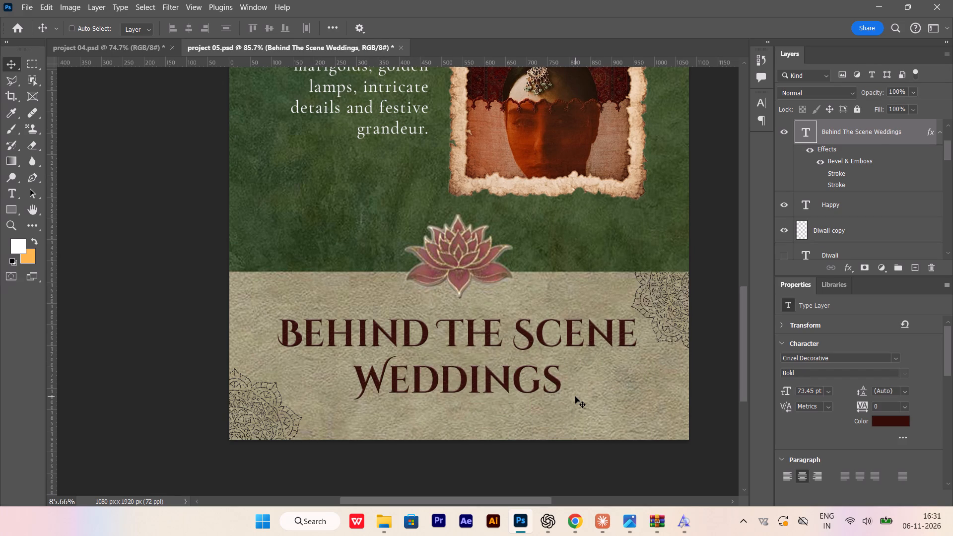
{"action": "key", "text": "ctrl+z"}
{"action": "key", "text": "ctrl+z"}
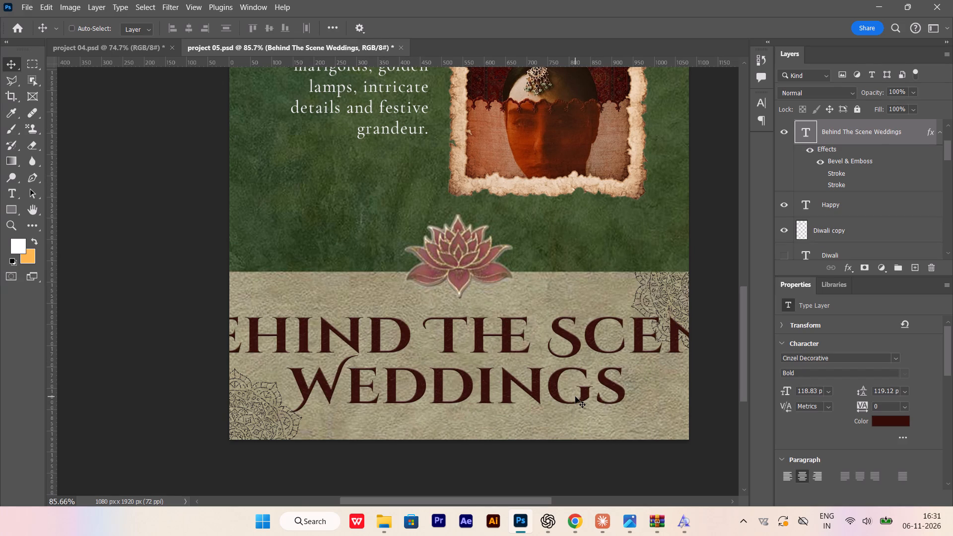
{"action": "key", "text": "ctrl+shift+z"}
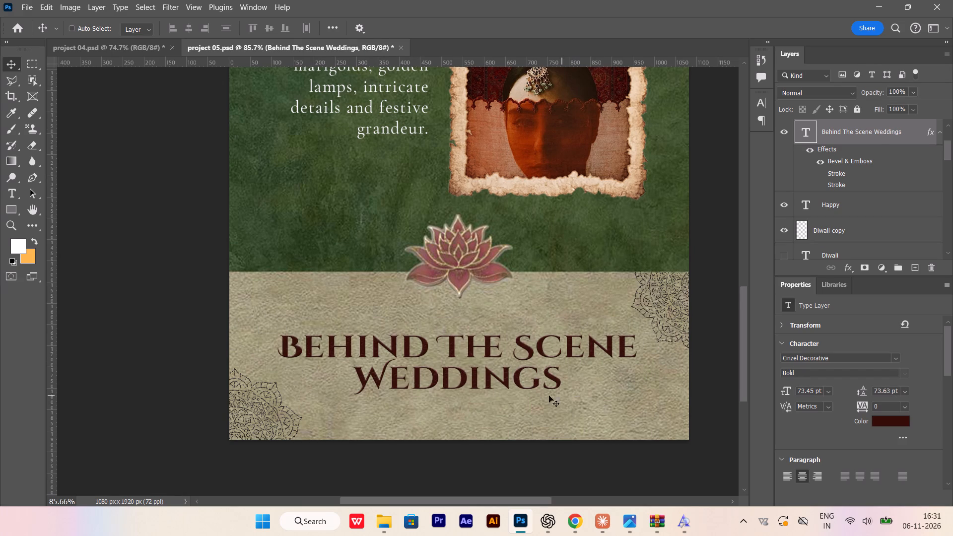
Change the font of only the "W" in "Weddings" to Cormorant Garamond Bold.
{"action": "scroll", "coordinate": [435, 379], "scroll_direction": "up", "scroll_amount": 2, "text": "alt"}
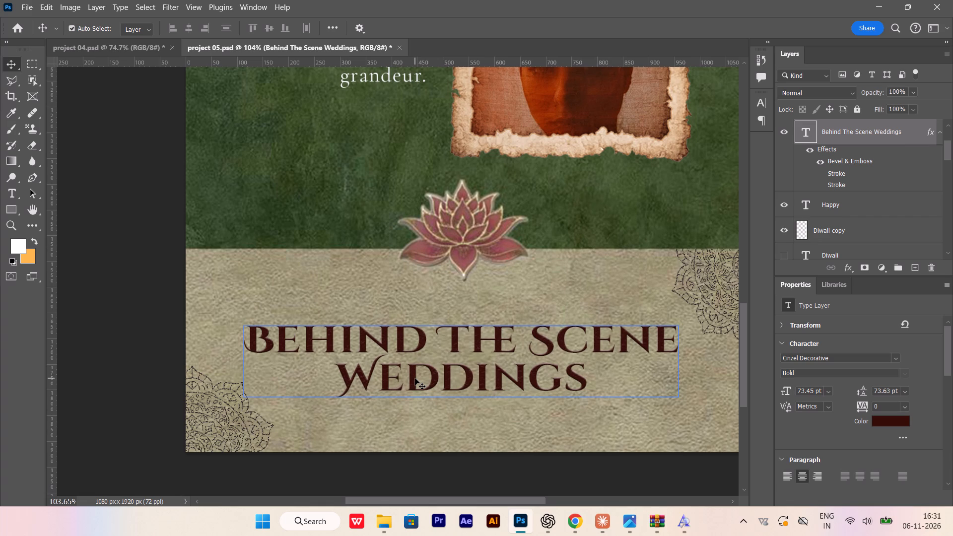
{"action": "left_click", "coordinate": [415, 378]}
{"action": "key", "text": "ctrl+t"}
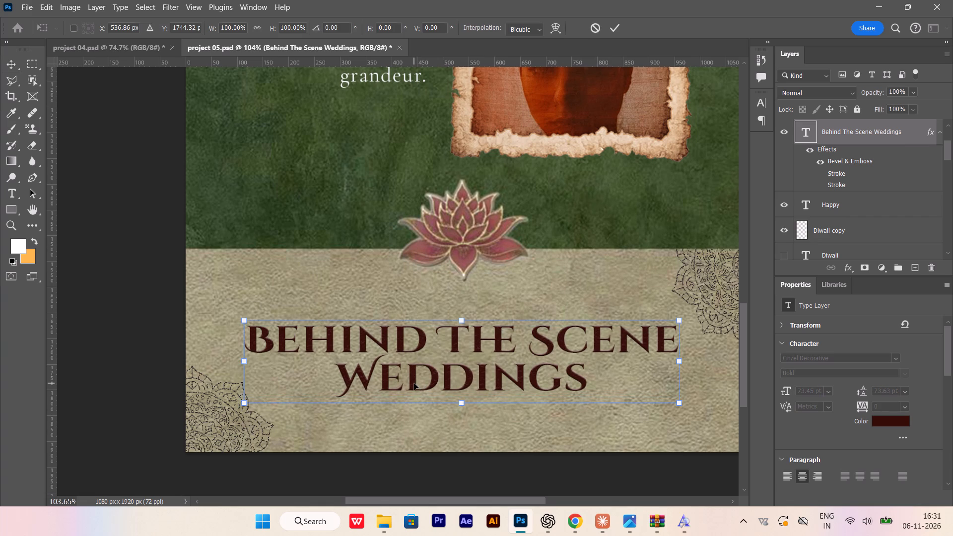
{"action": "double_click", "coordinate": [344, 375]}
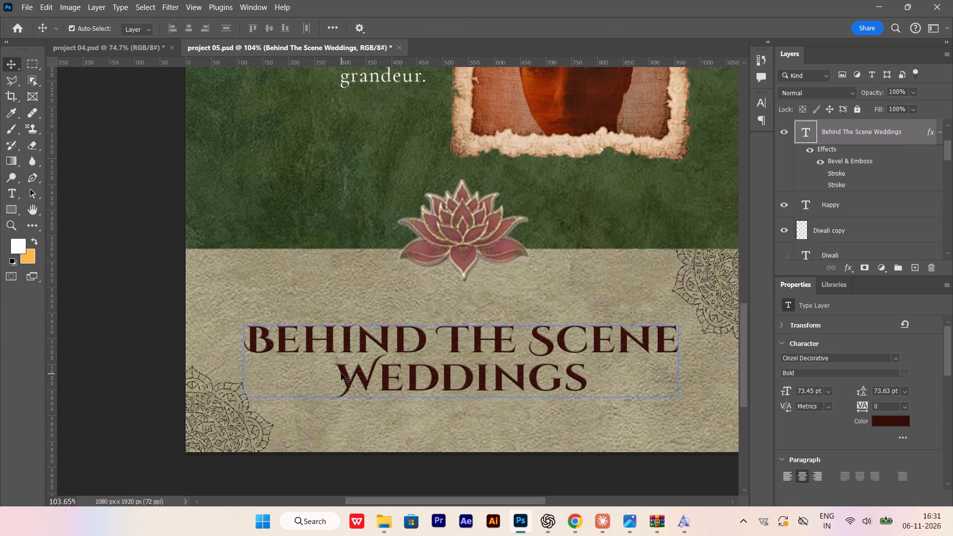
{"action": "triple_click", "coordinate": [341, 373]}
{"action": "double_click", "coordinate": [341, 373]}
{"action": "left_click_drag", "start_coordinate": [340, 373], "coordinate": [369, 381]}
{"action": "left_click_drag", "start_coordinate": [369, 379], "coordinate": [367, 379]}
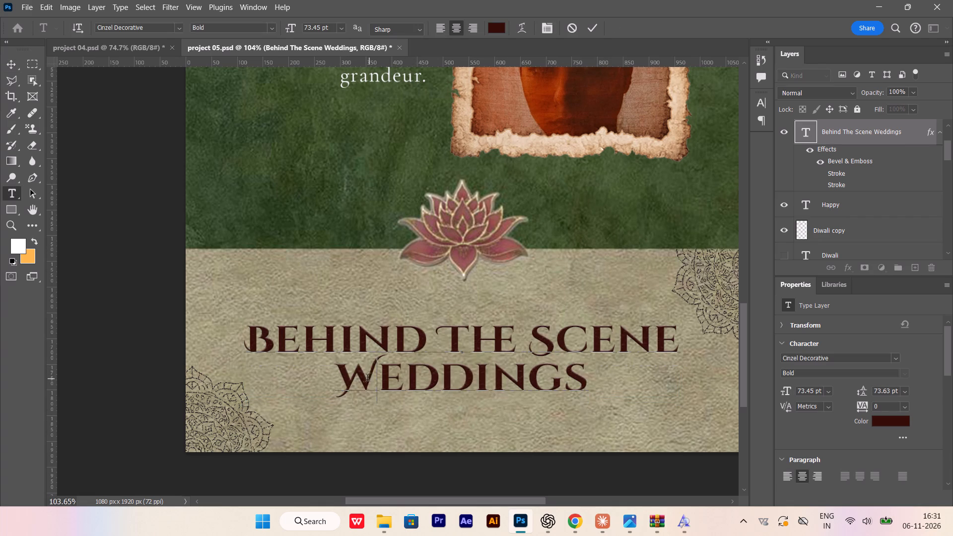
{"action": "left_click_drag", "start_coordinate": [367, 379], "coordinate": [345, 381]}
{"action": "left_click", "coordinate": [850, 359]}
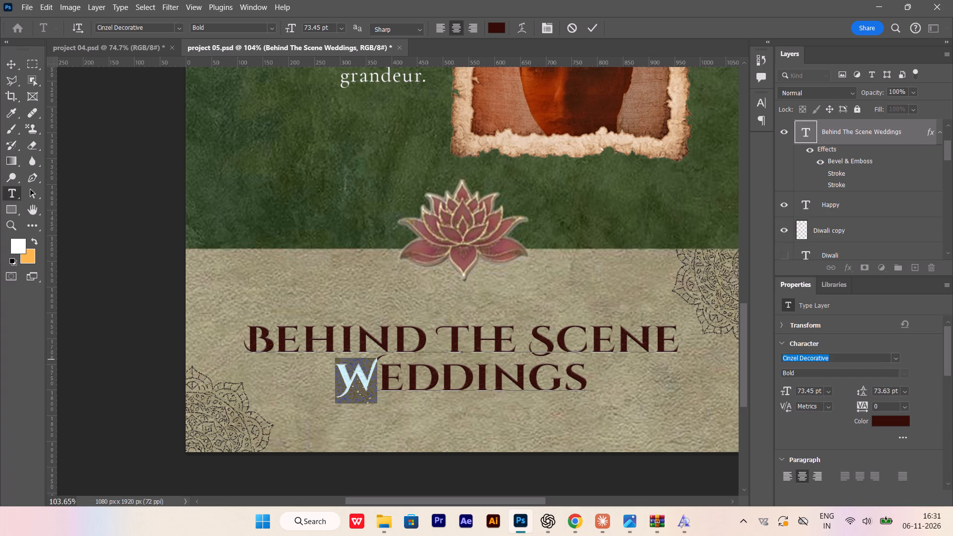
{"action": "type", "text": "com"}
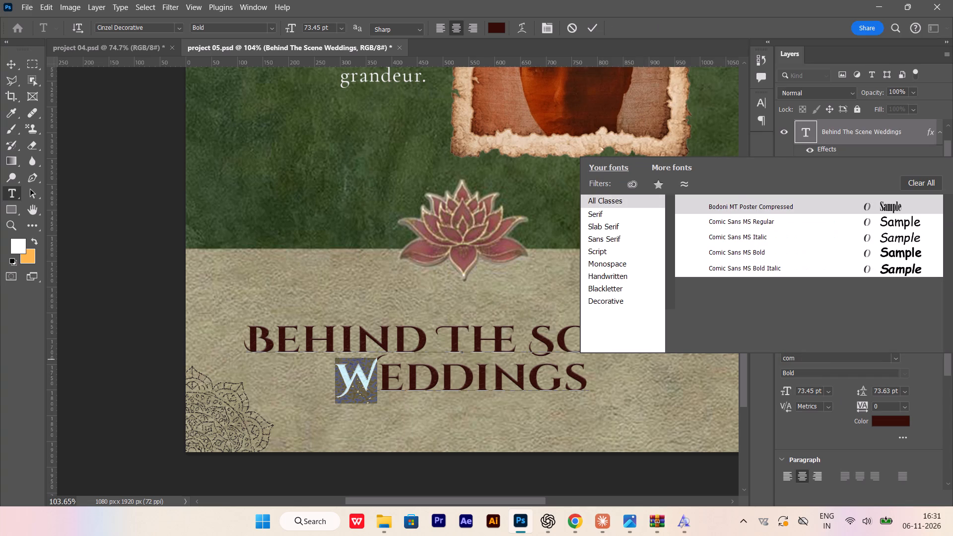
{"action": "key", "text": "BackSpace"}
{"action": "key", "text": "BackSpace"}
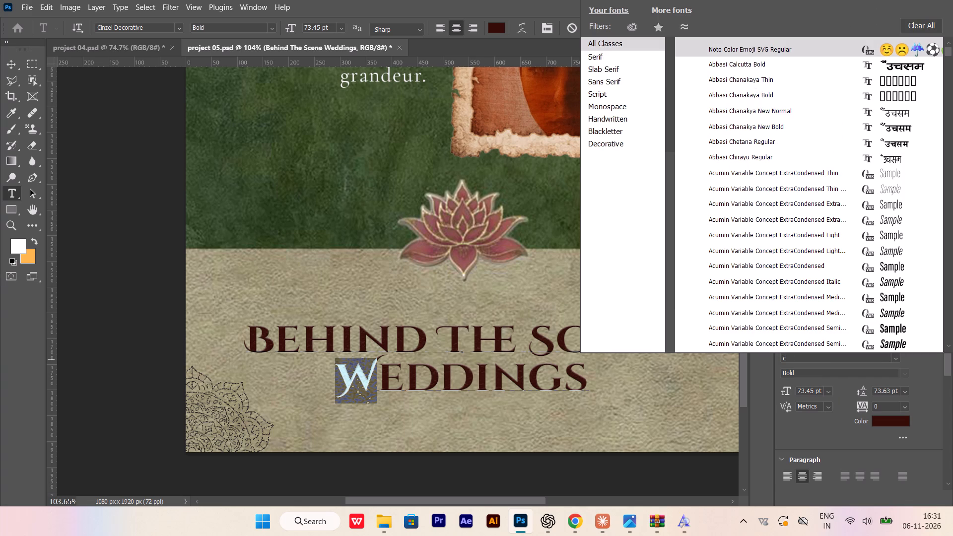
{"action": "type", "text": "or"}
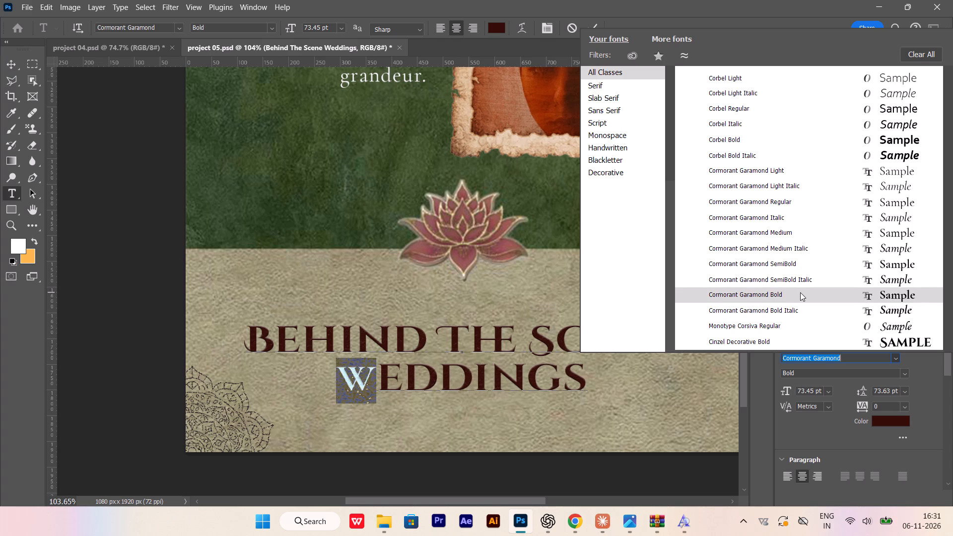
{"action": "left_click", "coordinate": [800, 292]}
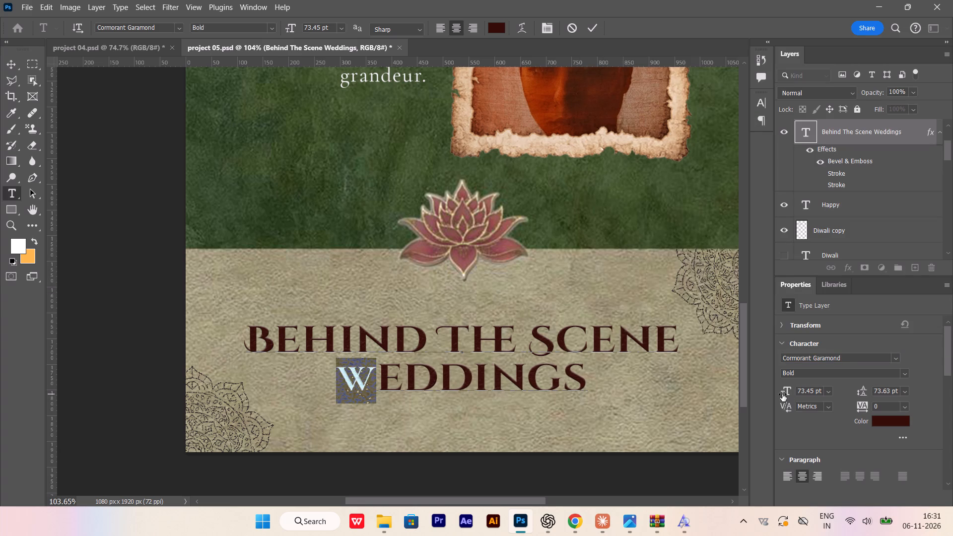
Set the font size of the "W" in "Weddings" to 82 pt.
{"action": "left_click_drag", "start_coordinate": [782, 394], "coordinate": [788, 394]}
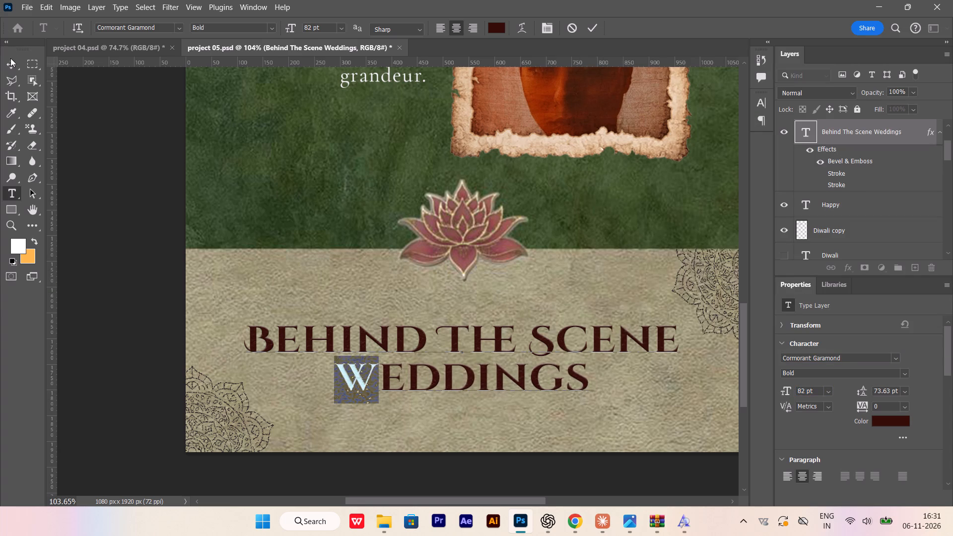
{"action": "left_click", "coordinate": [10, 59]}
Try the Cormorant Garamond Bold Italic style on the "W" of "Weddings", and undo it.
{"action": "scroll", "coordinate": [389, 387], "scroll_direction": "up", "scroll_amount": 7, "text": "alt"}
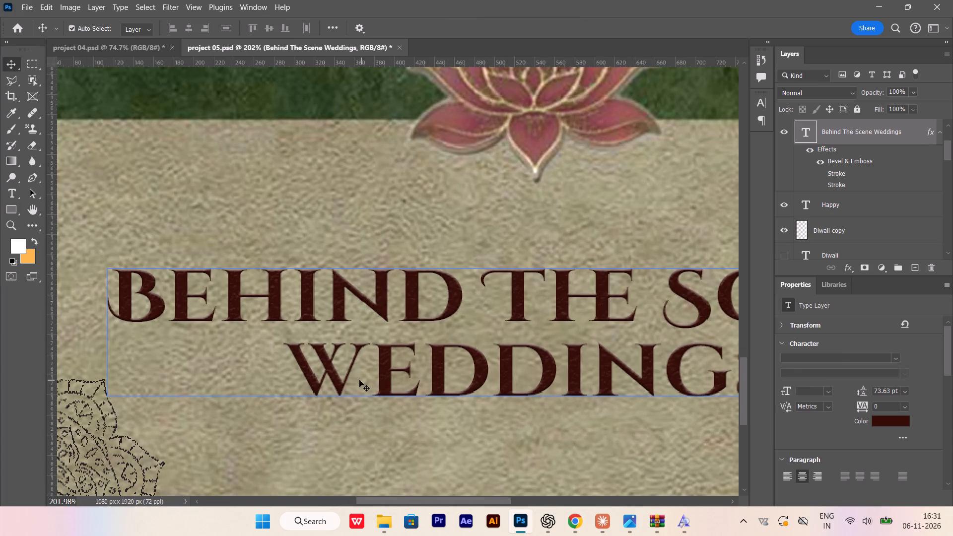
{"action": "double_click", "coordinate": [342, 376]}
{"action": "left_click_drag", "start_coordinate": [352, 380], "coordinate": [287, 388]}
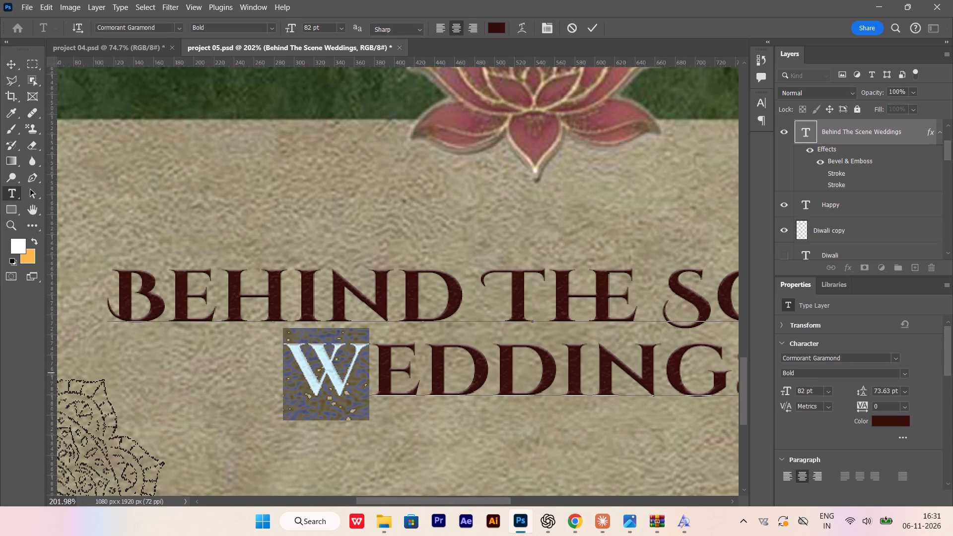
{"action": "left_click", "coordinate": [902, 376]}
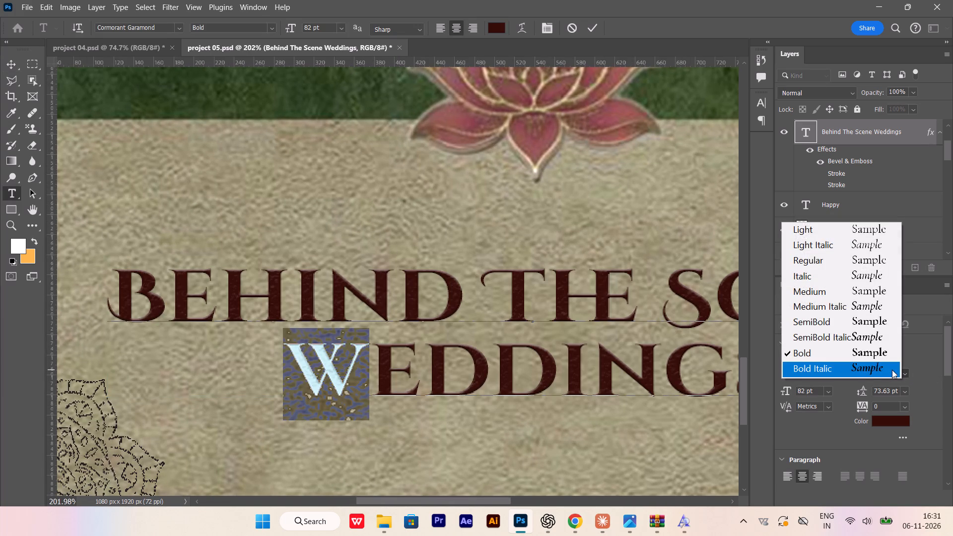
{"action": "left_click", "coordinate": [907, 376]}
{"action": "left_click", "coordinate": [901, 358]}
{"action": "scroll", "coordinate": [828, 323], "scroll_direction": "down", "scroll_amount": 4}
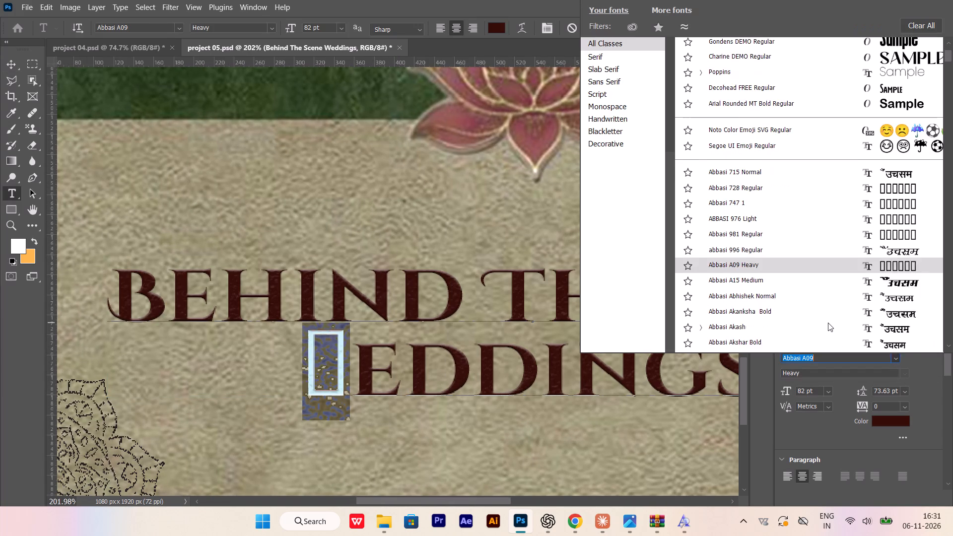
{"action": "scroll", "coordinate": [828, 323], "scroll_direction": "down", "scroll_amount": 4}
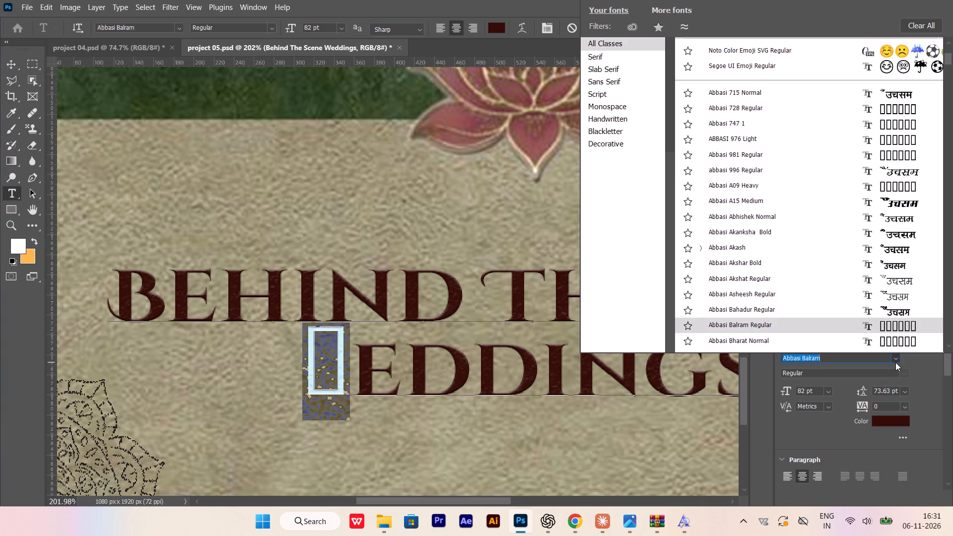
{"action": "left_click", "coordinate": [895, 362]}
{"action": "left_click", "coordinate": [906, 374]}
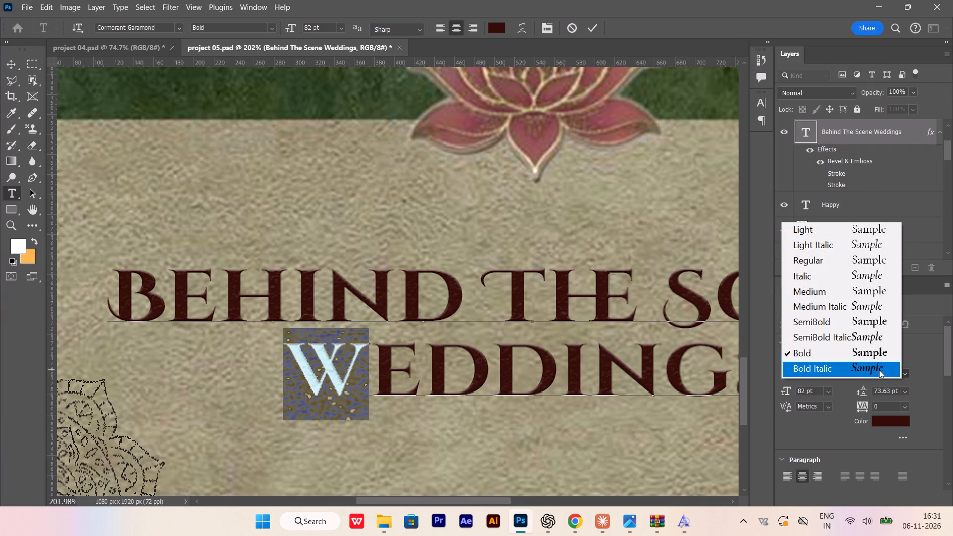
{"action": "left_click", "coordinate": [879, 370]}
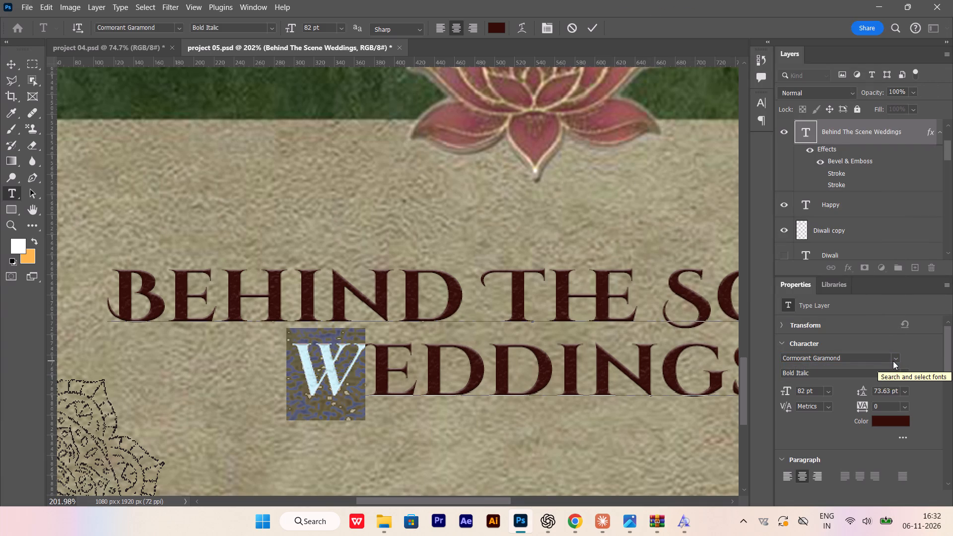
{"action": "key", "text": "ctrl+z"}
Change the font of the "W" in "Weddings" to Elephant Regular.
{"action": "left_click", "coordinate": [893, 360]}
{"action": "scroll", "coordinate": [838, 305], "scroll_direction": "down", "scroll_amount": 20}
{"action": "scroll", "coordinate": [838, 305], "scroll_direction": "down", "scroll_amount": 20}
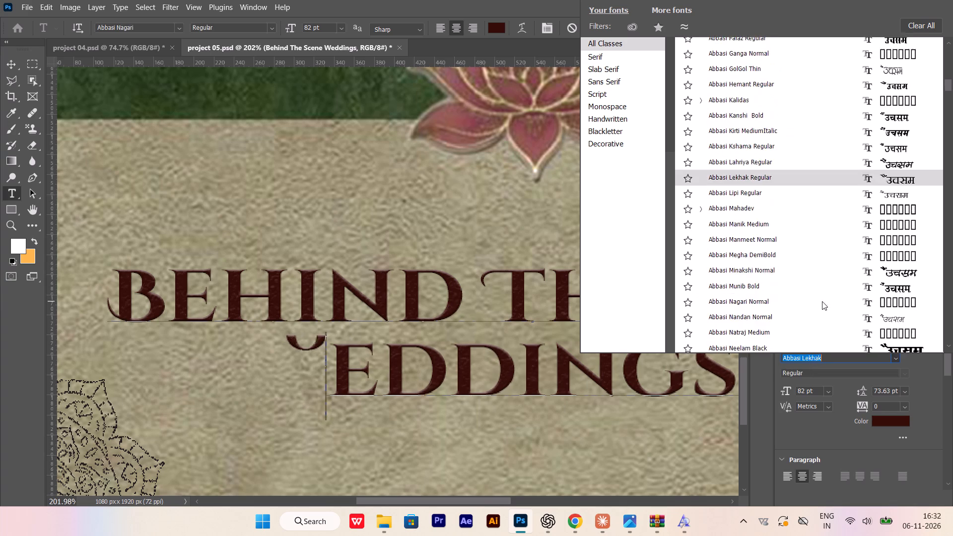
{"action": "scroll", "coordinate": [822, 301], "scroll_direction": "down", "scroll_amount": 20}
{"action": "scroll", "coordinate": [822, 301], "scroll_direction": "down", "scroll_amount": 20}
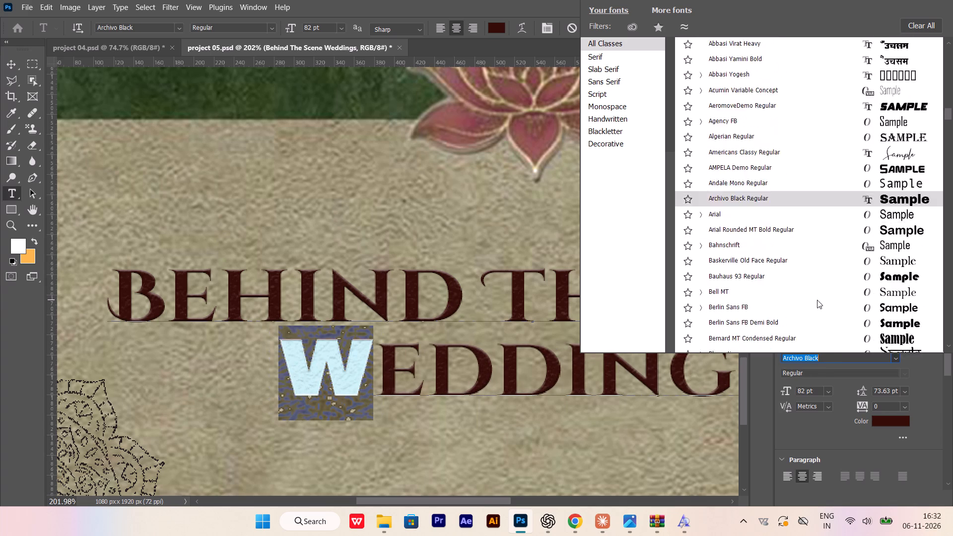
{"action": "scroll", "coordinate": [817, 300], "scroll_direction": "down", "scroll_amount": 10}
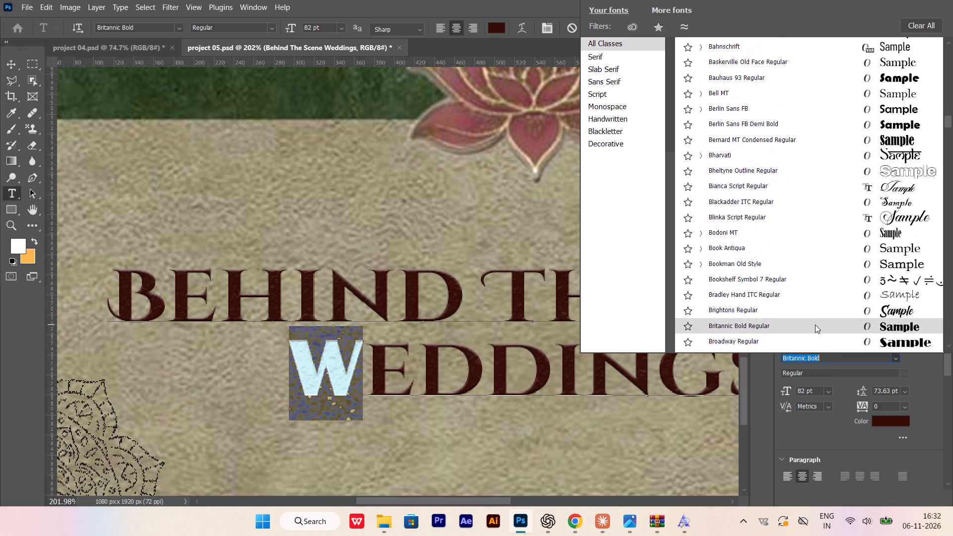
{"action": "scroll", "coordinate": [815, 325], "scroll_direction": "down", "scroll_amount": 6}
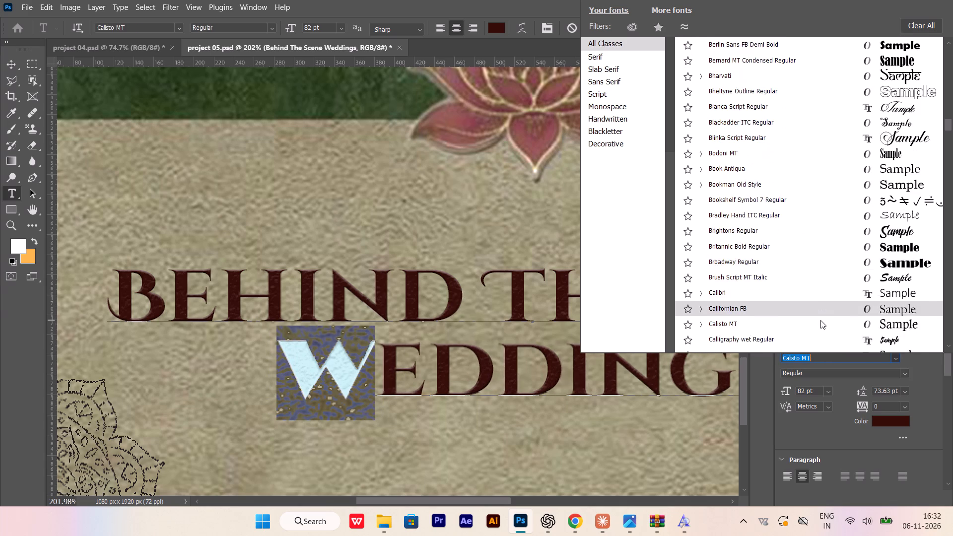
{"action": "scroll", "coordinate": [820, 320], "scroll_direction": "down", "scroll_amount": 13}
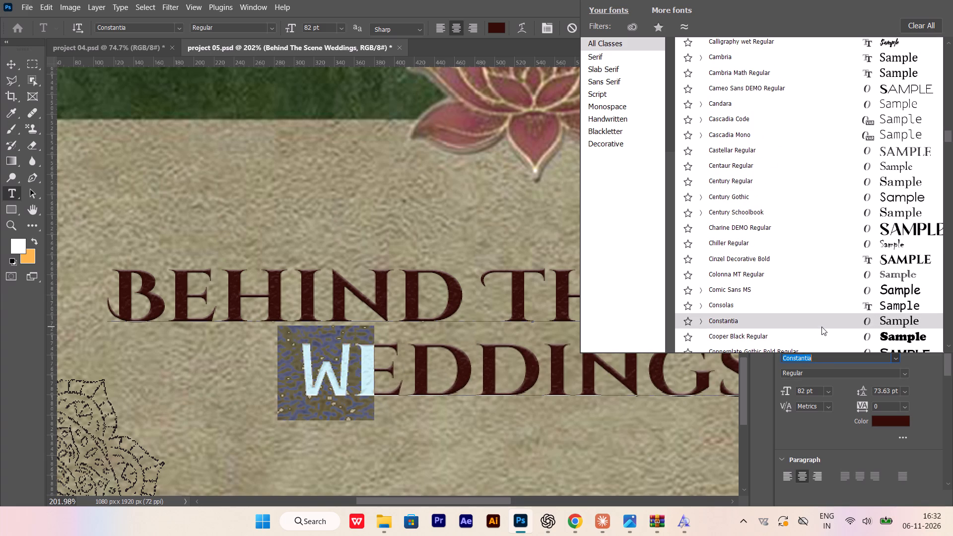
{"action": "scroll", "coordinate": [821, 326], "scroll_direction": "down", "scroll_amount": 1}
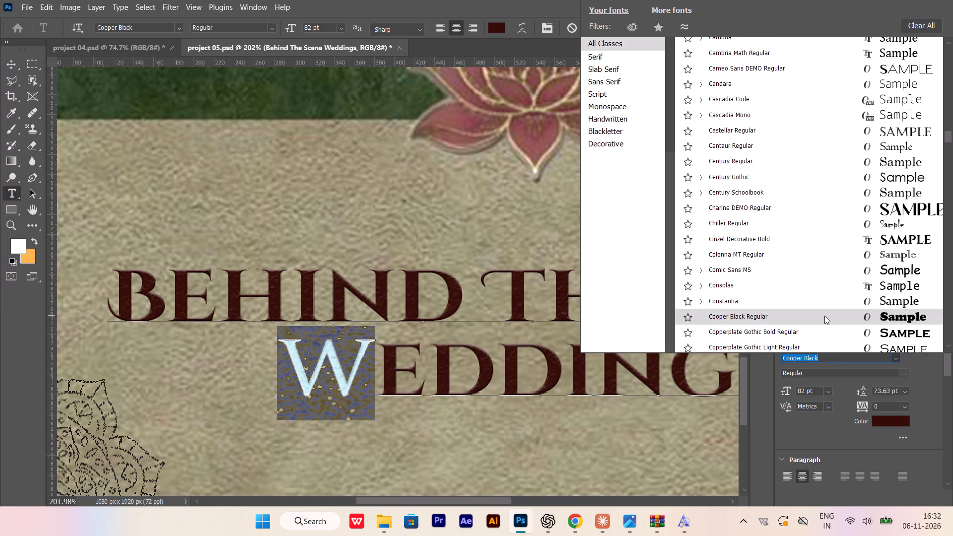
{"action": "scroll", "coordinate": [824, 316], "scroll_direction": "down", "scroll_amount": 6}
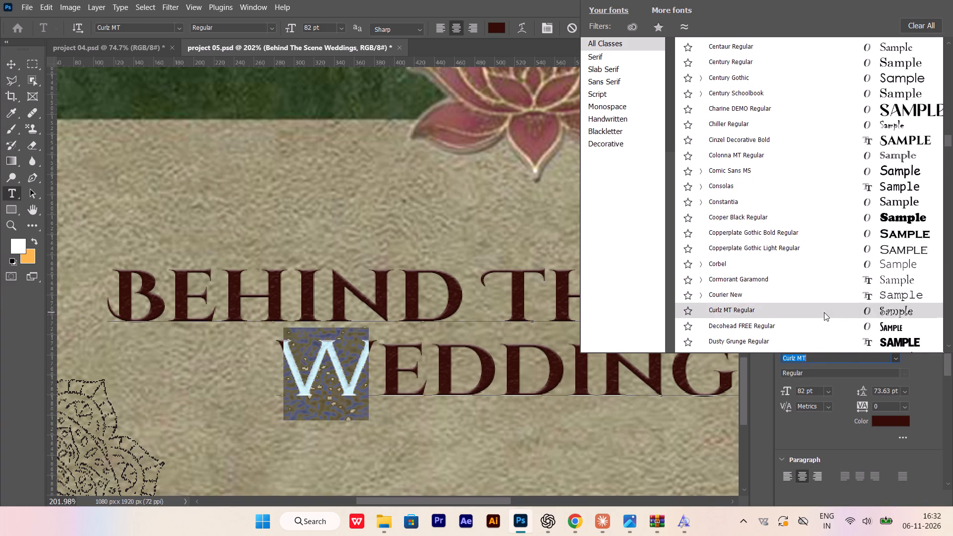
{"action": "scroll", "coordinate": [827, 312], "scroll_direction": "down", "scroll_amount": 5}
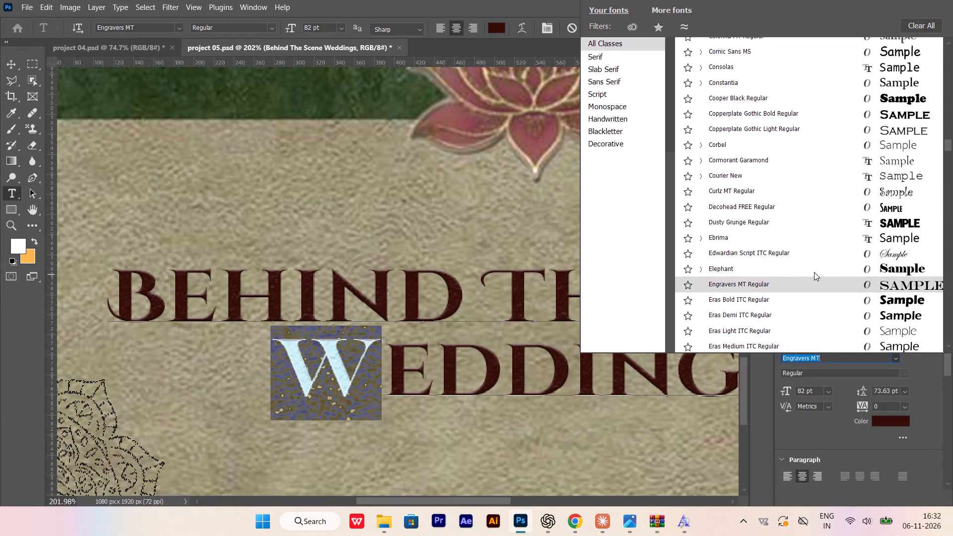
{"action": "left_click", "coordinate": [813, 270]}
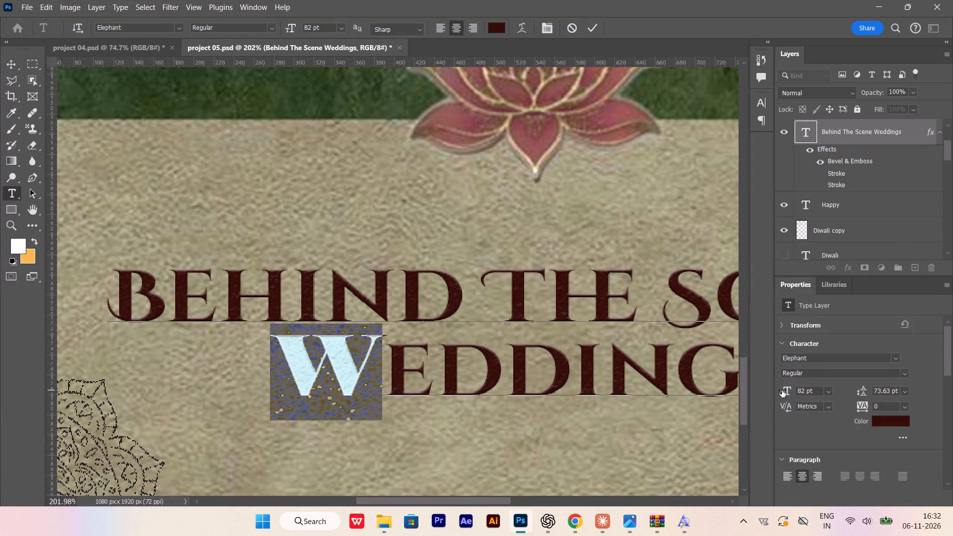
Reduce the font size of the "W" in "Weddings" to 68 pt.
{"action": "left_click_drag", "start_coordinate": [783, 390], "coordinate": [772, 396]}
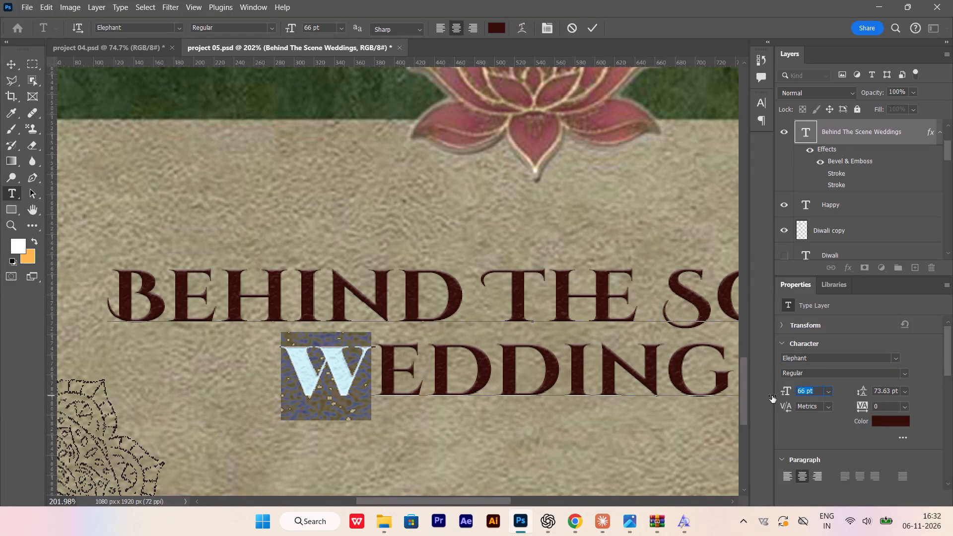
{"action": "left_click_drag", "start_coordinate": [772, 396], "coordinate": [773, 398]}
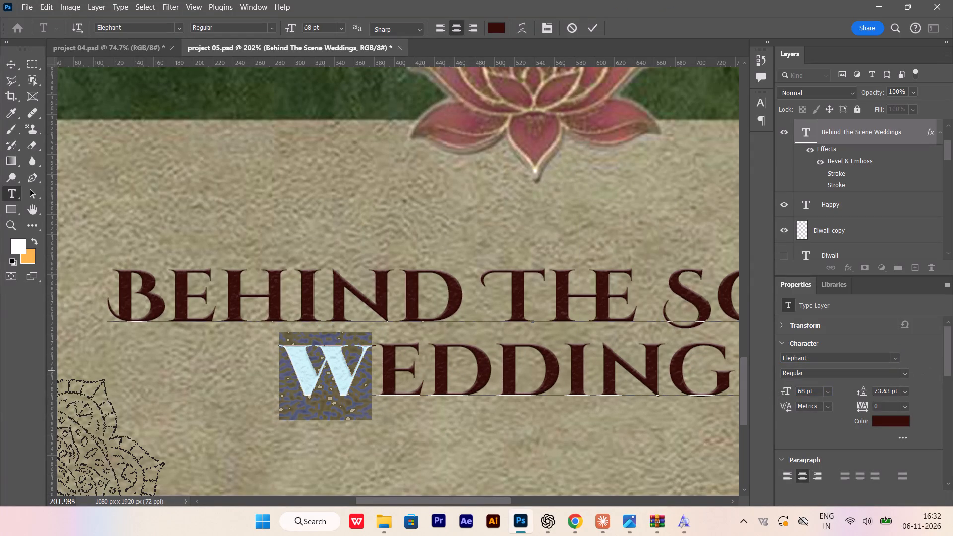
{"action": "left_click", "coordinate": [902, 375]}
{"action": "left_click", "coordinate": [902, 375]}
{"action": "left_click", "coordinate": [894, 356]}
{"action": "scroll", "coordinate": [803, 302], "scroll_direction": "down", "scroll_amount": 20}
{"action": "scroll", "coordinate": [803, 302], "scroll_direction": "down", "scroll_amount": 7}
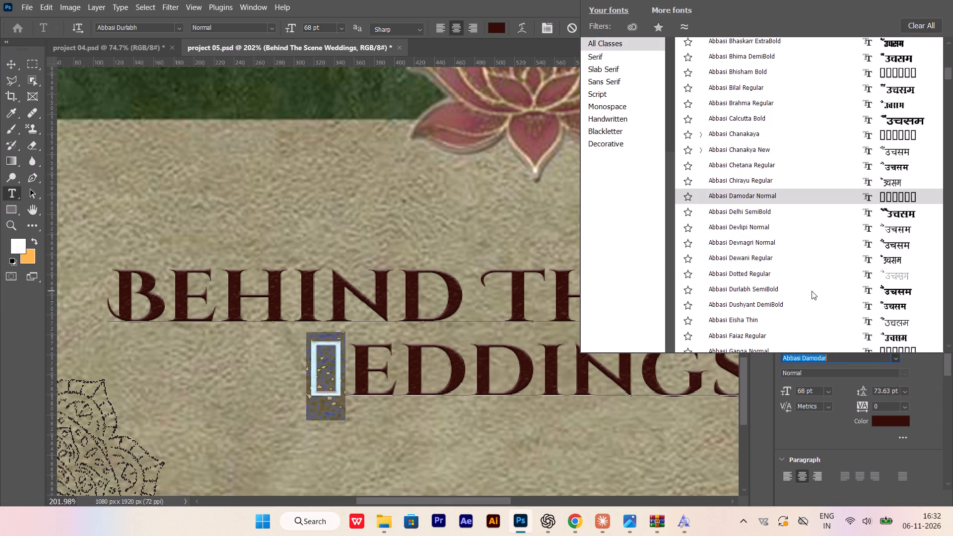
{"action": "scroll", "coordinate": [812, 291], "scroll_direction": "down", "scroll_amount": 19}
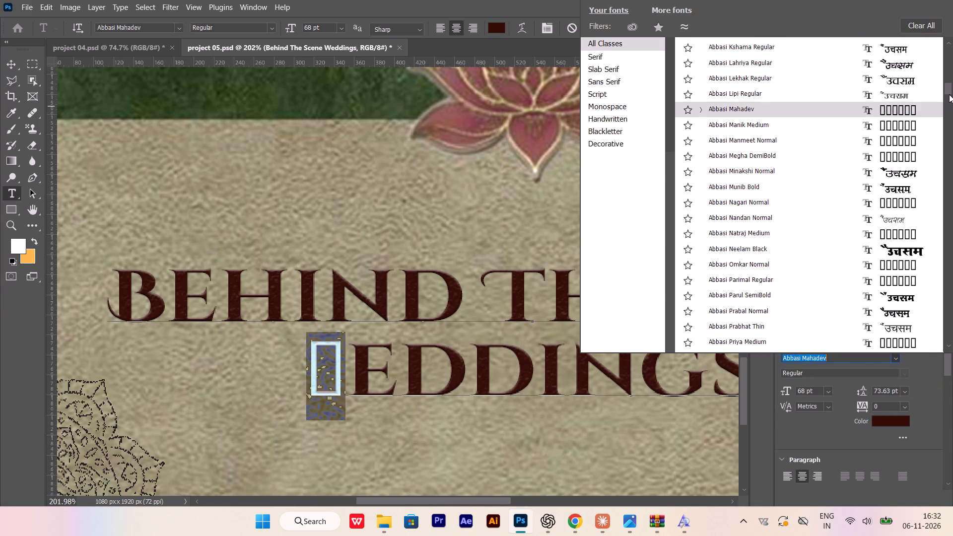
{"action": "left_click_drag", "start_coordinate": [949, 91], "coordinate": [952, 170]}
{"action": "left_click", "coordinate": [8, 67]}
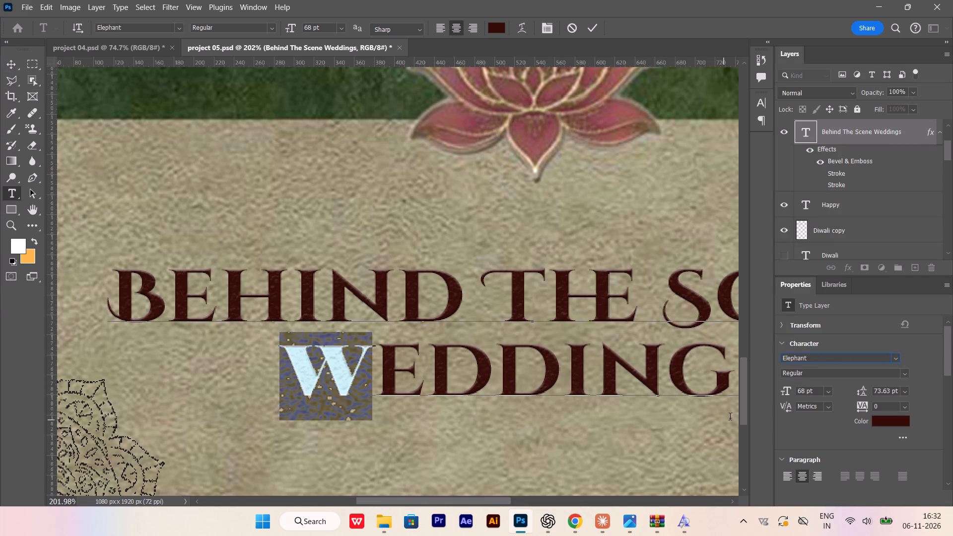
Change the font of the "W" in "Weddings" to Edwardian Script ITC Regular.
{"action": "left_click", "coordinate": [894, 355]}
{"action": "scroll", "coordinate": [858, 289], "scroll_direction": "down", "scroll_amount": 9}
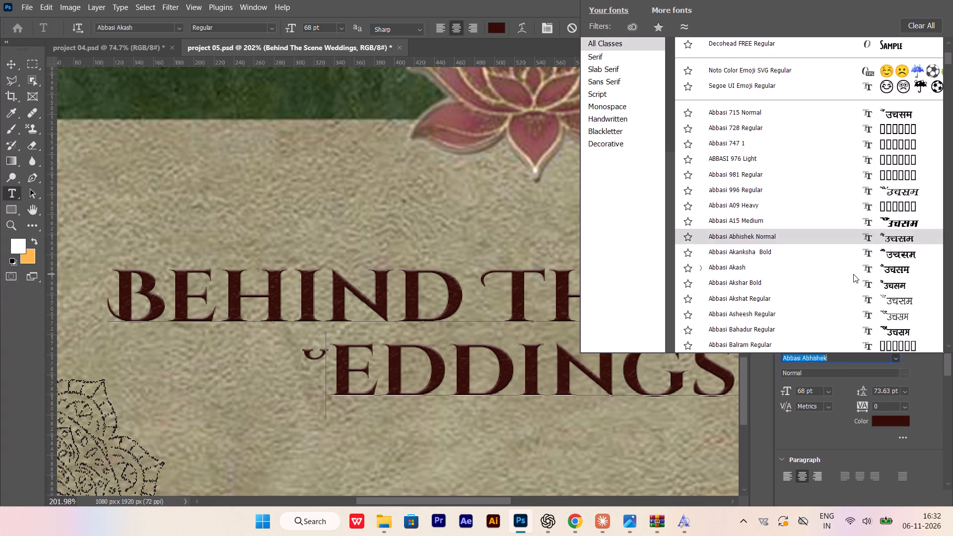
{"action": "scroll", "coordinate": [853, 274], "scroll_direction": "down", "scroll_amount": 20}
{"action": "scroll", "coordinate": [853, 274], "scroll_direction": "down", "scroll_amount": 12}
{"action": "scroll", "coordinate": [874, 279], "scroll_direction": "down", "scroll_amount": 20}
{"action": "scroll", "coordinate": [874, 279], "scroll_direction": "down", "scroll_amount": 14}
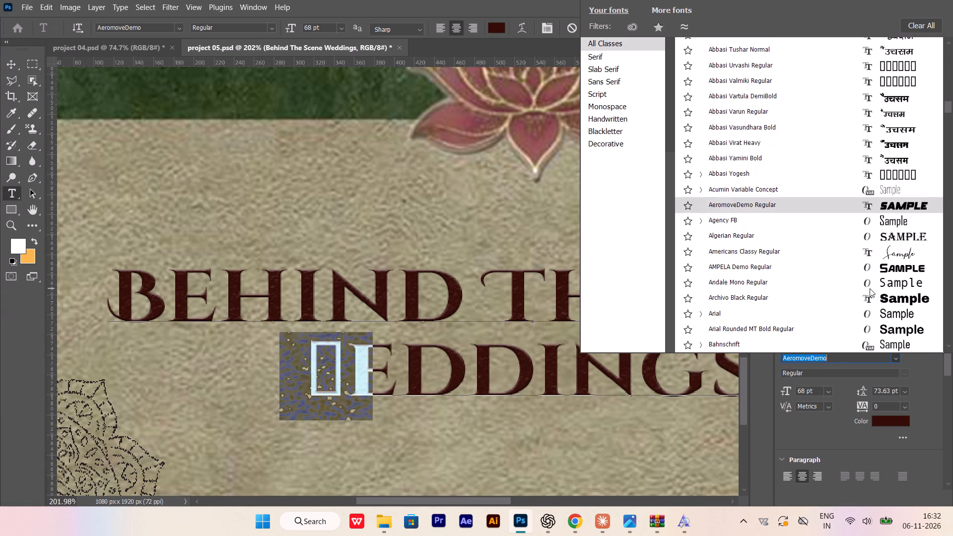
{"action": "scroll", "coordinate": [870, 288], "scroll_direction": "down", "scroll_amount": 5}
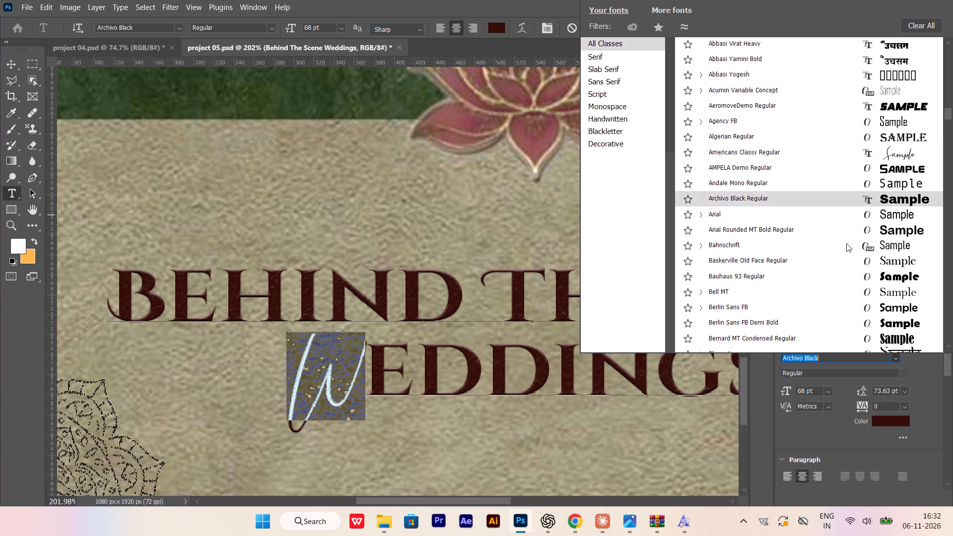
{"action": "scroll", "coordinate": [846, 265], "scroll_direction": "down", "scroll_amount": 4}
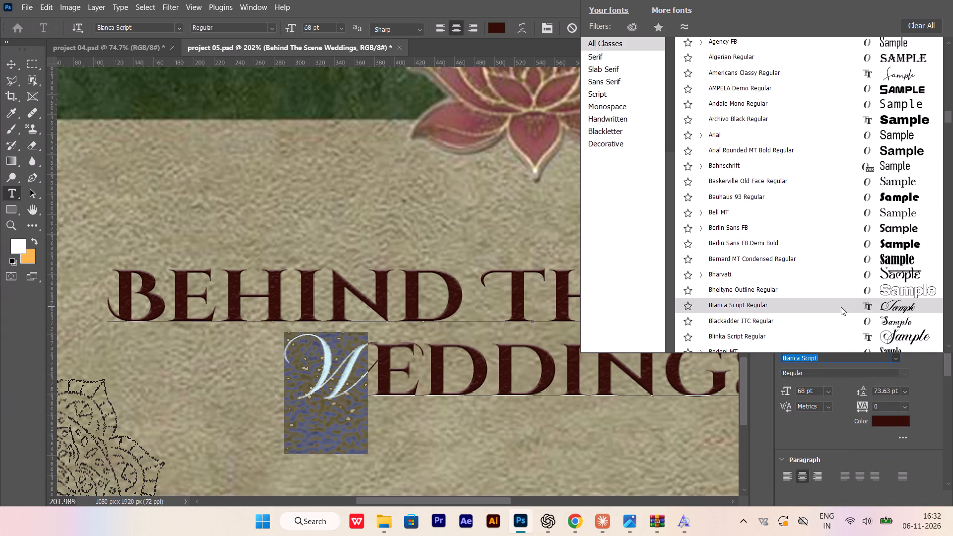
{"action": "scroll", "coordinate": [841, 307], "scroll_direction": "down", "scroll_amount": 5}
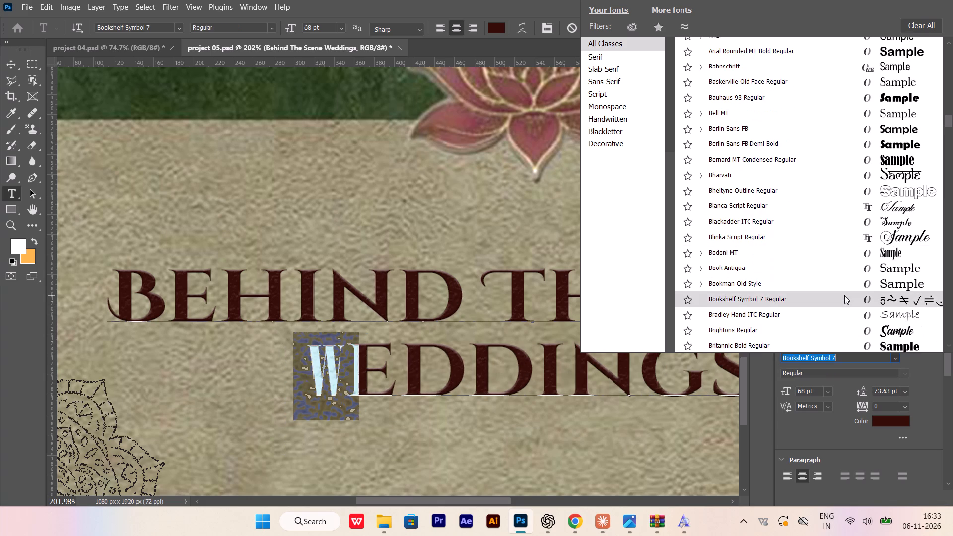
{"action": "scroll", "coordinate": [844, 295], "scroll_direction": "down", "scroll_amount": 1}
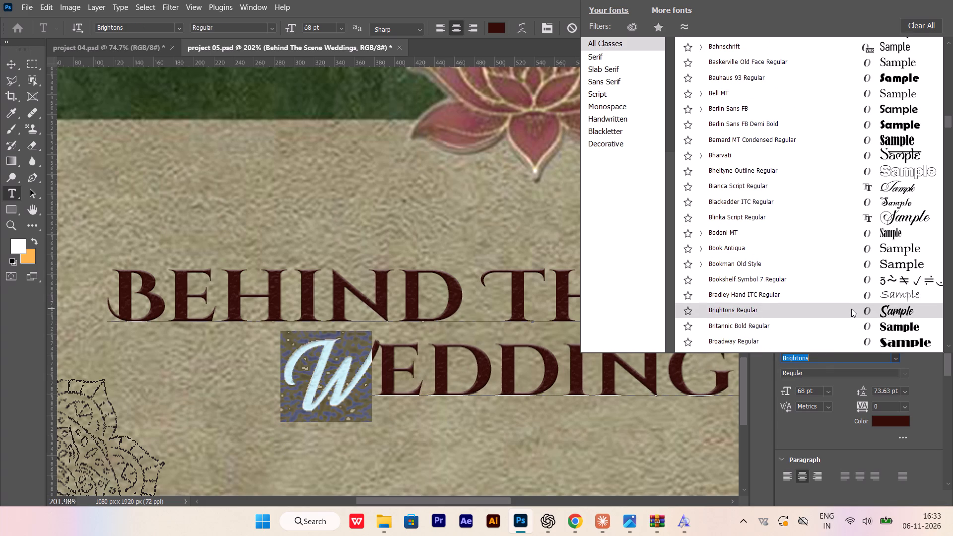
{"action": "scroll", "coordinate": [851, 309], "scroll_direction": "down", "scroll_amount": 4}
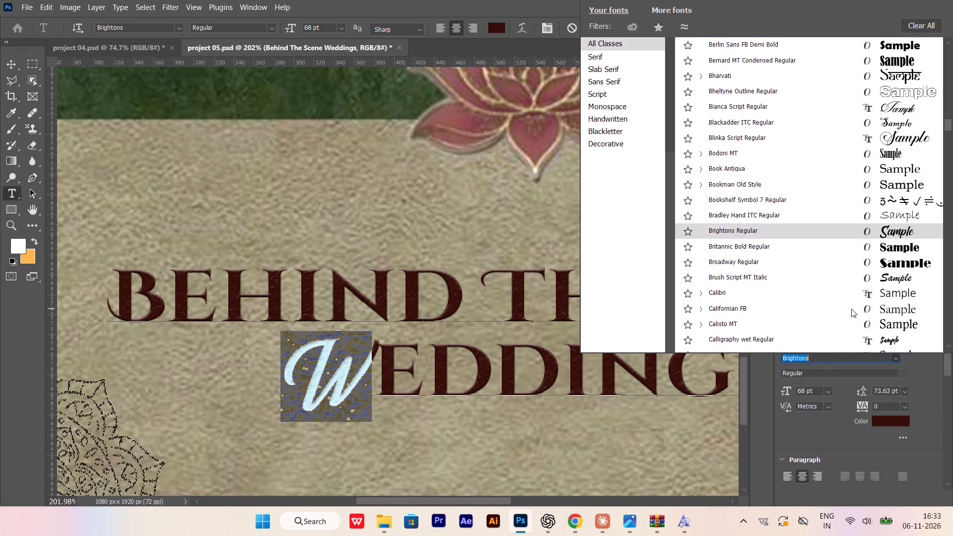
{"action": "scroll", "coordinate": [850, 293], "scroll_direction": "down", "scroll_amount": 3}
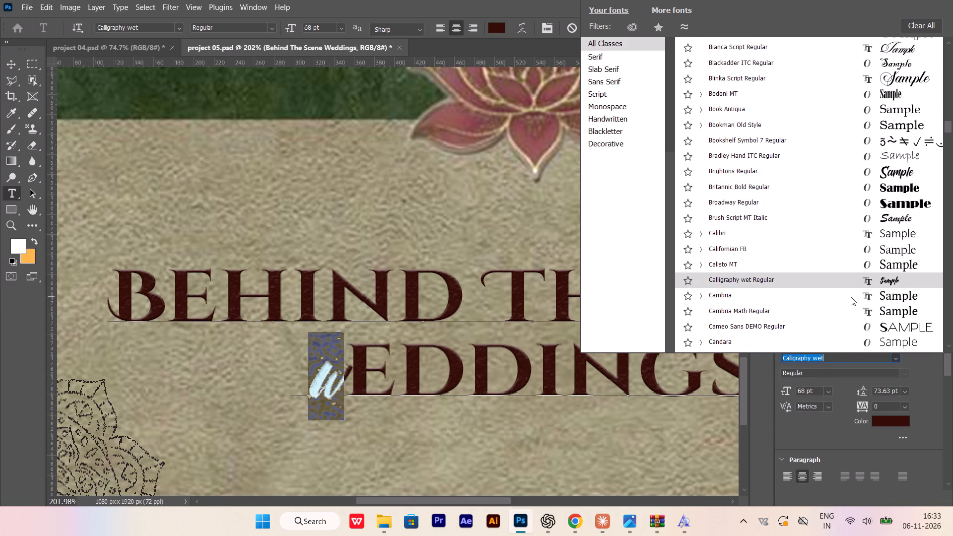
{"action": "scroll", "coordinate": [851, 297], "scroll_direction": "down", "scroll_amount": 9}
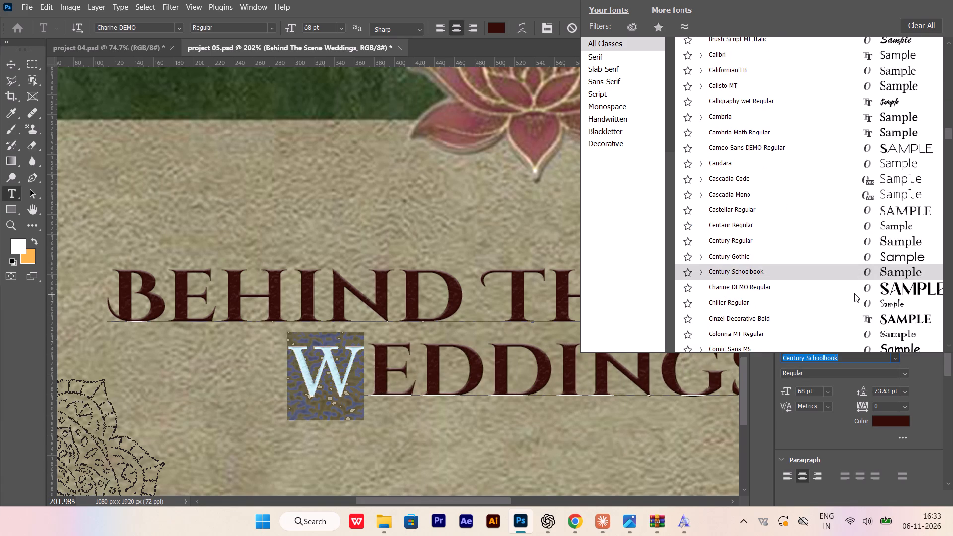
{"action": "scroll", "coordinate": [854, 303], "scroll_direction": "down", "scroll_amount": 3}
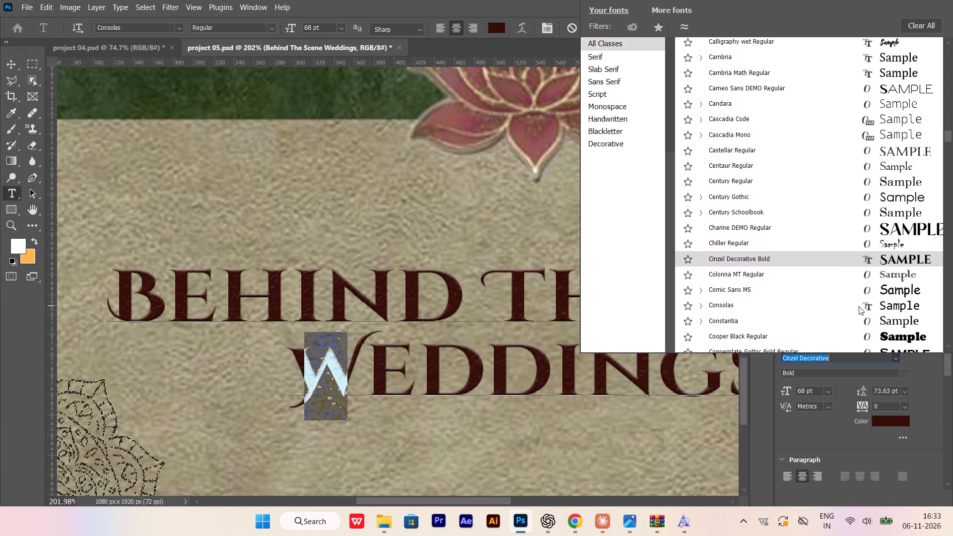
{"action": "scroll", "coordinate": [859, 309], "scroll_direction": "down", "scroll_amount": 9}
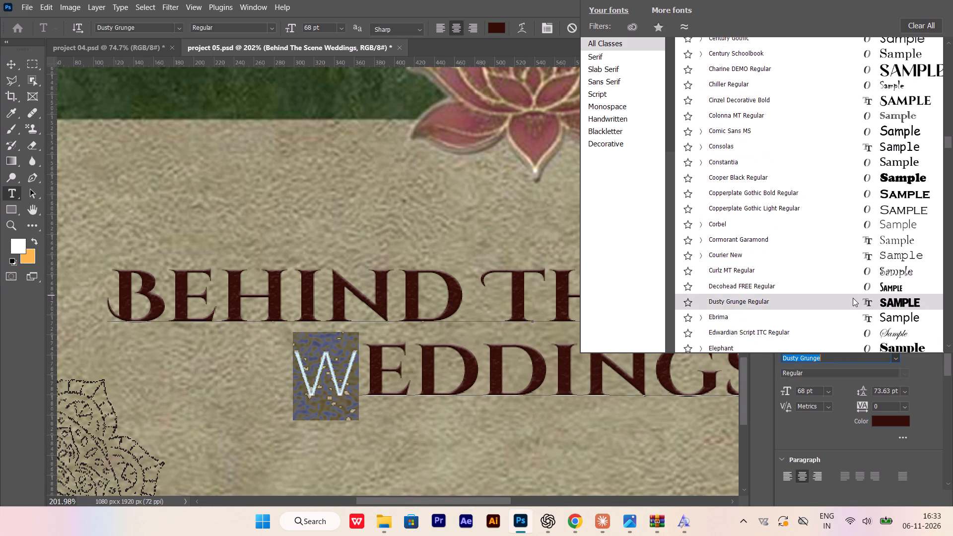
{"action": "scroll", "coordinate": [853, 298], "scroll_direction": "down", "scroll_amount": 1}
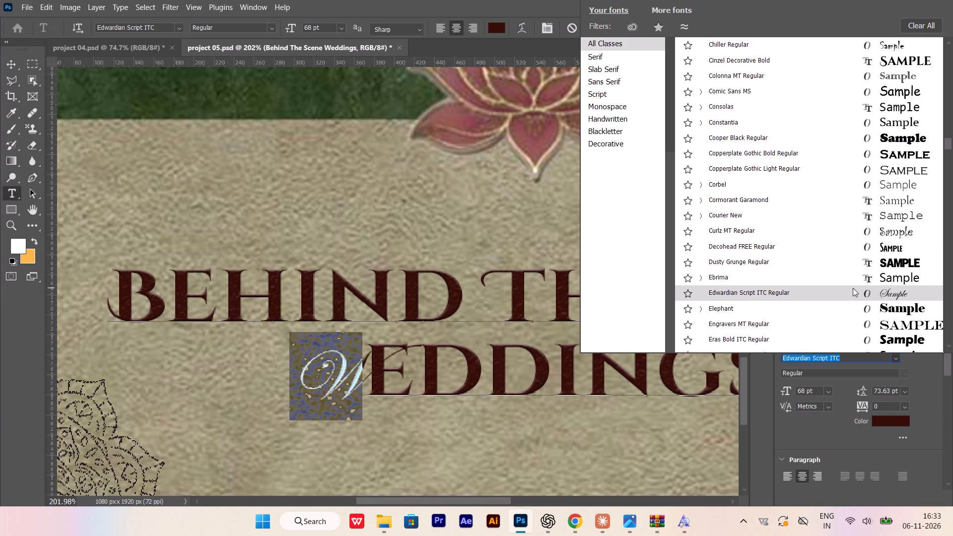
{"action": "left_click", "coordinate": [853, 288]}
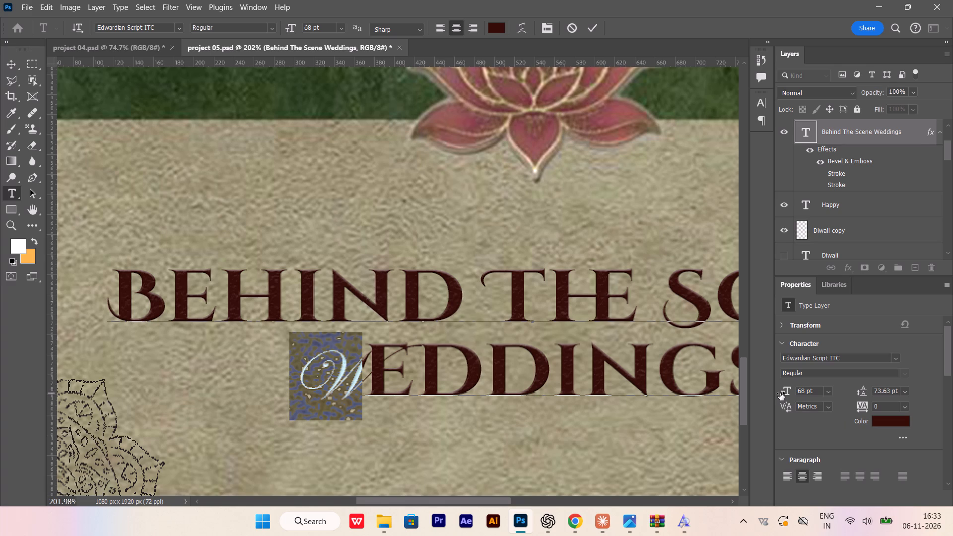
Enlarge the "W" in "Weddings" to 89 pt and commit the text edit.
{"action": "left_click_drag", "start_coordinate": [780, 393], "coordinate": [791, 395]}
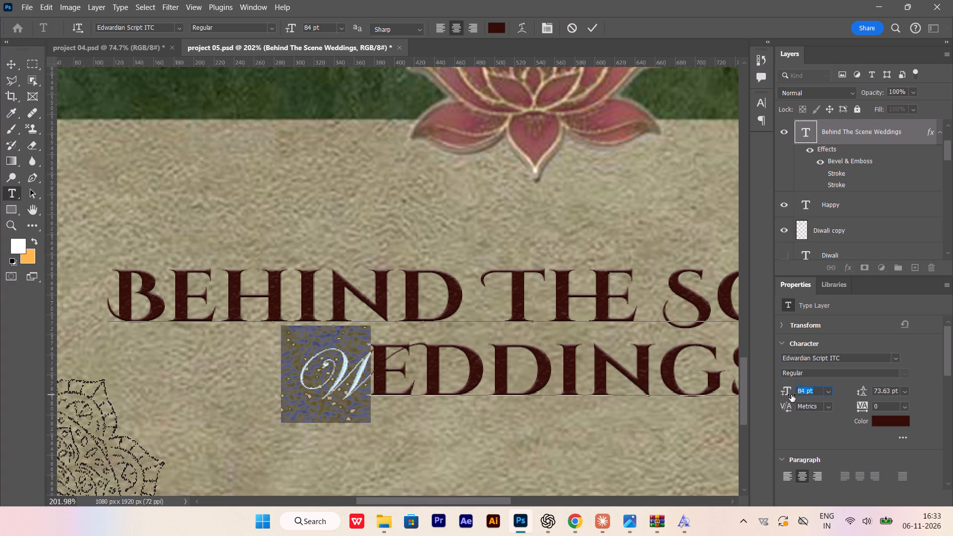
{"action": "left_click_drag", "start_coordinate": [791, 395], "coordinate": [793, 395]}
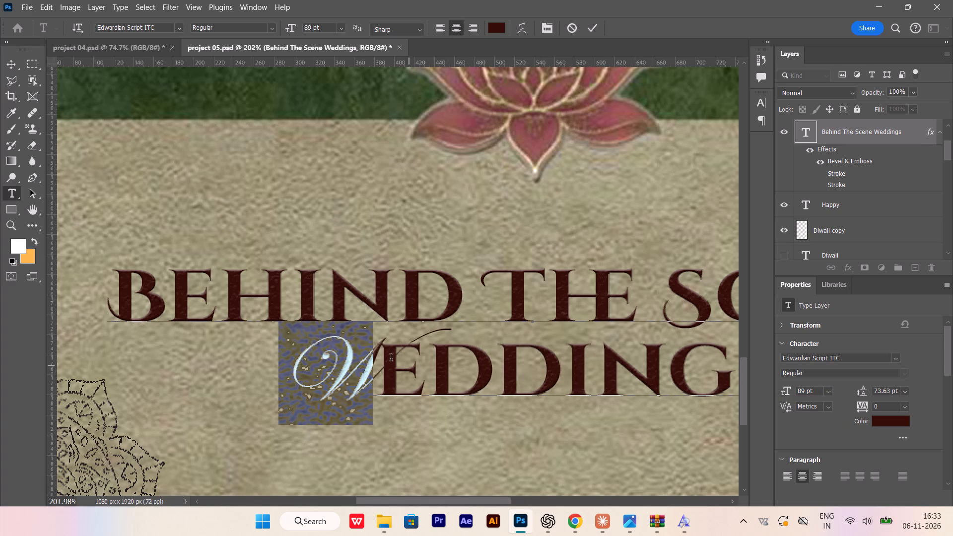
{"action": "left_click", "coordinate": [11, 65]}
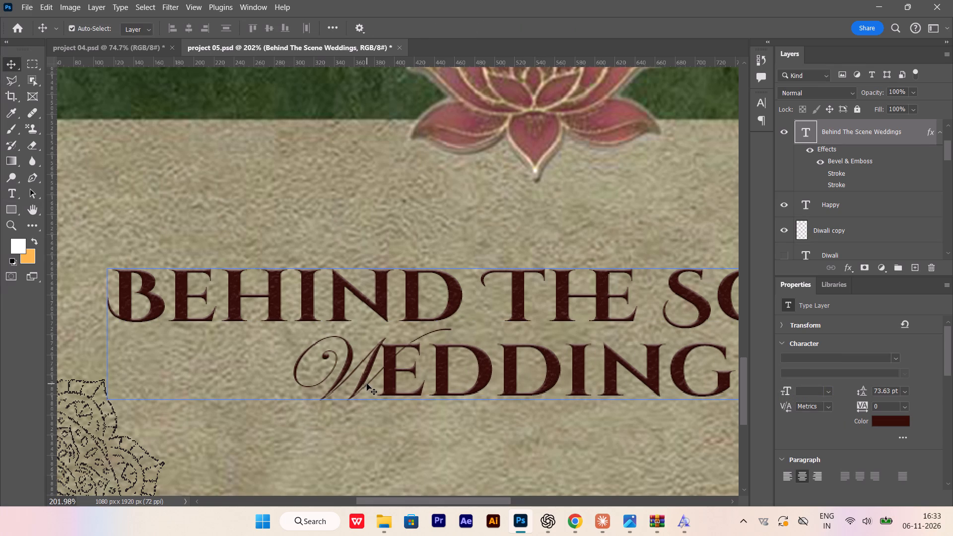
Insert two spaces between the "W" and "eddings" in the heading's second line.
{"action": "double_click", "coordinate": [367, 384]}
{"action": "left_click", "coordinate": [374, 390]}
{"action": "key", "text": "space"}
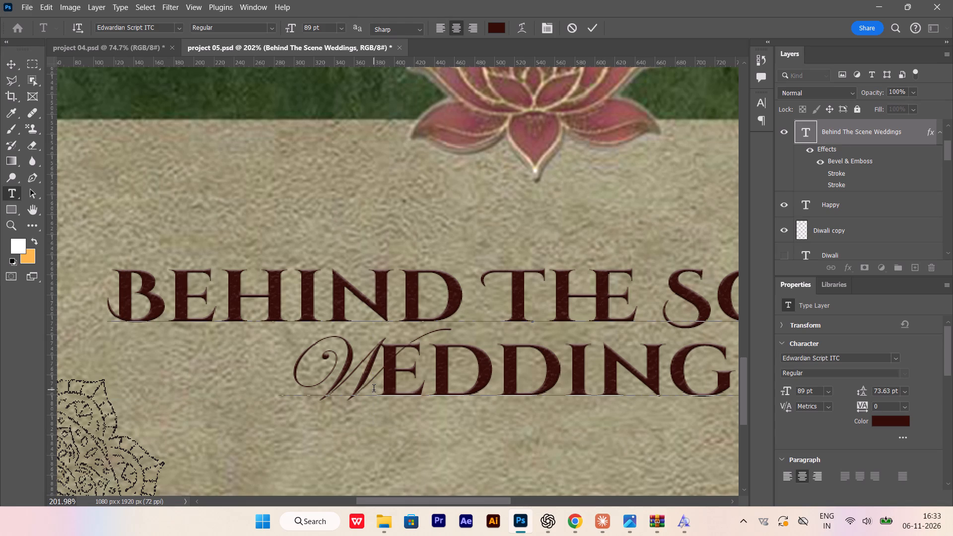
{"action": "key", "text": "space"}
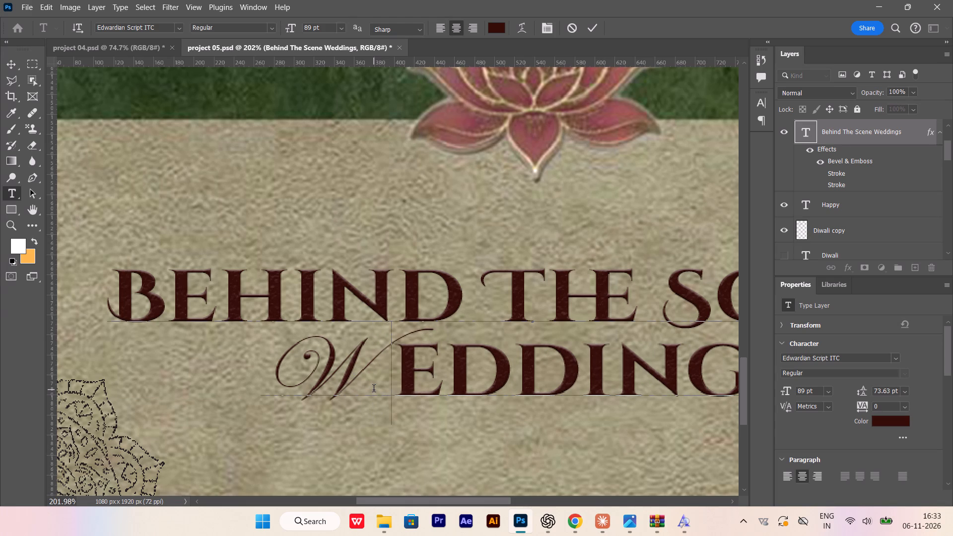
Commit the heading's text edit with the spaced "W" and check the heading's placement on the beige panel.
{"action": "left_click_drag", "start_coordinate": [396, 376], "coordinate": [264, 379]}
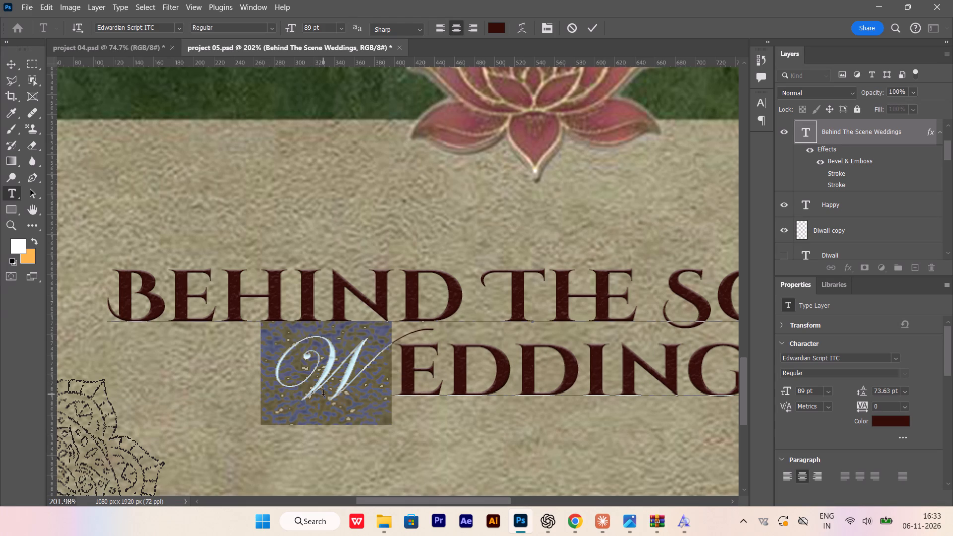
{"action": "left_click", "coordinate": [3, 69]}
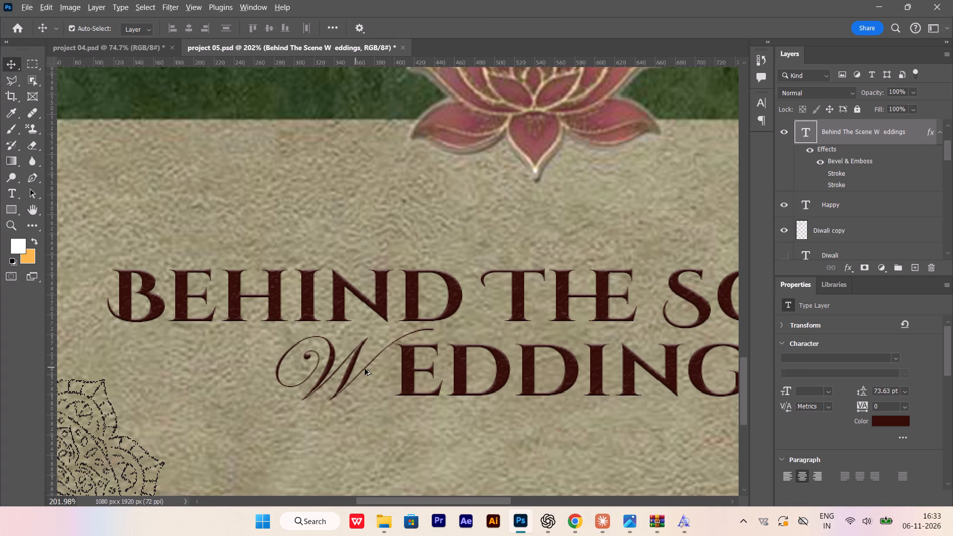
{"action": "scroll", "coordinate": [376, 378], "scroll_direction": "down", "scroll_amount": 13, "text": "alt"}
{"action": "scroll", "coordinate": [431, 420], "scroll_direction": "down", "scroll_amount": 3}
{"action": "scroll", "coordinate": [428, 385], "scroll_direction": "up", "scroll_amount": 2, "text": "alt"}
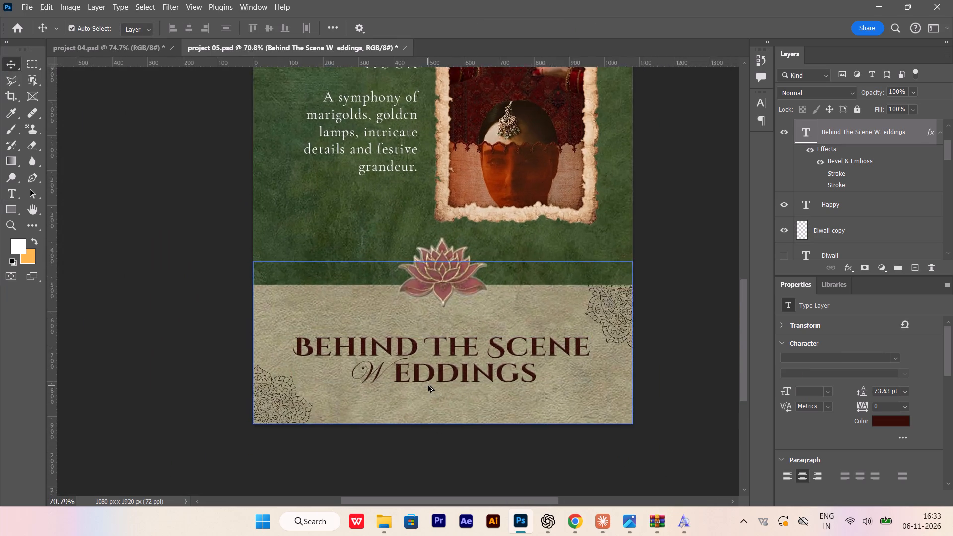
{"action": "scroll", "coordinate": [428, 385], "scroll_direction": "up", "scroll_amount": 3, "text": "alt"}
{"action": "left_click", "coordinate": [437, 371]}
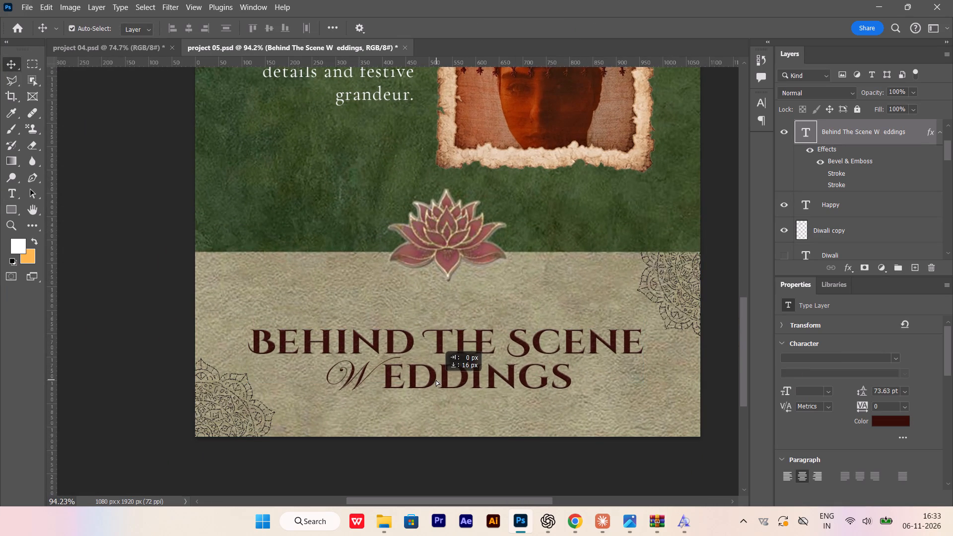
Copy the font name Edwardian Script ITC from the "W" in the heading's second line.
{"action": "scroll", "coordinate": [427, 374], "scroll_direction": "up", "scroll_amount": 5, "text": "alt"}
{"action": "double_click", "coordinate": [297, 364]}
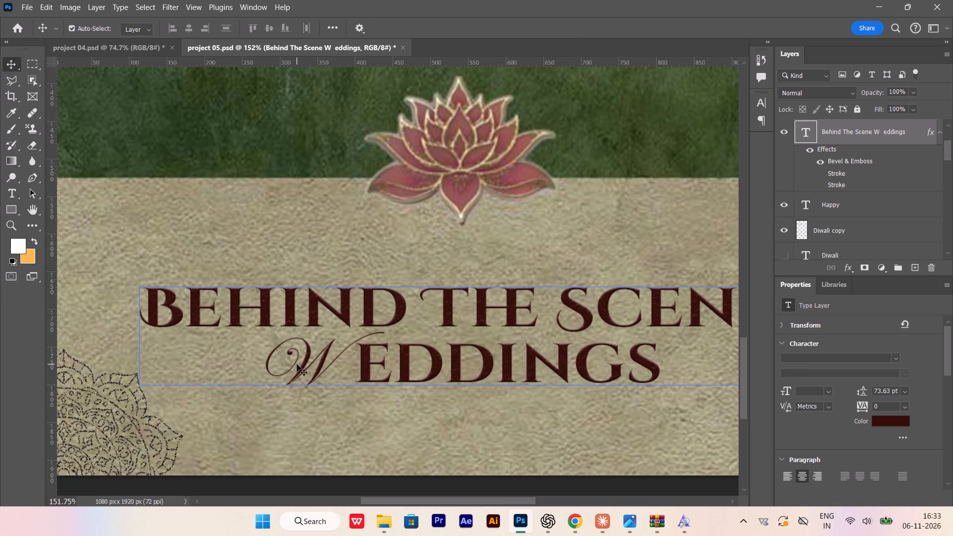
{"action": "double_click", "coordinate": [306, 372]}
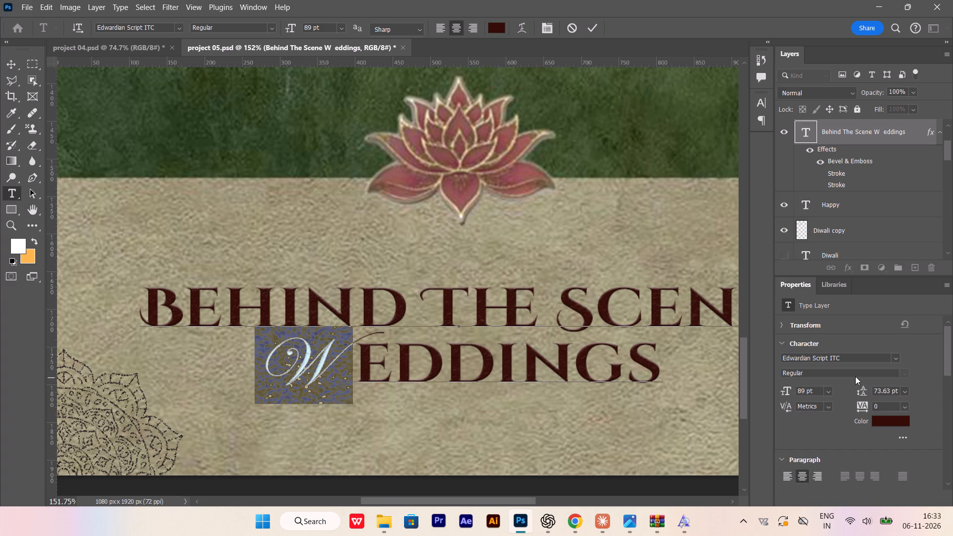
{"action": "left_click_drag", "start_coordinate": [848, 358], "coordinate": [840, 364]}
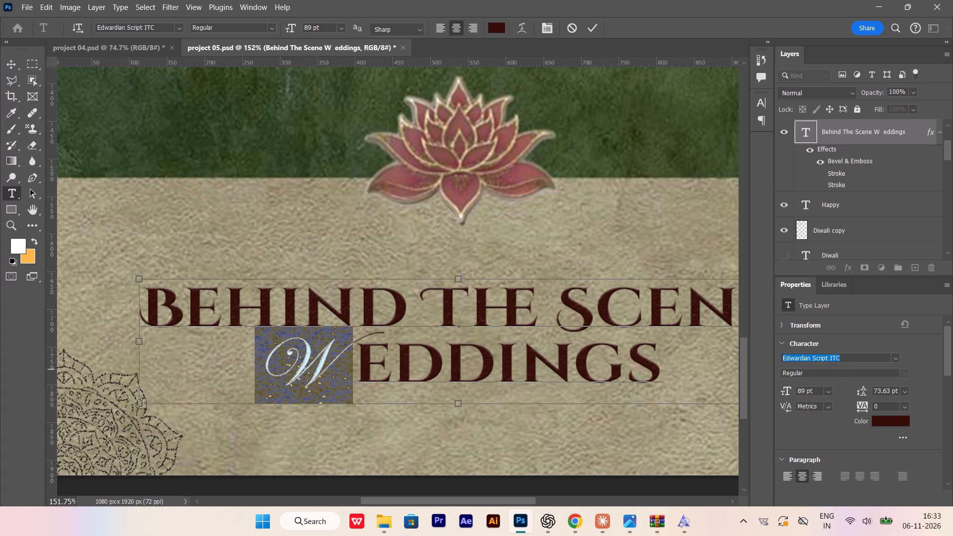
{"action": "key", "text": "ctrl+c"}
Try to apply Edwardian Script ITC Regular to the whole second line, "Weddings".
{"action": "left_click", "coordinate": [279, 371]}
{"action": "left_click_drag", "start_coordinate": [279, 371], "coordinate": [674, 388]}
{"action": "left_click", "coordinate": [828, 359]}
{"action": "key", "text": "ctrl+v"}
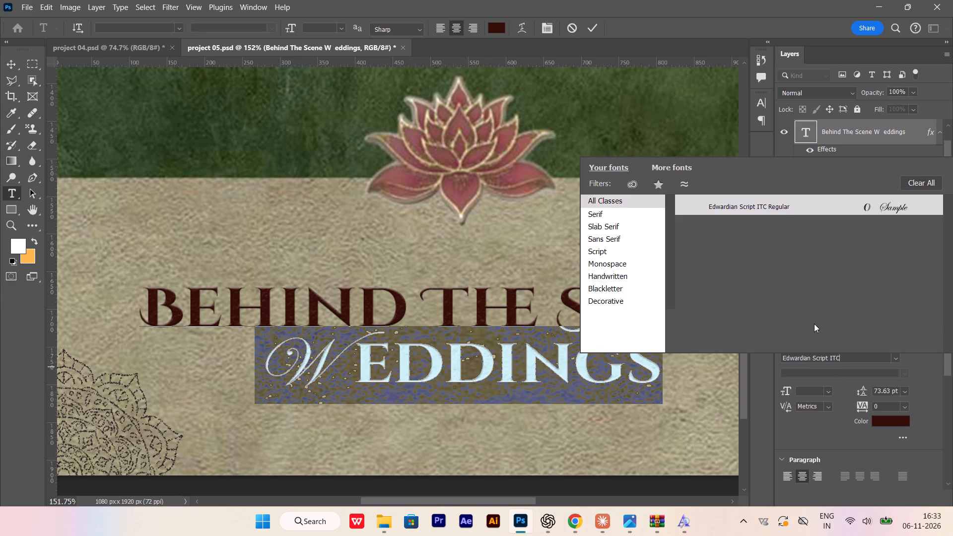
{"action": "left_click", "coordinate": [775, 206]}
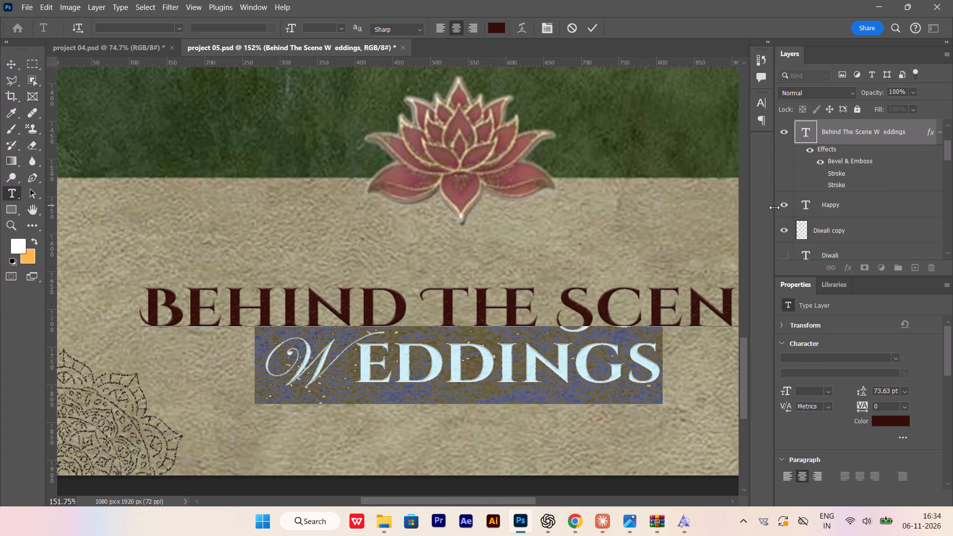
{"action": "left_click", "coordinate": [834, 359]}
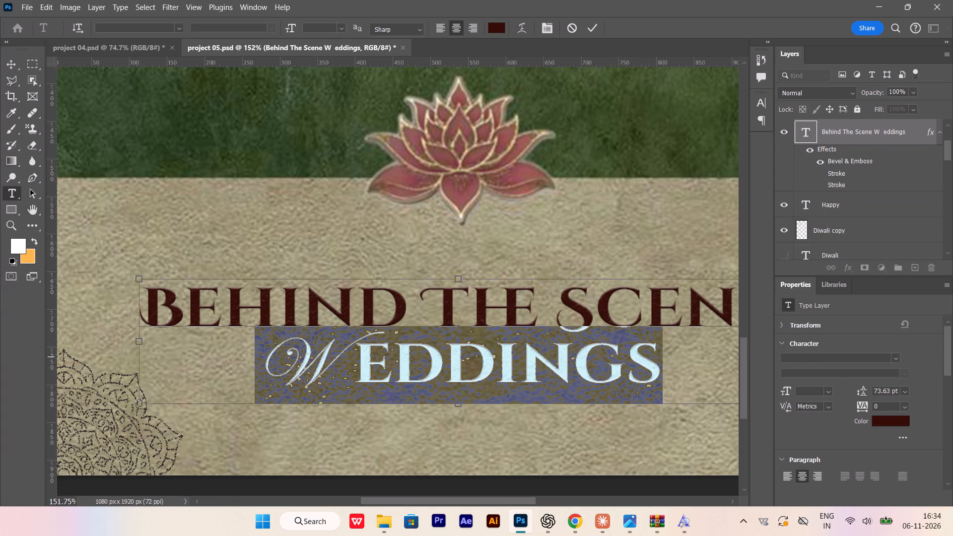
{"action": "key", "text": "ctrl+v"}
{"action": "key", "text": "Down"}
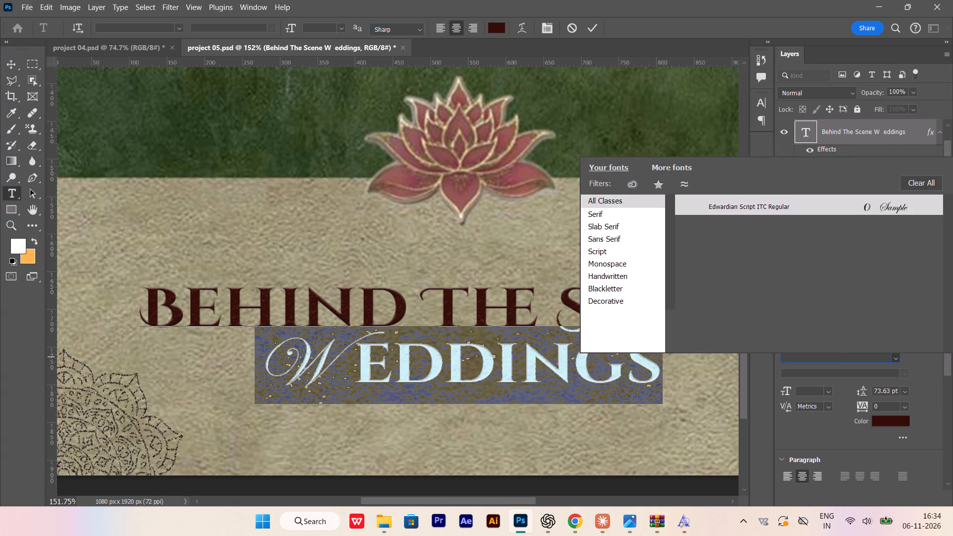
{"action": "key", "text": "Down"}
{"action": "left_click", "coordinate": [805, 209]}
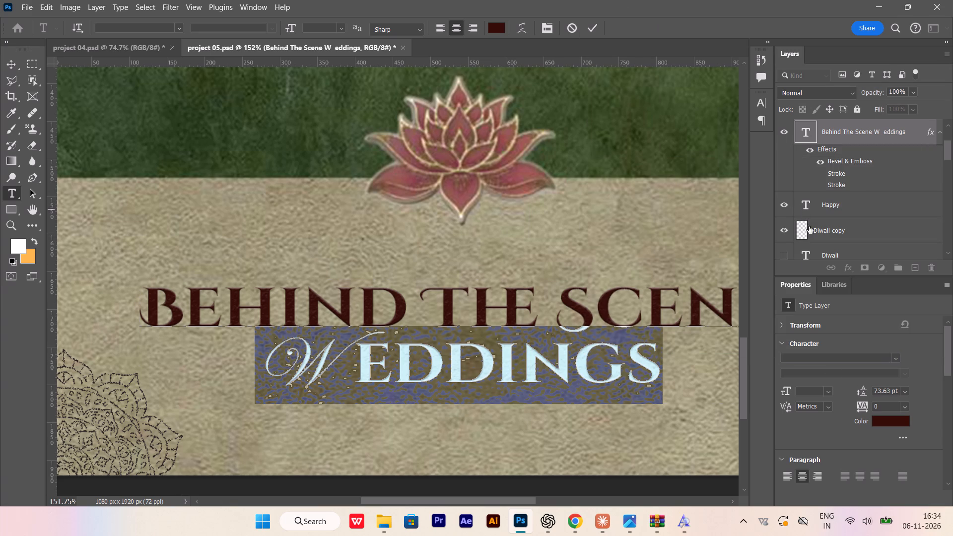
Set the font size of the whole second line, "Weddings", to 100 pt.
{"action": "left_click", "coordinate": [816, 390]}
{"action": "key", "text": "1"}
{"action": "key", "text": "0"}
{"action": "key", "text": "0"}
{"action": "key", "text": "Return"}
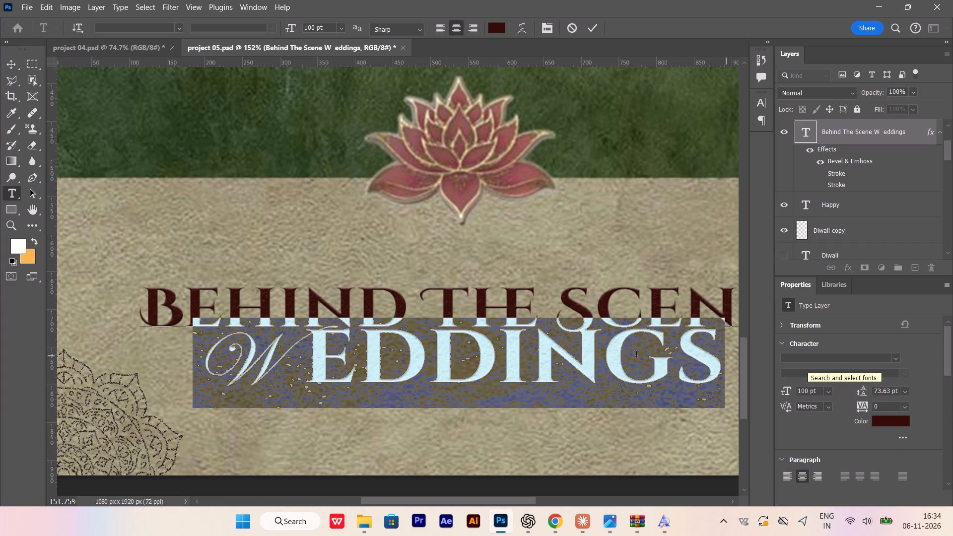
Change the font of the letters "eddings" to Edwardian Script ITC Regular.
{"action": "left_click_drag", "start_coordinate": [314, 374], "coordinate": [748, 409]}
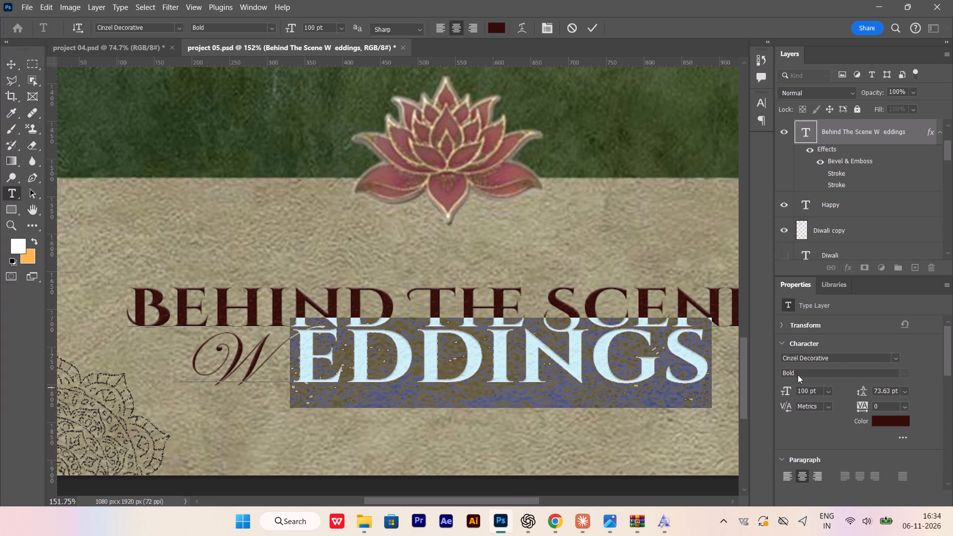
{"action": "left_click", "coordinate": [843, 360]}
{"action": "key", "text": "ctrl+v"}
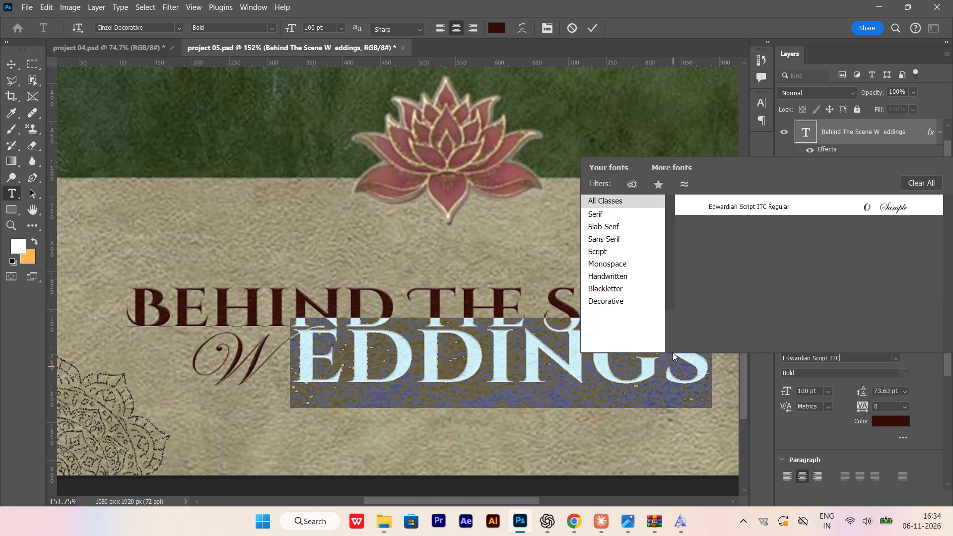
{"action": "left_click", "coordinate": [718, 205]}
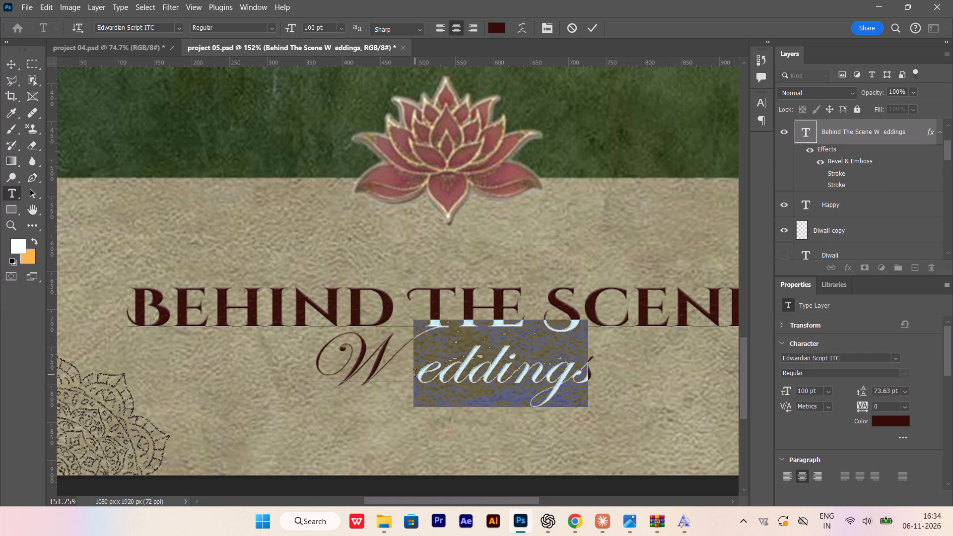
Delete the spaces and the old "W" before "eddings" and retype the capital "W" so the line reads "Weddings".
{"action": "left_click_drag", "start_coordinate": [415, 375], "coordinate": [393, 380]}
{"action": "key", "text": "BackSpace"}
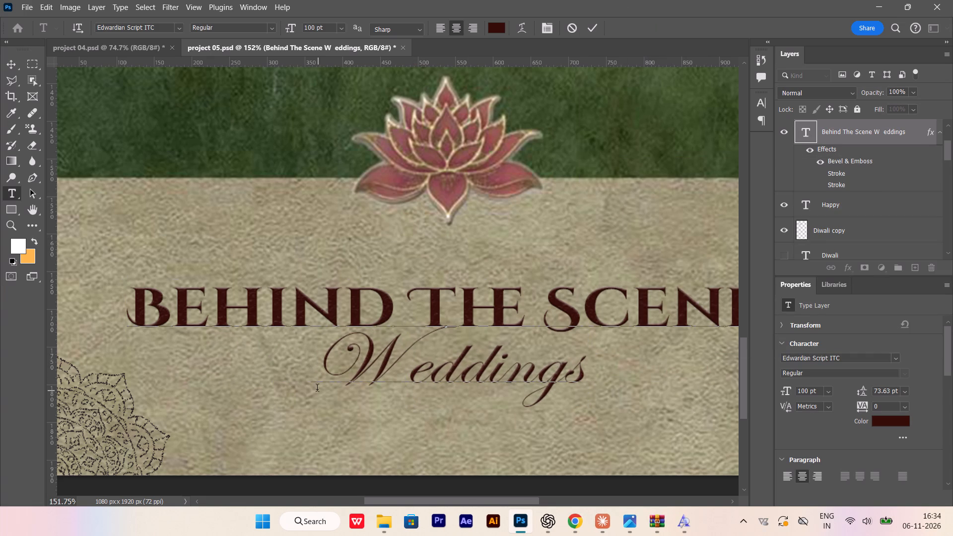
{"action": "scroll", "coordinate": [340, 372], "scroll_direction": "down", "scroll_amount": 2, "text": "alt"}
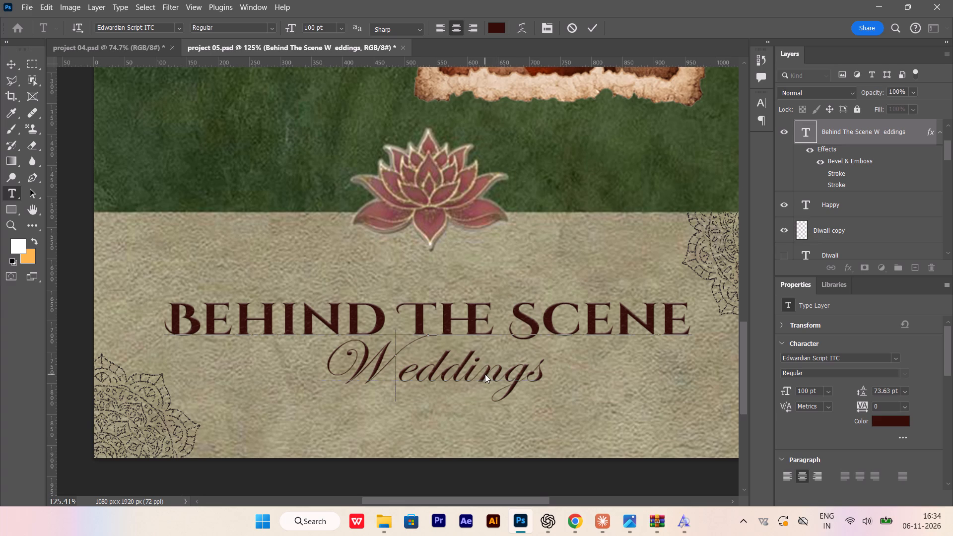
{"action": "key", "text": "BackSpace"}
{"action": "key", "text": "BackSpace"}
{"action": "key", "text": "BackSpace"}
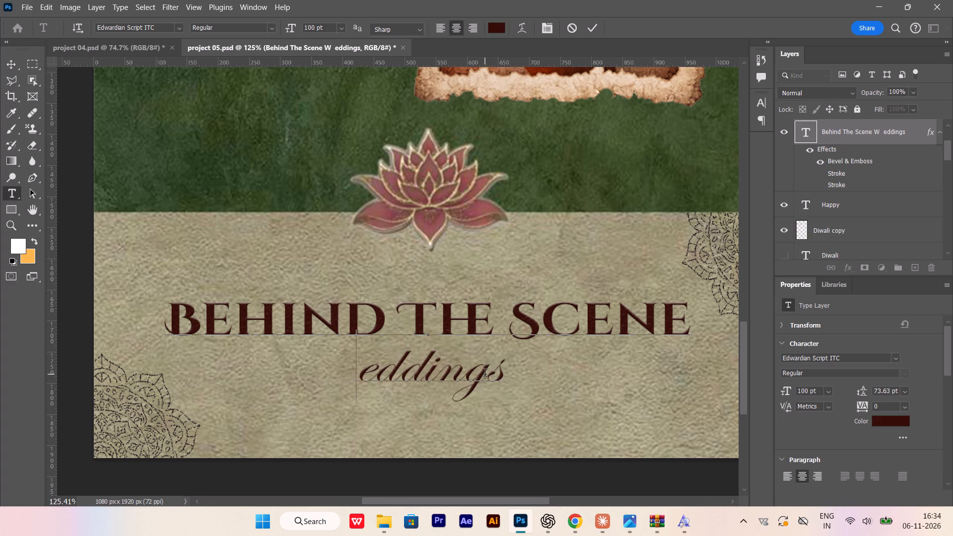
{"action": "key", "text": "shift+w"}
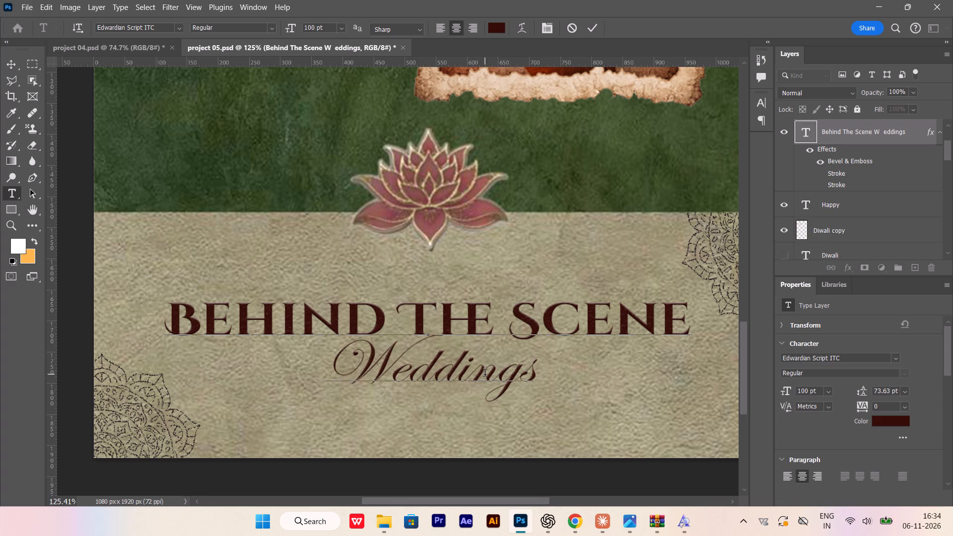
Increase the leading of the "Weddings" line to 98 pt and commit the text edit.
{"action": "left_click_drag", "start_coordinate": [351, 364], "coordinate": [540, 396]}
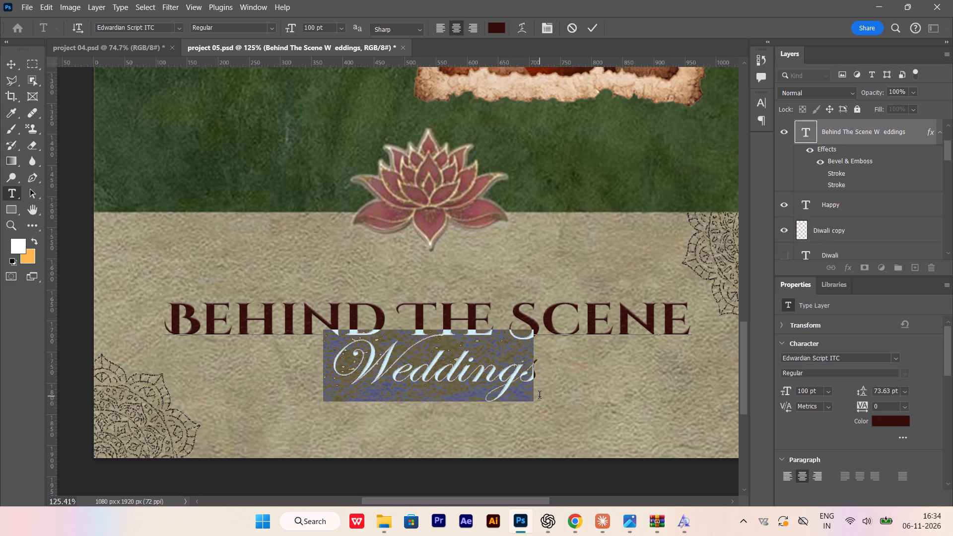
{"action": "left_click_drag", "start_coordinate": [540, 396], "coordinate": [545, 399]}
{"action": "left_click_drag", "start_coordinate": [862, 396], "coordinate": [871, 400]}
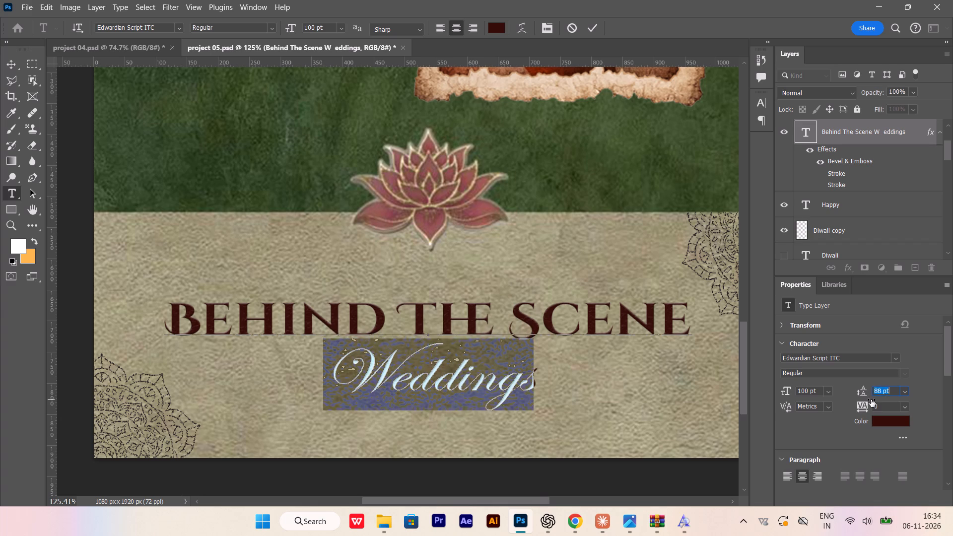
{"action": "left_click_drag", "start_coordinate": [871, 400], "coordinate": [877, 401]}
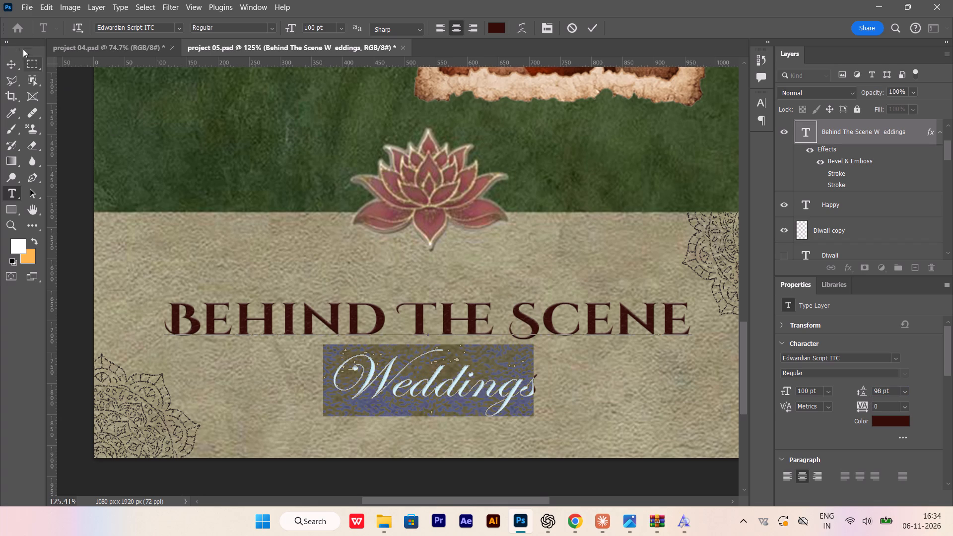
{"action": "left_click", "coordinate": [15, 69]}
{"action": "scroll", "coordinate": [439, 392], "scroll_direction": "down", "scroll_amount": 9, "text": "alt"}
{"action": "scroll", "coordinate": [474, 385], "scroll_direction": "up", "scroll_amount": 3, "text": "alt"}
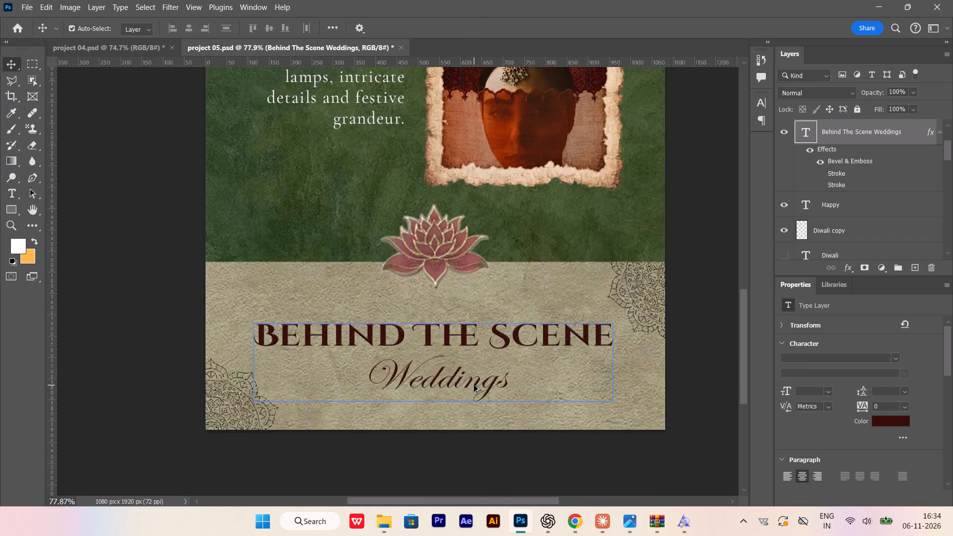
Move the "Behind The Scene Weddings" heading slightly up toward the lotus.
{"action": "scroll", "coordinate": [474, 385], "scroll_direction": "up", "scroll_amount": 9, "text": "alt"}
{"action": "left_click_drag", "start_coordinate": [471, 292], "coordinate": [473, 283]}
{"action": "scroll", "coordinate": [474, 296], "scroll_direction": "down", "scroll_amount": 12, "text": "alt"}
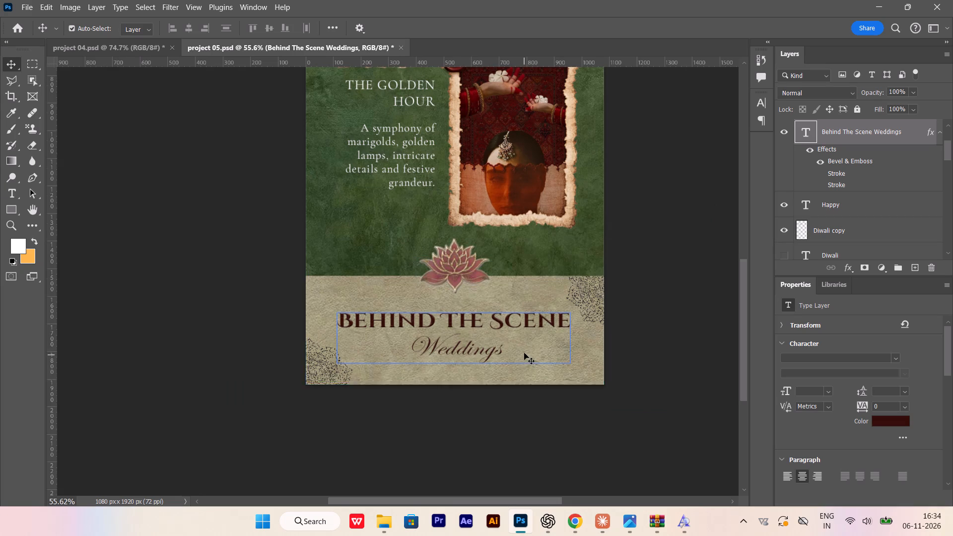
Centre the heading horizontally on the whole canvas, using a full-canvas selection, and deselect.
{"action": "scroll", "coordinate": [524, 353], "scroll_direction": "up", "scroll_amount": 4}
{"action": "scroll", "coordinate": [523, 357], "scroll_direction": "up", "scroll_amount": 3, "text": "alt"}
{"action": "left_click", "coordinate": [522, 357]}
{"action": "key", "text": "ctrl+a"}
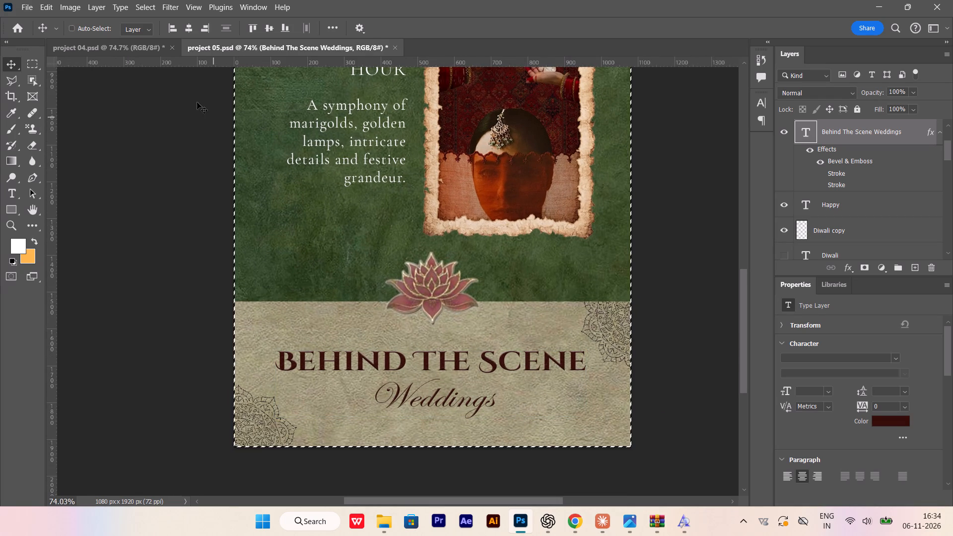
{"action": "left_click", "coordinate": [189, 32]}
{"action": "key", "text": "ctrl+d"}
{"action": "scroll", "coordinate": [443, 375], "scroll_direction": "up", "scroll_amount": 2, "text": "alt"}
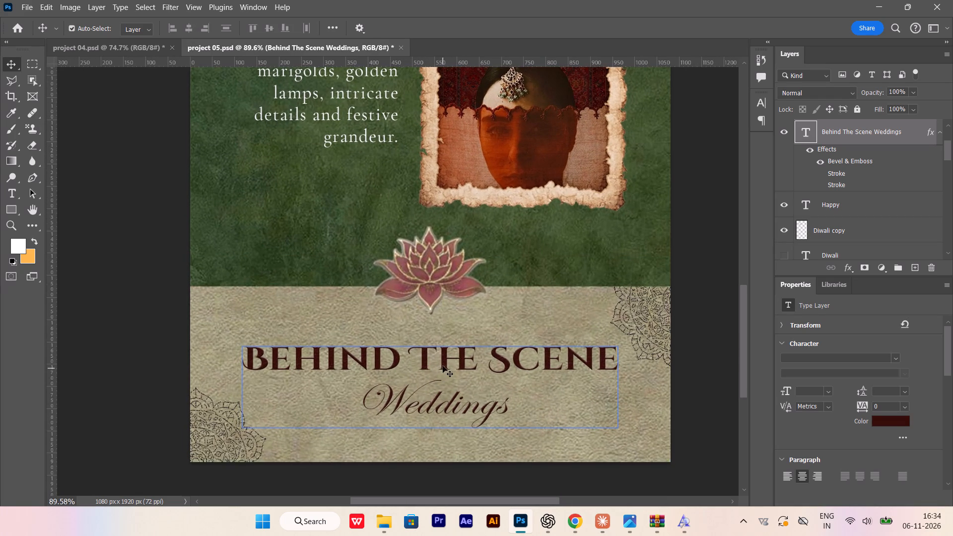
Scale the heading proportionally from its centre to about 101% (857 px wide) and apply the transform.
{"action": "left_click", "coordinate": [443, 361]}
{"action": "key", "text": "ctrl+t"}
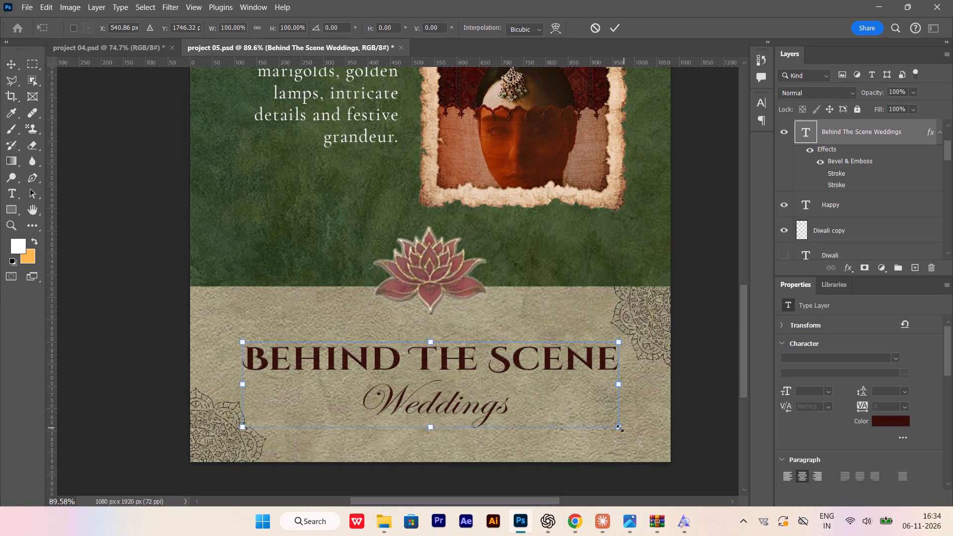
{"action": "left_click_drag", "start_coordinate": [620, 428], "coordinate": [617, 433], "text": "alt+shift"}
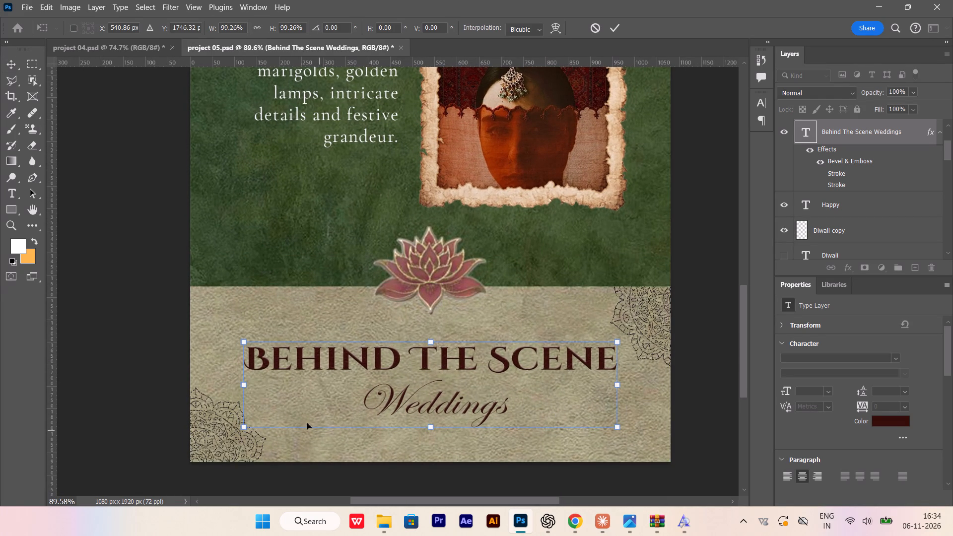
{"action": "left_click", "coordinate": [241, 432], "text": "alt+shift"}
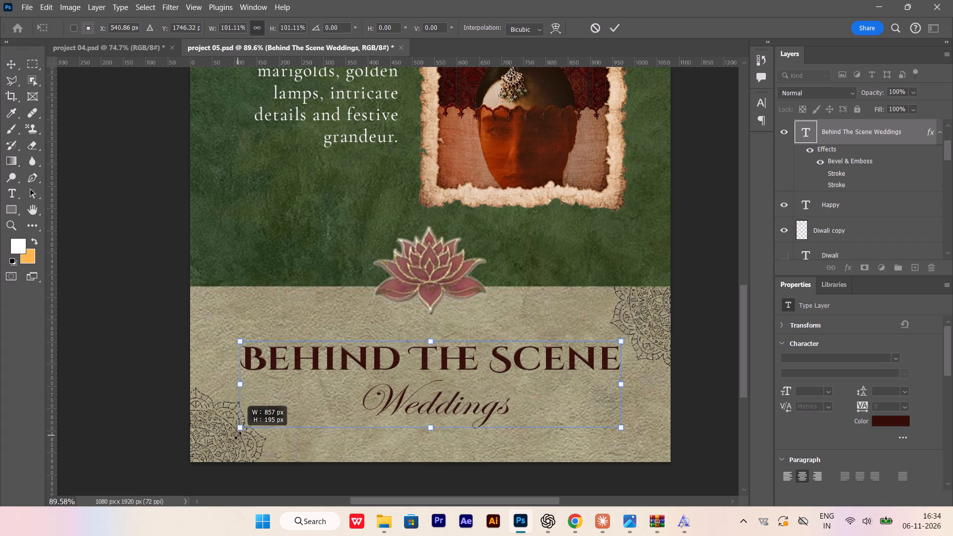
{"action": "key", "text": "Return"}
Reduce the font size of the "Weddings" line to 84 pt and commit the text edit.
{"action": "scroll", "coordinate": [346, 403], "scroll_direction": "up", "scroll_amount": 2, "text": "alt"}
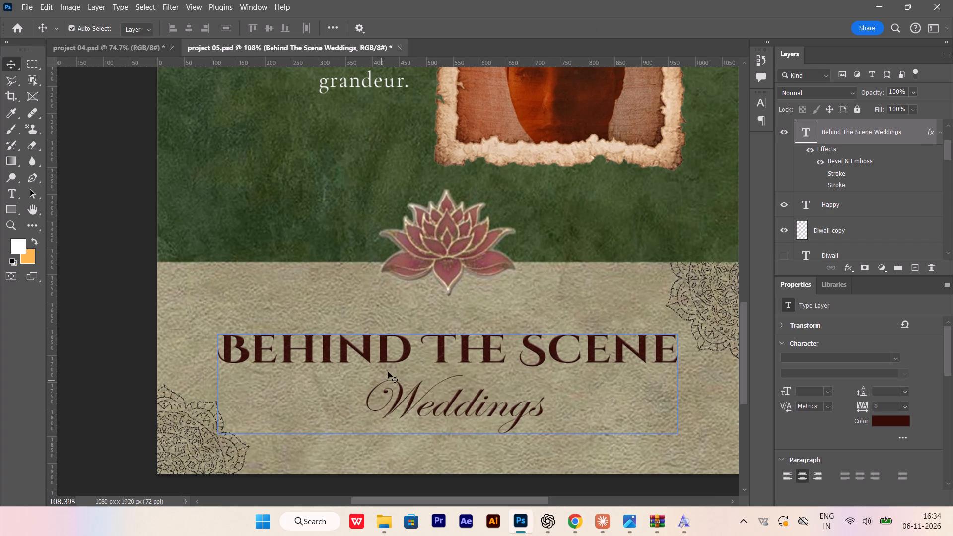
{"action": "left_click", "coordinate": [406, 431]}
{"action": "double_click", "coordinate": [399, 407]}
{"action": "left_click_drag", "start_coordinate": [541, 414], "coordinate": [374, 411]}
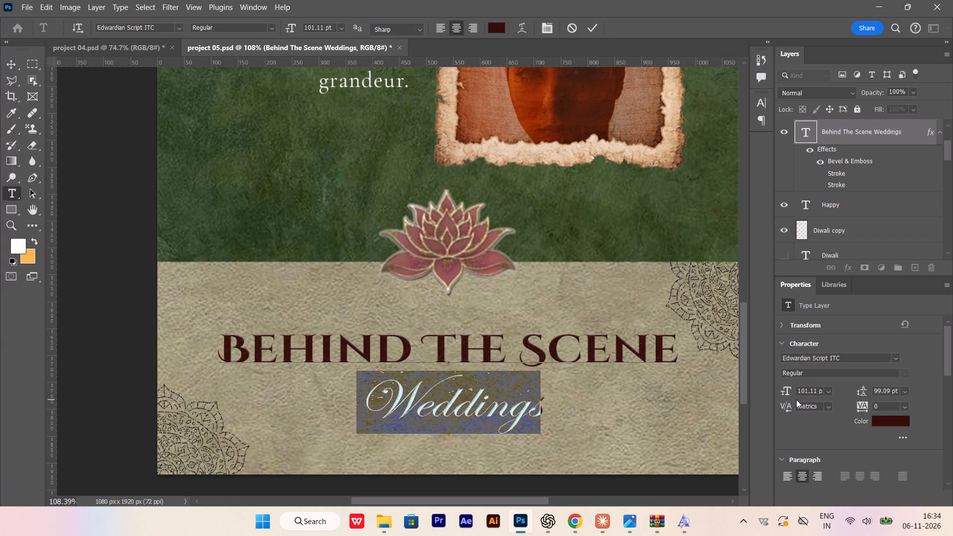
{"action": "left_click_drag", "start_coordinate": [788, 396], "coordinate": [777, 398]}
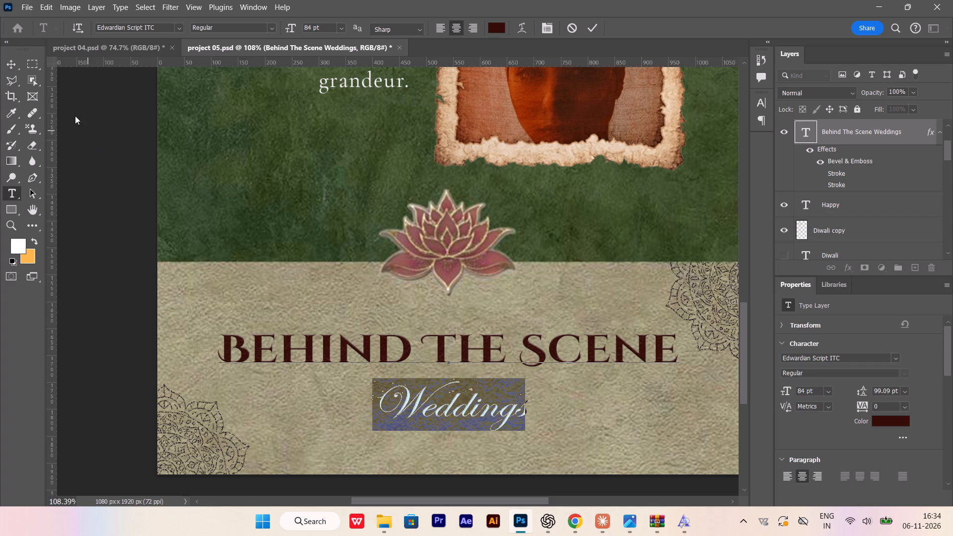
{"action": "left_click", "coordinate": [9, 68]}
{"action": "scroll", "coordinate": [419, 330], "scroll_direction": "down", "scroll_amount": 4, "text": "alt"}
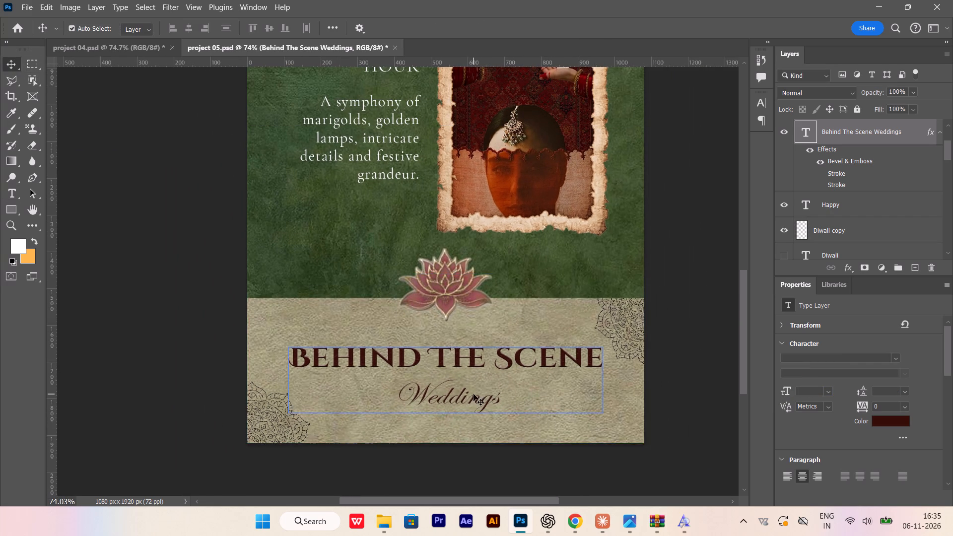
Re-centre the "Behind The Scene Weddings" heading horizontally on the whole canvas, using a full-canvas selection, and deselect.
{"action": "scroll", "coordinate": [474, 394], "scroll_direction": "up", "scroll_amount": 2, "text": "alt"}
{"action": "scroll", "coordinate": [474, 397], "scroll_direction": "up", "scroll_amount": 2}
{"action": "scroll", "coordinate": [474, 397], "scroll_direction": "down", "scroll_amount": 3, "text": "alt"}
{"action": "scroll", "coordinate": [504, 413], "scroll_direction": "up", "scroll_amount": 4, "text": "alt"}
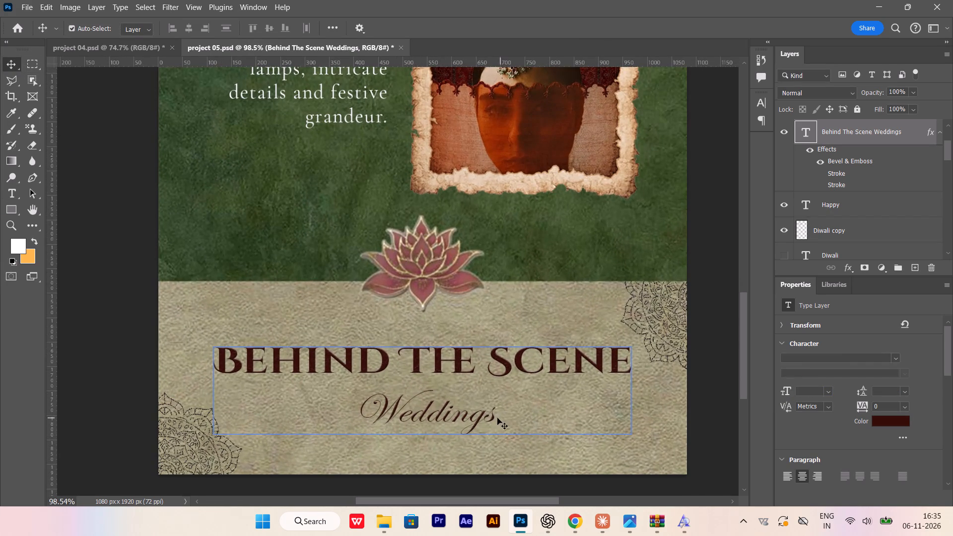
{"action": "left_click", "coordinate": [454, 353]}
{"action": "key", "text": "ctrl+a"}
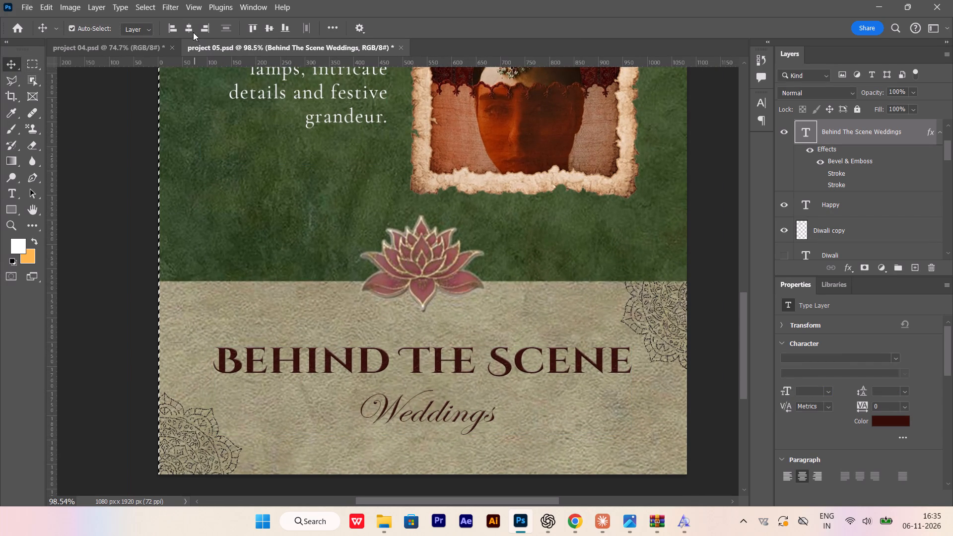
{"action": "left_click", "coordinate": [186, 26]}
{"action": "key", "text": "ctrl+d"}
Right-align the heading's text and move it about 452 px to the right across the beige band.
{"action": "scroll", "coordinate": [446, 367], "scroll_direction": "down", "scroll_amount": 6, "text": "alt"}
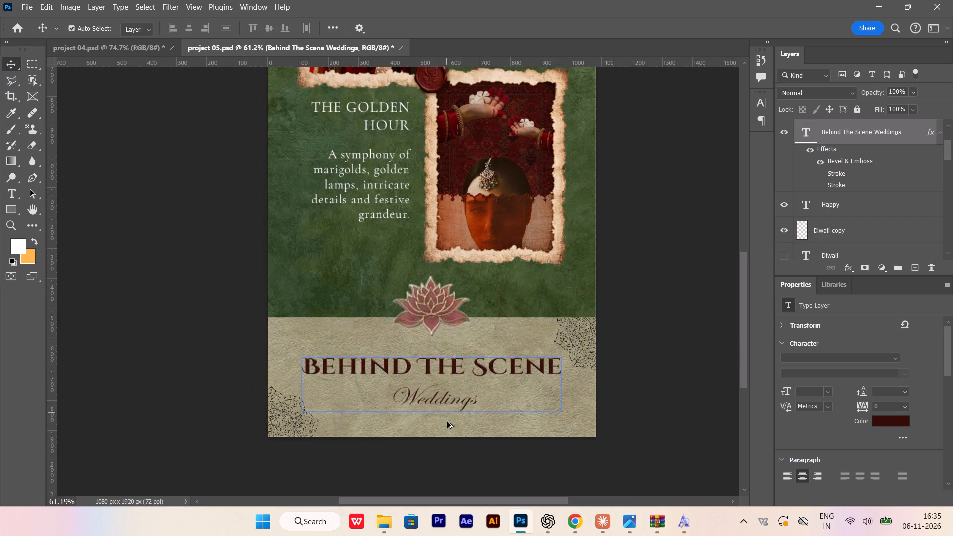
{"action": "scroll", "coordinate": [447, 422], "scroll_direction": "down", "scroll_amount": 3, "text": "alt"}
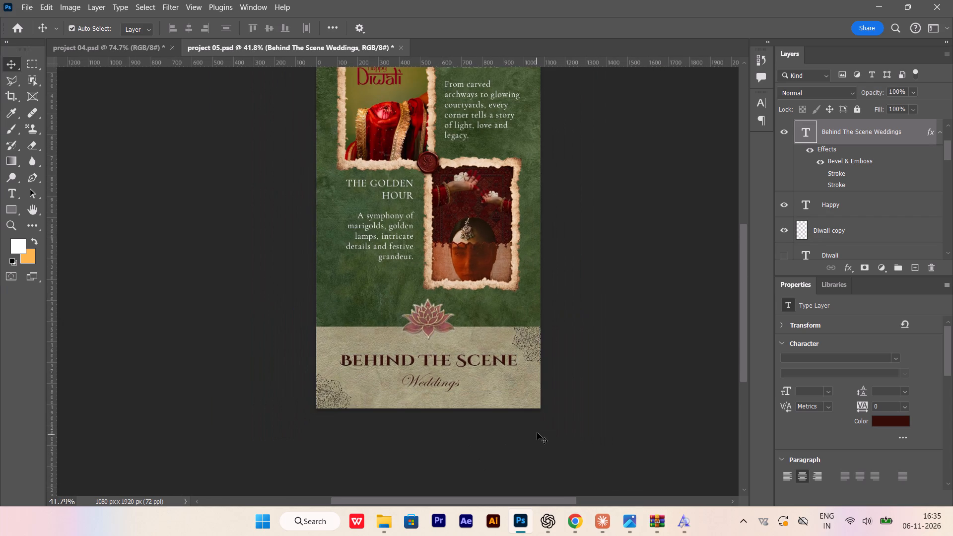
{"action": "scroll", "coordinate": [537, 433], "scroll_direction": "up", "scroll_amount": 6}
{"action": "scroll", "coordinate": [537, 433], "scroll_direction": "down", "scroll_amount": 3}
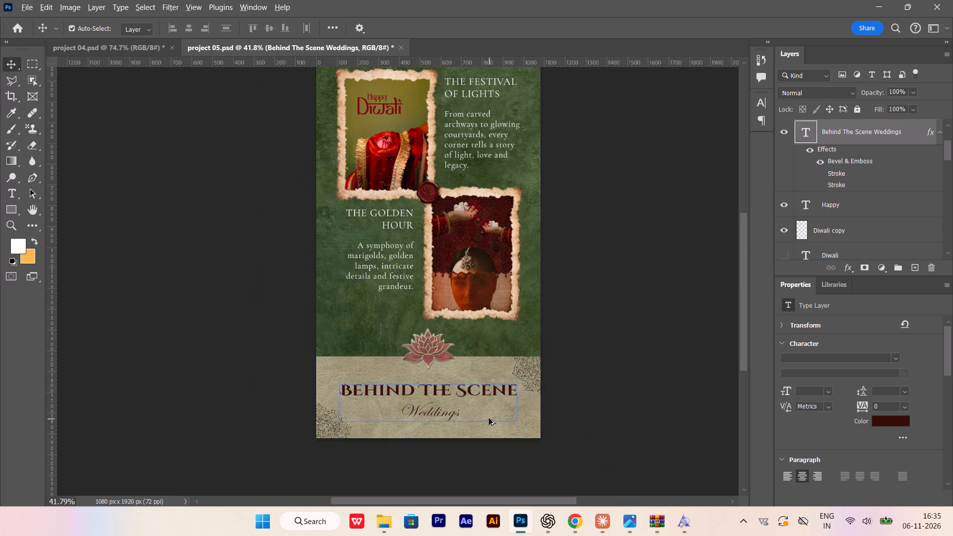
{"action": "scroll", "coordinate": [489, 418], "scroll_direction": "up", "scroll_amount": 6, "text": "alt"}
{"action": "double_click", "coordinate": [427, 407]}
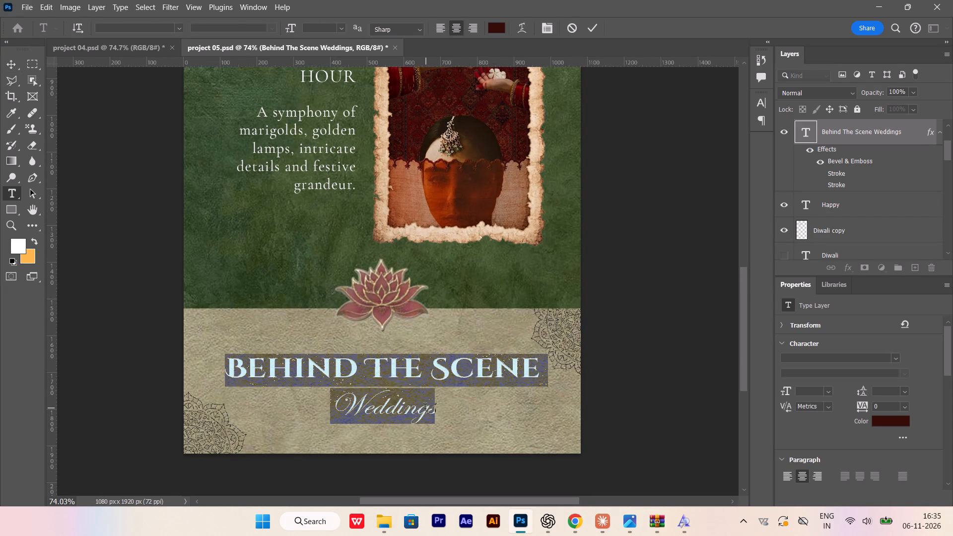
{"action": "left_click", "coordinate": [4, 62]}
{"action": "left_click", "coordinate": [823, 474]}
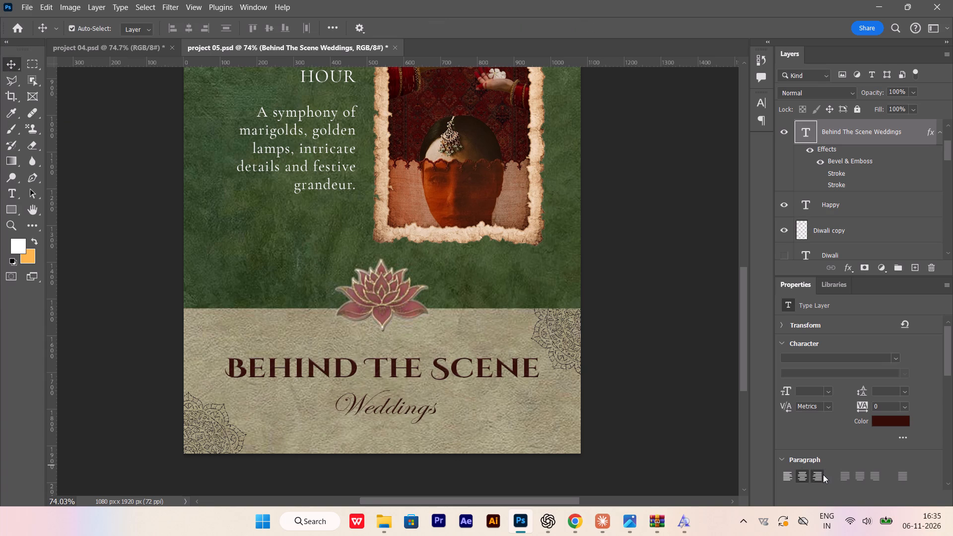
{"action": "left_click_drag", "start_coordinate": [366, 410], "coordinate": [532, 419]}
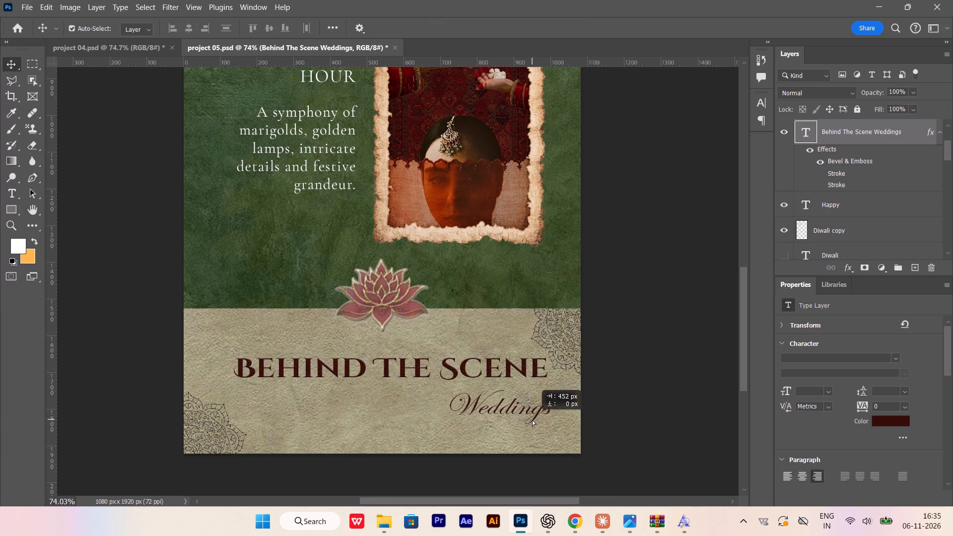
{"action": "left_click_drag", "start_coordinate": [532, 419], "coordinate": [533, 419]}
Hide the mandala ornament in the beige band's upper-right corner.
{"action": "left_click", "coordinate": [556, 342]}
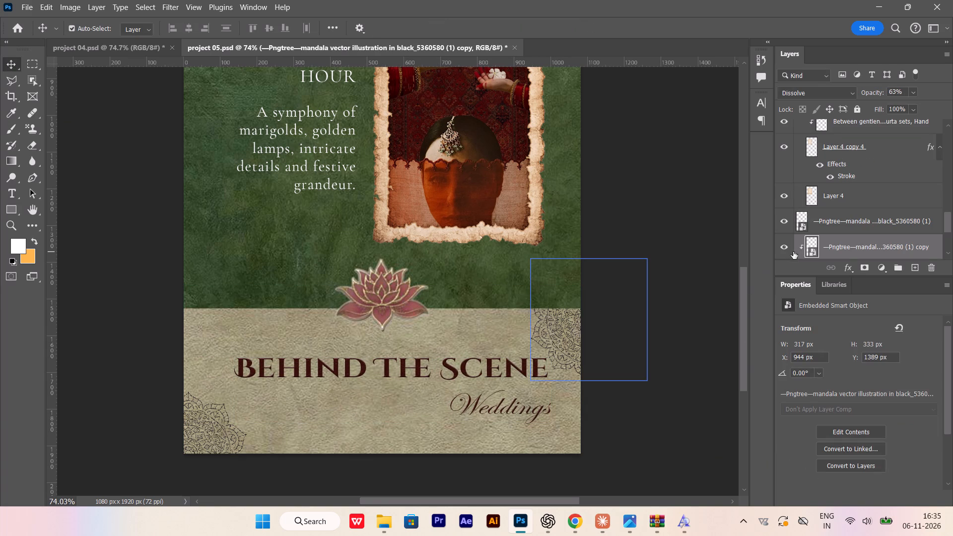
{"action": "left_click", "coordinate": [783, 245]}
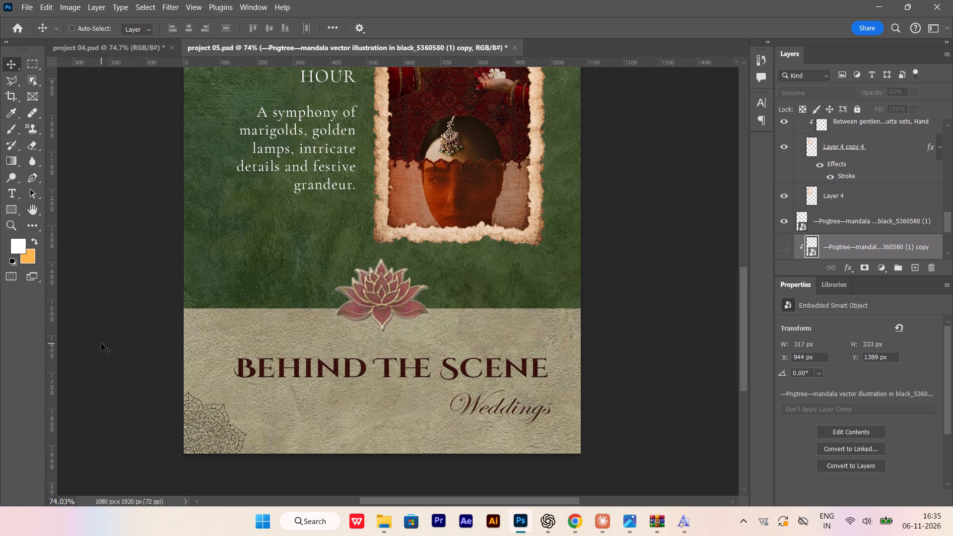
Show the guides and move the heading so its right edge meets the inner right margin guide.
{"action": "key", "text": "ctrl+h"}
{"action": "left_click_drag", "start_coordinate": [431, 362], "coordinate": [432, 354]}
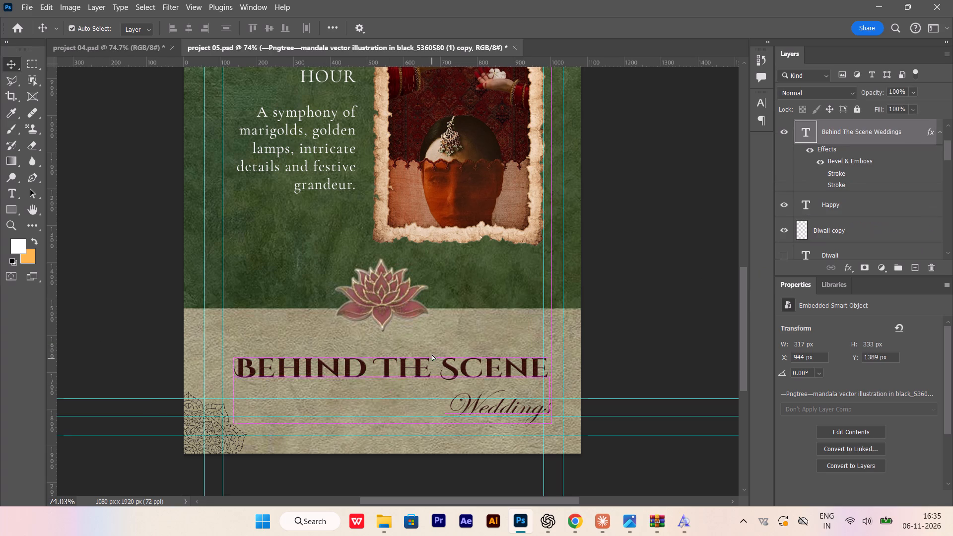
{"action": "left_click_drag", "start_coordinate": [432, 354], "coordinate": [424, 364]}
Scale the heading proportionally to about 102% (880 px wide) to span the inner margin guides, and apply the transform.
{"action": "key", "text": "ctrl+t"}
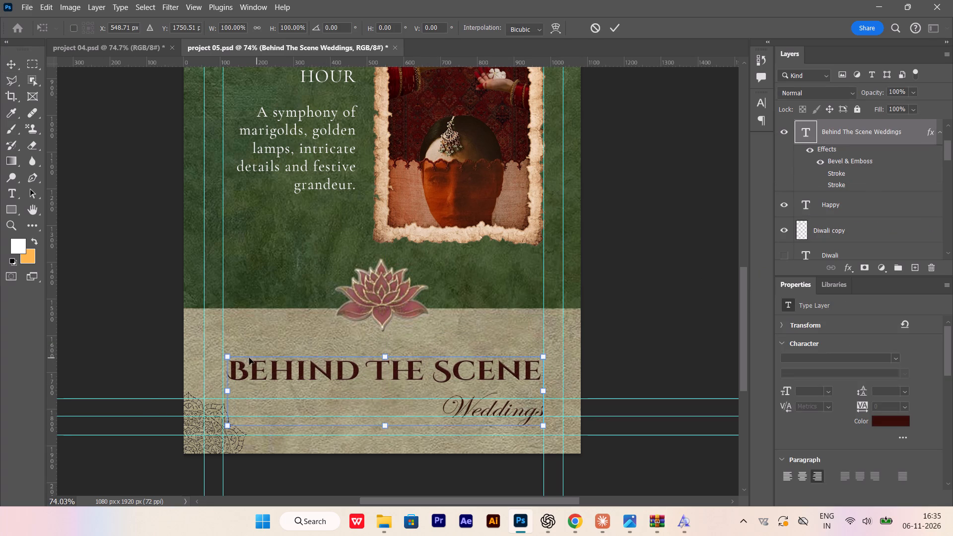
{"action": "left_click", "coordinate": [228, 356]}
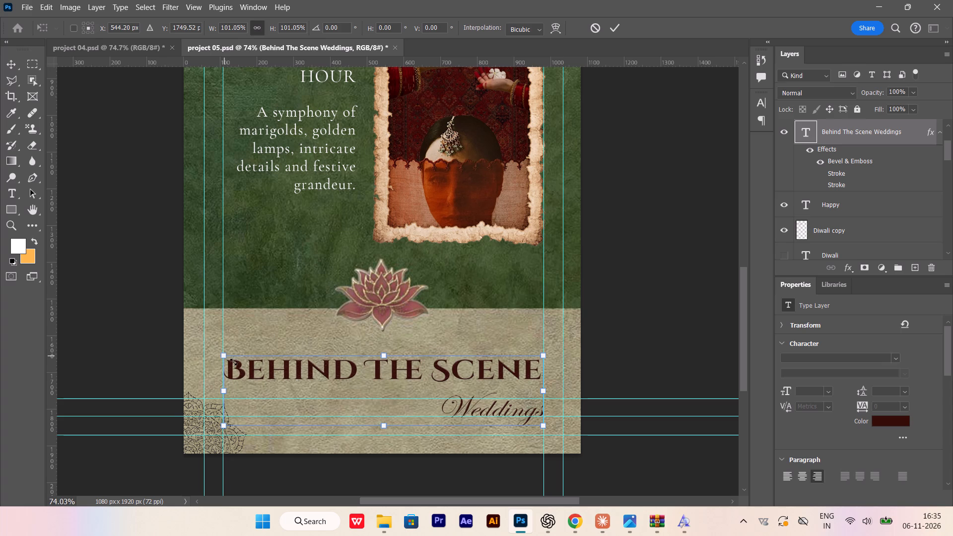
{"action": "left_click", "coordinate": [546, 357], "text": "shift"}
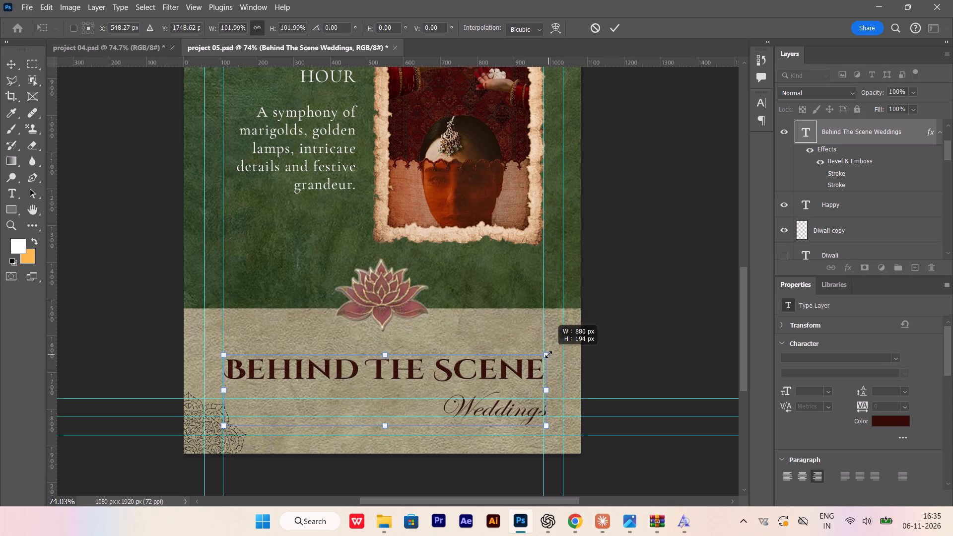
{"action": "scroll", "coordinate": [476, 391], "scroll_direction": "up", "scroll_amount": 5, "text": "alt"}
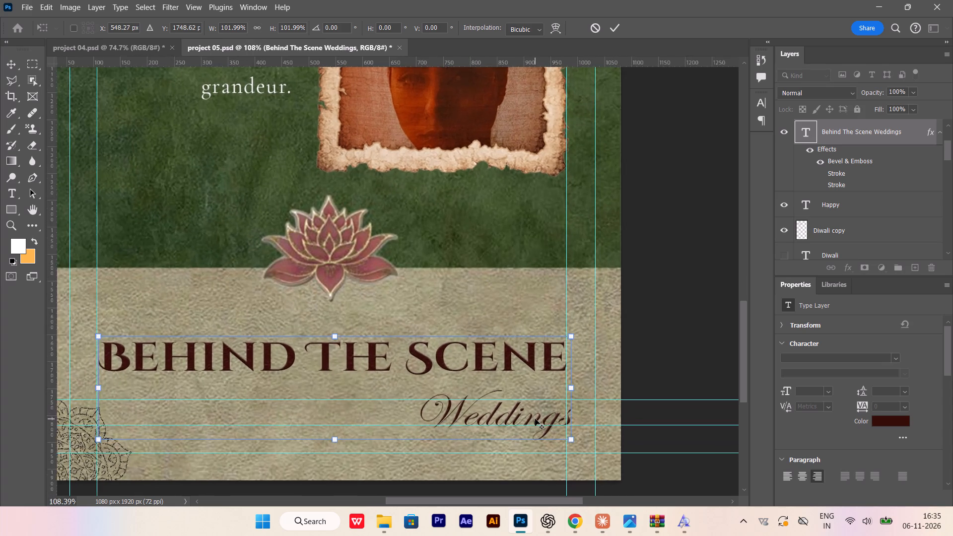
{"action": "scroll", "coordinate": [535, 419], "scroll_direction": "up", "scroll_amount": 4, "text": "alt"}
{"action": "left_click", "coordinate": [535, 416]}
{"action": "key", "text": "Return"}
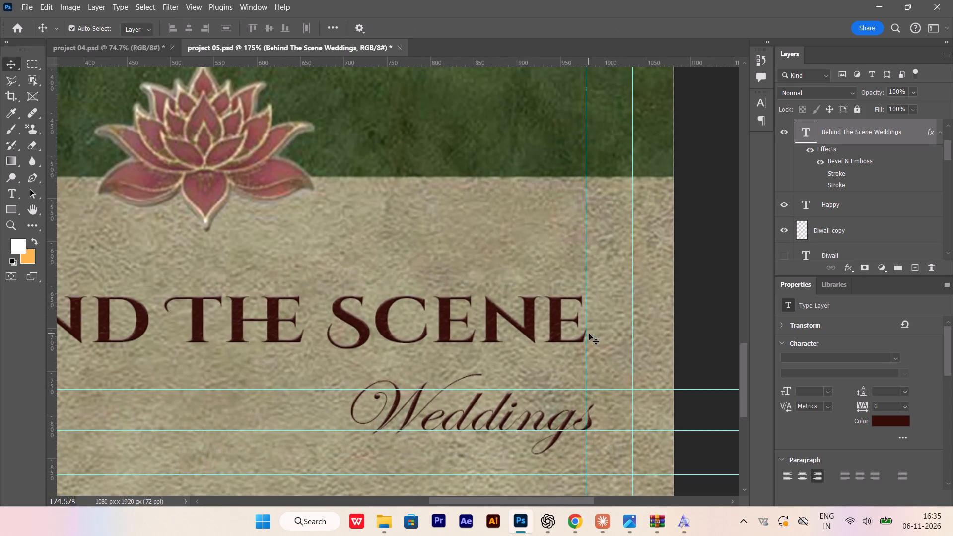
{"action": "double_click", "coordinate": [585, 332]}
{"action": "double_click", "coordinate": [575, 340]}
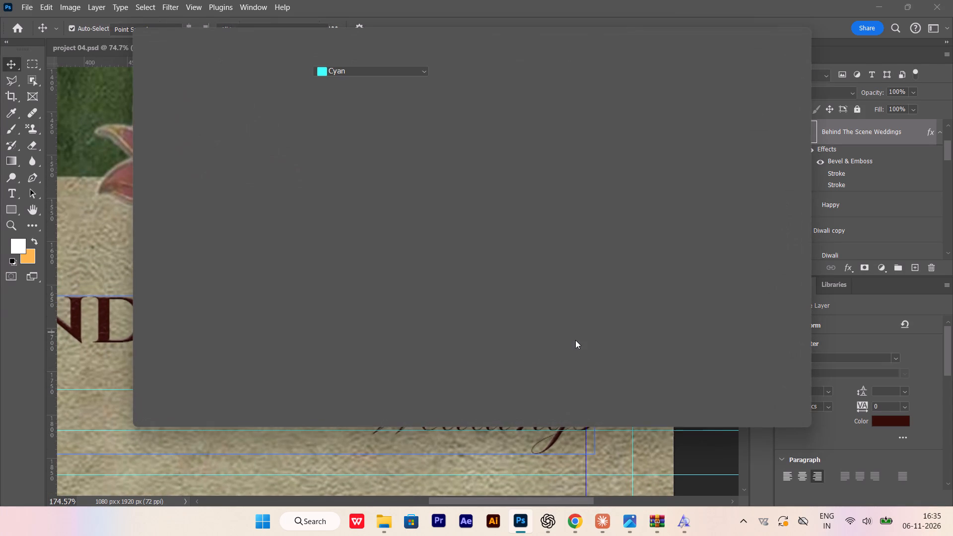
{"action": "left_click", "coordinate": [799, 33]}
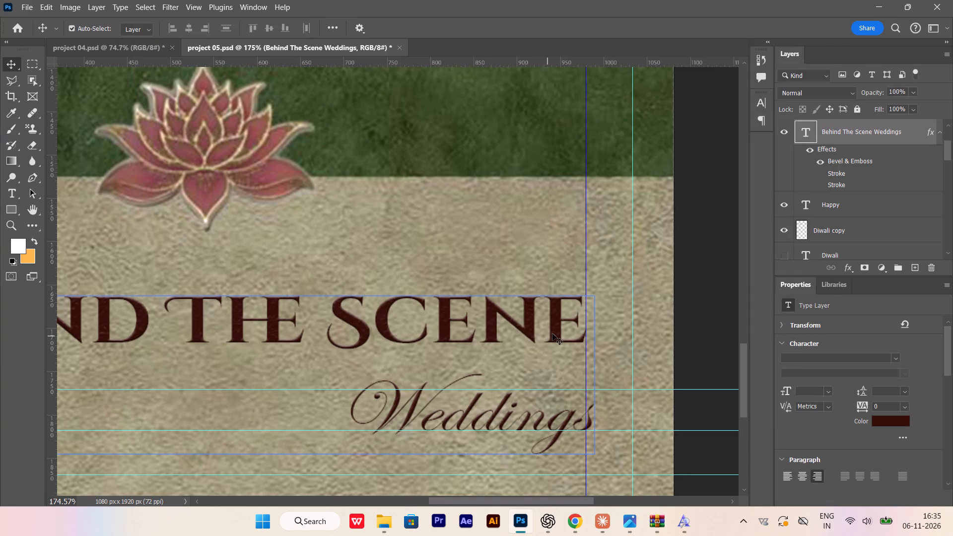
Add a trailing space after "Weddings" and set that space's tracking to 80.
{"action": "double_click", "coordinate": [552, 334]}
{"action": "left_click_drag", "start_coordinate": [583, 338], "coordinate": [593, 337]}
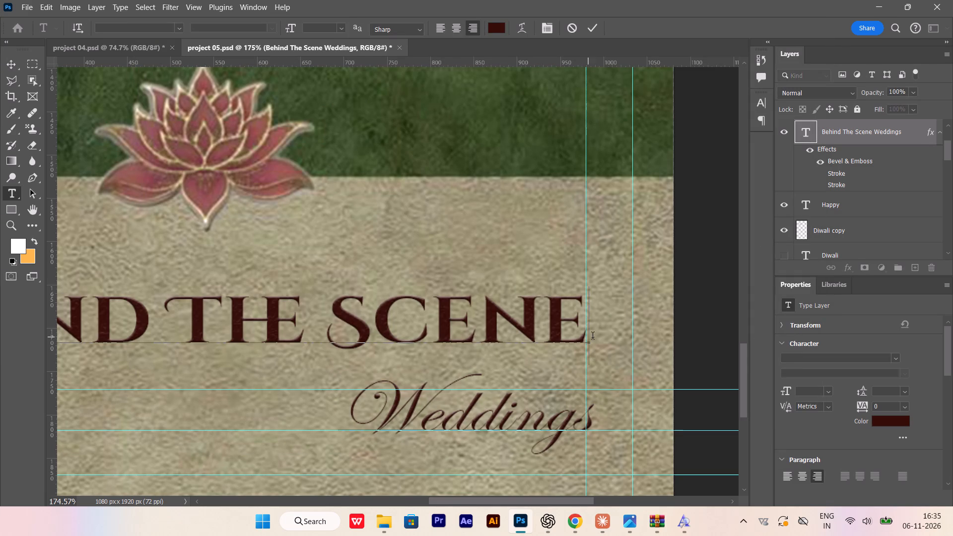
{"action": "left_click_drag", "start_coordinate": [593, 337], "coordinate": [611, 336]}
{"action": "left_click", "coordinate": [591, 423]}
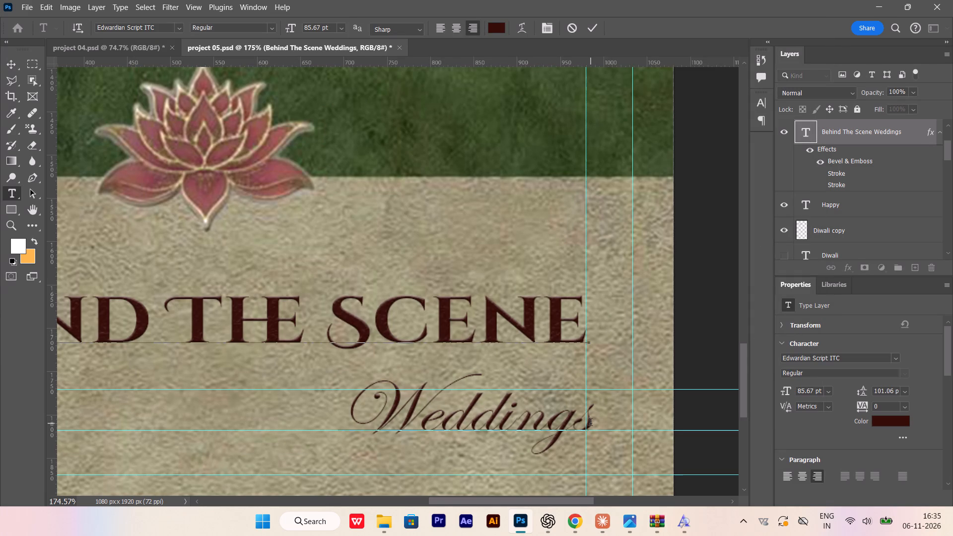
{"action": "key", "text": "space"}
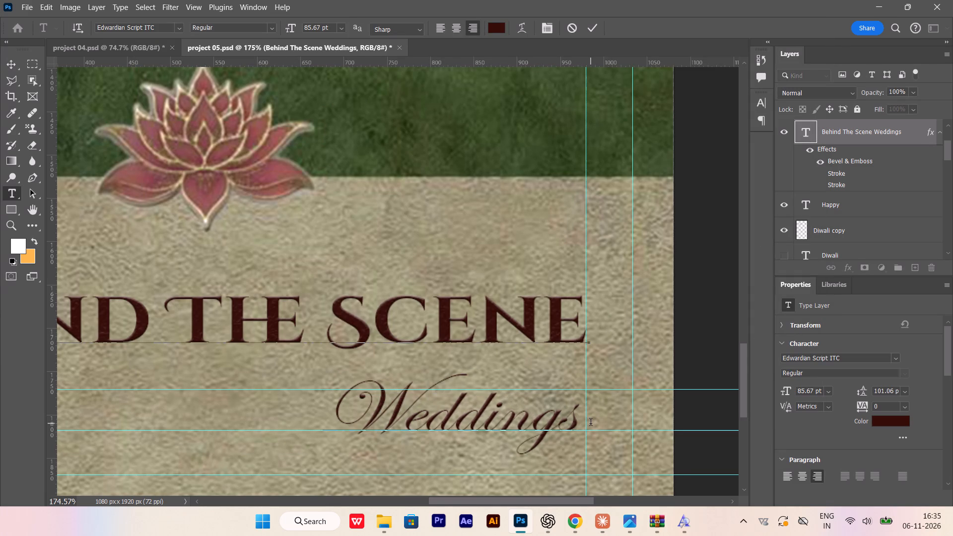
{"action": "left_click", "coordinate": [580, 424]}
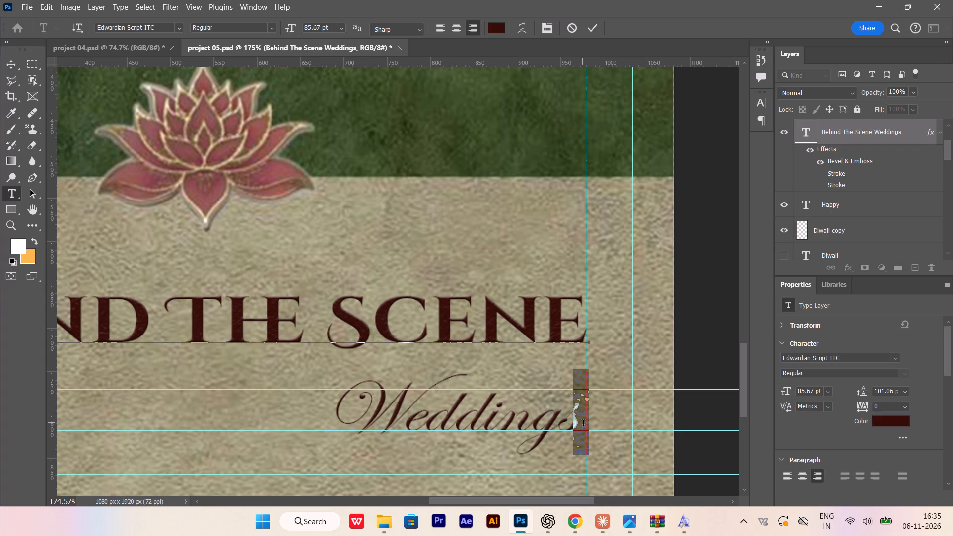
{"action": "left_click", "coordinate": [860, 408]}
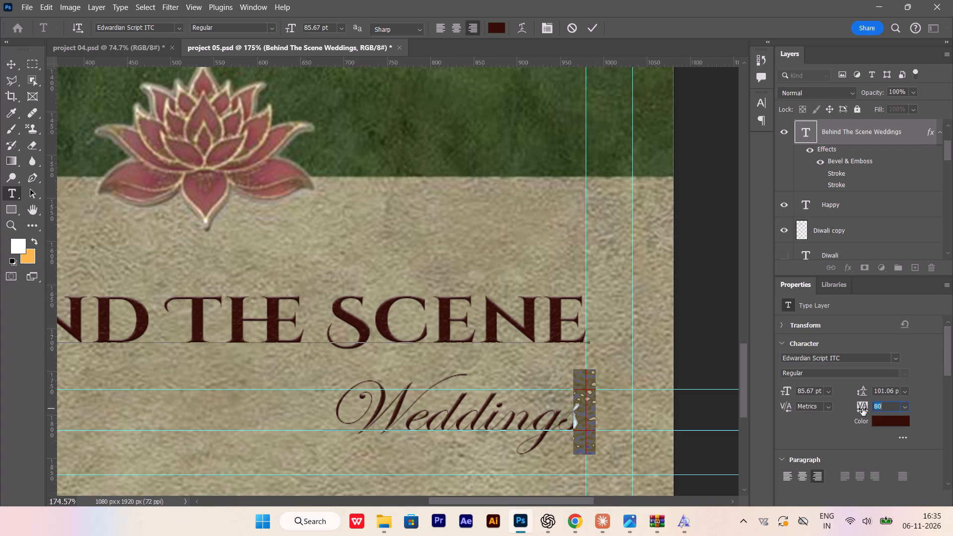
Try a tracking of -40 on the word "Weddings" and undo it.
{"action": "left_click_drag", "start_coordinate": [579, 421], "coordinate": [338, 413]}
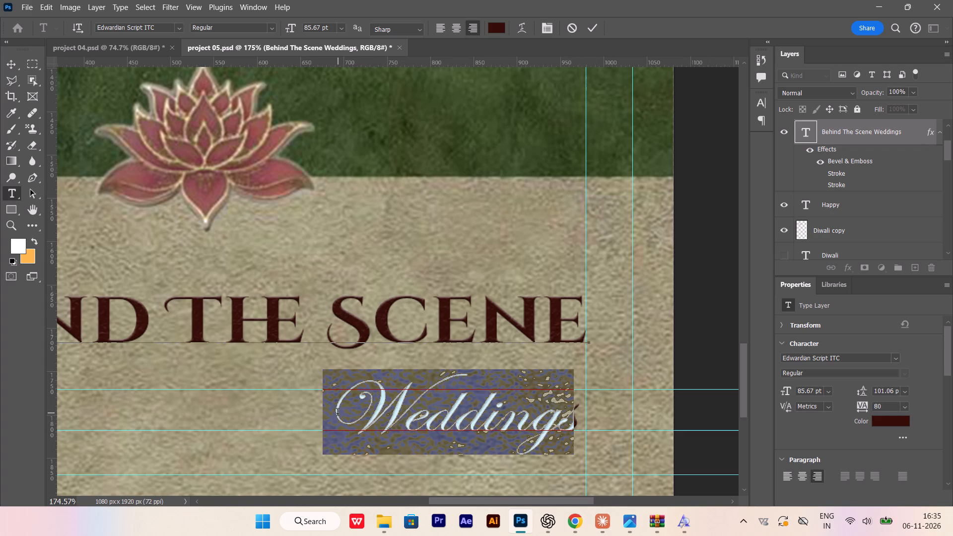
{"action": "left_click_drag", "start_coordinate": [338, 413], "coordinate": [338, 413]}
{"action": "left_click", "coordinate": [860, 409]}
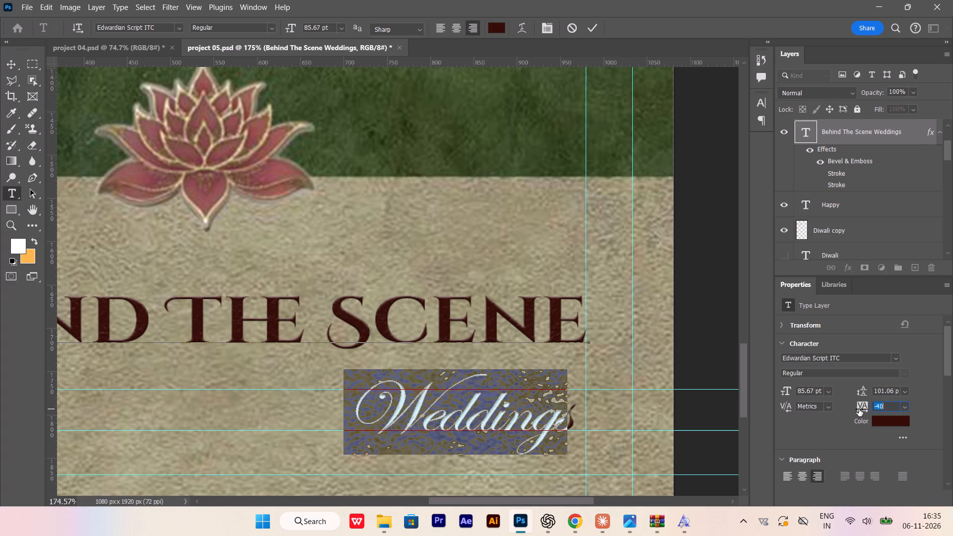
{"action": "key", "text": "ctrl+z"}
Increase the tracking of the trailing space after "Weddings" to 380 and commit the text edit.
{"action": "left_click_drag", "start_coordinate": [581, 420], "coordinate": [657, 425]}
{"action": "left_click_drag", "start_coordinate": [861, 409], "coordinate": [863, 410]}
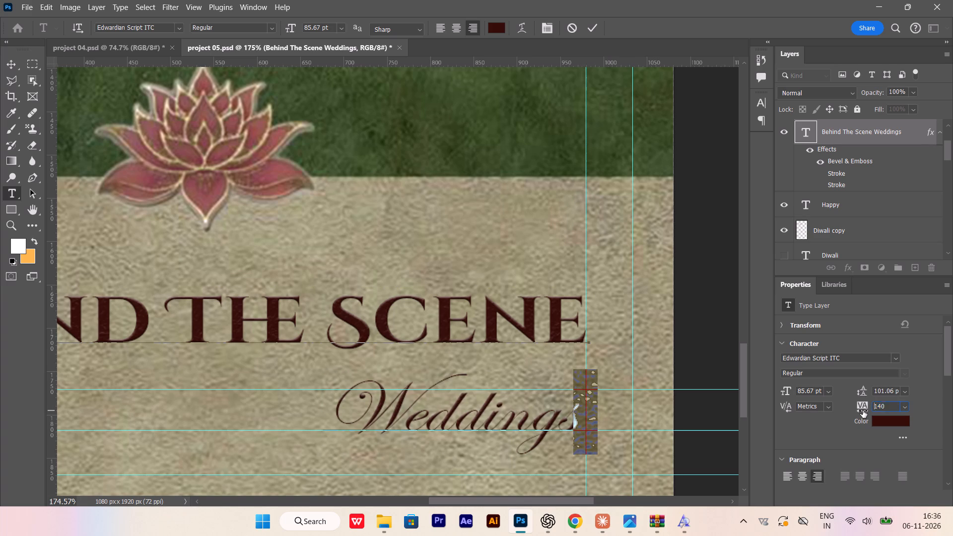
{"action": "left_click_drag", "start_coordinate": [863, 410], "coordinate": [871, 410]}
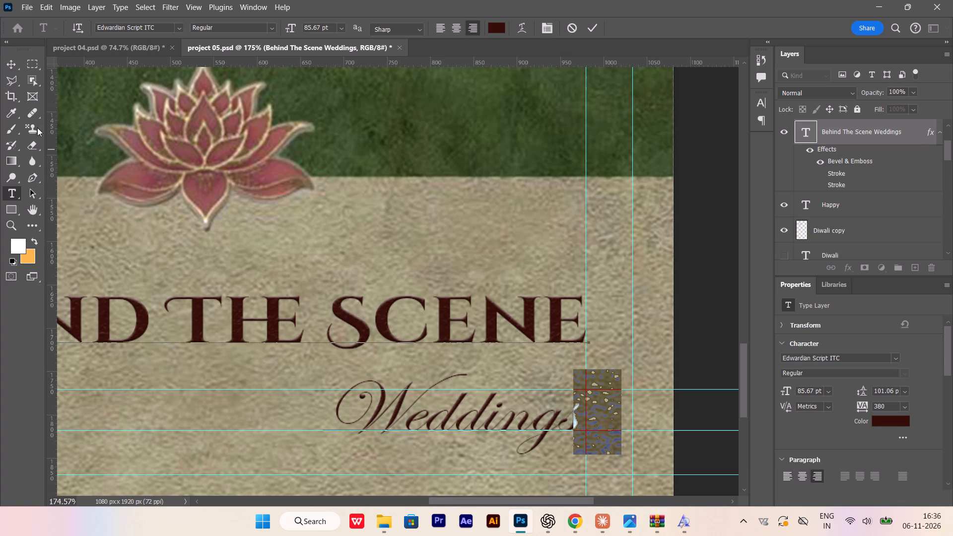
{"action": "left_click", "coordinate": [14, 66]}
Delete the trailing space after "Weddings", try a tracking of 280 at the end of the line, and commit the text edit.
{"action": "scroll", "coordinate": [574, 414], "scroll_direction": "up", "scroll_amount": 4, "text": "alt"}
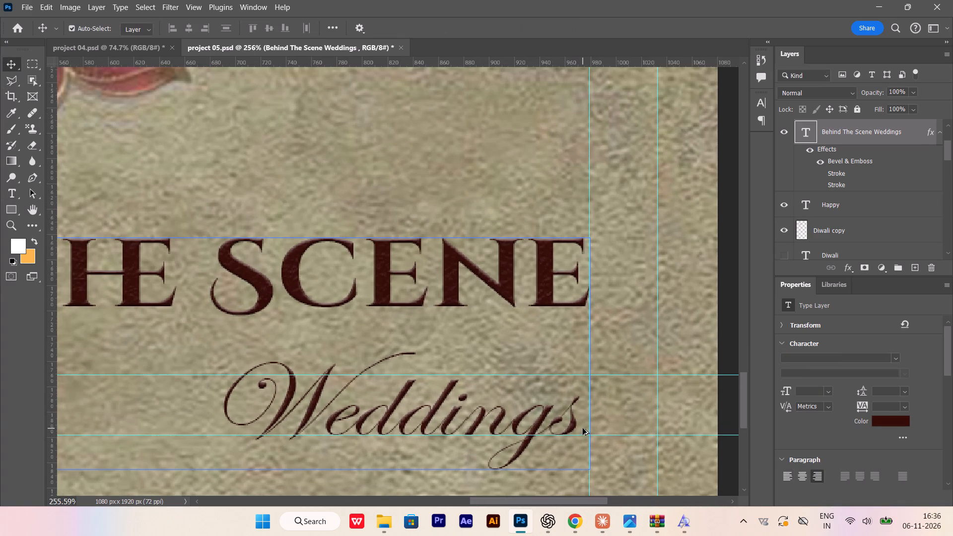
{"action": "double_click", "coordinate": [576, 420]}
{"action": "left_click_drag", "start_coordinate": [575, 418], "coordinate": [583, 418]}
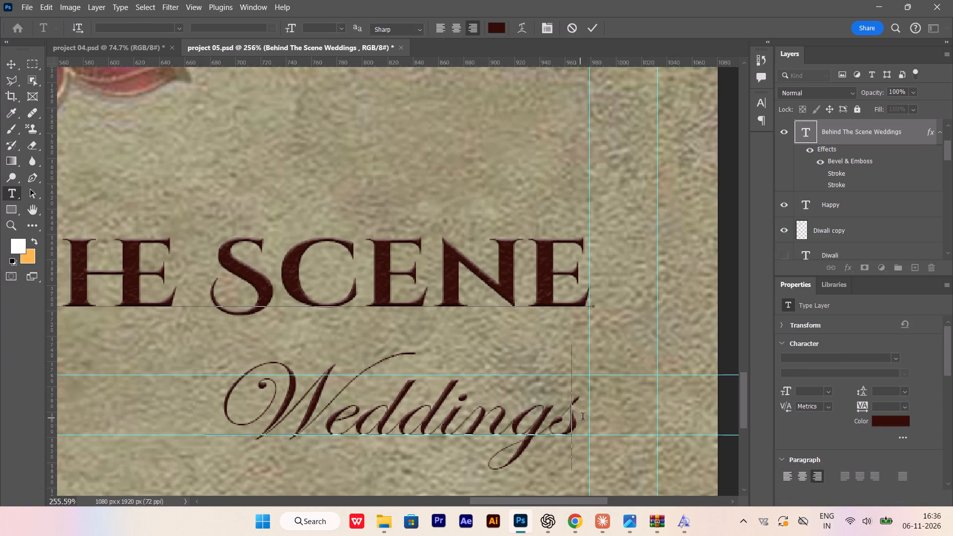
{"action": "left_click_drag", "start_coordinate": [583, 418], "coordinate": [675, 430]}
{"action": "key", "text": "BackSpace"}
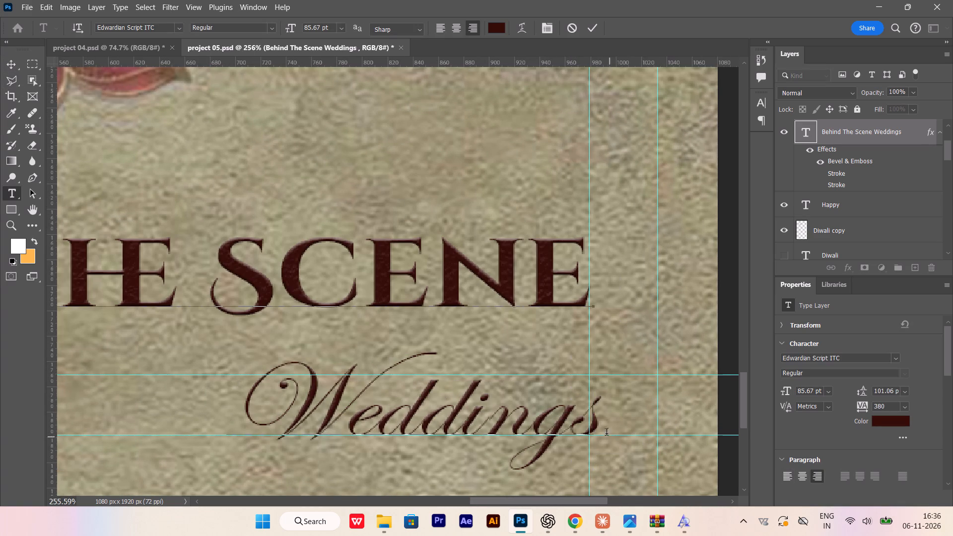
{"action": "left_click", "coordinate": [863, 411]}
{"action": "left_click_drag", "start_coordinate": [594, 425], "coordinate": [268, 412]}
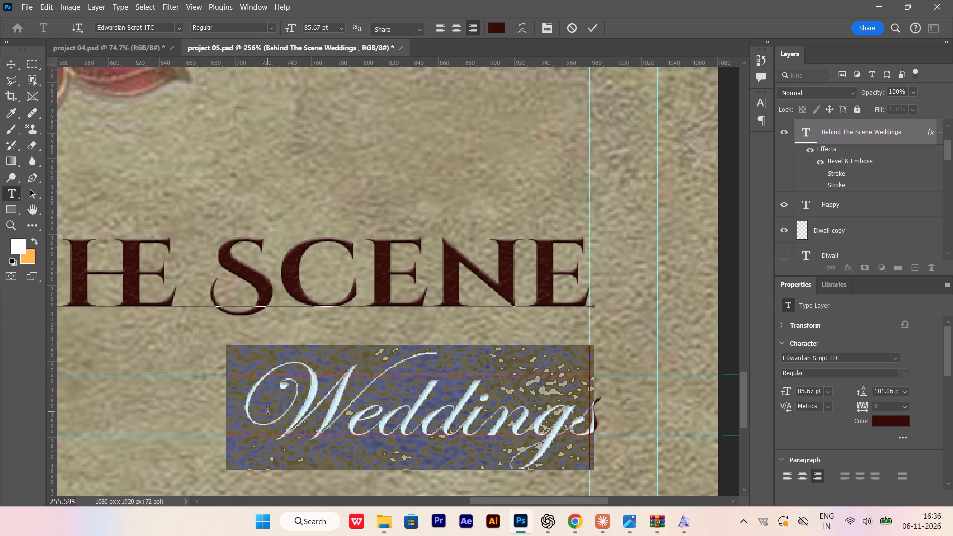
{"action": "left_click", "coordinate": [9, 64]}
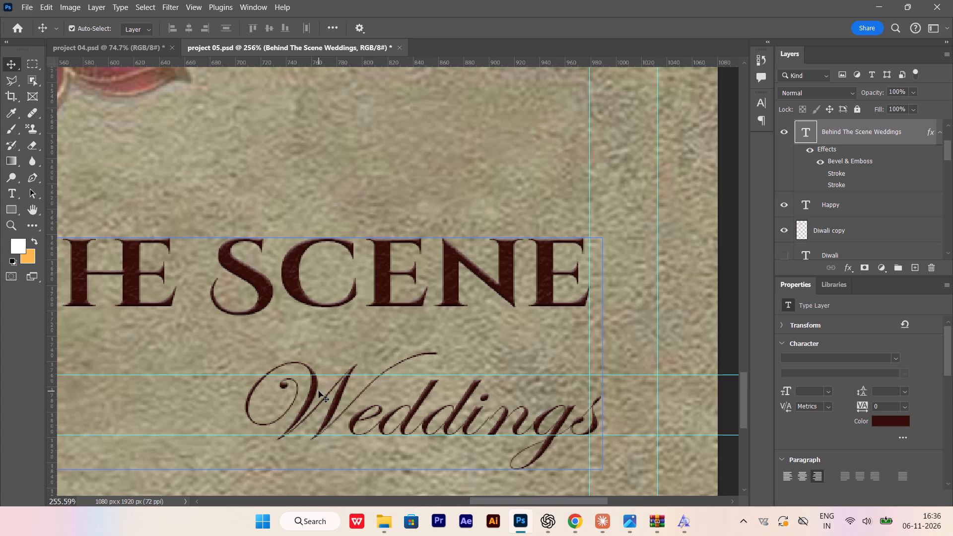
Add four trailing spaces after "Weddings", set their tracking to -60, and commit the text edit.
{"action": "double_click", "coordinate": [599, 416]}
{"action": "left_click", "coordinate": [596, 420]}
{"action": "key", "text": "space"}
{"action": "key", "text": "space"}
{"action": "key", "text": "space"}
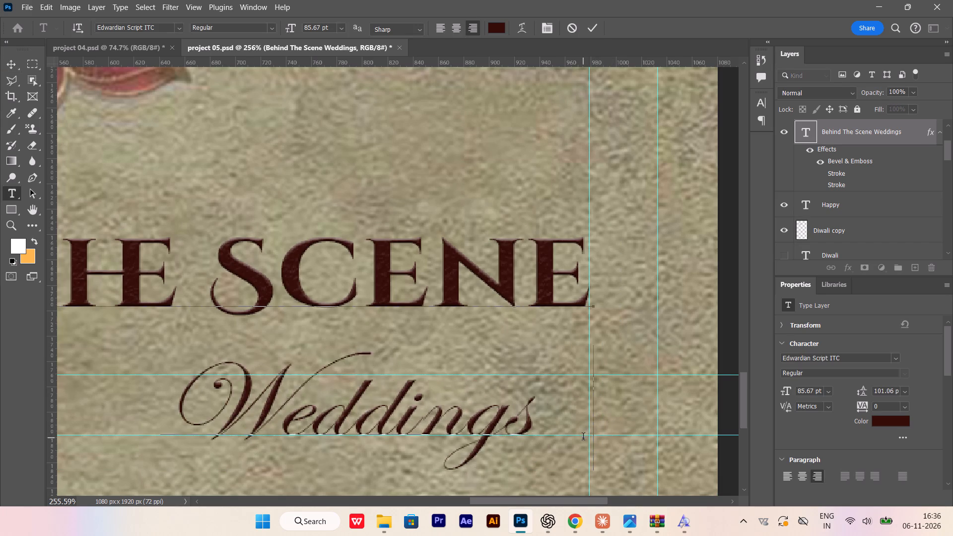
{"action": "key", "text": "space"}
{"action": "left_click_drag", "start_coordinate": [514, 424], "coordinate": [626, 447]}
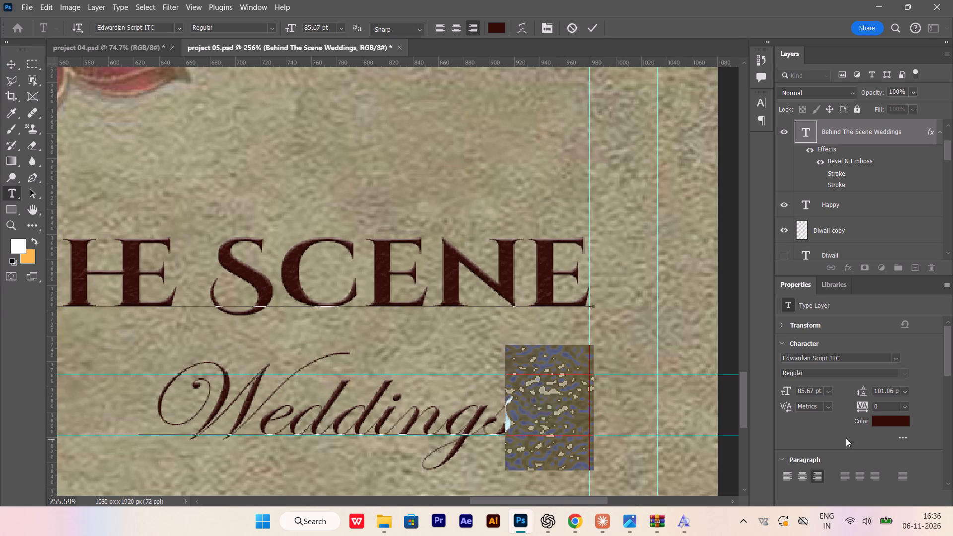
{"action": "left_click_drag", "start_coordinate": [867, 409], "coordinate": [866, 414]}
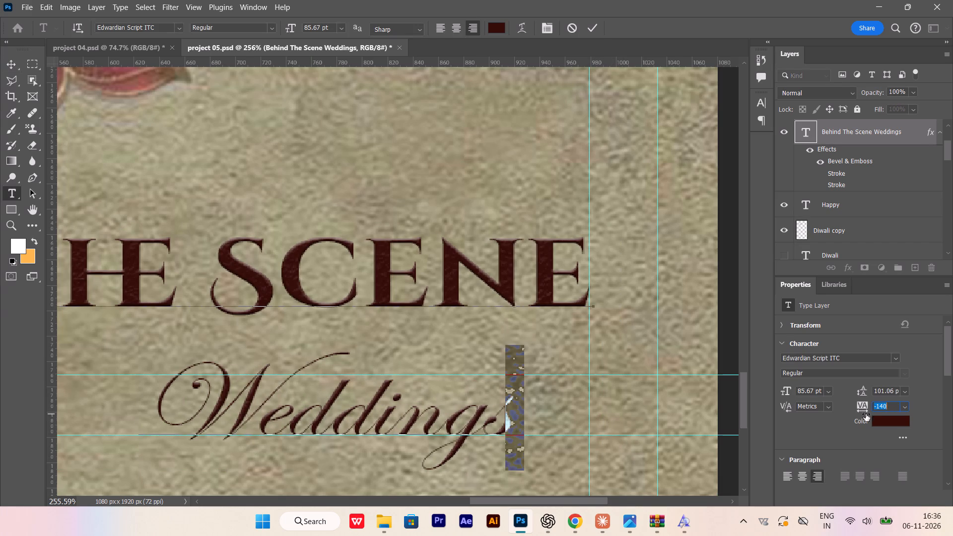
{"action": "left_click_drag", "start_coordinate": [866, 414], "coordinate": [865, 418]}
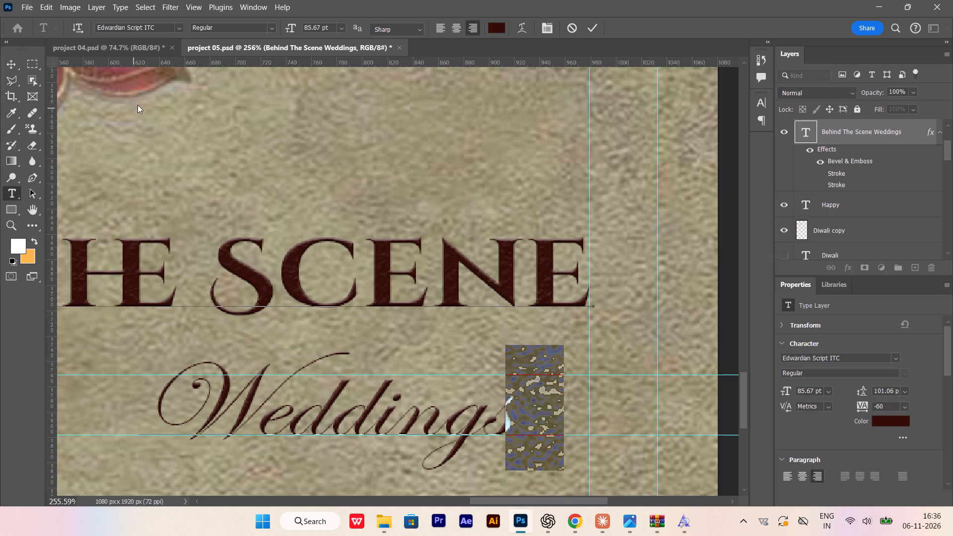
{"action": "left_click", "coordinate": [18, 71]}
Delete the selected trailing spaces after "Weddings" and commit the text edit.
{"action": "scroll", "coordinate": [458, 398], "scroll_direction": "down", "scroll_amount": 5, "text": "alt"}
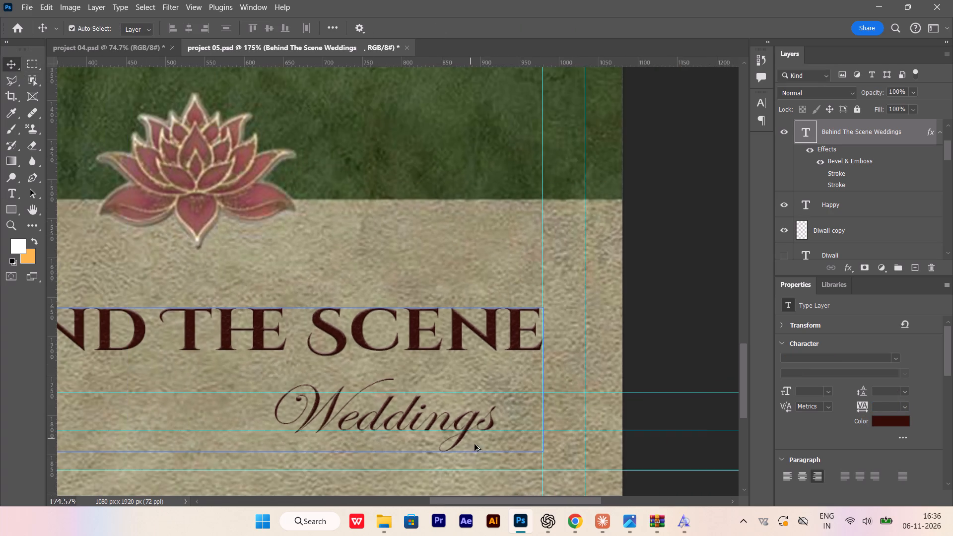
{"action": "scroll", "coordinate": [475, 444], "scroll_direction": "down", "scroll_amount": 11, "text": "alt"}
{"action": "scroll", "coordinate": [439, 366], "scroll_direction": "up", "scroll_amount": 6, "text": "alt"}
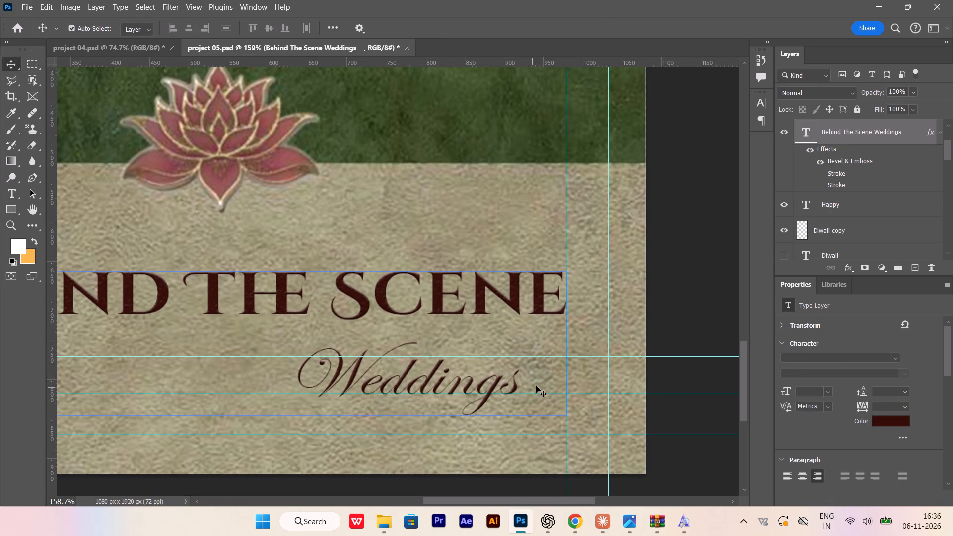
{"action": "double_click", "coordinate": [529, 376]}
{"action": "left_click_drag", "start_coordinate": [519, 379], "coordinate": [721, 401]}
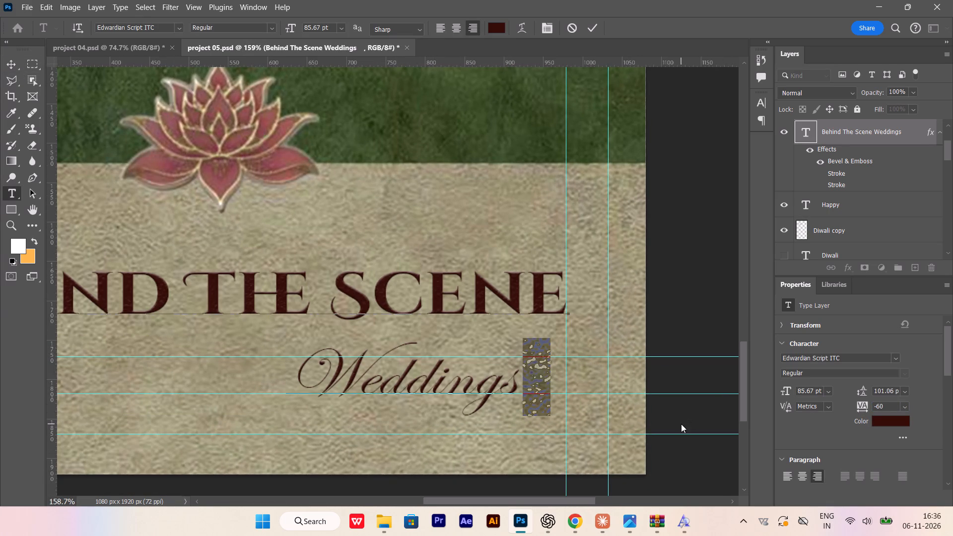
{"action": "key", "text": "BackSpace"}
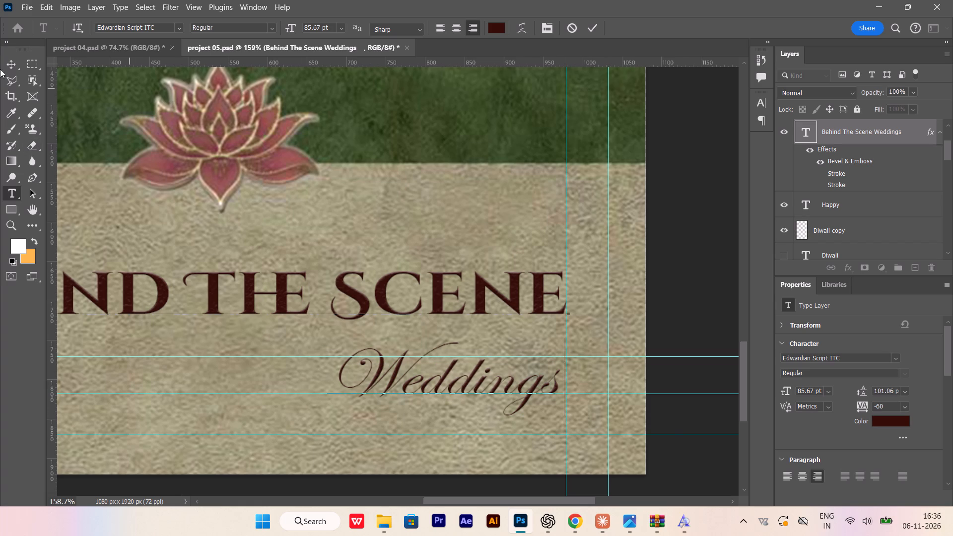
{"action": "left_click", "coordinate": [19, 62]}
Hide the guides over the story layout.
{"action": "scroll", "coordinate": [307, 301], "scroll_direction": "down", "scroll_amount": 8, "text": "alt"}
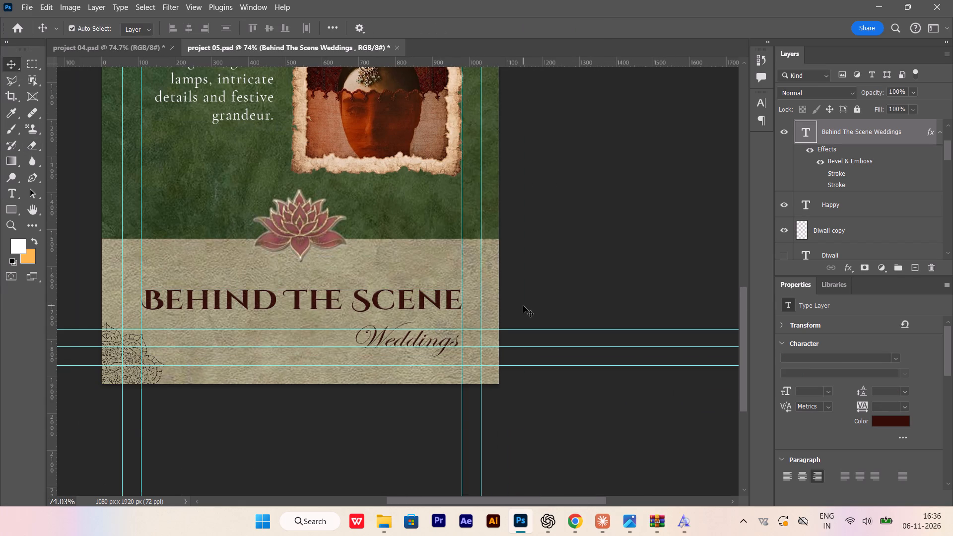
{"action": "key", "text": "h"}
{"action": "key", "text": "ctrl+h"}
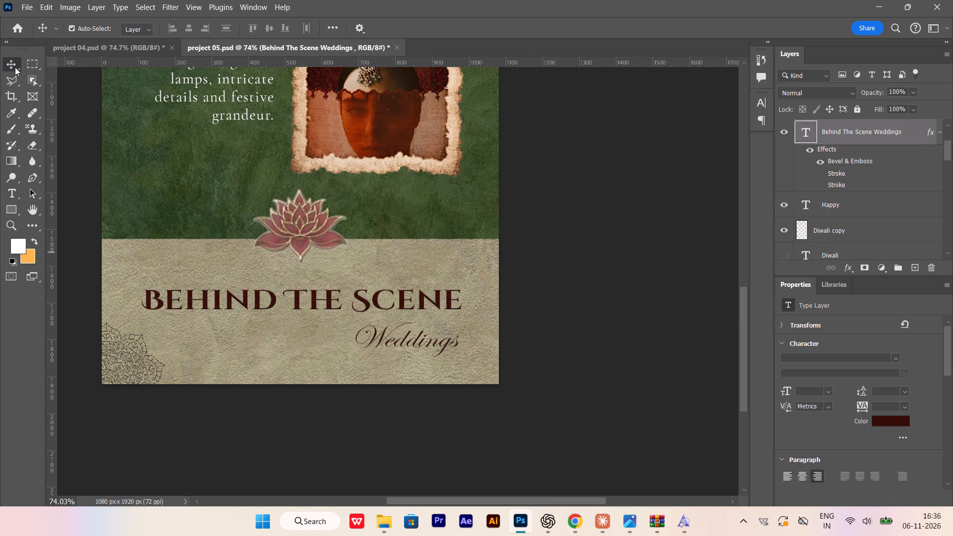
{"action": "left_click", "coordinate": [15, 67]}
Undo the recent heading edits back to the version with "Weddings" centred under "Behind The Scene" and the mandala in the beige band's upper corner.
{"action": "scroll", "coordinate": [457, 375], "scroll_direction": "up", "scroll_amount": 2}
{"action": "scroll", "coordinate": [505, 407], "scroll_direction": "down", "scroll_amount": 7, "text": "alt"}
{"action": "scroll", "coordinate": [242, 334], "scroll_direction": "up", "scroll_amount": 6}
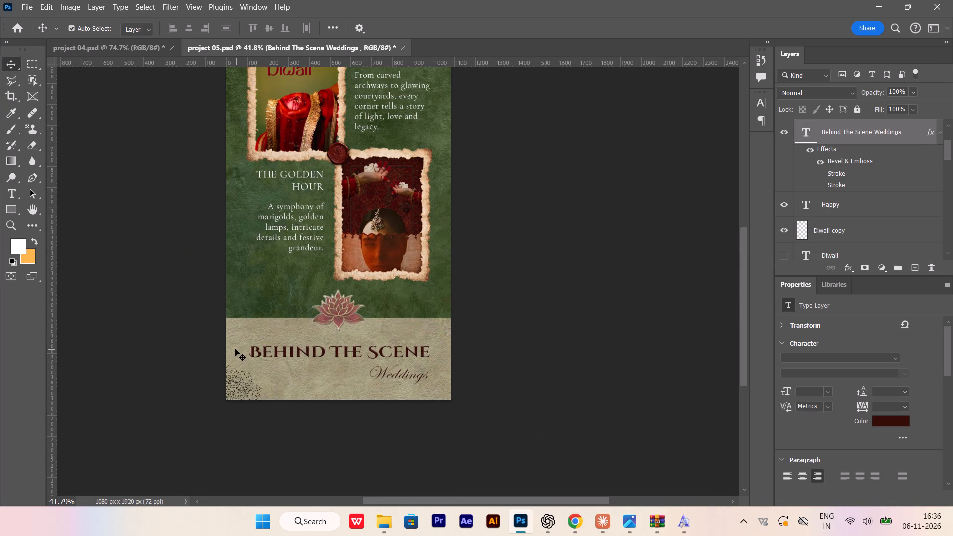
{"action": "scroll", "coordinate": [235, 349], "scroll_direction": "up", "scroll_amount": 5}
{"action": "key", "text": "ctrl+z"}
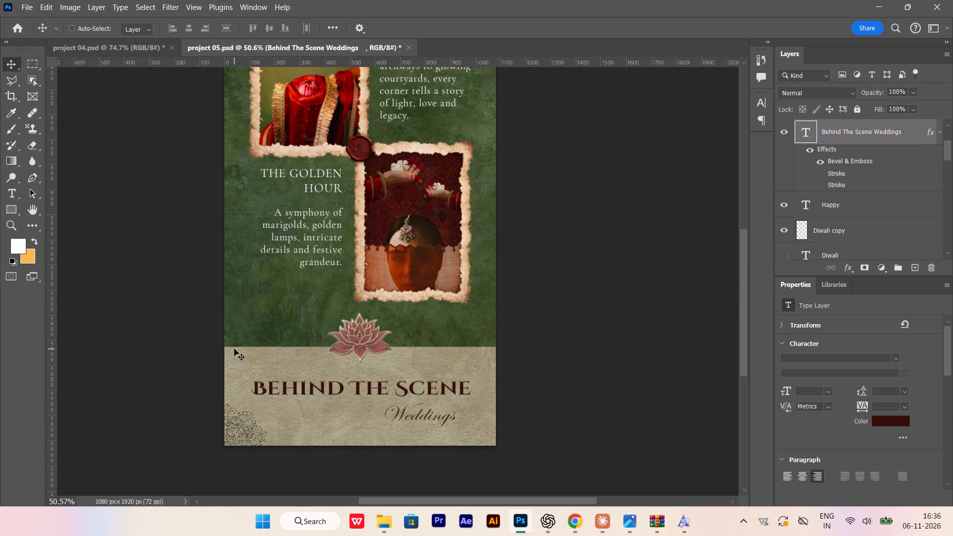
{"action": "key", "text": "ctrl+z"}
{"action": "key", "text": "ctrl+z"}
{"action": "key", "text": "ctrl+z"}
{"action": "key", "text": "ctrl+z"}
{"action": "key", "text": "ctrl+z"}
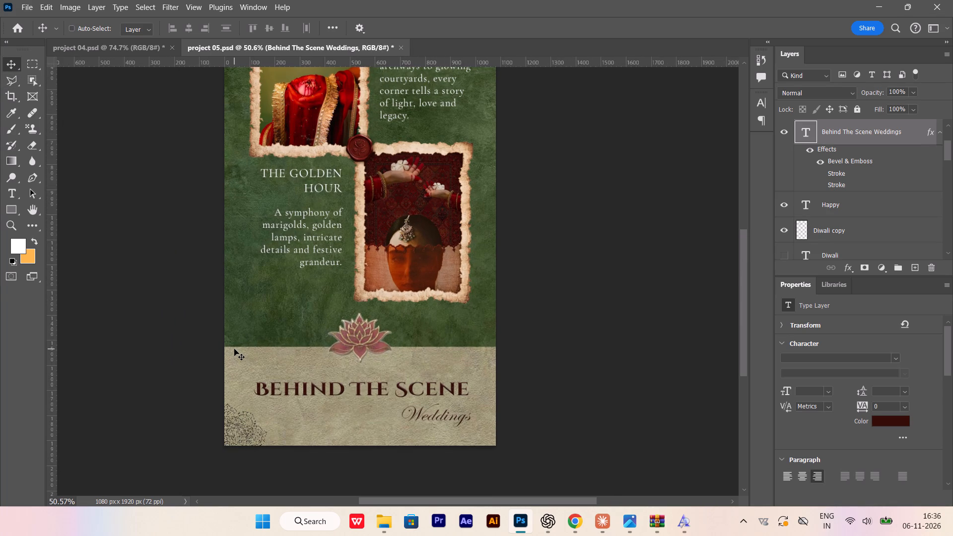
{"action": "key", "text": "ctrl+z"}
{"action": "key", "text": "ctrl+z"}
{"action": "key", "text": "ctrl+z"}
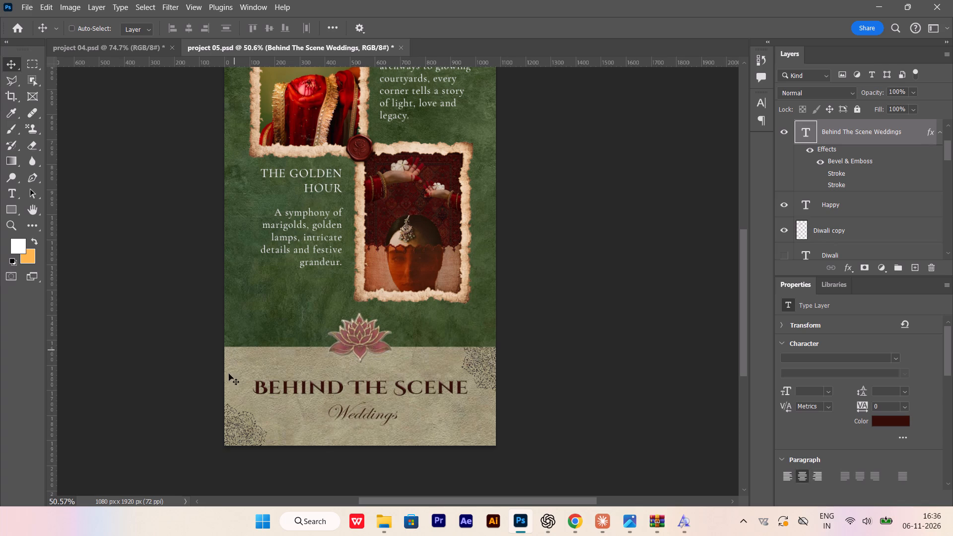
Recolour the word "Weddings" to a dark green based on a shade sampled from the story's green background.
{"action": "scroll", "coordinate": [351, 418], "scroll_direction": "up", "scroll_amount": 4, "text": "alt"}
{"action": "double_click", "coordinate": [367, 415]}
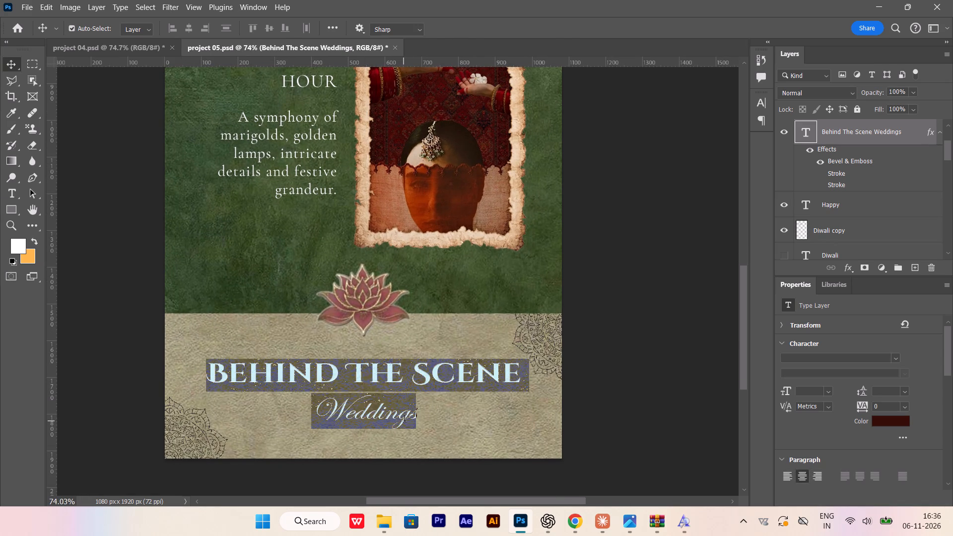
{"action": "left_click_drag", "start_coordinate": [418, 418], "coordinate": [306, 418]}
{"action": "left_click", "coordinate": [900, 426]}
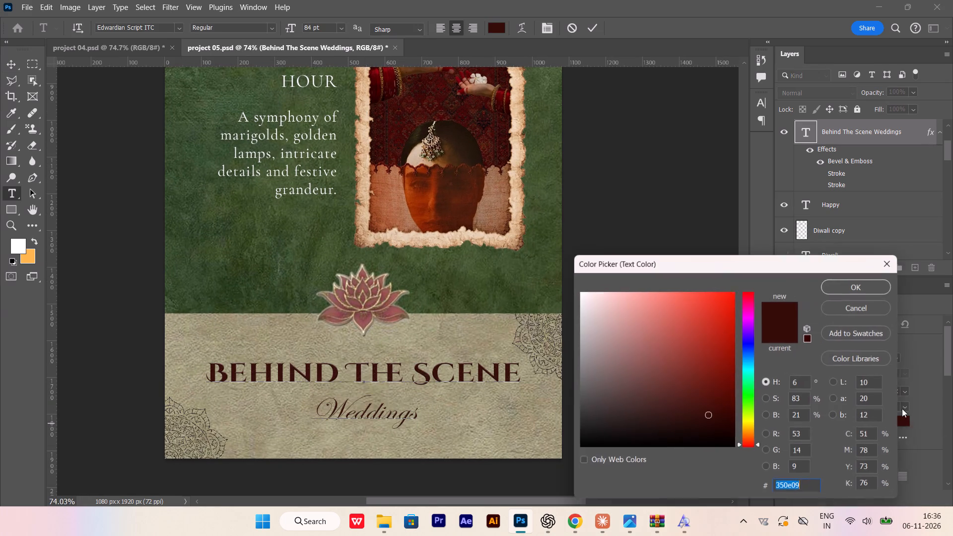
{"action": "left_click", "coordinate": [524, 286]}
{"action": "left_click_drag", "start_coordinate": [651, 403], "coordinate": [679, 411]}
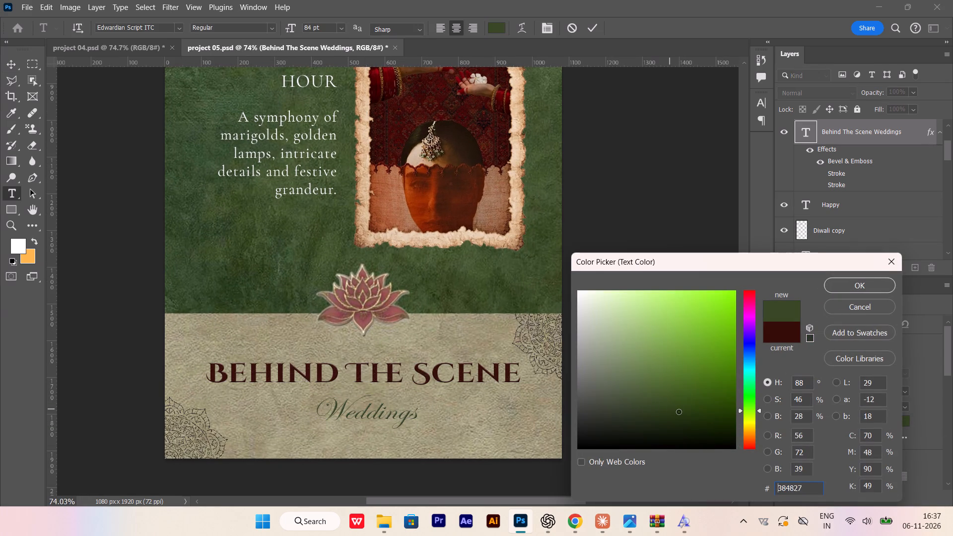
{"action": "left_click_drag", "start_coordinate": [679, 411], "coordinate": [683, 412]}
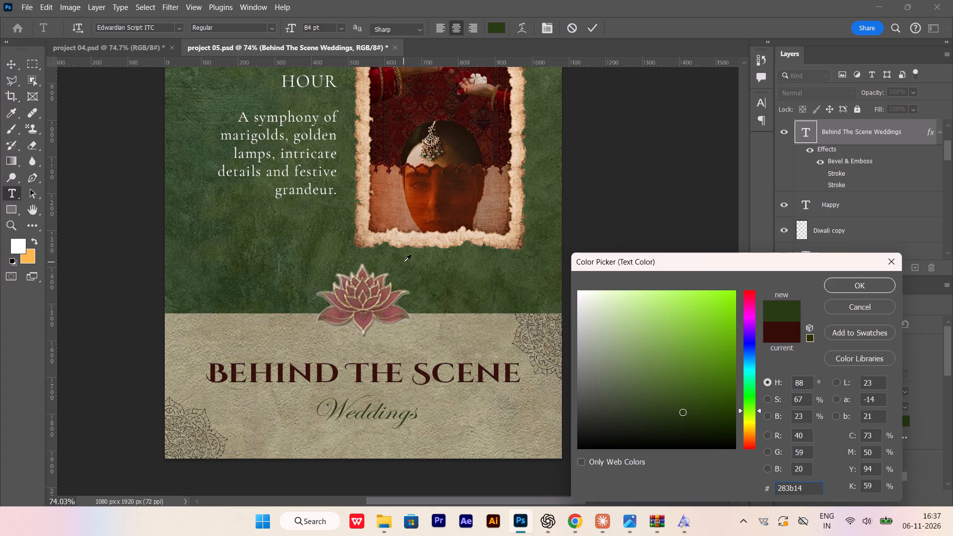
{"action": "left_click", "coordinate": [401, 260]}
{"action": "left_click_drag", "start_coordinate": [656, 403], "coordinate": [668, 408]}
{"action": "left_click", "coordinate": [839, 285]}
{"action": "left_click", "coordinate": [13, 66]}
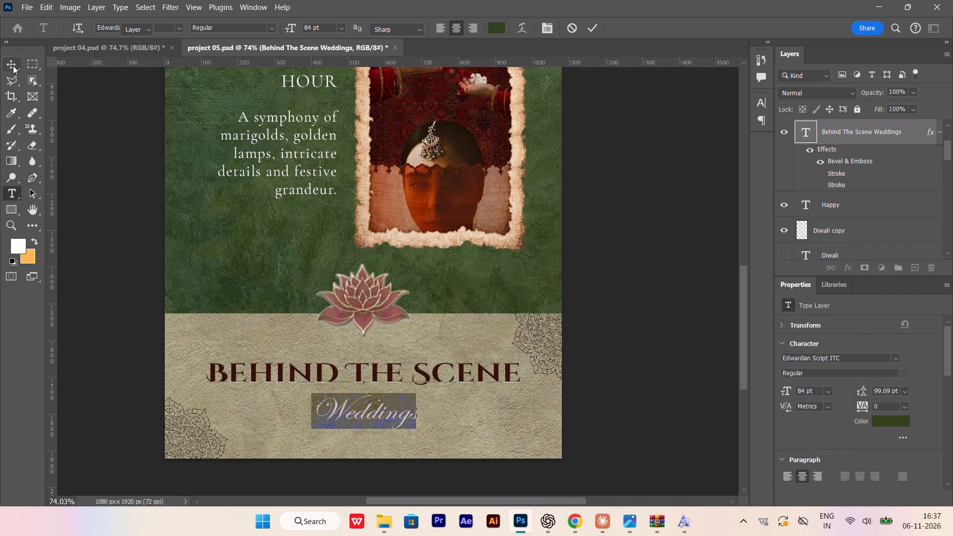
{"action": "left_click", "coordinate": [90, 233]}
Move the "Behind The Scene Weddings" heading slightly down within the beige band.
{"action": "scroll", "coordinate": [403, 388], "scroll_direction": "up", "scroll_amount": 4, "text": "alt"}
{"action": "left_click_drag", "start_coordinate": [393, 368], "coordinate": [393, 374]}
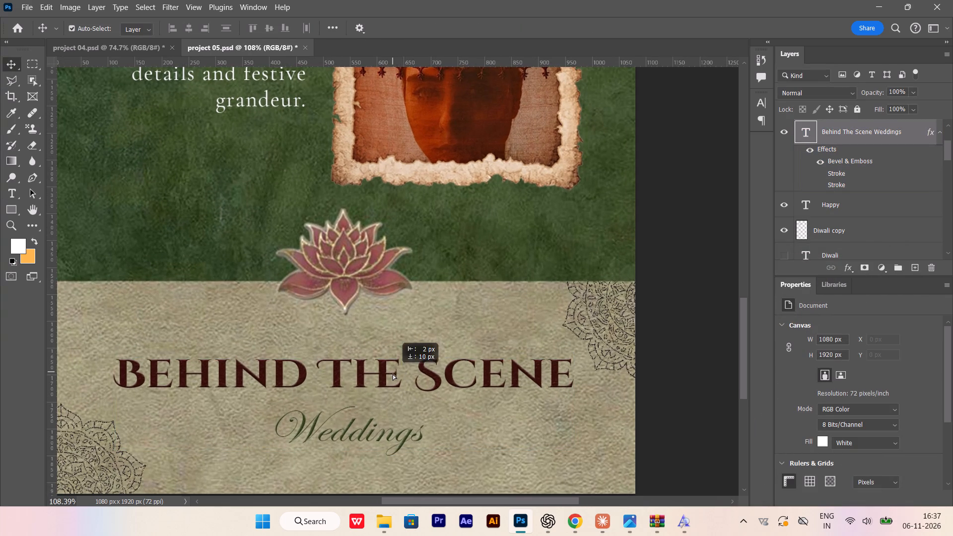
{"action": "left_click_drag", "start_coordinate": [393, 374], "coordinate": [393, 379]}
Save the document and review the whole story in full-screen view.
{"action": "scroll", "coordinate": [386, 394], "scroll_direction": "down", "scroll_amount": 10, "text": "alt"}
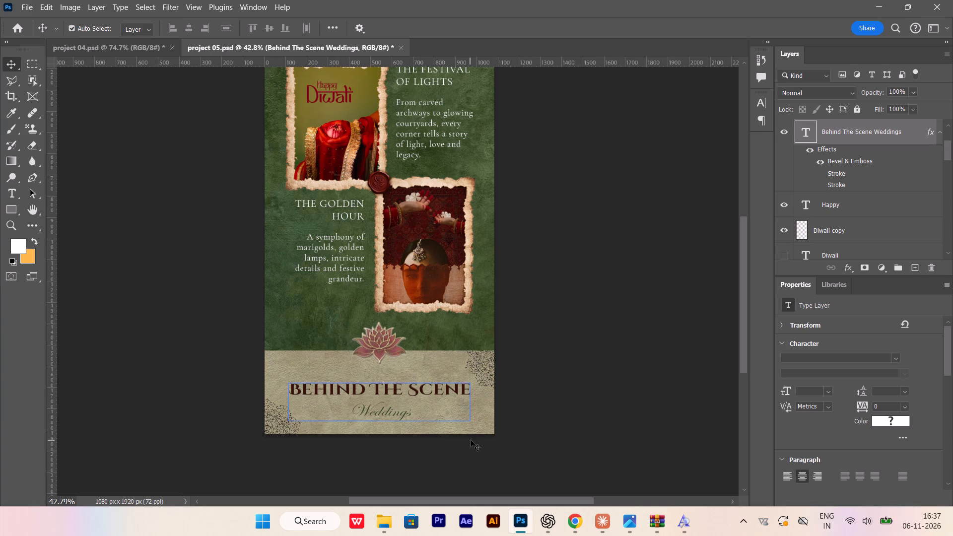
{"action": "scroll", "coordinate": [471, 440], "scroll_direction": "down", "scroll_amount": 3}
{"action": "scroll", "coordinate": [509, 405], "scroll_direction": "up", "scroll_amount": 2, "text": "alt"}
{"action": "key", "text": "ctrl+s"}
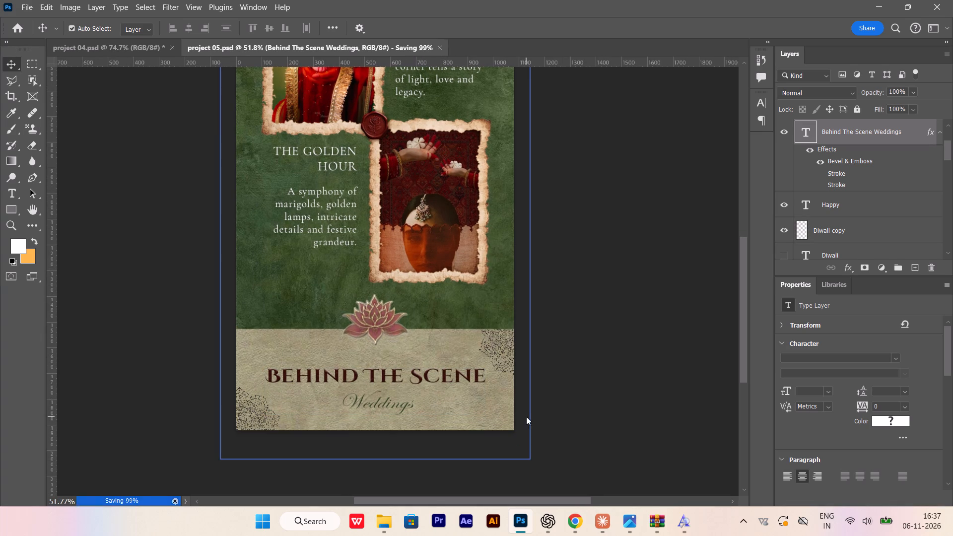
{"action": "type", "text": "fff"}
{"action": "key", "text": "ctrl+0"}
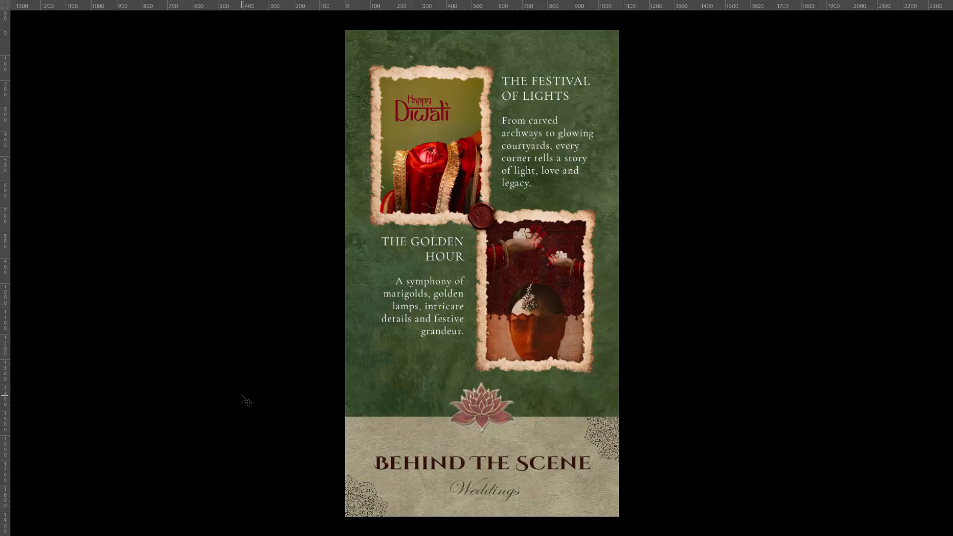
{"action": "key", "text": "f"}
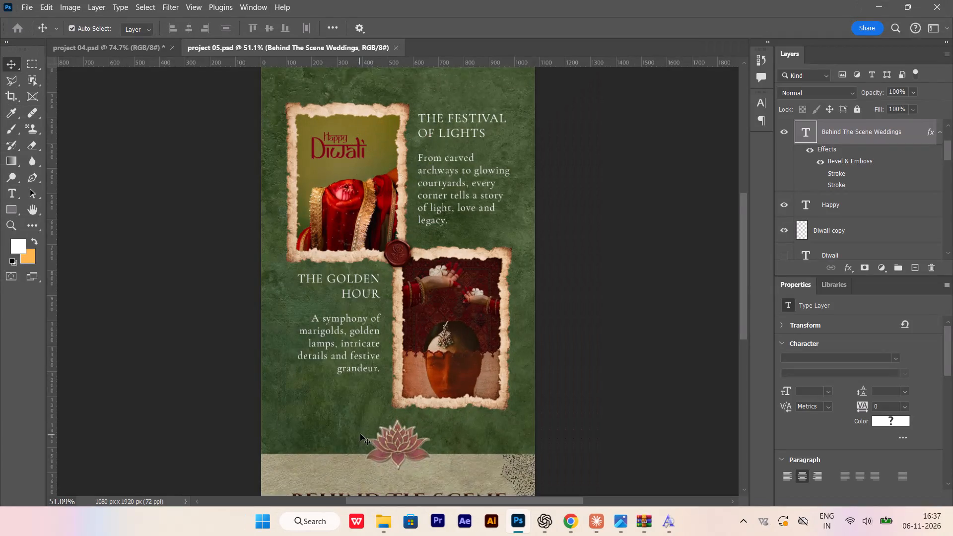
Duplicate the "Behind The Scene Weddings" text layer and hide the copy.
{"action": "scroll", "coordinate": [366, 410], "scroll_direction": "down", "scroll_amount": 15}
{"action": "scroll", "coordinate": [393, 373], "scroll_direction": "up", "scroll_amount": 6, "text": "alt"}
{"action": "left_click_drag", "start_coordinate": [395, 380], "coordinate": [397, 340], "text": "alt"}
{"action": "left_click", "coordinate": [784, 132]}
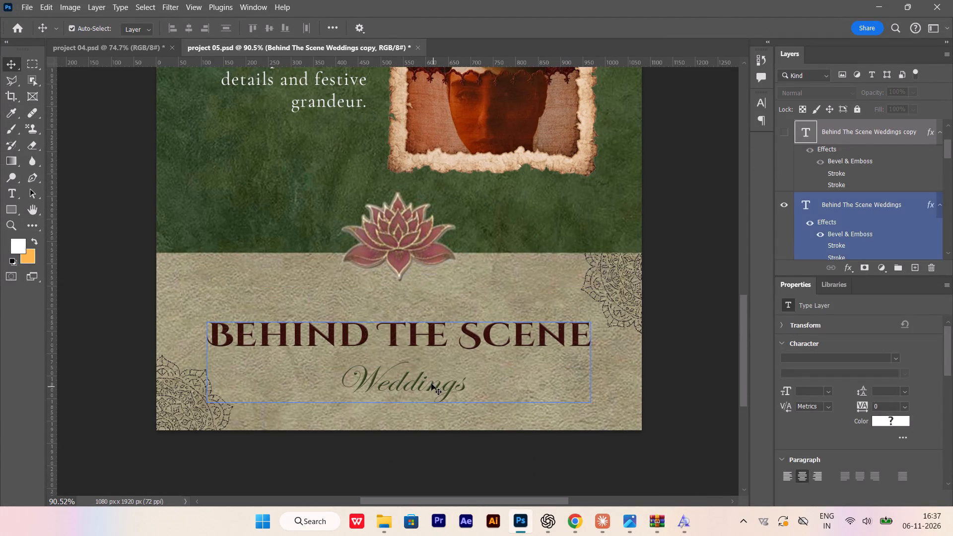
Change the font of the word "Weddings" in the visible heading to Great Vibes Regular.
{"action": "double_click", "coordinate": [431, 384]}
{"action": "left_click_drag", "start_coordinate": [466, 389], "coordinate": [332, 390]}
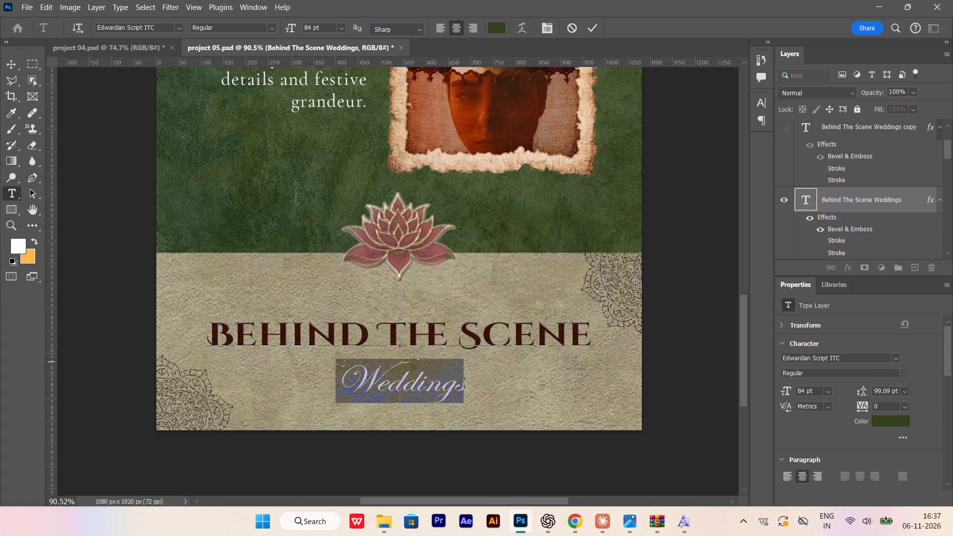
{"action": "left_click", "coordinate": [893, 357]}
{"action": "scroll", "coordinate": [828, 266], "scroll_direction": "down", "scroll_amount": 5}
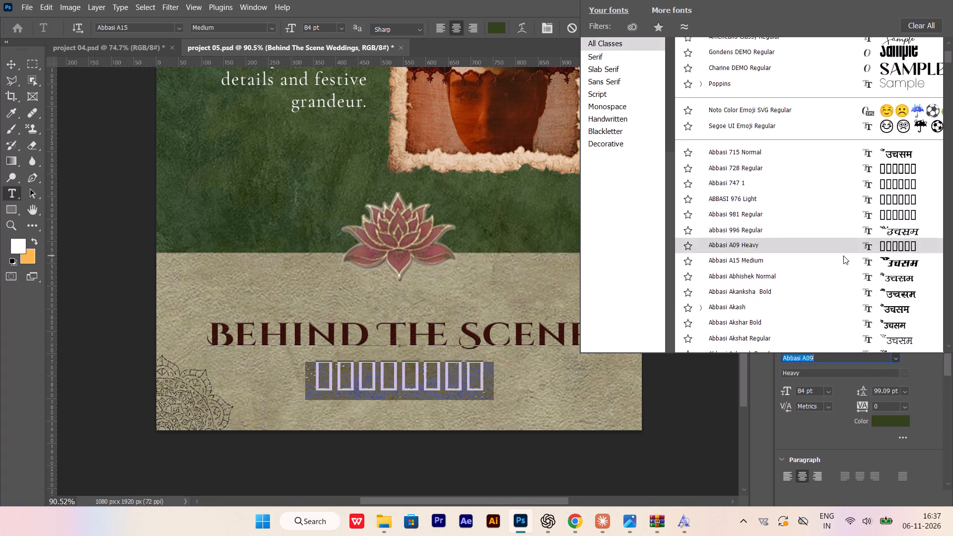
{"action": "scroll", "coordinate": [843, 256], "scroll_direction": "down", "scroll_amount": 20}
{"action": "scroll", "coordinate": [843, 256], "scroll_direction": "down", "scroll_amount": 20}
{"action": "scroll", "coordinate": [843, 256], "scroll_direction": "down", "scroll_amount": 6}
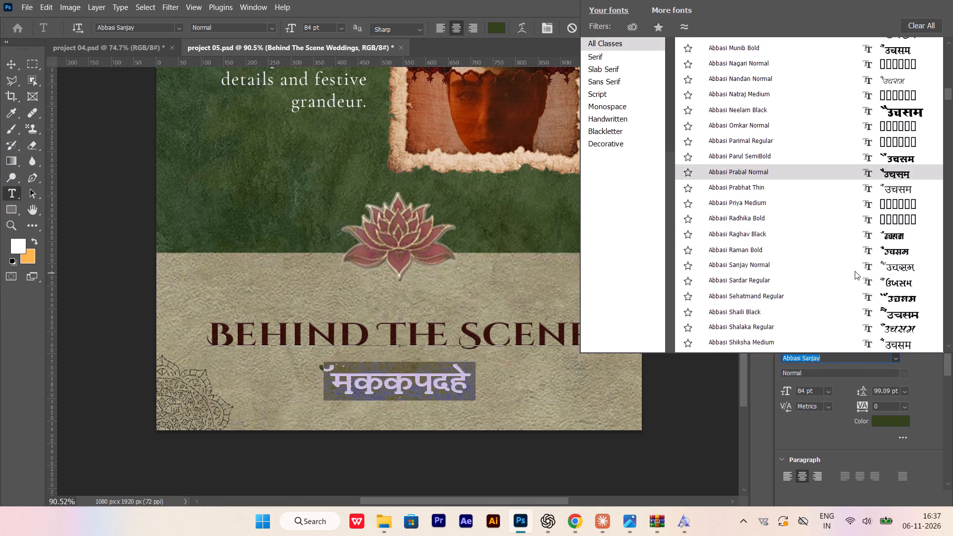
{"action": "scroll", "coordinate": [855, 271], "scroll_direction": "down", "scroll_amount": 20}
{"action": "scroll", "coordinate": [855, 271], "scroll_direction": "down", "scroll_amount": 10}
{"action": "scroll", "coordinate": [853, 278], "scroll_direction": "up", "scroll_amount": 1}
{"action": "scroll", "coordinate": [853, 278], "scroll_direction": "down", "scroll_amount": 11}
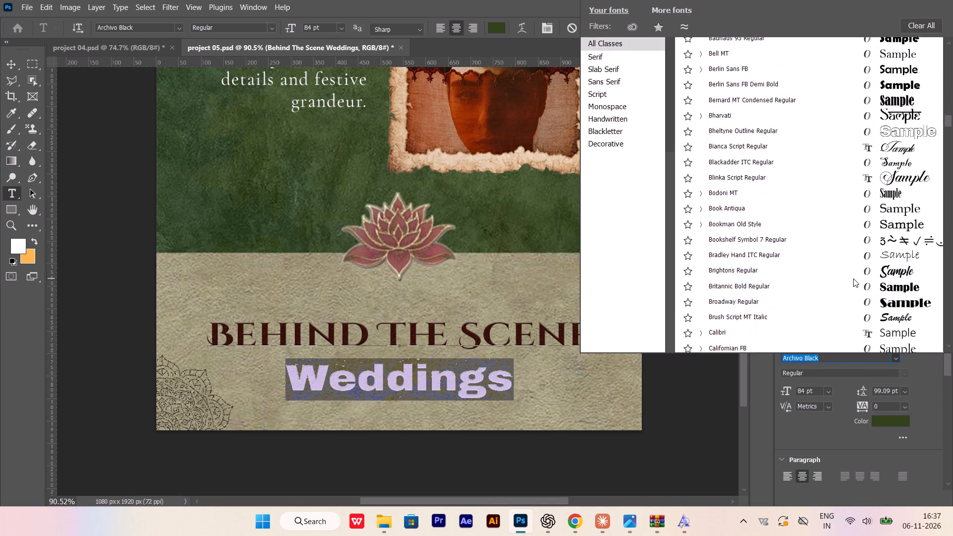
{"action": "scroll", "coordinate": [853, 278], "scroll_direction": "down", "scroll_amount": 15}
{"action": "scroll", "coordinate": [847, 242], "scroll_direction": "down", "scroll_amount": 9}
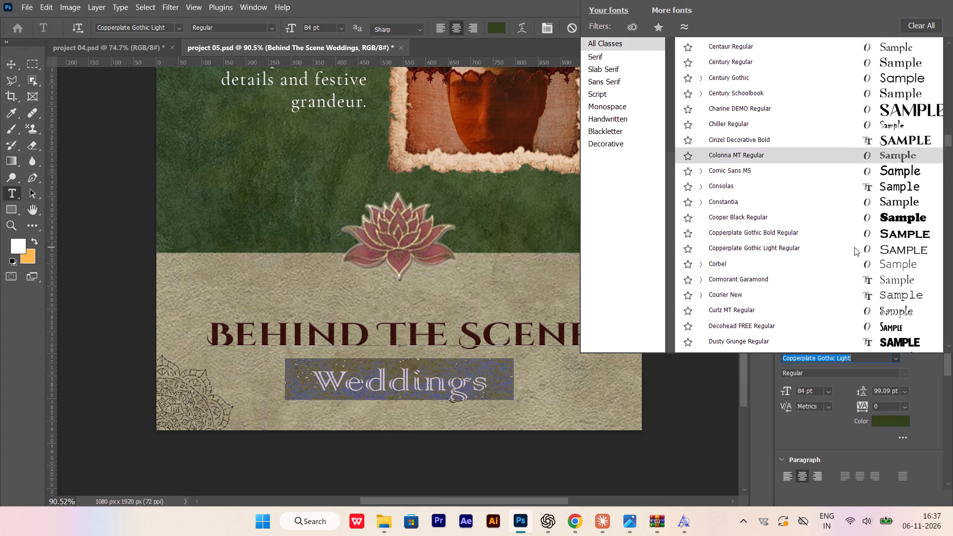
{"action": "scroll", "coordinate": [836, 288], "scroll_direction": "down", "scroll_amount": 20}
{"action": "scroll", "coordinate": [836, 288], "scroll_direction": "down", "scroll_amount": 9}
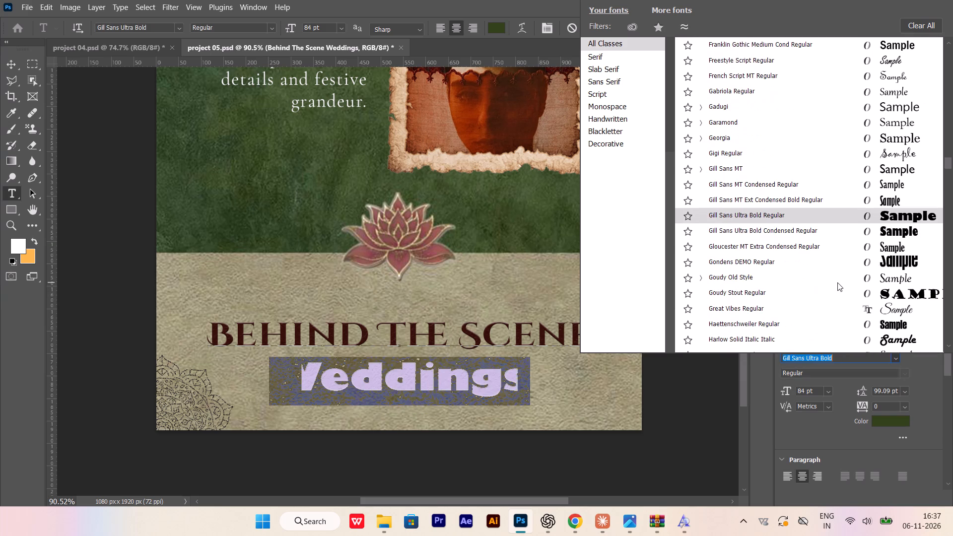
{"action": "scroll", "coordinate": [837, 282], "scroll_direction": "down", "scroll_amount": 7}
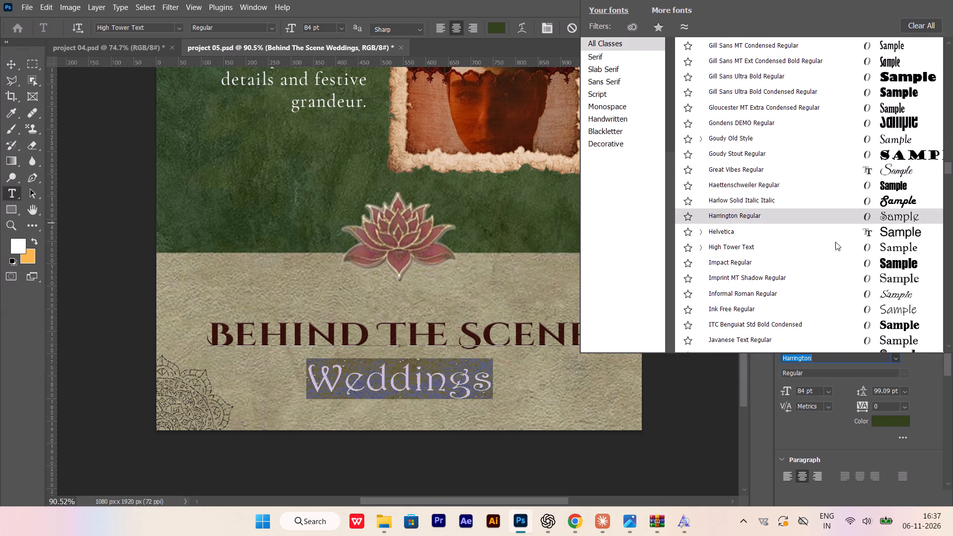
{"action": "left_click", "coordinate": [844, 176]}
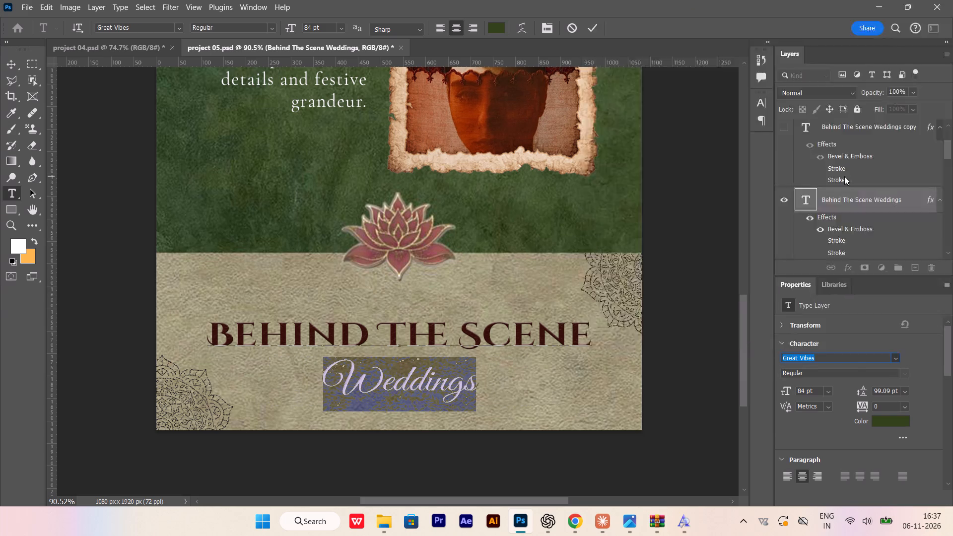
{"action": "left_click", "coordinate": [14, 65]}
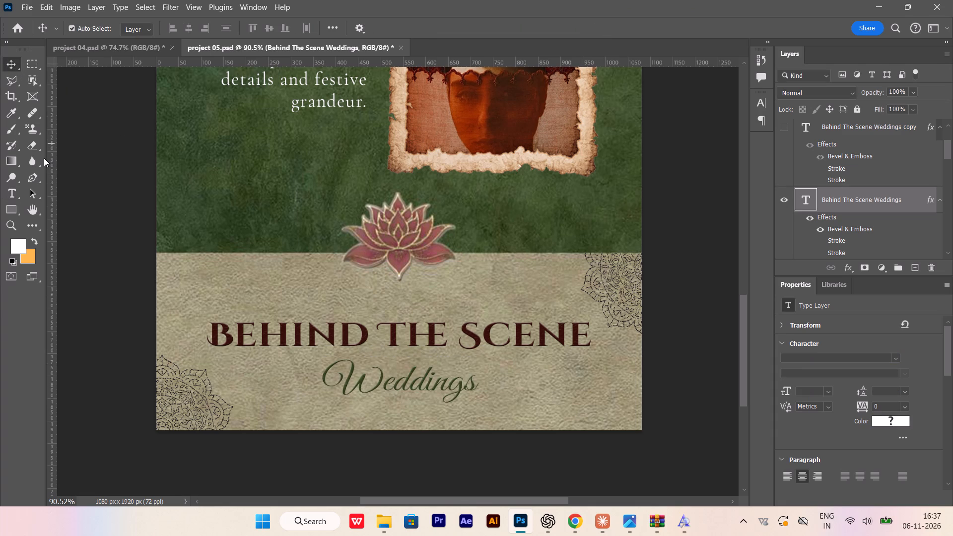
Review the whole story in full-screen view and inspect the restyled "Weddings" lettering up close.
{"action": "scroll", "coordinate": [44, 158], "scroll_direction": "up", "scroll_amount": 3}
{"action": "type", "text": "fff"}
{"action": "left_click", "coordinate": [99, 224]}
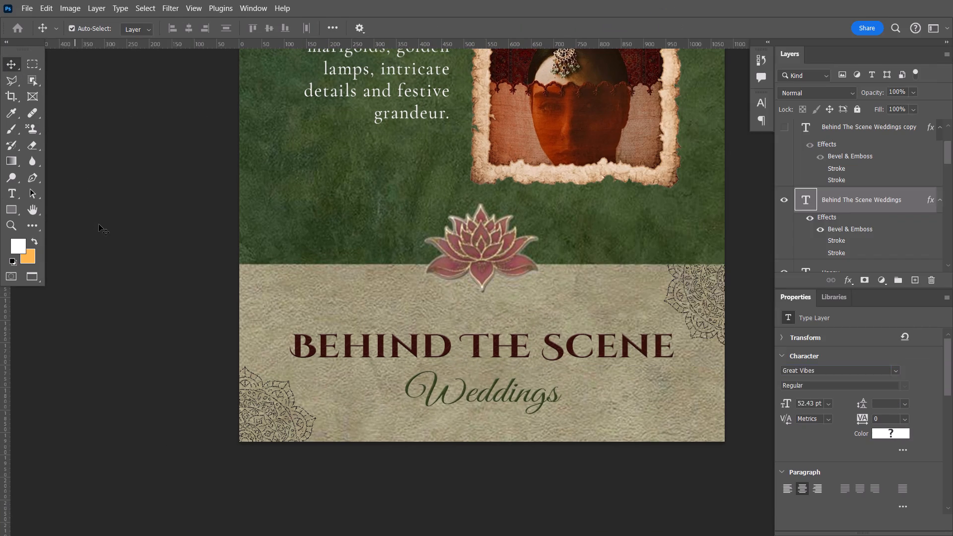
{"action": "key", "text": "f"}
{"action": "key", "text": "ctrl+0"}
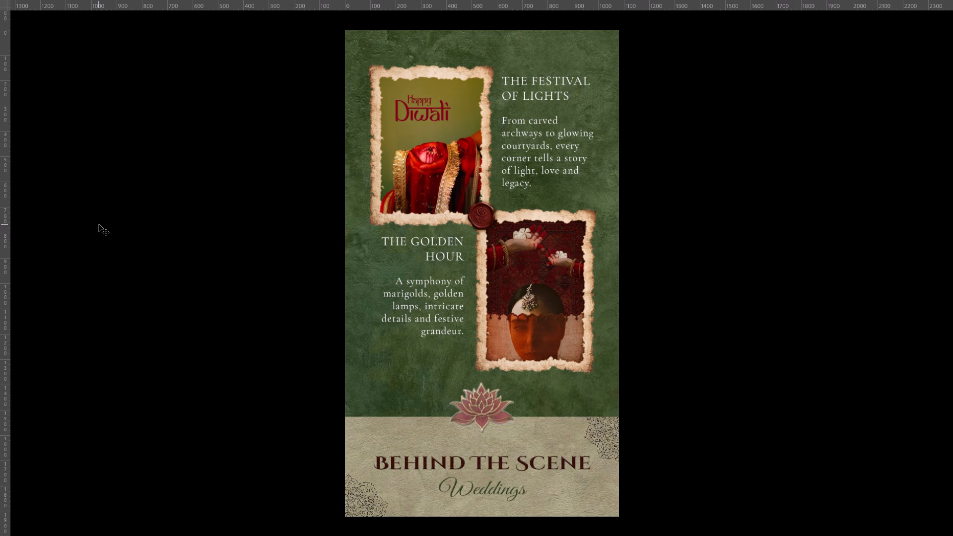
{"action": "key", "text": "f"}
{"action": "scroll", "coordinate": [120, 226], "scroll_direction": "down", "scroll_amount": 6}
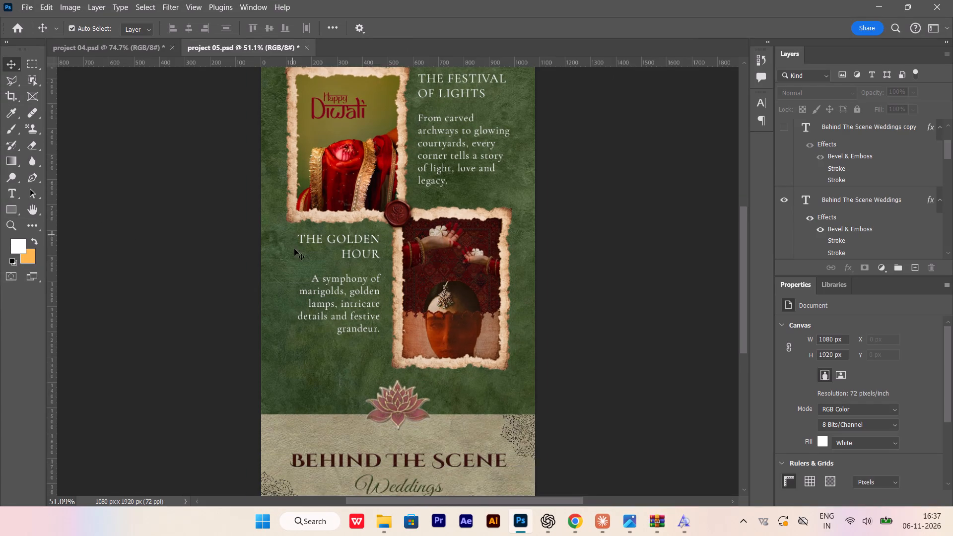
{"action": "scroll", "coordinate": [294, 249], "scroll_direction": "down", "scroll_amount": 7}
{"action": "scroll", "coordinate": [380, 441], "scroll_direction": "up", "scroll_amount": 10, "text": "alt"}
{"action": "scroll", "coordinate": [413, 414], "scroll_direction": "down", "scroll_amount": 6}
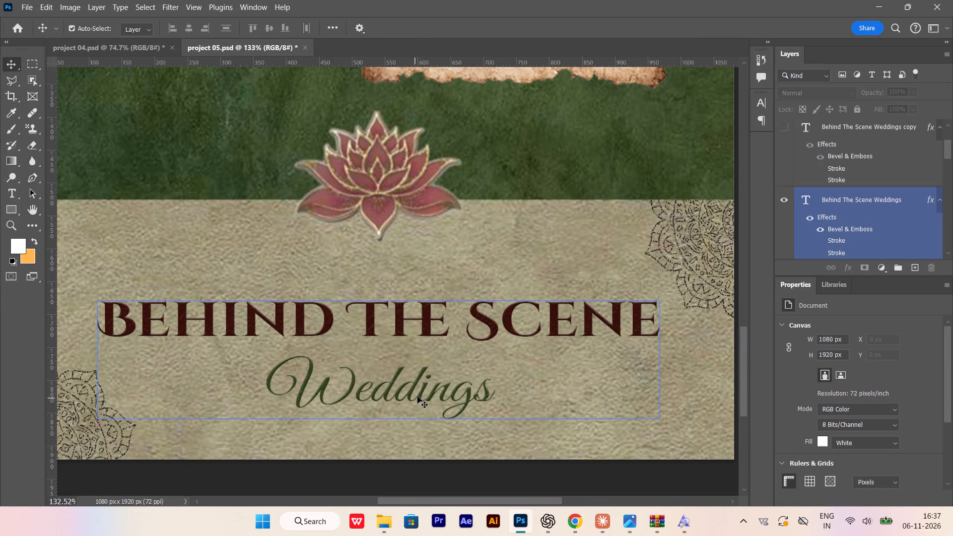
{"action": "double_click", "coordinate": [417, 397]}
Switch to DaFont in Chrome, search the site for "caligraphy" fonts and look through the results.
{"action": "left_click", "coordinate": [571, 522]}
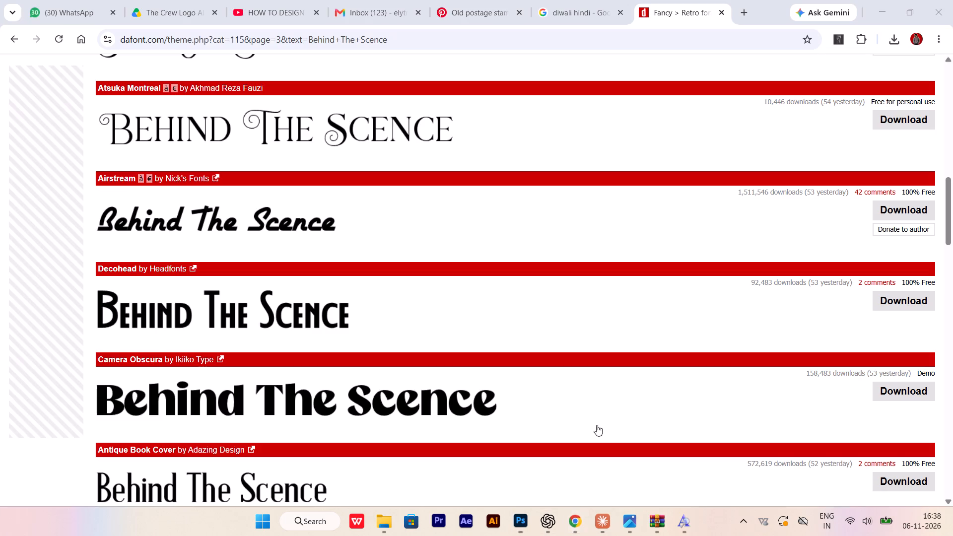
{"action": "scroll", "coordinate": [513, 153], "scroll_direction": "up", "scroll_amount": 16}
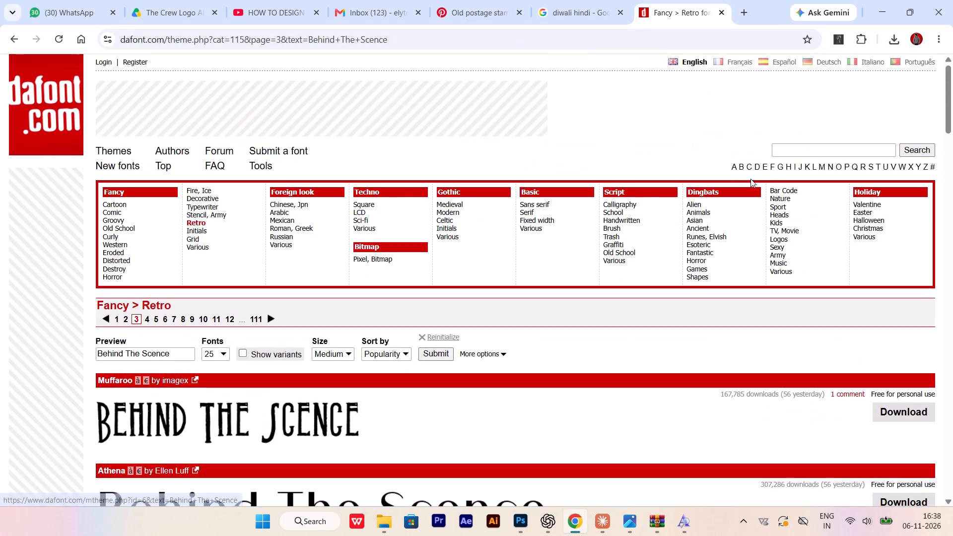
{"action": "left_click", "coordinate": [800, 154]}
{"action": "scroll", "coordinate": [789, 153], "scroll_direction": "up", "scroll_amount": 1}
{"action": "type", "text": "ca"}
{"action": "type", "text": "ligraphy"}
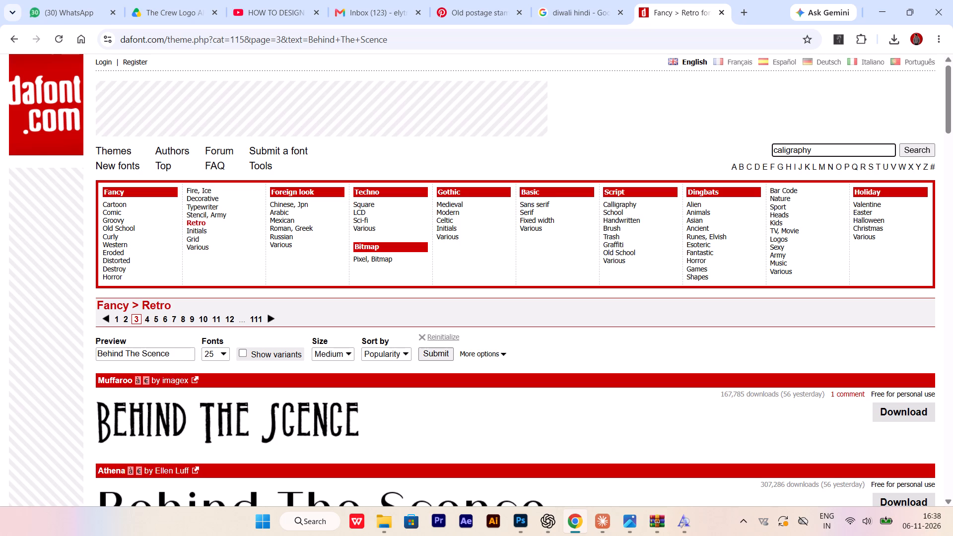
{"action": "key", "text": "Return"}
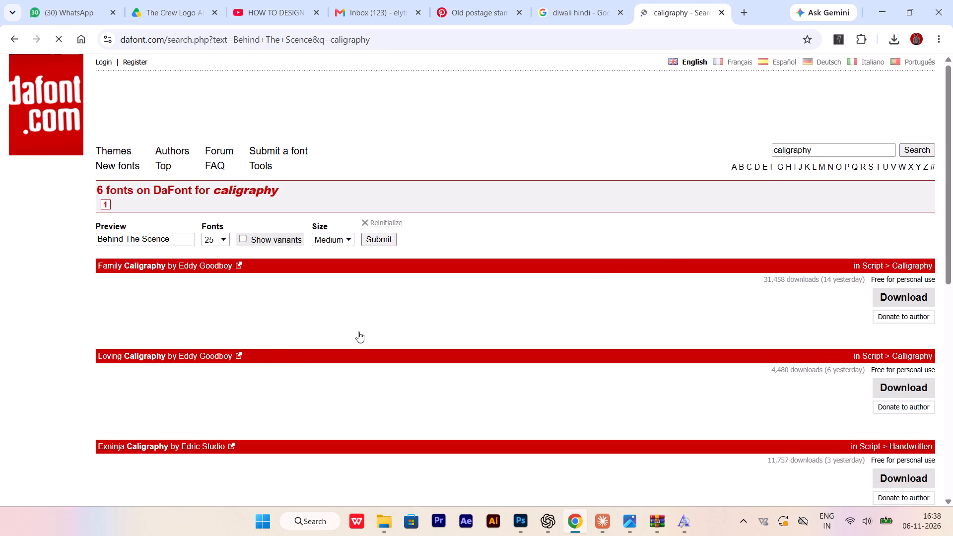
{"action": "scroll", "coordinate": [192, 361], "scroll_direction": "down", "scroll_amount": 8}
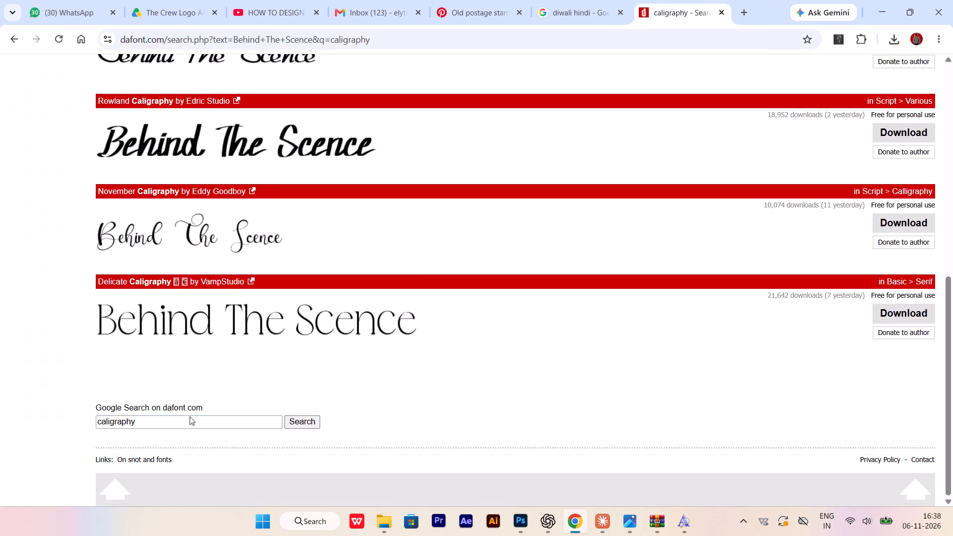
Set the font preview text to "Wedding" and compare the fonts in the search results.
{"action": "scroll", "coordinate": [190, 416], "scroll_direction": "up", "scroll_amount": 6}
{"action": "left_click_drag", "start_coordinate": [181, 172], "coordinate": [71, 174]}
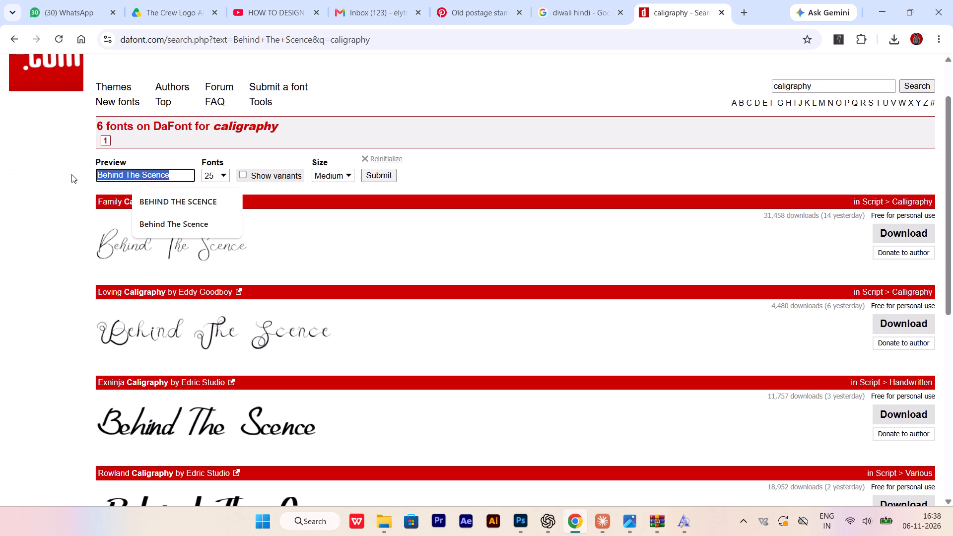
{"action": "type", "text": "We"}
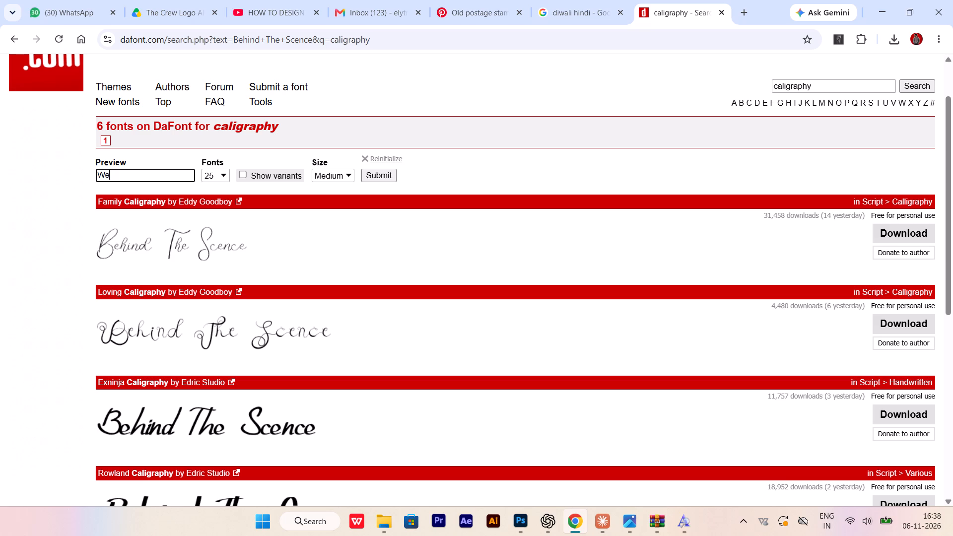
{"action": "type", "text": "dding"}
{"action": "key", "text": "Return"}
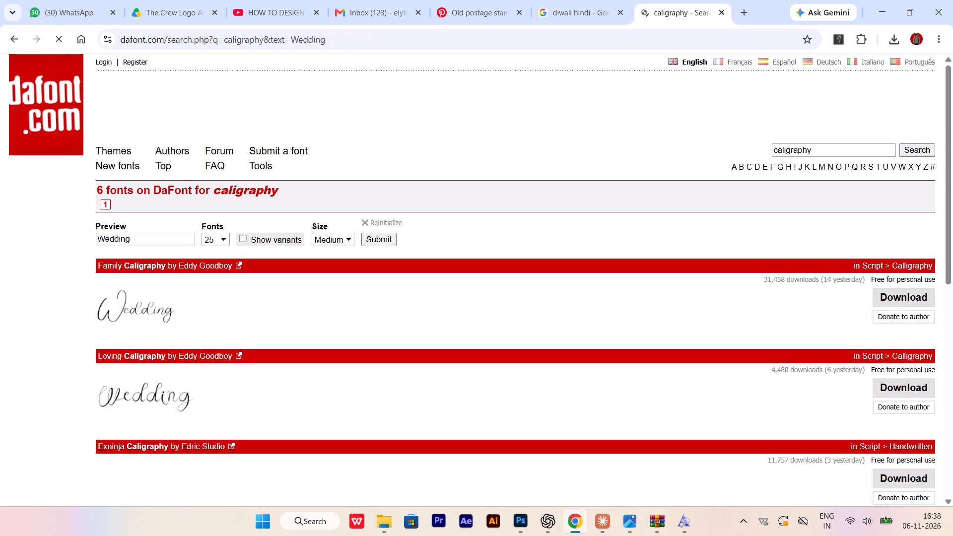
{"action": "scroll", "coordinate": [188, 251], "scroll_direction": "down", "scroll_amount": 3}
{"action": "scroll", "coordinate": [256, 278], "scroll_direction": "down", "scroll_amount": 4}
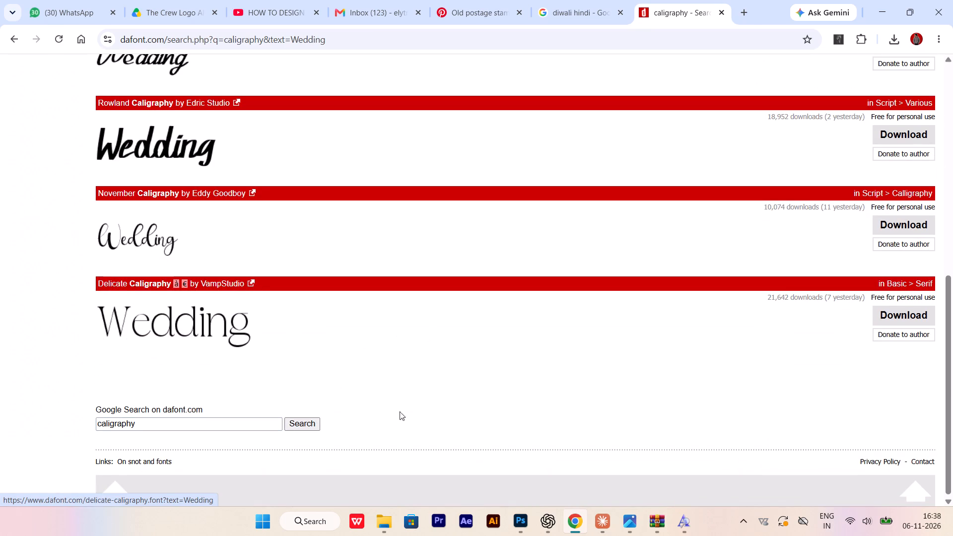
Run DaFont's Google search for "caligraphy", use the corrected spelling "calligraphy", and open the Script > Calligraphy fonts page.
{"action": "left_click", "coordinate": [312, 424]}
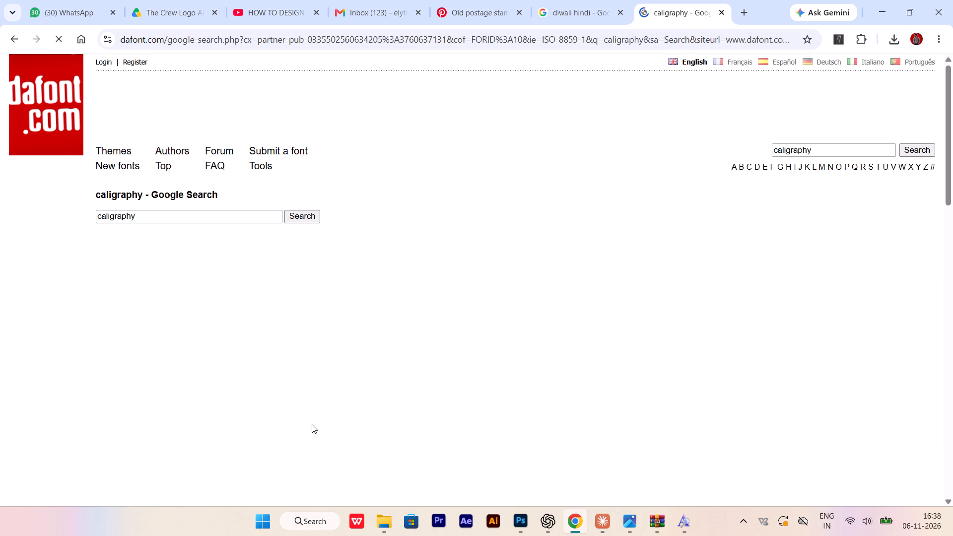
{"action": "left_click", "coordinate": [15, 44]}
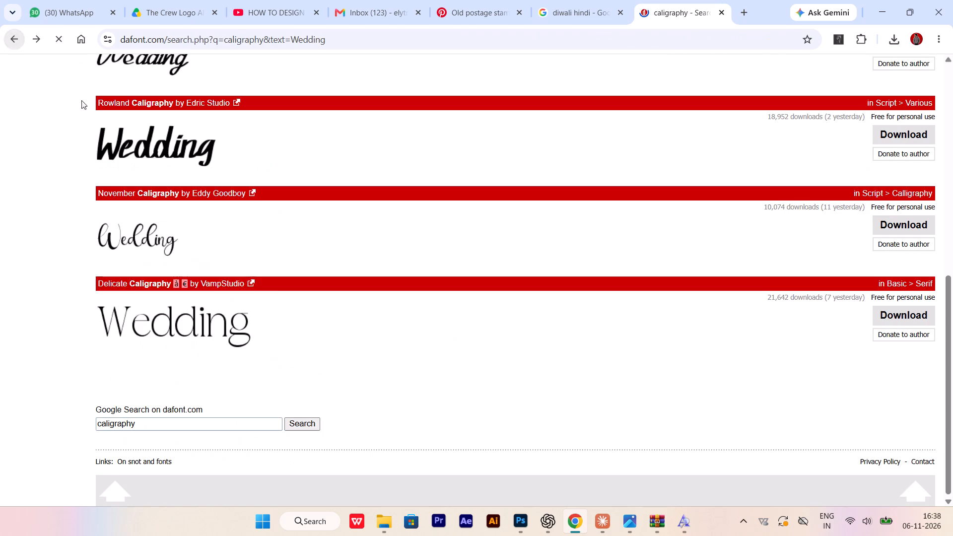
{"action": "scroll", "coordinate": [302, 308], "scroll_direction": "down", "scroll_amount": 2}
{"action": "left_click", "coordinate": [298, 419]}
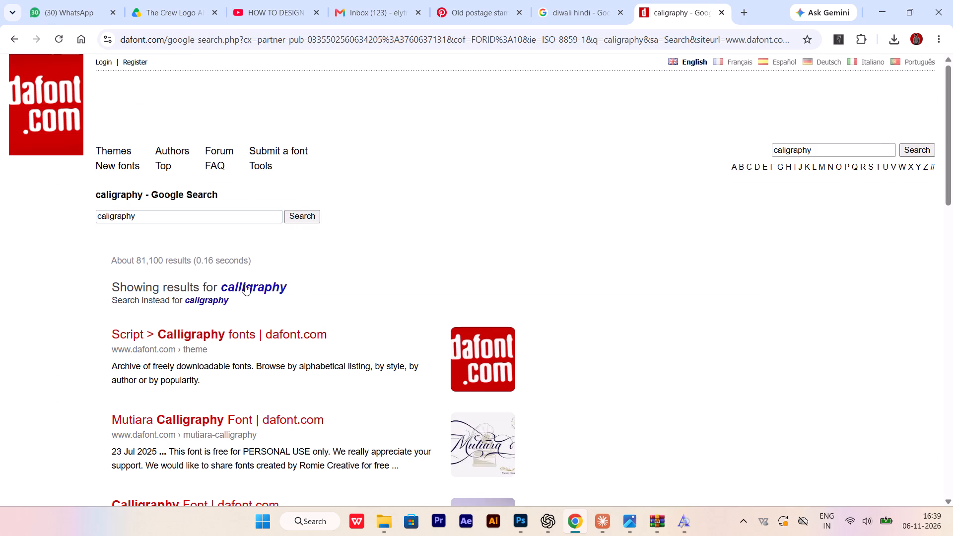
{"action": "left_click", "coordinate": [245, 284]}
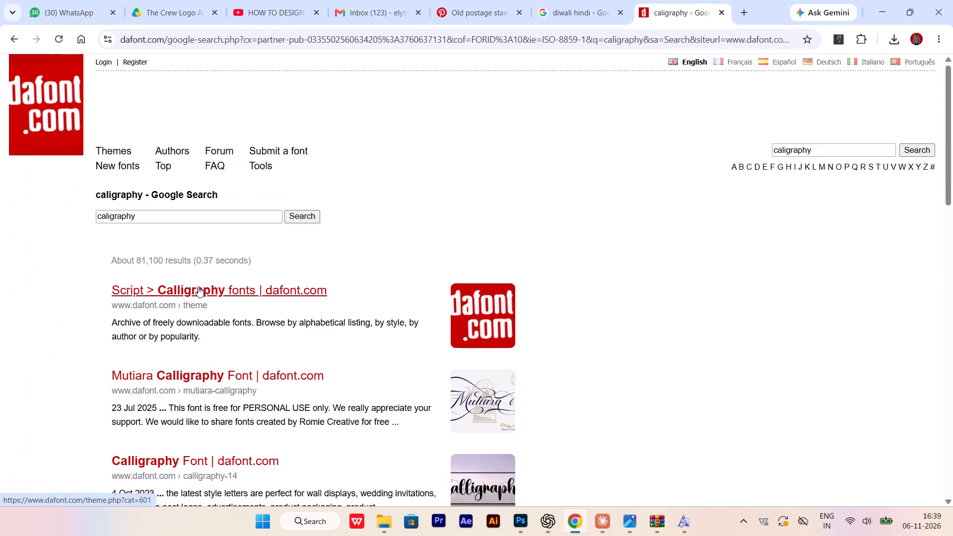
{"action": "left_click", "coordinate": [197, 287]}
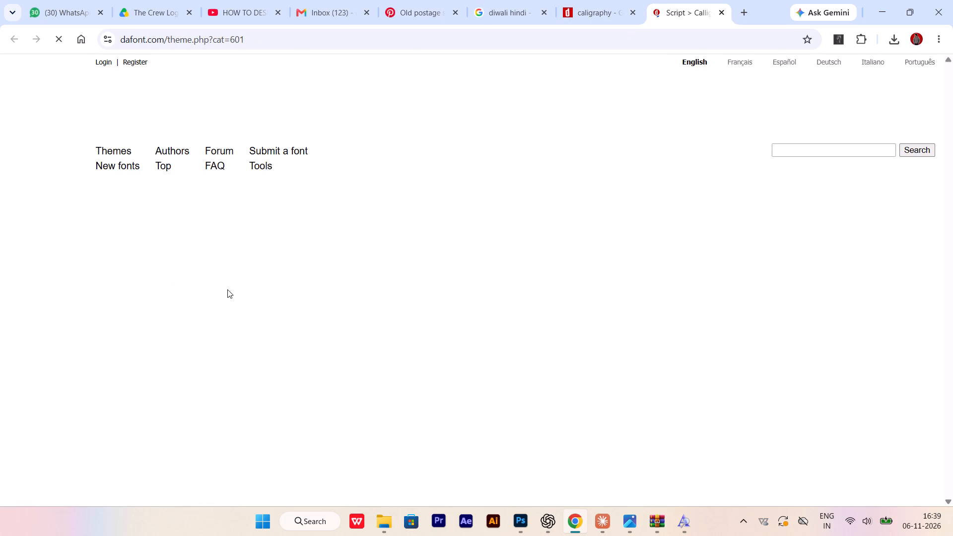
Preview the Script > Calligraphy fonts with the text "Wedding".
{"action": "scroll", "coordinate": [365, 320], "scroll_direction": "down", "scroll_amount": 4}
{"action": "scroll", "coordinate": [370, 322], "scroll_direction": "up", "scroll_amount": 2}
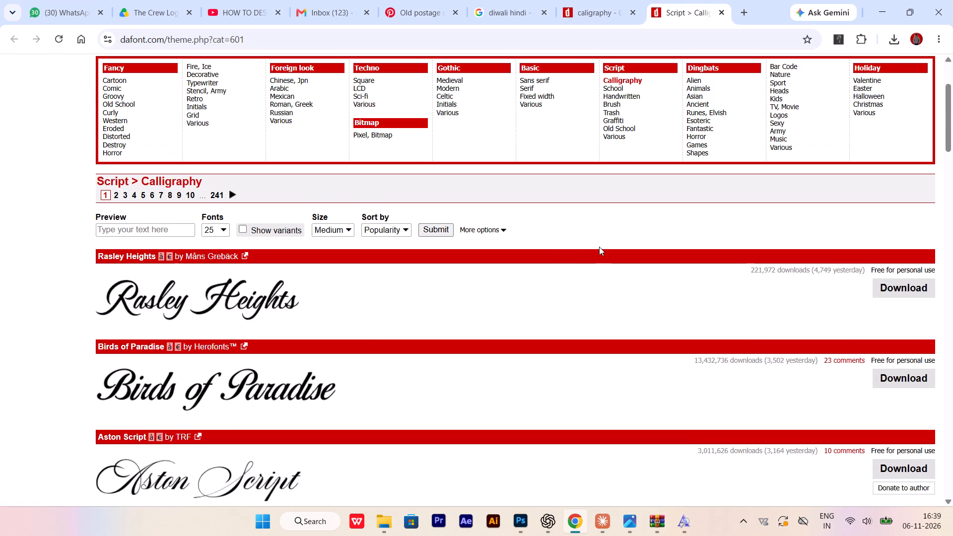
{"action": "left_click", "coordinate": [145, 230]}
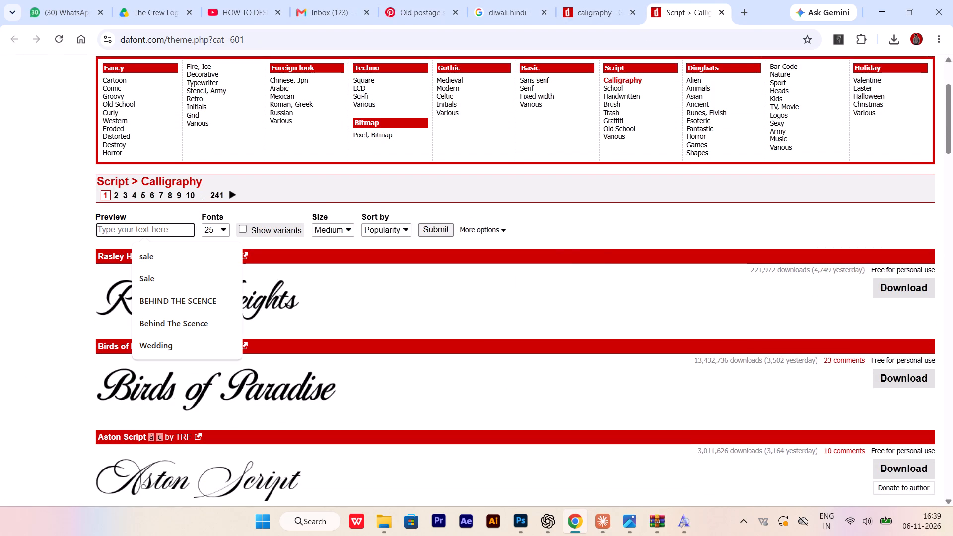
{"action": "type", "text": "Wedding"}
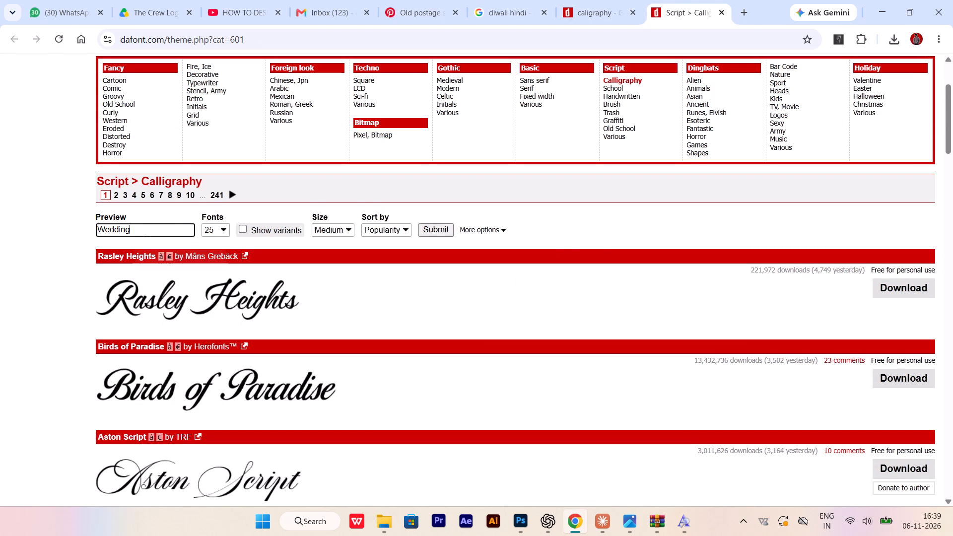
{"action": "key", "text": "Return"}
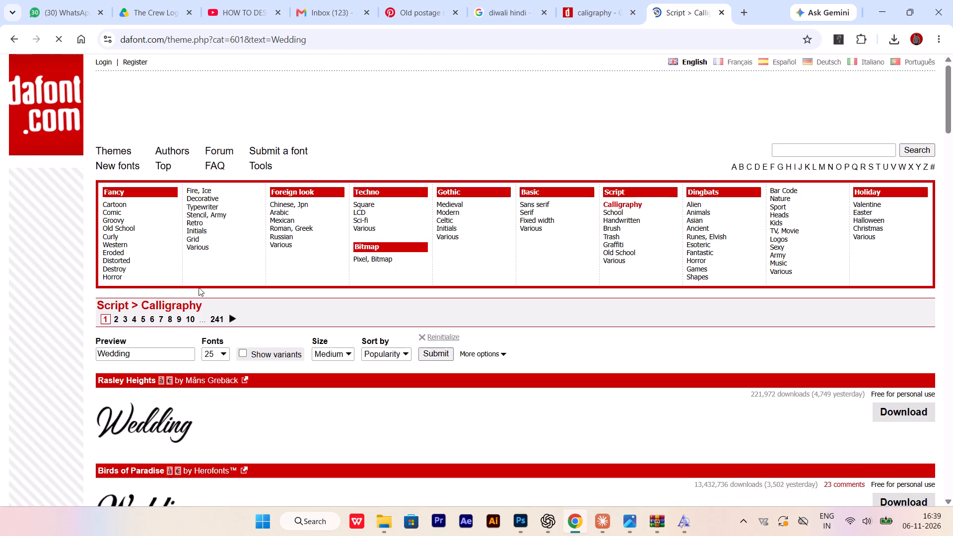
Examine the "Wedding" previews on the first page of calligraphy fonts for a suitable heading script.
{"action": "scroll", "coordinate": [183, 242], "scroll_direction": "down", "scroll_amount": 4}
{"action": "scroll", "coordinate": [300, 378], "scroll_direction": "down", "scroll_amount": 1}
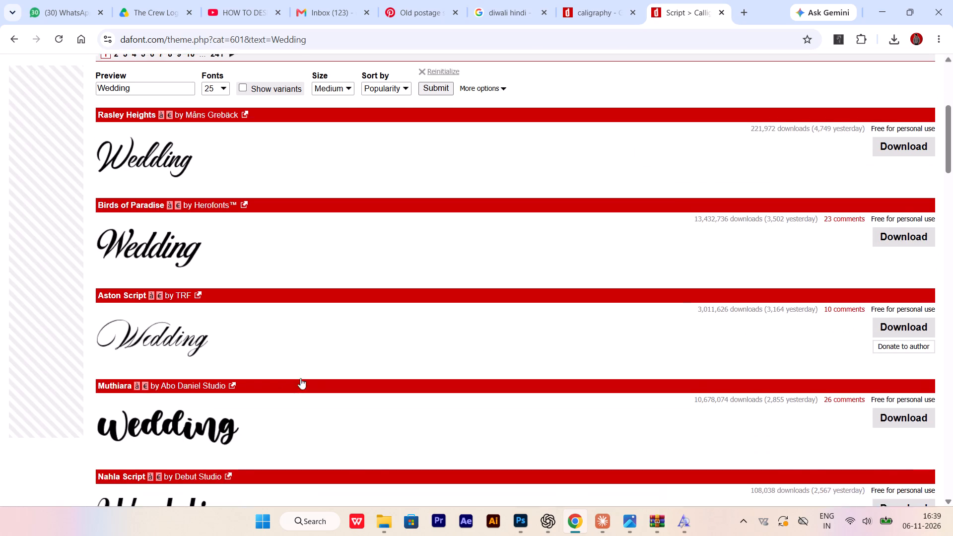
{"action": "scroll", "coordinate": [364, 373], "scroll_direction": "down", "scroll_amount": 5}
{"action": "scroll", "coordinate": [351, 356], "scroll_direction": "up", "scroll_amount": 3}
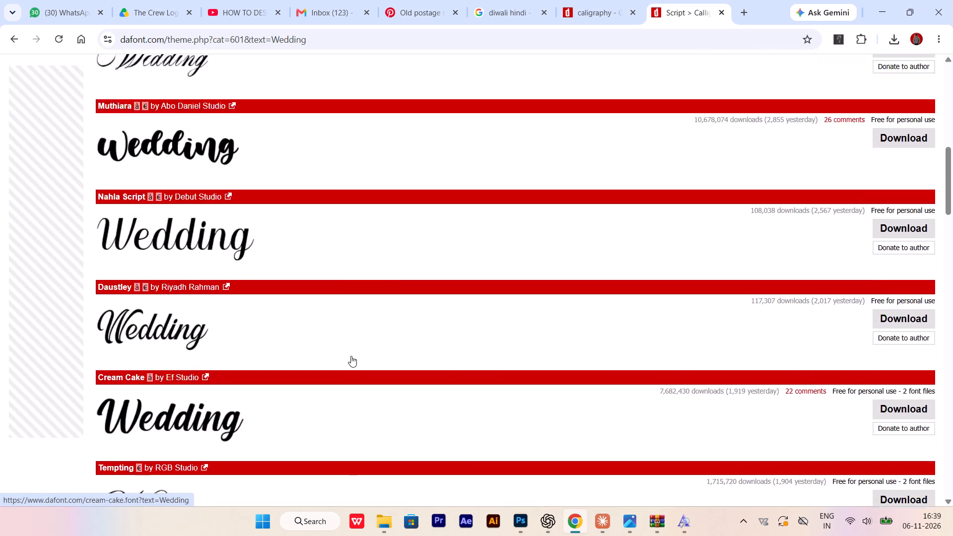
{"action": "scroll", "coordinate": [351, 356], "scroll_direction": "up", "scroll_amount": 2}
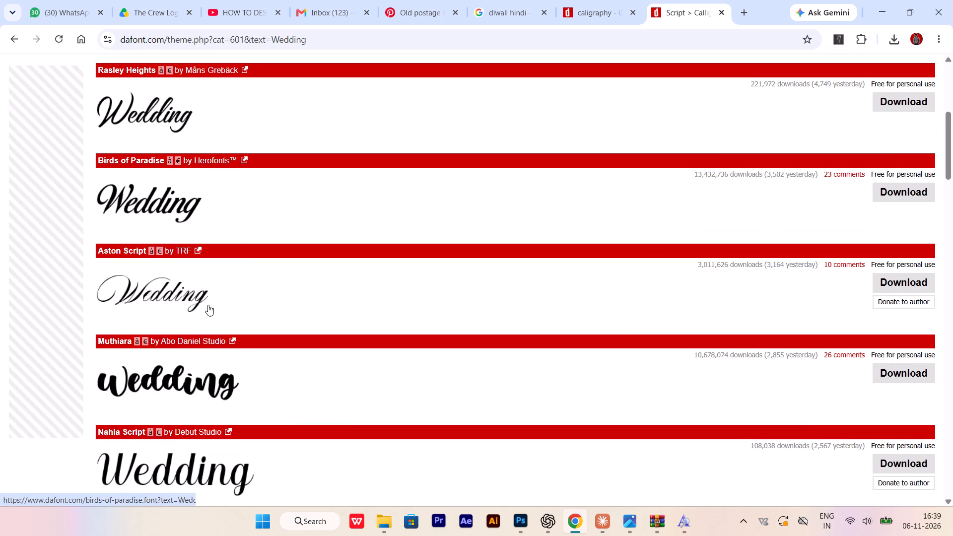
{"action": "scroll", "coordinate": [208, 305], "scroll_direction": "down", "scroll_amount": 5}
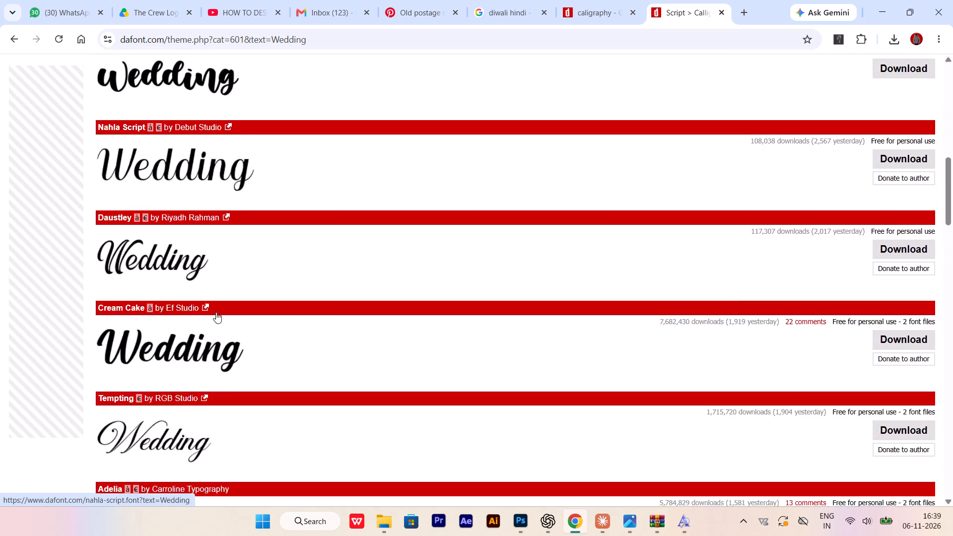
{"action": "scroll", "coordinate": [216, 312], "scroll_direction": "down", "scroll_amount": 9}
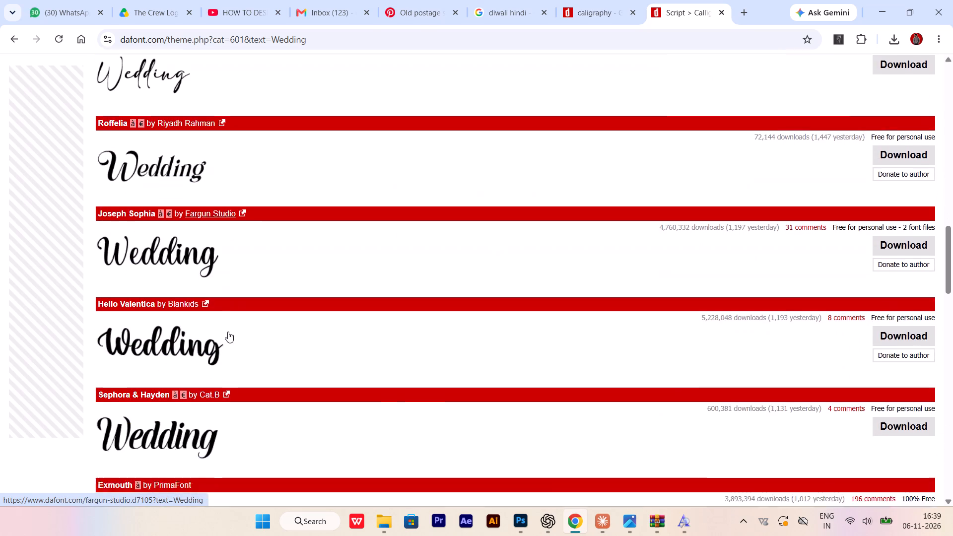
{"action": "scroll", "coordinate": [228, 332], "scroll_direction": "down", "scroll_amount": 2}
{"action": "scroll", "coordinate": [381, 360], "scroll_direction": "down", "scroll_amount": 5}
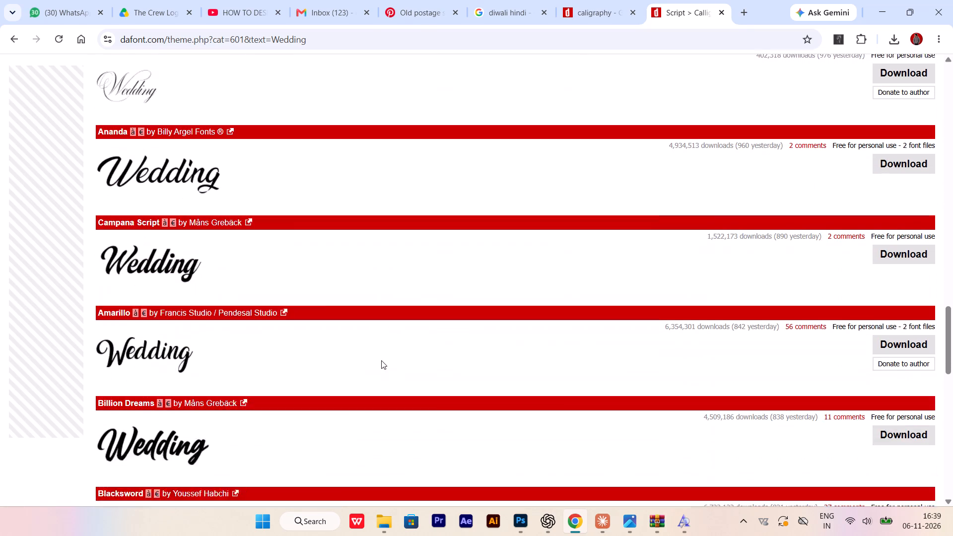
{"action": "scroll", "coordinate": [380, 360], "scroll_direction": "down", "scroll_amount": 3}
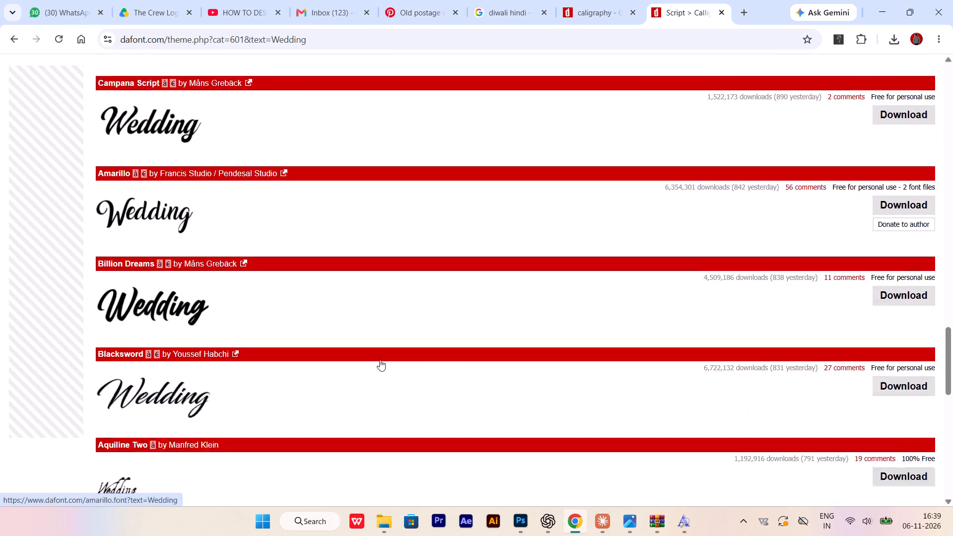
{"action": "scroll", "coordinate": [380, 360], "scroll_direction": "down", "scroll_amount": 5}
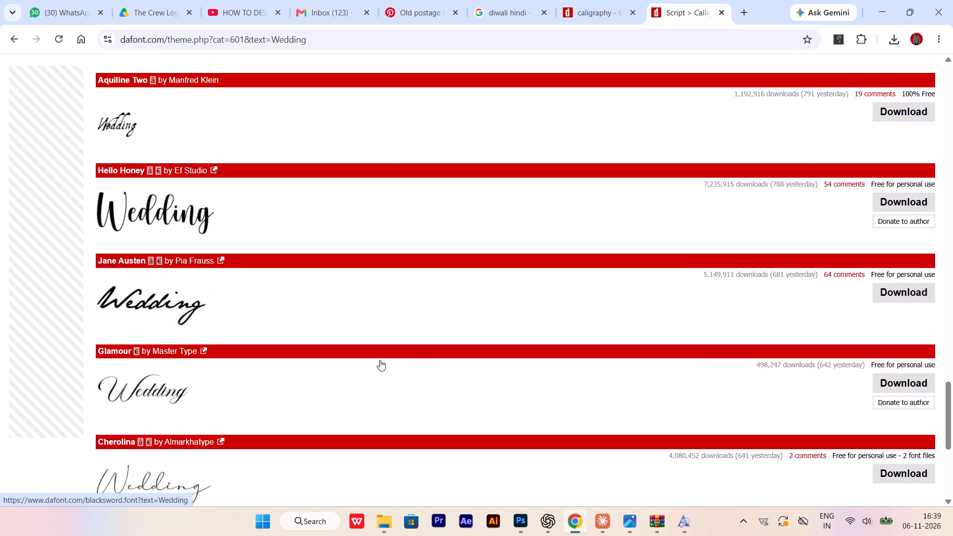
{"action": "scroll", "coordinate": [380, 360], "scroll_direction": "down", "scroll_amount": 3}
Open page 2 of the calligraphy fonts and examine its "Wedding" previews for a suitable heading script.
{"action": "left_click", "coordinate": [235, 361]}
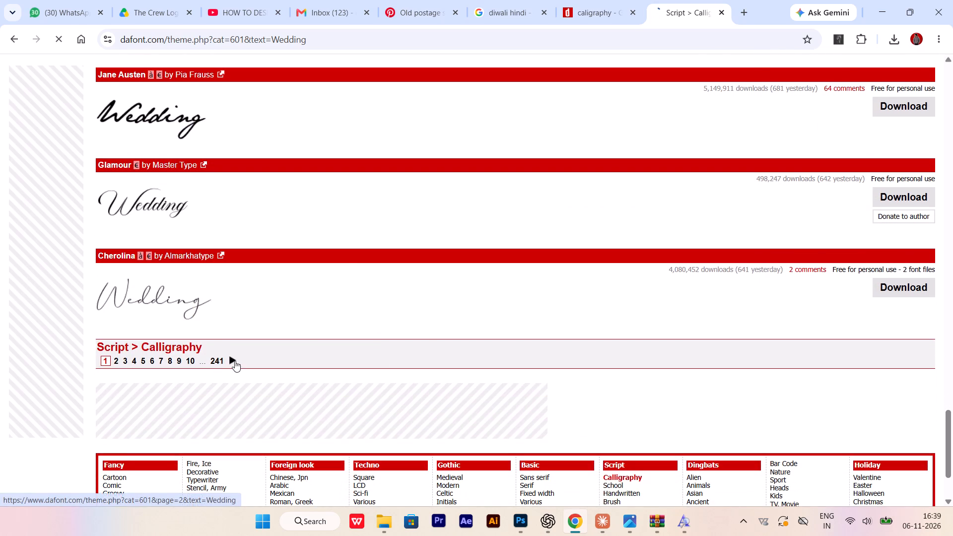
{"action": "scroll", "coordinate": [235, 360], "scroll_direction": "down", "scroll_amount": 6}
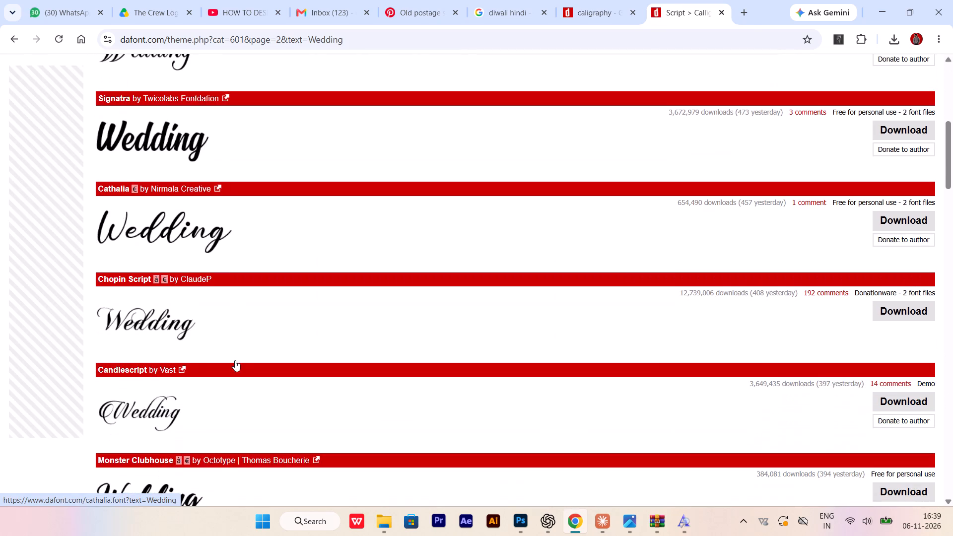
{"action": "scroll", "coordinate": [235, 360], "scroll_direction": "down", "scroll_amount": 7}
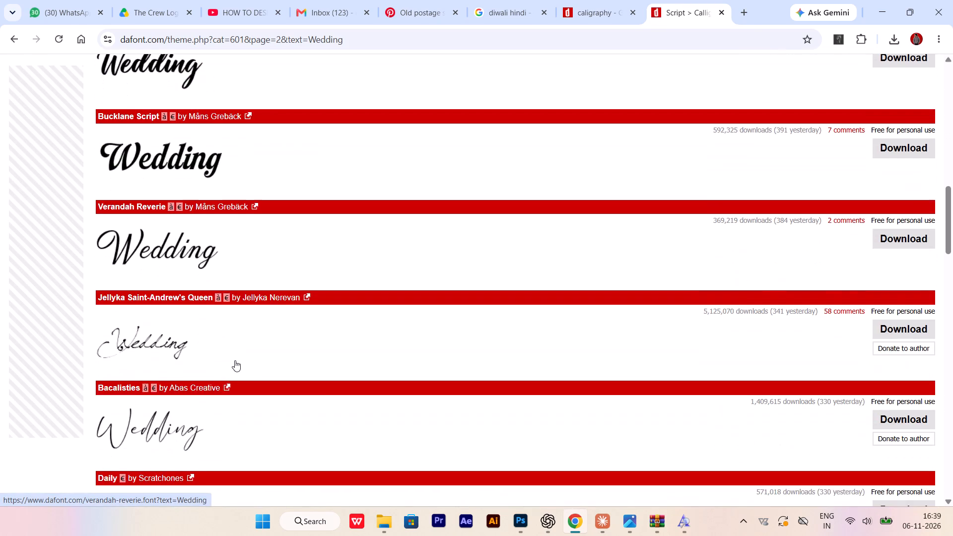
{"action": "scroll", "coordinate": [235, 360], "scroll_direction": "down", "scroll_amount": 9}
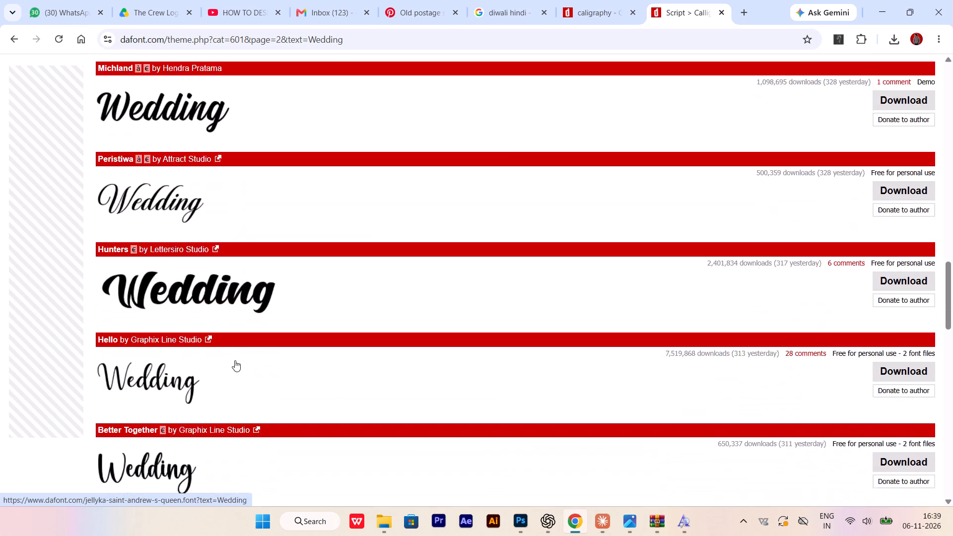
{"action": "scroll", "coordinate": [235, 360], "scroll_direction": "down", "scroll_amount": 11}
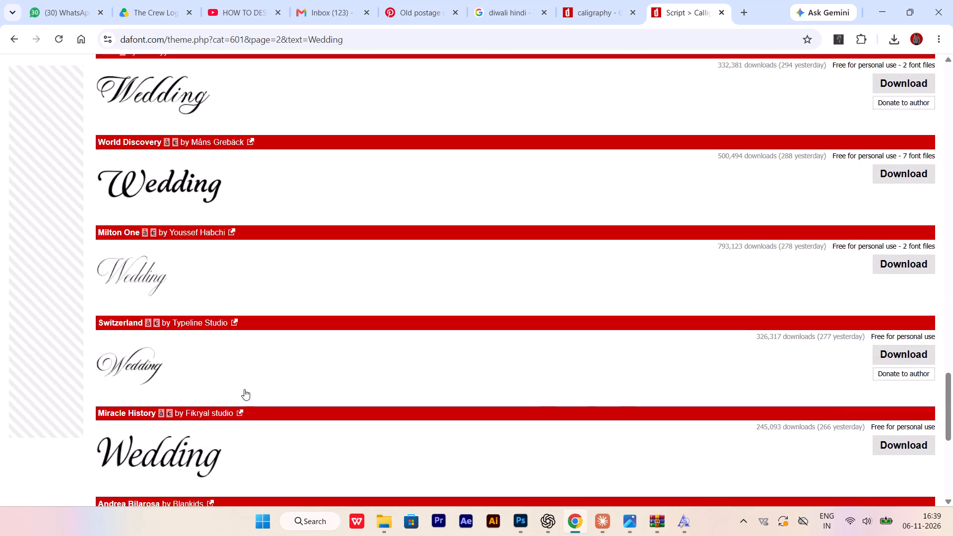
{"action": "scroll", "coordinate": [244, 389], "scroll_direction": "down", "scroll_amount": 3}
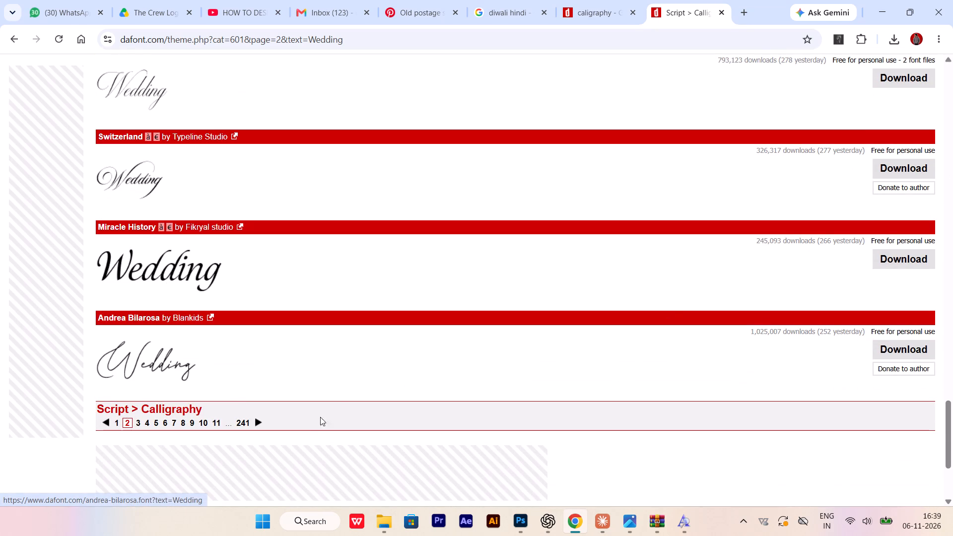
Open page 3 of the calligraphy fonts and examine its "Wedding" previews for a suitable heading script.
{"action": "left_click", "coordinate": [259, 424]}
{"action": "scroll", "coordinate": [259, 414], "scroll_direction": "down", "scroll_amount": 3}
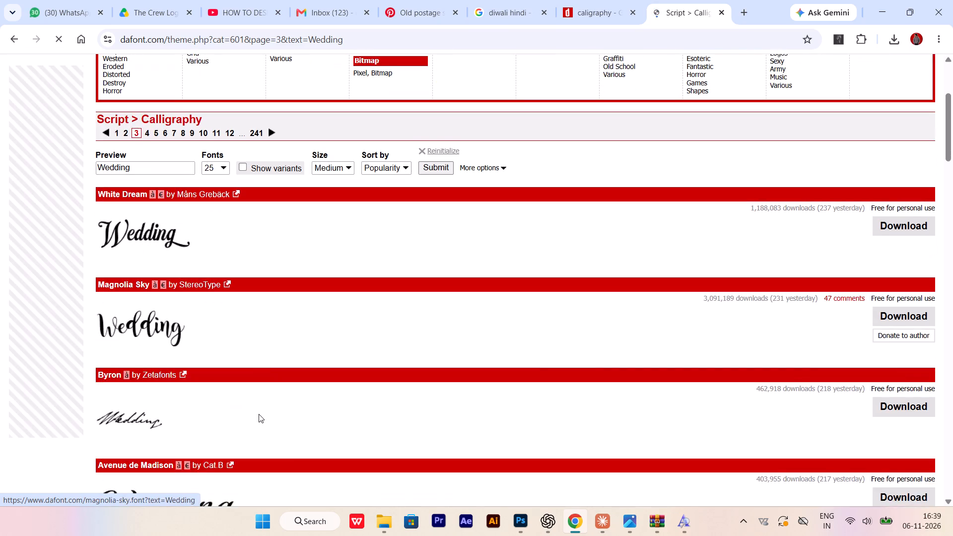
{"action": "scroll", "coordinate": [259, 414], "scroll_direction": "down", "scroll_amount": 12}
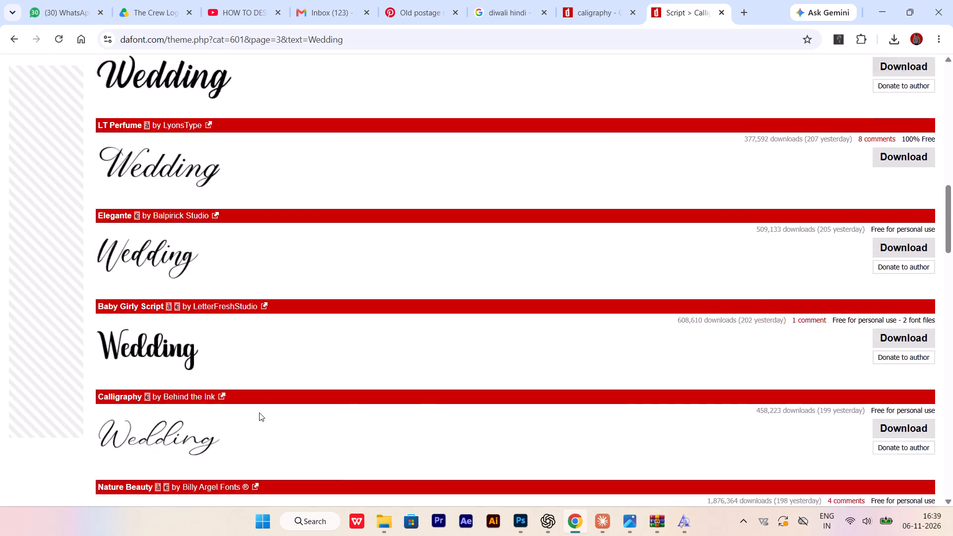
{"action": "scroll", "coordinate": [259, 412], "scroll_direction": "down", "scroll_amount": 5}
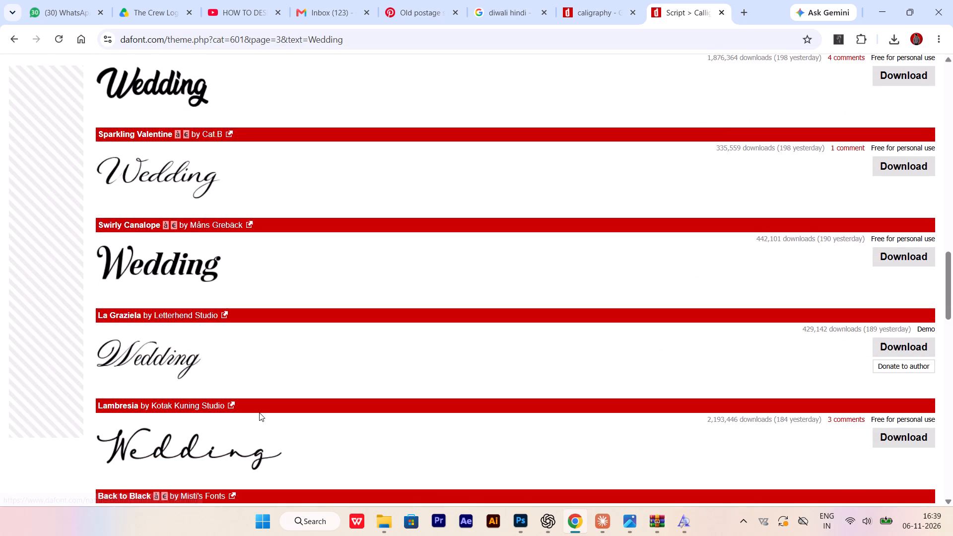
{"action": "scroll", "coordinate": [259, 412], "scroll_direction": "down", "scroll_amount": 4}
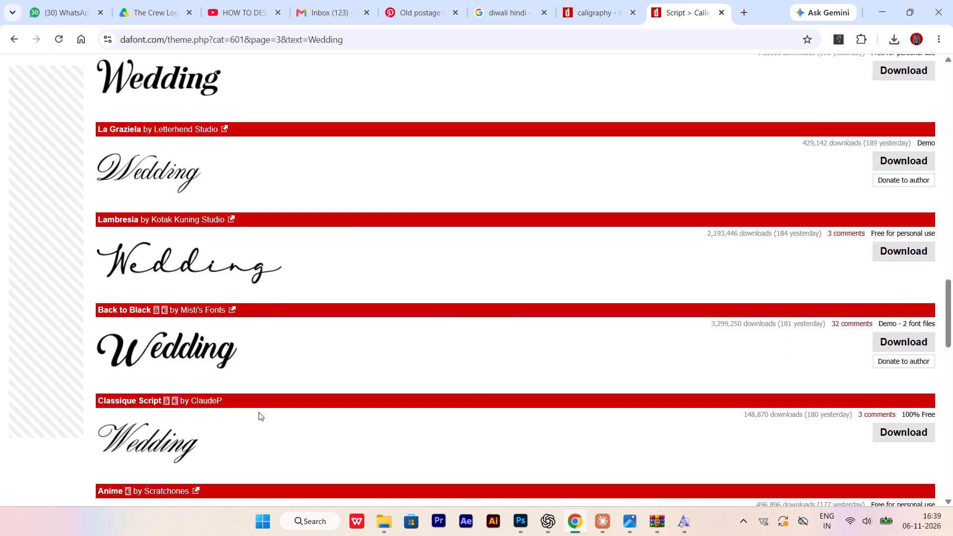
Switch to Photoshop, select the word "Weddings" in the heading, and preview the installed fonts on it from Abbasi through Great Vibes.
{"action": "left_click", "coordinate": [522, 523]}
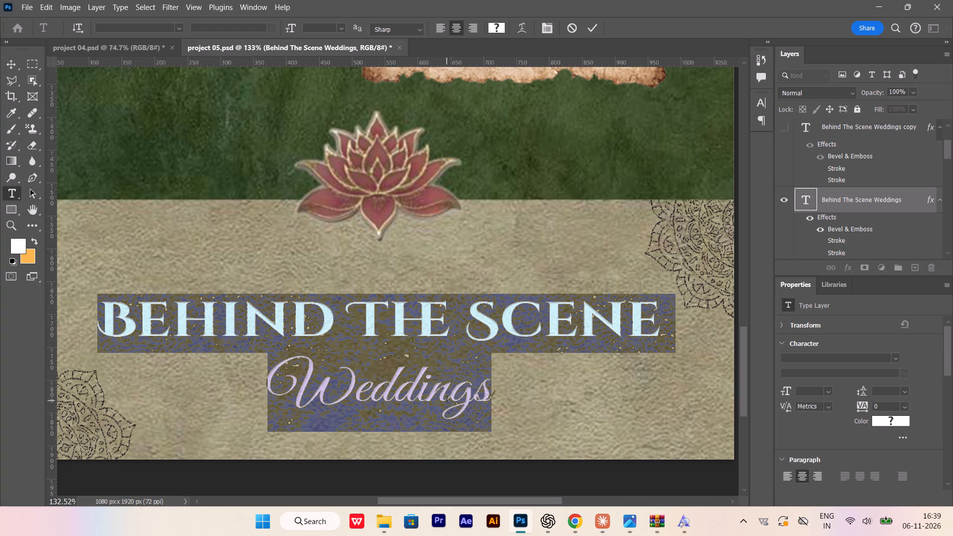
{"action": "left_click_drag", "start_coordinate": [491, 400], "coordinate": [284, 407]}
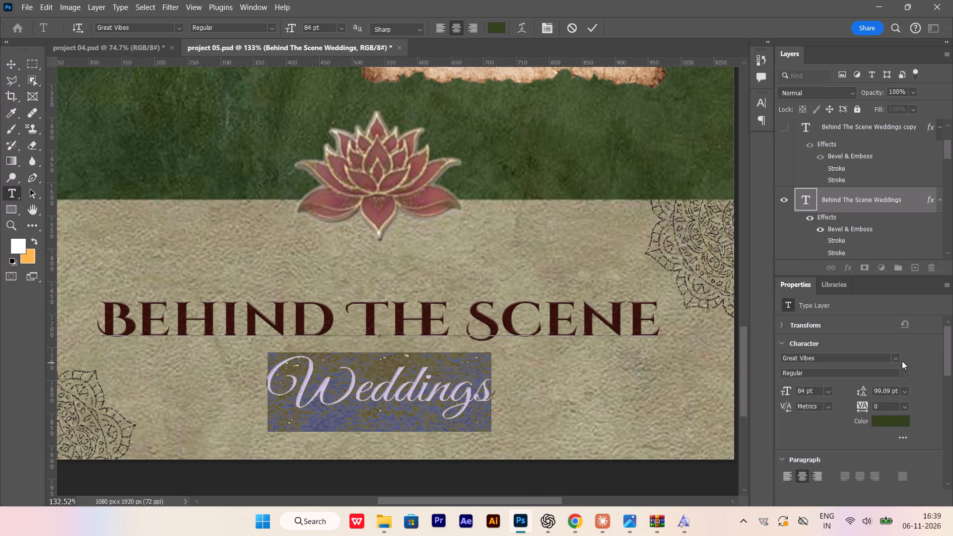
{"action": "left_click", "coordinate": [899, 359]}
{"action": "scroll", "coordinate": [796, 308], "scroll_direction": "down", "scroll_amount": 20}
{"action": "scroll", "coordinate": [796, 308], "scroll_direction": "down", "scroll_amount": 3}
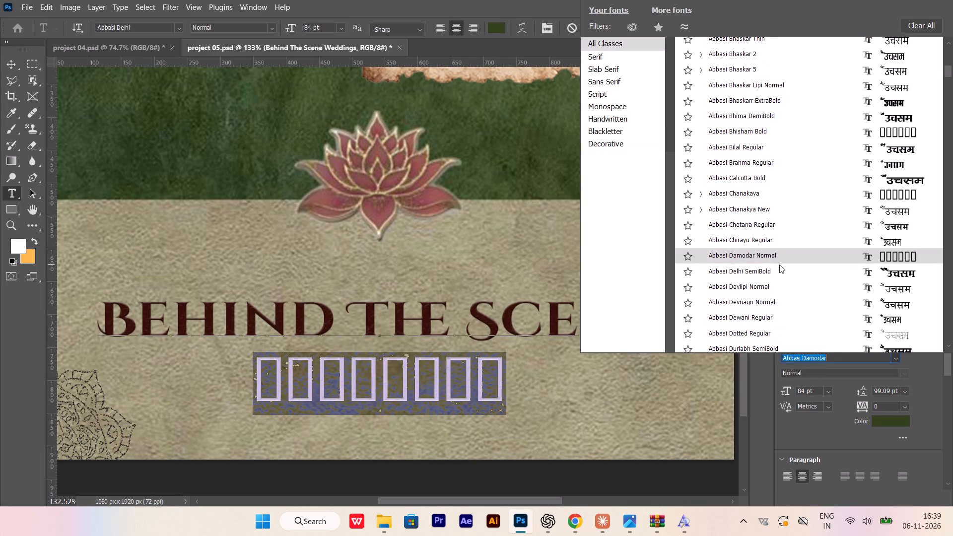
{"action": "scroll", "coordinate": [779, 265], "scroll_direction": "down", "scroll_amount": 20}
{"action": "scroll", "coordinate": [779, 265], "scroll_direction": "down", "scroll_amount": 15}
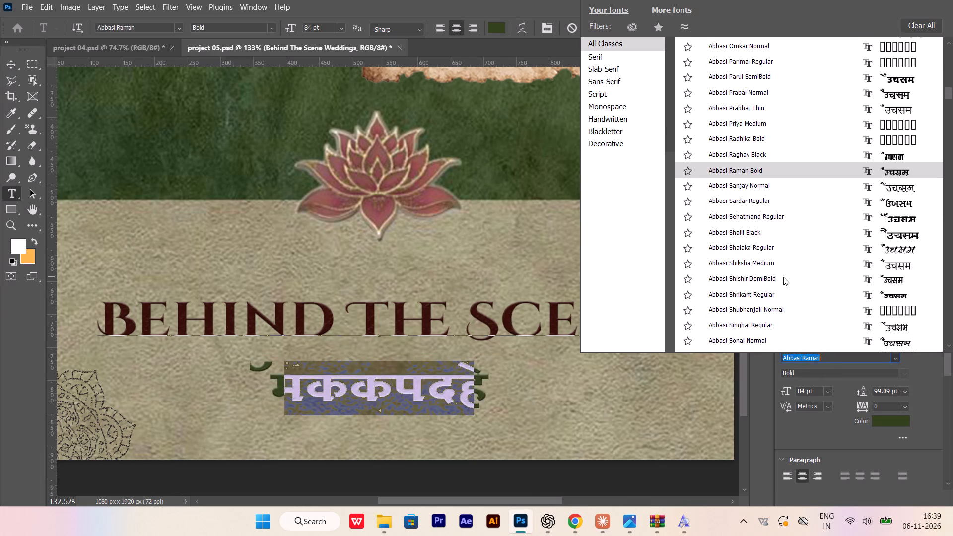
{"action": "scroll", "coordinate": [783, 277], "scroll_direction": "down", "scroll_amount": 19}
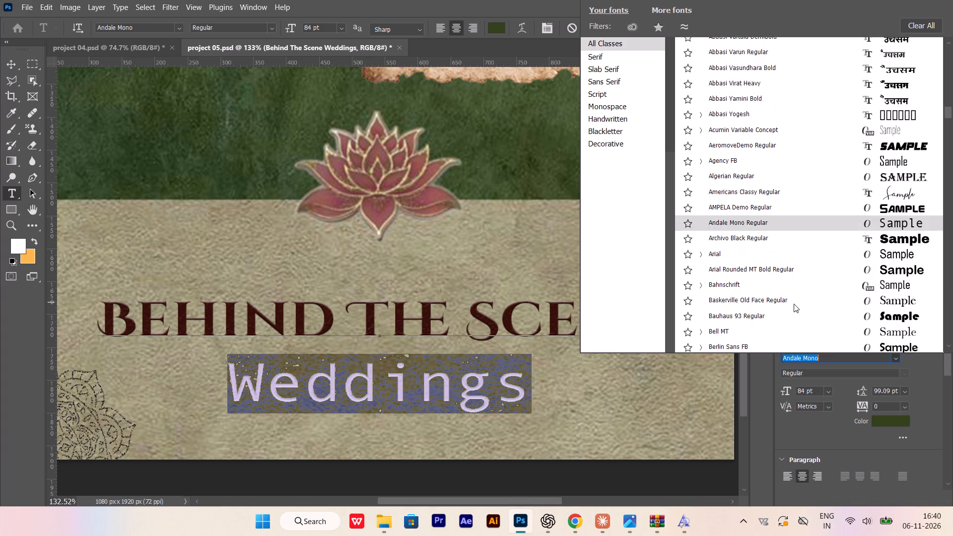
{"action": "scroll", "coordinate": [794, 304], "scroll_direction": "down", "scroll_amount": 9}
{"action": "scroll", "coordinate": [790, 309], "scroll_direction": "up", "scroll_amount": 1}
{"action": "scroll", "coordinate": [790, 309], "scroll_direction": "down", "scroll_amount": 3}
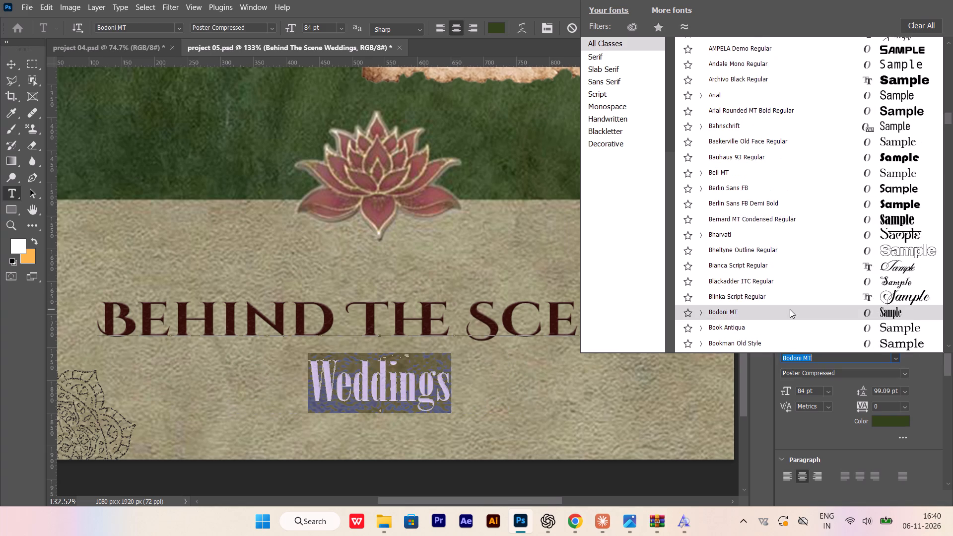
{"action": "scroll", "coordinate": [790, 309], "scroll_direction": "down", "scroll_amount": 7}
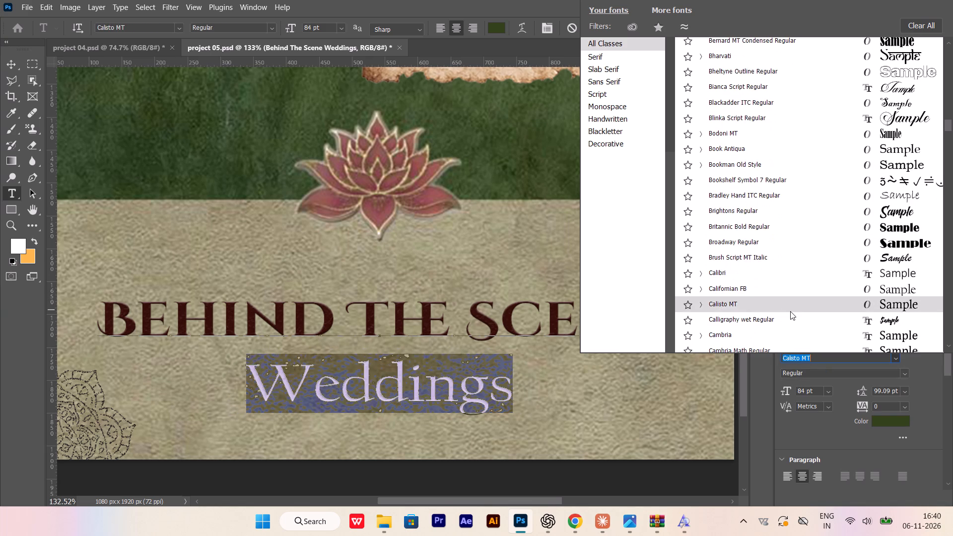
{"action": "scroll", "coordinate": [790, 314], "scroll_direction": "down", "scroll_amount": 10}
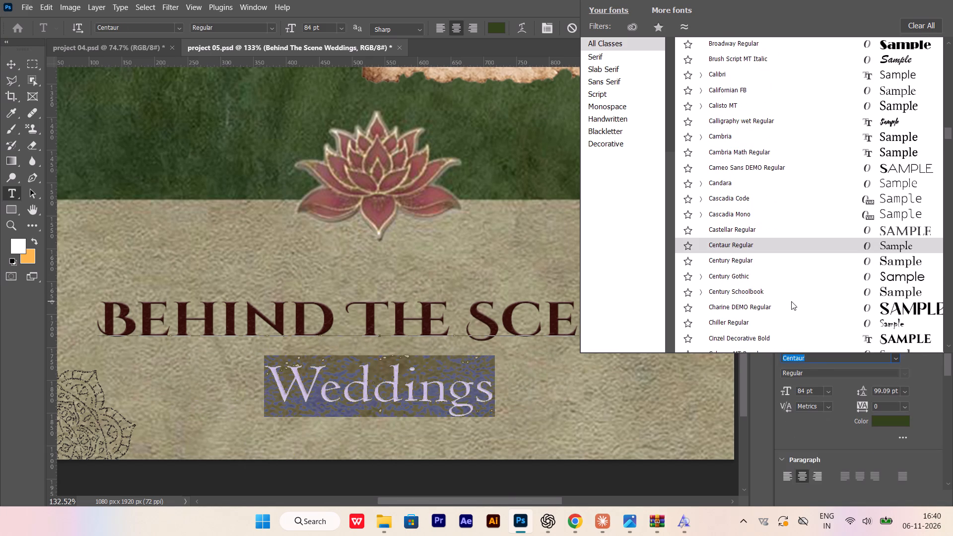
{"action": "scroll", "coordinate": [795, 291], "scroll_direction": "down", "scroll_amount": 2}
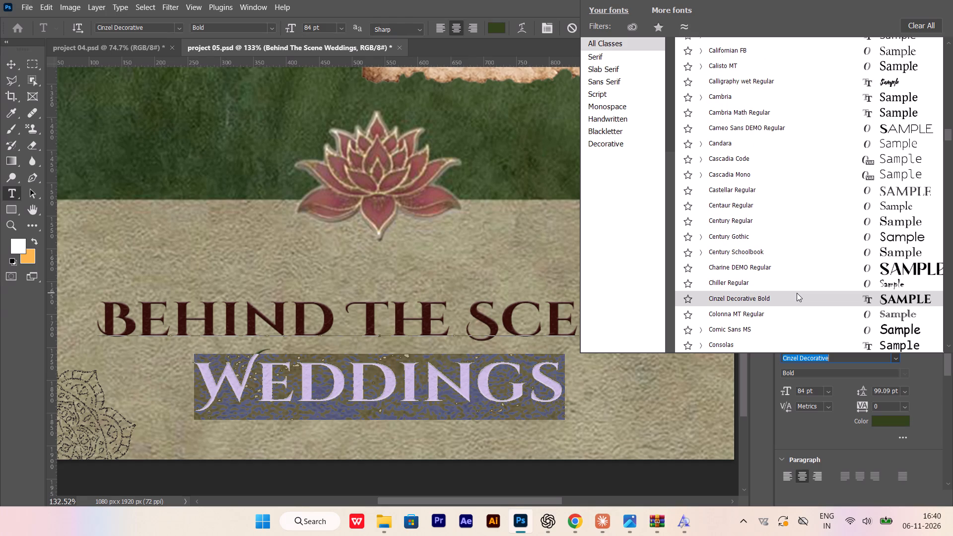
{"action": "scroll", "coordinate": [797, 294], "scroll_direction": "down", "scroll_amount": 5}
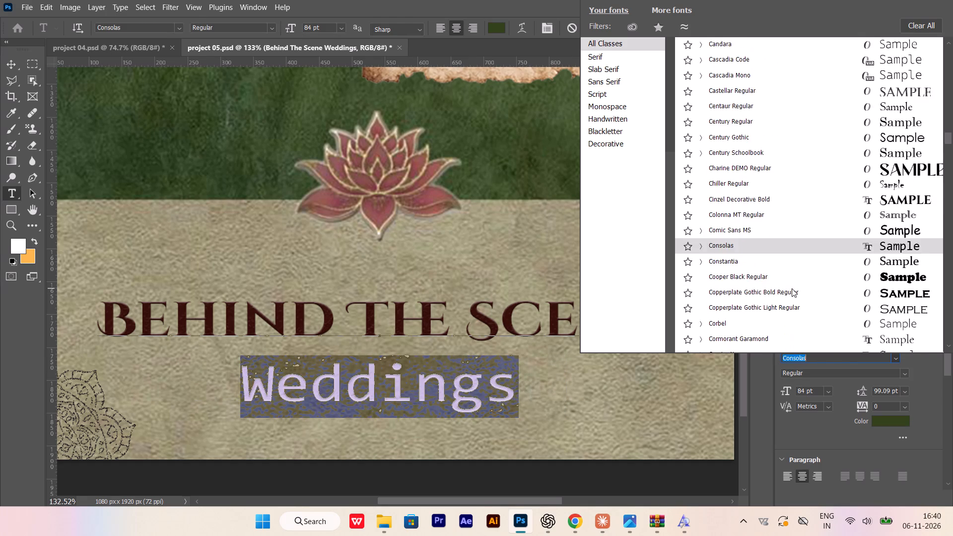
{"action": "scroll", "coordinate": [792, 288], "scroll_direction": "down", "scroll_amount": 4}
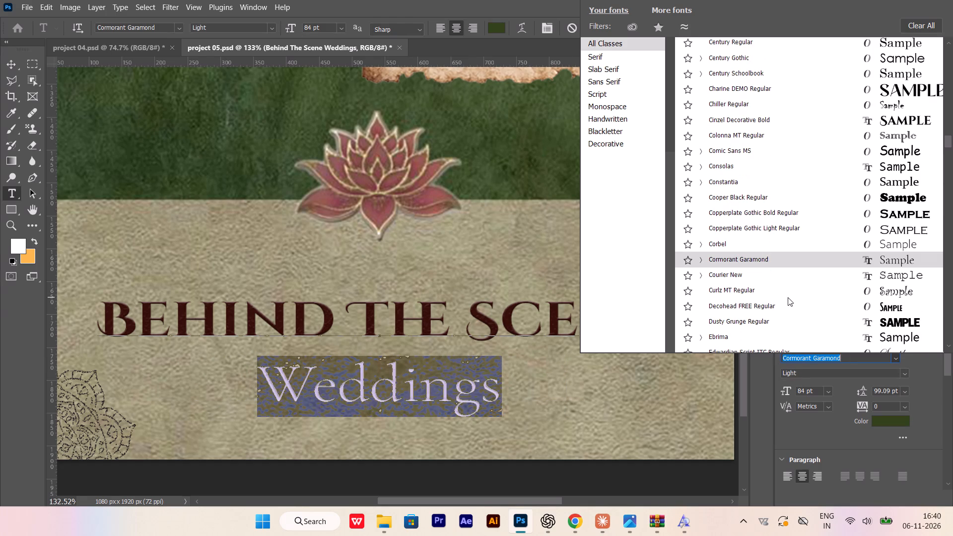
{"action": "scroll", "coordinate": [785, 304], "scroll_direction": "down", "scroll_amount": 3}
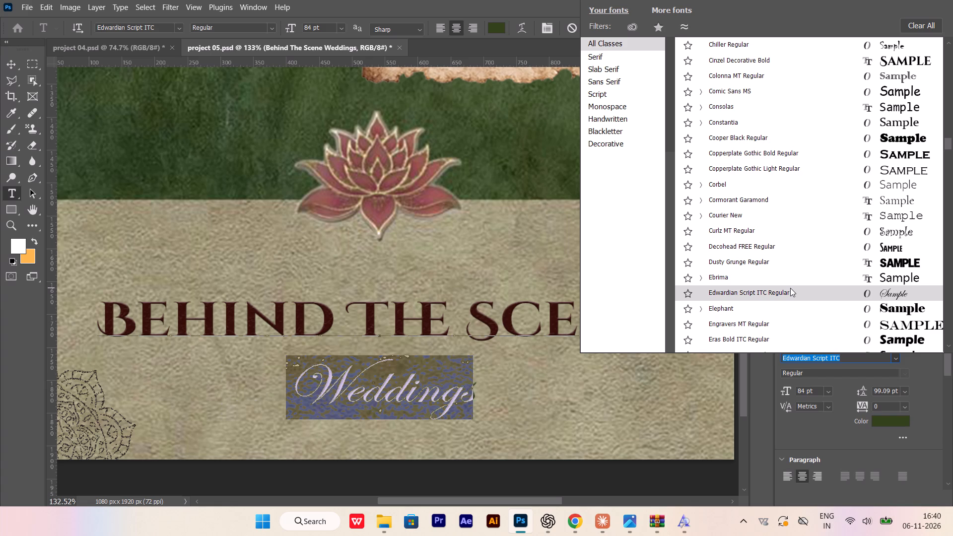
{"action": "scroll", "coordinate": [790, 288], "scroll_direction": "down", "scroll_amount": 4}
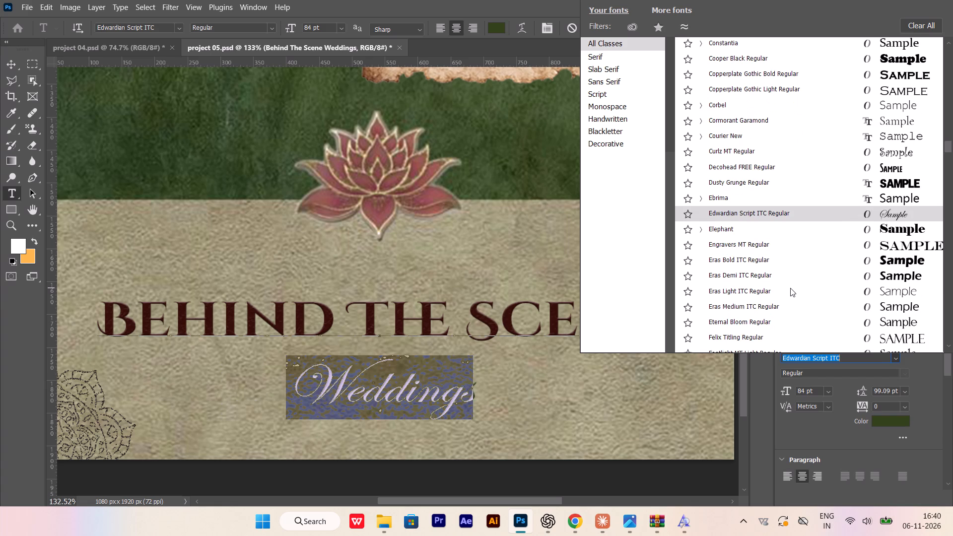
{"action": "scroll", "coordinate": [790, 288], "scroll_direction": "down", "scroll_amount": 6}
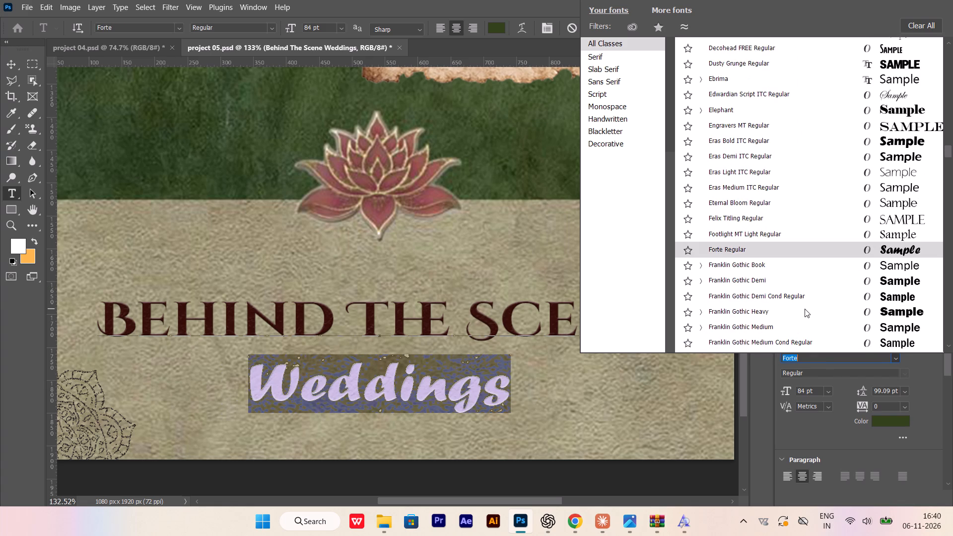
{"action": "scroll", "coordinate": [805, 308], "scroll_direction": "down", "scroll_amount": 3}
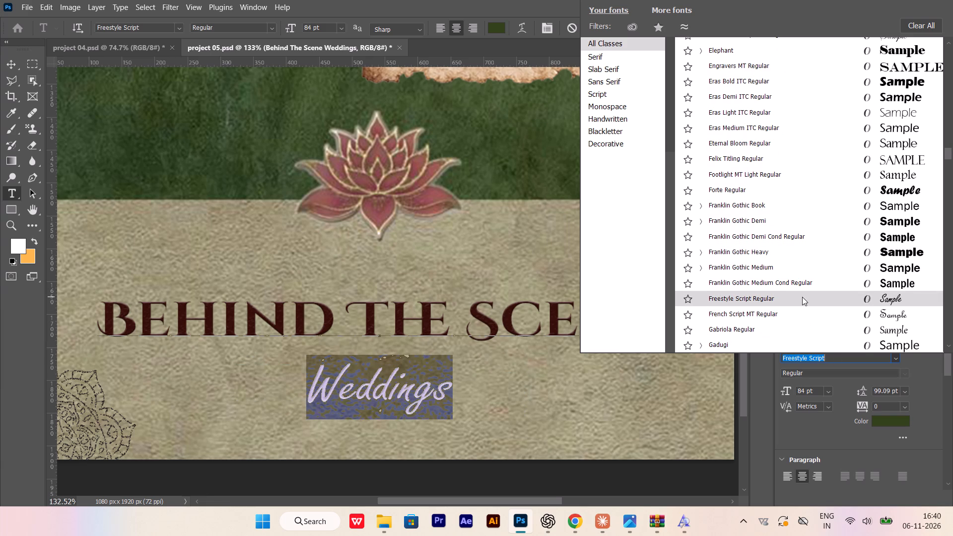
{"action": "scroll", "coordinate": [802, 297], "scroll_direction": "down", "scroll_amount": 8}
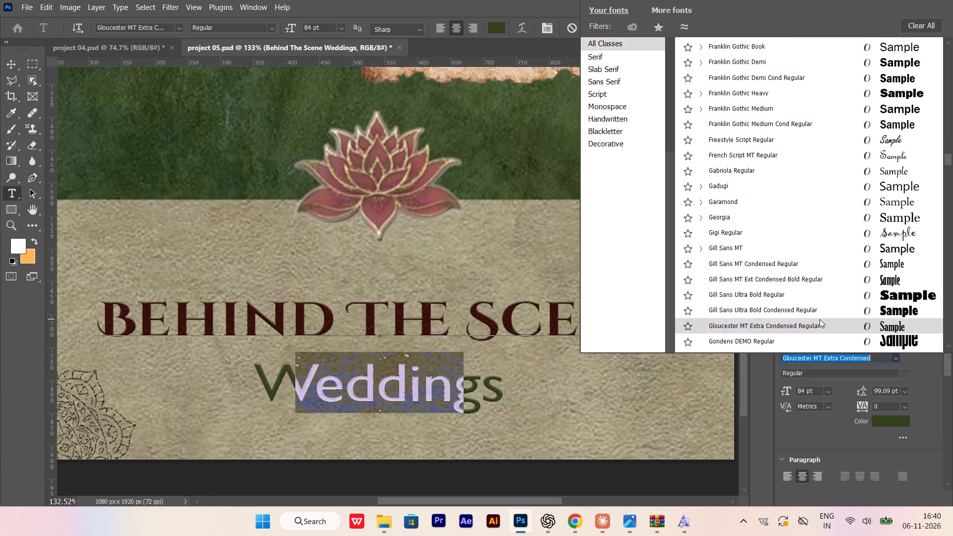
{"action": "scroll", "coordinate": [819, 320], "scroll_direction": "down", "scroll_amount": 6}
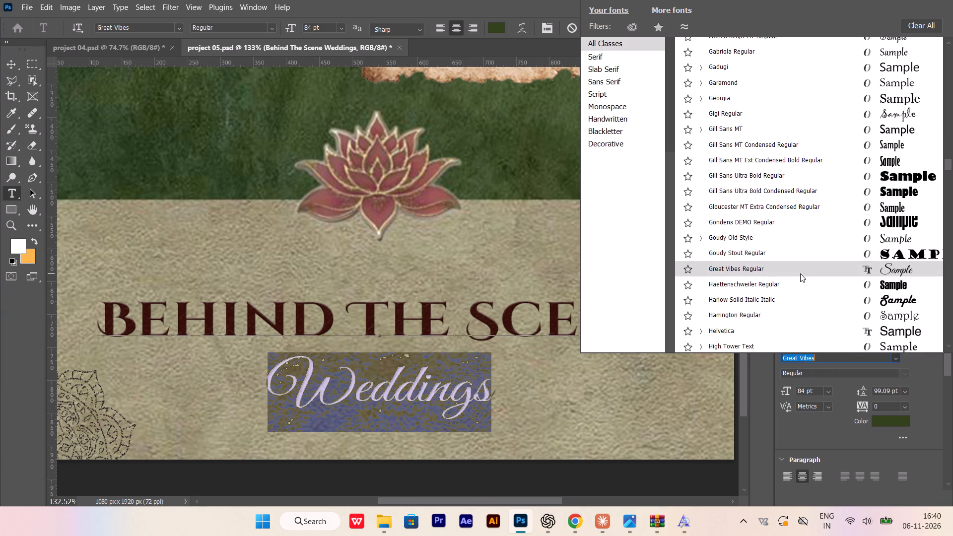
Apply Great Vibes Regular to the word "Weddings" and finish the text edit.
{"action": "left_click", "coordinate": [800, 273]}
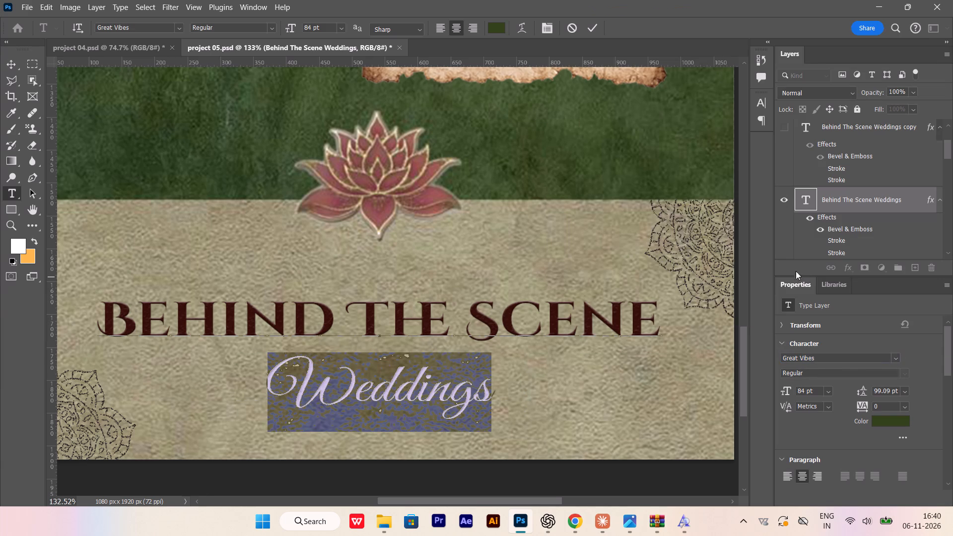
{"action": "left_click", "coordinate": [7, 62]}
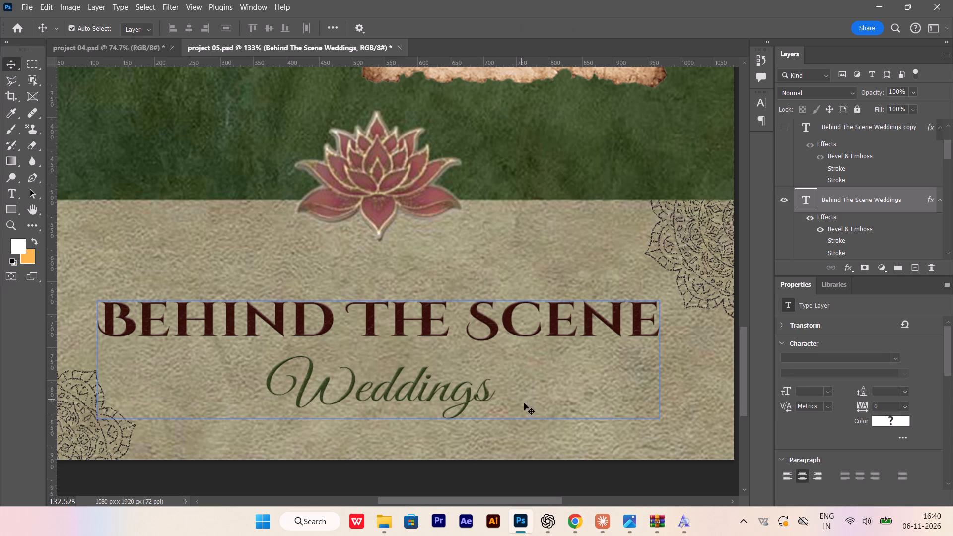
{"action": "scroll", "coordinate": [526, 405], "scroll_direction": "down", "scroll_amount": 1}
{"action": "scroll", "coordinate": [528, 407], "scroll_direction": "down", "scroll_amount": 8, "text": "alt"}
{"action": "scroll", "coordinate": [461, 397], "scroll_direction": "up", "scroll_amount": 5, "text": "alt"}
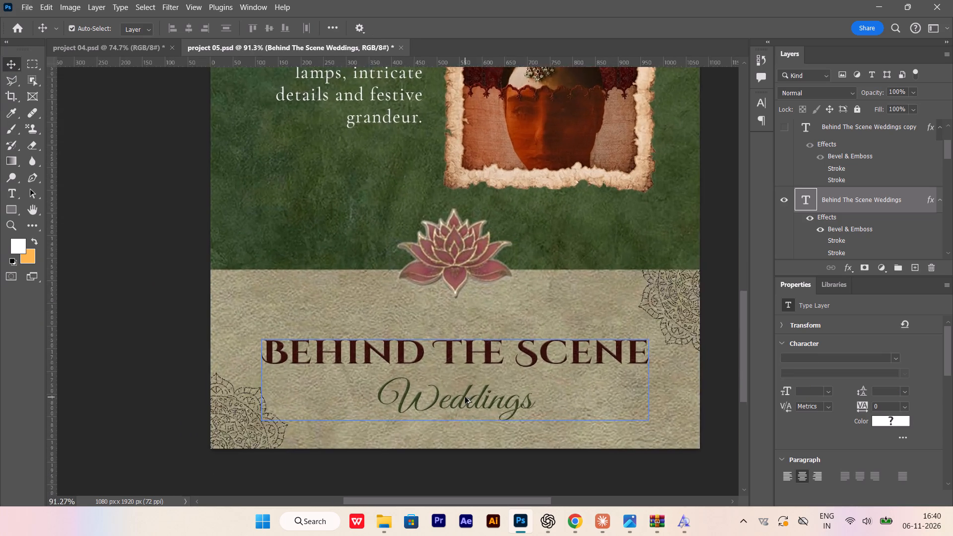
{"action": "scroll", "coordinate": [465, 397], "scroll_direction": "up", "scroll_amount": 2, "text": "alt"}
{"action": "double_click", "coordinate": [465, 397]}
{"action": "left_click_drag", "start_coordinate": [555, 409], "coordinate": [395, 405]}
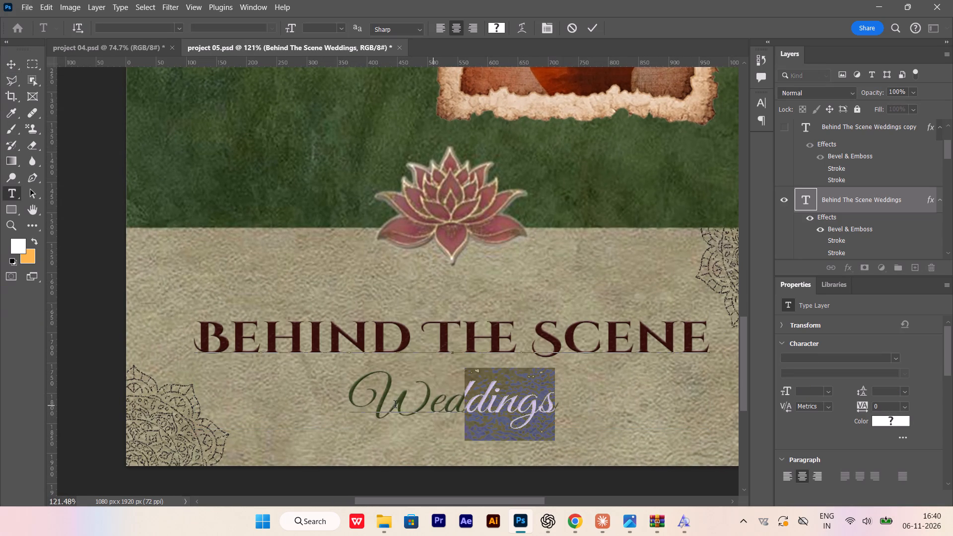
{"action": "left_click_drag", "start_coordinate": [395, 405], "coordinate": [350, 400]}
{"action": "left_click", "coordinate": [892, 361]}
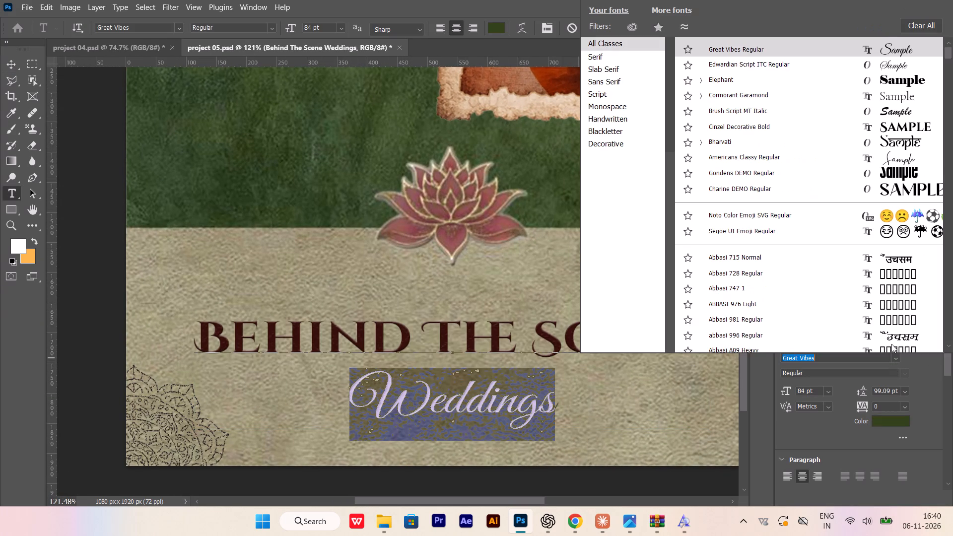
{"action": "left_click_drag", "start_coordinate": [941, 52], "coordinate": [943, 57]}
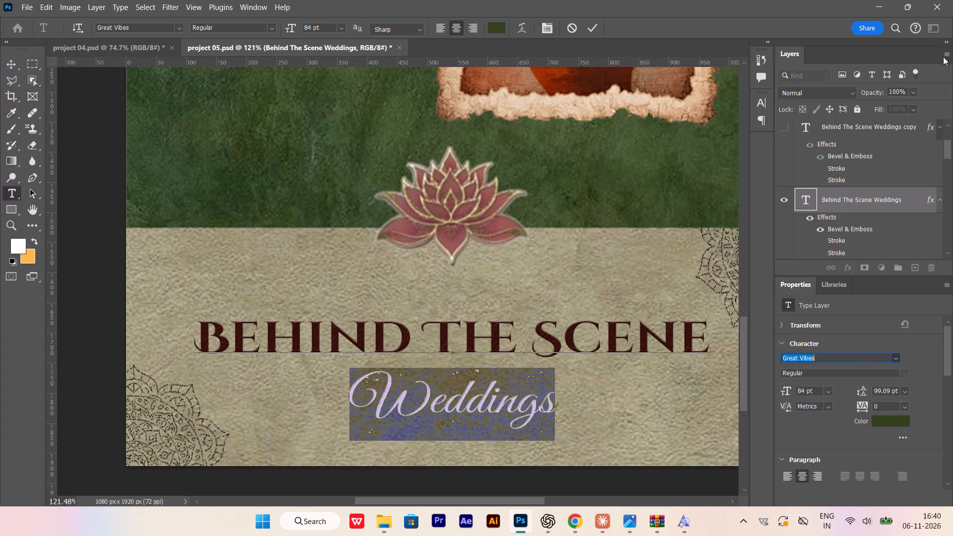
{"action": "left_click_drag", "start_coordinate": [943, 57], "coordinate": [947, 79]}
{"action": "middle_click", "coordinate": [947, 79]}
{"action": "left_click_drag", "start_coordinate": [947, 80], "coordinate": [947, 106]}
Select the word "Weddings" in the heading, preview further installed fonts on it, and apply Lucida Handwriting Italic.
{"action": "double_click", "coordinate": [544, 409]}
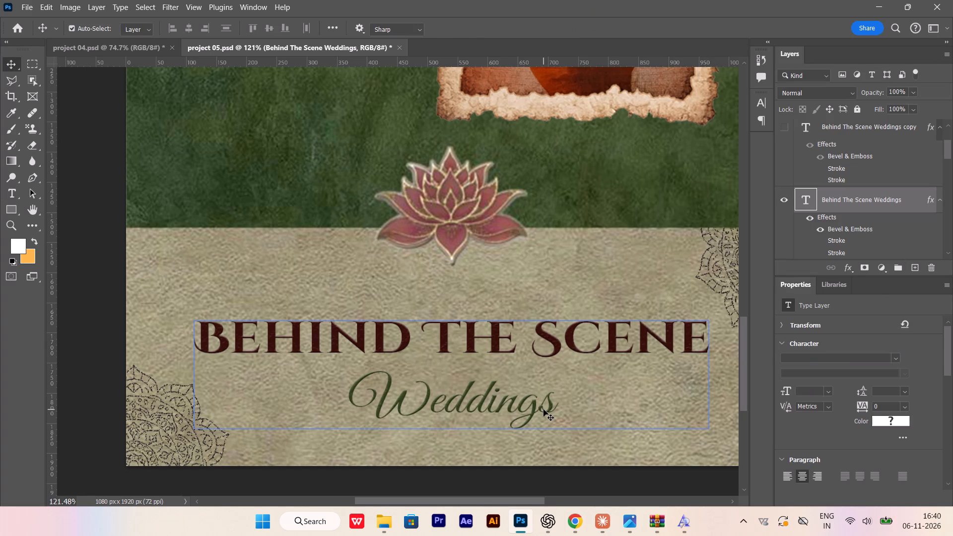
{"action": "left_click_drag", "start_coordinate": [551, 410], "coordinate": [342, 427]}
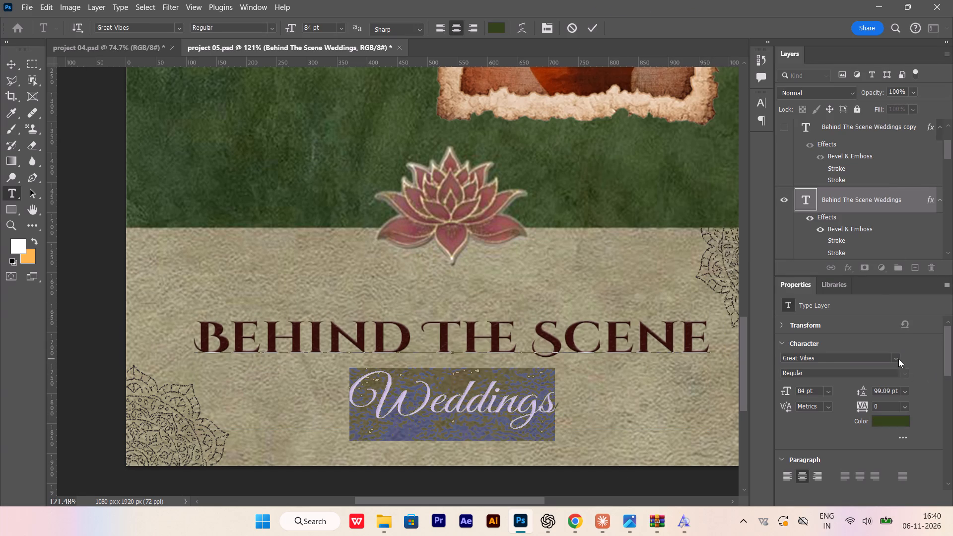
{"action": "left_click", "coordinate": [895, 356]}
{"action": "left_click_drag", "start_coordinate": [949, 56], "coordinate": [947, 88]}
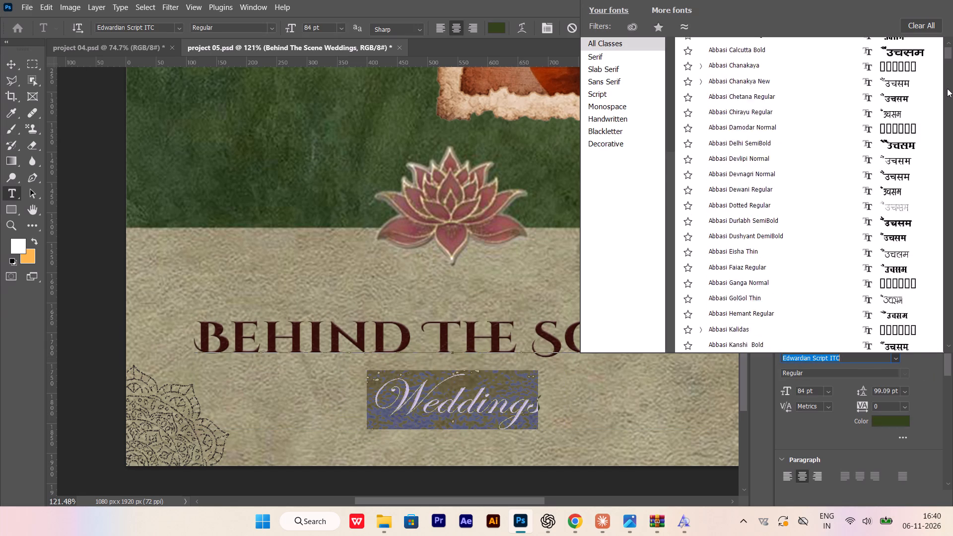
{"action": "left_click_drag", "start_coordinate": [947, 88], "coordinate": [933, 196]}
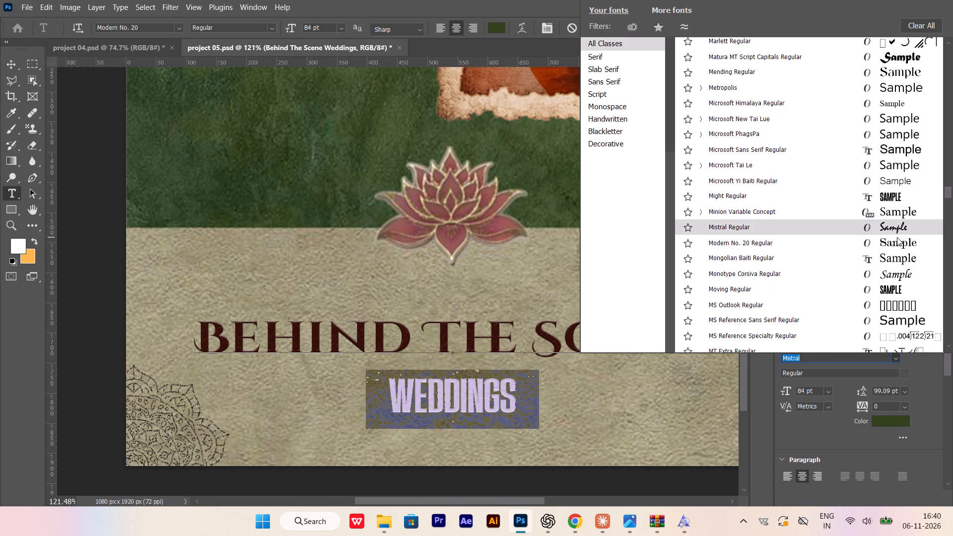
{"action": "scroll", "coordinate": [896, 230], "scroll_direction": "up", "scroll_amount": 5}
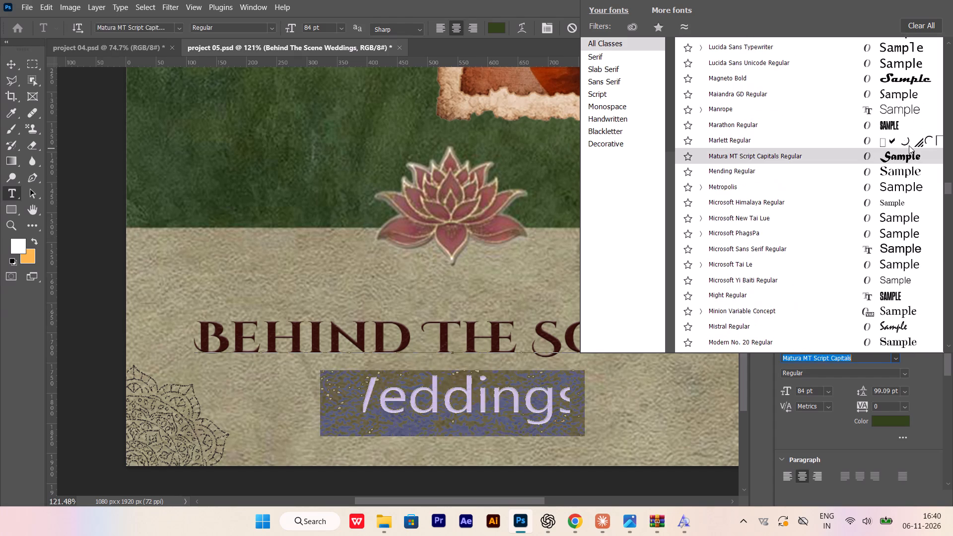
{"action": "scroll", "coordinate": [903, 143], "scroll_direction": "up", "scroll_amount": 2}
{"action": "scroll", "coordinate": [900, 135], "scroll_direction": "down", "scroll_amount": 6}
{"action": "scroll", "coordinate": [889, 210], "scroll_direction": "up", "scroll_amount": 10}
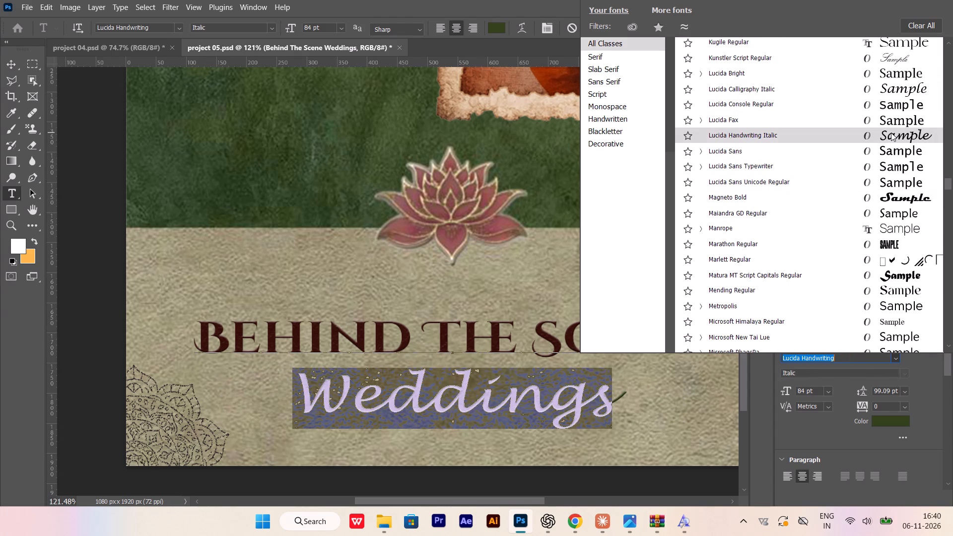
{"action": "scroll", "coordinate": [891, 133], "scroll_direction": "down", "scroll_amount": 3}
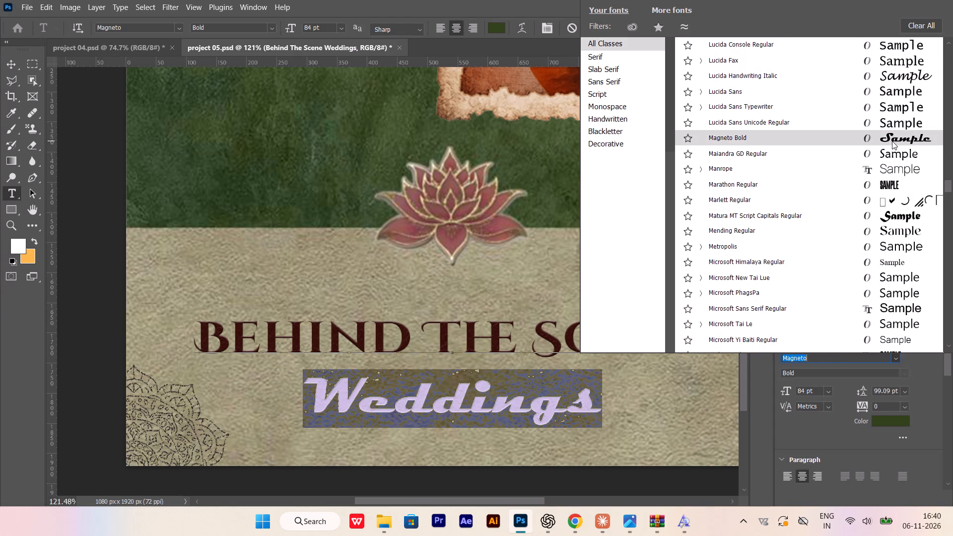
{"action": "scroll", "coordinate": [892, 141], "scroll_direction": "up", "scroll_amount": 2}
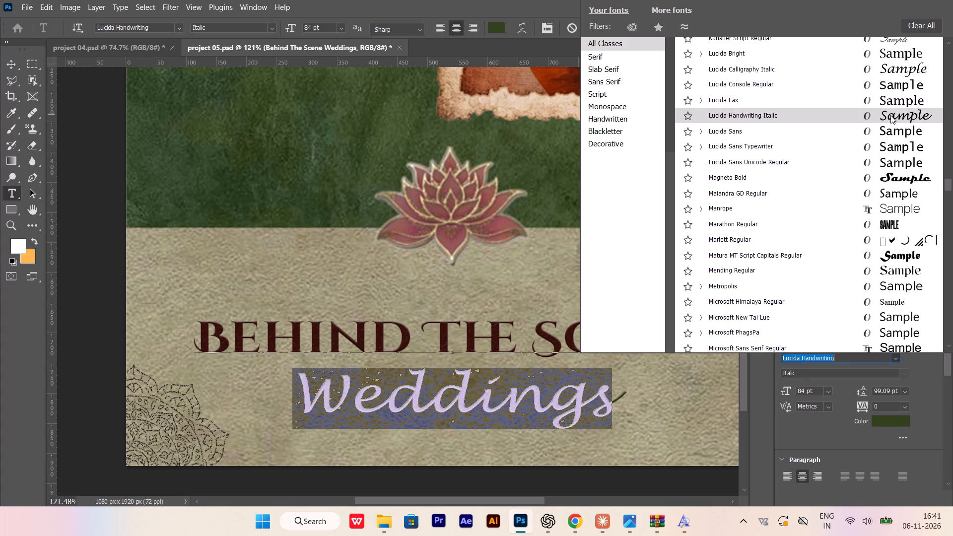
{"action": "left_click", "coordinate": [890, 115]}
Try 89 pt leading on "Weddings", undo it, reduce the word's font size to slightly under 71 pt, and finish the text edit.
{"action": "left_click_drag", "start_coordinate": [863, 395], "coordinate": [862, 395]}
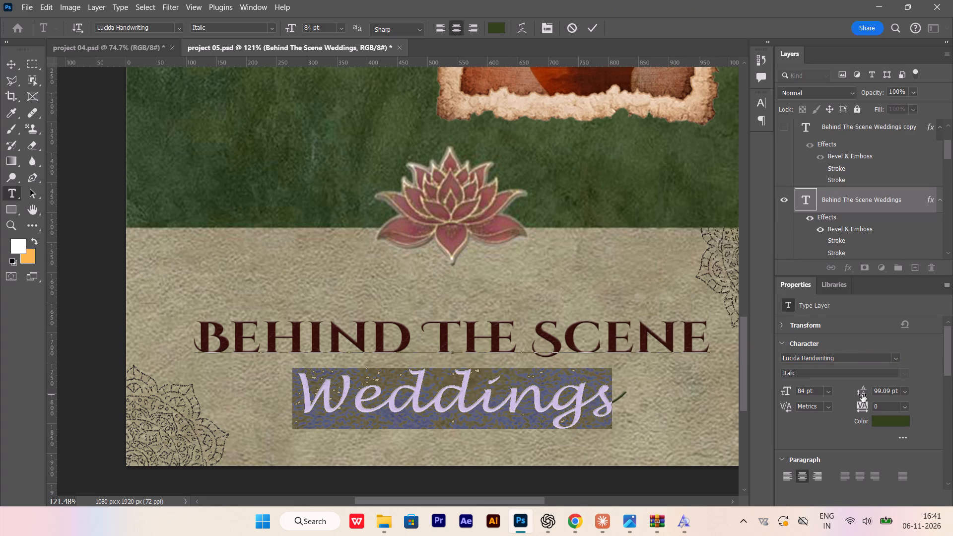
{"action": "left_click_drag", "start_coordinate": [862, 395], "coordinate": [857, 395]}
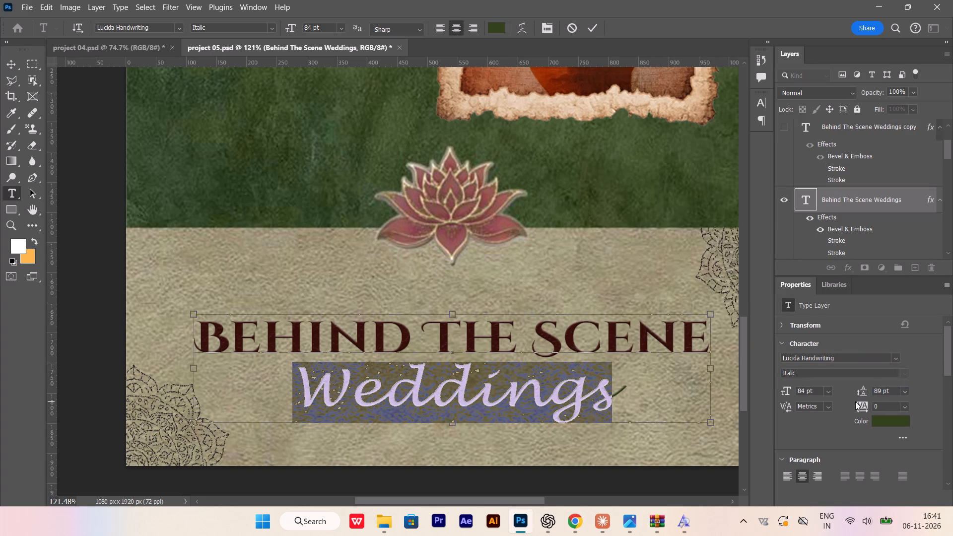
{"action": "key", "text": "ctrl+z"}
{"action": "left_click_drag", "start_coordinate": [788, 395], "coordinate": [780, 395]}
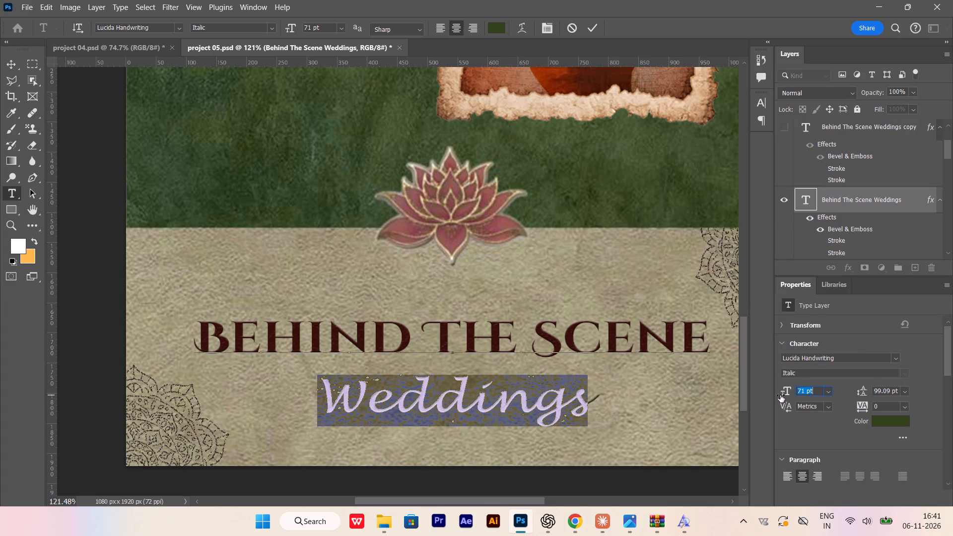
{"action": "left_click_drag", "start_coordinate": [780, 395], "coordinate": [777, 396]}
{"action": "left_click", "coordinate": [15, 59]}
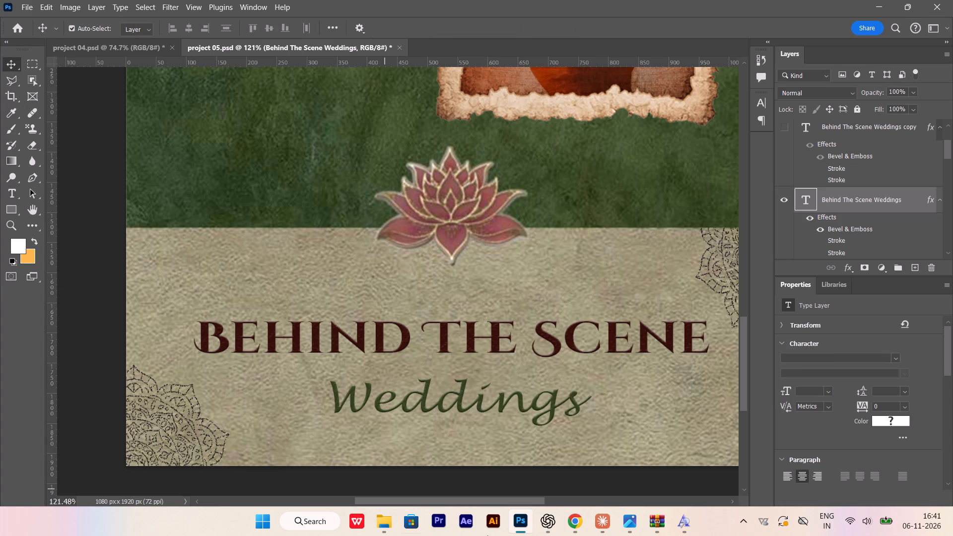
Examine how the Lucida Handwriting "Weddings" line looks within the whole story layout and up close.
{"action": "scroll", "coordinate": [525, 533], "scroll_direction": "down", "scroll_amount": 3}
{"action": "scroll", "coordinate": [464, 407], "scroll_direction": "down", "scroll_amount": 3}
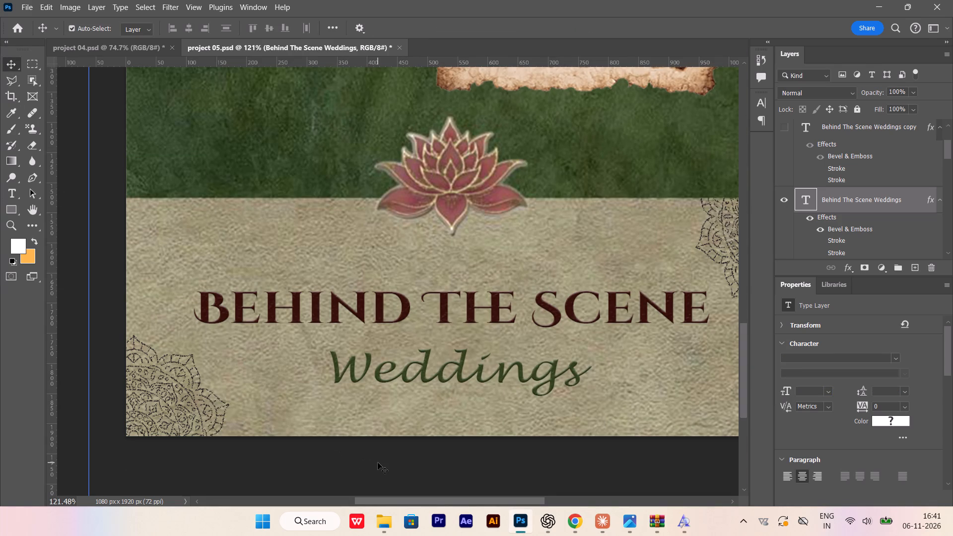
{"action": "scroll", "coordinate": [421, 464], "scroll_direction": "down", "scroll_amount": 12, "text": "alt"}
{"action": "scroll", "coordinate": [437, 464], "scroll_direction": "up", "scroll_amount": 10}
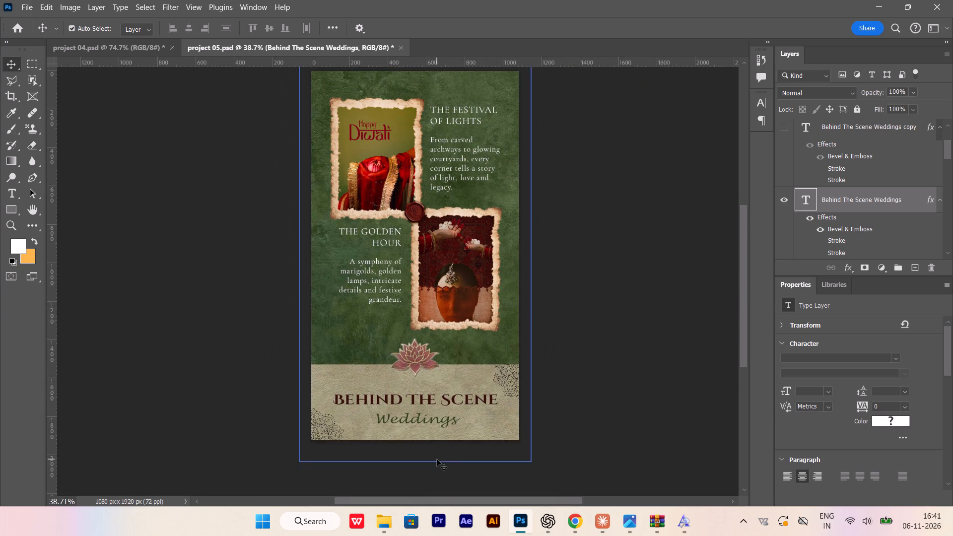
{"action": "scroll", "coordinate": [437, 459], "scroll_direction": "up", "scroll_amount": 3}
{"action": "scroll", "coordinate": [452, 481], "scroll_direction": "up", "scroll_amount": 1, "text": "alt"}
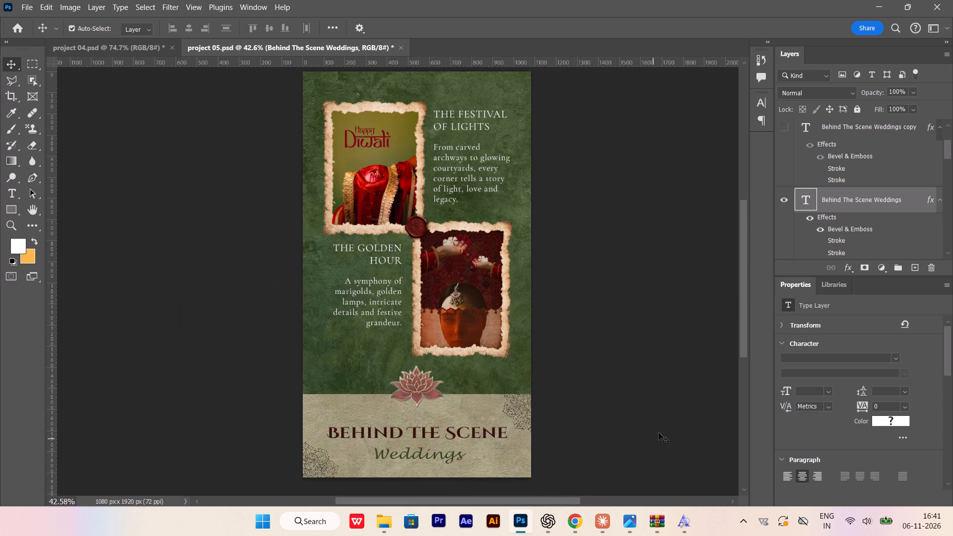
{"action": "scroll", "coordinate": [659, 433], "scroll_direction": "up", "scroll_amount": 1}
{"action": "scroll", "coordinate": [659, 433], "scroll_direction": "down", "scroll_amount": 6}
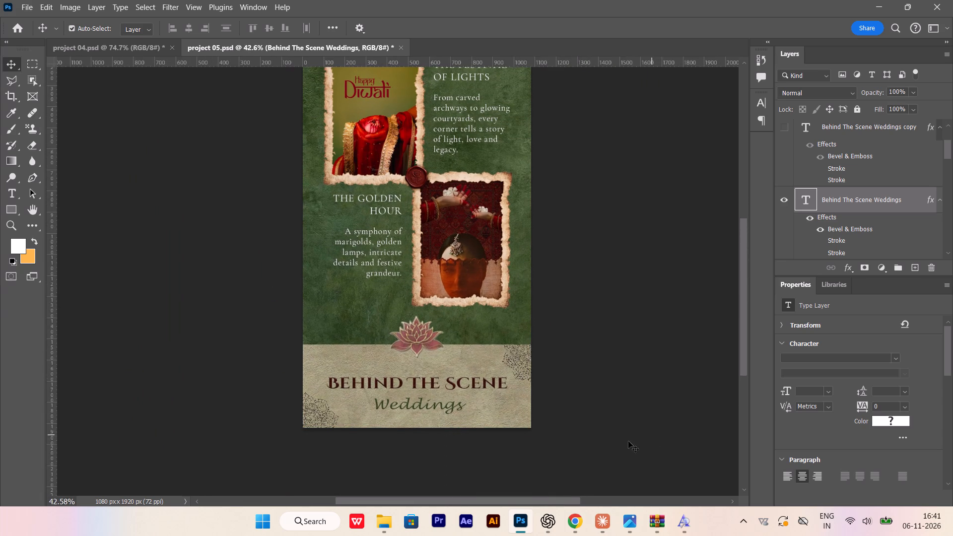
{"action": "scroll", "coordinate": [521, 422], "scroll_direction": "up", "scroll_amount": 5, "text": "alt"}
{"action": "scroll", "coordinate": [280, 372], "scroll_direction": "up", "scroll_amount": 5, "text": "alt"}
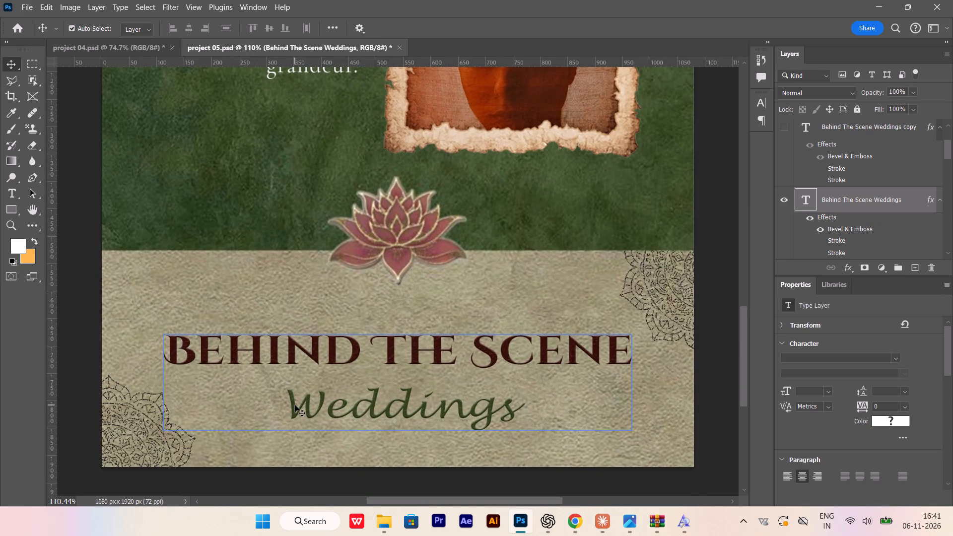
Undo the Lucida Handwriting and Great Vibes changes to "Weddings", going back to Edwardian Script ITC.
{"action": "key", "text": "ctrl+z"}
{"action": "scroll", "coordinate": [447, 409], "scroll_direction": "down", "scroll_amount": 5, "text": "alt"}
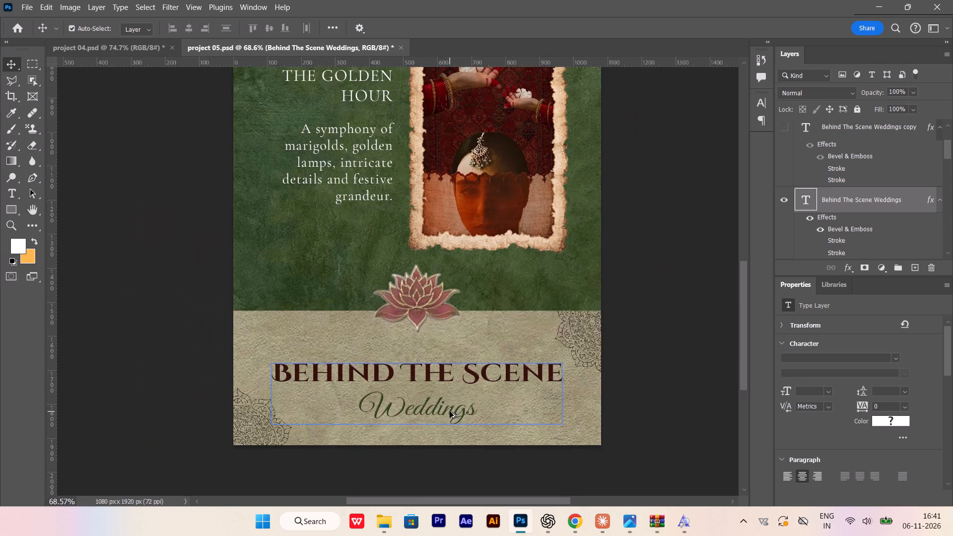
{"action": "scroll", "coordinate": [450, 411], "scroll_direction": "down", "scroll_amount": 3, "text": "alt"}
{"action": "scroll", "coordinate": [450, 414], "scroll_direction": "up", "scroll_amount": 5}
{"action": "key", "text": "ctrl+z"}
{"action": "key", "text": "ctrl+z"}
{"action": "key", "text": "ctrl+z"}
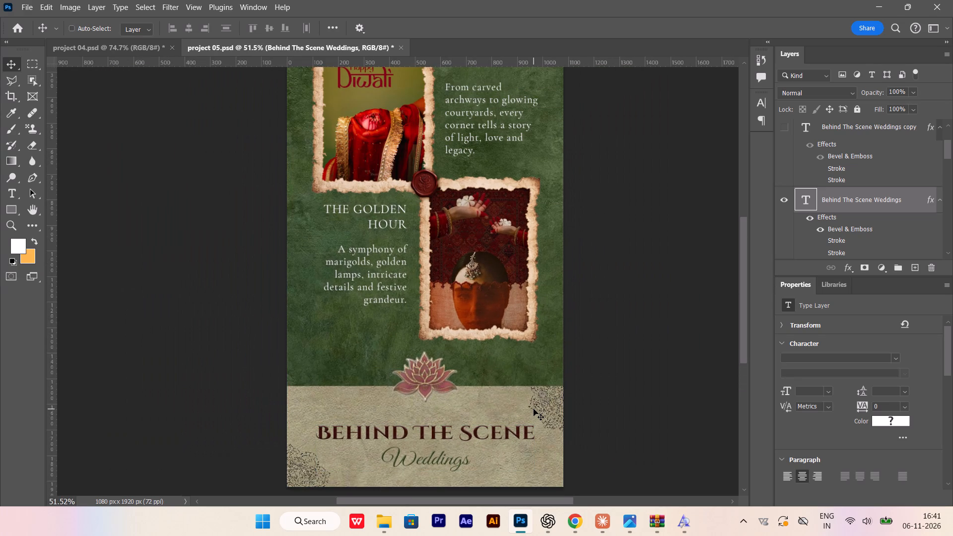
{"action": "key", "text": "ctrl+shift+z"}
{"action": "scroll", "coordinate": [621, 441], "scroll_direction": "down", "scroll_amount": 4}
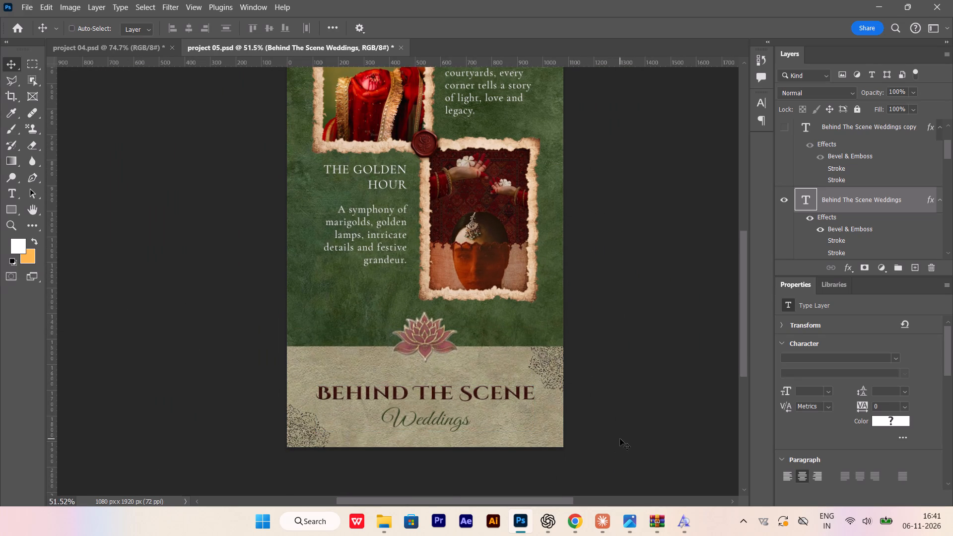
{"action": "key", "text": "ctrl+z"}
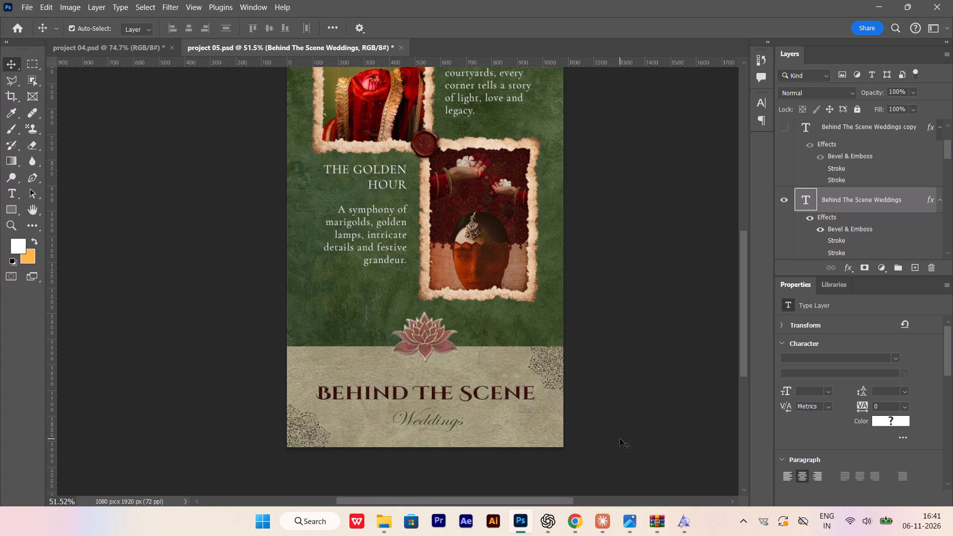
Set the word "Weddings" to a font size of 105 pt with 116 pt leading, and finish the text edit.
{"action": "scroll", "coordinate": [436, 436], "scroll_direction": "up", "scroll_amount": 12, "text": "alt"}
{"action": "double_click", "coordinate": [440, 404]}
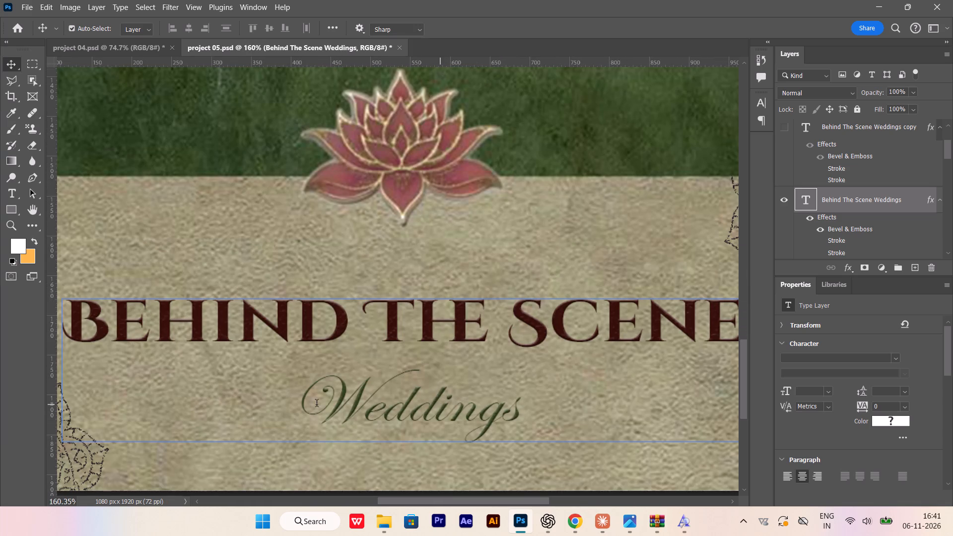
{"action": "left_click_drag", "start_coordinate": [304, 398], "coordinate": [525, 426]}
{"action": "left_click_drag", "start_coordinate": [788, 395], "coordinate": [791, 394]}
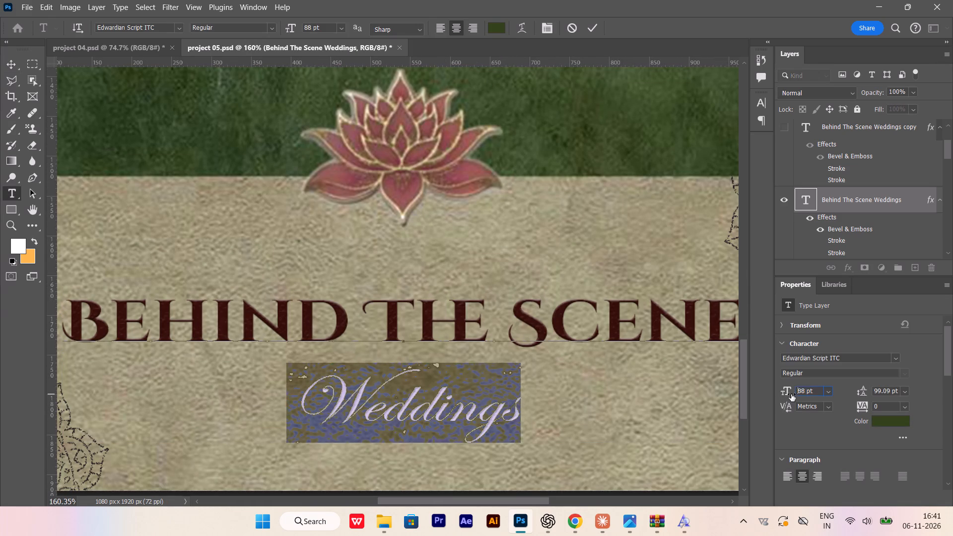
{"action": "left_click_drag", "start_coordinate": [791, 394], "coordinate": [801, 398]}
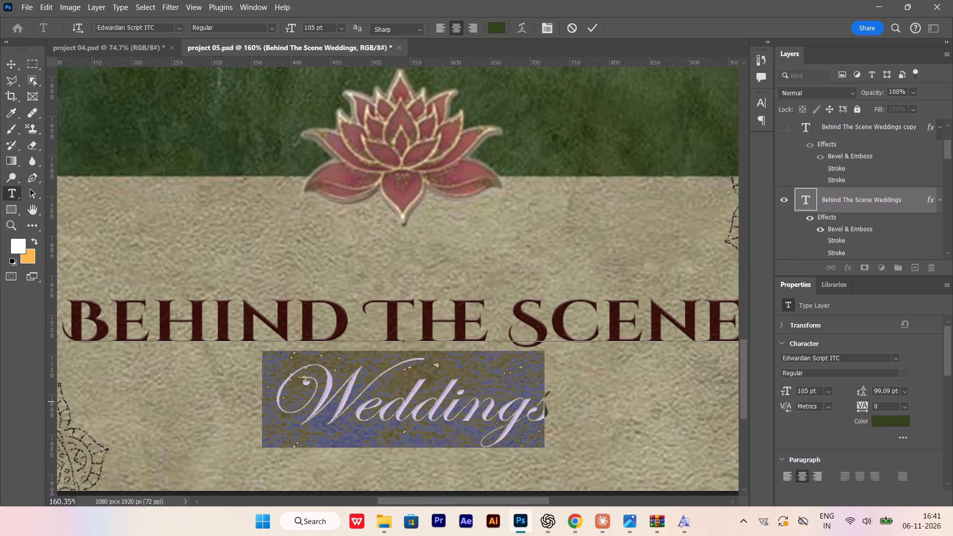
{"action": "left_click_drag", "start_coordinate": [859, 393], "coordinate": [870, 399]}
{"action": "scroll", "coordinate": [445, 371], "scroll_direction": "down", "scroll_amount": 5, "text": "alt"}
{"action": "left_click", "coordinate": [17, 67]}
Nudge the "Behind The Scene Weddings" heading up by one large increment.
{"action": "scroll", "coordinate": [179, 299], "scroll_direction": "down", "scroll_amount": 4, "text": "alt"}
{"action": "scroll", "coordinate": [351, 376], "scroll_direction": "up", "scroll_amount": 2}
{"action": "left_click", "coordinate": [352, 351]}
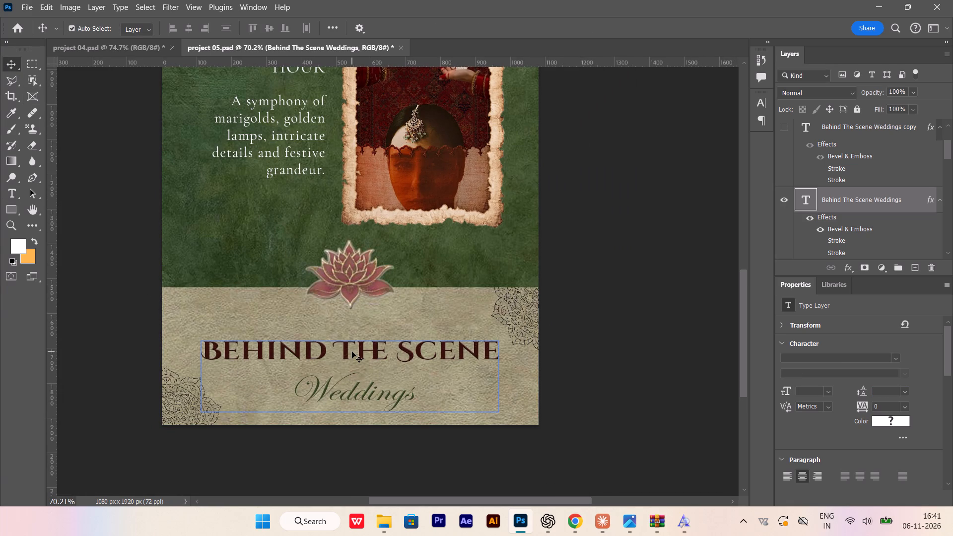
{"action": "key", "text": "shift+Up"}
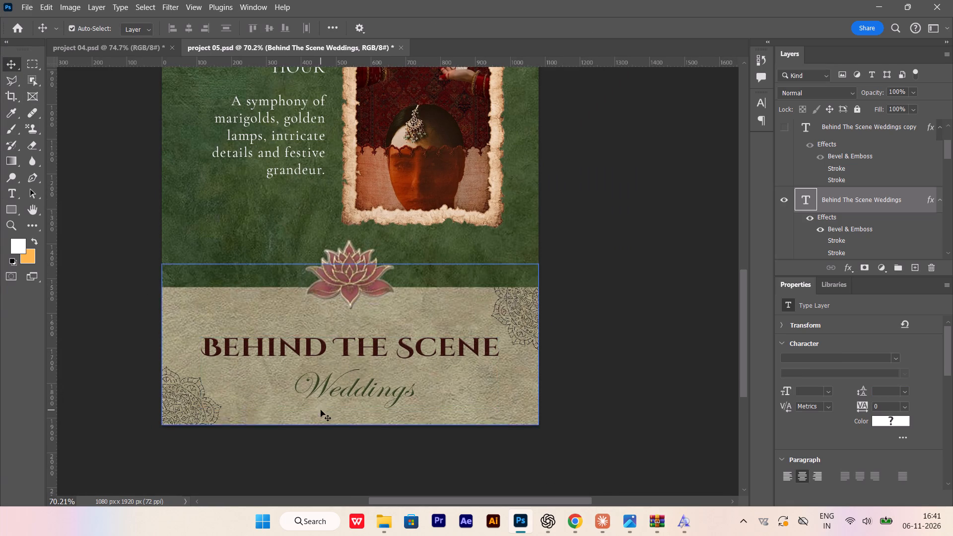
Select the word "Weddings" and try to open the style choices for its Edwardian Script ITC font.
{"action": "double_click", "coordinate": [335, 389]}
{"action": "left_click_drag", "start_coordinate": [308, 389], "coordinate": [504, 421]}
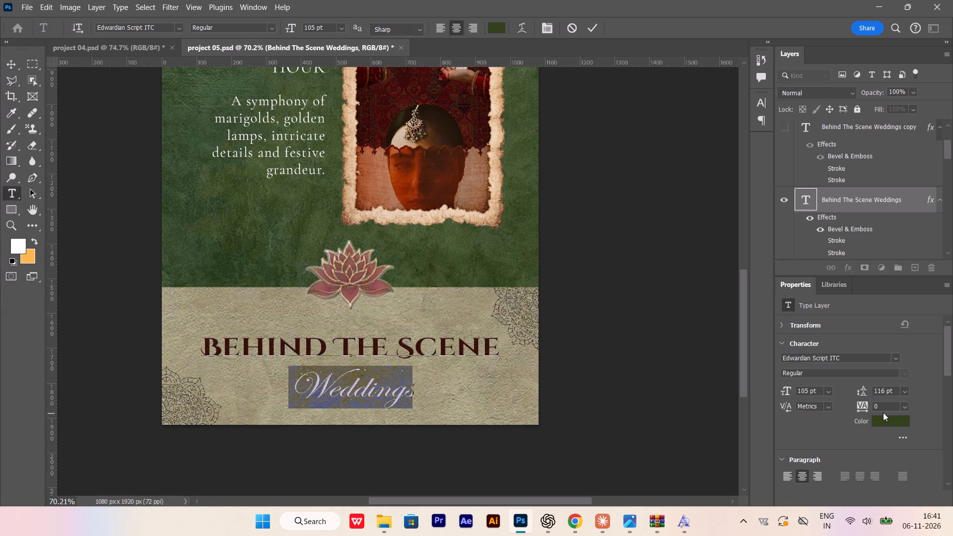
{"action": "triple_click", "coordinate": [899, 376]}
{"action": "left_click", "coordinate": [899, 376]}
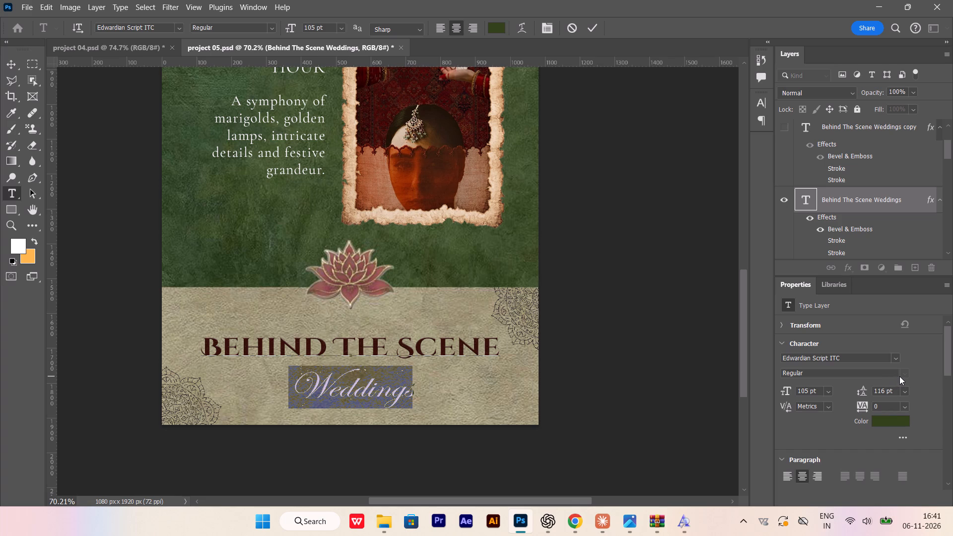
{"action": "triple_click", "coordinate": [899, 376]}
Copy the font name, search the web in Chrome for "Edwardian Script ITC bold", and open the FreeFonts.co result.
{"action": "left_click_drag", "start_coordinate": [853, 358], "coordinate": [848, 366]}
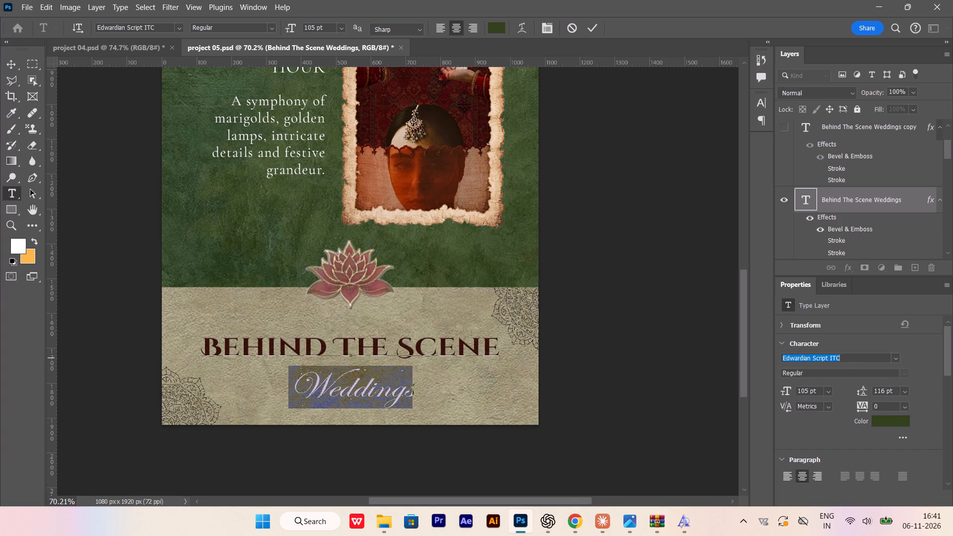
{"action": "left_click", "coordinate": [847, 358]}
{"action": "left_click_drag", "start_coordinate": [846, 357], "coordinate": [773, 361]}
{"action": "key", "text": "ctrl+c"}
{"action": "left_click", "coordinate": [582, 527]}
{"action": "left_click", "coordinate": [373, 45]}
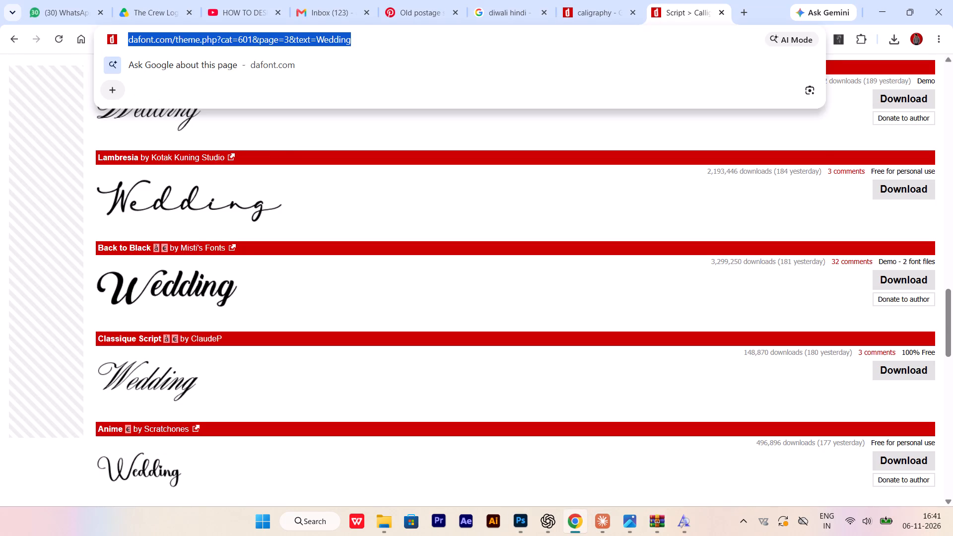
{"action": "key", "text": "ctrl+v"}
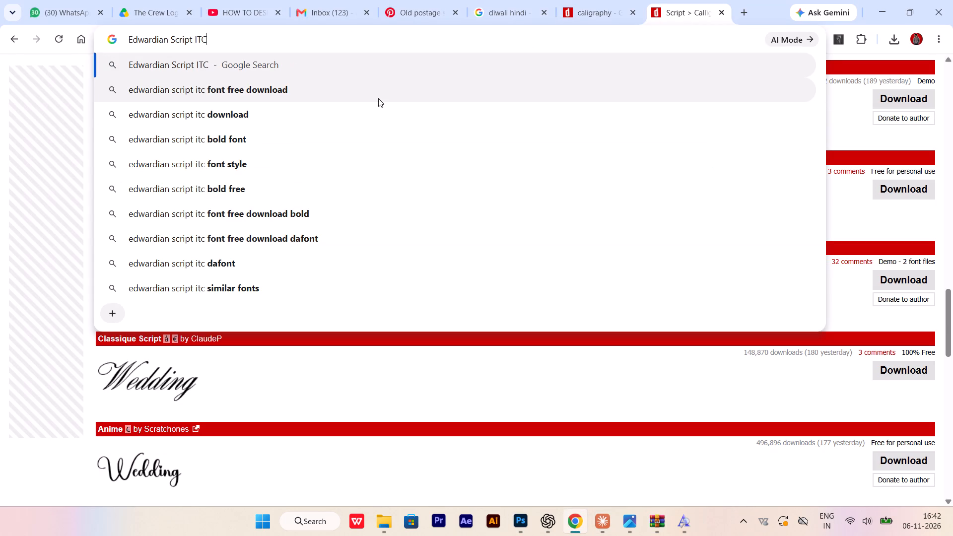
{"action": "key", "text": "space"}
{"action": "type", "text": "bold"}
{"action": "key", "text": "Return"}
{"action": "left_click", "coordinate": [259, 189]}
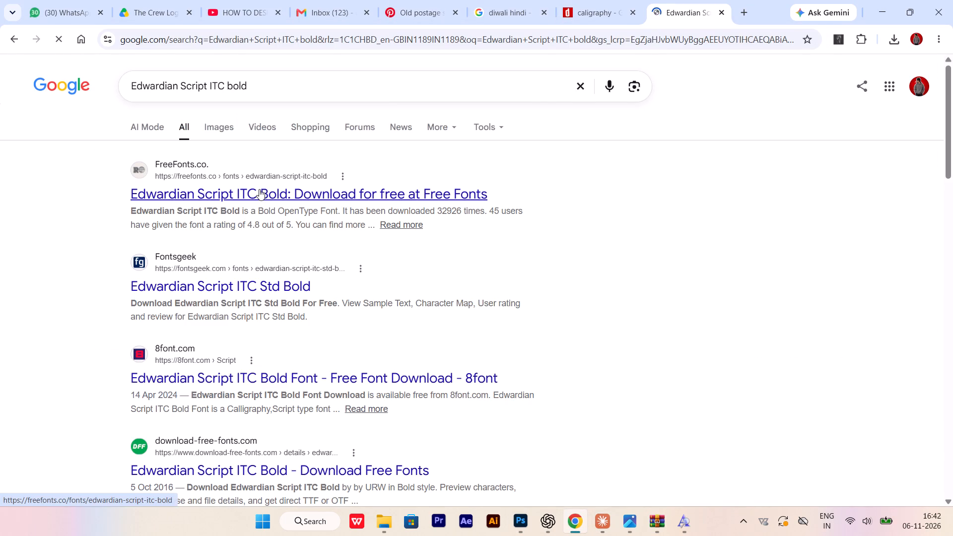
Download the Edwardian Script ITC Bold font from the FreeFonts.co page, dismissing the advert.
{"action": "scroll", "coordinate": [359, 310], "scroll_direction": "down", "scroll_amount": 4}
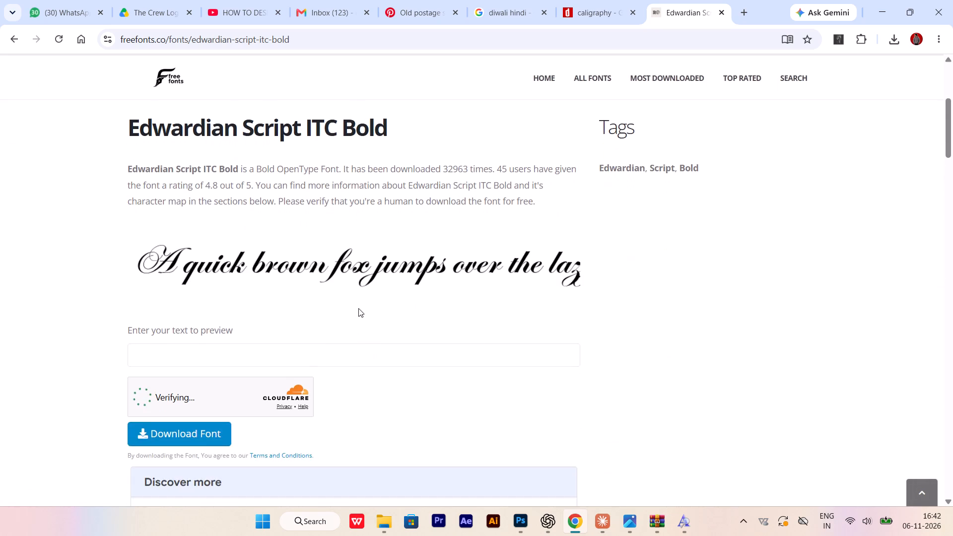
{"action": "scroll", "coordinate": [310, 284], "scroll_direction": "up", "scroll_amount": 1}
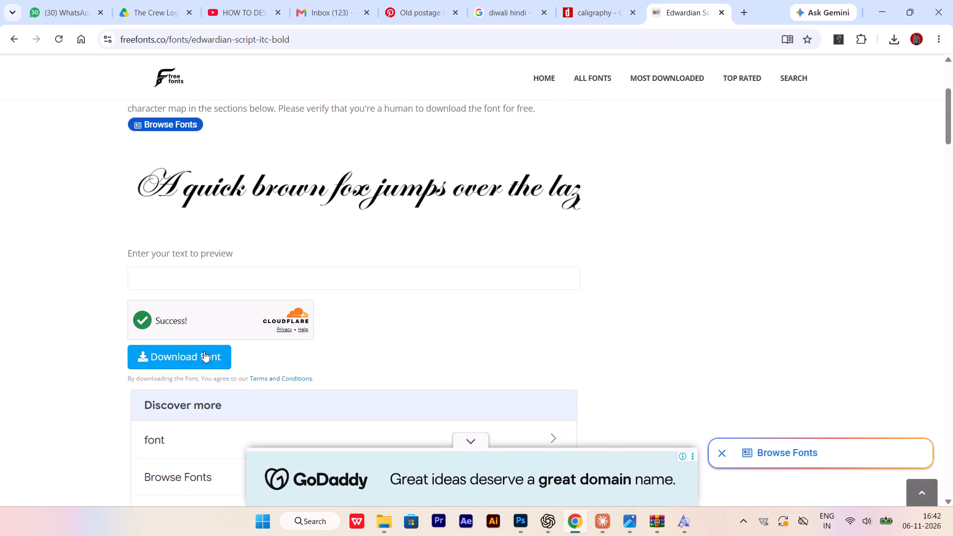
{"action": "left_click", "coordinate": [204, 351]}
{"action": "left_click", "coordinate": [575, 181]}
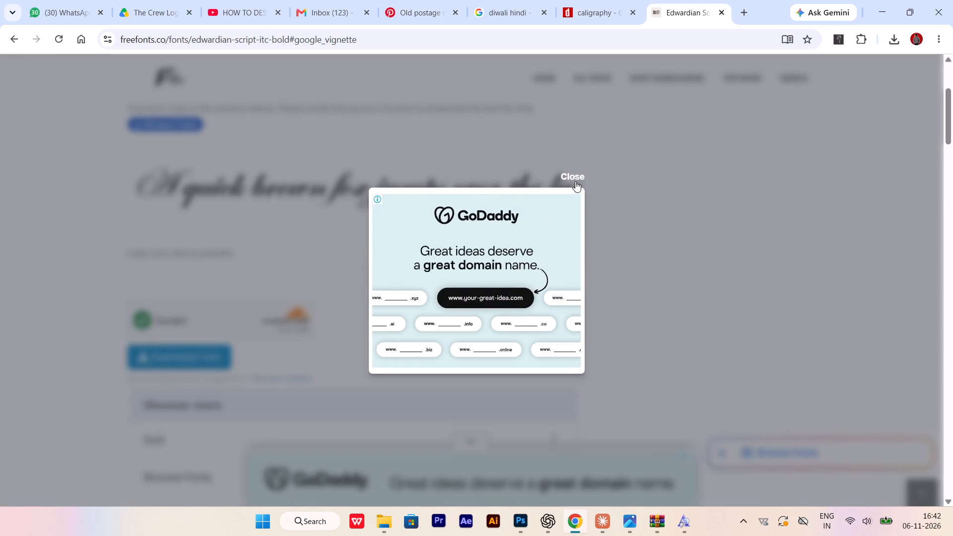
{"action": "scroll", "coordinate": [469, 207], "scroll_direction": "down", "scroll_amount": 4}
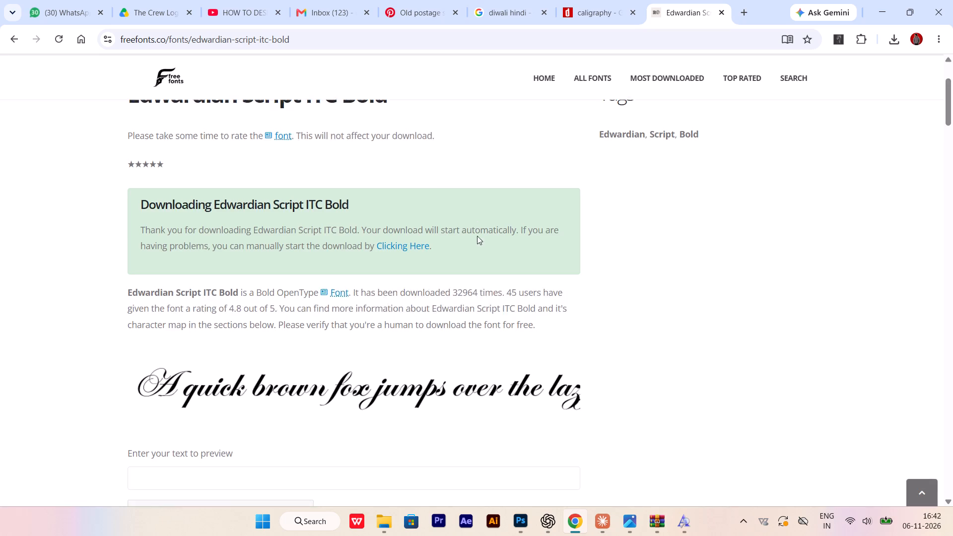
{"action": "scroll", "coordinate": [477, 236], "scroll_direction": "down", "scroll_amount": 1}
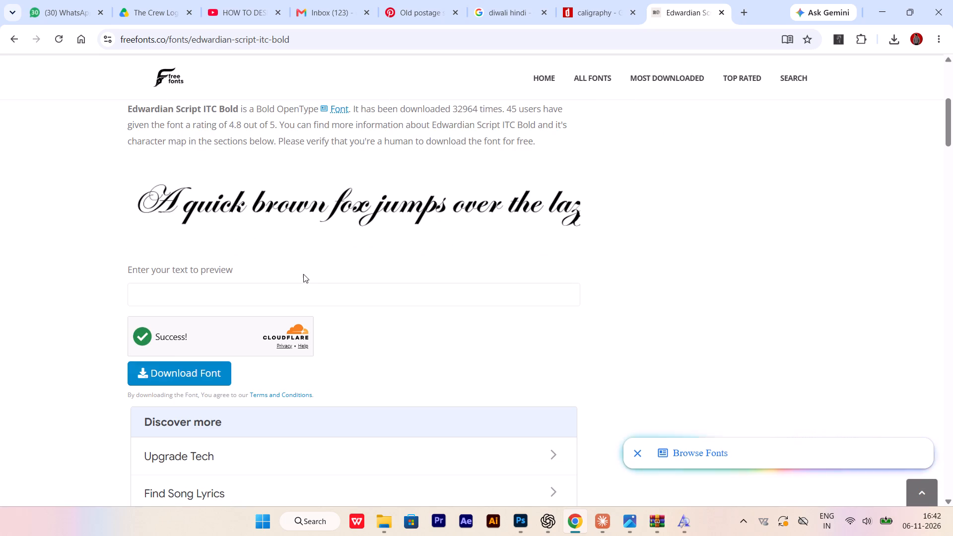
{"action": "left_click", "coordinate": [165, 376]}
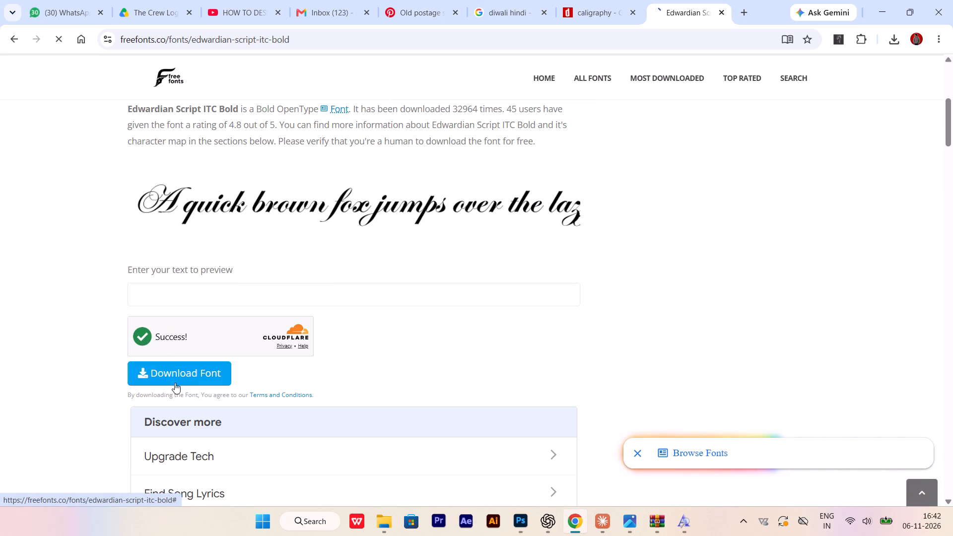
{"action": "scroll", "coordinate": [404, 241], "scroll_direction": "down", "scroll_amount": 2}
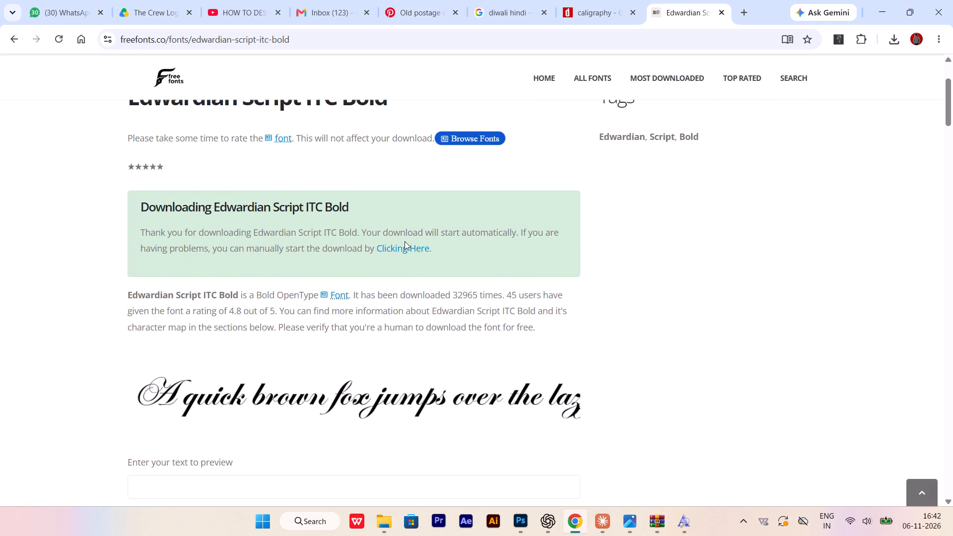
{"action": "scroll", "coordinate": [405, 241], "scroll_direction": "down", "scroll_amount": 5}
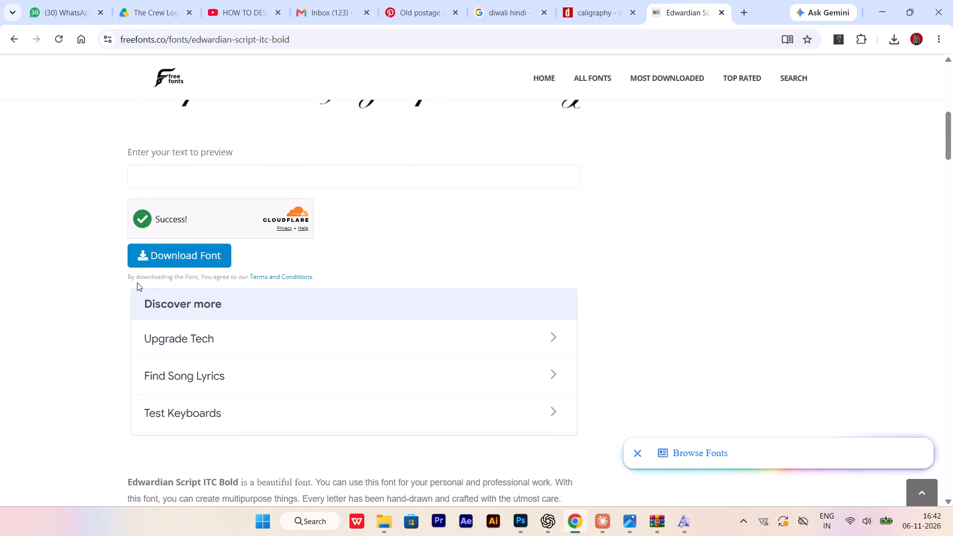
{"action": "scroll", "coordinate": [137, 283], "scroll_direction": "down", "scroll_amount": 3}
{"action": "scroll", "coordinate": [327, 339], "scroll_direction": "down", "scroll_amount": 5}
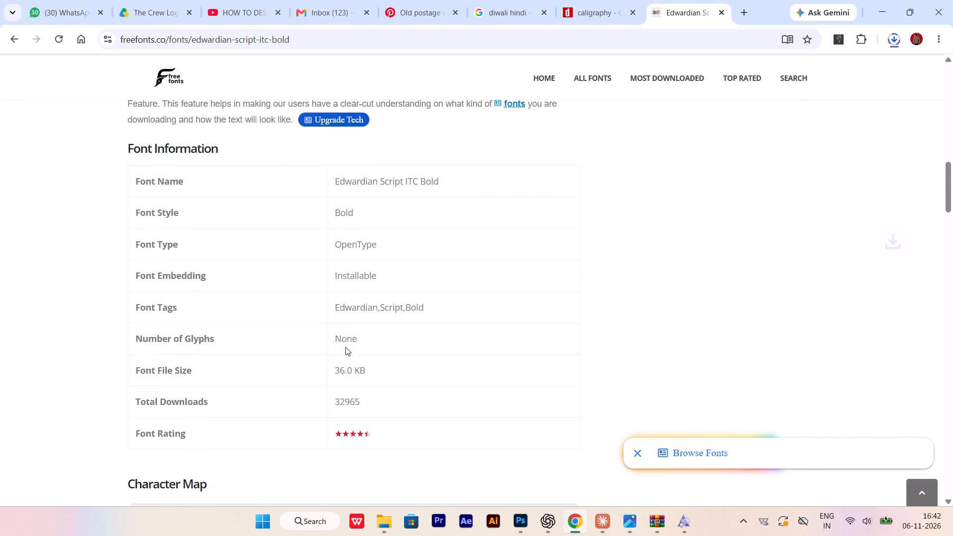
{"action": "scroll", "coordinate": [345, 347], "scroll_direction": "down", "scroll_amount": 6}
{"action": "scroll", "coordinate": [357, 380], "scroll_direction": "up", "scroll_amount": 3}
Open the downloaded edwardian-script-itc-bold.zip, install its OpenType font, and clear the font preview and archive windows from view.
{"action": "left_click", "coordinate": [791, 82]}
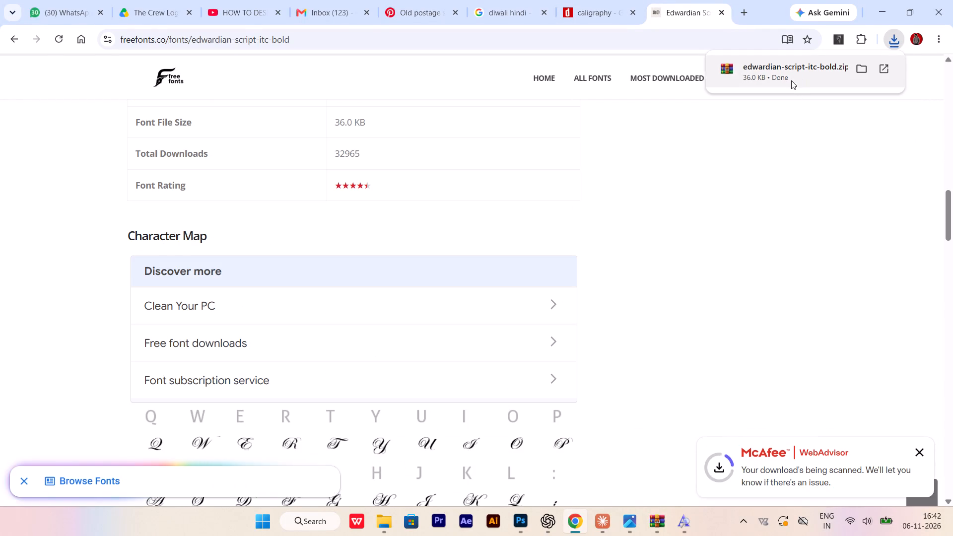
{"action": "double_click", "coordinate": [260, 180]}
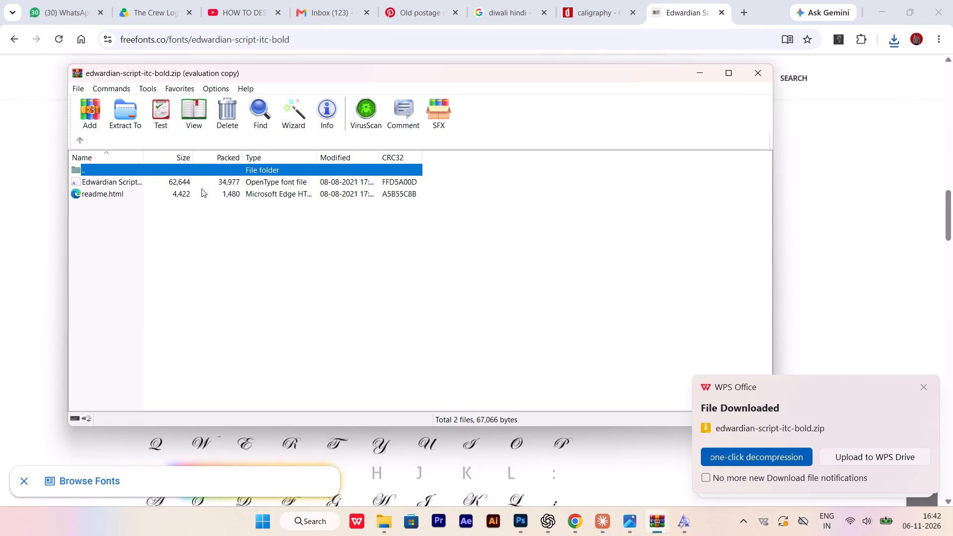
{"action": "left_click", "coordinate": [202, 188]}
{"action": "left_click", "coordinate": [498, 205]}
{"action": "double_click", "coordinate": [362, 178]}
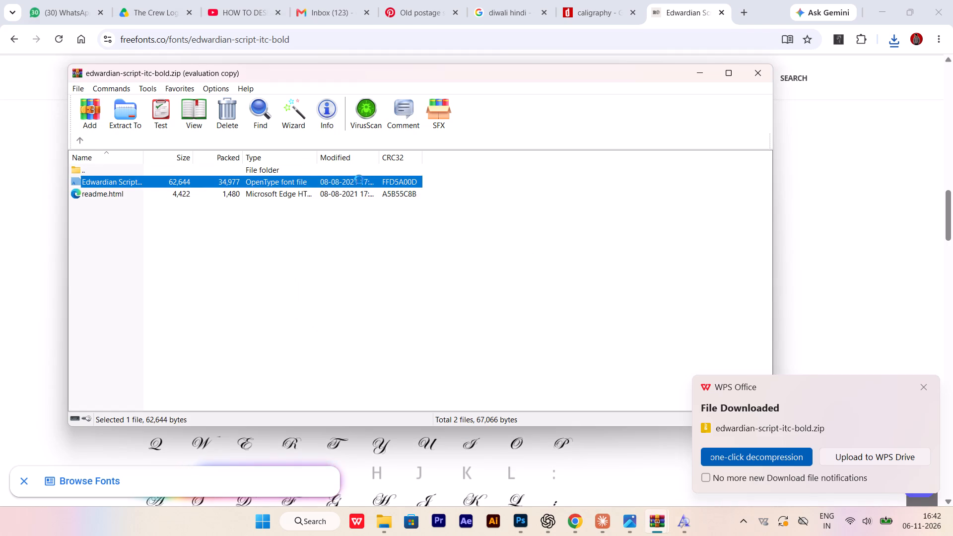
{"action": "left_click", "coordinate": [95, 43]}
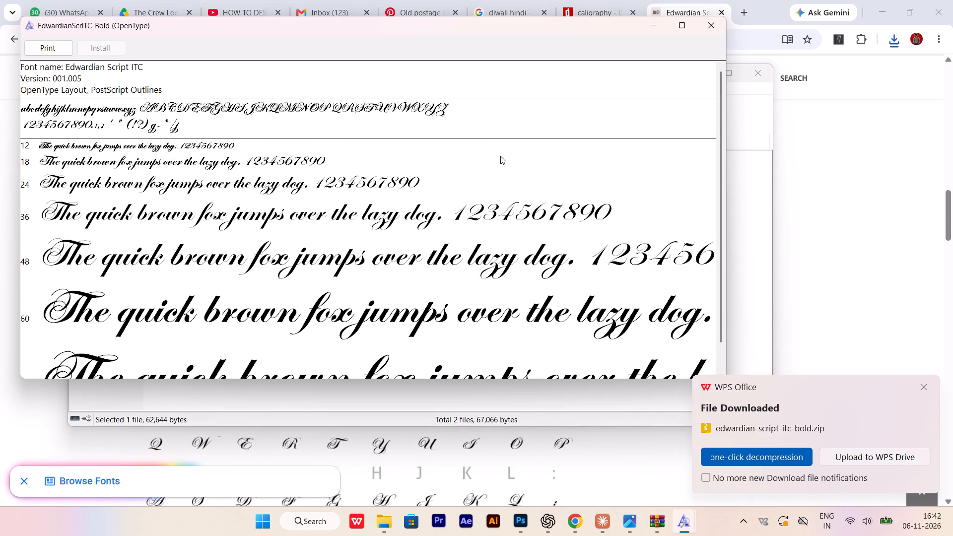
{"action": "left_click", "coordinate": [654, 31]}
{"action": "left_click", "coordinate": [692, 75]}
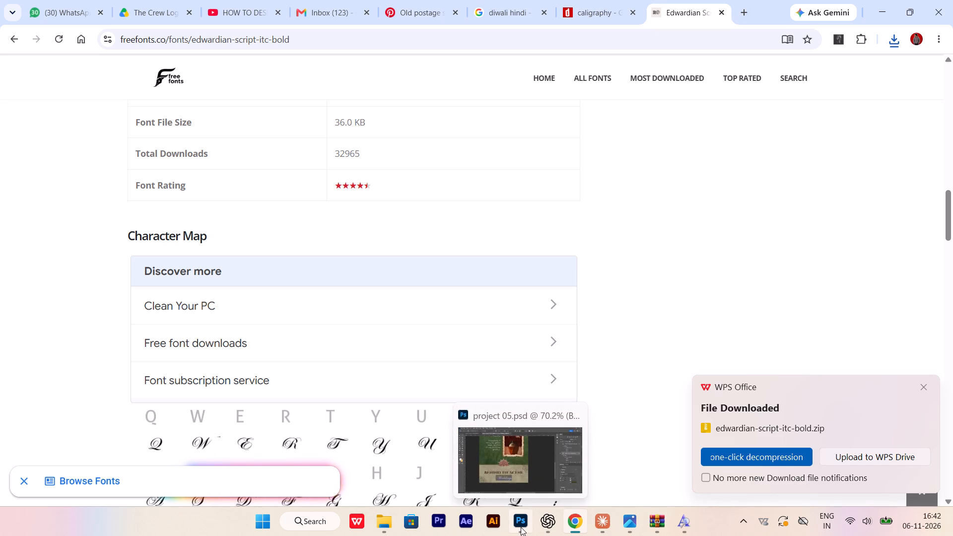
Switch to Photoshop, set the selected word "Weddings" to Edwardian Script ITC Bold, and finish the text edit.
{"action": "left_click", "coordinate": [521, 527]}
{"action": "left_click", "coordinate": [885, 338]}
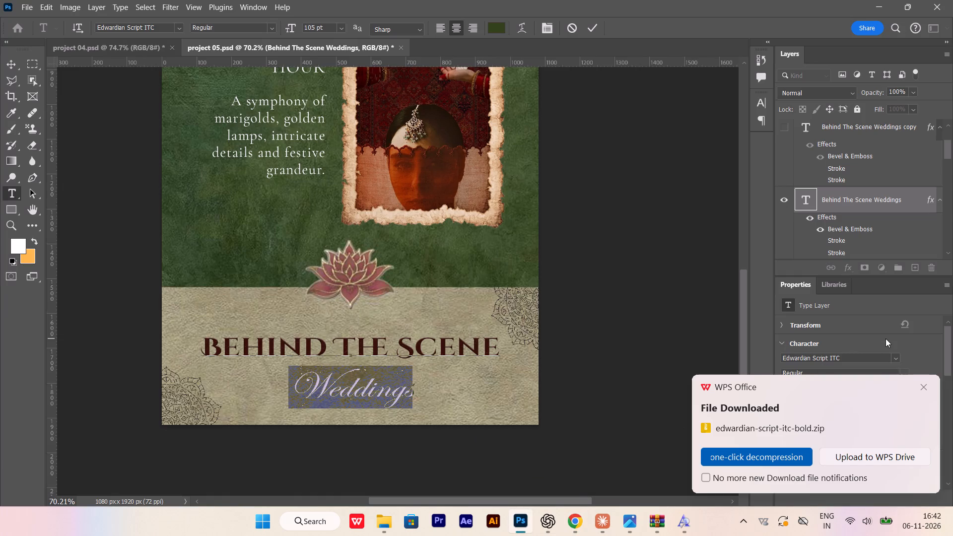
{"action": "left_click", "coordinate": [921, 386]}
{"action": "left_click", "coordinate": [883, 354]}
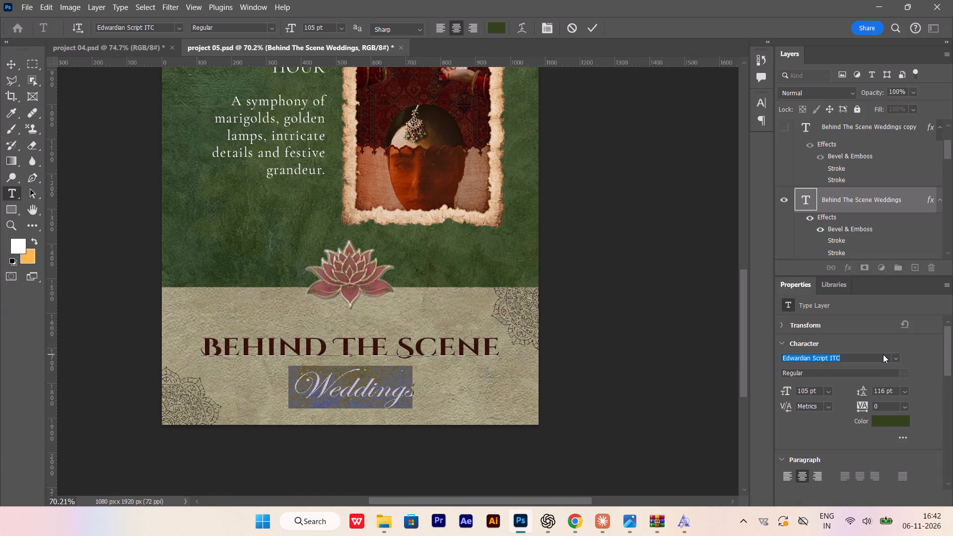
{"action": "left_click", "coordinate": [880, 357]}
{"action": "left_click_drag", "start_coordinate": [880, 357], "coordinate": [820, 367]}
{"action": "key", "text": "BackSpace"}
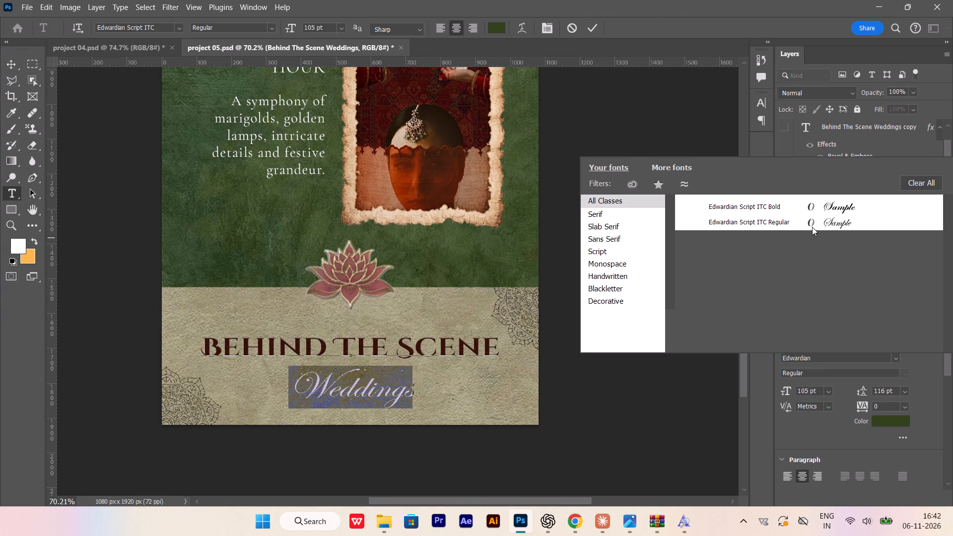
{"action": "left_click", "coordinate": [781, 207]}
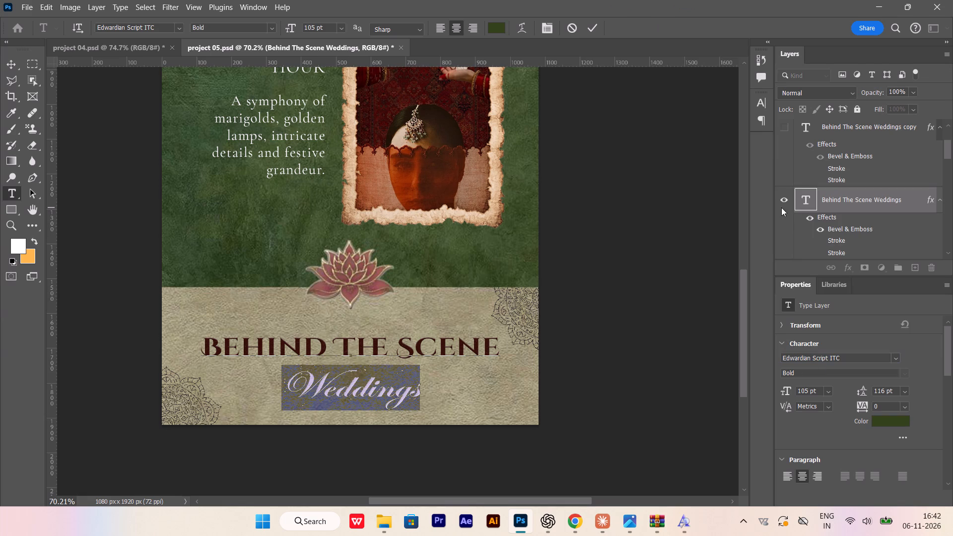
{"action": "left_click", "coordinate": [13, 64]}
{"action": "left_click", "coordinate": [93, 220]}
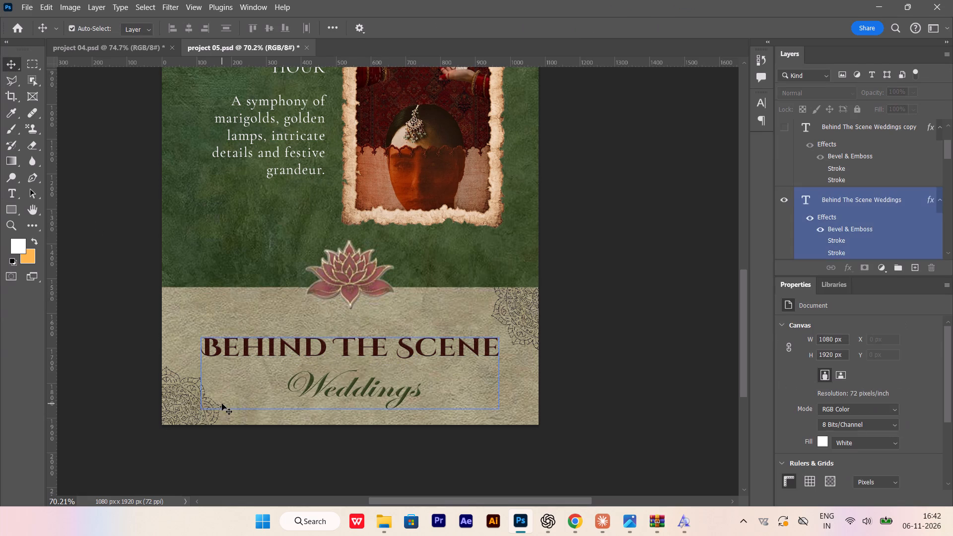
Save the project 05.psd document.
{"action": "scroll", "coordinate": [222, 403], "scroll_direction": "up", "scroll_amount": 1}
{"action": "key", "text": "ctrl+s"}
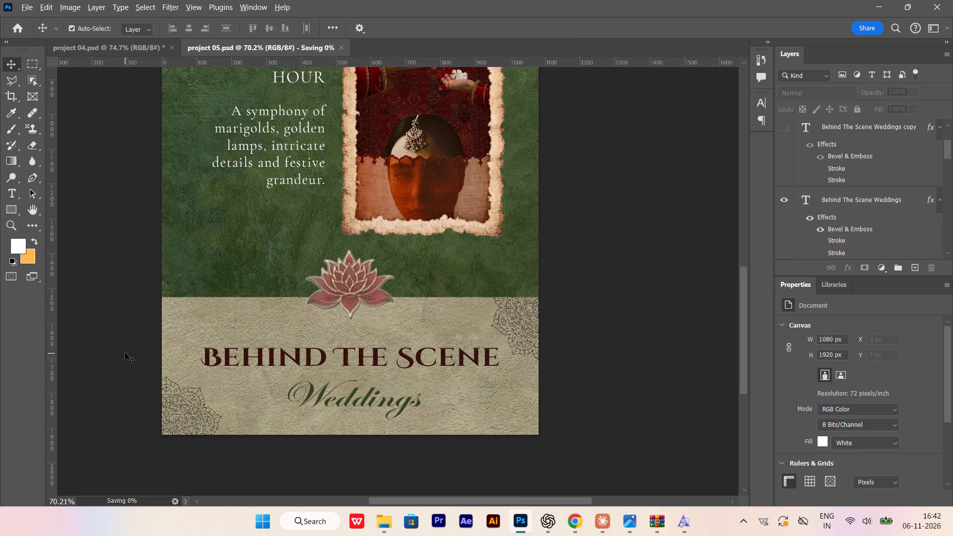
Show the guides over the story's footer area around the "Behind The Scene Weddings" heading.
{"action": "scroll", "coordinate": [257, 397], "scroll_direction": "down", "scroll_amount": 5, "text": "alt"}
{"action": "scroll", "coordinate": [278, 414], "scroll_direction": "up", "scroll_amount": 5, "text": "alt"}
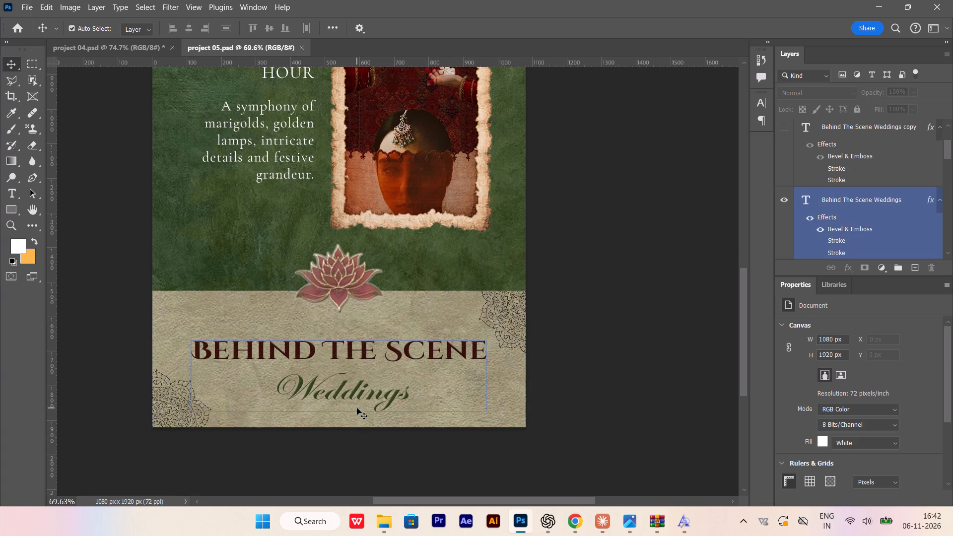
{"action": "scroll", "coordinate": [390, 371], "scroll_direction": "up", "scroll_amount": 4, "text": "alt"}
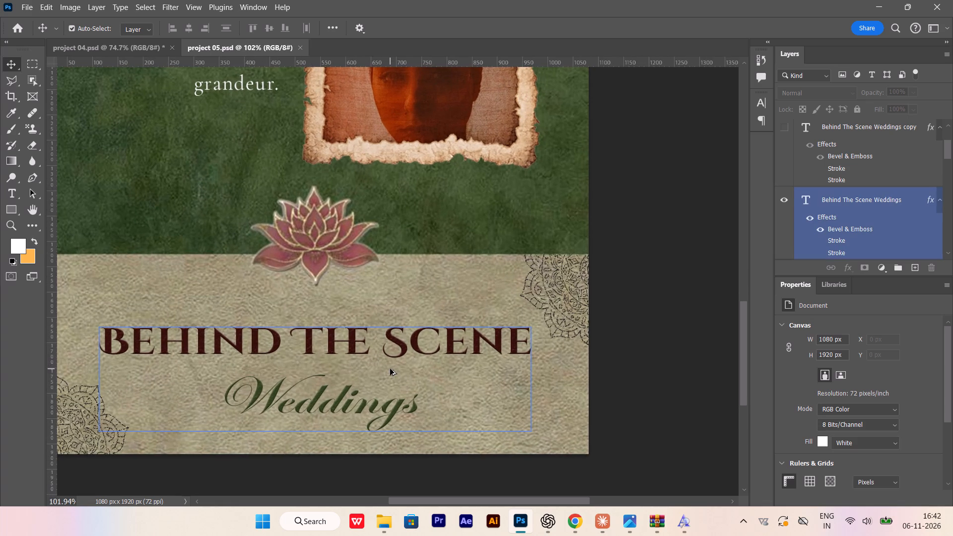
{"action": "scroll", "coordinate": [562, 294], "scroll_direction": "down", "scroll_amount": 3, "text": "alt"}
{"action": "scroll", "coordinate": [305, 347], "scroll_direction": "up", "scroll_amount": 3, "text": "alt"}
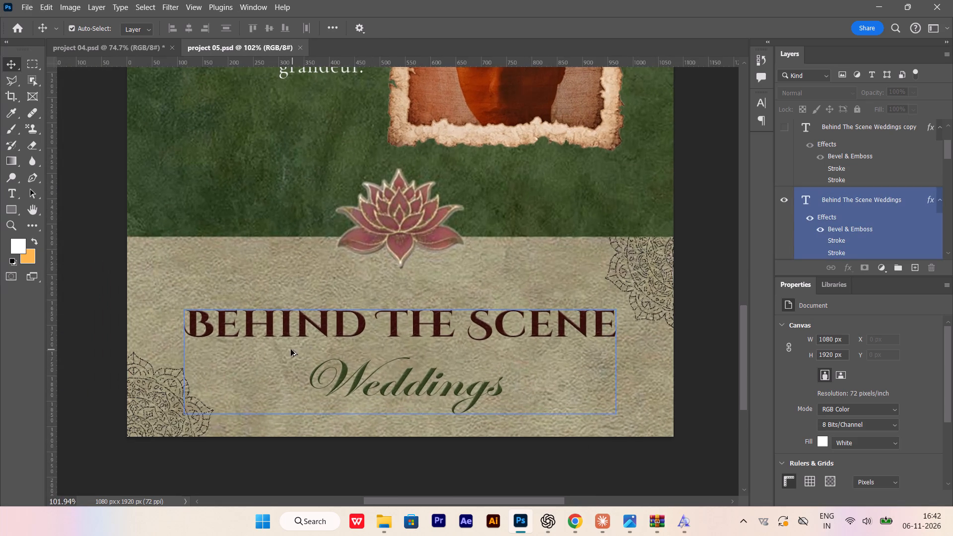
{"action": "key", "text": "ctrl+h"}
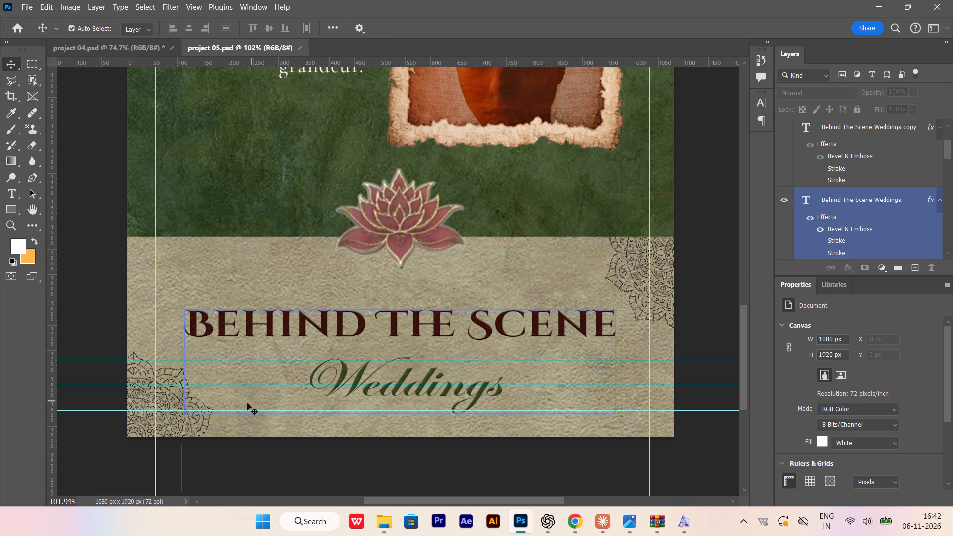
Move the mandala in the story's lower-left corner outward and up to about X -210 px, Y 1702 px, near the inner left guide.
{"action": "scroll", "coordinate": [125, 412], "scroll_direction": "up", "scroll_amount": 1, "text": "alt"}
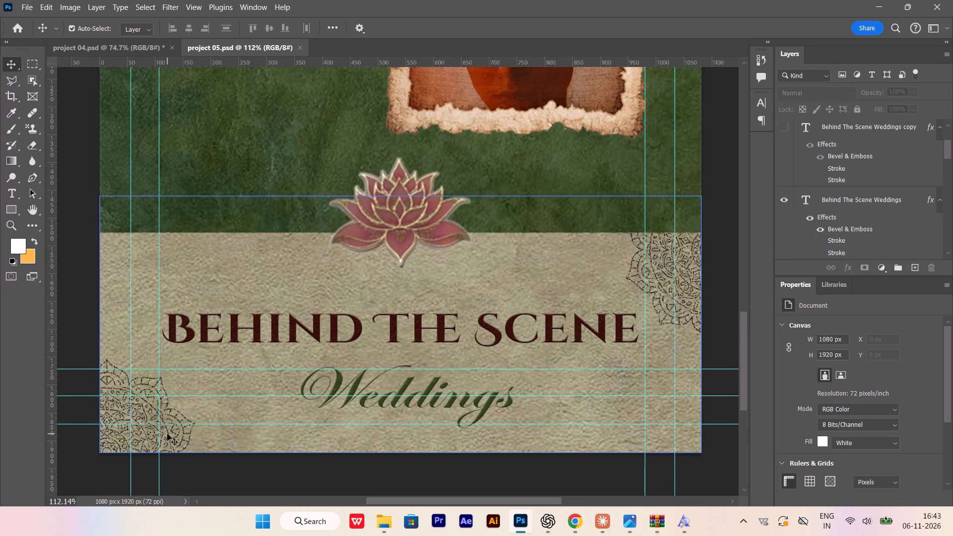
{"action": "scroll", "coordinate": [192, 392], "scroll_direction": "up", "scroll_amount": 3, "text": "alt"}
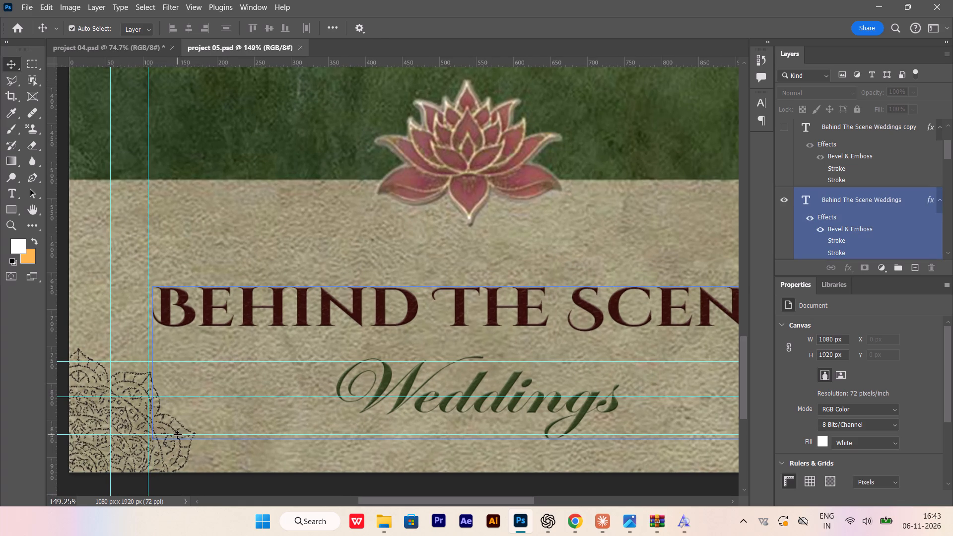
{"action": "key", "text": "space"}
{"action": "key", "text": "space"}
{"action": "key", "text": "space"}
{"action": "left_click_drag", "start_coordinate": [196, 437], "coordinate": [431, 380]}
{"action": "scroll", "coordinate": [438, 375], "scroll_direction": "up", "scroll_amount": 6, "text": "alt"}
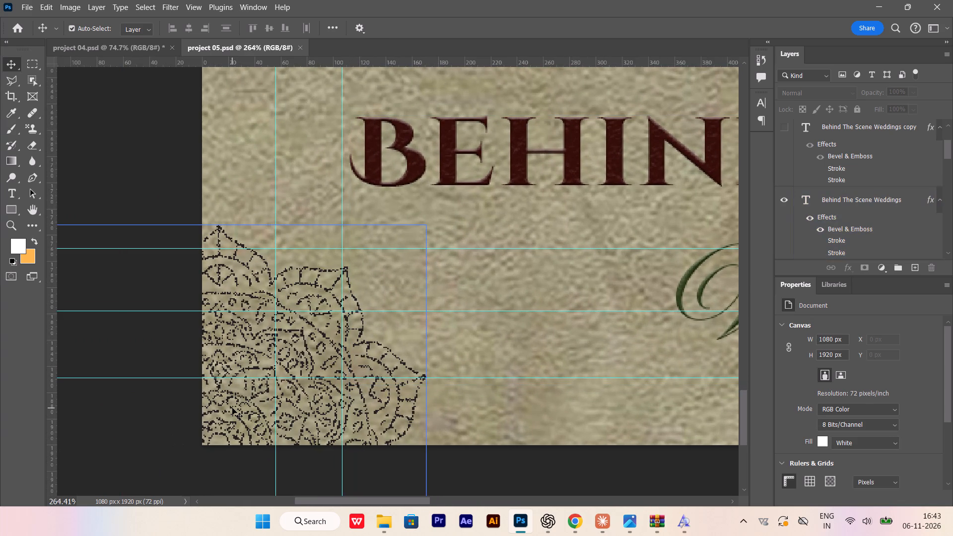
{"action": "left_click_drag", "start_coordinate": [232, 408], "coordinate": [166, 371]}
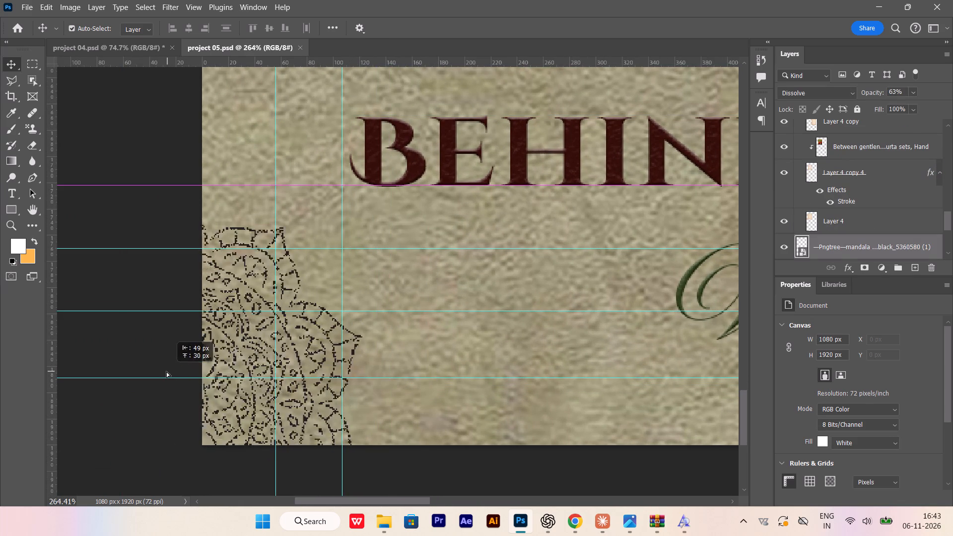
{"action": "left_click_drag", "start_coordinate": [166, 371], "coordinate": [155, 346]}
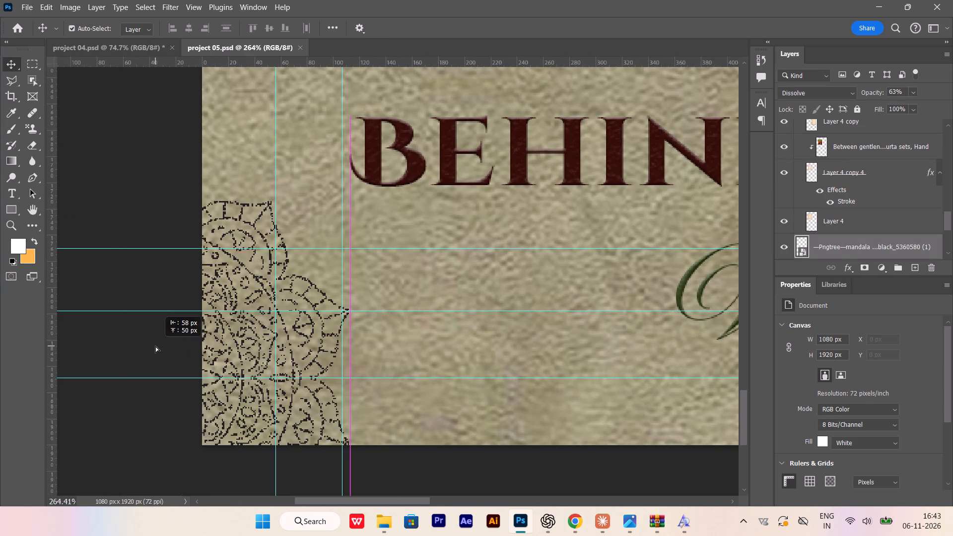
{"action": "left_click_drag", "start_coordinate": [155, 346], "coordinate": [151, 345]}
{"action": "scroll", "coordinate": [190, 373], "scroll_direction": "down", "scroll_amount": 11, "text": "alt"}
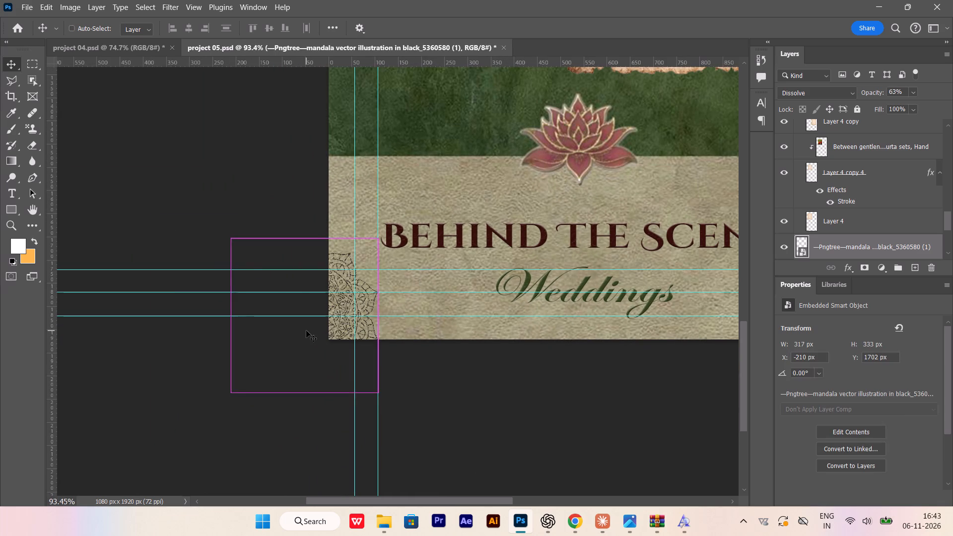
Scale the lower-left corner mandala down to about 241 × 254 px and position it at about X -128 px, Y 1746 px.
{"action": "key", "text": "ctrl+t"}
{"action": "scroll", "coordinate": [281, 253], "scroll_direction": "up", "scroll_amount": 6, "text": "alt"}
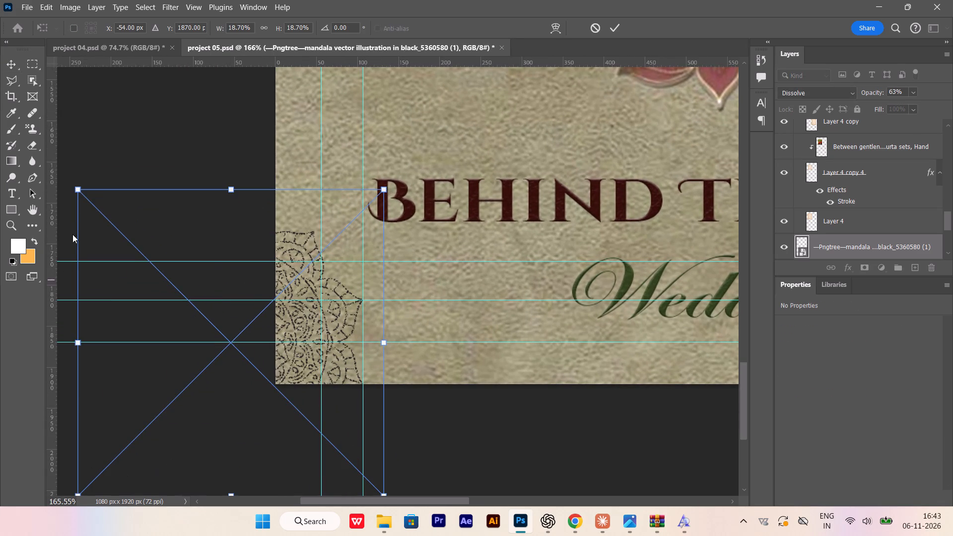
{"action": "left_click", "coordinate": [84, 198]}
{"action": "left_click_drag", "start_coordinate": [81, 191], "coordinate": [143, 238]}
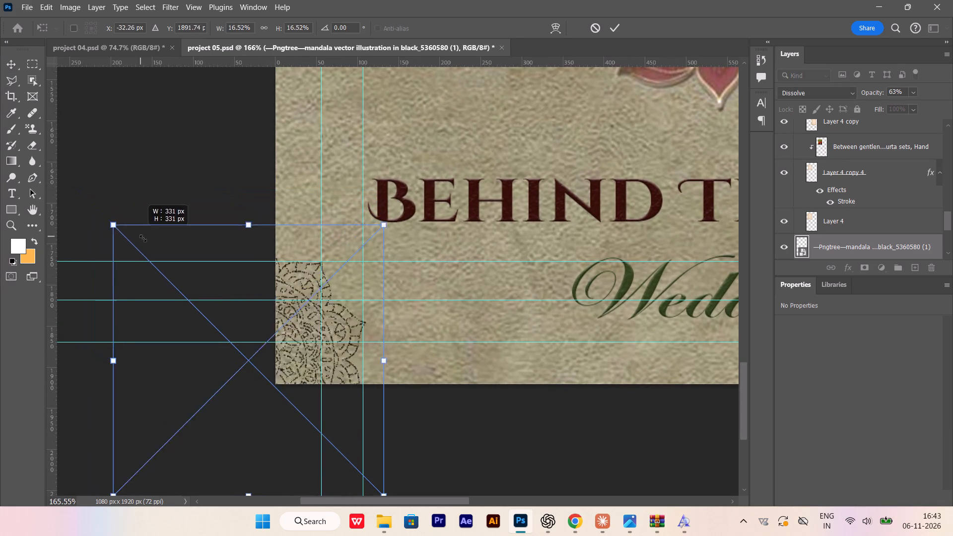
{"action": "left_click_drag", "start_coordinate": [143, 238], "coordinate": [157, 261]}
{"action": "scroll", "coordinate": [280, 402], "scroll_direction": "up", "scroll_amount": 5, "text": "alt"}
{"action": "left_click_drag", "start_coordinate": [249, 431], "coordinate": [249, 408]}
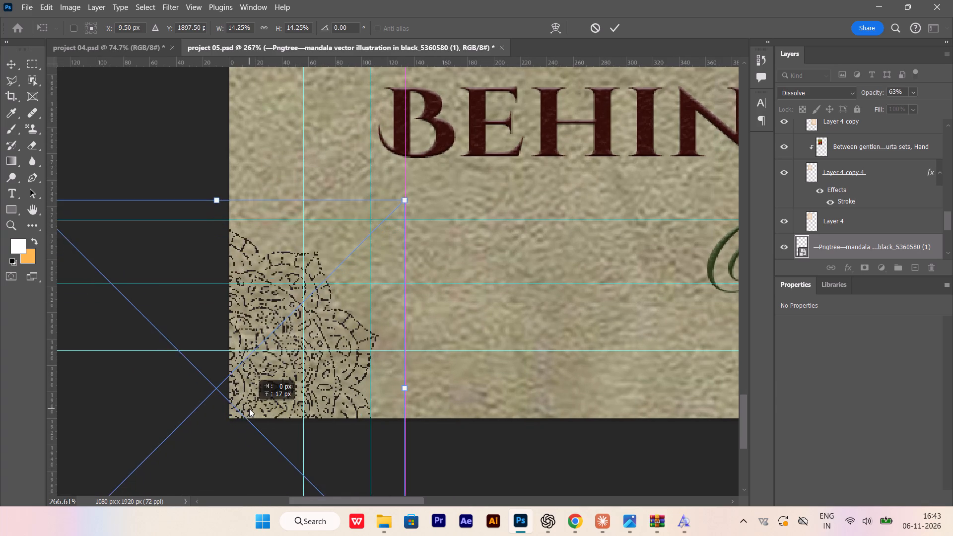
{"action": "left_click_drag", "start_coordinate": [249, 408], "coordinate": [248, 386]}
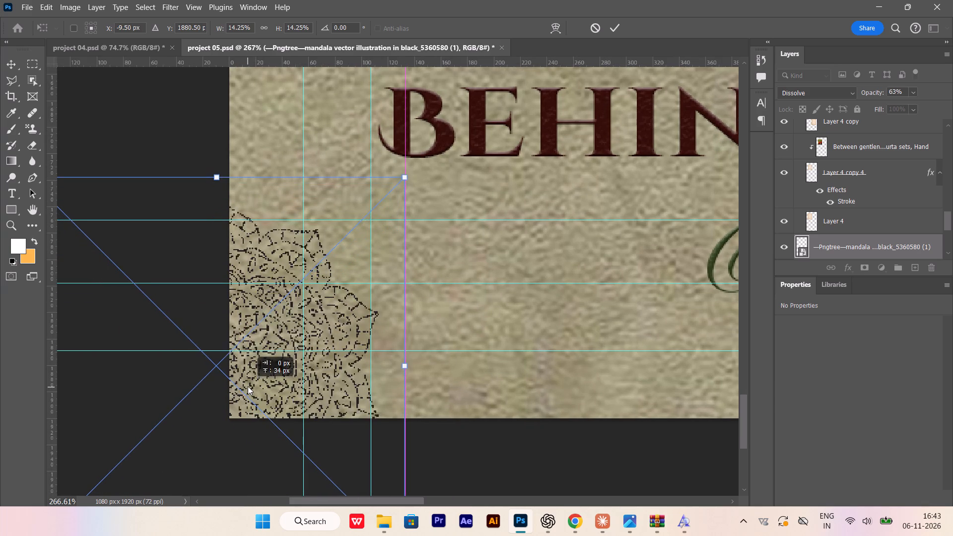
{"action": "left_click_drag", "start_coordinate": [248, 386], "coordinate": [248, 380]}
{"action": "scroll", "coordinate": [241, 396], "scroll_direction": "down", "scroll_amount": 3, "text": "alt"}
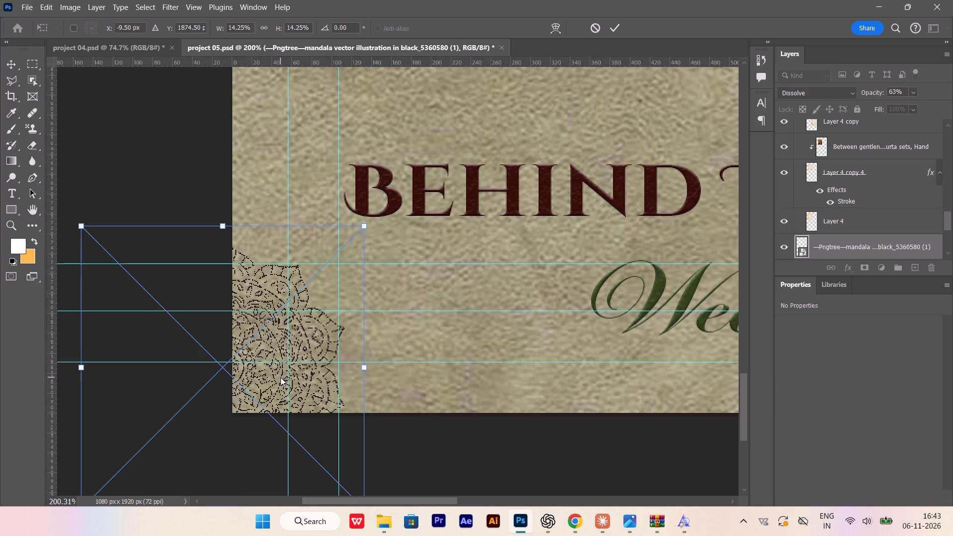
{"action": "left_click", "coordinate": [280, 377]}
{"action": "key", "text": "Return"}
Examine the footer's two corner mandalas and their fit against the guides around the heading.
{"action": "scroll", "coordinate": [232, 371], "scroll_direction": "down", "scroll_amount": 8, "text": "alt"}
{"action": "scroll", "coordinate": [391, 385], "scroll_direction": "down", "scroll_amount": 3, "text": "alt"}
{"action": "key", "text": "space"}
{"action": "left_click_drag", "start_coordinate": [427, 399], "coordinate": [386, 444]}
{"action": "scroll", "coordinate": [337, 370], "scroll_direction": "up", "scroll_amount": 13, "text": "alt"}
{"action": "key", "text": "space"}
{"action": "left_click_drag", "start_coordinate": [422, 432], "coordinate": [379, 457]}
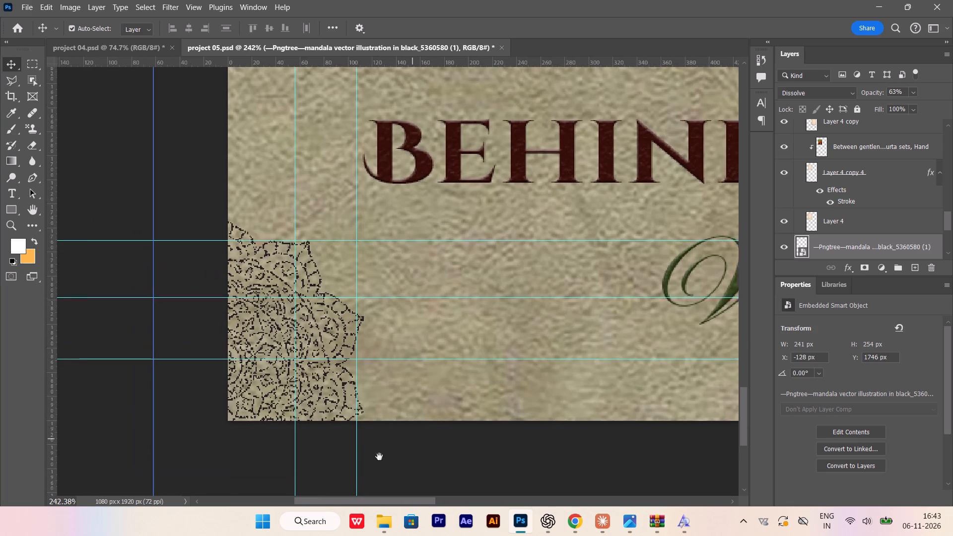
{"action": "left_click_drag", "start_coordinate": [379, 457], "coordinate": [254, 482]}
{"action": "scroll", "coordinate": [355, 426], "scroll_direction": "down", "scroll_amount": 12, "text": "alt"}
{"action": "scroll", "coordinate": [494, 446], "scroll_direction": "up", "scroll_amount": 3, "text": "alt"}
{"action": "key", "text": "space"}
{"action": "key", "text": "space"}
{"action": "key", "text": "space"}
{"action": "left_click_drag", "start_coordinate": [492, 459], "coordinate": [249, 459]}
{"action": "scroll", "coordinate": [515, 248], "scroll_direction": "up", "scroll_amount": 3, "text": "alt"}
{"action": "scroll", "coordinate": [521, 251], "scroll_direction": "down", "scroll_amount": 4, "text": "alt"}
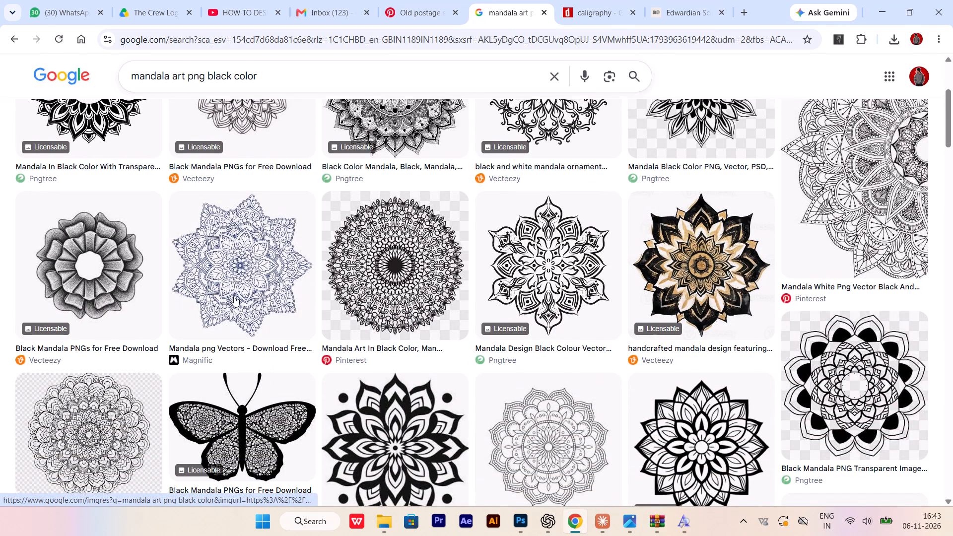
{"action": "scroll", "coordinate": [234, 296], "scroll_direction": "down", "scroll_amount": 3}
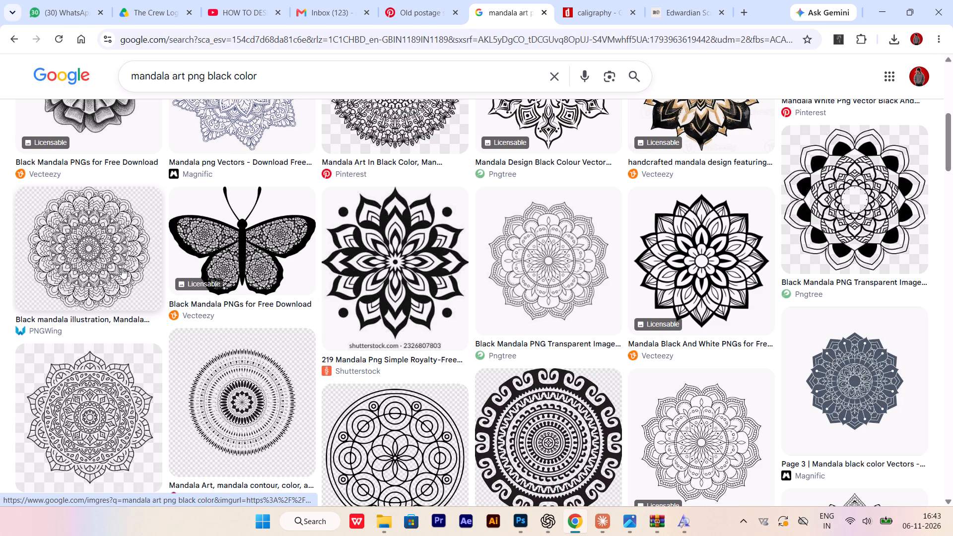
{"action": "scroll", "coordinate": [172, 147], "scroll_direction": "up", "scroll_amount": 1}
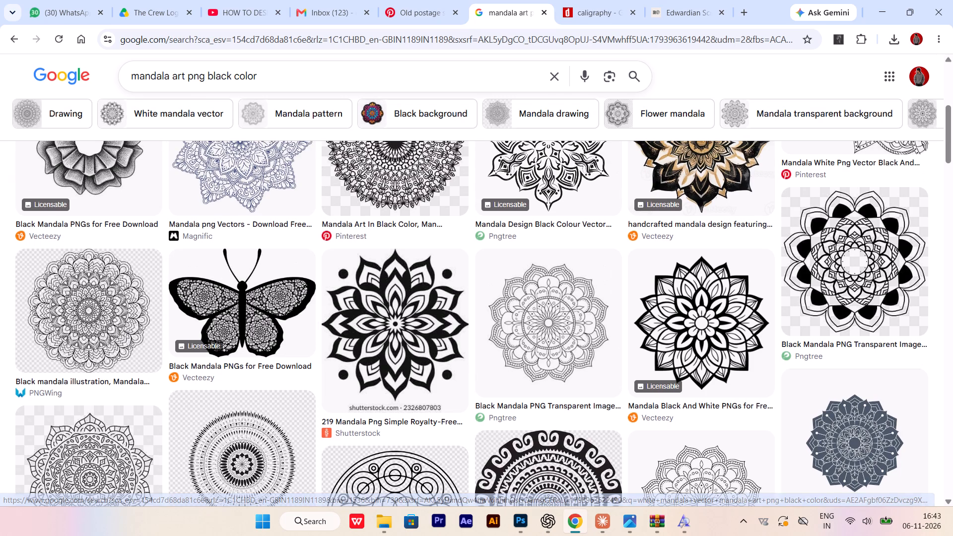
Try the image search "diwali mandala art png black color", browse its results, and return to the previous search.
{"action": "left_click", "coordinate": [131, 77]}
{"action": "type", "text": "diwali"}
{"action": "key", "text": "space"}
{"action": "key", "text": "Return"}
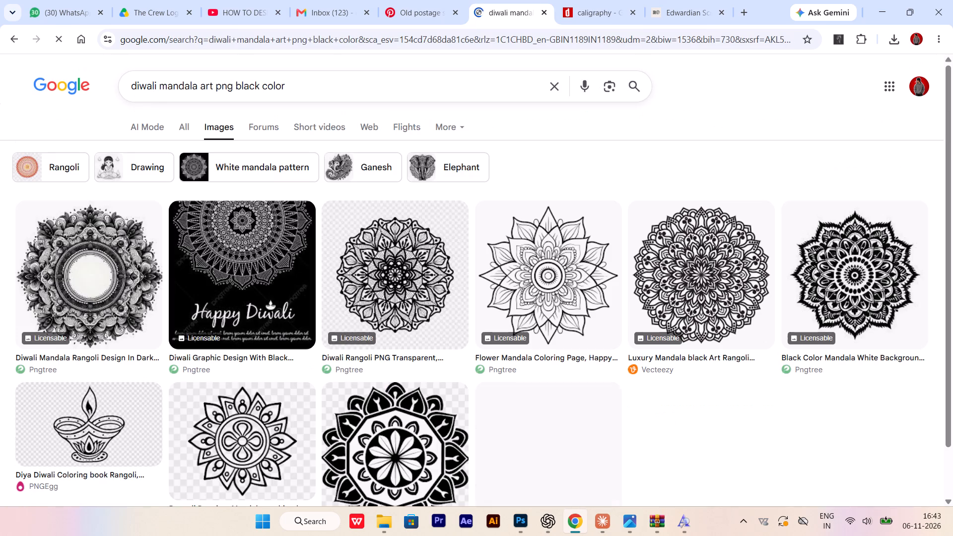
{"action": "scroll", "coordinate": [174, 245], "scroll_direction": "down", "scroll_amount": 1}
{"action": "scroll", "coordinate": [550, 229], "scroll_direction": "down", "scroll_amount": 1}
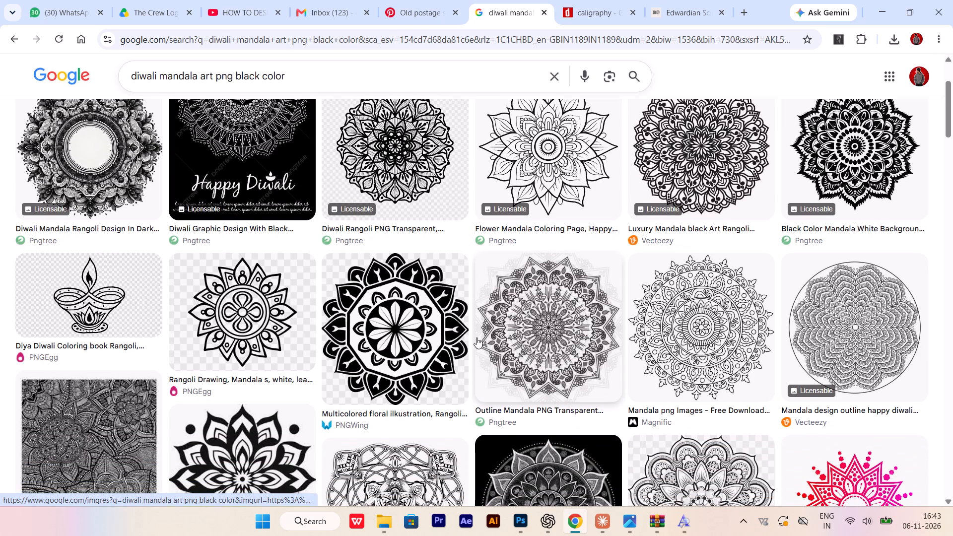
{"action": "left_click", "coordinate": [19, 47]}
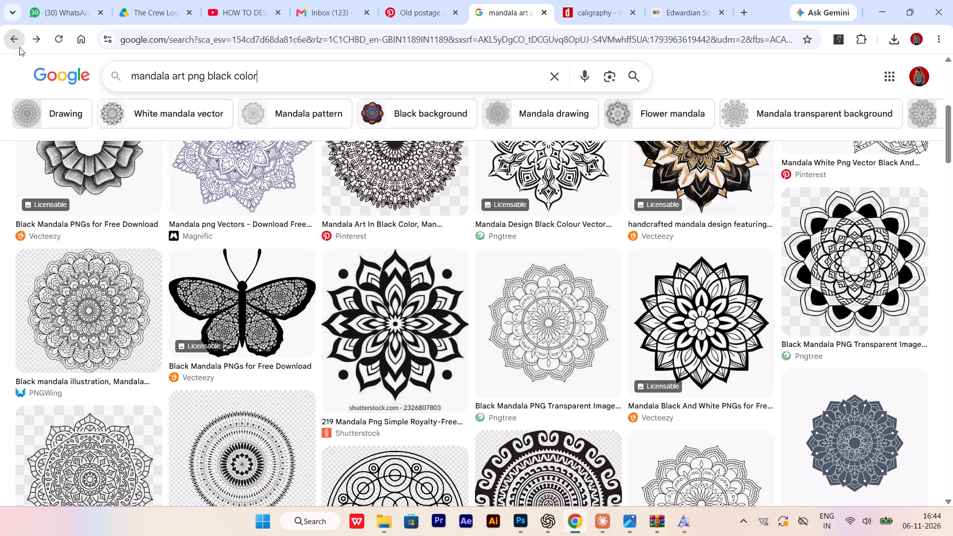
Copy the Vecteezy "black and white mandala ornament" image from the search results.
{"action": "scroll", "coordinate": [526, 301], "scroll_direction": "up", "scroll_amount": 2}
{"action": "scroll", "coordinate": [570, 270], "scroll_direction": "up", "scroll_amount": 2}
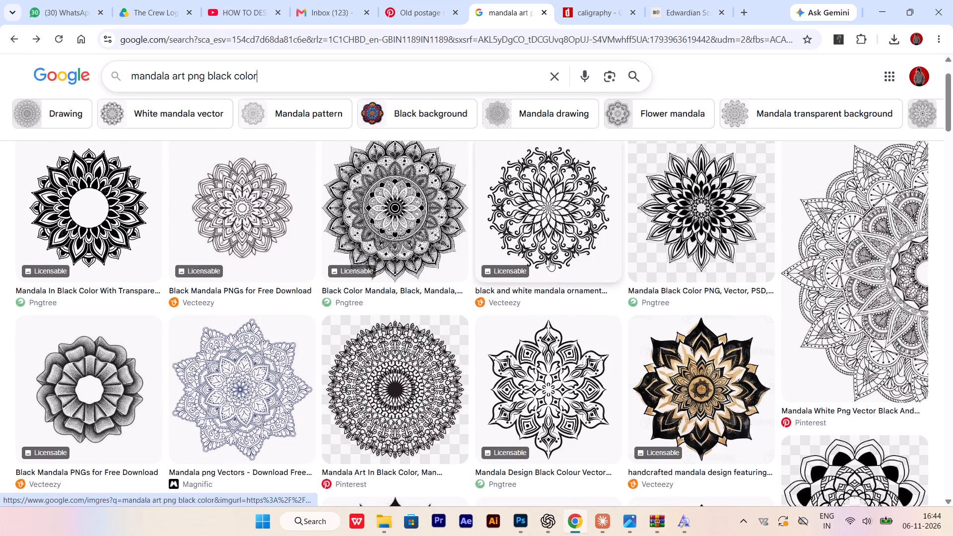
{"action": "left_click", "coordinate": [548, 255]}
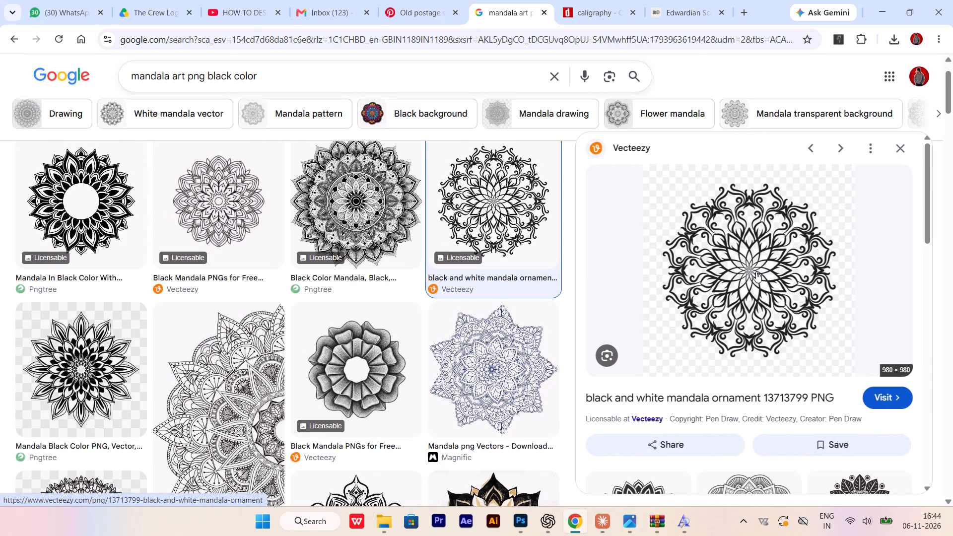
{"action": "right_click", "coordinate": [756, 271]}
{"action": "left_click", "coordinate": [780, 433]}
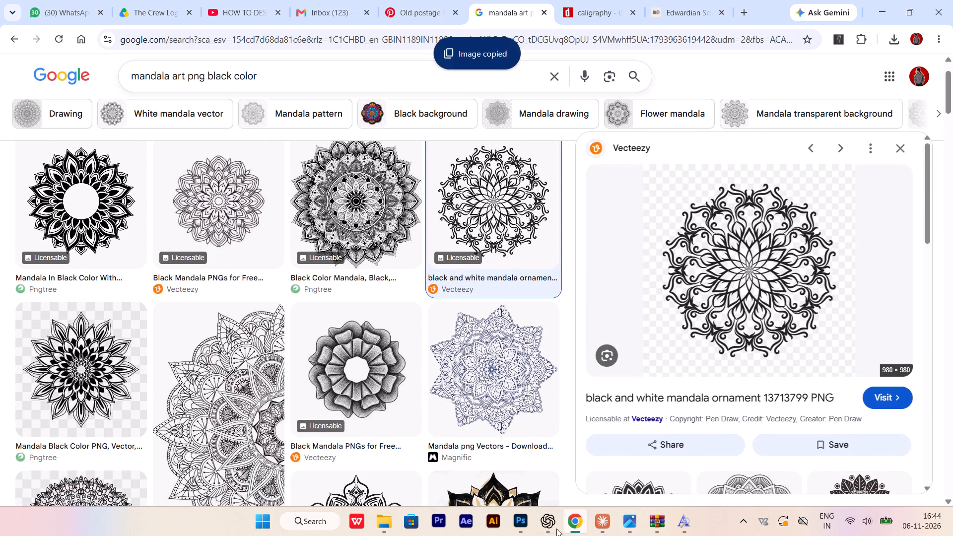
Switch to Photoshop and delete both existing Pngtree mandala layers from the story's footer.
{"action": "left_click", "coordinate": [520, 528]}
{"action": "scroll", "coordinate": [298, 335], "scroll_direction": "down", "scroll_amount": 2}
{"action": "key", "text": "space"}
{"action": "left_click_drag", "start_coordinate": [303, 415], "coordinate": [616, 431]}
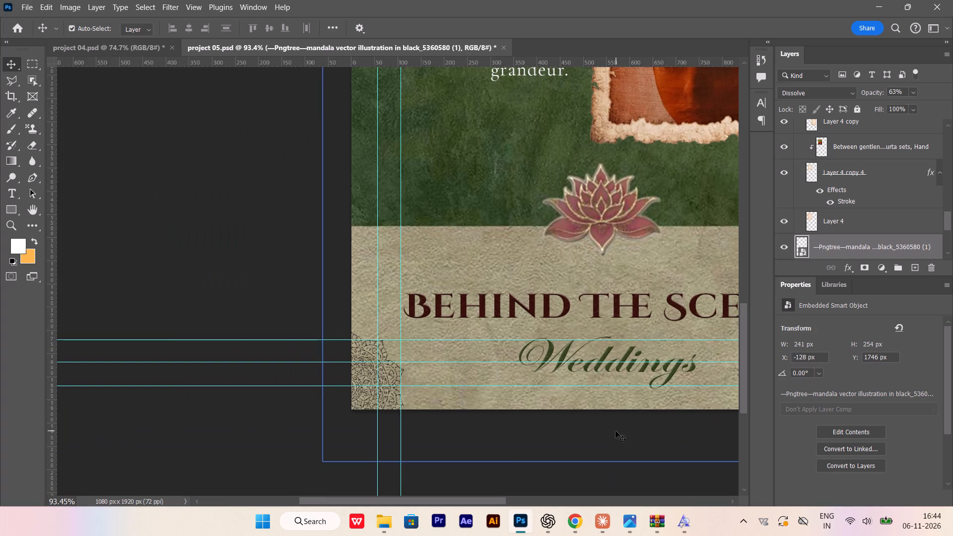
{"action": "scroll", "coordinate": [823, 239], "scroll_direction": "down", "scroll_amount": 1}
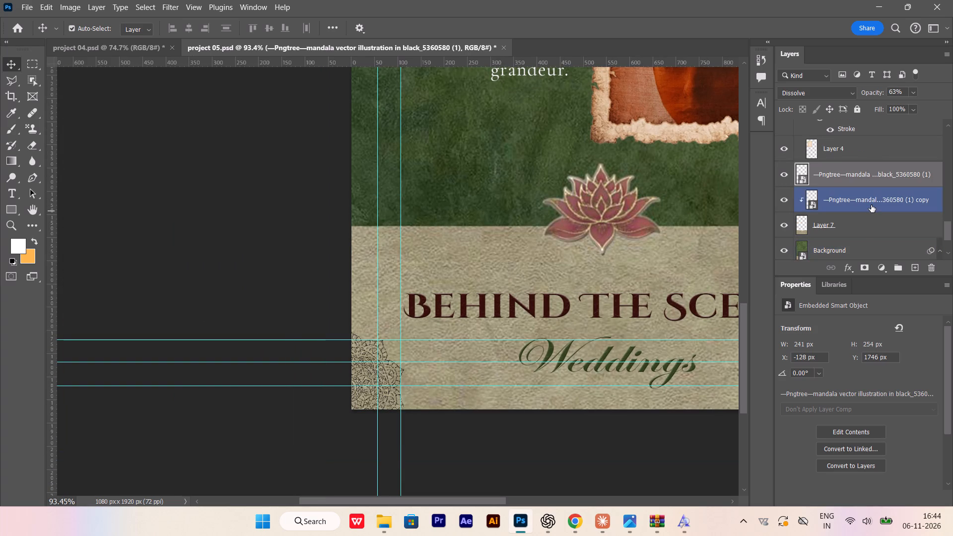
{"action": "left_click", "coordinate": [871, 205], "text": "shift"}
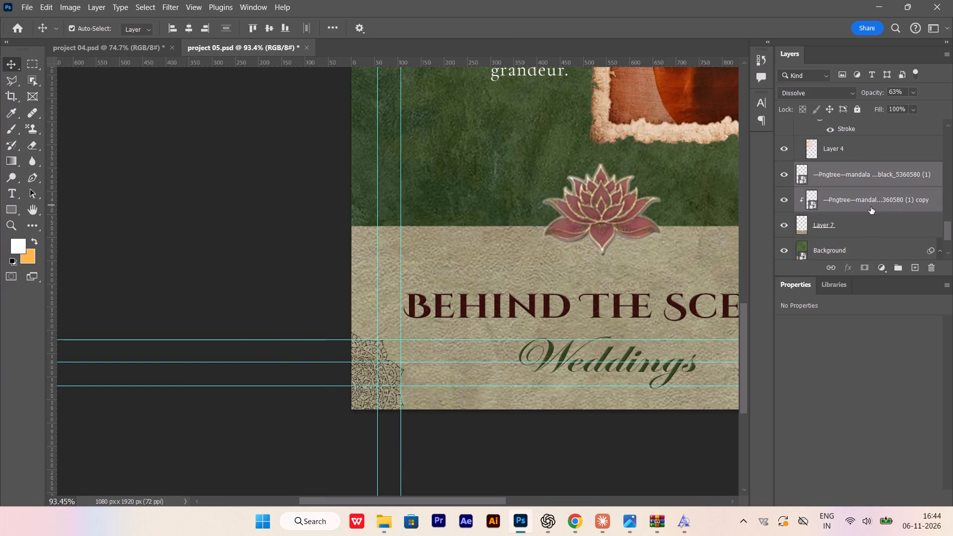
{"action": "key", "text": "Delete"}
Paste the copied mandala, scale it to about 175 × 175 px, and place it in the footer's lower-left corner.
{"action": "key", "text": "ctrl+v"}
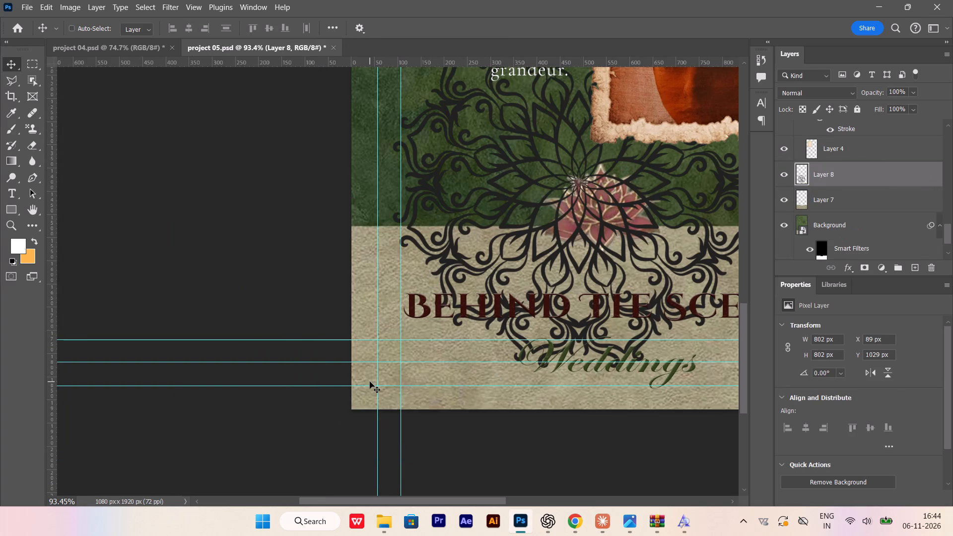
{"action": "scroll", "coordinate": [522, 336], "scroll_direction": "up", "scroll_amount": 1, "text": "alt"}
{"action": "key", "text": "ctrl+t"}
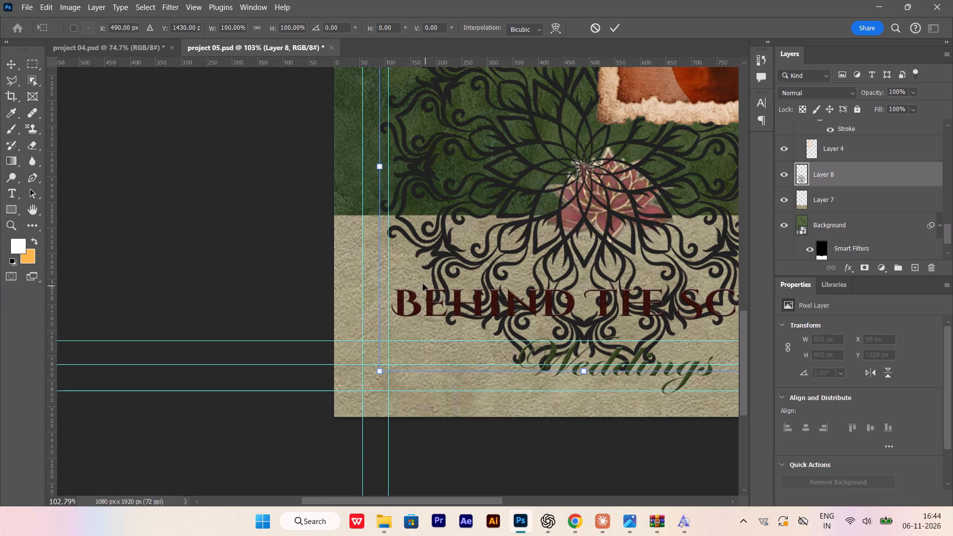
{"action": "left_click_drag", "start_coordinate": [376, 370], "coordinate": [539, 212], "text": "alt+shift"}
{"action": "left_click_drag", "start_coordinate": [577, 181], "coordinate": [342, 400]}
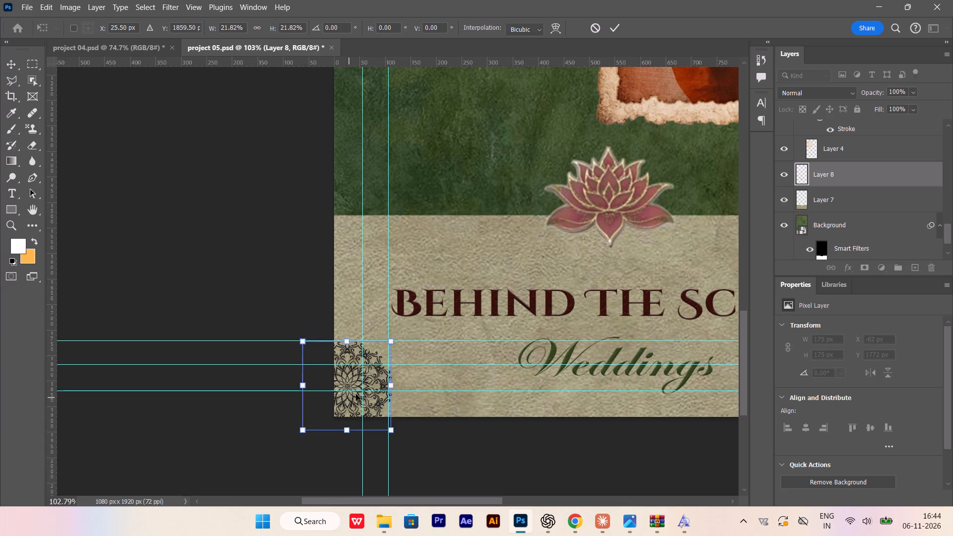
{"action": "scroll", "coordinate": [386, 369], "scroll_direction": "up", "scroll_amount": 2, "text": "alt"}
{"action": "left_click", "coordinate": [378, 381]}
{"action": "key", "text": "Return"}
{"action": "scroll", "coordinate": [371, 381], "scroll_direction": "up", "scroll_amount": 4}
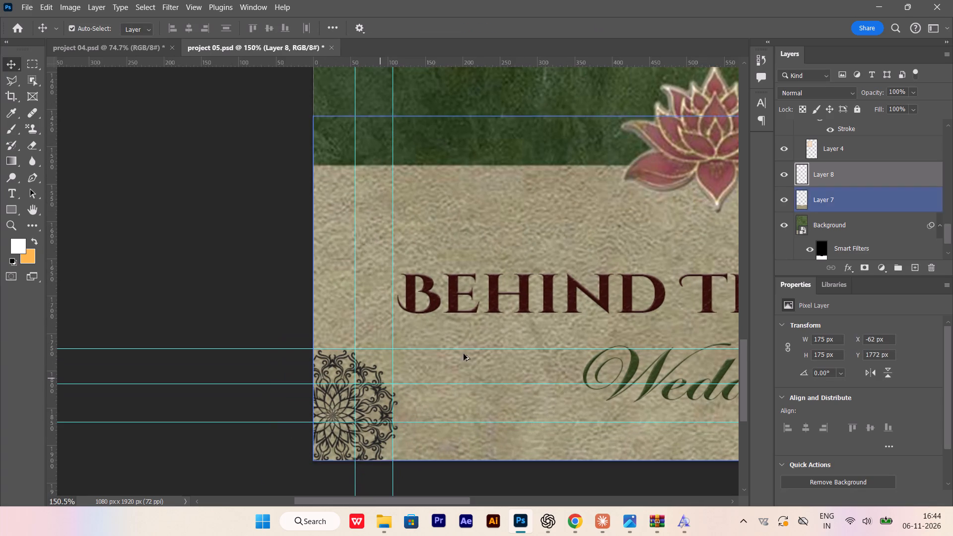
Set the pasted mandala layer's blend mode to Luminosity and its opacity to 59%.
{"action": "left_click", "coordinate": [845, 89]}
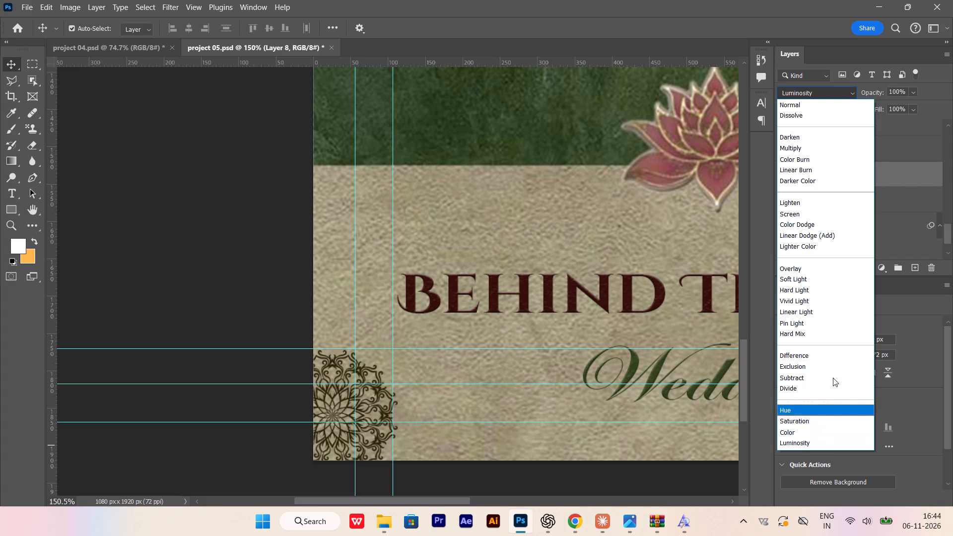
{"action": "left_click", "coordinate": [813, 444]}
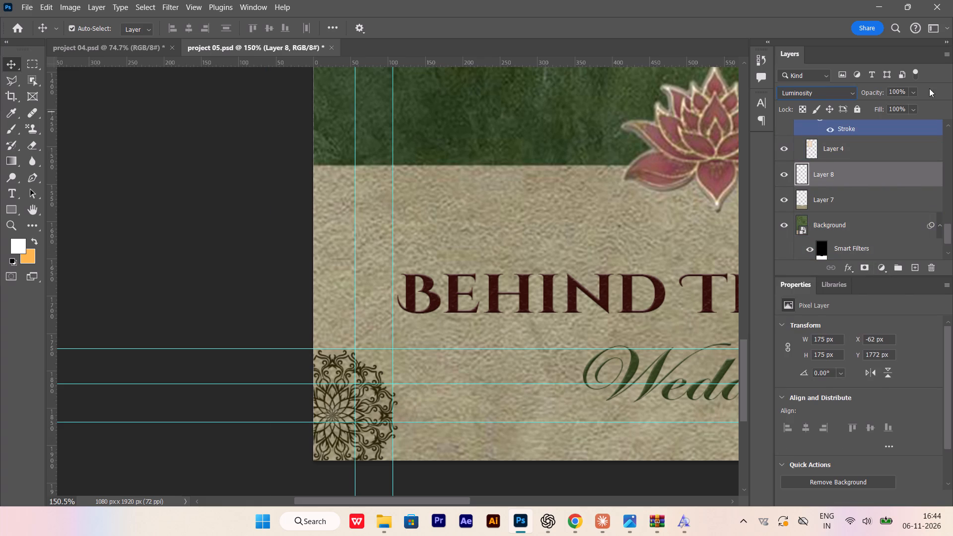
{"action": "left_click", "coordinate": [916, 95]}
{"action": "left_click", "coordinate": [913, 103]}
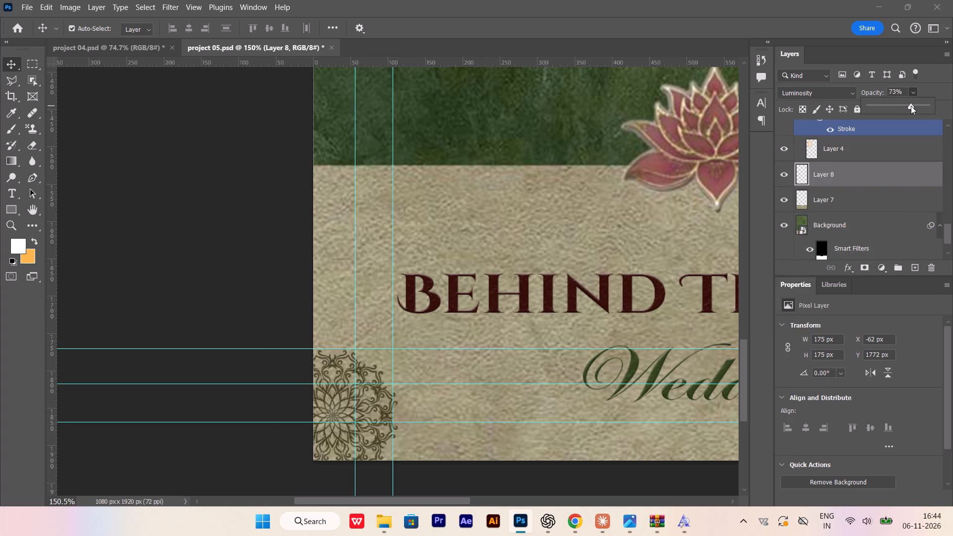
{"action": "left_click_drag", "start_coordinate": [911, 106], "coordinate": [904, 107]}
{"action": "left_click", "coordinate": [904, 107]}
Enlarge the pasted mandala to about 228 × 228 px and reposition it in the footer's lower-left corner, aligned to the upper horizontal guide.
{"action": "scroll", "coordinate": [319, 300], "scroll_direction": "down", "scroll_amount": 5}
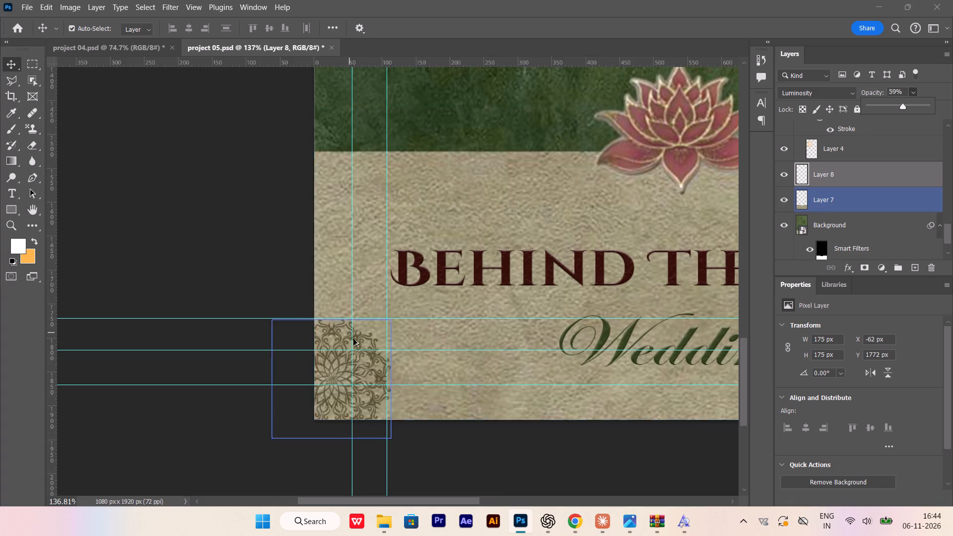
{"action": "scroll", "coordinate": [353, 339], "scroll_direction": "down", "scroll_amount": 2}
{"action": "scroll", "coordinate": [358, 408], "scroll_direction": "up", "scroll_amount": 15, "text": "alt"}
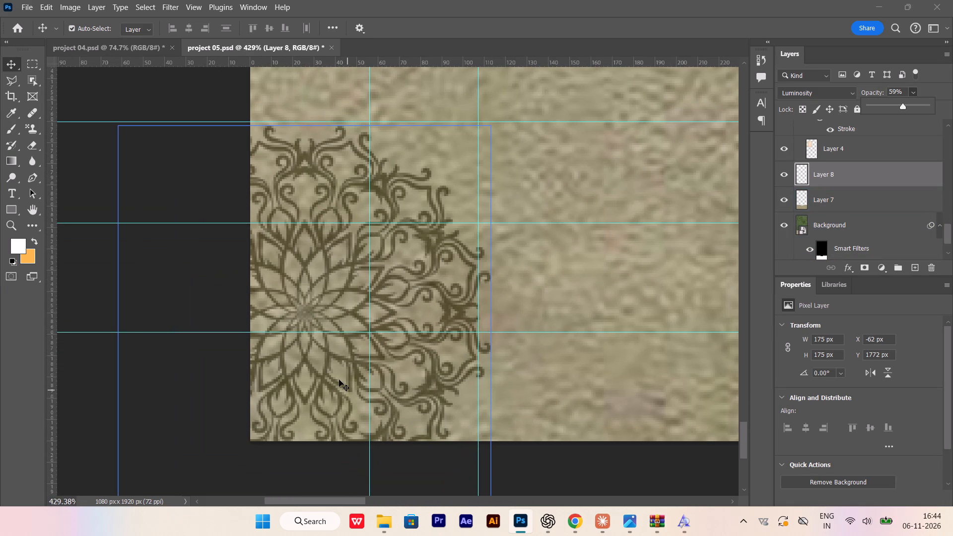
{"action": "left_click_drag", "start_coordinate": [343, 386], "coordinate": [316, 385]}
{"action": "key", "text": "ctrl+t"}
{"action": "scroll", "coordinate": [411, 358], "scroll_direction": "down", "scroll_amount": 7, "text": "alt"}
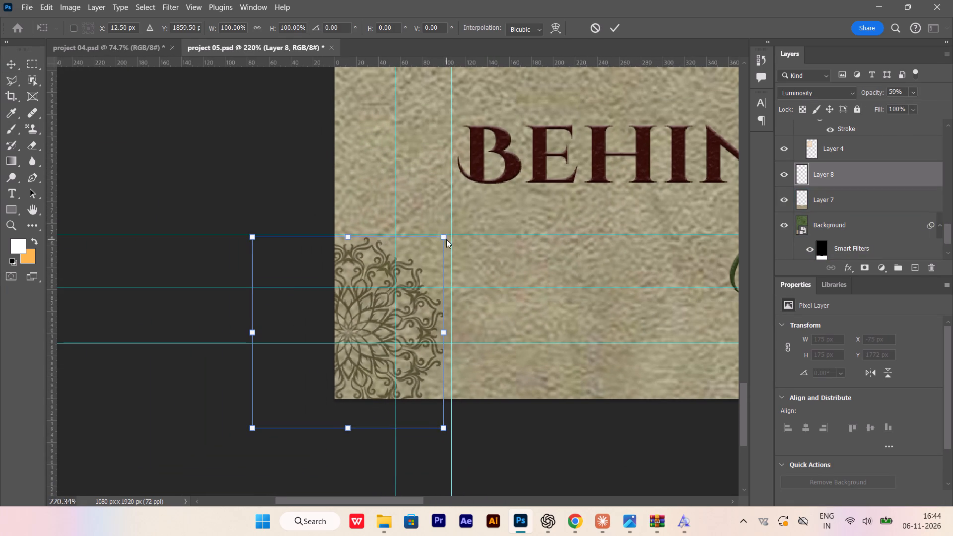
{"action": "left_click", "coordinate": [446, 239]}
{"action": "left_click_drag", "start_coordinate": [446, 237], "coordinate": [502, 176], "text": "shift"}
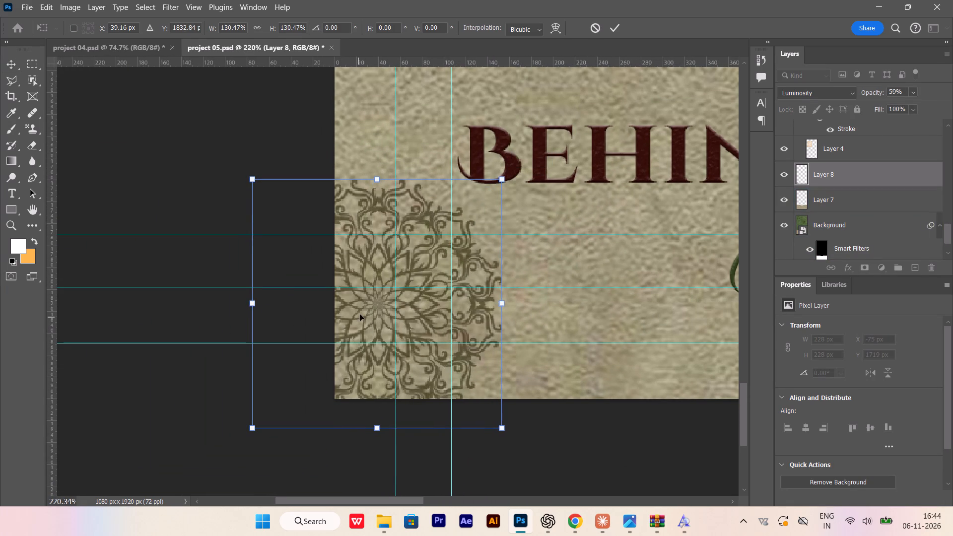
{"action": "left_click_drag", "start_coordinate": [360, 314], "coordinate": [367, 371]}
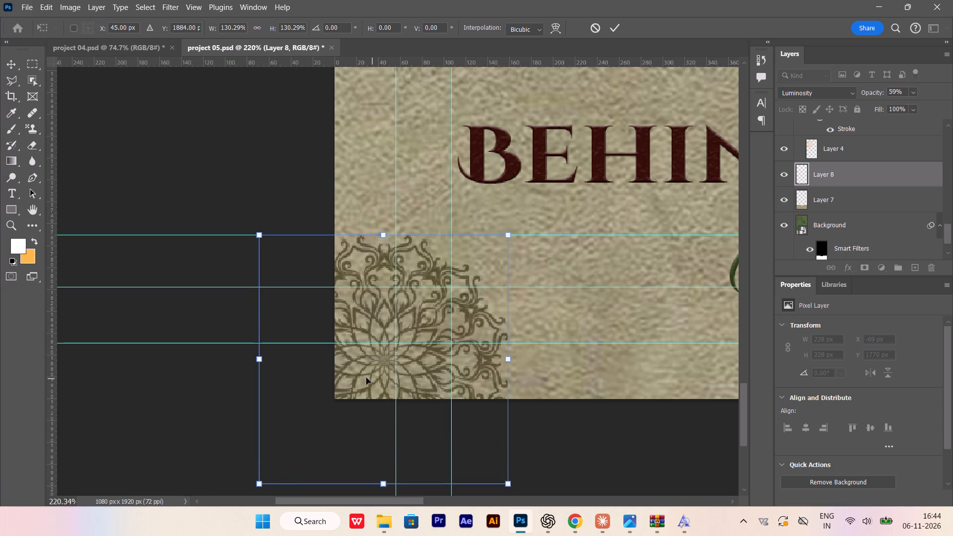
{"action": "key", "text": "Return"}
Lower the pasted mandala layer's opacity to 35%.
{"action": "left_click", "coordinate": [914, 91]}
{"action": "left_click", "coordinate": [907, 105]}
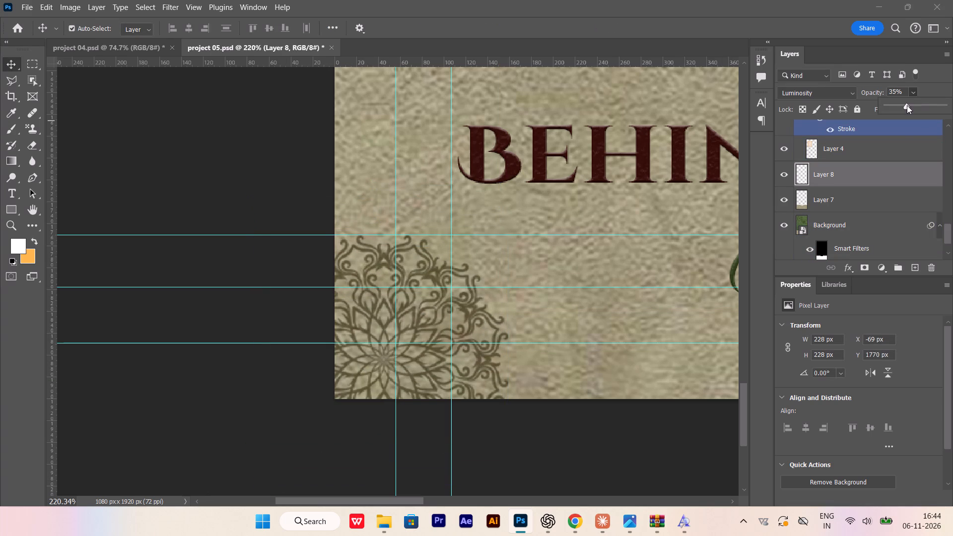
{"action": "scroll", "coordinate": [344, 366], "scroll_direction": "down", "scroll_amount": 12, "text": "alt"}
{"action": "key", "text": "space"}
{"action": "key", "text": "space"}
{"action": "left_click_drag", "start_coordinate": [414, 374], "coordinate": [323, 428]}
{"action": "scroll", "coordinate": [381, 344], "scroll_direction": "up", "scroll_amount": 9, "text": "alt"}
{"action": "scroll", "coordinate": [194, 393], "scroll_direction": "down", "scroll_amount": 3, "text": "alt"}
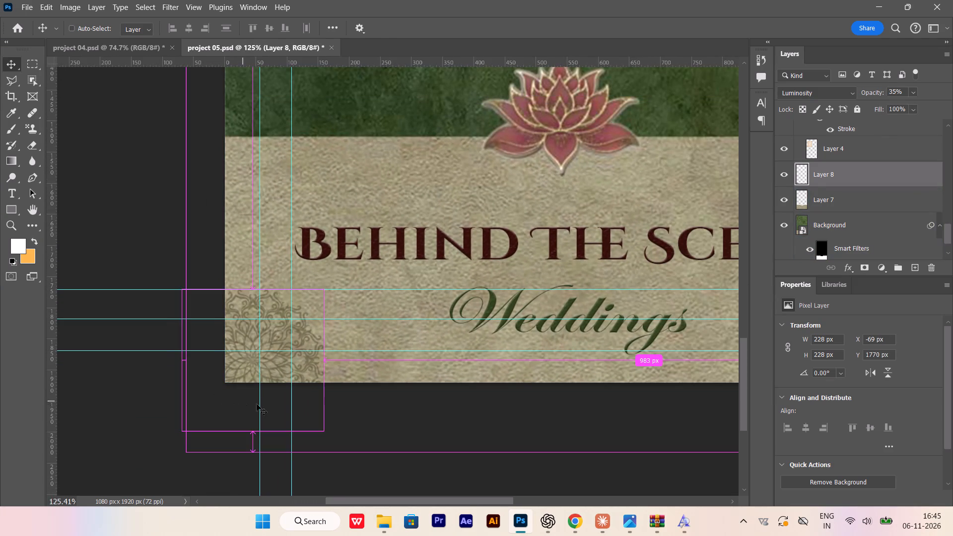
Undo the pasted mandala's edits and the earlier deletions to restore both Pngtree mandalas, keeping the lower-left one at 241 × 254 px.
{"action": "key", "text": "ctrl+z"}
{"action": "key", "text": "ctrl+z"}
{"action": "key", "text": "ctrl+z"}
{"action": "key", "text": "ctrl+z"}
{"action": "key", "text": "ctrl+z"}
{"action": "key", "text": "ctrl+z"}
{"action": "key", "text": "ctrl+z"}
{"action": "key", "text": "ctrl+z"}
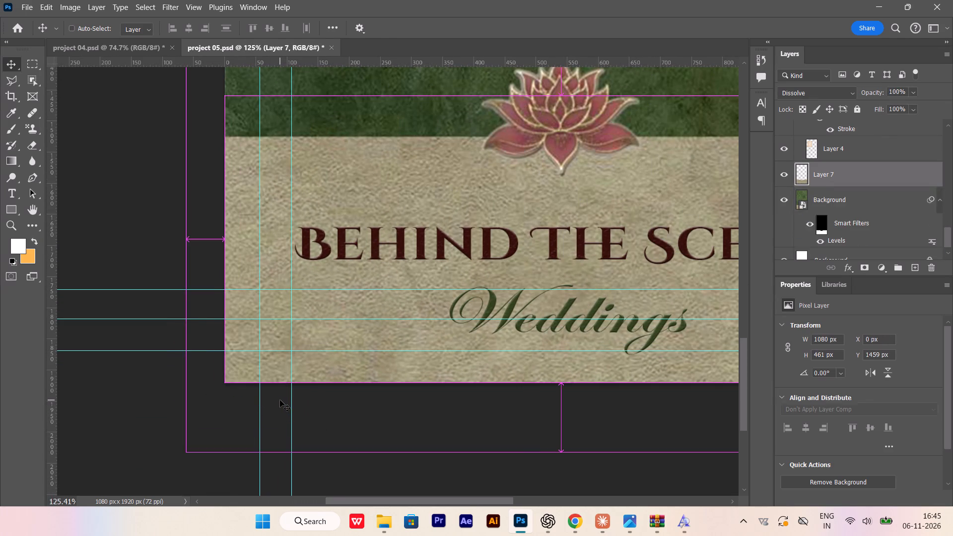
{"action": "key", "text": "ctrl+z"}
{"action": "scroll", "coordinate": [191, 389], "scroll_direction": "down", "scroll_amount": 3, "text": "ctrl"}
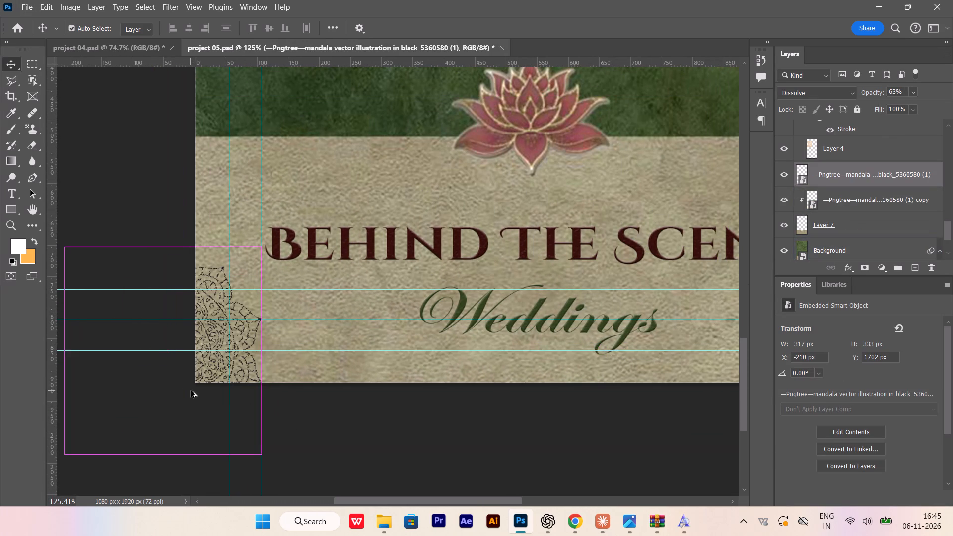
{"action": "scroll", "coordinate": [191, 391], "scroll_direction": "down", "scroll_amount": 3, "text": "alt"}
{"action": "key", "text": "ctrl+shift+z"}
{"action": "scroll", "coordinate": [191, 398], "scroll_direction": "down", "scroll_amount": 1, "text": "alt"}
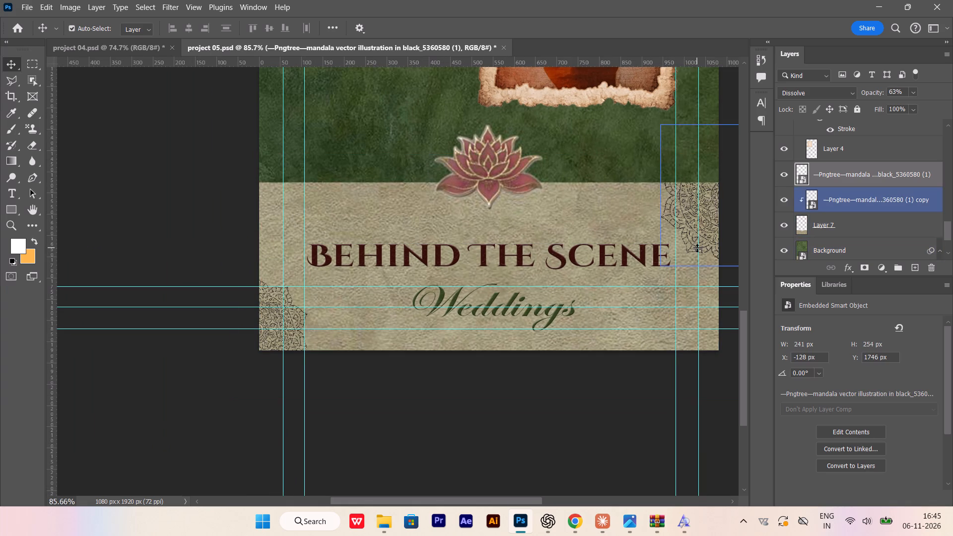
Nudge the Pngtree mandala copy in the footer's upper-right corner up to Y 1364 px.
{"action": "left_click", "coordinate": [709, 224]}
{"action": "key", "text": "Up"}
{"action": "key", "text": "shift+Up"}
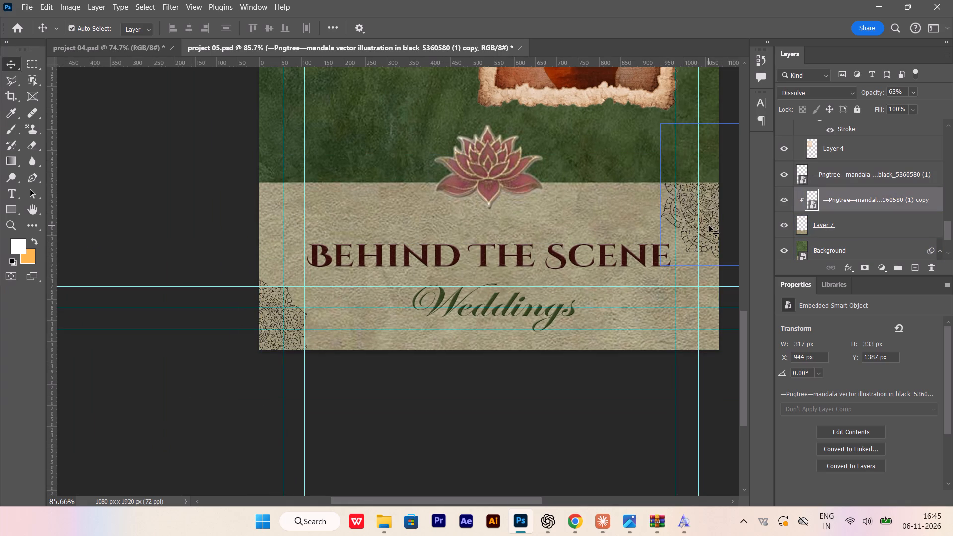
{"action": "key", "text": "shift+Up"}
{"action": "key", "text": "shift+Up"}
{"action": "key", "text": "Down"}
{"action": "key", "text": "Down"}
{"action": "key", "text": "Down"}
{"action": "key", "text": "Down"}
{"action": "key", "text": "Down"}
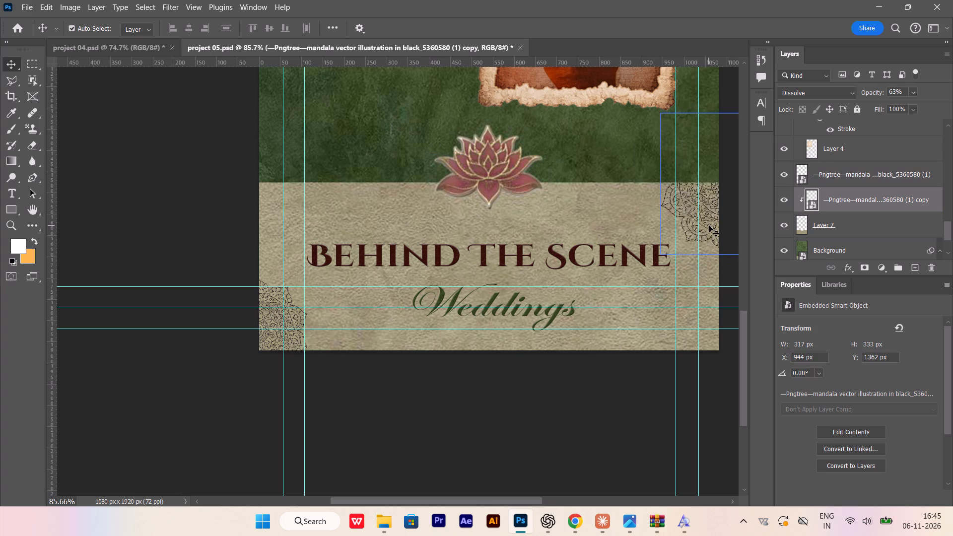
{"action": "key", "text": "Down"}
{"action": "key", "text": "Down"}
Save project 05.psd.
{"action": "key", "text": "ctrl+s"}
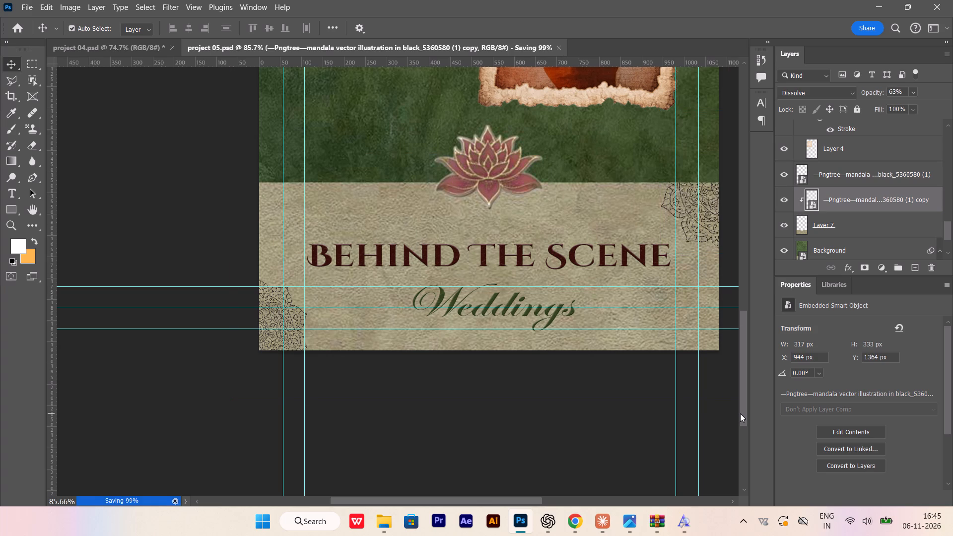
Hide the guides and review the whole story in full-screen mode, checking the footer's corner mandalas.
{"action": "key", "text": "h"}
{"action": "key", "text": "ctrl+h"}
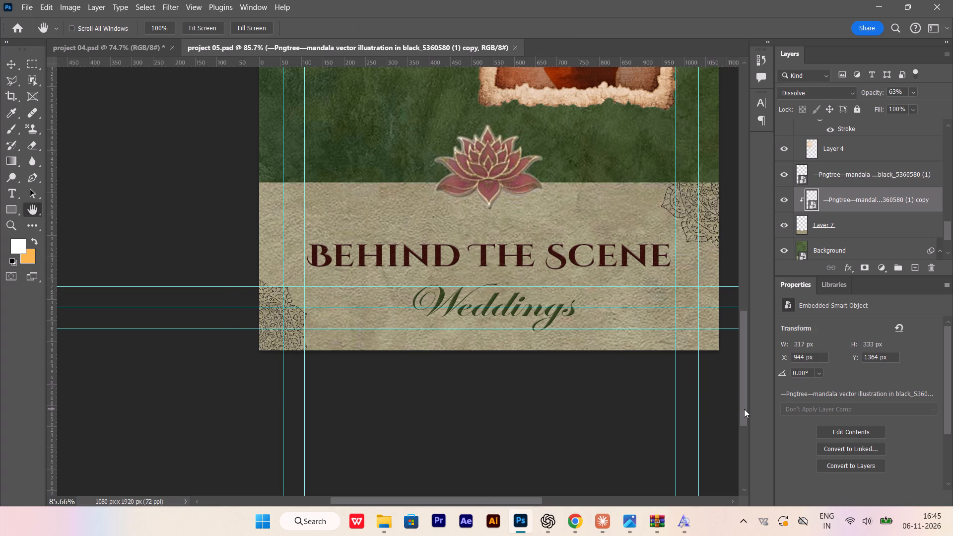
{"action": "type", "text": "fff"}
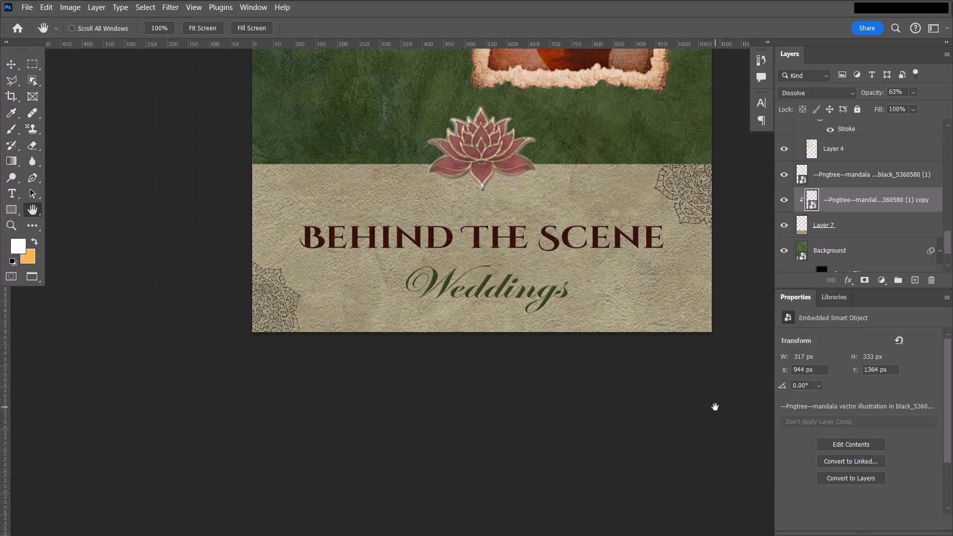
{"action": "key", "text": "ctrl+0"}
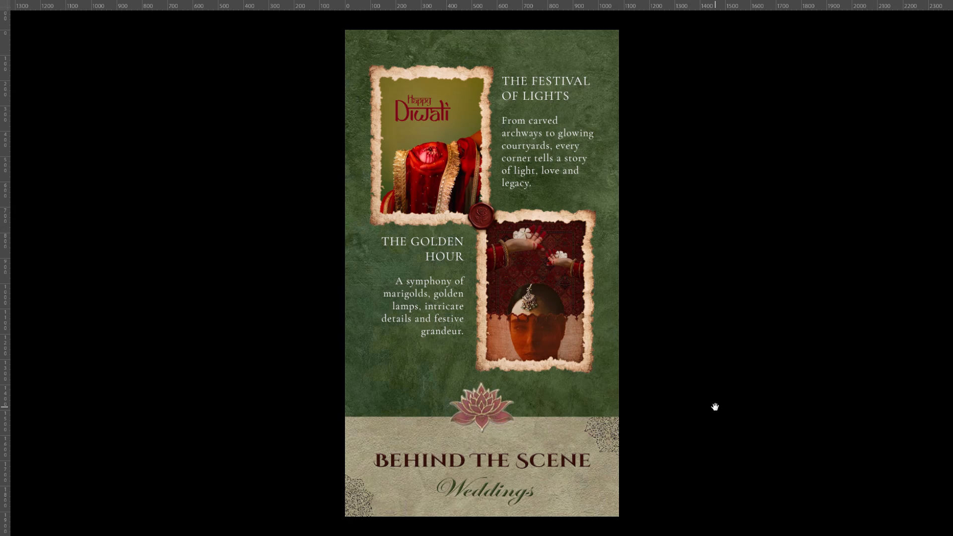
{"action": "scroll", "coordinate": [421, 442], "scroll_direction": "up", "scroll_amount": 2, "text": "alt"}
{"action": "scroll", "coordinate": [516, 400], "scroll_direction": "down", "scroll_amount": 4}
{"action": "left_click", "coordinate": [523, 450]}
{"action": "key", "text": "Return"}
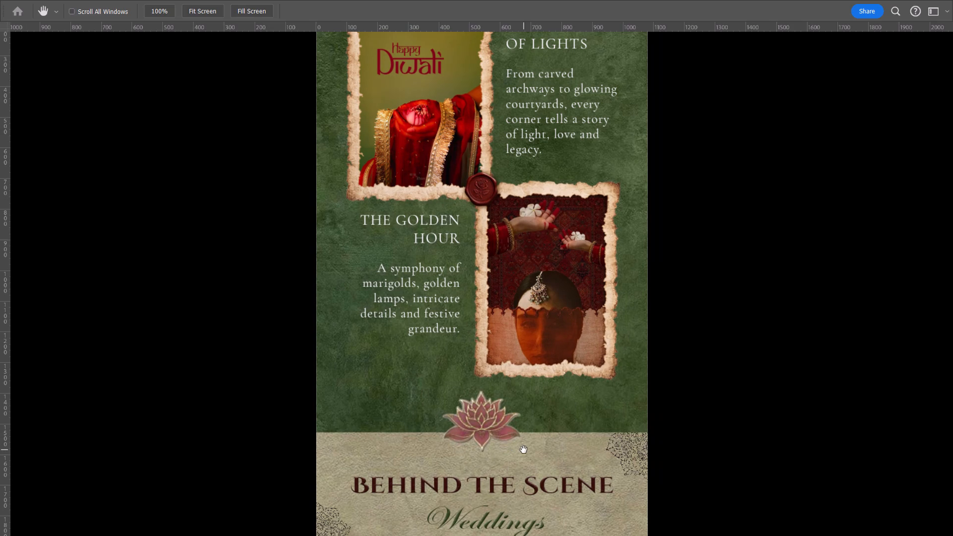
{"action": "key", "text": "f"}
{"action": "scroll", "coordinate": [518, 436], "scroll_direction": "down", "scroll_amount": 17}
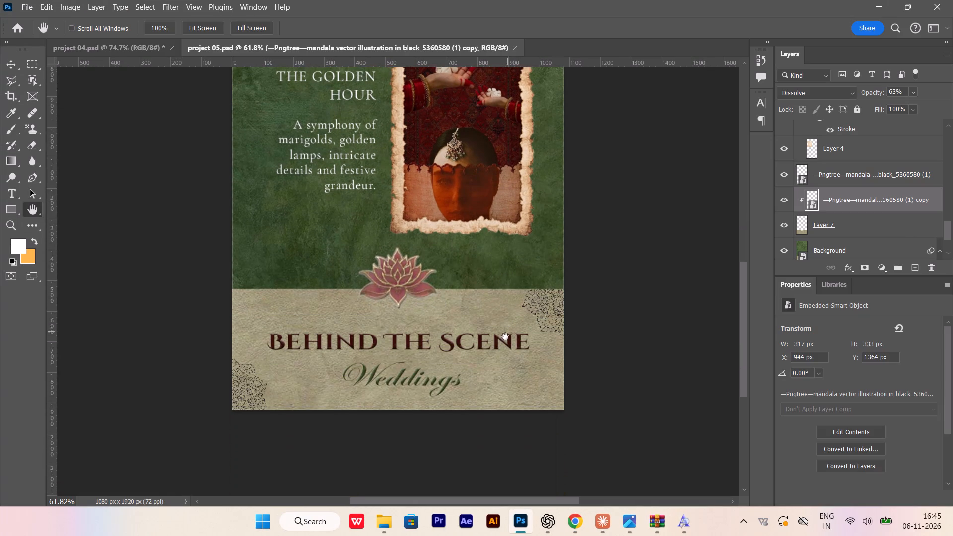
{"action": "scroll", "coordinate": [505, 336], "scroll_direction": "down", "scroll_amount": 3}
{"action": "scroll", "coordinate": [181, 409], "scroll_direction": "up", "scroll_amount": 3, "text": "alt"}
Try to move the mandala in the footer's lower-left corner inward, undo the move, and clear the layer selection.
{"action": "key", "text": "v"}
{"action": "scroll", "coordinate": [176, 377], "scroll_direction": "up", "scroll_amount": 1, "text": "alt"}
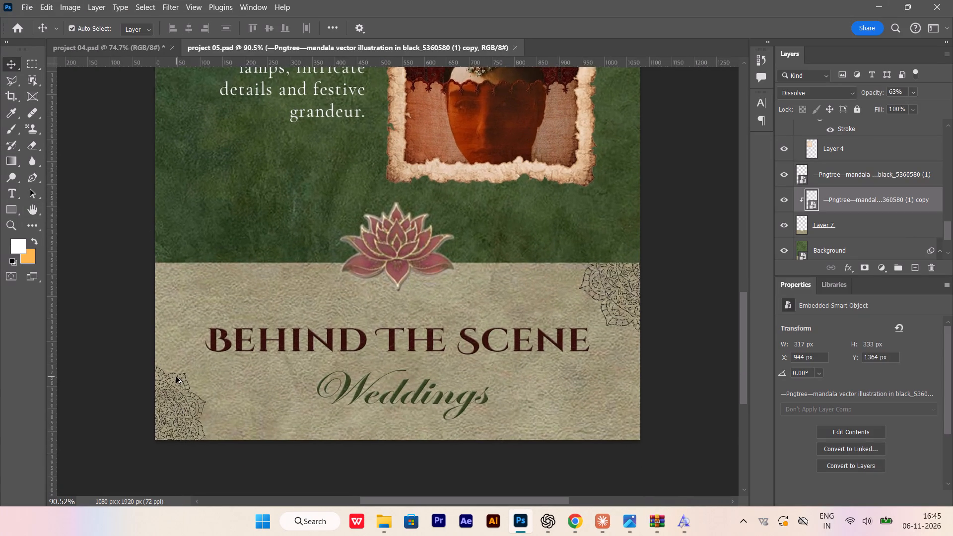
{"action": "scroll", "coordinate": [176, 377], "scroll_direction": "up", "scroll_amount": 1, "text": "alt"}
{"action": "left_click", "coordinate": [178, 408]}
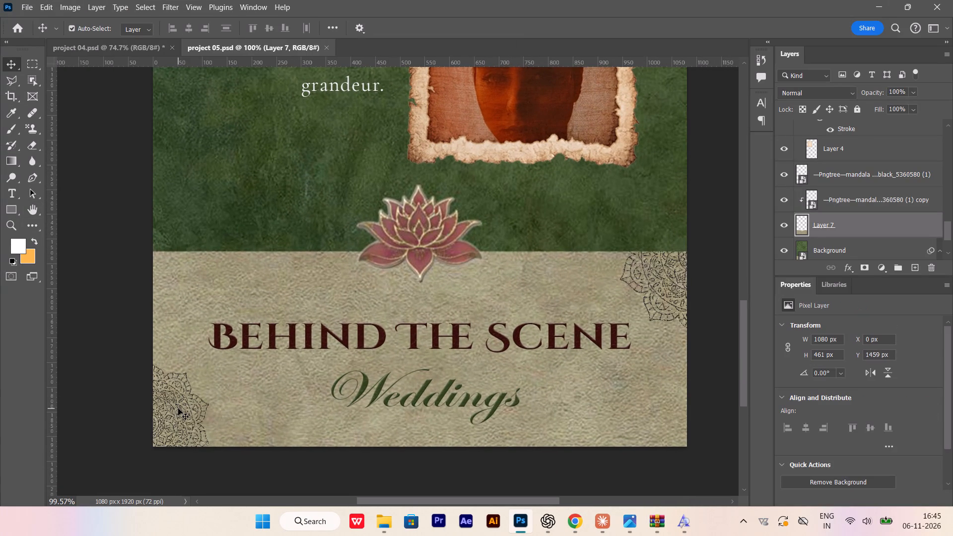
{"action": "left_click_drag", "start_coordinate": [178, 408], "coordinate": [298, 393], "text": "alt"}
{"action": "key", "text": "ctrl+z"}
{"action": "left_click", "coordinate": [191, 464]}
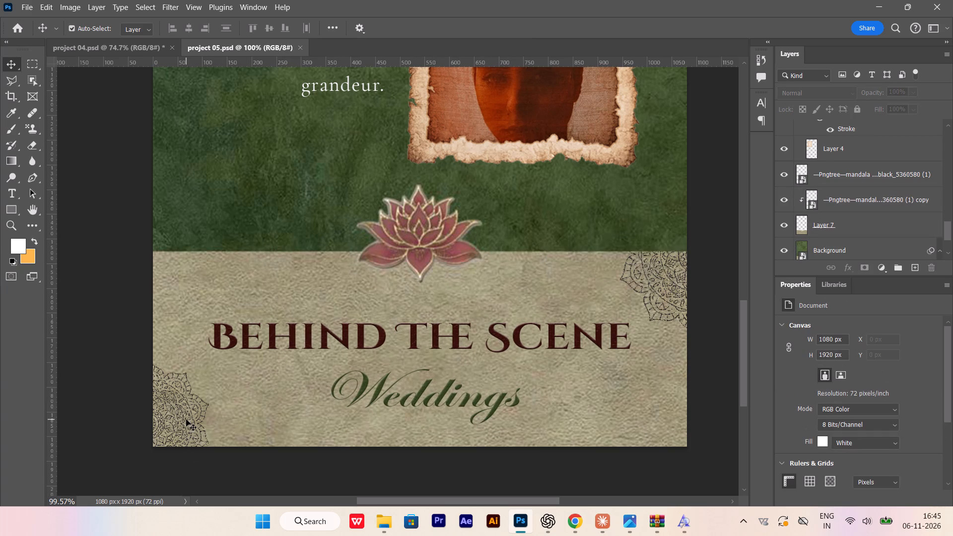
Duplicate the lower-left Pngtree mandala and place the copy over the footer's upper-right mandala at about X 946 px, Y 1440 px.
{"action": "left_click", "coordinate": [846, 202]}
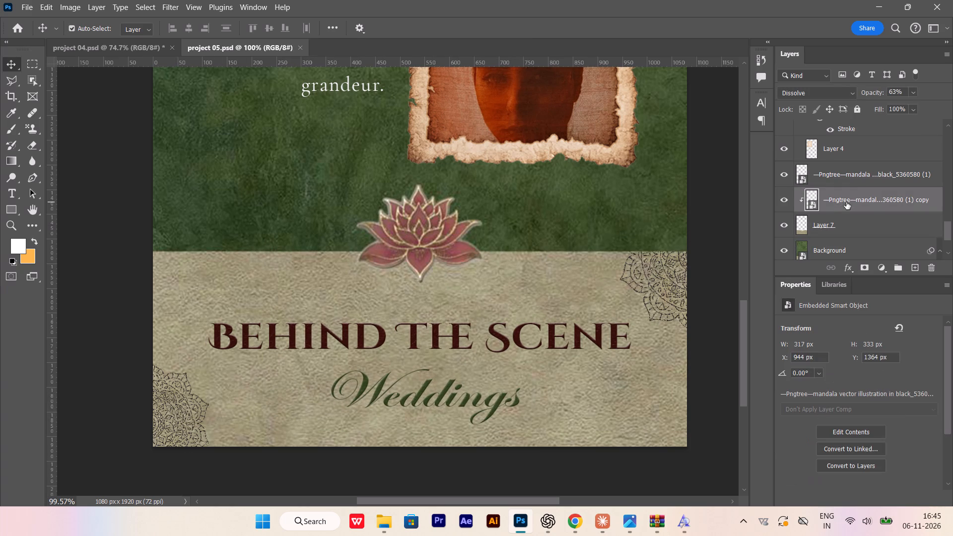
{"action": "left_click", "coordinate": [855, 177]}
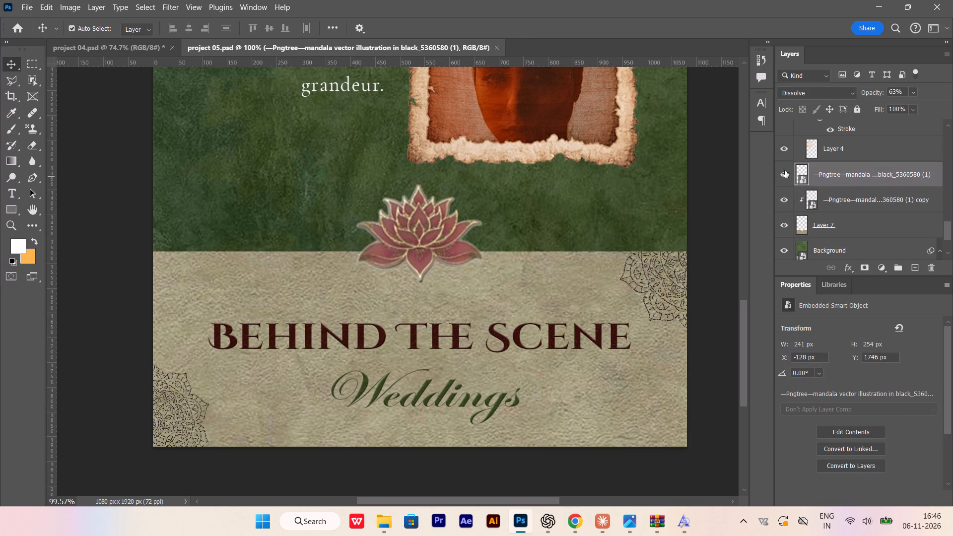
{"action": "left_click", "coordinate": [785, 170]}
{"action": "left_click", "coordinate": [785, 170]}
{"action": "left_click", "coordinate": [848, 185]}
{"action": "key", "text": "ctrl+t"}
{"action": "key", "text": "Return"}
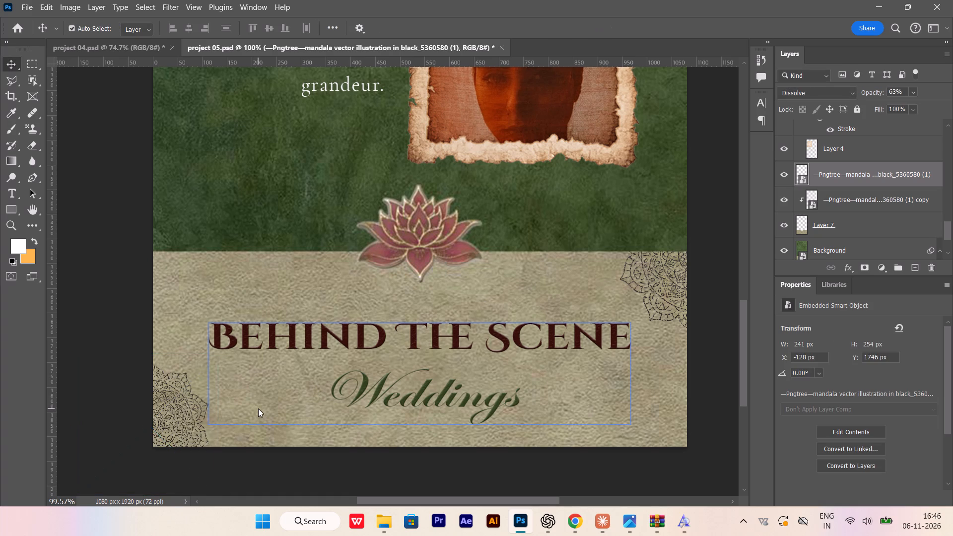
{"action": "key", "text": "ctrl+j"}
{"action": "key", "text": "ctrl+t"}
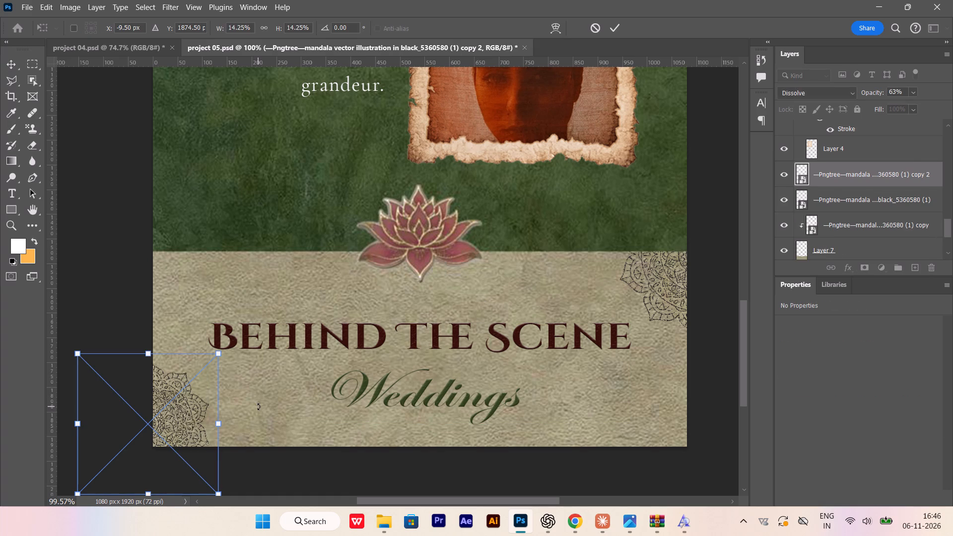
{"action": "left_click_drag", "start_coordinate": [182, 430], "coordinate": [595, 405]}
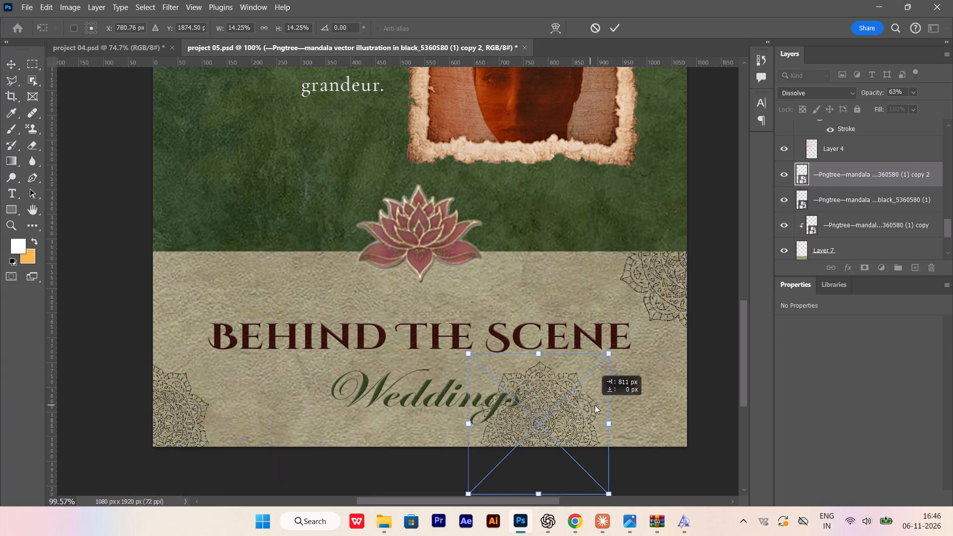
{"action": "left_click_drag", "start_coordinate": [595, 405], "coordinate": [711, 414]}
{"action": "left_click_drag", "start_coordinate": [679, 416], "coordinate": [679, 400]}
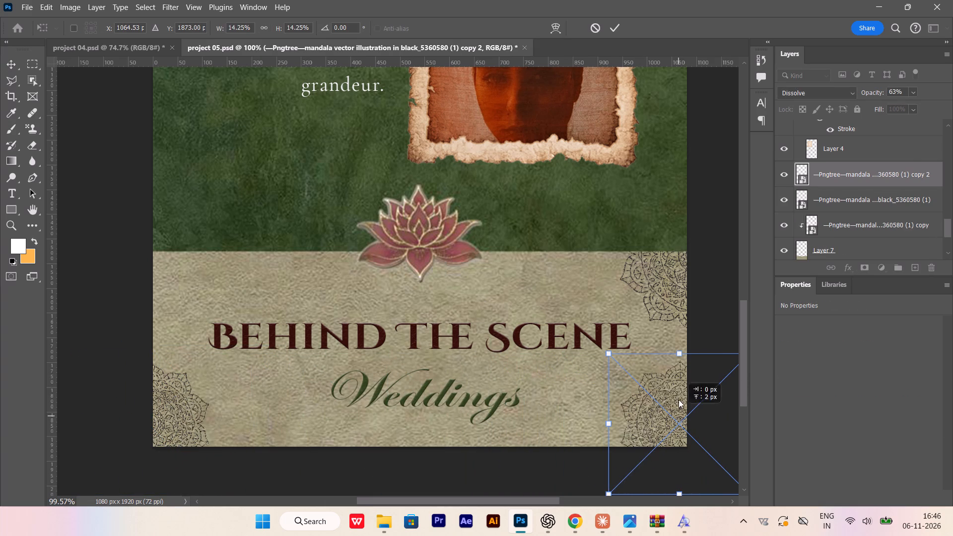
{"action": "left_click_drag", "start_coordinate": [679, 400], "coordinate": [683, 322]}
{"action": "left_click_drag", "start_coordinate": [683, 321], "coordinate": [681, 261], "text": "shift"}
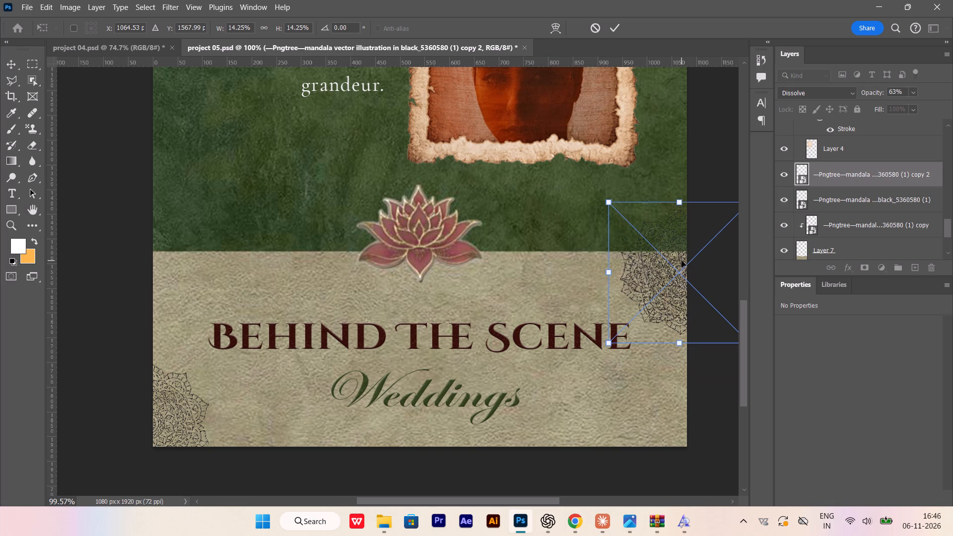
{"action": "key", "text": "Return"}
Delete the older, larger Pngtree mandala copy clipped to Layer 7.
{"action": "left_click", "coordinate": [842, 231]}
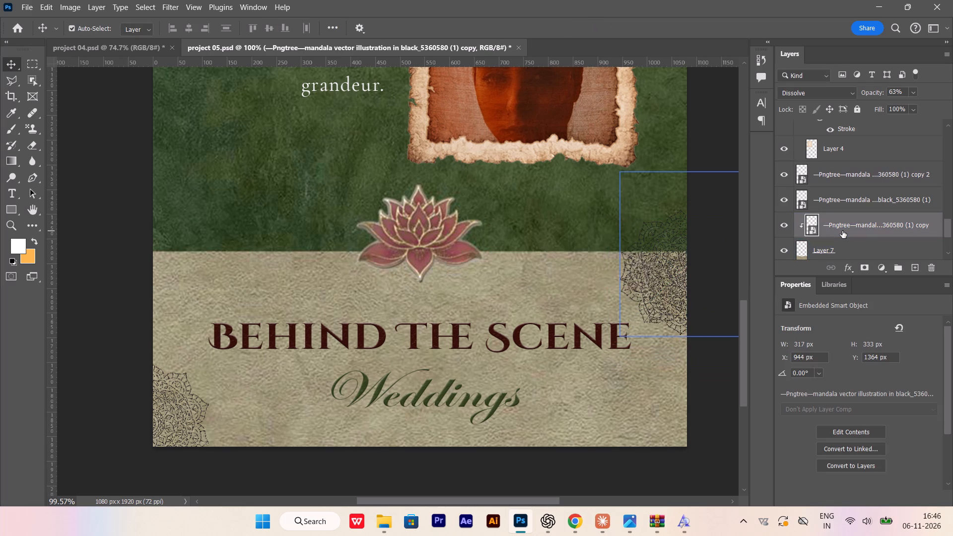
{"action": "key", "text": "Delete"}
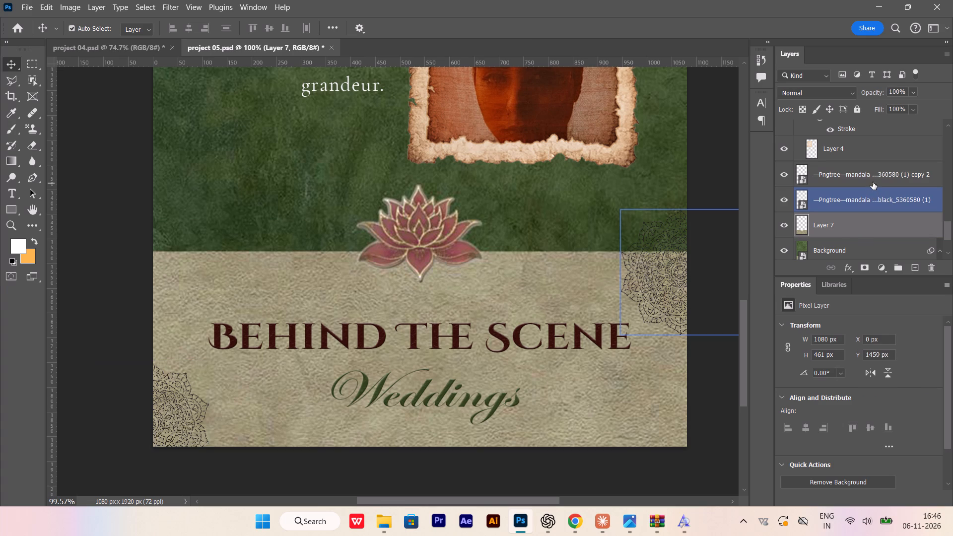
Place the new mandala copy layer directly above Layer 7, clipped to the beige footer, and deselect it.
{"action": "left_click_drag", "start_coordinate": [873, 182], "coordinate": [865, 219]}
{"action": "left_click", "coordinate": [866, 213], "text": "alt"}
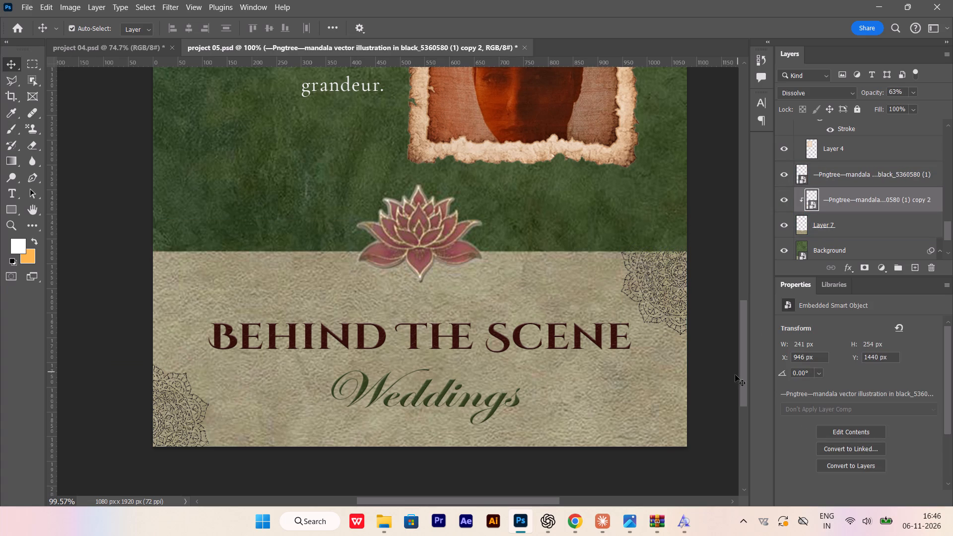
{"action": "scroll", "coordinate": [602, 401], "scroll_direction": "down", "scroll_amount": 3, "text": "alt"}
{"action": "scroll", "coordinate": [382, 461], "scroll_direction": "down", "scroll_amount": 3}
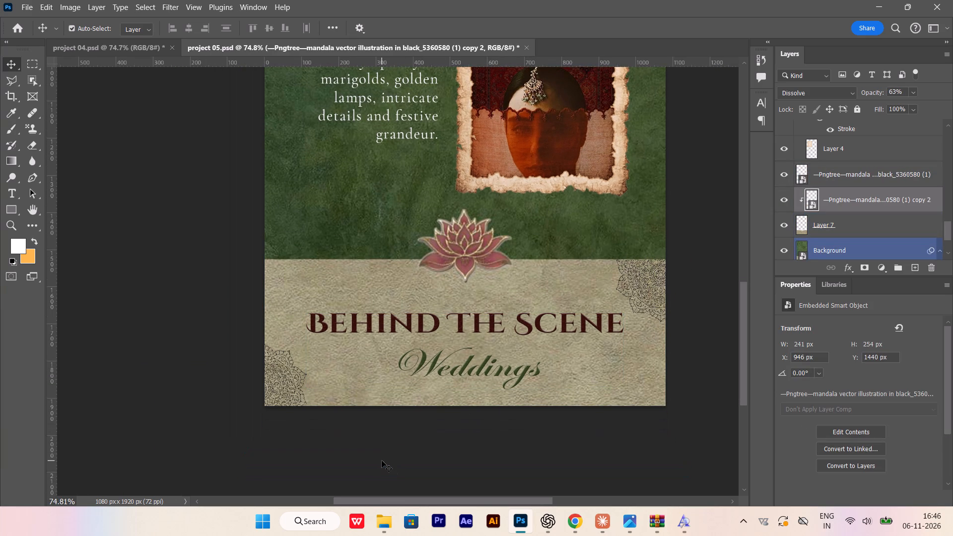
{"action": "left_click", "coordinate": [382, 460]}
{"action": "scroll", "coordinate": [402, 449], "scroll_direction": "up", "scroll_amount": 1, "text": "alt"}
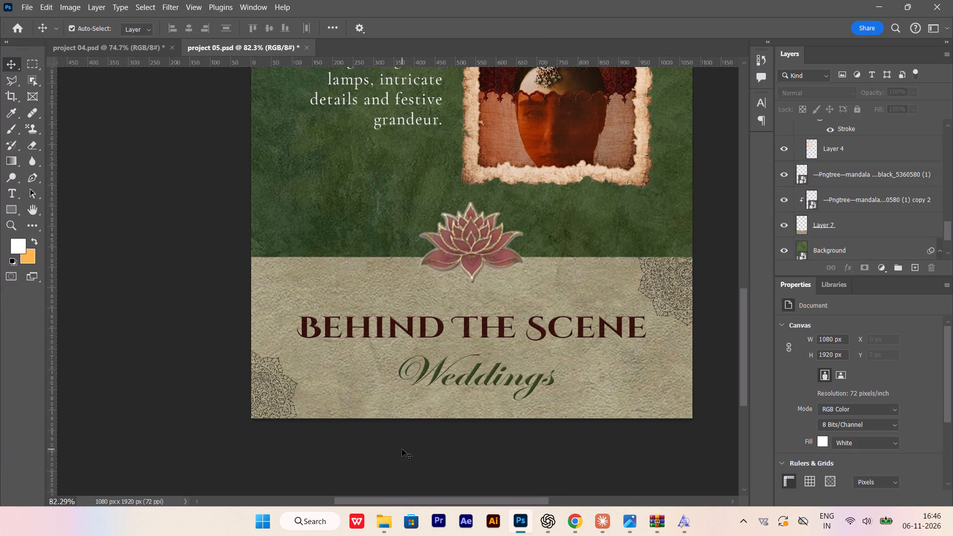
{"action": "scroll", "coordinate": [402, 449], "scroll_direction": "up", "scroll_amount": 1, "text": "alt"}
{"action": "key", "text": "space"}
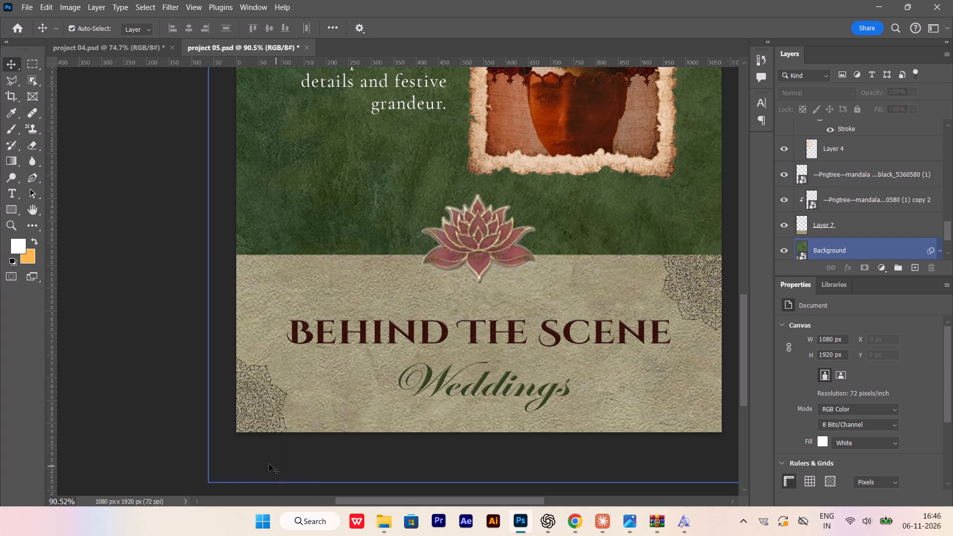
Compare the mandalas in the footer's upper-right and lower-left corners for size and placement.
{"action": "scroll", "coordinate": [252, 450], "scroll_direction": "up", "scroll_amount": 6, "text": "alt"}
{"action": "scroll", "coordinate": [272, 426], "scroll_direction": "down", "scroll_amount": 5, "text": "alt"}
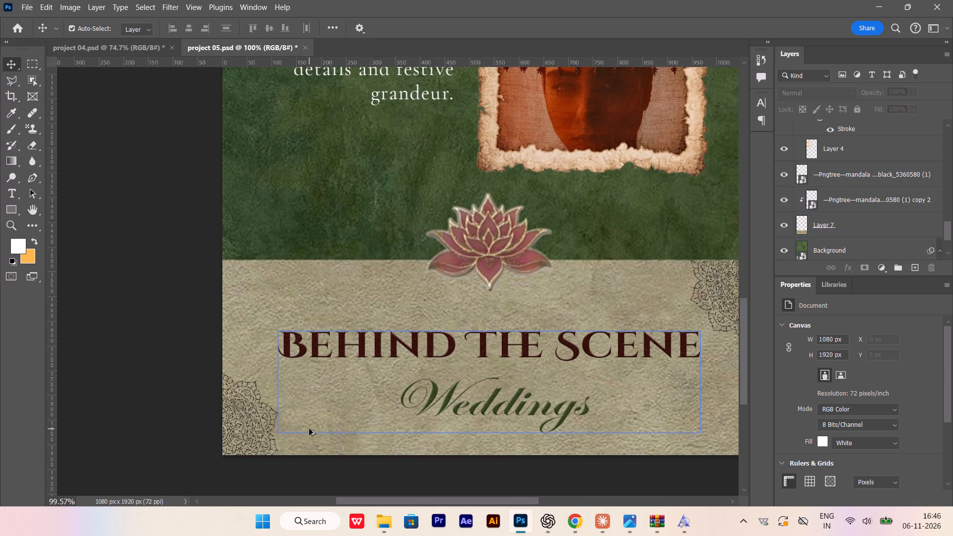
{"action": "scroll", "coordinate": [281, 425], "scroll_direction": "down", "scroll_amount": 2, "text": "alt"}
{"action": "scroll", "coordinate": [703, 317], "scroll_direction": "up", "scroll_amount": 3, "text": "alt"}
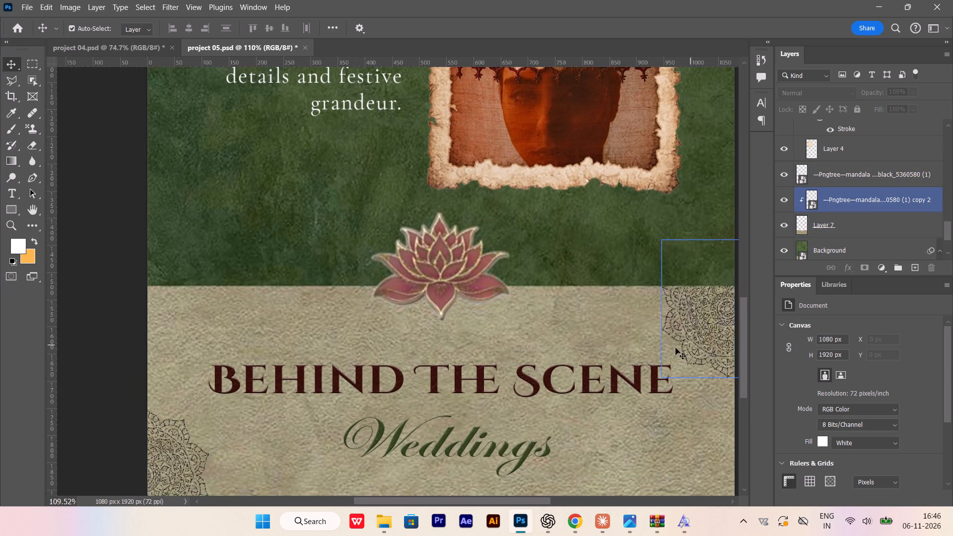
{"action": "key", "text": "space"}
{"action": "key", "text": "space"}
{"action": "key", "text": "space"}
{"action": "key", "text": "space"}
{"action": "key", "text": "space"}
{"action": "key", "text": "space"}
{"action": "key", "text": "space"}
{"action": "key", "text": "space"}
{"action": "key", "text": "space"}
{"action": "key", "text": "space"}
{"action": "key", "text": "space"}
{"action": "key", "text": "space"}
{"action": "key", "text": "space"}
{"action": "key", "text": "space"}
{"action": "key", "text": "space"}
{"action": "key", "text": "space"}
{"action": "key", "text": "space"}
{"action": "key", "text": "space"}
{"action": "key", "text": "space"}
{"action": "key", "text": "space"}
{"action": "left_click_drag", "start_coordinate": [499, 348], "coordinate": [466, 348]}
{"action": "left_click", "coordinate": [466, 348]}
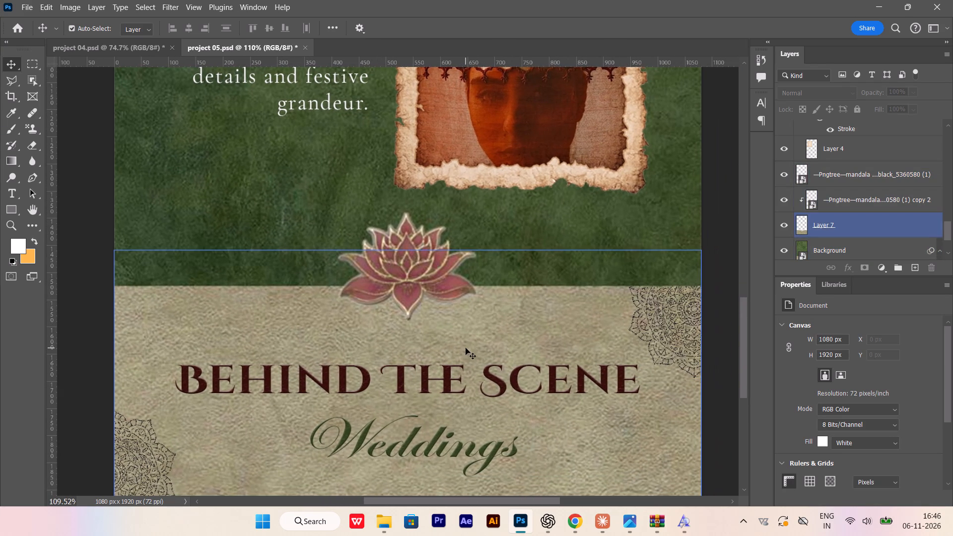
{"action": "scroll", "coordinate": [648, 337], "scroll_direction": "down", "scroll_amount": 3, "text": "alt"}
{"action": "scroll", "coordinate": [274, 452], "scroll_direction": "up", "scroll_amount": 7, "text": "alt"}
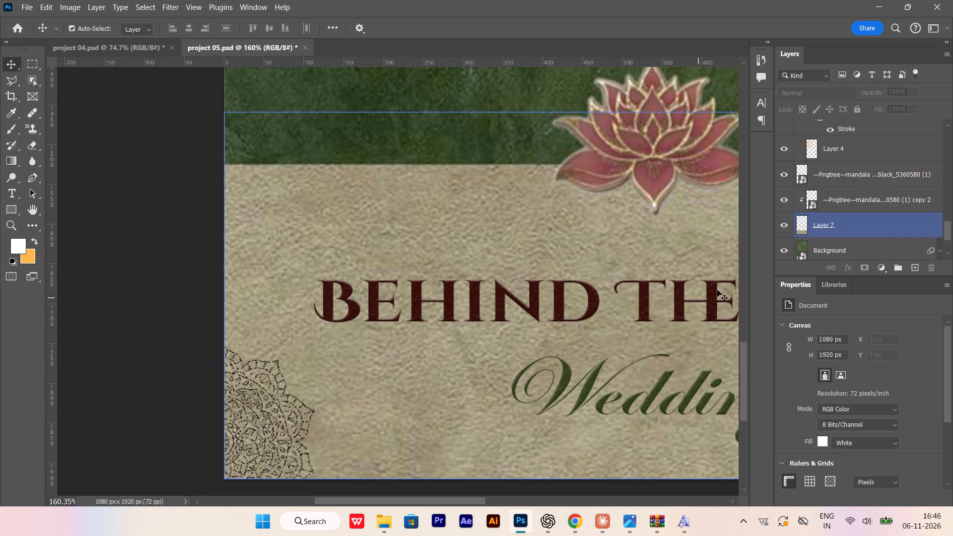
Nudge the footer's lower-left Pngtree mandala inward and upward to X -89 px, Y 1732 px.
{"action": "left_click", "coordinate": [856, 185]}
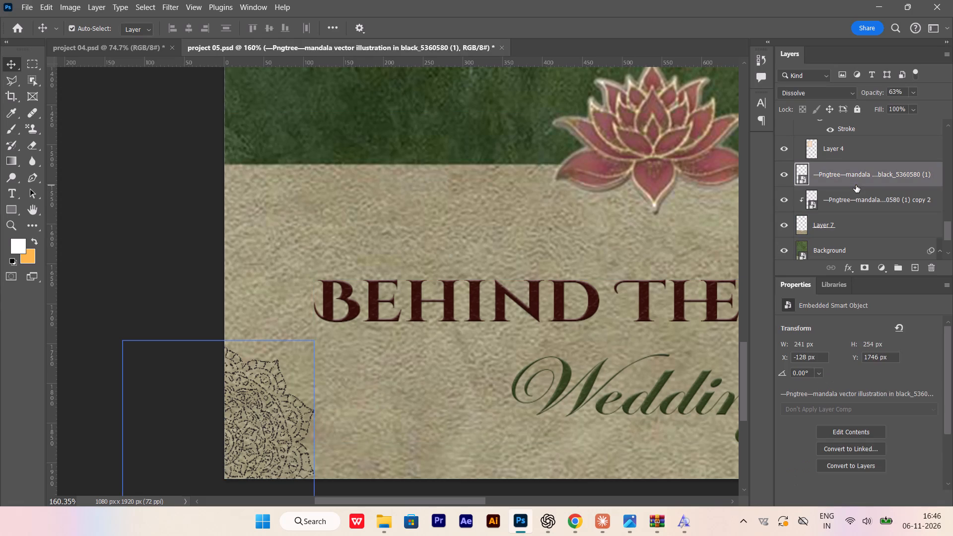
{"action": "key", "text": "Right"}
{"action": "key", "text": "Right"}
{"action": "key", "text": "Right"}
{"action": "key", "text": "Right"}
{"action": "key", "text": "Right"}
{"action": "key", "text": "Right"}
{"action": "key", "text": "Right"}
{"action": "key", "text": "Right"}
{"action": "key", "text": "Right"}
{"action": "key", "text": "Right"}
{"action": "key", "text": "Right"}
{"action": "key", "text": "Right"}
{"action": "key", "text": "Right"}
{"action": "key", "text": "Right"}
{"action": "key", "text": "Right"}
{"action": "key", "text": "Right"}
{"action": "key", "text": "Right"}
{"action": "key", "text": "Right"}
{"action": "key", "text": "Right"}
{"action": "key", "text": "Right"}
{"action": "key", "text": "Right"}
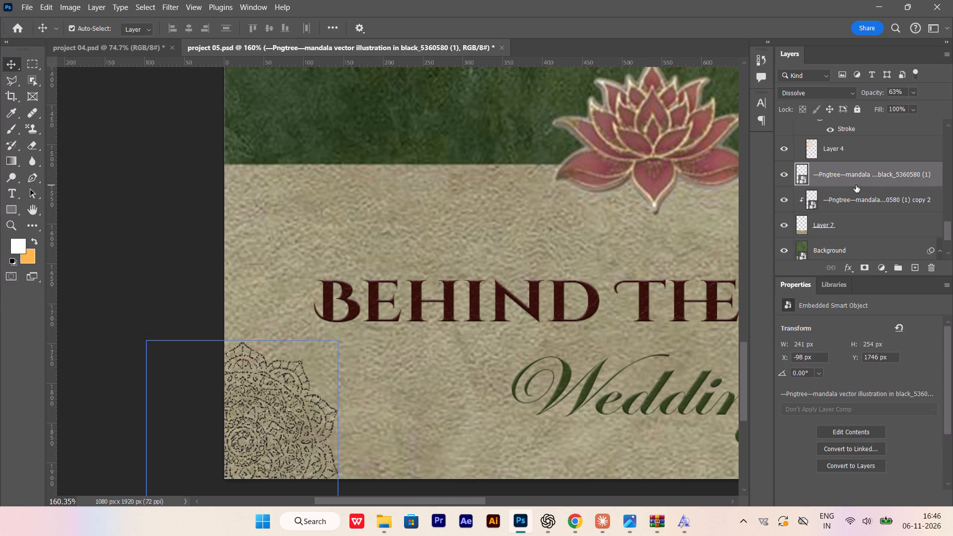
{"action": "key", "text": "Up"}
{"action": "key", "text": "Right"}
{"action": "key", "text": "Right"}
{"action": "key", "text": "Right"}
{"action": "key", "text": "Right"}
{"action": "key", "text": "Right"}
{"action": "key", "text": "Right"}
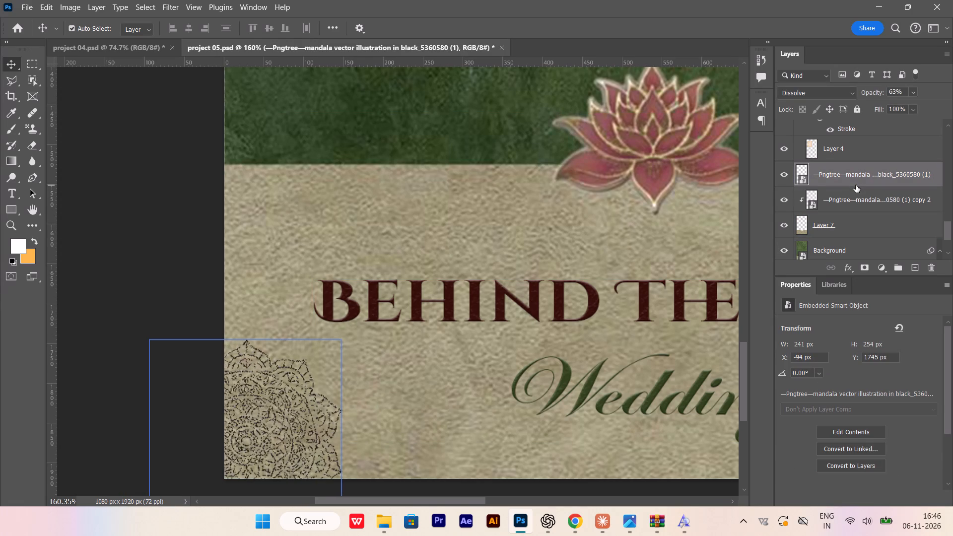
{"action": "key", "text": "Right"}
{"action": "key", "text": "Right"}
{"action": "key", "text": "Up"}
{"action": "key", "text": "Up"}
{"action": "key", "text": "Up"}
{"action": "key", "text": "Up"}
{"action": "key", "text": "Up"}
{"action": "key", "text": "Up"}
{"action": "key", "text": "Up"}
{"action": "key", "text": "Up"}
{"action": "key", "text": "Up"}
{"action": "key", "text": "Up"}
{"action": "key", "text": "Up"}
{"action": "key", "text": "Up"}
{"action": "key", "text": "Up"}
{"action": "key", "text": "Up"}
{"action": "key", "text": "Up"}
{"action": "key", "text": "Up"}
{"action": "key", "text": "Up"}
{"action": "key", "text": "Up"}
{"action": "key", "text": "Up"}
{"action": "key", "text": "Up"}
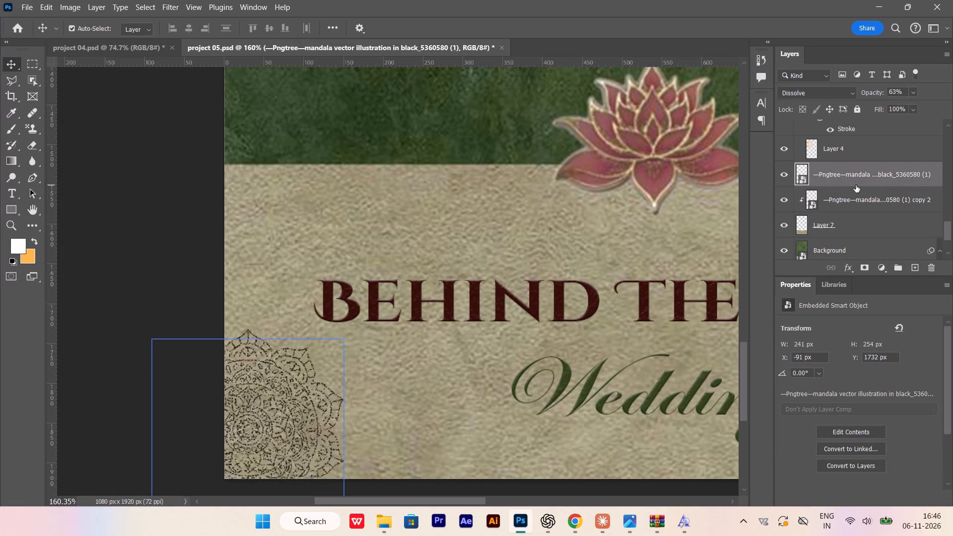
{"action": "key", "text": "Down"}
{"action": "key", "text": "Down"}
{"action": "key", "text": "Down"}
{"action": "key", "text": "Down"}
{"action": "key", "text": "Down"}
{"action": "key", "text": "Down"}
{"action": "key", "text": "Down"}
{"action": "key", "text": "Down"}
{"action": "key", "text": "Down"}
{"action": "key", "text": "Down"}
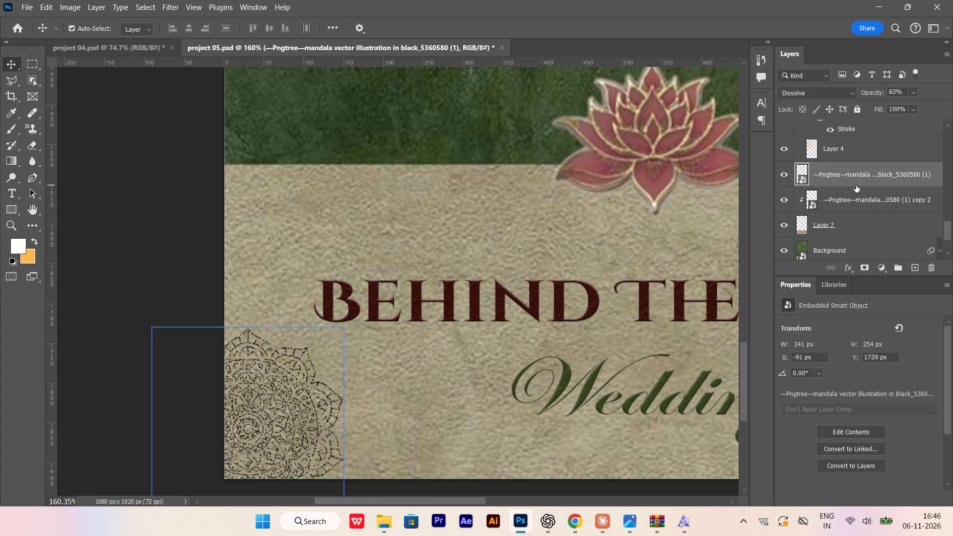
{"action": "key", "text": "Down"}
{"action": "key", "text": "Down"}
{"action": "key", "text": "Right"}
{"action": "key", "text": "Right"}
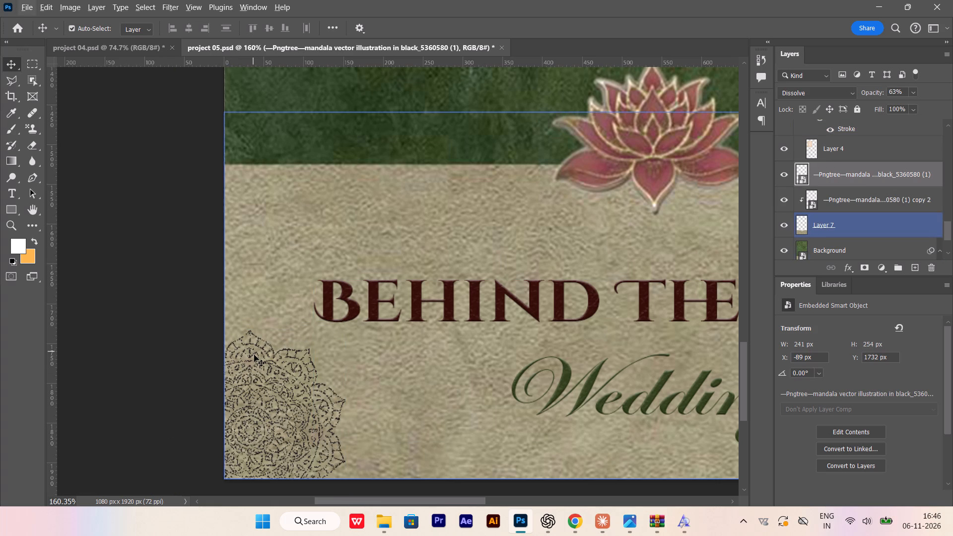
Inspect how much of each corner mandala shows on the beige footer, comparing the upper-right and lower-left ones.
{"action": "scroll", "coordinate": [258, 443], "scroll_direction": "down", "scroll_amount": 9, "text": "alt"}
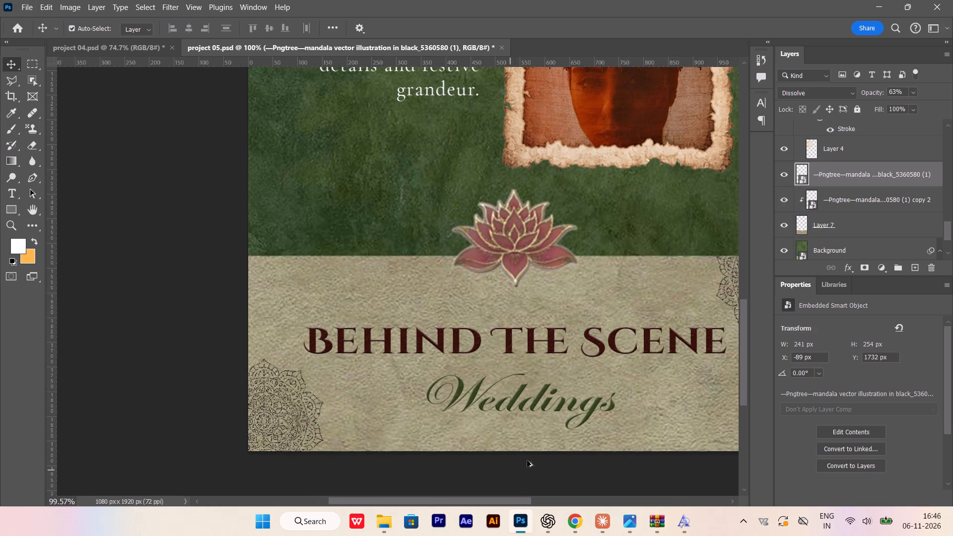
{"action": "scroll", "coordinate": [621, 377], "scroll_direction": "up", "scroll_amount": 3, "text": "alt"}
{"action": "key", "text": "space"}
{"action": "key", "text": "space"}
{"action": "key", "text": "space"}
{"action": "key", "text": "space"}
{"action": "key", "text": "space"}
{"action": "key", "text": "space"}
{"action": "key", "text": "space"}
{"action": "left_click_drag", "start_coordinate": [610, 374], "coordinate": [245, 398]}
{"action": "scroll", "coordinate": [396, 320], "scroll_direction": "up", "scroll_amount": 3, "text": "alt"}
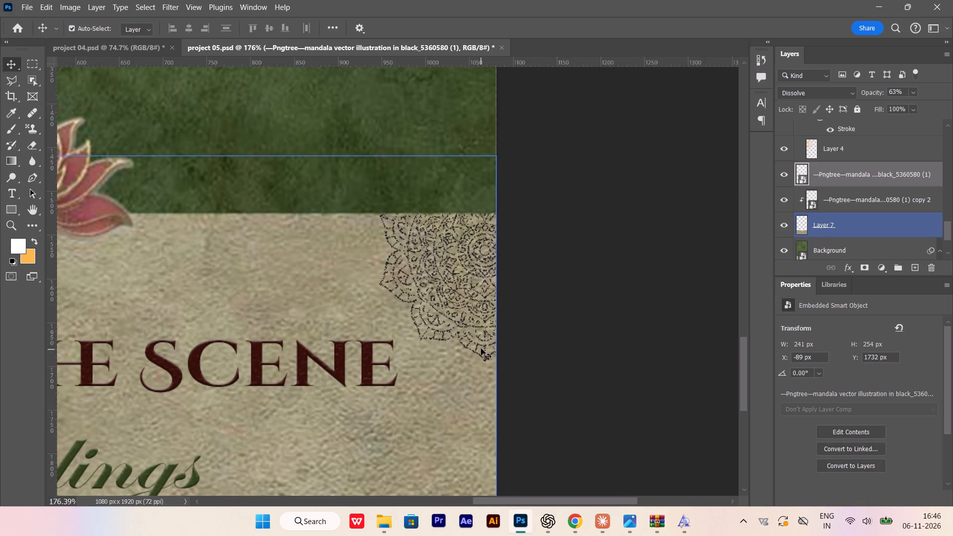
{"action": "scroll", "coordinate": [453, 254], "scroll_direction": "down", "scroll_amount": 7, "text": "alt"}
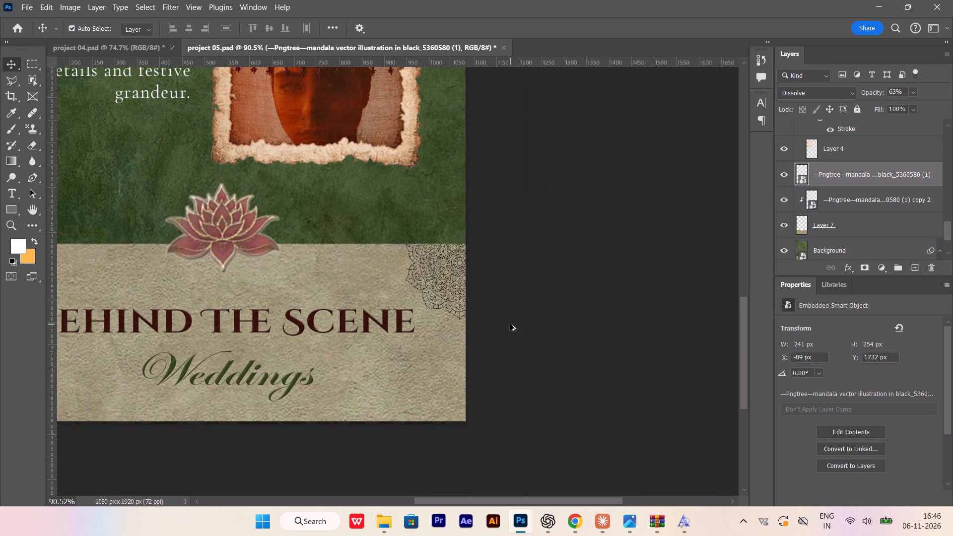
{"action": "scroll", "coordinate": [503, 335], "scroll_direction": "up", "scroll_amount": 2, "text": "alt"}
{"action": "key", "text": "space"}
{"action": "key", "text": "space"}
{"action": "key", "text": "space"}
{"action": "key", "text": "space"}
{"action": "key", "text": "space"}
{"action": "key", "text": "space"}
{"action": "key", "text": "space"}
{"action": "key", "text": "space"}
{"action": "key", "text": "space"}
{"action": "key", "text": "space"}
{"action": "key", "text": "space"}
{"action": "key", "text": "space"}
{"action": "key", "text": "space"}
{"action": "key", "text": "space"}
{"action": "key", "text": "space"}
{"action": "key", "text": "space"}
{"action": "key", "text": "space"}
{"action": "left_click_drag", "start_coordinate": [519, 375], "coordinate": [693, 342]}
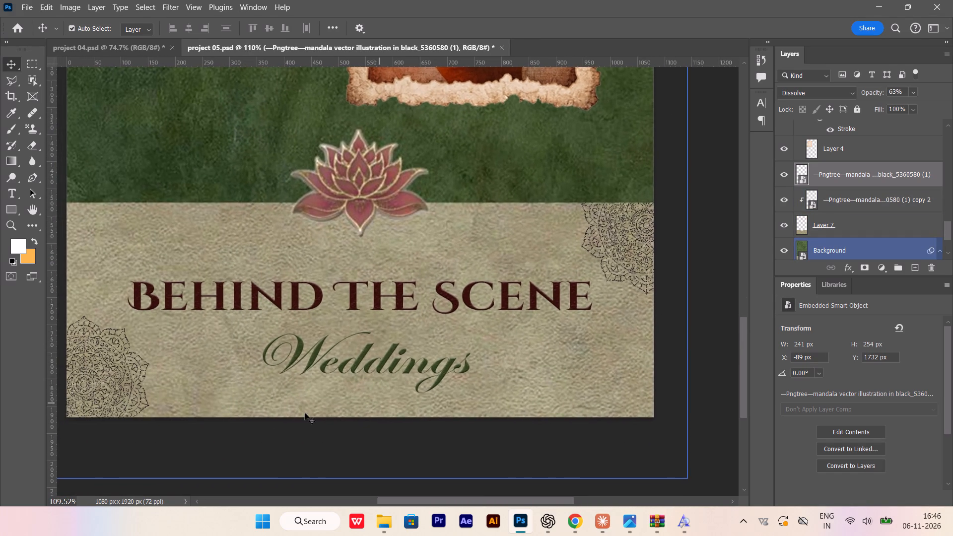
{"action": "scroll", "coordinate": [104, 412], "scroll_direction": "up", "scroll_amount": 3, "text": "alt"}
{"action": "key", "text": "space"}
{"action": "left_click_drag", "start_coordinate": [132, 420], "coordinate": [336, 428]}
{"action": "scroll", "coordinate": [305, 407], "scroll_direction": "up", "scroll_amount": 2, "text": "alt"}
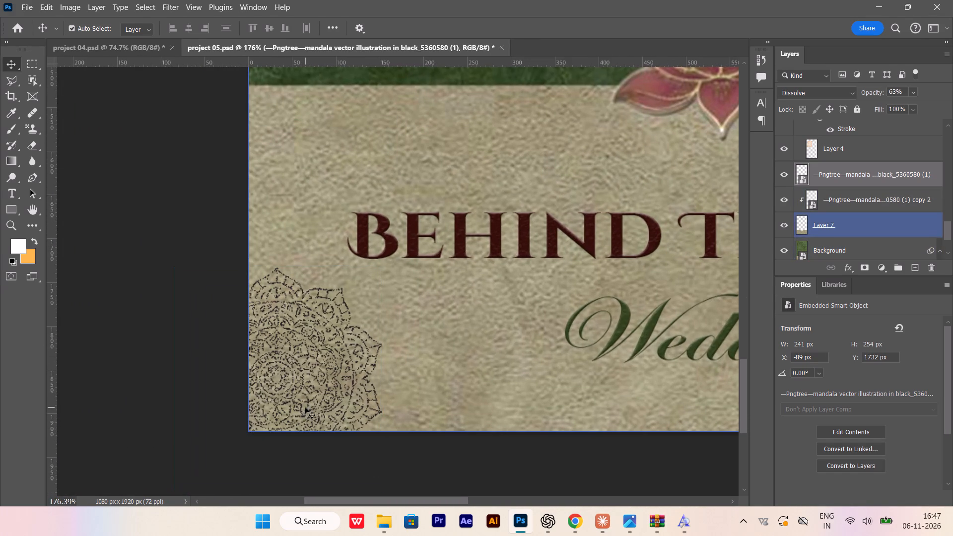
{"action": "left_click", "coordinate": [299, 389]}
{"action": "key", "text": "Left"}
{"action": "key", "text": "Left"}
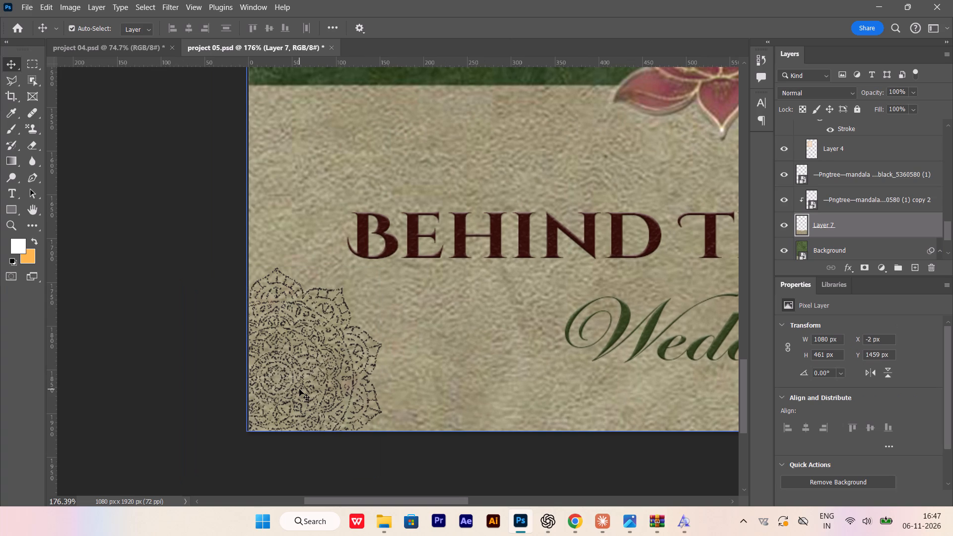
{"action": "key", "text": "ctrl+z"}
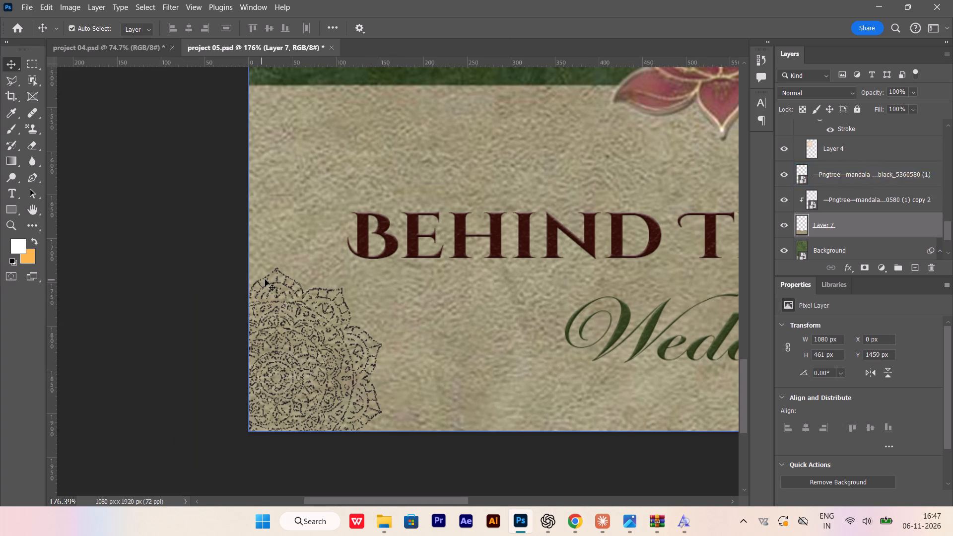
Nudge the footer's lower-left Pngtree mandala outward and down to X -120 px, Y 1746 px.
{"action": "left_click", "coordinate": [276, 280]}
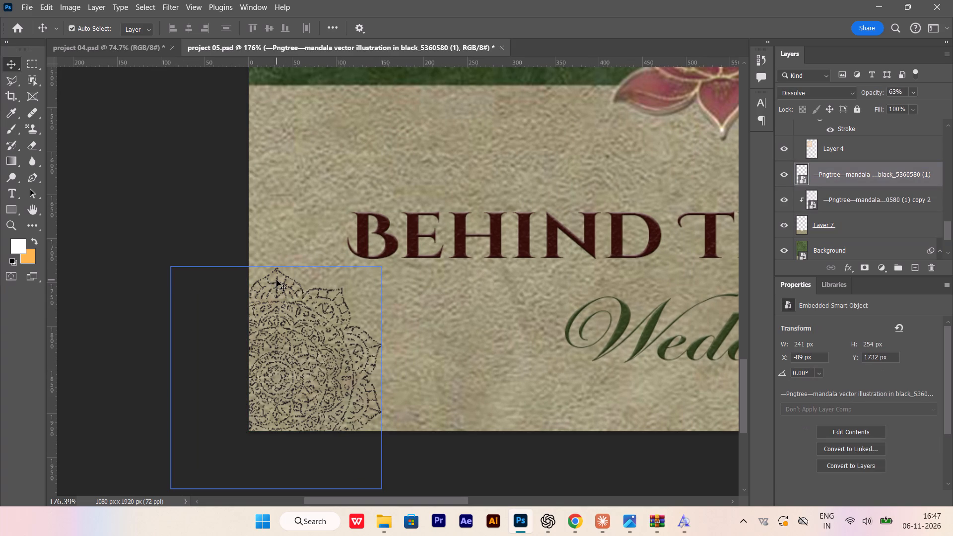
{"action": "key", "text": "Left"}
{"action": "key", "text": "shift+Left"}
{"action": "key", "text": "shift+Left"}
{"action": "key", "text": "shift+Left"}
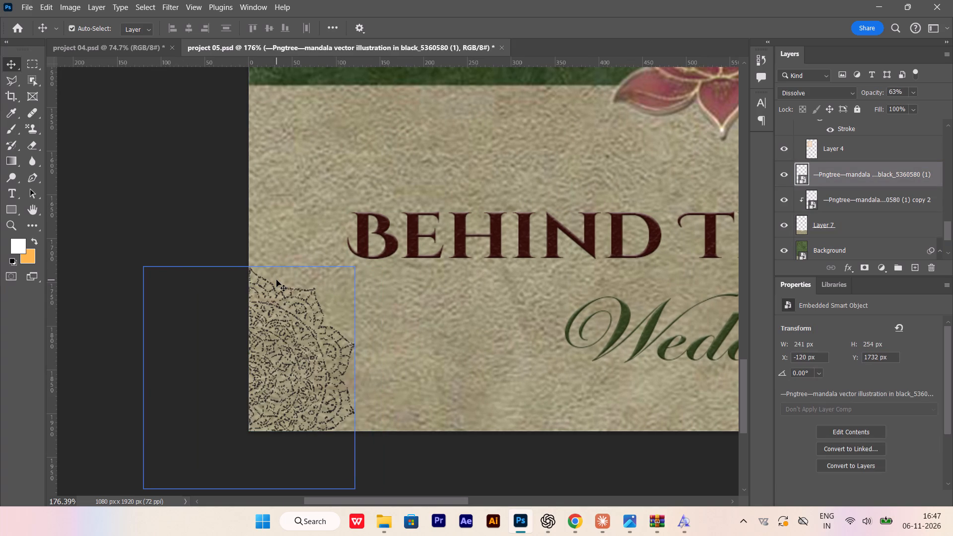
{"action": "key", "text": "Down"}
{"action": "key", "text": "Down"}
{"action": "key", "text": "Down"}
{"action": "key", "text": "Down"}
{"action": "key", "text": "Down"}
{"action": "key", "text": "Down"}
{"action": "key", "text": "Down"}
{"action": "key", "text": "Down"}
{"action": "key", "text": "Down"}
{"action": "key", "text": "Down"}
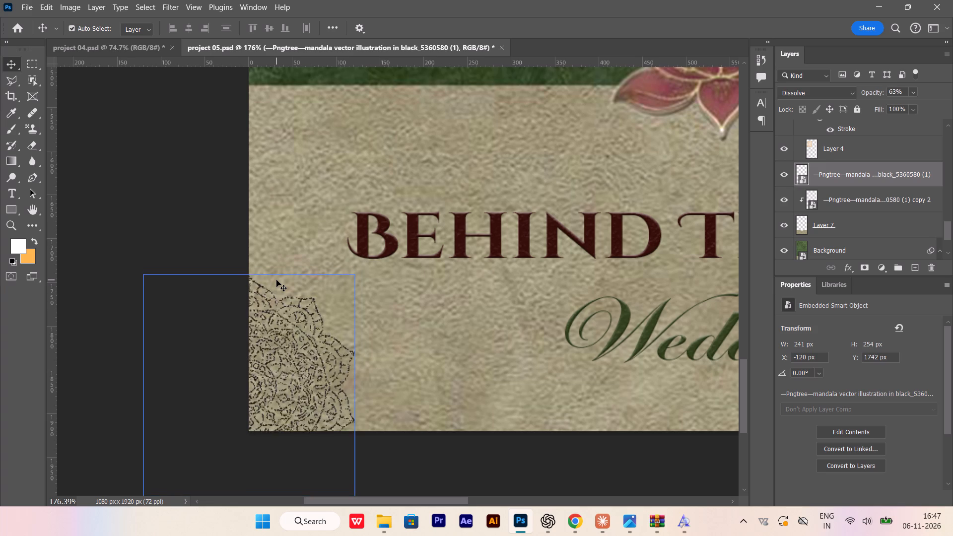
{"action": "key", "text": "Down"}
{"action": "key", "text": "Down"}
{"action": "key", "text": "Down"}
{"action": "key", "text": "Down"}
{"action": "key", "text": "Down"}
{"action": "key", "text": "Up"}
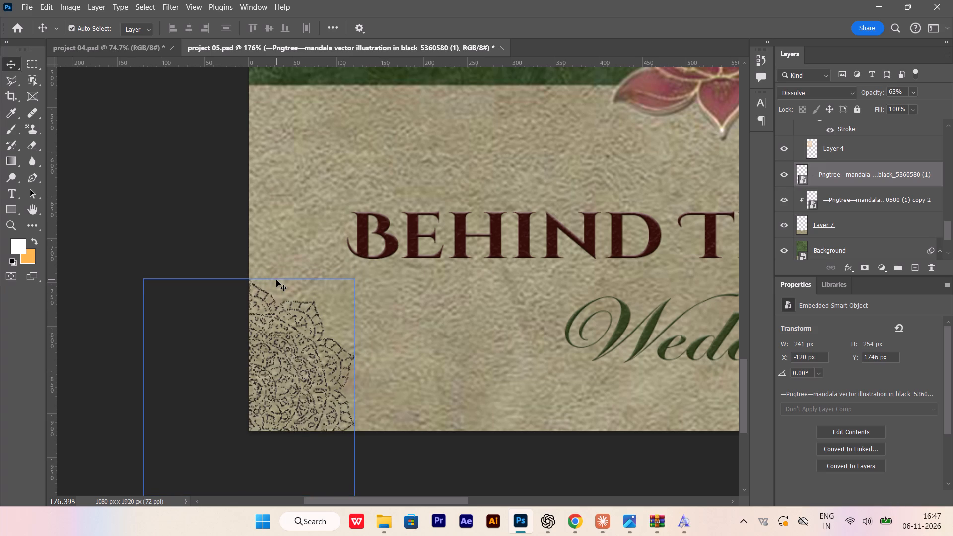
{"action": "scroll", "coordinate": [279, 280], "scroll_direction": "down", "scroll_amount": 9, "text": "alt"}
{"action": "scroll", "coordinate": [742, 226], "scroll_direction": "up", "scroll_amount": 1, "text": "alt"}
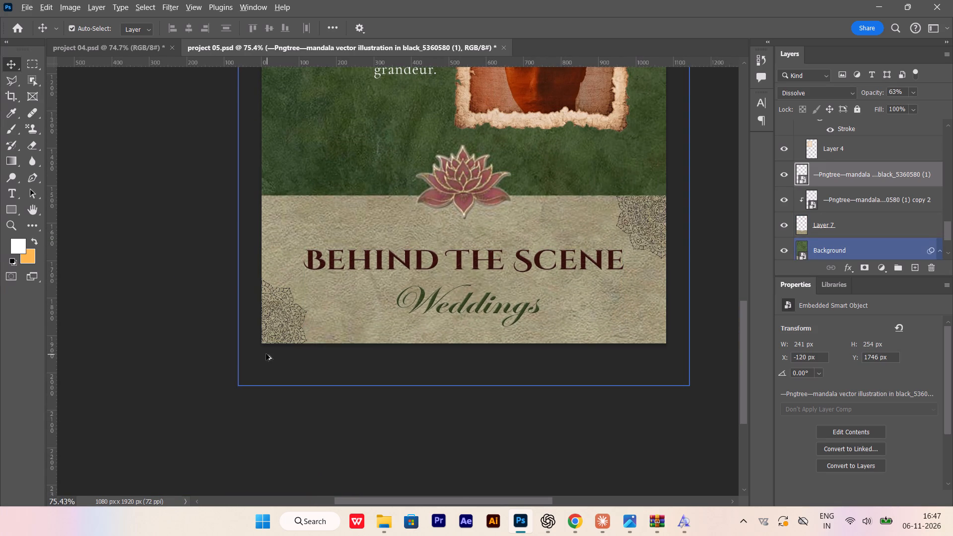
{"action": "scroll", "coordinate": [264, 335], "scroll_direction": "up", "scroll_amount": 2, "text": "alt"}
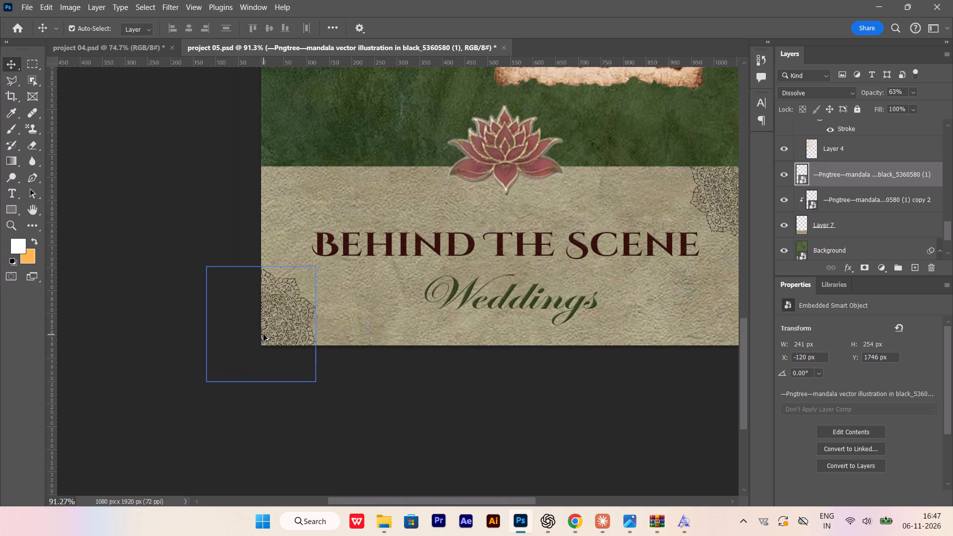
{"action": "left_click", "coordinate": [278, 335]}
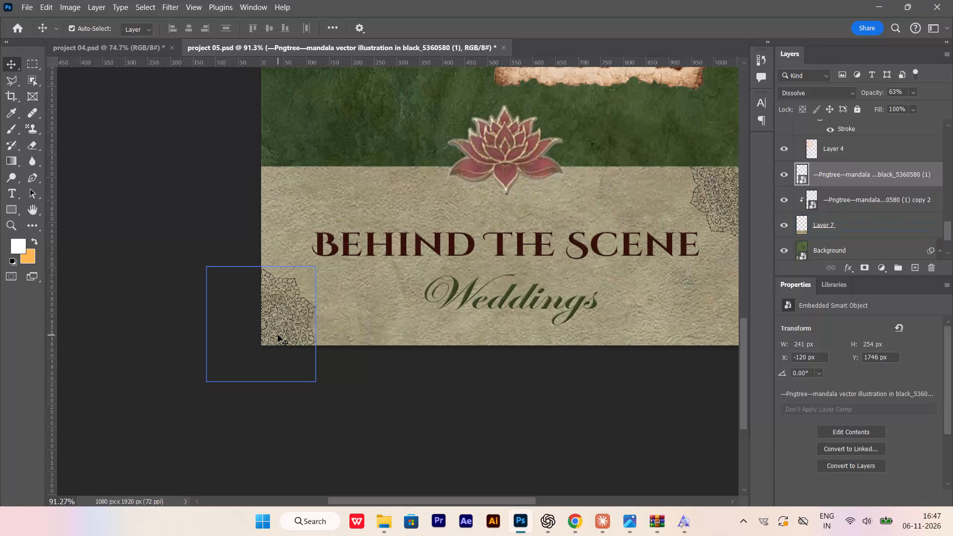
Nudge the footer's lower-left Pngtree mandala inward horizontally to X -110 px.
{"action": "key", "text": "Right"}
{"action": "key", "text": "Right"}
{"action": "key", "text": "Right"}
{"action": "key", "text": "Right"}
{"action": "key", "text": "Right"}
{"action": "key", "text": "Right"}
{"action": "key", "text": "Right"}
{"action": "key", "text": "Right"}
{"action": "key", "text": "Right"}
{"action": "key", "text": "Right"}
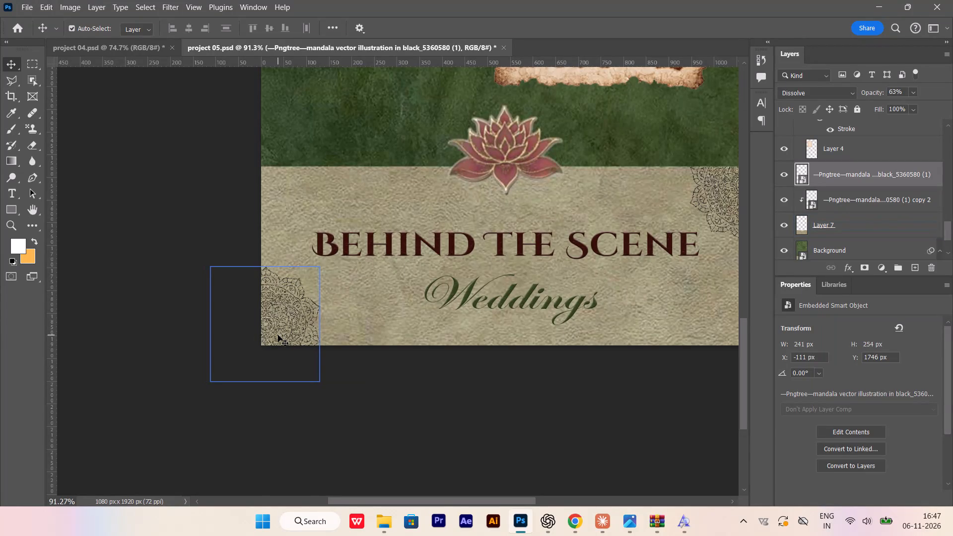
Deselect the mandala and compare the footer's lower-left and upper-right corner mandalas up close and together for size, placement and clipping.
{"action": "scroll", "coordinate": [278, 346], "scroll_direction": "down", "scroll_amount": 3, "text": "alt"}
{"action": "scroll", "coordinate": [697, 260], "scroll_direction": "up", "scroll_amount": 2, "text": "alt"}
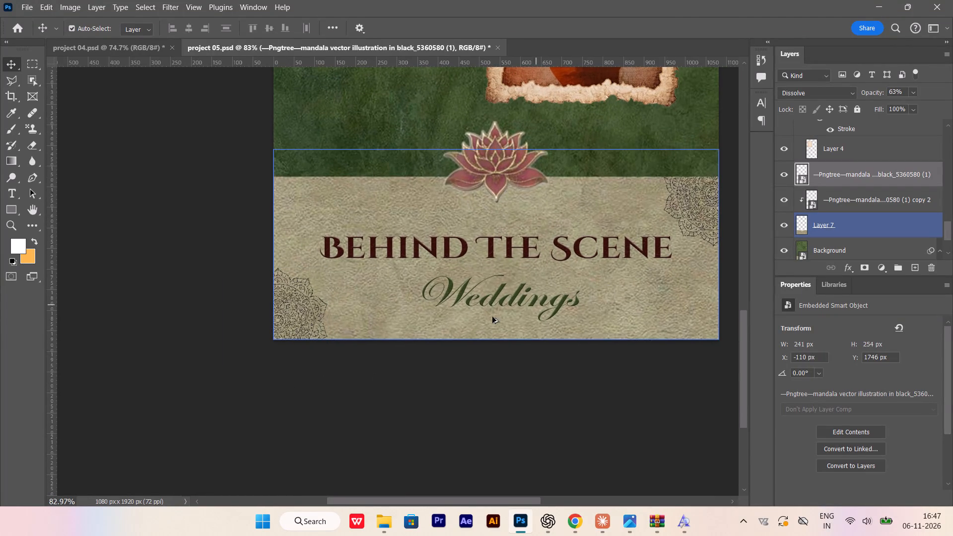
{"action": "left_click", "coordinate": [125, 191]}
{"action": "scroll", "coordinate": [284, 275], "scroll_direction": "up", "scroll_amount": 11, "text": "alt"}
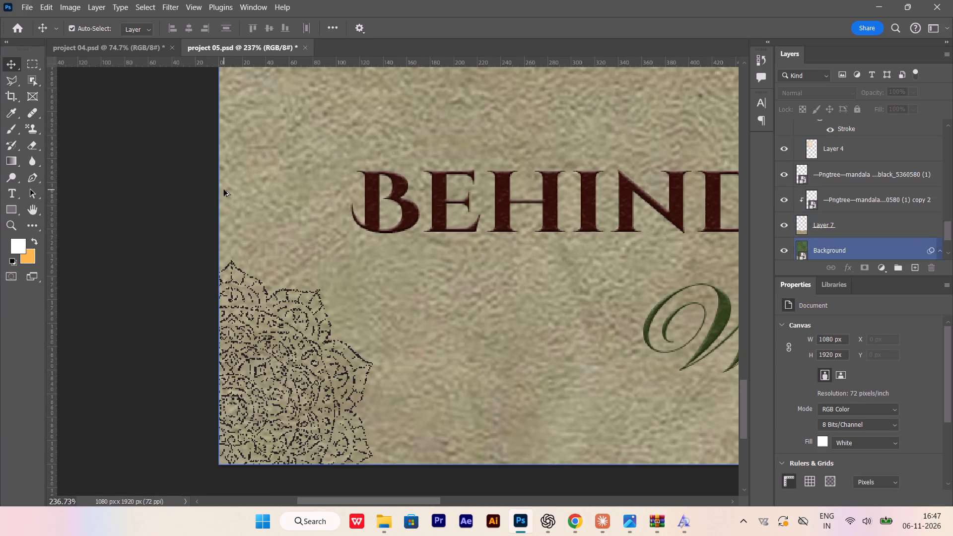
{"action": "scroll", "coordinate": [211, 284], "scroll_direction": "down", "scroll_amount": 4, "text": "alt"}
{"action": "key", "text": "space"}
{"action": "key", "text": "space"}
{"action": "key", "text": "space"}
{"action": "key", "text": "space"}
{"action": "key", "text": "space"}
{"action": "key", "text": "space"}
{"action": "key", "text": "space"}
{"action": "key", "text": "space"}
{"action": "key", "text": "space"}
{"action": "key", "text": "space"}
{"action": "key", "text": "space"}
{"action": "key", "text": "space"}
{"action": "key", "text": "space"}
{"action": "key", "text": "space"}
{"action": "key", "text": "space"}
{"action": "key", "text": "space"}
{"action": "key", "text": "space"}
{"action": "key", "text": "space"}
{"action": "key", "text": "space"}
{"action": "key", "text": "space"}
{"action": "left_click_drag", "start_coordinate": [535, 448], "coordinate": [207, 445]}
{"action": "left_click_drag", "start_coordinate": [441, 368], "coordinate": [519, 436]}
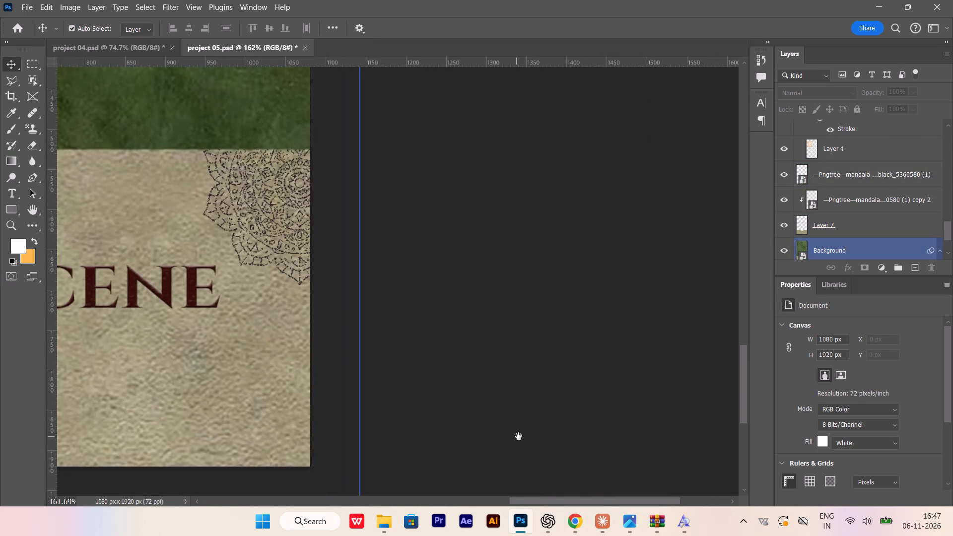
{"action": "left_click_drag", "start_coordinate": [519, 436], "coordinate": [555, 431]}
{"action": "scroll", "coordinate": [673, 387], "scroll_direction": "down", "scroll_amount": 11, "text": "alt"}
{"action": "key", "text": "space"}
{"action": "key", "text": "space"}
{"action": "key", "text": "space"}
{"action": "key", "text": "space"}
{"action": "key", "text": "space"}
{"action": "key", "text": "space"}
{"action": "left_click_drag", "start_coordinate": [488, 417], "coordinate": [560, 417]}
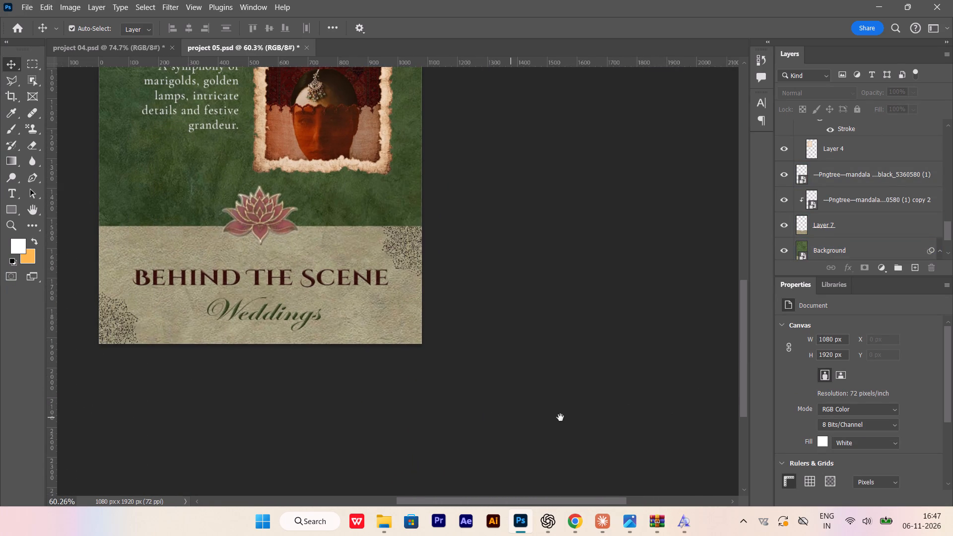
{"action": "left_click_drag", "start_coordinate": [560, 417], "coordinate": [613, 419]}
Save project 05.psd with the repositioned footer mandala.
{"action": "key", "text": "ctrl+s"}
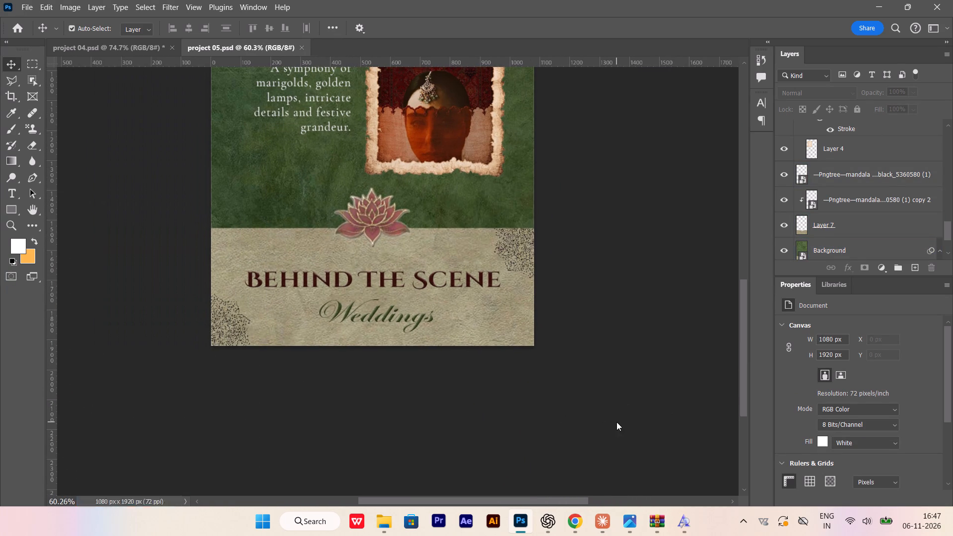
Preview the entire Diwali story fitted to the screen in full-screen mode.
{"action": "type", "text": "fff"}
{"action": "key", "text": "ctrl+0"}
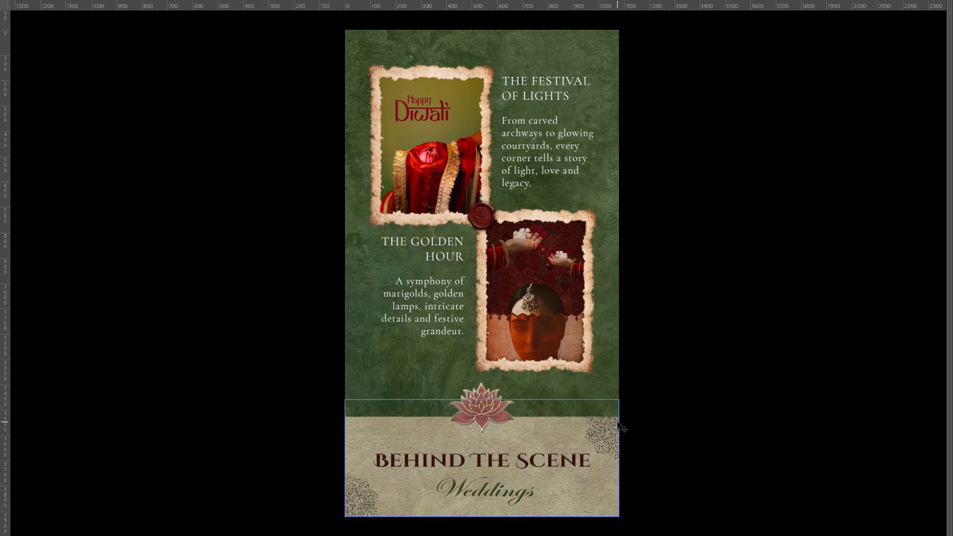
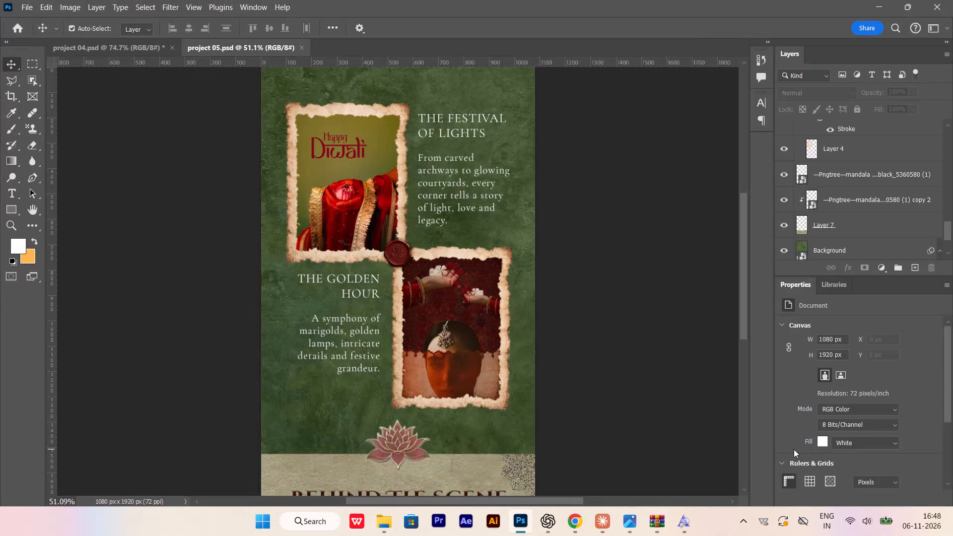
Save the project 05 document.
{"action": "key", "text": "ctrl+s"}
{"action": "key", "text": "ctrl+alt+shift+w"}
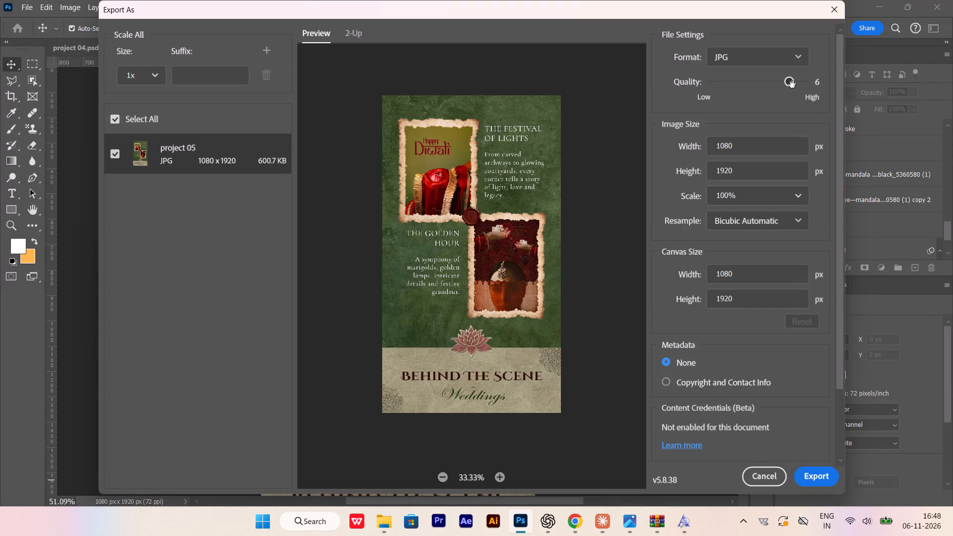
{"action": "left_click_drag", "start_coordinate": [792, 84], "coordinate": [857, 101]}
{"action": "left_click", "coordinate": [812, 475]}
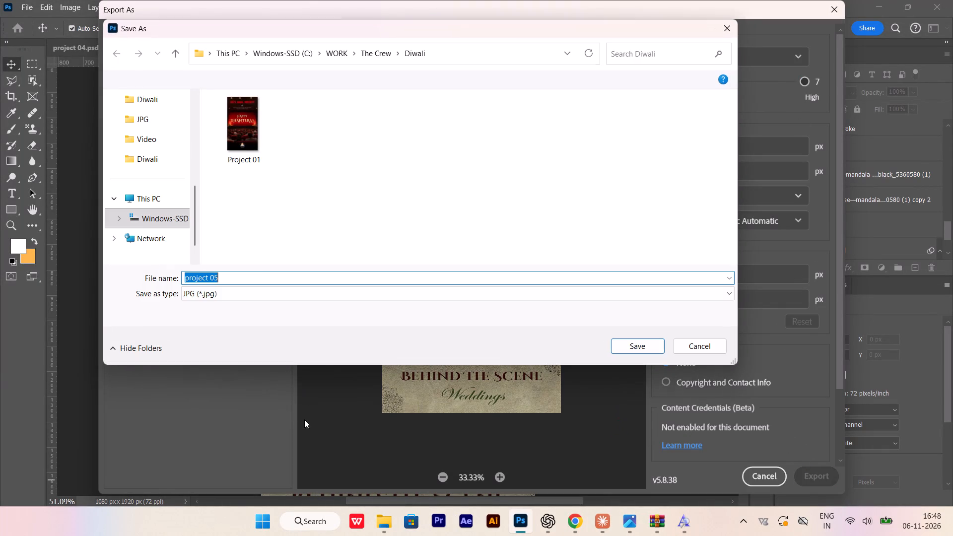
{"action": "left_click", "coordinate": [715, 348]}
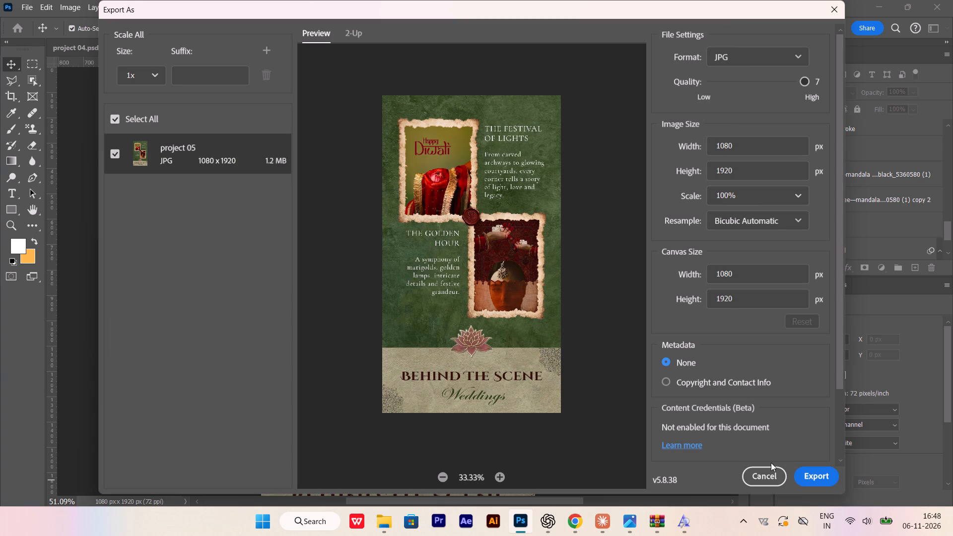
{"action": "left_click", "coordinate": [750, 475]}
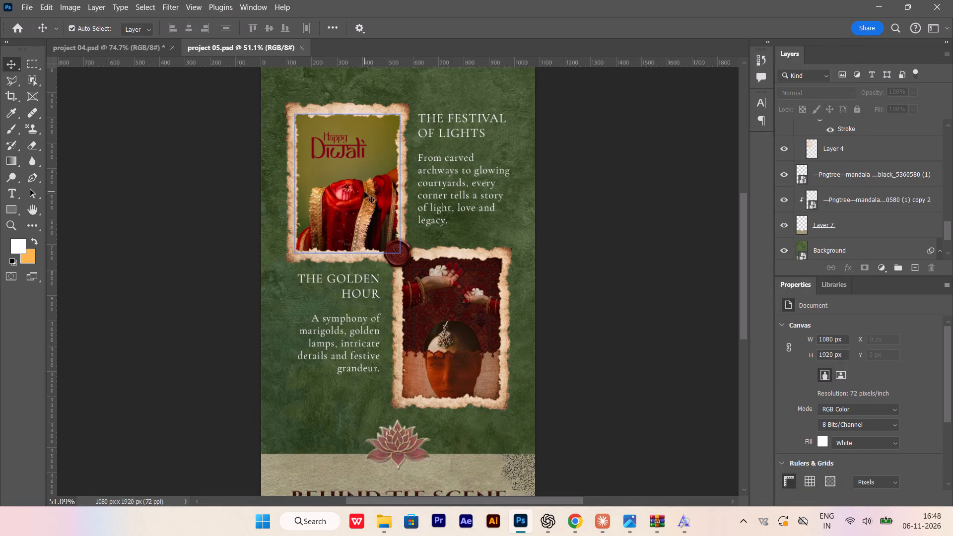
Duplicate the Happy text layer and the Diwali copy layer that form the greeting in the upper photo.
{"action": "scroll", "coordinate": [364, 191], "scroll_direction": "up", "scroll_amount": 20}
{"action": "scroll", "coordinate": [364, 191], "scroll_direction": "up", "scroll_amount": 1}
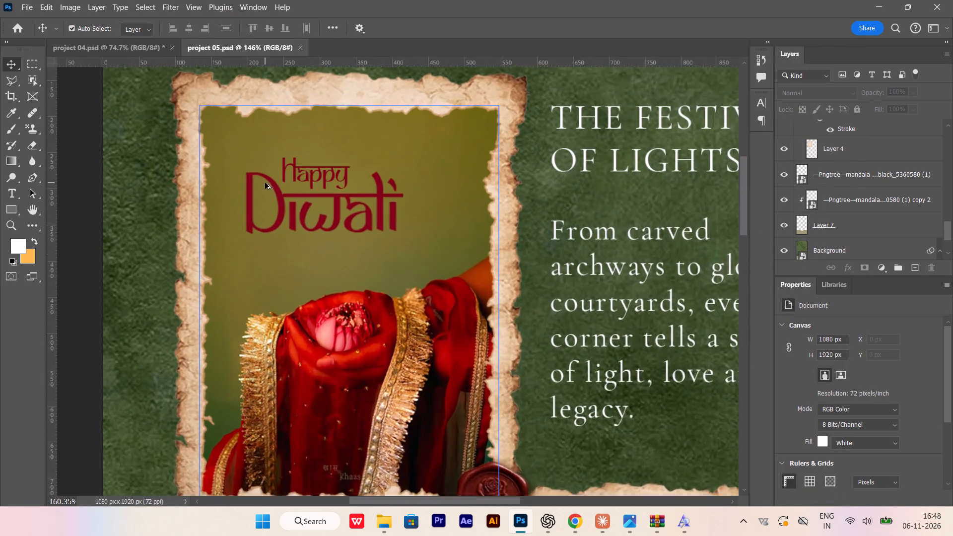
{"action": "left_click", "coordinate": [281, 209]}
{"action": "left_click", "coordinate": [296, 165], "text": "shift"}
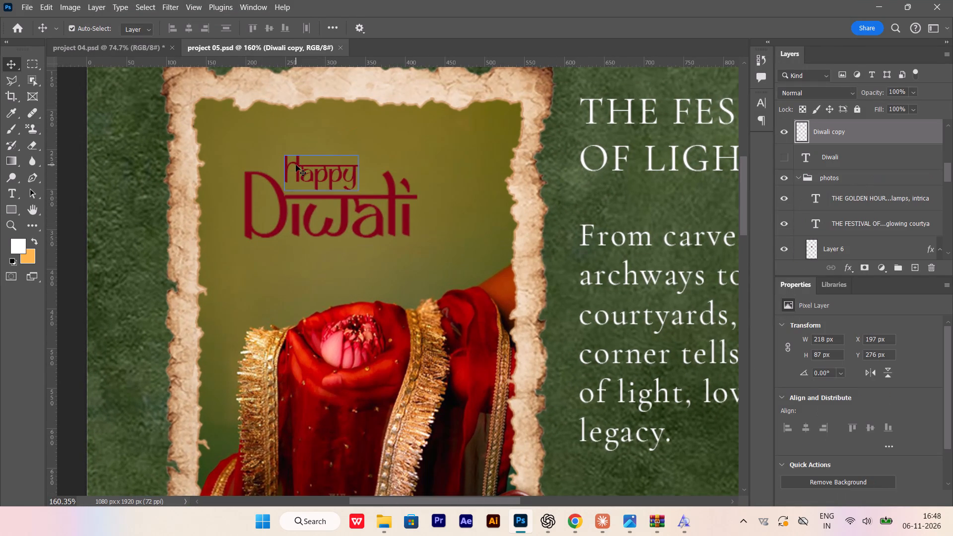
{"action": "scroll", "coordinate": [828, 147], "scroll_direction": "up", "scroll_amount": 2}
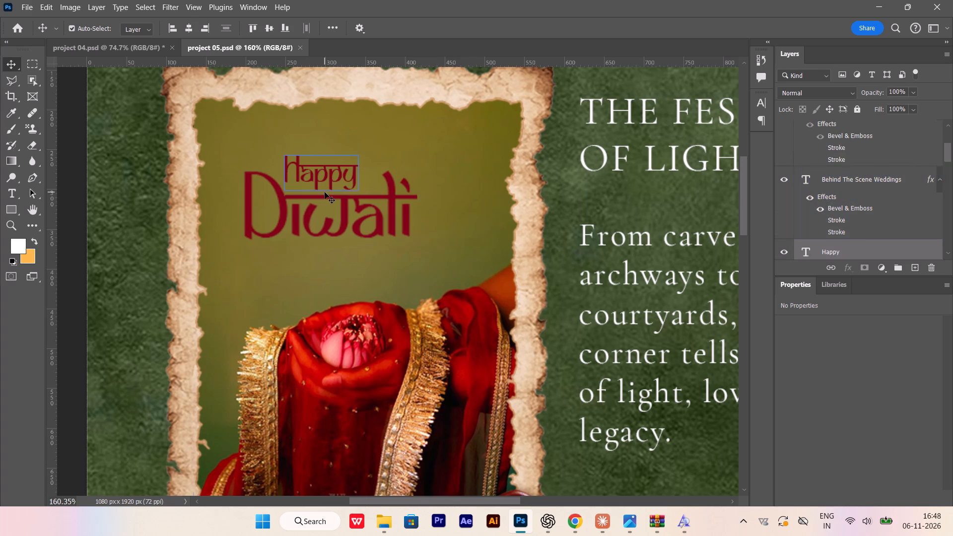
{"action": "scroll", "coordinate": [327, 192], "scroll_direction": "down", "scroll_amount": 3}
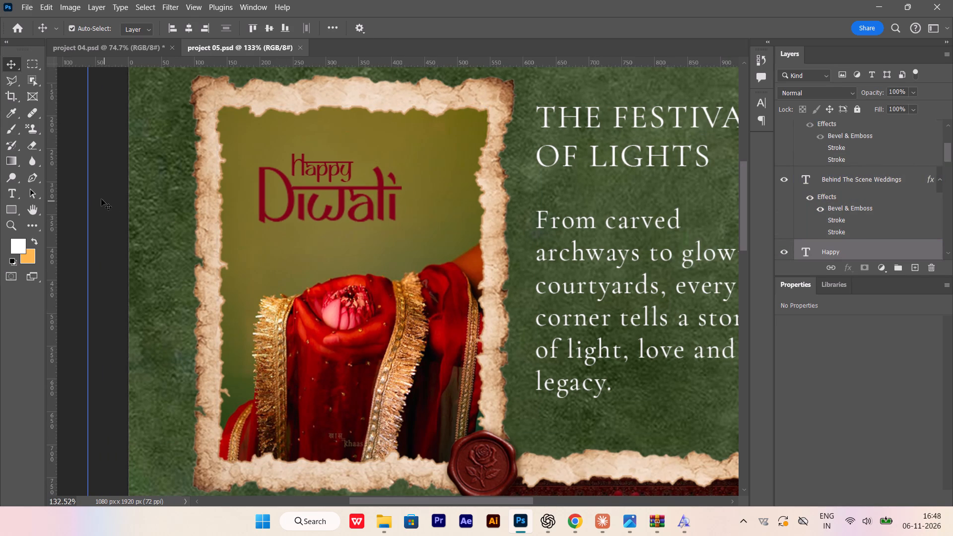
{"action": "left_click", "coordinate": [81, 191]}
{"action": "scroll", "coordinate": [226, 159], "scroll_direction": "up", "scroll_amount": 3, "text": "alt"}
{"action": "left_click", "coordinate": [345, 172]}
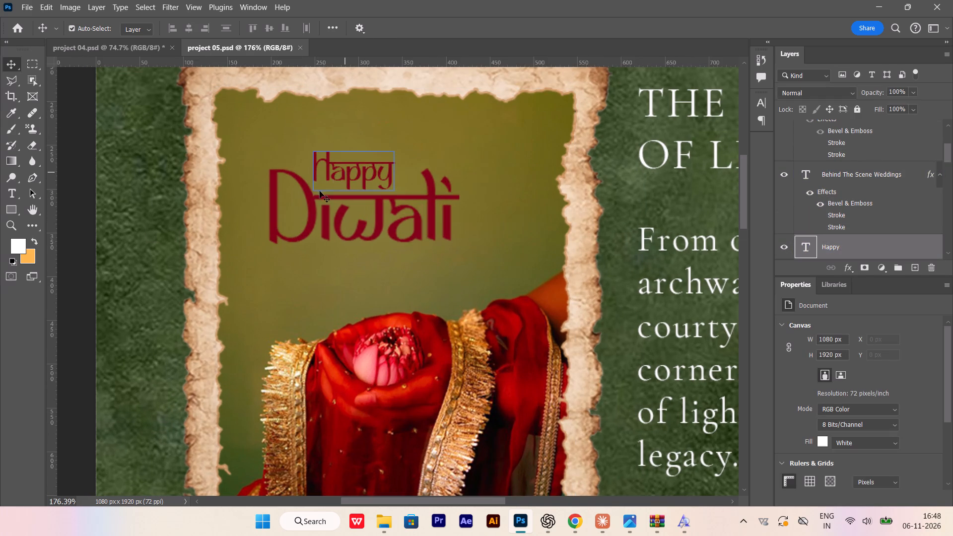
{"action": "left_click", "coordinate": [309, 219], "text": "shift"}
{"action": "scroll", "coordinate": [789, 210], "scroll_direction": "down", "scroll_amount": 3}
{"action": "scroll", "coordinate": [793, 211], "scroll_direction": "up", "scroll_amount": 1}
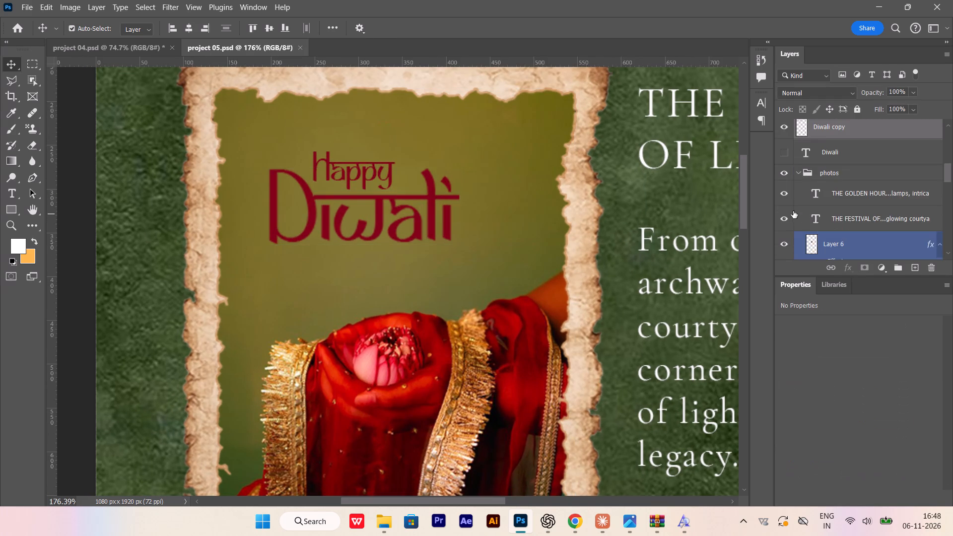
{"action": "scroll", "coordinate": [793, 211], "scroll_direction": "up", "scroll_amount": 1}
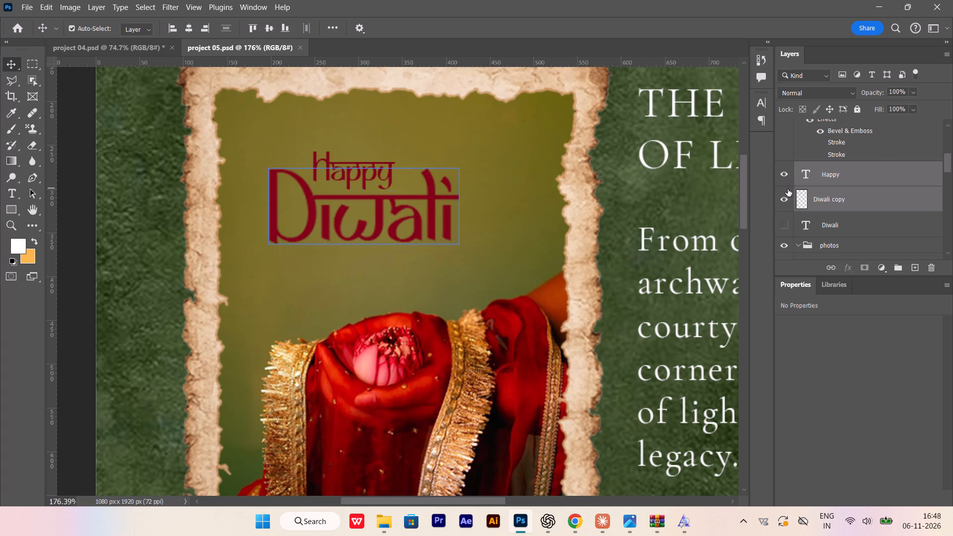
{"action": "key", "text": "ctrl+j"}
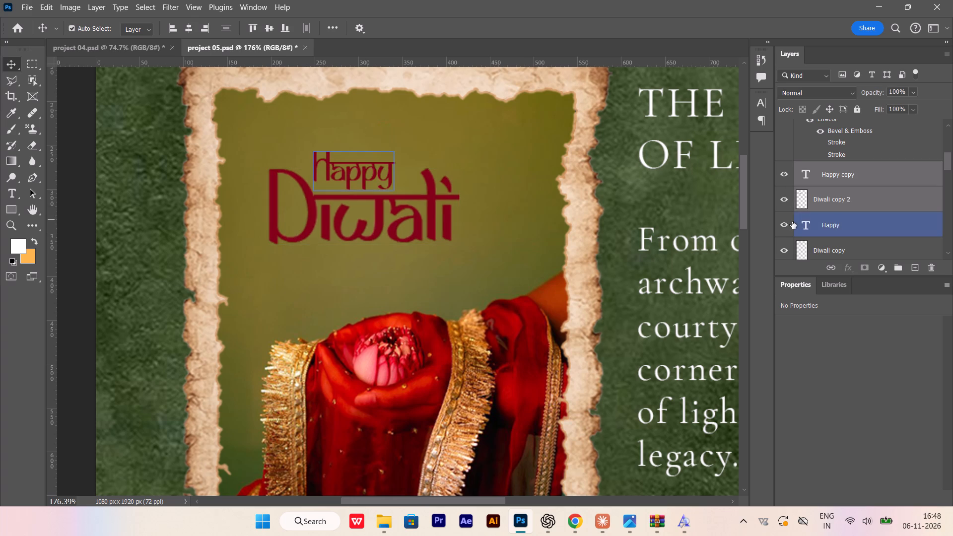
Hide the duplicated Diwali copy 2 pixel layer and make the Happy copy text layer active.
{"action": "left_click", "coordinate": [849, 201]}
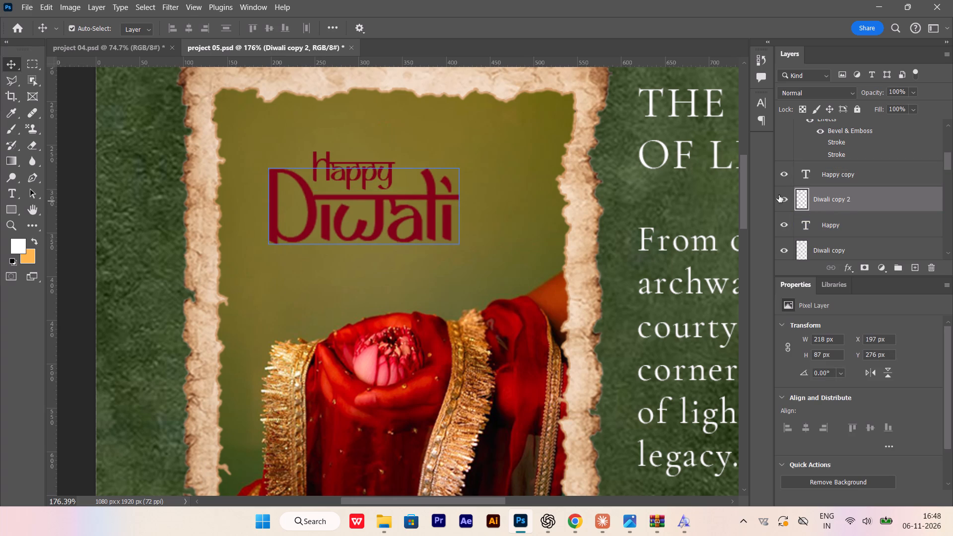
{"action": "left_click", "coordinate": [784, 200]}
{"action": "left_click", "coordinate": [840, 182]}
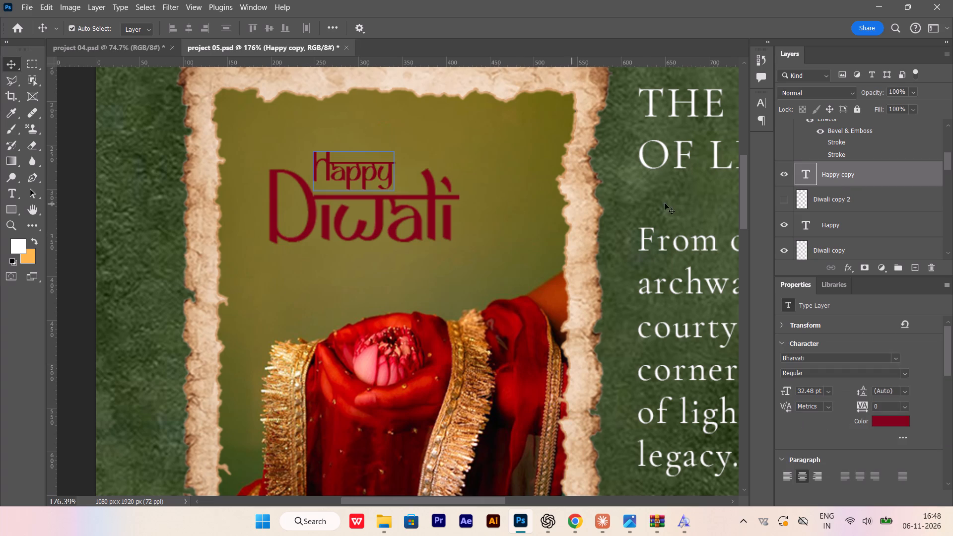
Group the original Happy and Diwali copy layers under the name "Diwali" and hide the group.
{"action": "scroll", "coordinate": [806, 221], "scroll_direction": "down", "scroll_amount": 1}
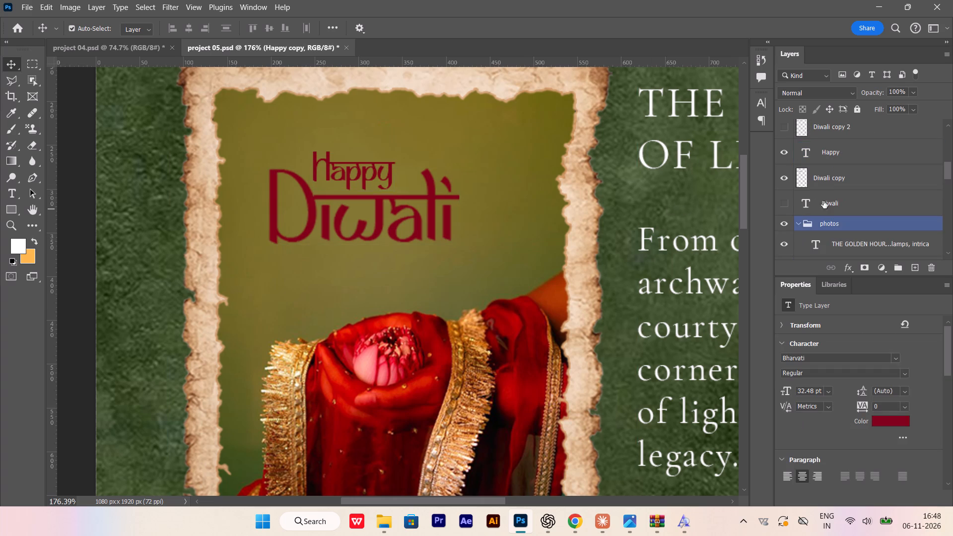
{"action": "left_click", "coordinate": [835, 185]}
{"action": "left_click", "coordinate": [848, 164], "text": "shift"}
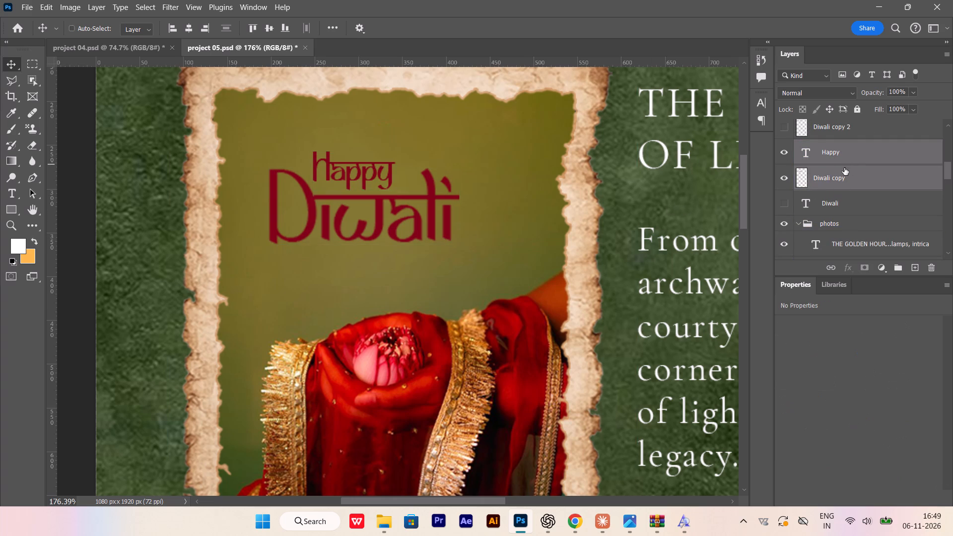
{"action": "key", "text": "ctrl+g"}
{"action": "double_click", "coordinate": [838, 148]}
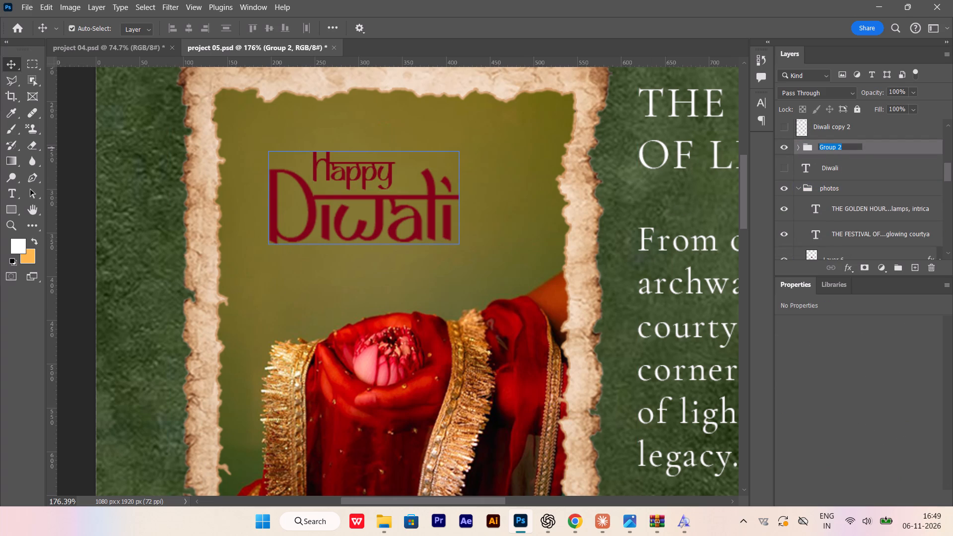
{"action": "type", "text": "Diwali"}
{"action": "key", "text": "Return"}
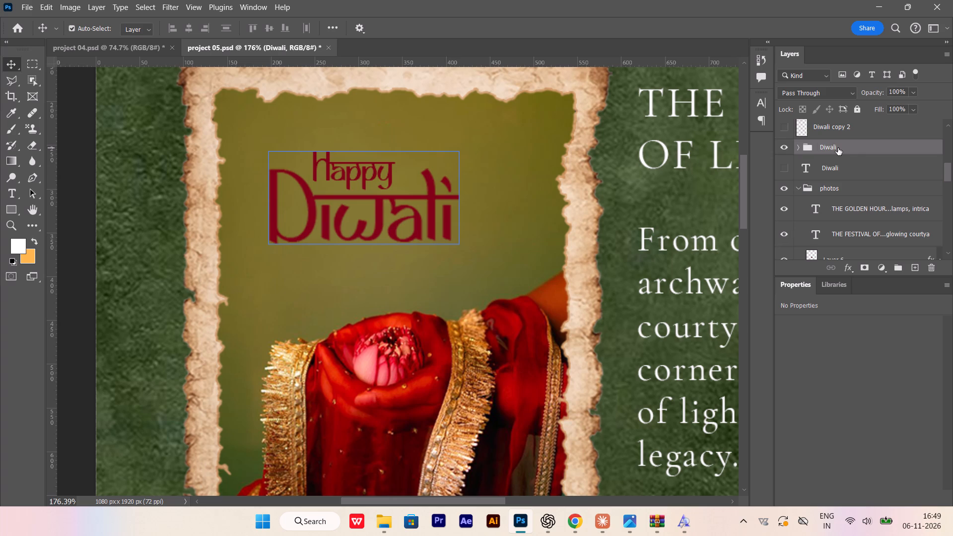
{"action": "left_click", "coordinate": [789, 148]}
Add a second line reading "Diwali" below "Happy" in the Happy copy text layer.
{"action": "double_click", "coordinate": [385, 171]}
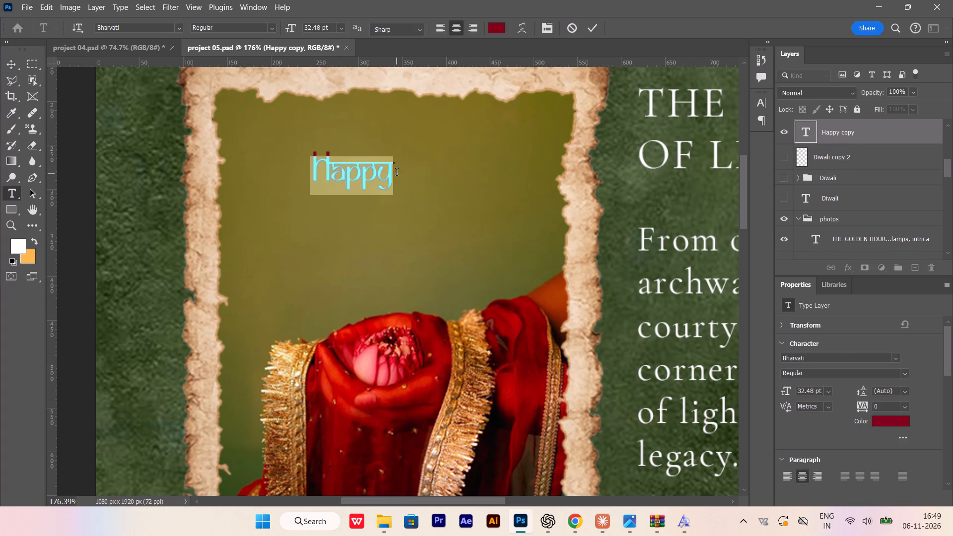
{"action": "left_click", "coordinate": [391, 171]}
{"action": "key", "text": "Return"}
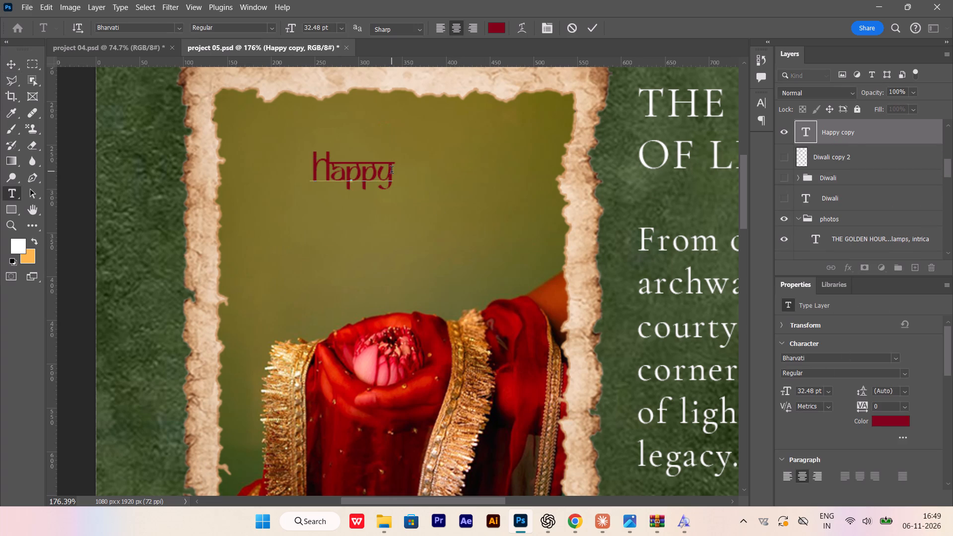
{"action": "type", "text": "Diwali"}
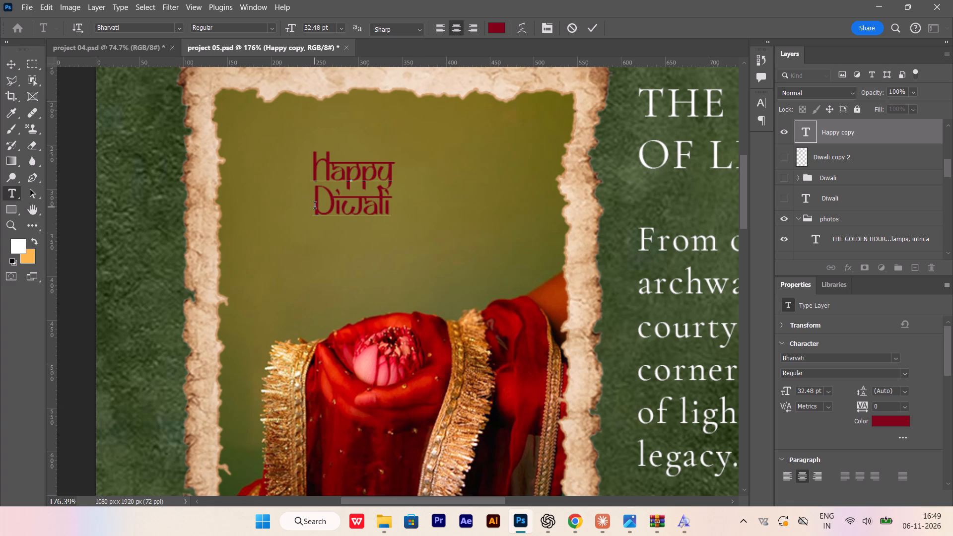
Finish the text edit and show the Diwali group again as a reference for the new lettering.
{"action": "left_click_drag", "start_coordinate": [315, 207], "coordinate": [391, 206]}
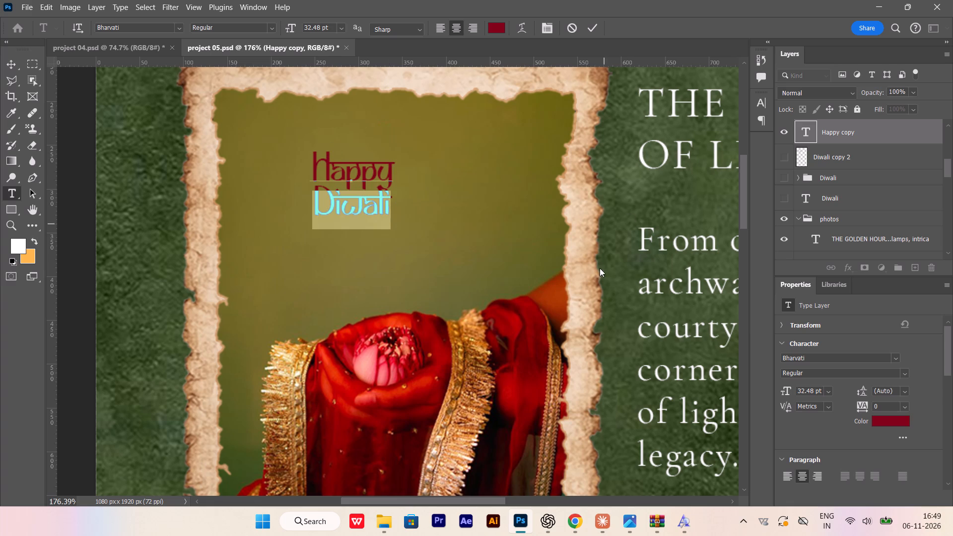
{"action": "left_click", "coordinate": [783, 179]}
Scale the Happy Diwali text to about 239% and align its Diwali line over the original Diwali lettering.
{"action": "scroll", "coordinate": [306, 194], "scroll_direction": "up", "scroll_amount": 2, "text": "alt"}
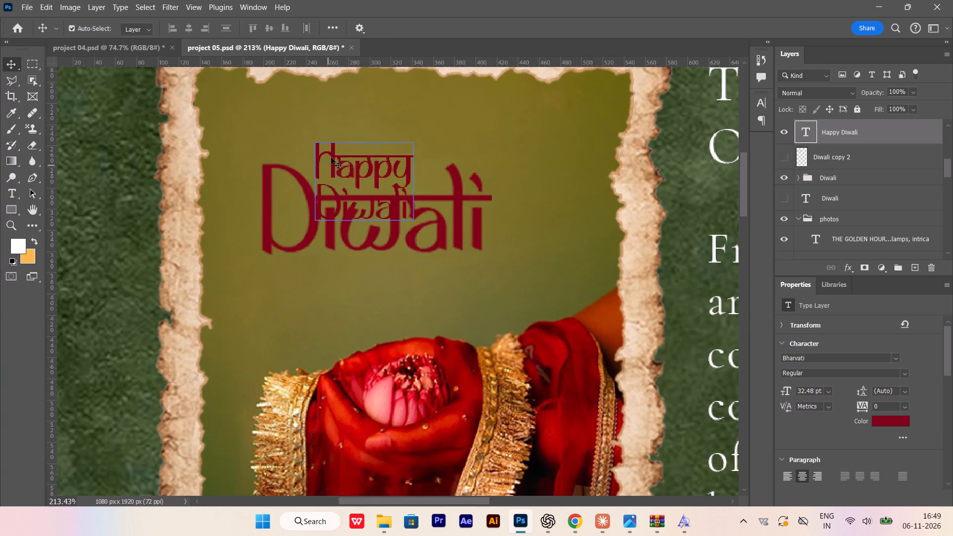
{"action": "left_click_drag", "start_coordinate": [331, 152], "coordinate": [293, 254]}
{"action": "key", "text": "ctrl+t"}
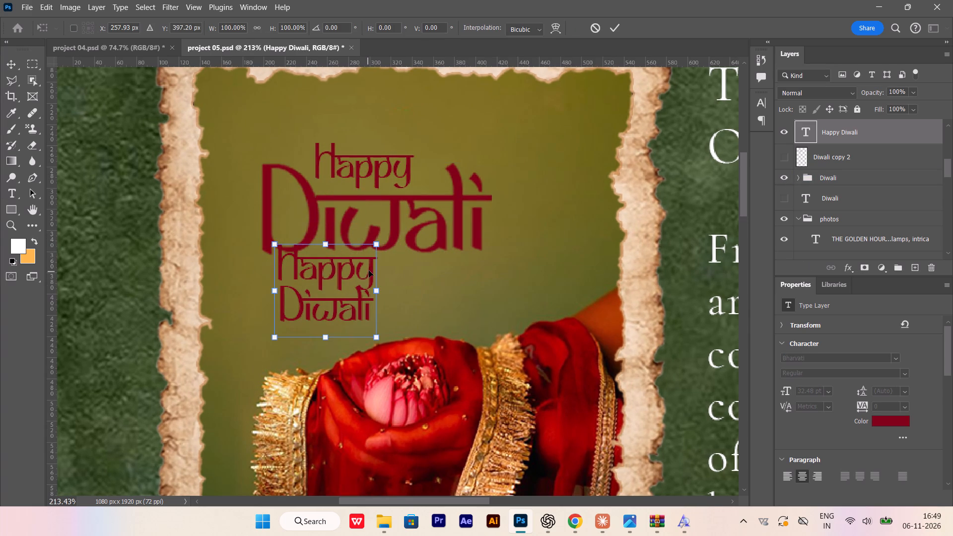
{"action": "left_click_drag", "start_coordinate": [380, 242], "coordinate": [524, 123], "text": "shift"}
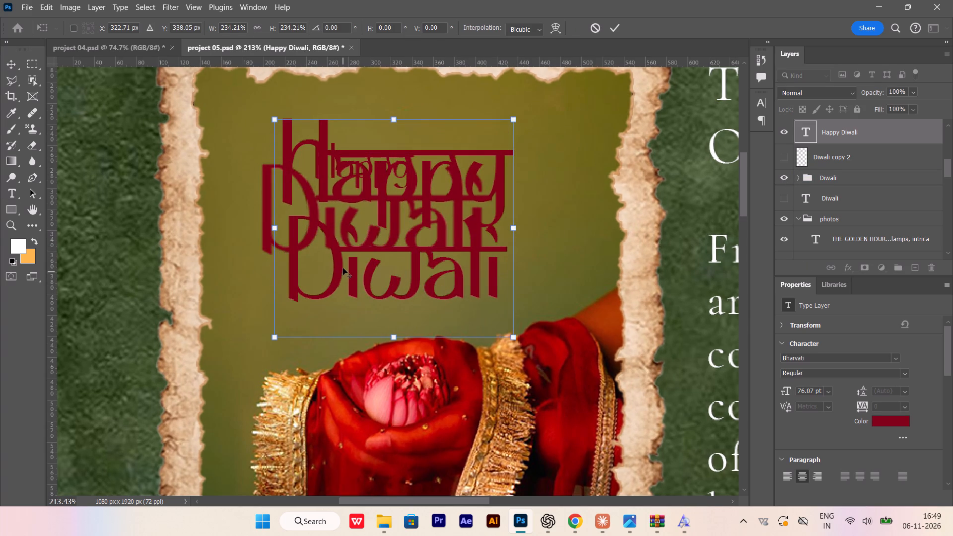
{"action": "scroll", "coordinate": [340, 265], "scroll_direction": "up", "scroll_amount": 2, "text": "alt"}
{"action": "left_click_drag", "start_coordinate": [339, 265], "coordinate": [311, 204]}
{"action": "left_click_drag", "start_coordinate": [524, 292], "coordinate": [530, 294], "text": "shift"}
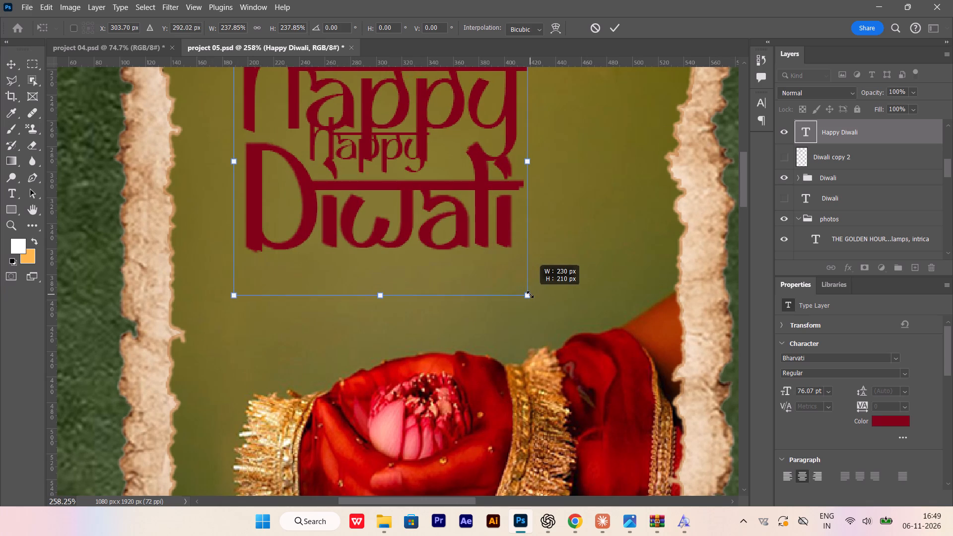
{"action": "left_click_drag", "start_coordinate": [530, 294], "coordinate": [532, 295], "text": "shift"}
{"action": "scroll", "coordinate": [412, 244], "scroll_direction": "up", "scroll_amount": 4}
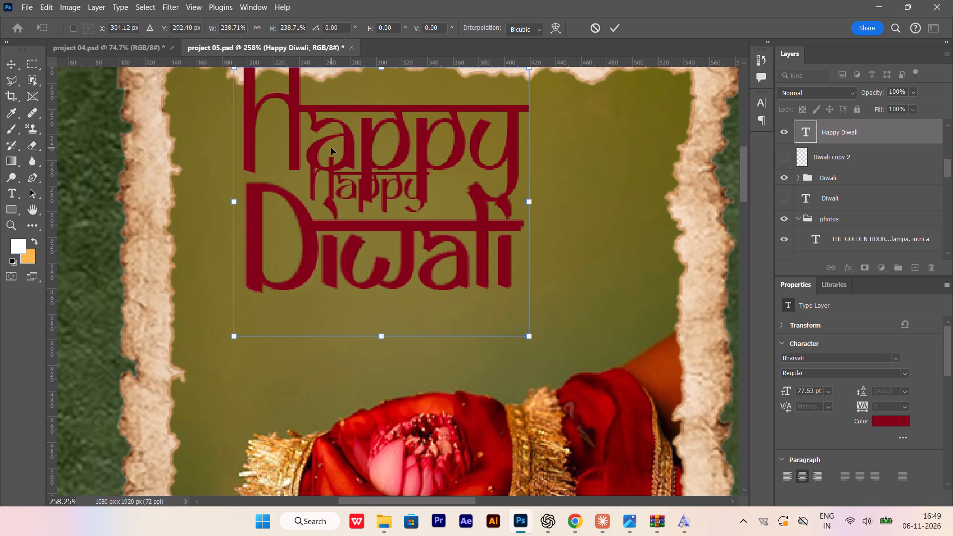
{"action": "key", "text": "Return"}
Reduce the font size of only the Happy line in the Happy Diwali text to 40 pt.
{"action": "double_click", "coordinate": [331, 148]}
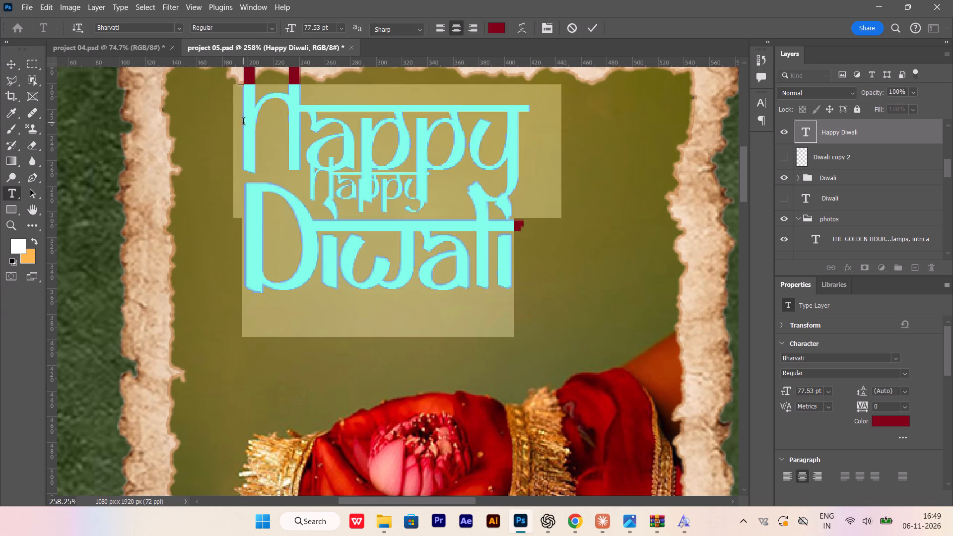
{"action": "left_click_drag", "start_coordinate": [243, 123], "coordinate": [583, 147]}
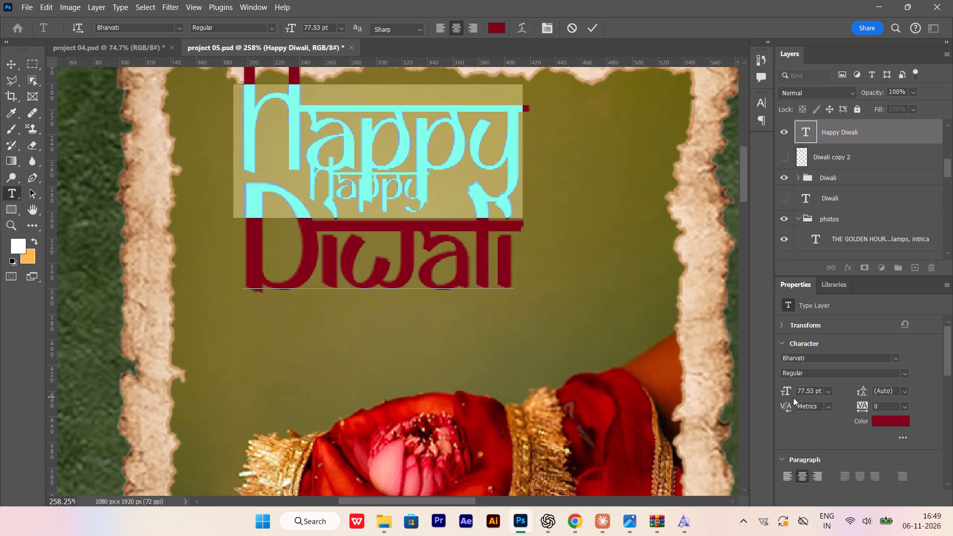
{"action": "left_click_drag", "start_coordinate": [788, 393], "coordinate": [763, 398]}
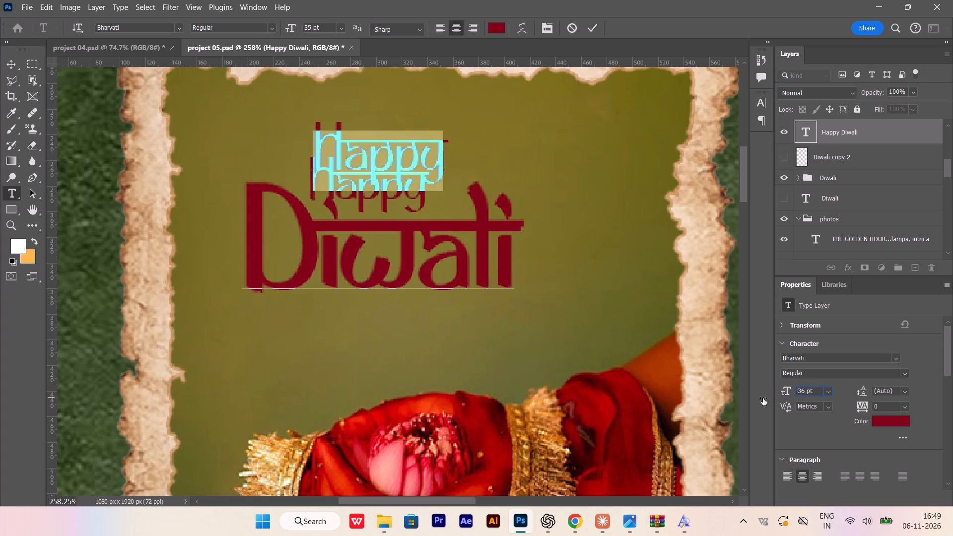
{"action": "left_click_drag", "start_coordinate": [763, 398], "coordinate": [764, 398]}
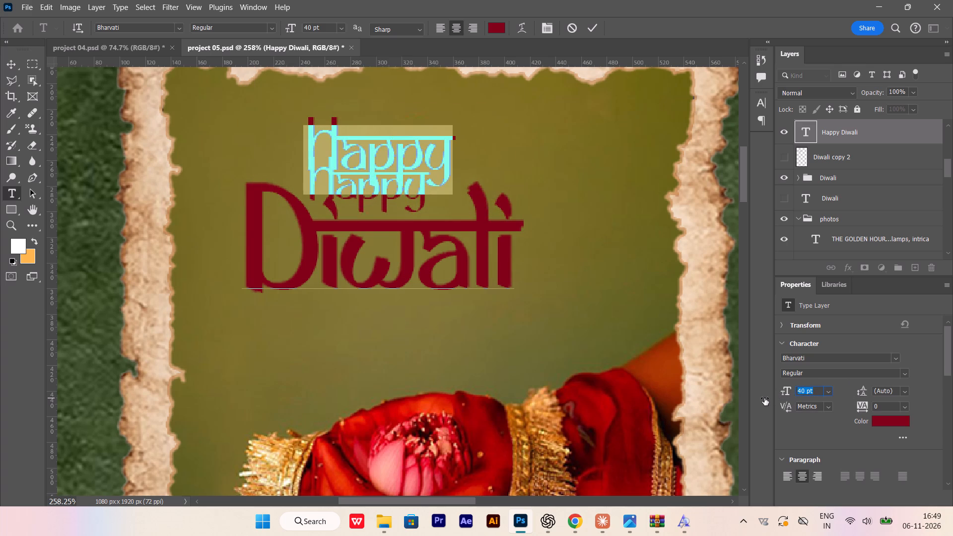
{"action": "left_click_drag", "start_coordinate": [764, 398], "coordinate": [763, 400]}
Adjust the leading of the Happy line in the Happy Diwali text.
{"action": "left_click_drag", "start_coordinate": [866, 395], "coordinate": [873, 393]}
{"action": "left_click", "coordinate": [788, 394]}
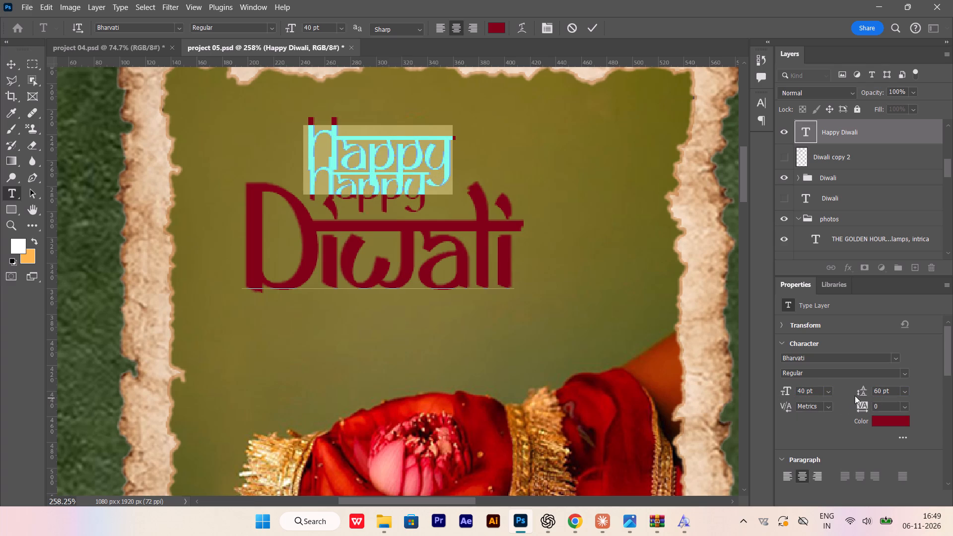
{"action": "left_click_drag", "start_coordinate": [860, 393], "coordinate": [848, 396]}
{"action": "left_click", "coordinate": [451, 214]}
{"action": "left_click", "coordinate": [446, 165]}
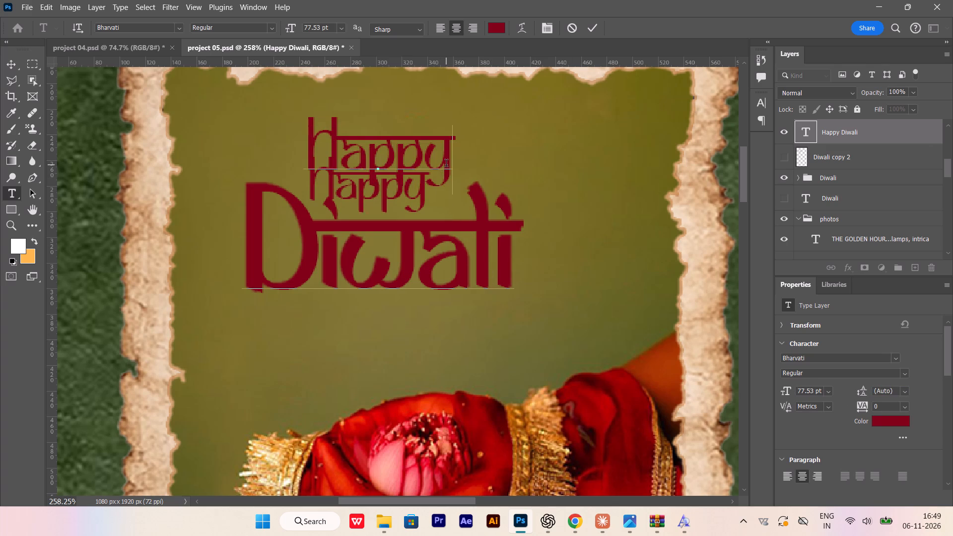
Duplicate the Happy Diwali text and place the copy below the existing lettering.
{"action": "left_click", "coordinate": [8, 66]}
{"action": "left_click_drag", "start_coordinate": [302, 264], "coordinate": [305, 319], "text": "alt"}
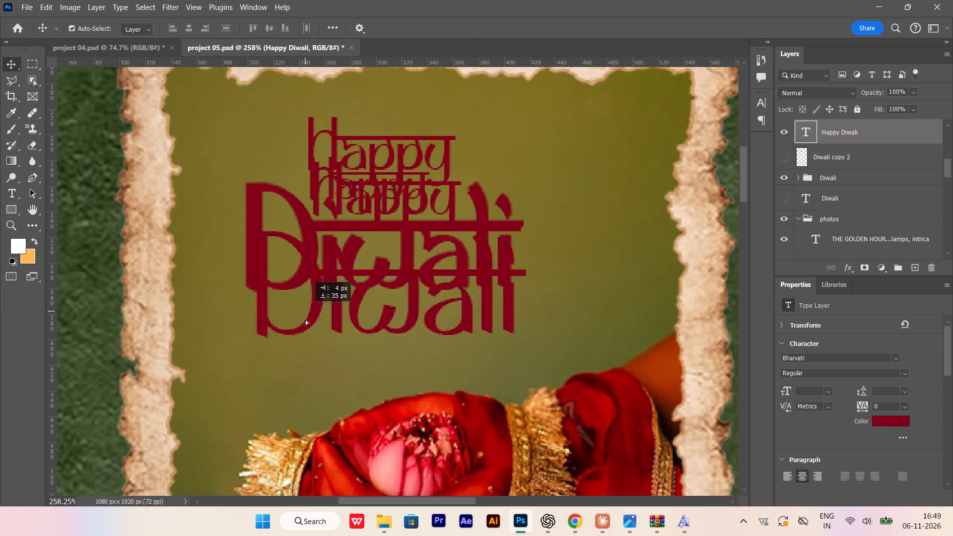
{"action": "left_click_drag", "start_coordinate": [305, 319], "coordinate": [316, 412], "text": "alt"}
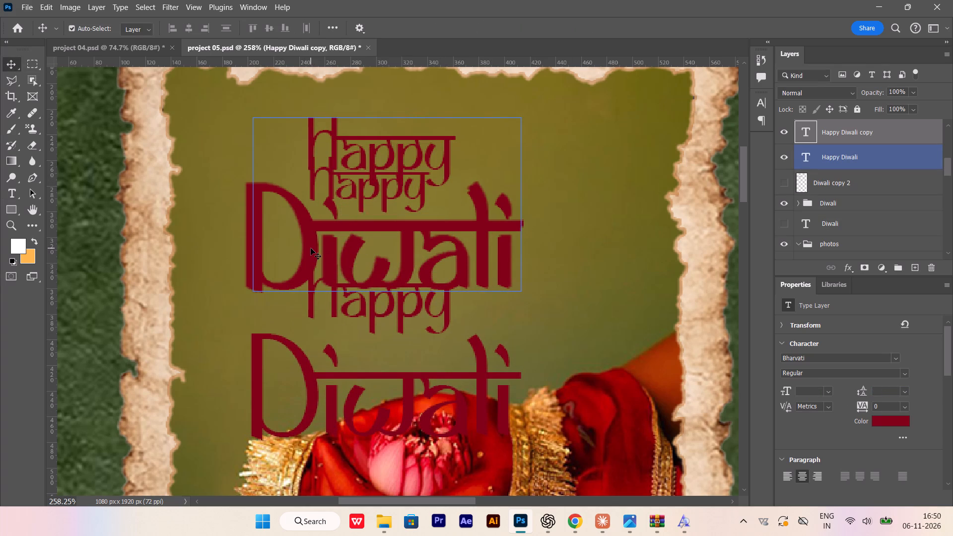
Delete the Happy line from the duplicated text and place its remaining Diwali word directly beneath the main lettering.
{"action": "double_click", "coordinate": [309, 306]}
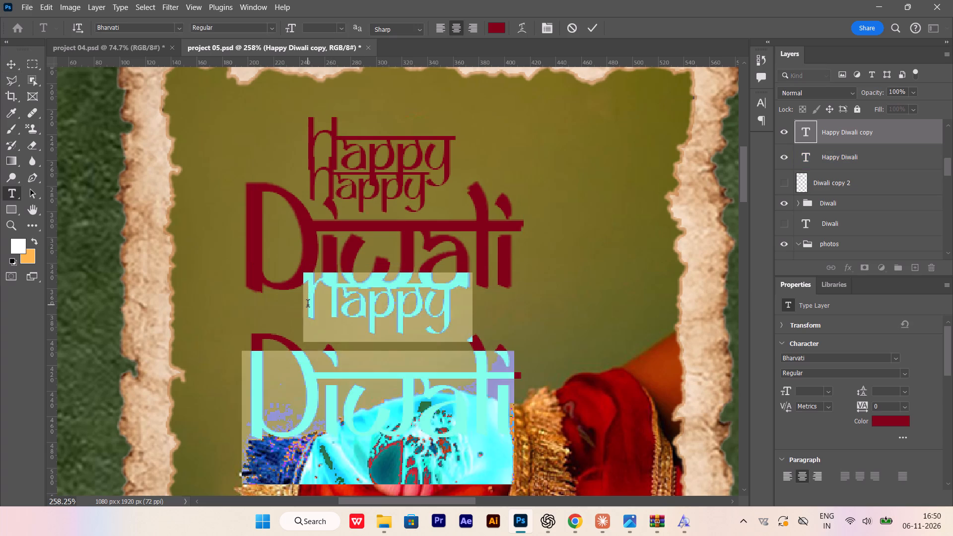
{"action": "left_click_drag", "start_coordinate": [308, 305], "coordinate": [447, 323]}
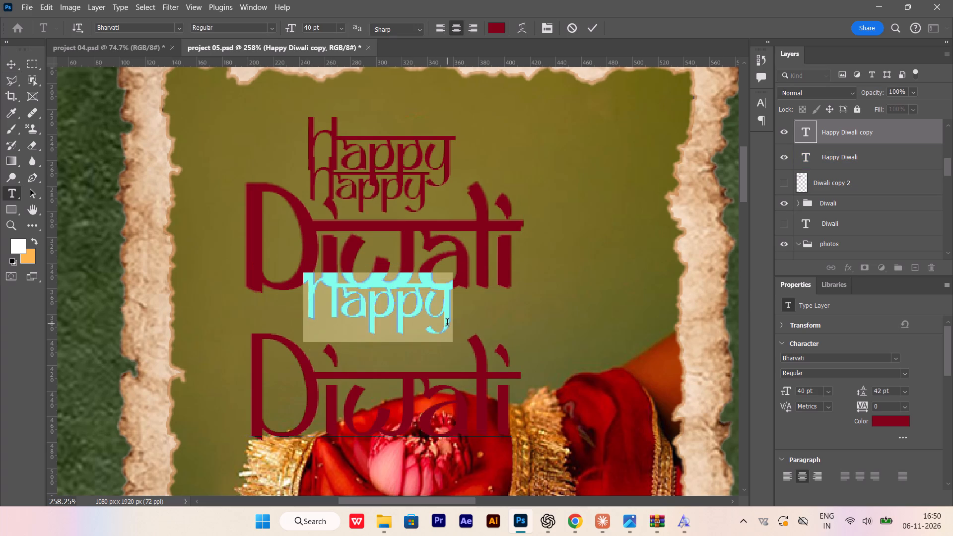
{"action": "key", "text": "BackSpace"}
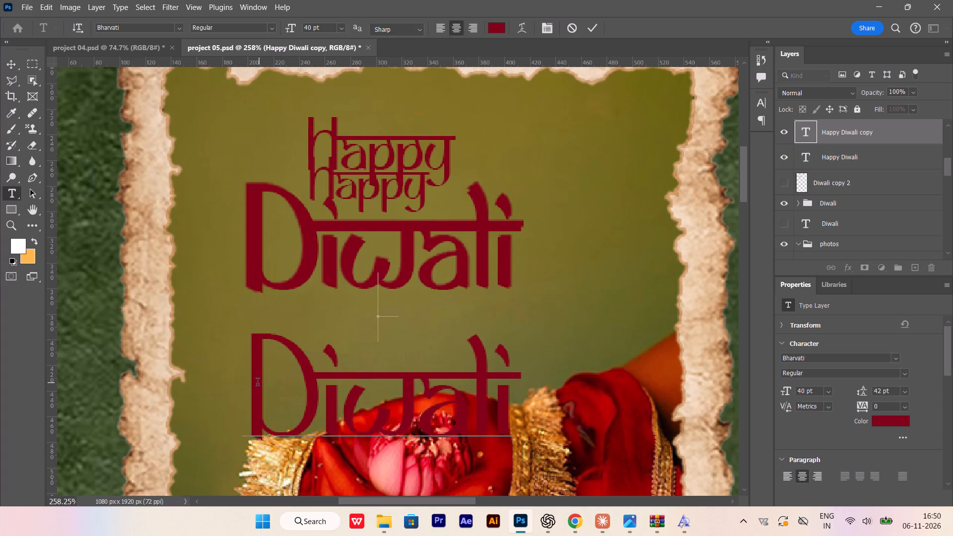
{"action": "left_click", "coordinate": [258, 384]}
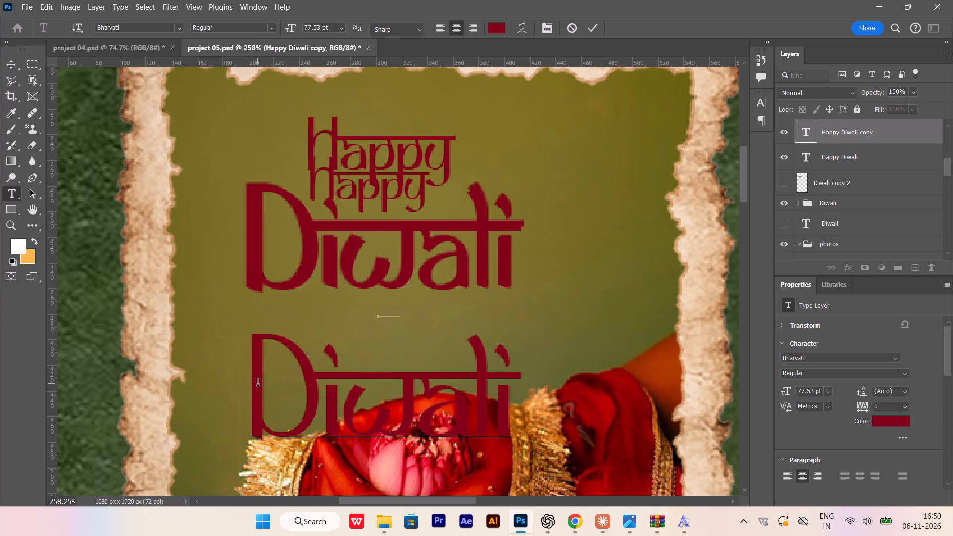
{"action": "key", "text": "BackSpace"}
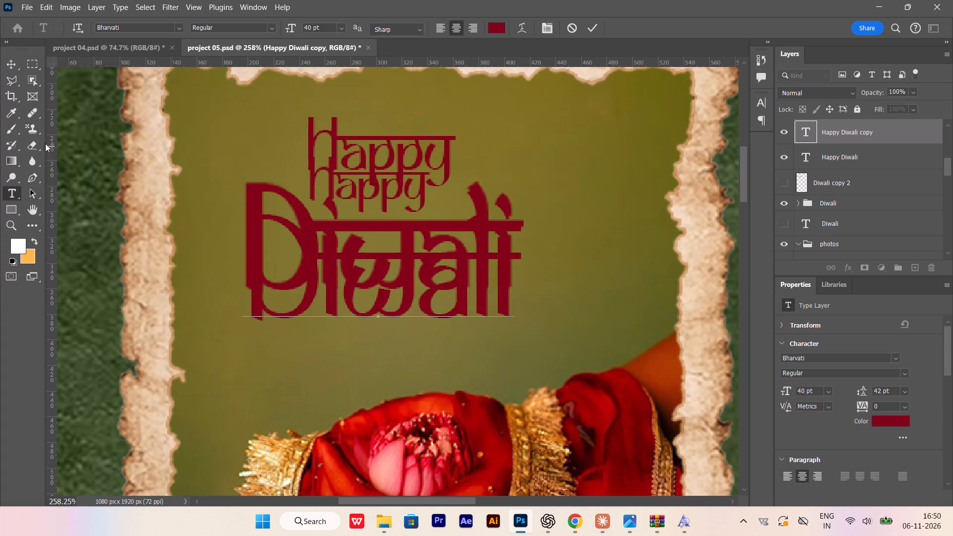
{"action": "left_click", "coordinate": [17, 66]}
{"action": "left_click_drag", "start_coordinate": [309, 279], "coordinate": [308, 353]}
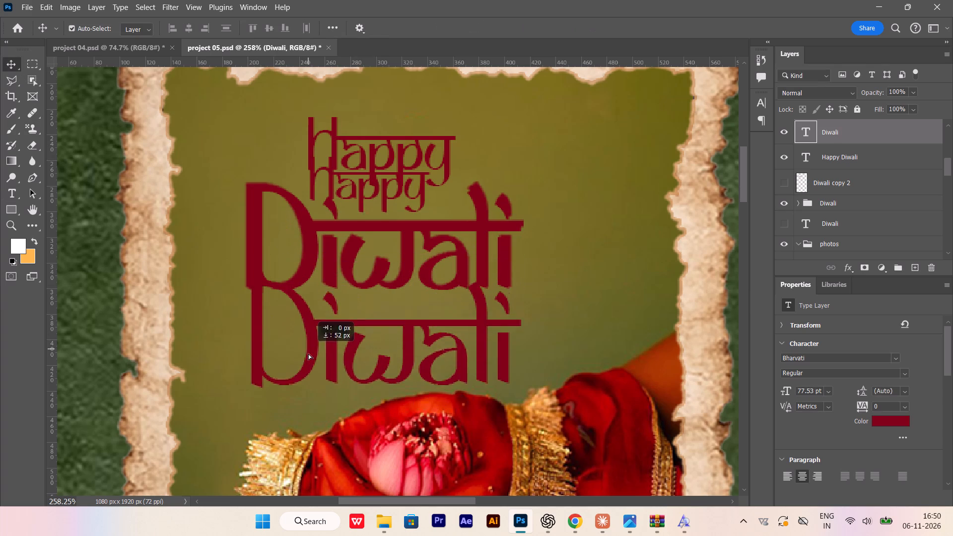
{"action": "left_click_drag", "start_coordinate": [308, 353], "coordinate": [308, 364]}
Compare the new Happy Diwali text with and without the original Diwali group, and leave the group hidden.
{"action": "left_click", "coordinate": [361, 194]}
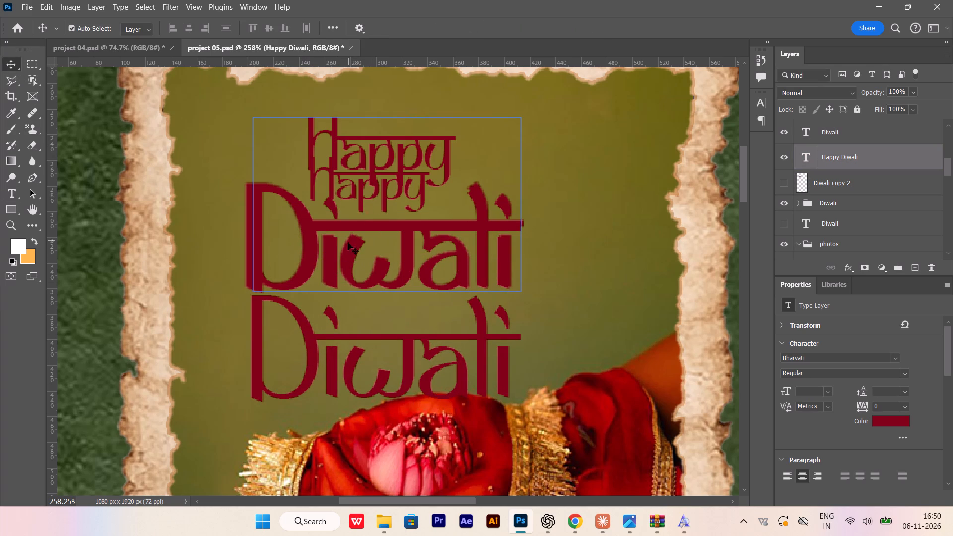
{"action": "left_click", "coordinate": [783, 201]}
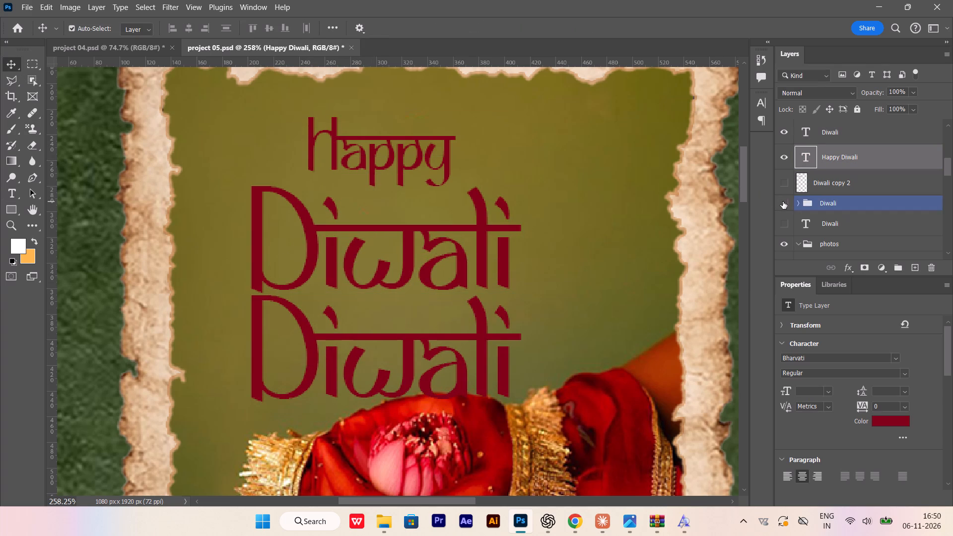
{"action": "left_click", "coordinate": [783, 201]}
{"action": "left_click", "coordinate": [783, 201]}
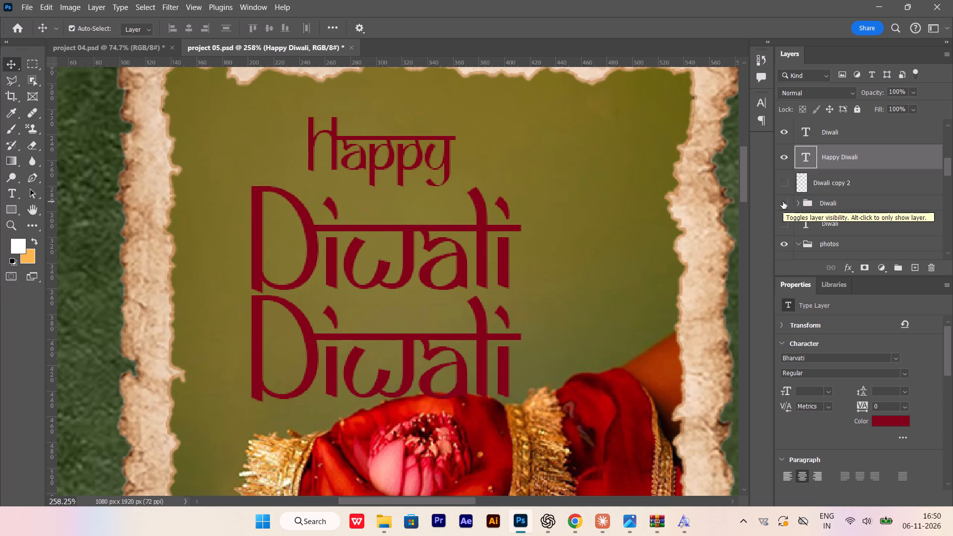
{"action": "left_click", "coordinate": [783, 201]}
{"action": "left_click", "coordinate": [783, 201]}
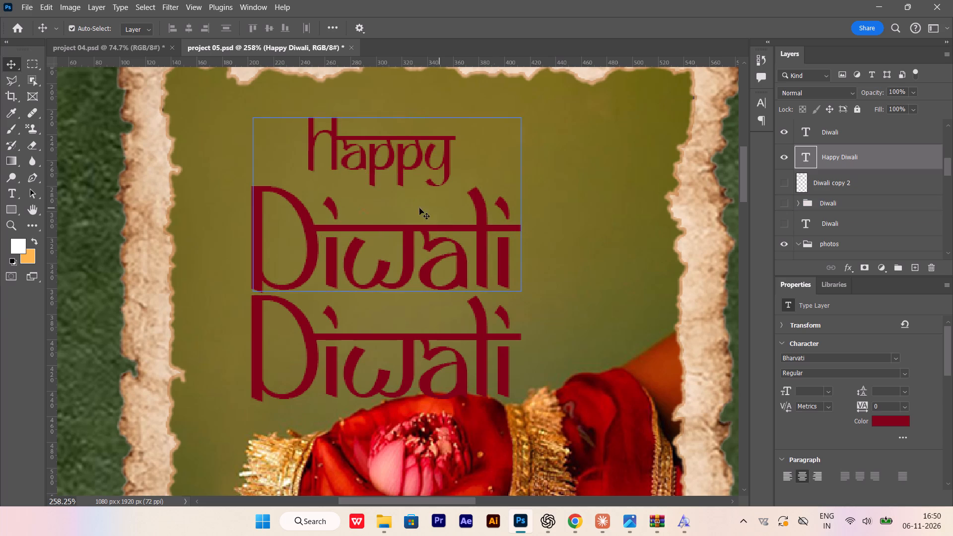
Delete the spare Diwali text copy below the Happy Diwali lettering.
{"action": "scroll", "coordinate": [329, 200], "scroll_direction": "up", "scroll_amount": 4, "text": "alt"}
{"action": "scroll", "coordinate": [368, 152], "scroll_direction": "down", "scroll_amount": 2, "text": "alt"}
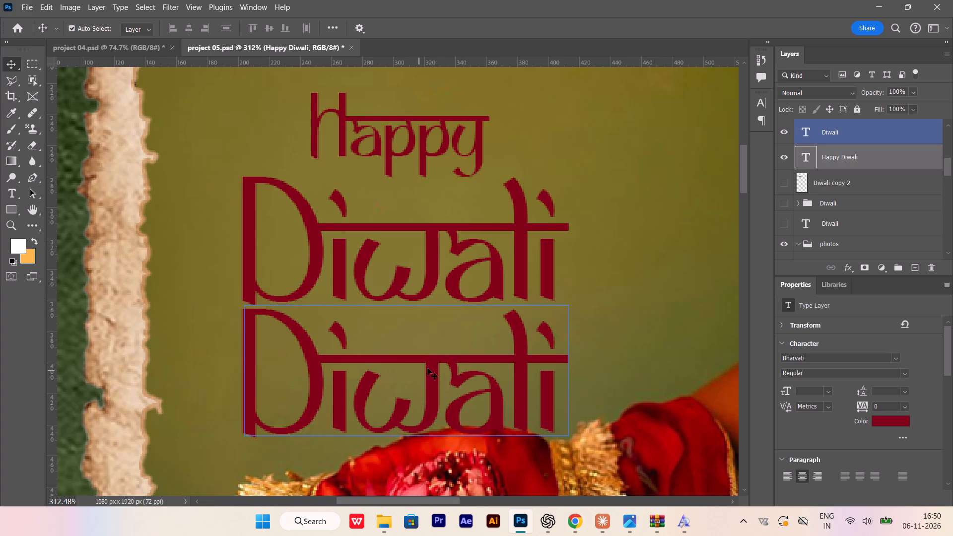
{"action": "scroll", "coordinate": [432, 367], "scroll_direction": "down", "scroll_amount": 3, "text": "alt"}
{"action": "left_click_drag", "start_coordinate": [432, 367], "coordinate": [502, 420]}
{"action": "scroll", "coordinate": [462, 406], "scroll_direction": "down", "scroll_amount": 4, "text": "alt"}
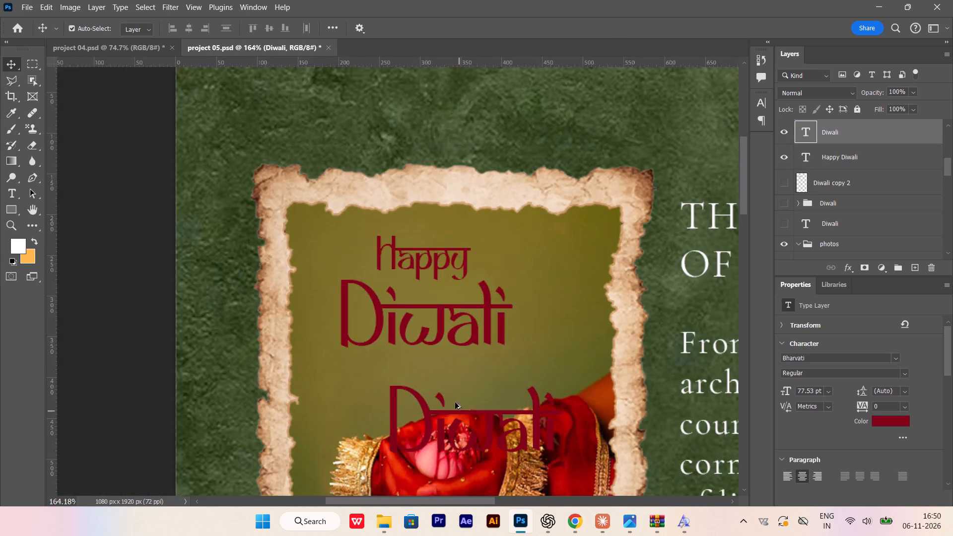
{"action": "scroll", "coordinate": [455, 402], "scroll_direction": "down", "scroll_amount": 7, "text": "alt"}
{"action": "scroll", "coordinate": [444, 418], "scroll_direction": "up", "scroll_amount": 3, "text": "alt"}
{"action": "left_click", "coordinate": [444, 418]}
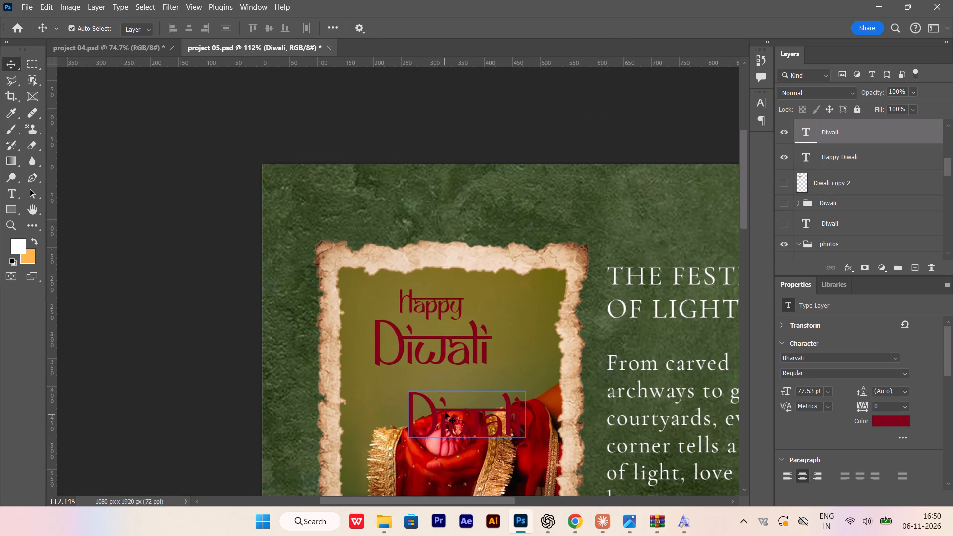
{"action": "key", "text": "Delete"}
Examine the Happy Diwali lettering within the overall poster layout and up close.
{"action": "scroll", "coordinate": [397, 374], "scroll_direction": "down", "scroll_amount": 5}
{"action": "scroll", "coordinate": [440, 336], "scroll_direction": "down", "scroll_amount": 4, "text": "alt"}
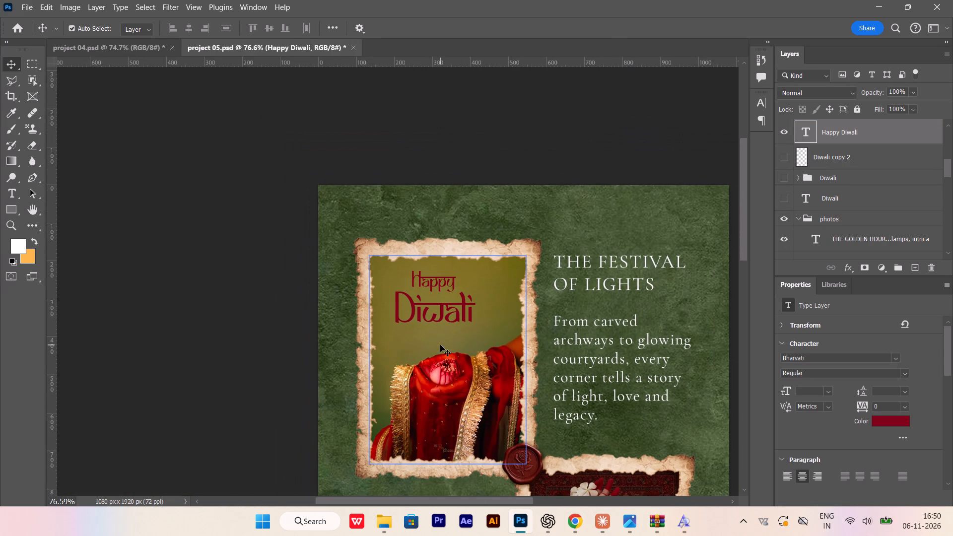
{"action": "scroll", "coordinate": [440, 345], "scroll_direction": "down", "scroll_amount": 3}
{"action": "scroll", "coordinate": [439, 358], "scroll_direction": "down", "scroll_amount": 6, "text": "alt"}
{"action": "scroll", "coordinate": [438, 379], "scroll_direction": "down", "scroll_amount": 1}
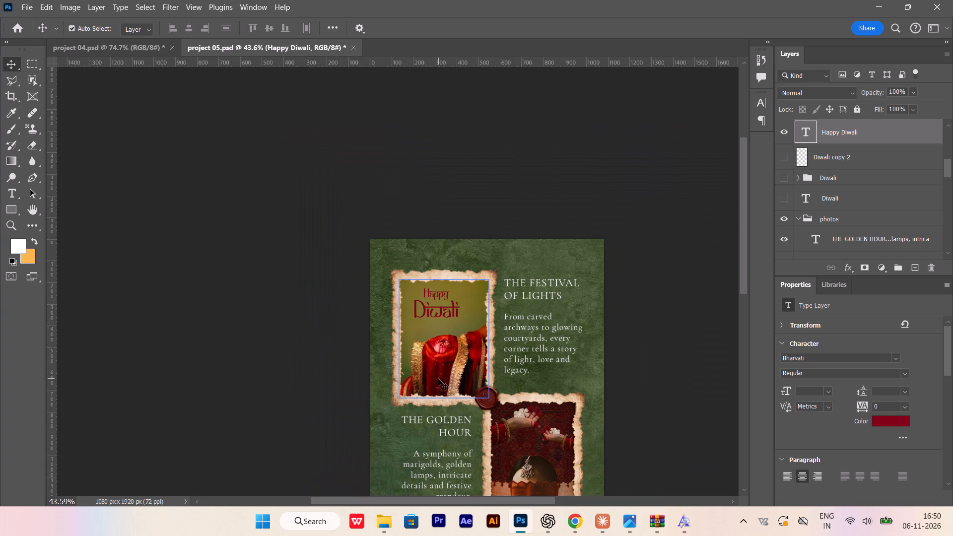
{"action": "scroll", "coordinate": [438, 379], "scroll_direction": "down", "scroll_amount": 1}
{"action": "scroll", "coordinate": [457, 285], "scroll_direction": "up", "scroll_amount": 17, "text": "alt"}
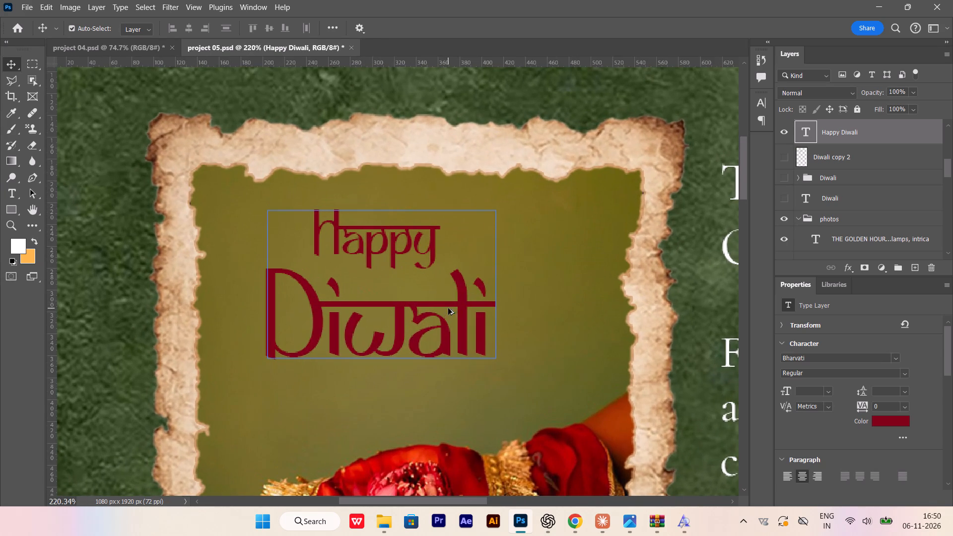
{"action": "left_click", "coordinate": [448, 310]}
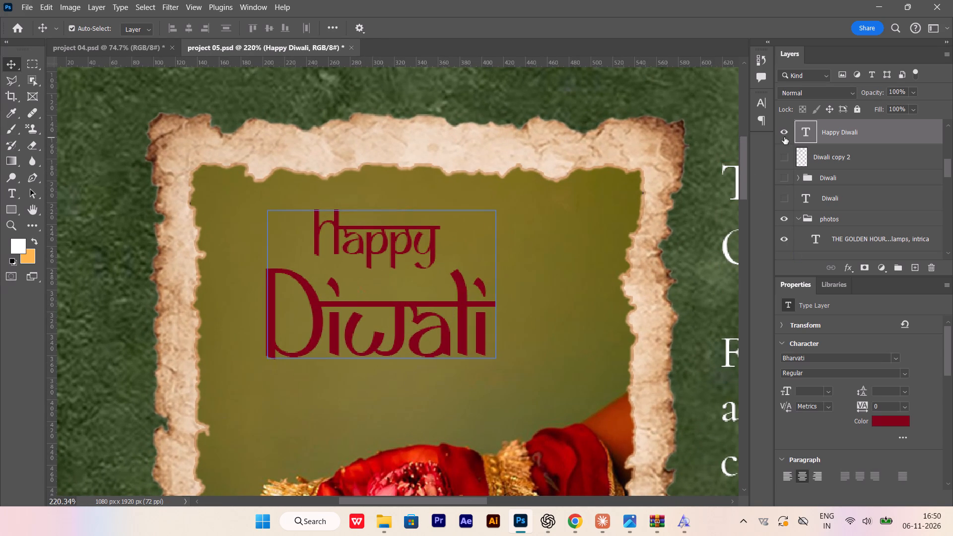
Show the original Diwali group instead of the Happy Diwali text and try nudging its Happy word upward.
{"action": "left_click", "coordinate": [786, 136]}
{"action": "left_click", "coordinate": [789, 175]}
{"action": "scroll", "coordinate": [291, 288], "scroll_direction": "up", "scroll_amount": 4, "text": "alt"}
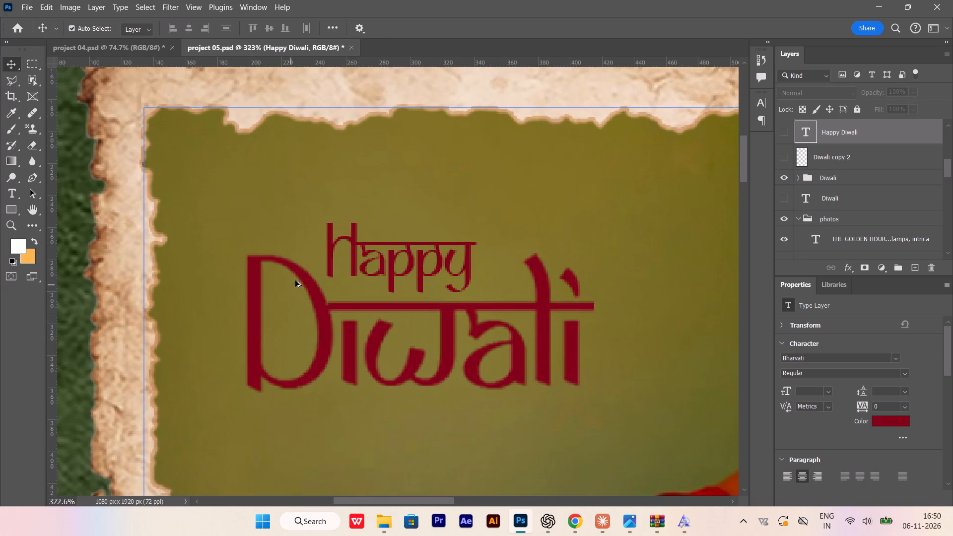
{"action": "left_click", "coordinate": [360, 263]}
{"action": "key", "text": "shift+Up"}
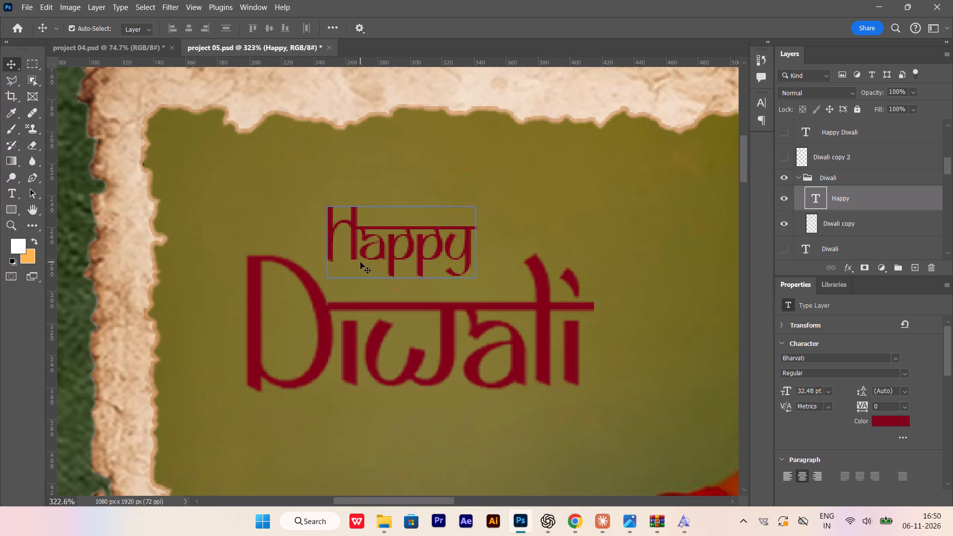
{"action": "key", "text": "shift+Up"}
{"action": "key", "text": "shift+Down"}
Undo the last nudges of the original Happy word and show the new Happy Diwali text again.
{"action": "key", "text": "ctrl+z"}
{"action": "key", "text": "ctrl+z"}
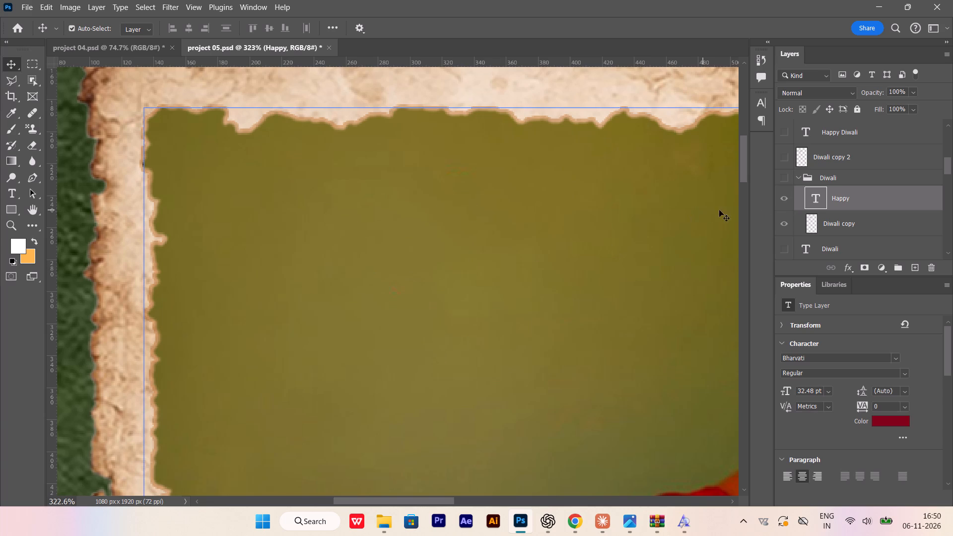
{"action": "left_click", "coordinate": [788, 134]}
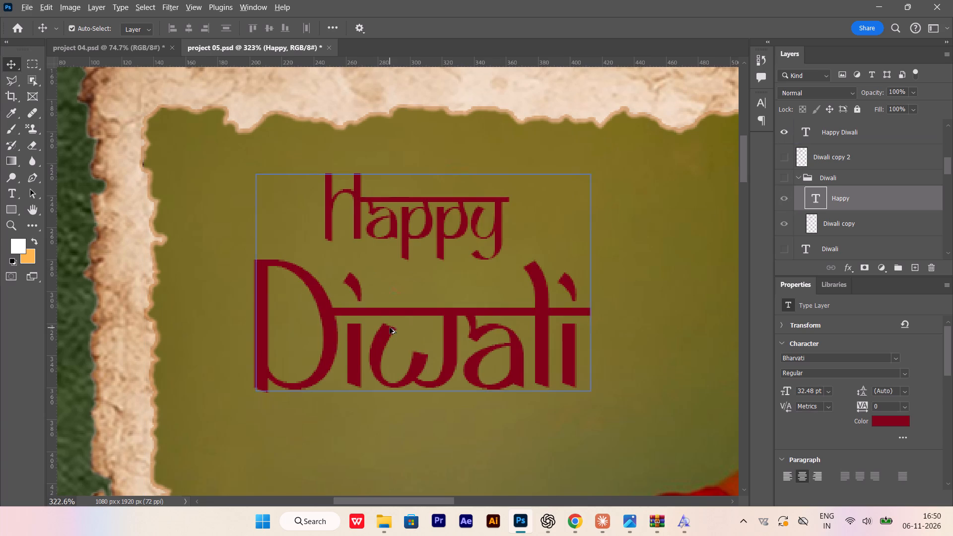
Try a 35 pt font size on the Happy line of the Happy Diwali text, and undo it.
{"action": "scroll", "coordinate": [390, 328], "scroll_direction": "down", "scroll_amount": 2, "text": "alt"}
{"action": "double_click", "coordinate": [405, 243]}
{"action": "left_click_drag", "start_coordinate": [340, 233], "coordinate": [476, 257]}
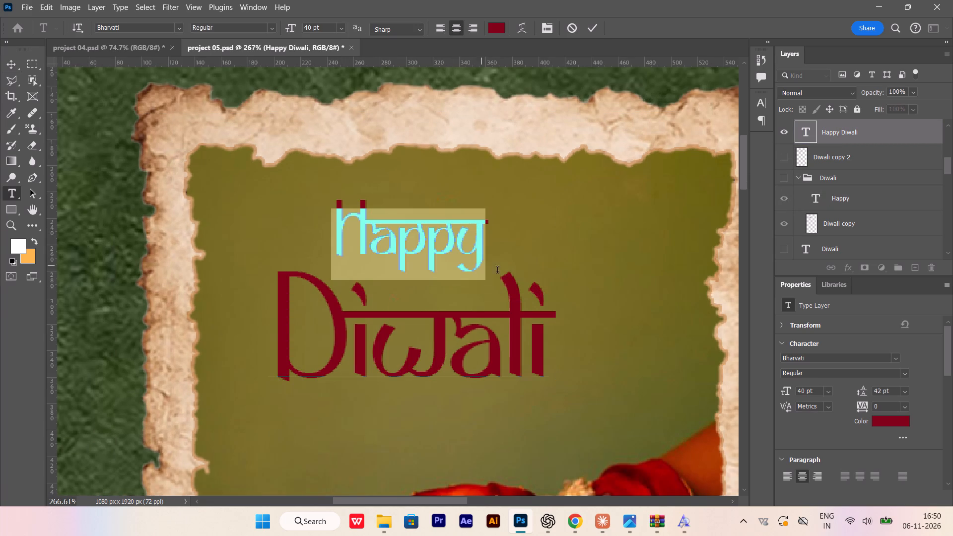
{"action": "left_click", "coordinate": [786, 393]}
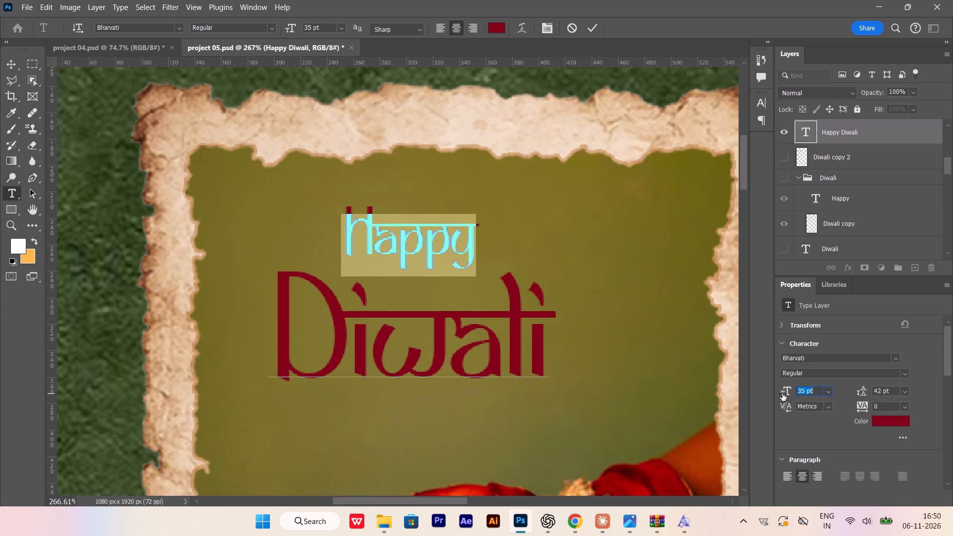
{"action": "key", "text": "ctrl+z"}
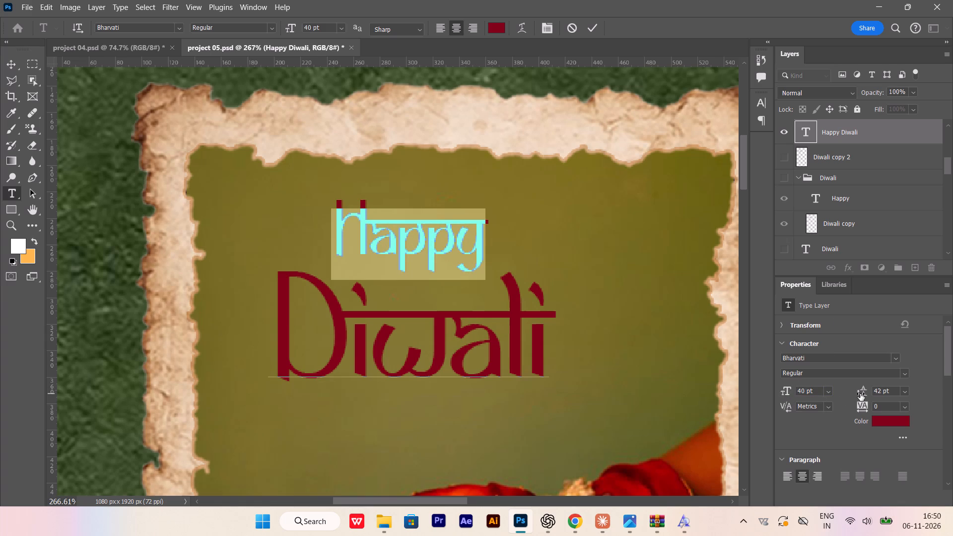
Set the leading of the Happy line to 41 pt and finish the text edit.
{"action": "left_click", "coordinate": [860, 394]}
{"action": "left_click", "coordinate": [861, 396]}
{"action": "left_click", "coordinate": [13, 64]}
Duplicate the Happy Diwali text layer and move the copy straight down, with its Diwali line beneath the original.
{"action": "left_click", "coordinate": [339, 349]}
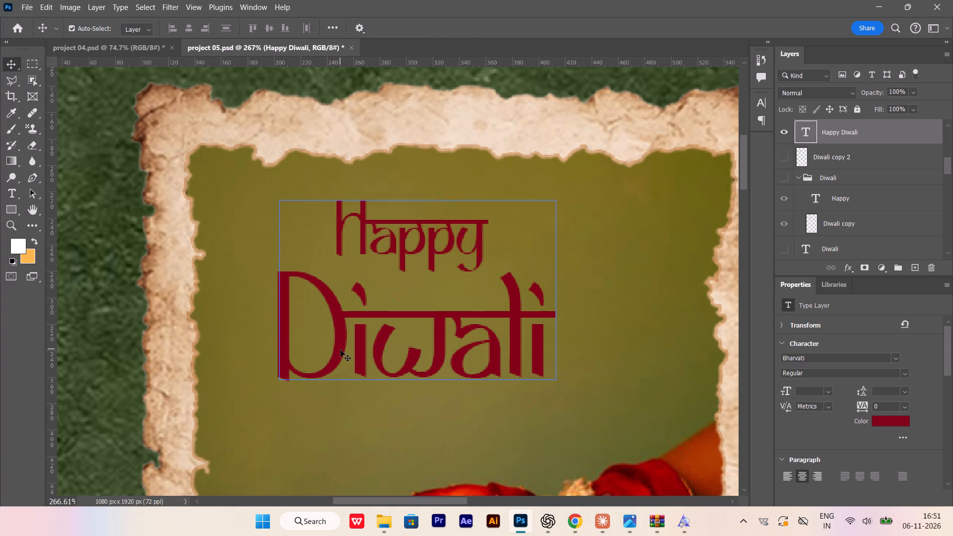
{"action": "key", "text": "ctrl+j"}
{"action": "left_click_drag", "start_coordinate": [341, 349], "coordinate": [328, 463]}
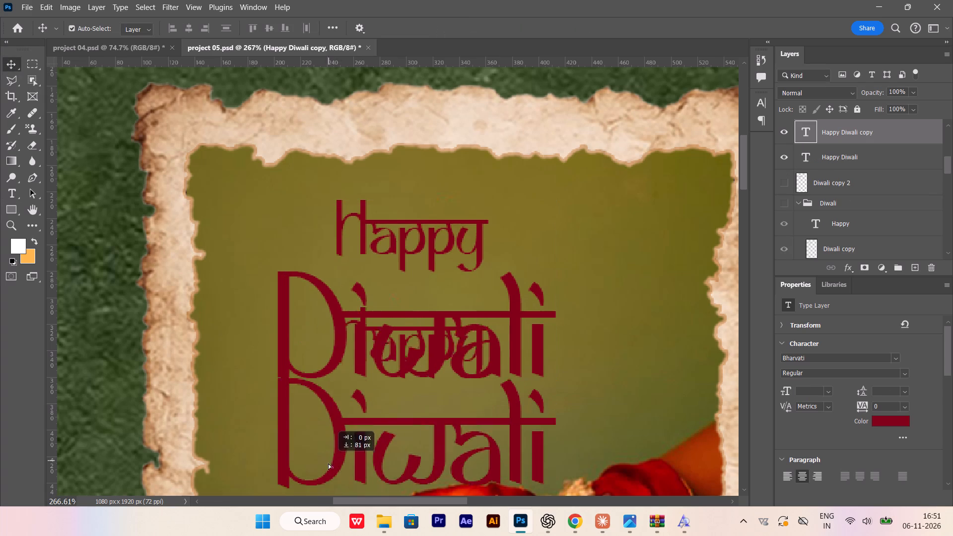
{"action": "left_click_drag", "start_coordinate": [328, 463], "coordinate": [328, 466]}
Delete the word Happy from the original Happy Diwali text, keeping only its Diwali line.
{"action": "double_click", "coordinate": [346, 242]}
{"action": "left_click_drag", "start_coordinate": [338, 232], "coordinate": [493, 270]}
{"action": "key", "text": "BackSpace"}
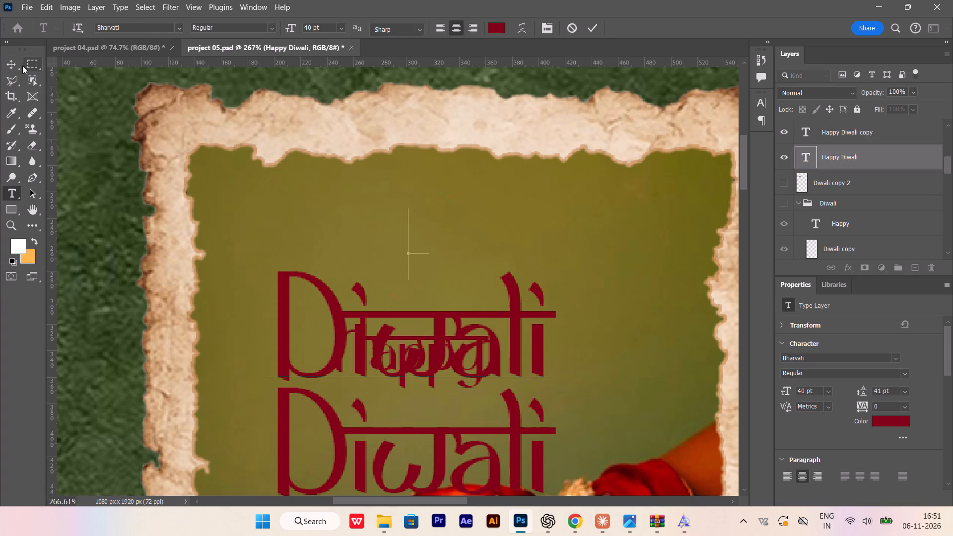
{"action": "left_click", "coordinate": [14, 66]}
Raise the Happy Diwali copy above the Diwali text and delete its Diwali line, keeping only Happy.
{"action": "left_click_drag", "start_coordinate": [344, 445], "coordinate": [352, 335]}
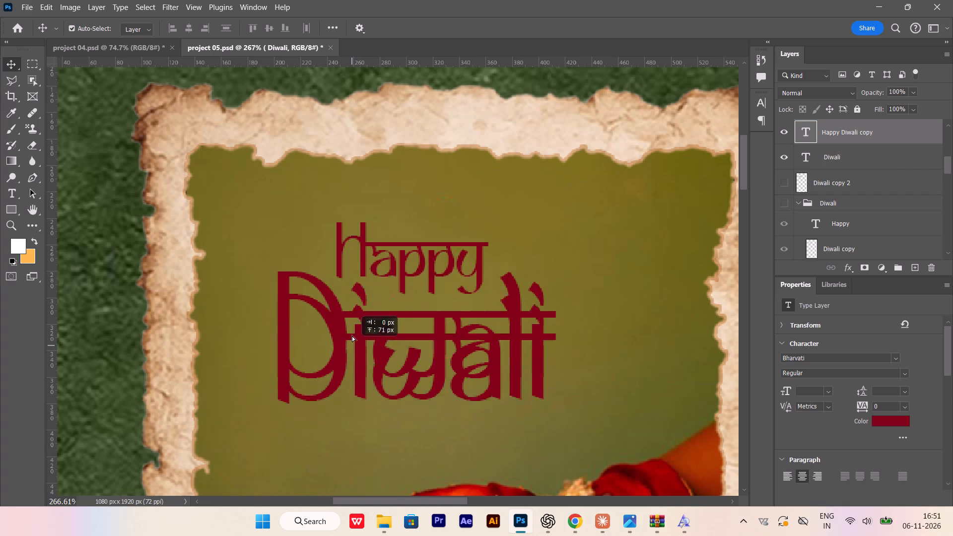
{"action": "left_click_drag", "start_coordinate": [352, 335], "coordinate": [349, 247]}
{"action": "double_click", "coordinate": [342, 232]}
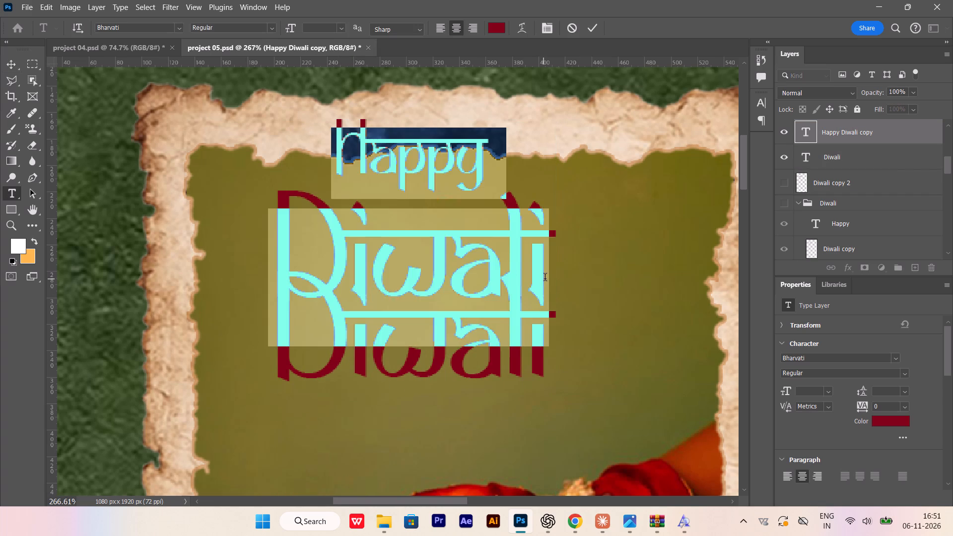
{"action": "left_click_drag", "start_coordinate": [545, 278], "coordinate": [267, 276]}
{"action": "key", "text": "BackSpace"}
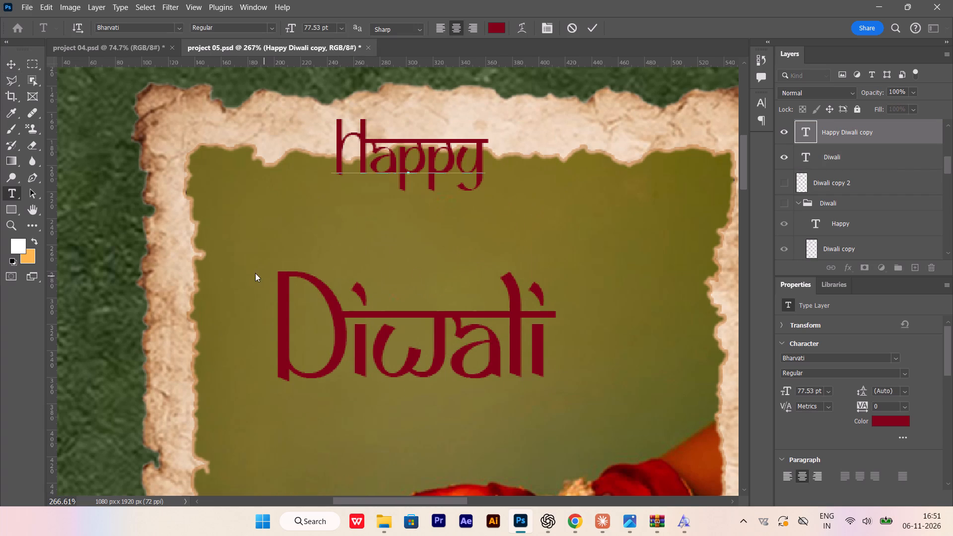
{"action": "left_click", "coordinate": [12, 68]}
{"action": "scroll", "coordinate": [315, 212], "scroll_direction": "up", "scroll_amount": 3, "text": "alt"}
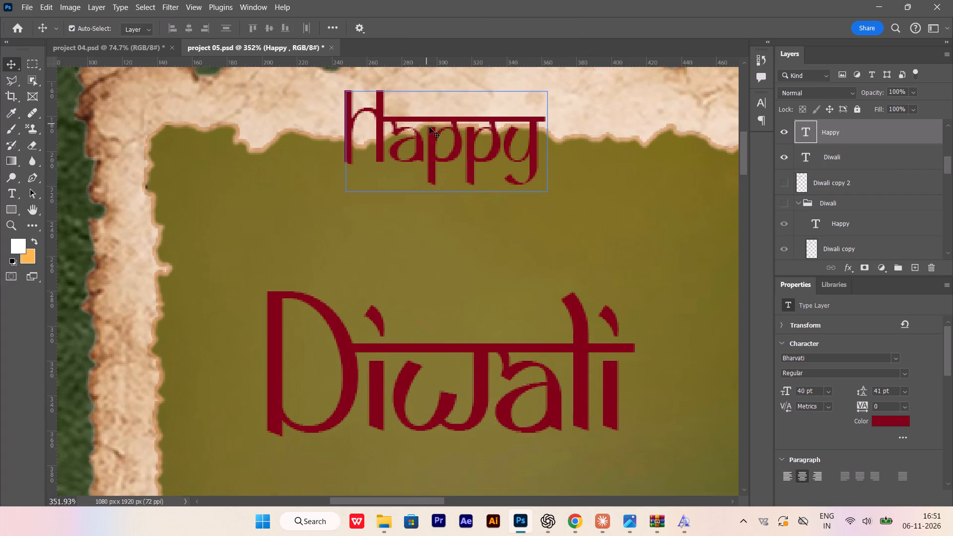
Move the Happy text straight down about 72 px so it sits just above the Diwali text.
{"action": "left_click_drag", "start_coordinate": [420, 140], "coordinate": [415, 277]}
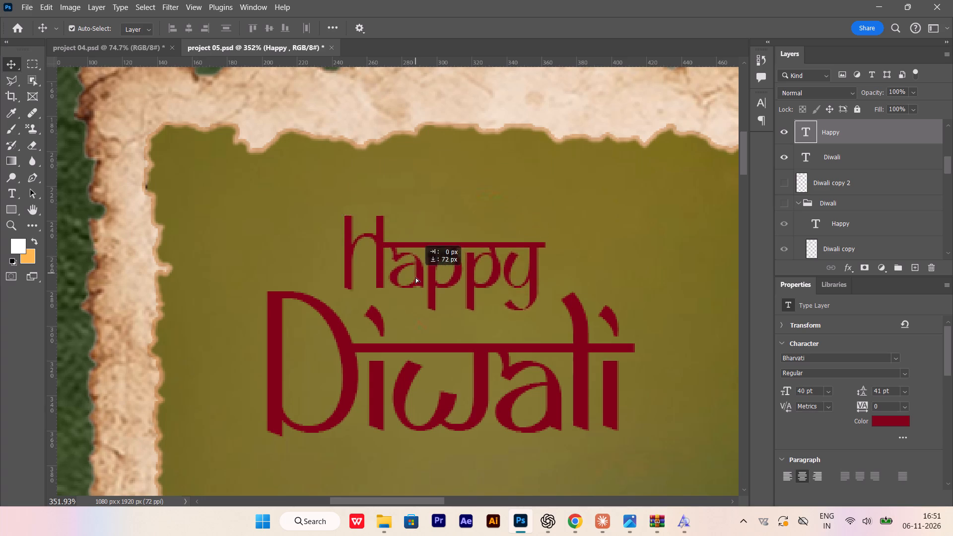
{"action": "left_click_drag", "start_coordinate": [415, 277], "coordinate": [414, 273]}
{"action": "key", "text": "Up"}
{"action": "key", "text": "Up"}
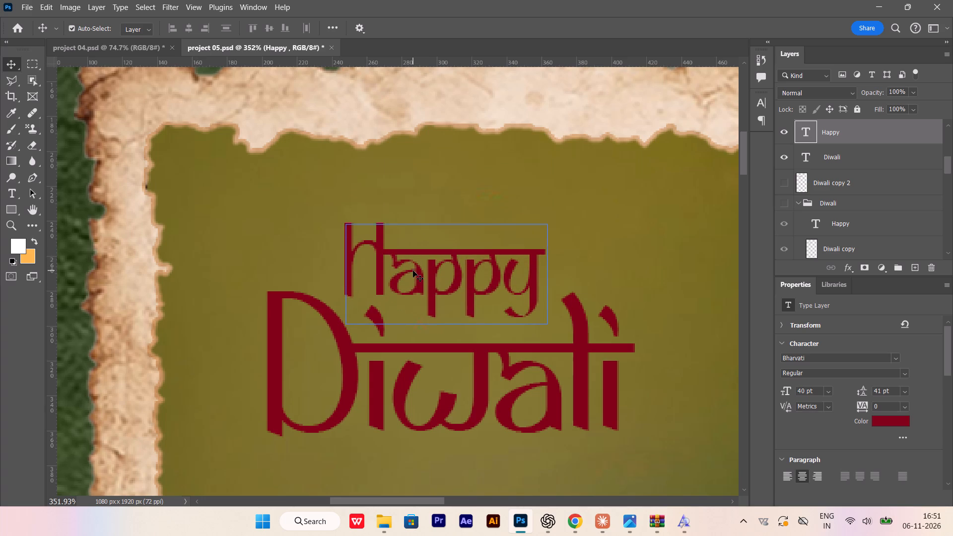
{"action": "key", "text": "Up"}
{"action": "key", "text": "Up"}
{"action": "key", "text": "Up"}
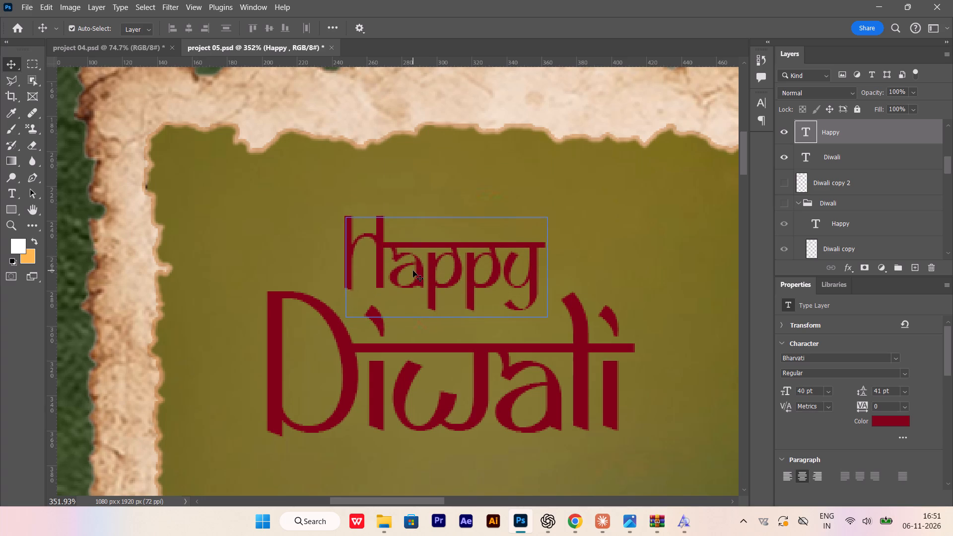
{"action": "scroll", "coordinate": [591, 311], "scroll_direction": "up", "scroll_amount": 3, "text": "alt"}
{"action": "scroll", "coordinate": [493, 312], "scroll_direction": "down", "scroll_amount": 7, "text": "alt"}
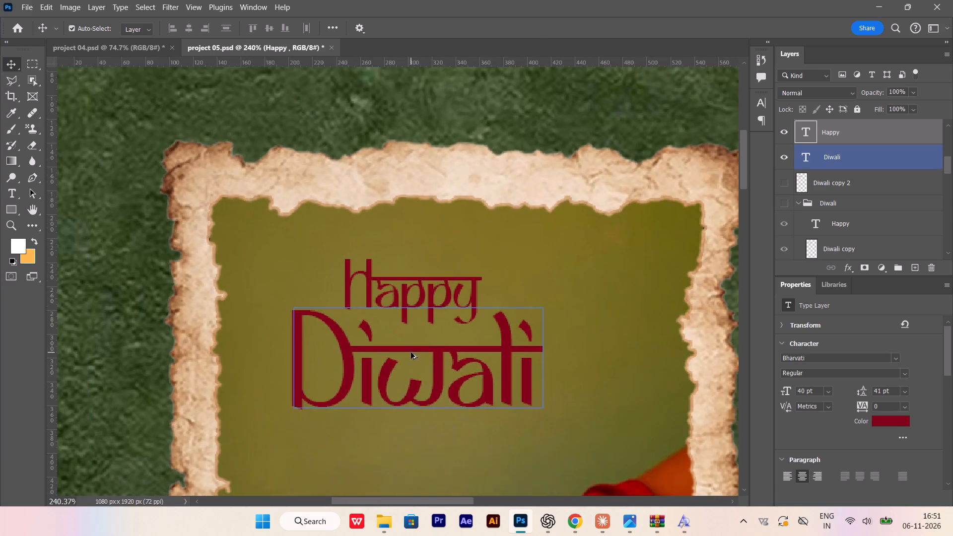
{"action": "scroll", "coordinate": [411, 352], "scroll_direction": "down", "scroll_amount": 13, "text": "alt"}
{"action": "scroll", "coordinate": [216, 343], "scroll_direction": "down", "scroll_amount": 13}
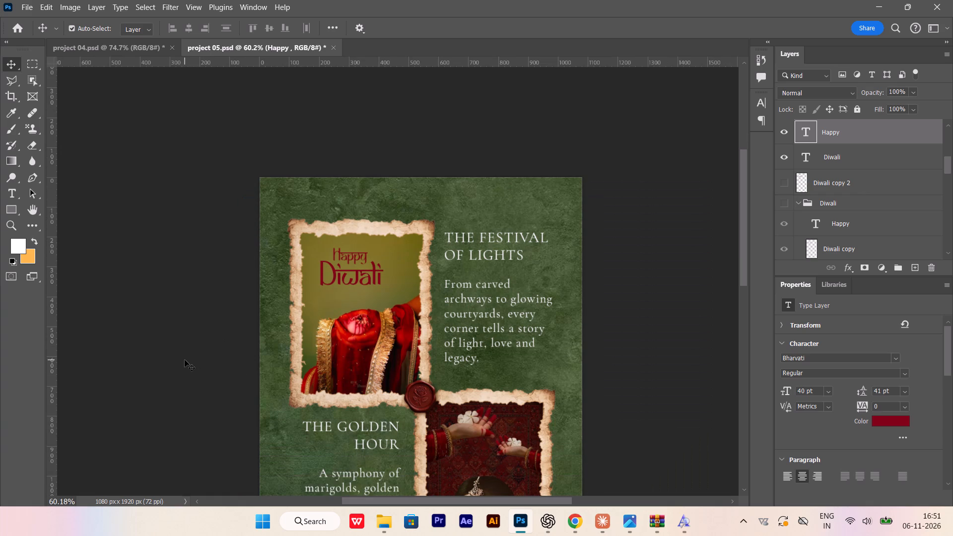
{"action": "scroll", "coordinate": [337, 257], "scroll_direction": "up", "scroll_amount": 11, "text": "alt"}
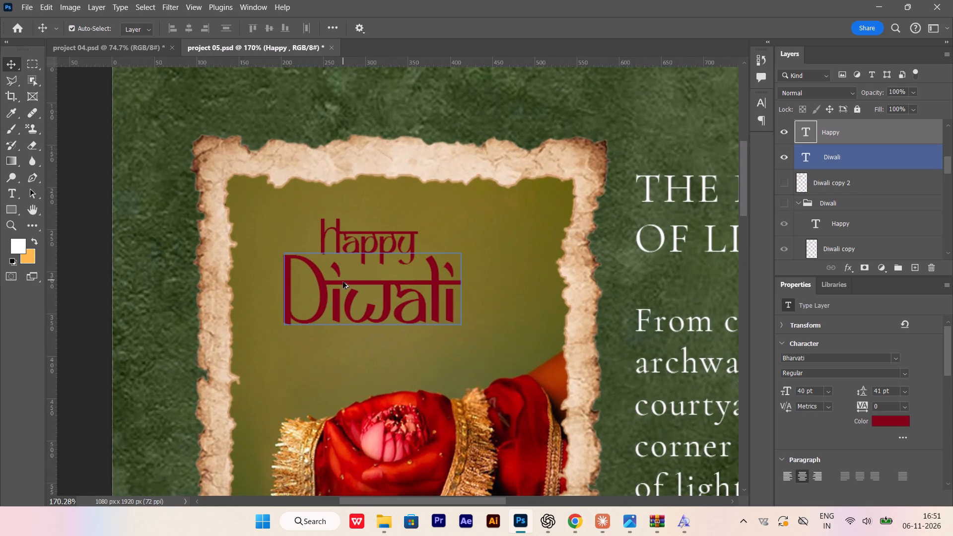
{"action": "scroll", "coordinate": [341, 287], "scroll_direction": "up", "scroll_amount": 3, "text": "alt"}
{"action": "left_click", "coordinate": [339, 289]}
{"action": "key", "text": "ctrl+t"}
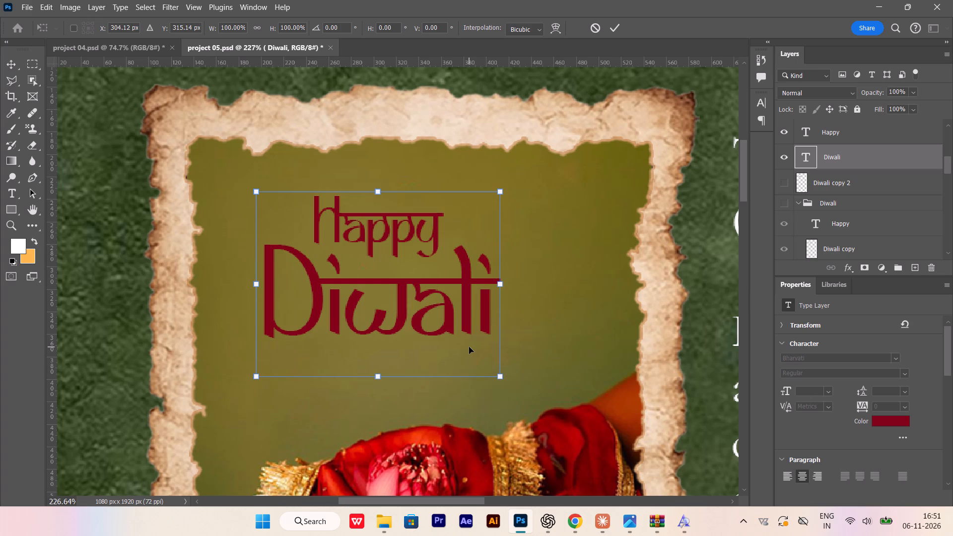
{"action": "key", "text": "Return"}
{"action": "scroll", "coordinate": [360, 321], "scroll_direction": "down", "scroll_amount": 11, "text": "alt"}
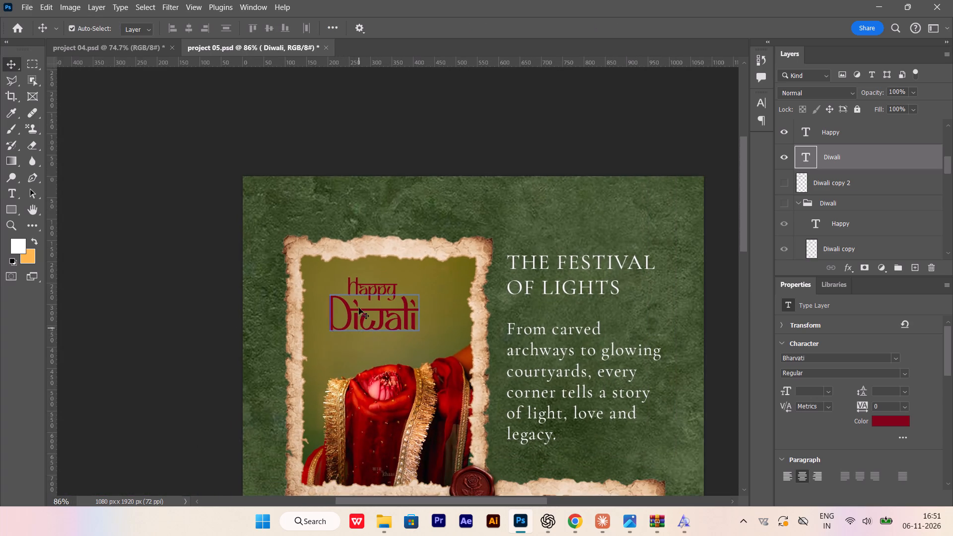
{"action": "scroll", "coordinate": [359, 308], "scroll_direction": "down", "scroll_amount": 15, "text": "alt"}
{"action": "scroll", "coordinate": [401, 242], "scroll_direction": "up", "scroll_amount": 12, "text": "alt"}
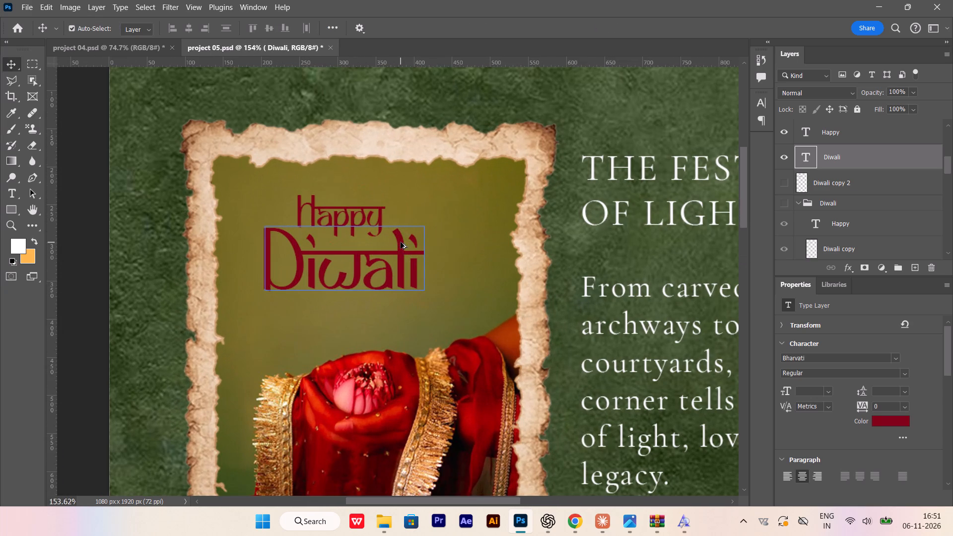
Undo the split into separate Happy and Diwali text layers, back to the combined Happy Diwali text with the Diwali reference text.
{"action": "key", "text": "ctrl+z"}
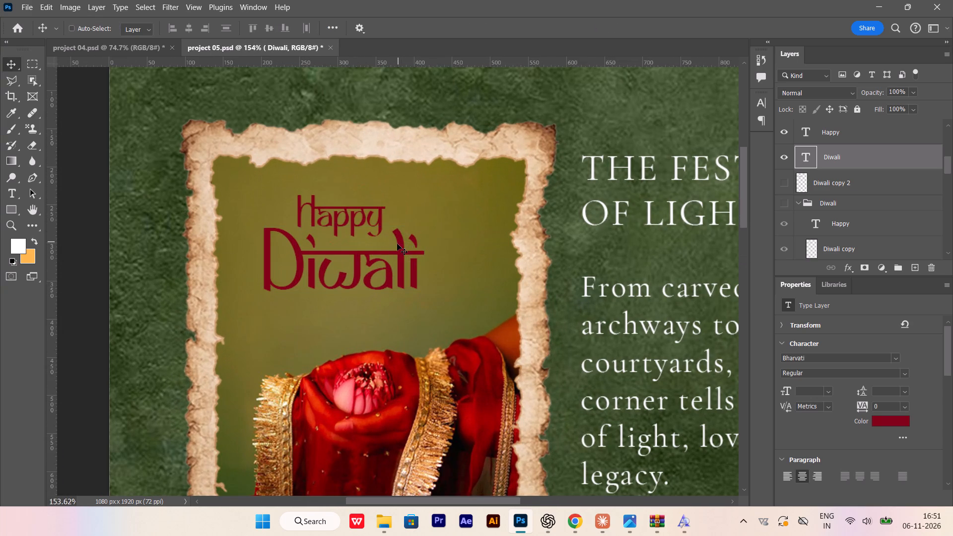
{"action": "key", "text": "ctrl+z"}
{"action": "key", "text": "ctrl+z"}
{"action": "key", "text": "ctrl+z"}
{"action": "key", "text": "ctrl+z"}
{"action": "key", "text": "ctrl+z"}
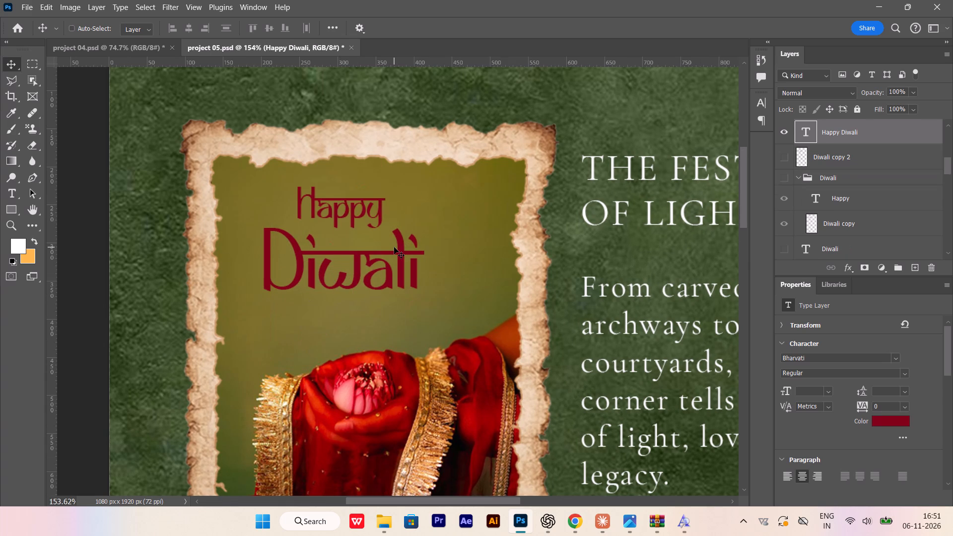
{"action": "key", "text": "ctrl+z"}
{"action": "key", "text": "ctrl+z"}
{"action": "key", "text": "ctrl+z"}
{"action": "key", "text": "ctrl+z"}
{"action": "key", "text": "ctrl+z"}
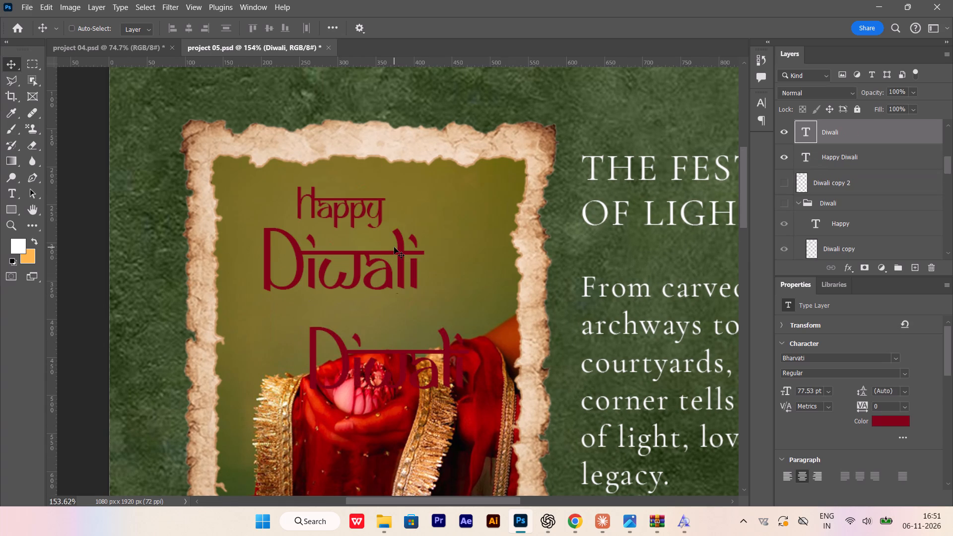
Undo the creation of the replacement Happy Diwali and Diwali texts, back to the Happy copy layer over the original lettering.
{"action": "key", "text": "ctrl+z"}
{"action": "key", "text": "ctrl+z"}
{"action": "key", "text": "ctrl+z"}
{"action": "key", "text": "ctrl+z"}
{"action": "key", "text": "ctrl+z"}
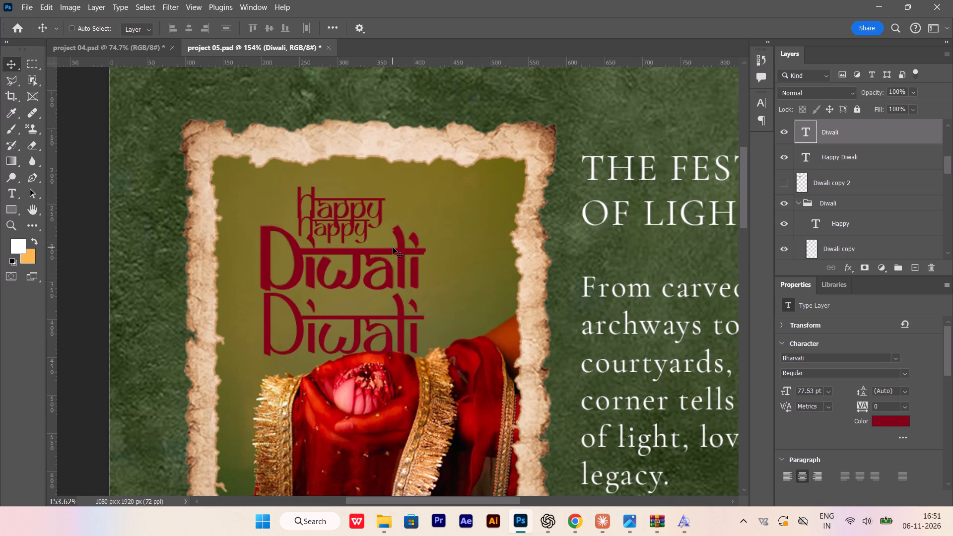
{"action": "key", "text": "ctrl+z"}
{"action": "key", "text": "ctrl+z"}
{"action": "key", "text": "ctrl+z"}
{"action": "key", "text": "ctrl+z"}
{"action": "key", "text": "ctrl+z"}
{"action": "key", "text": "ctrl+z"}
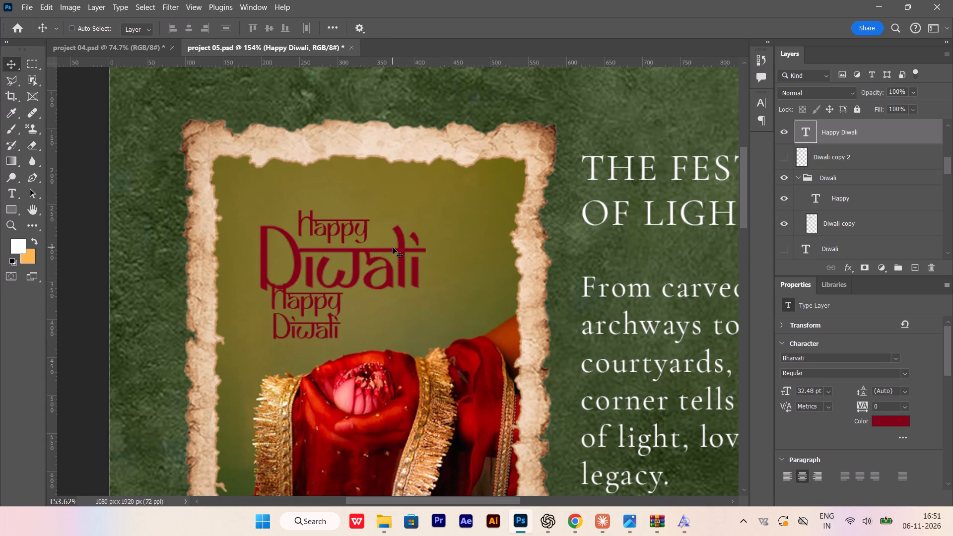
{"action": "key", "text": "ctrl+z"}
{"action": "key", "text": "ctrl+z"}
{"action": "key", "text": "ctrl+z"}
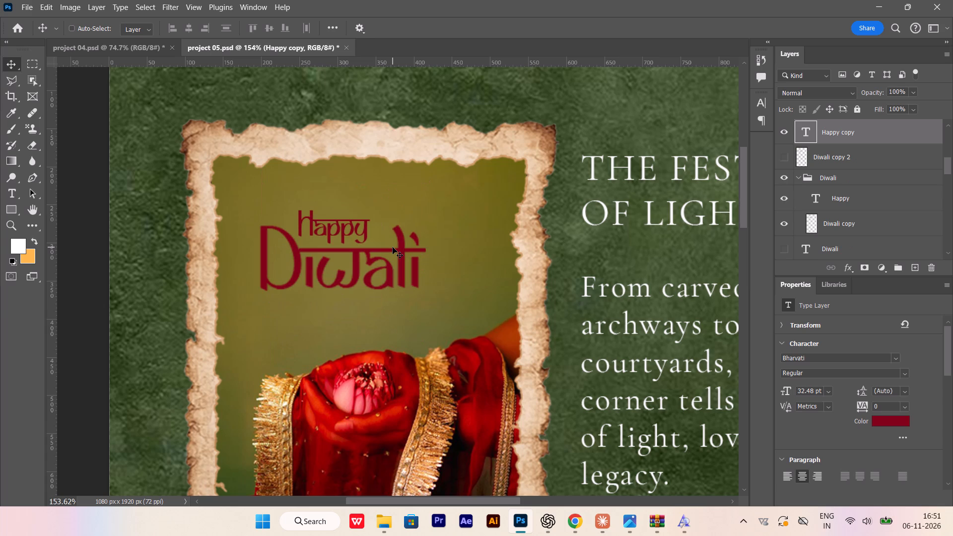
{"action": "key", "text": "ctrl+z"}
Undo the grouping of the original lettering, leaving Happy and Diwali copy as ungrouped layers and Diwali copy 2 hidden.
{"action": "scroll", "coordinate": [275, 270], "scroll_direction": "down", "scroll_amount": 9, "text": "alt"}
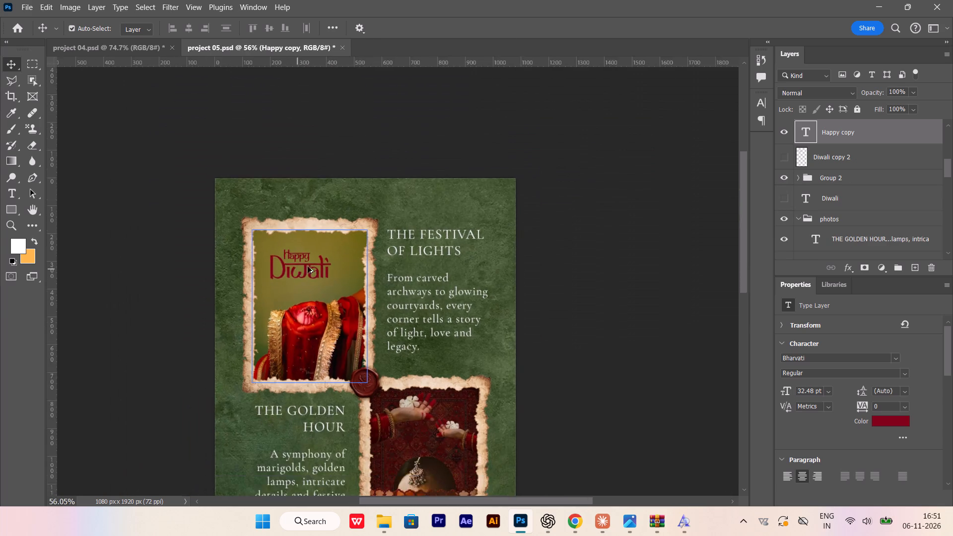
{"action": "scroll", "coordinate": [308, 267], "scroll_direction": "down", "scroll_amount": 16, "text": "alt"}
{"action": "key", "text": "ctrl+z"}
{"action": "key", "text": "ctrl+z"}
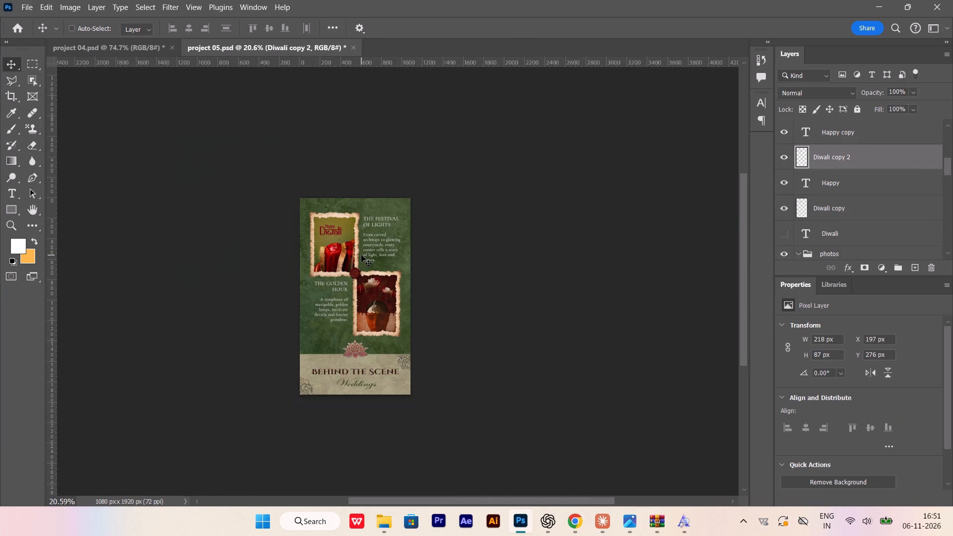
{"action": "key", "text": "ctrl+z"}
{"action": "key", "text": "ctrl+z"}
{"action": "key", "text": "ctrl+shift+z"}
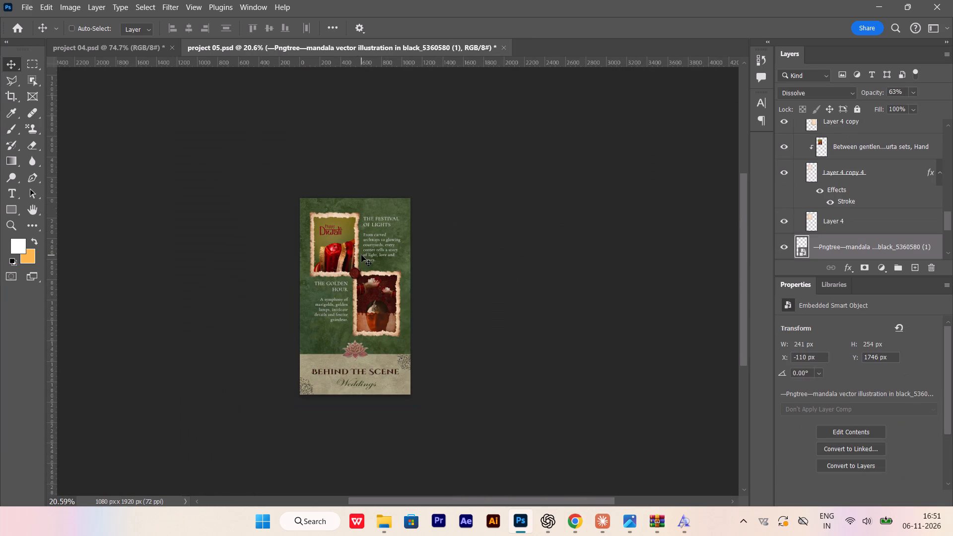
{"action": "key", "text": "ctrl+shift+z"}
{"action": "key", "text": "ctrl+shift+z"}
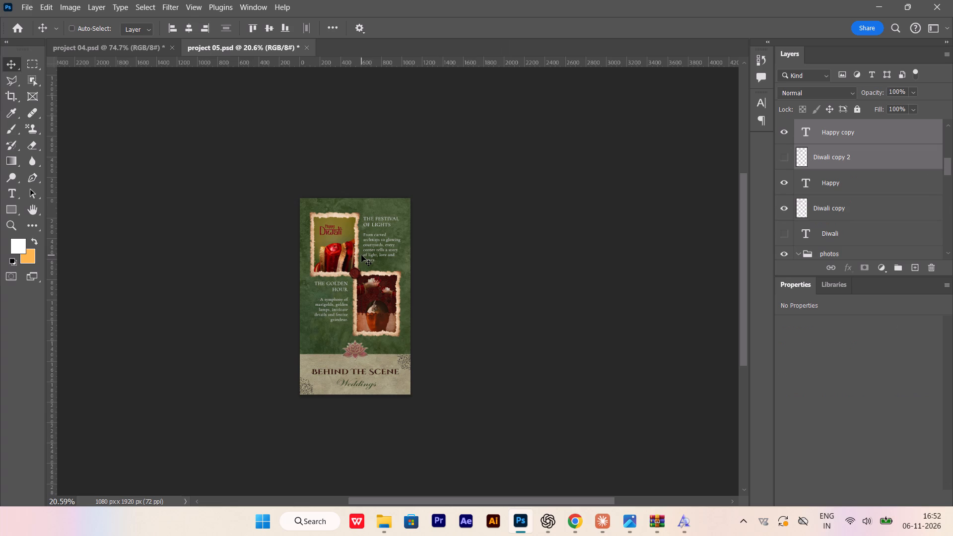
{"action": "key", "text": "ctrl+z"}
{"action": "key", "text": "ctrl+shift+z"}
Delete the duplicate Happy copy text layer, keeping the Happy layer beneath it.
{"action": "scroll", "coordinate": [343, 207], "scroll_direction": "up", "scroll_amount": 5, "text": "alt"}
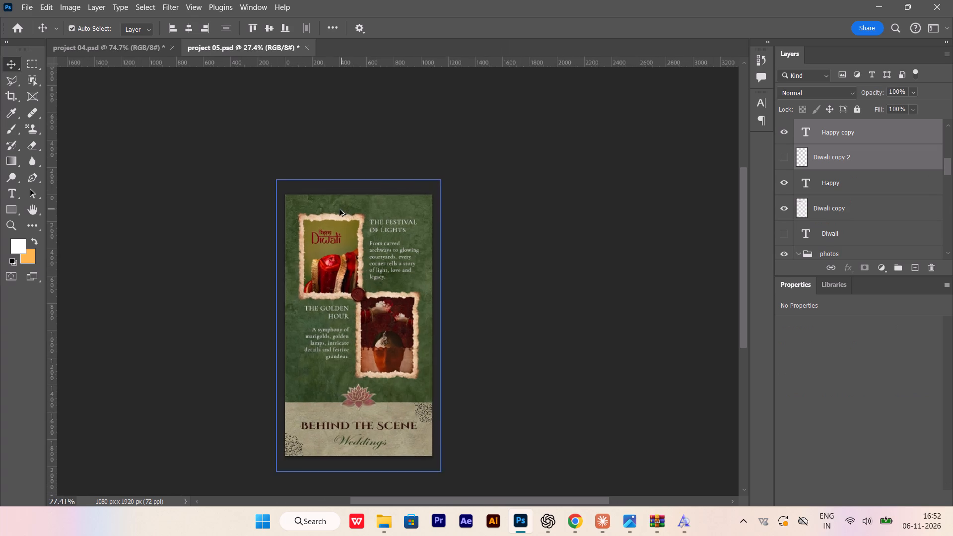
{"action": "scroll", "coordinate": [340, 209], "scroll_direction": "up", "scroll_amount": 15, "text": "alt"}
{"action": "left_click", "coordinate": [370, 257]}
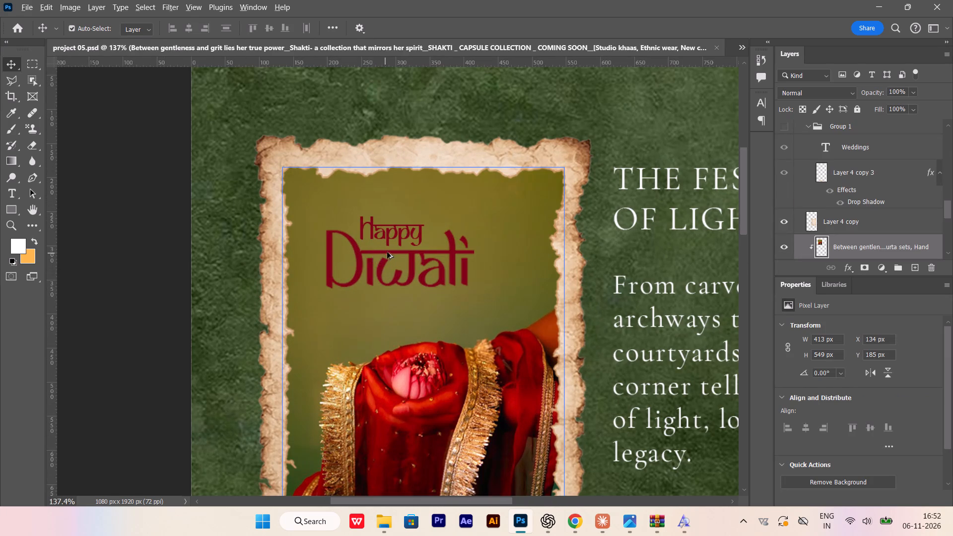
{"action": "scroll", "coordinate": [389, 251], "scroll_direction": "up", "scroll_amount": 8, "text": "alt"}
{"action": "left_click", "coordinate": [396, 202]}
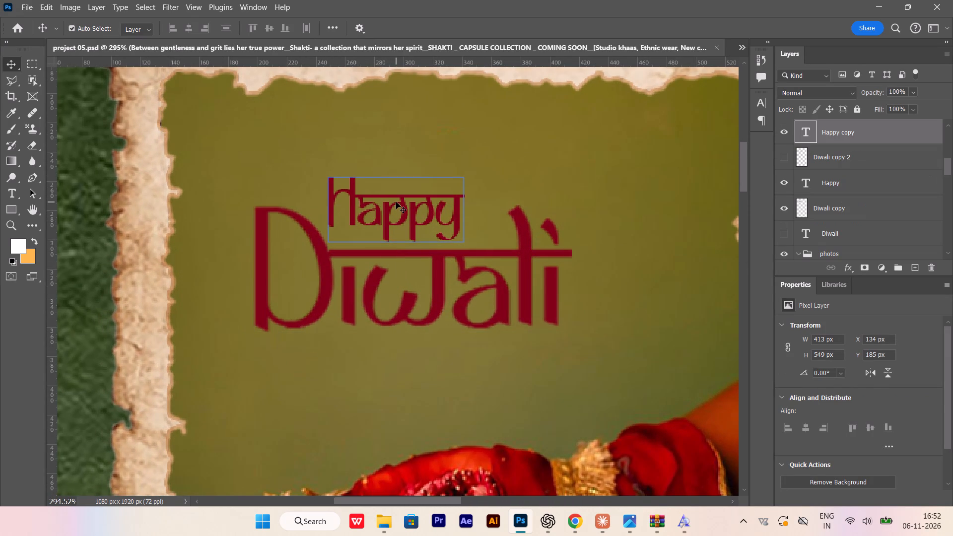
{"action": "key", "text": "Up"}
{"action": "key", "text": "Up"}
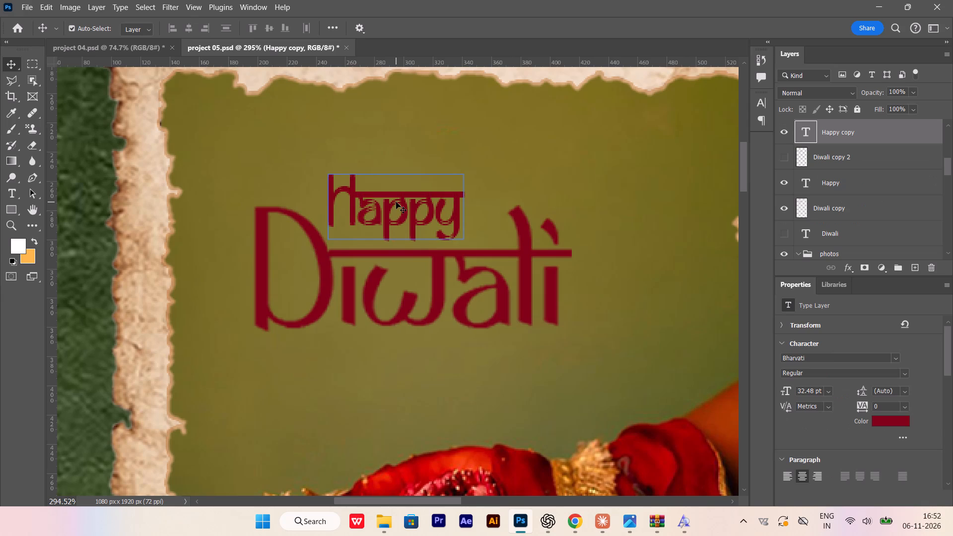
{"action": "key", "text": "Delete"}
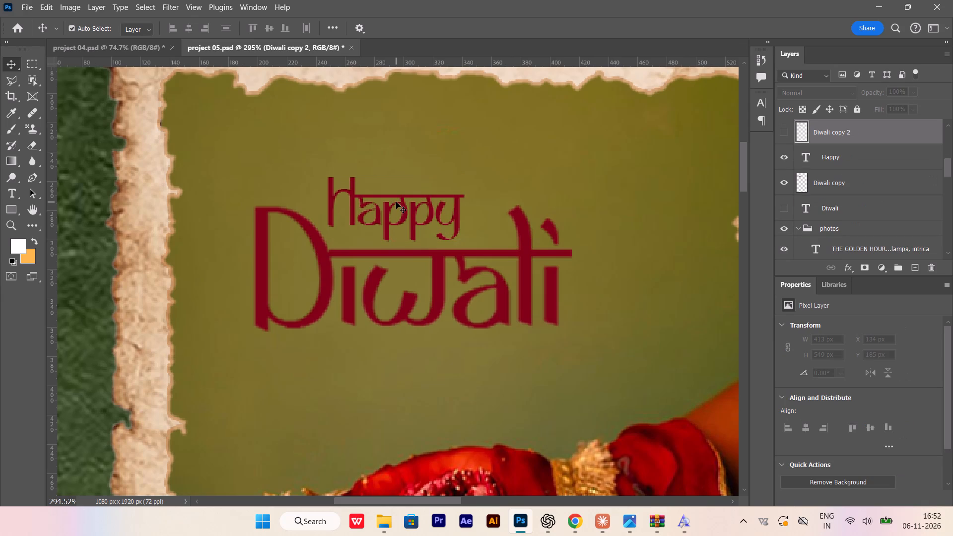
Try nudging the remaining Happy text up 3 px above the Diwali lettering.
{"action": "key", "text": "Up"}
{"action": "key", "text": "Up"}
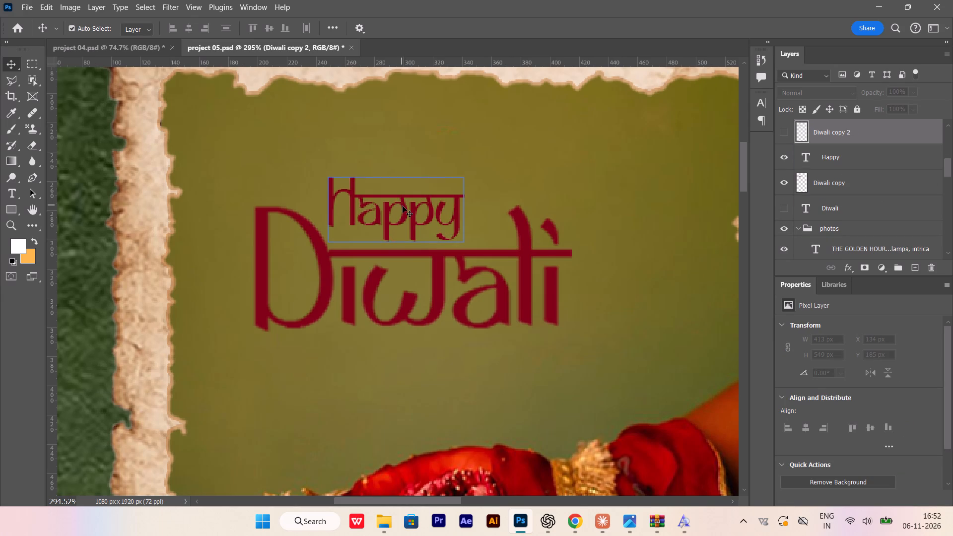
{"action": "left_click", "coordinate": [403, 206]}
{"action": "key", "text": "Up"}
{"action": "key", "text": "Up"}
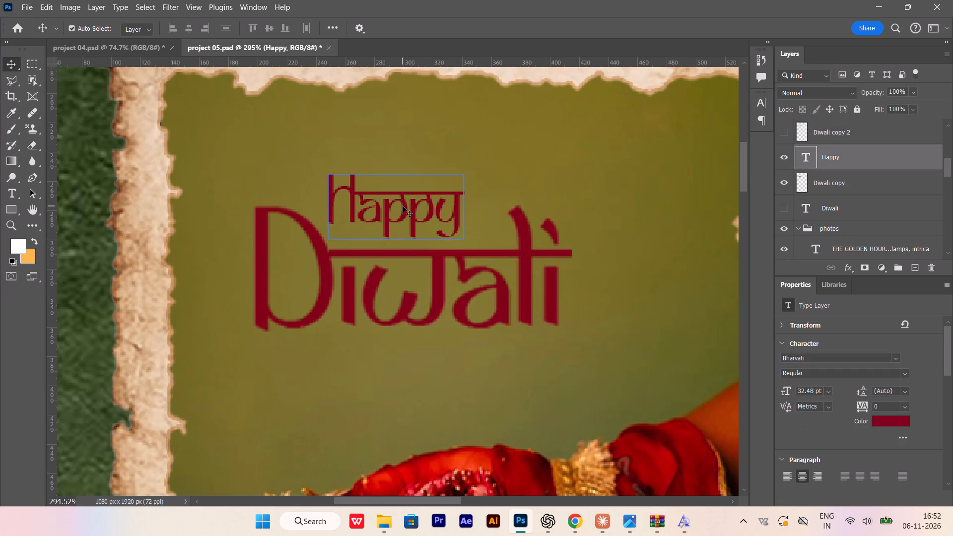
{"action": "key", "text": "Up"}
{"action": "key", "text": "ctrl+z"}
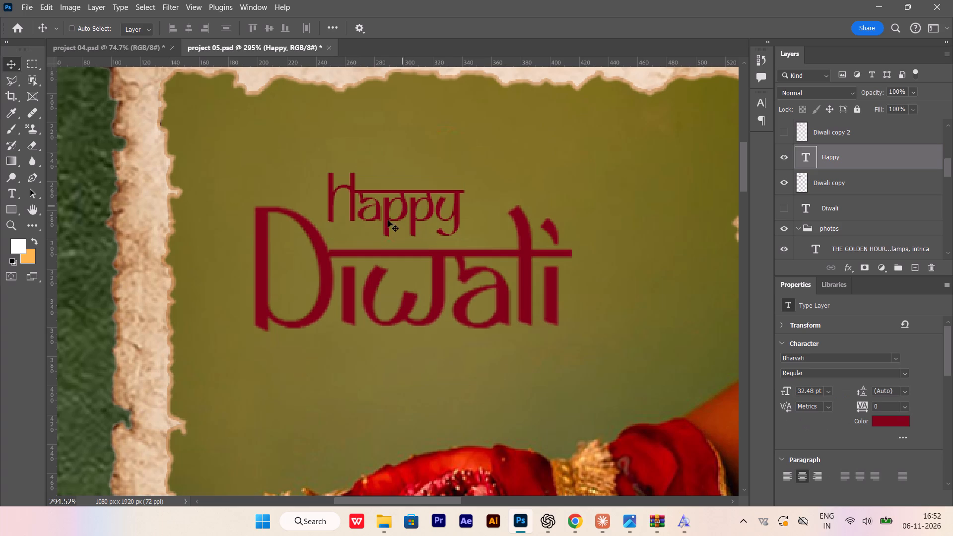
Compare the Happy Diwali lettering before and after the upward nudge, close up and within the whole poster.
{"action": "scroll", "coordinate": [367, 228], "scroll_direction": "down", "scroll_amount": 12, "text": "alt"}
{"action": "scroll", "coordinate": [223, 285], "scroll_direction": "down", "scroll_amount": 4}
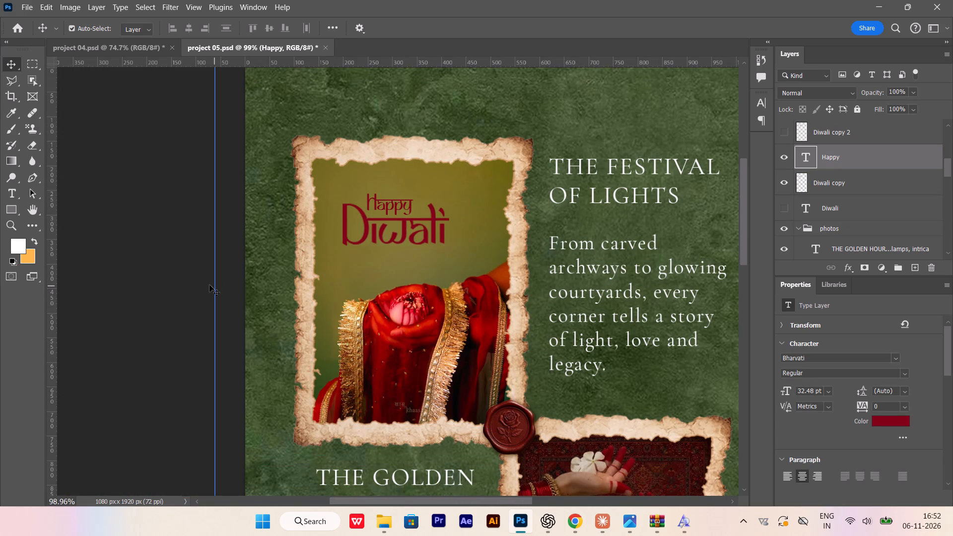
{"action": "left_click", "coordinate": [203, 282]}
{"action": "scroll", "coordinate": [203, 282], "scroll_direction": "down", "scroll_amount": 2, "text": "alt"}
{"action": "scroll", "coordinate": [411, 214], "scroll_direction": "up", "scroll_amount": 7, "text": "alt"}
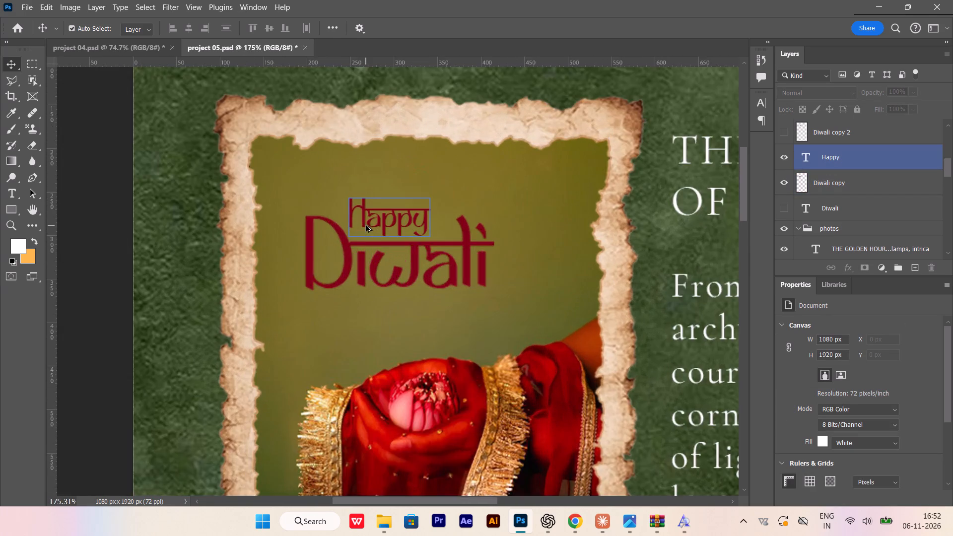
{"action": "scroll", "coordinate": [366, 225], "scroll_direction": "up", "scroll_amount": 5, "text": "alt"}
{"action": "key", "text": "ctrl+z"}
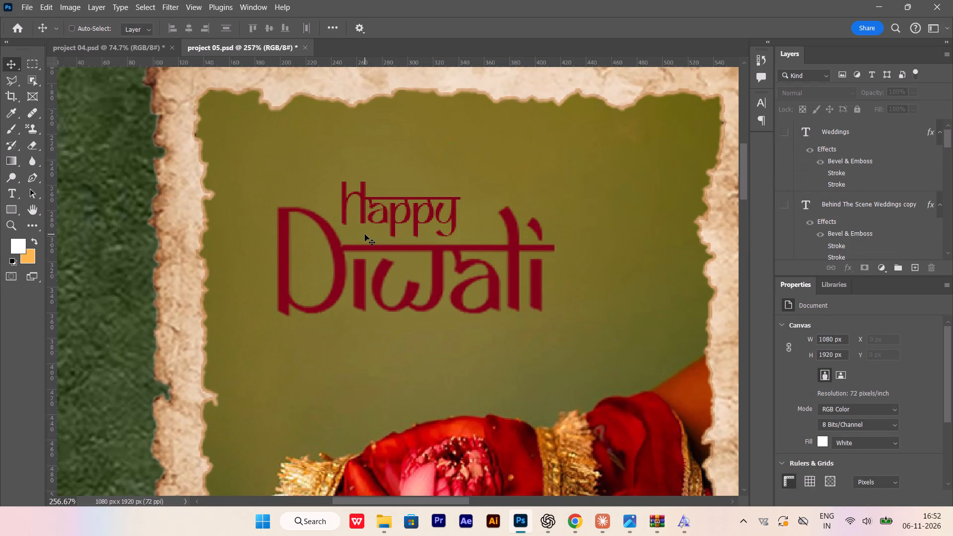
{"action": "key", "text": "ctrl+shift+z"}
{"action": "key", "text": "ctrl+shift+z"}
{"action": "key", "text": "ctrl+shift+z"}
{"action": "key", "text": "ctrl+shift+z"}
{"action": "key", "text": "ctrl+shift+z"}
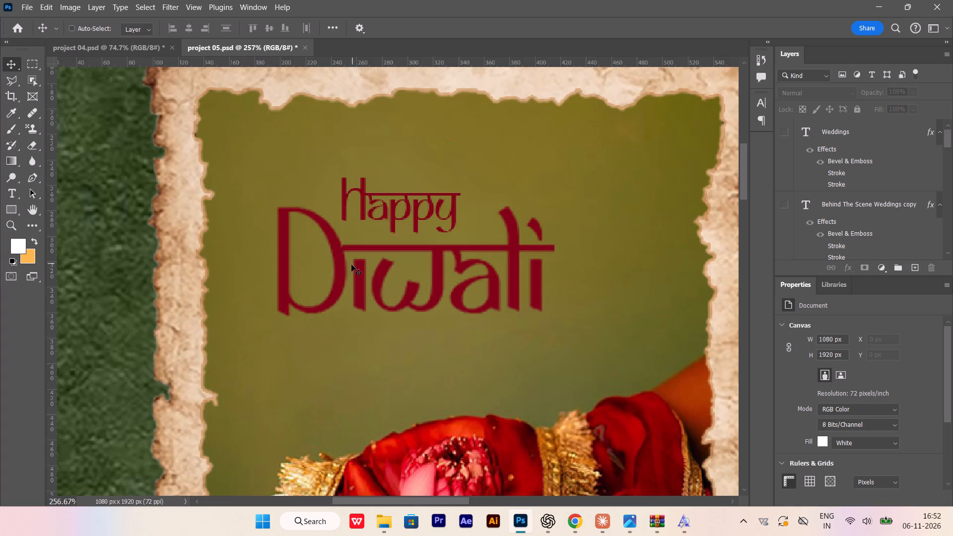
{"action": "scroll", "coordinate": [349, 268], "scroll_direction": "down", "scroll_amount": 20, "text": "alt"}
{"action": "scroll", "coordinate": [349, 268], "scroll_direction": "down", "scroll_amount": 13, "text": "alt"}
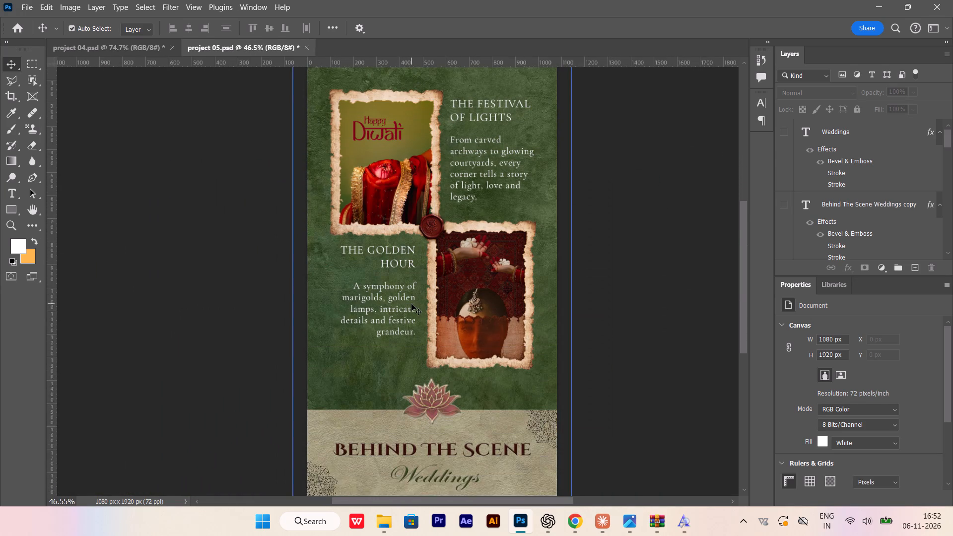
{"action": "scroll", "coordinate": [411, 304], "scroll_direction": "down", "scroll_amount": 4, "text": "alt"}
Step back through the recent edits and redo them up to the deletion of the duplicate Happy text.
{"action": "key", "text": "ctrl+z"}
{"action": "key", "text": "ctrl+z"}
{"action": "key", "text": "ctrl+z"}
{"action": "key", "text": "ctrl+z"}
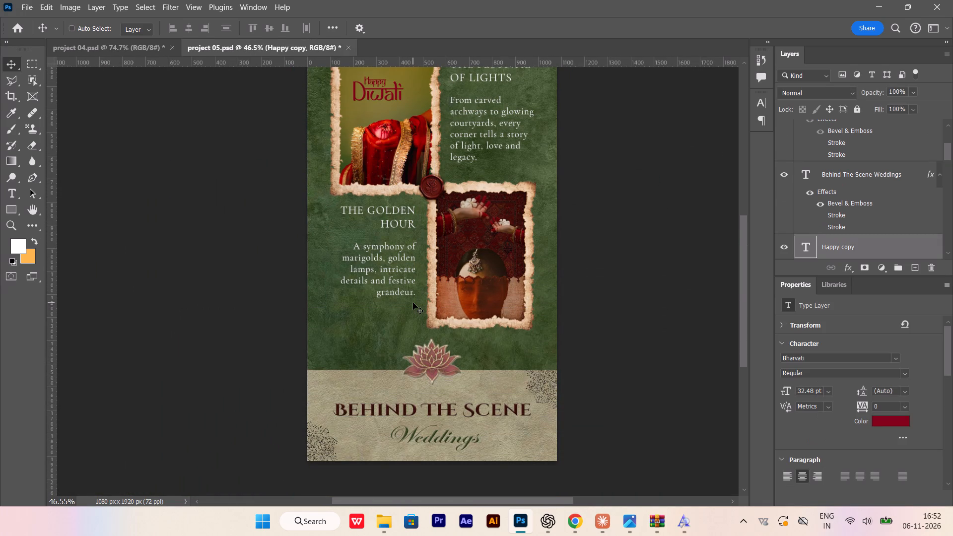
{"action": "key", "text": "ctrl+z"}
{"action": "key", "text": "ctrl+z"}
{"action": "key", "text": "ctrl+z"}
{"action": "key", "text": "ctrl+z"}
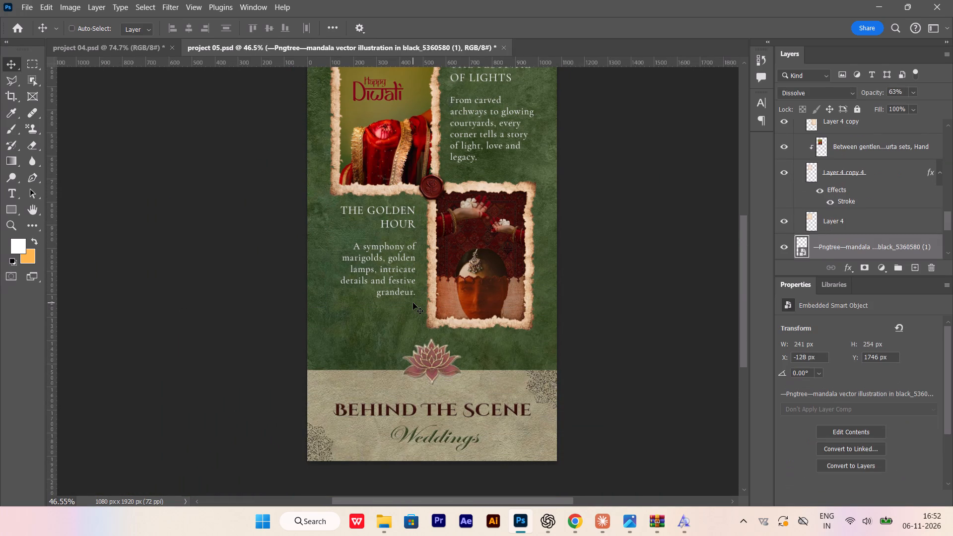
{"action": "key", "text": "ctrl+shift+z"}
{"action": "key", "text": "ctrl+shift+z"}
{"action": "key", "text": "ctrl+shift+z"}
{"action": "key", "text": "ctrl+shift+z"}
{"action": "key", "text": "ctrl+shift+z"}
{"action": "key", "text": "ctrl+shift+z"}
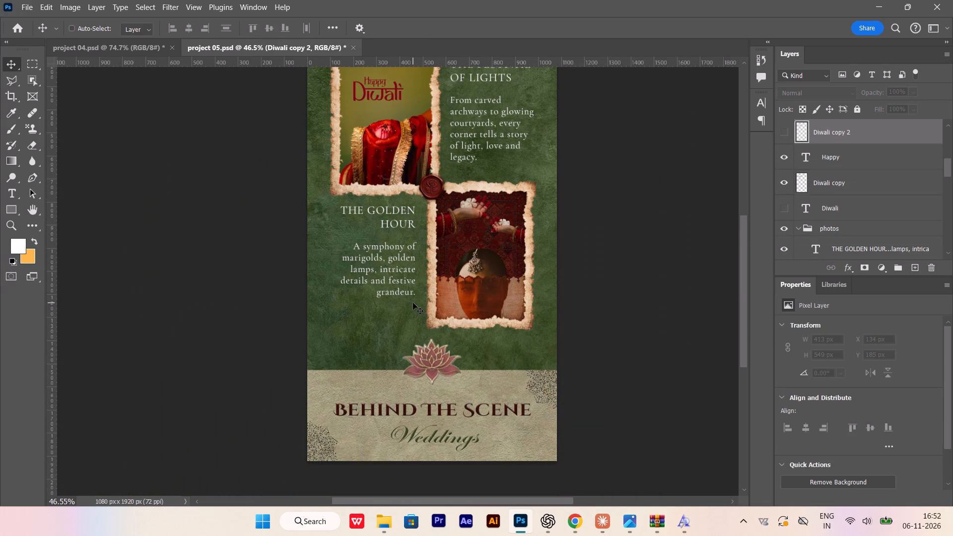
Undo the deletion of the duplicate Happy copy text layer.
{"action": "key", "text": "ctrl+z"}
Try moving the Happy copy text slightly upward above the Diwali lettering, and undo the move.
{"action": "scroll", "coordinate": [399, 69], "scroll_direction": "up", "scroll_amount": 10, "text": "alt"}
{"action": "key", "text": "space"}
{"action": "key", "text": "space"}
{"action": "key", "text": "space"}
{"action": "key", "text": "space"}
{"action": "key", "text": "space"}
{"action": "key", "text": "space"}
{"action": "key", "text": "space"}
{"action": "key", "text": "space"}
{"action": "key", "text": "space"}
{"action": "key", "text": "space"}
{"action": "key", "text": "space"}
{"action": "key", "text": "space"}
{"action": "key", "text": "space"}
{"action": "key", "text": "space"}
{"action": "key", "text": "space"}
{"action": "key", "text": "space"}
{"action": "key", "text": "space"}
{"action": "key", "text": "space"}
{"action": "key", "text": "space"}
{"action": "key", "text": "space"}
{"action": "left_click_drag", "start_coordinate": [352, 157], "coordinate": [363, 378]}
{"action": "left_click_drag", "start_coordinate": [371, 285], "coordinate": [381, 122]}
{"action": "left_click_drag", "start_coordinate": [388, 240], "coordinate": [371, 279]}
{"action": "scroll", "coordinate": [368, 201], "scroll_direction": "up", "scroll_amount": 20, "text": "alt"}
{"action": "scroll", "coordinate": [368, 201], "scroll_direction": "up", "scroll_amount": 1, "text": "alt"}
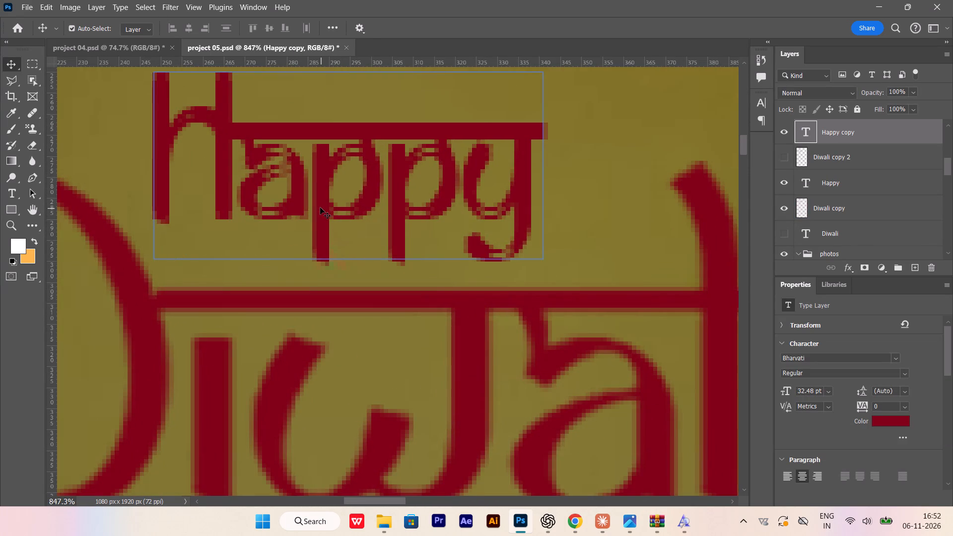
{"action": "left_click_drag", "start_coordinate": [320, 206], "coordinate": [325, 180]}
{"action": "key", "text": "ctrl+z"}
Examine the Happy Diwali lettering close up and within the framed photo and the surrounding poster.
{"action": "scroll", "coordinate": [328, 194], "scroll_direction": "down", "scroll_amount": 5, "text": "alt"}
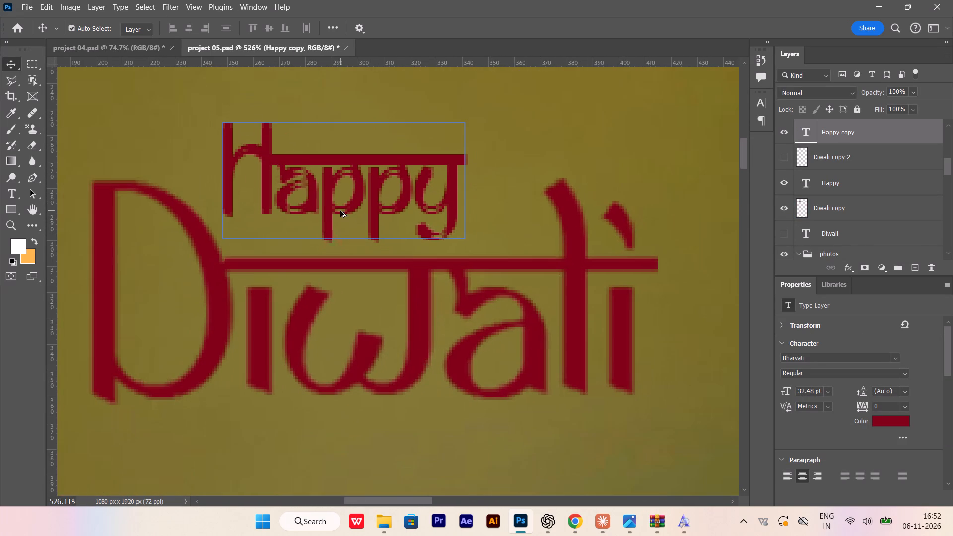
{"action": "scroll", "coordinate": [327, 204], "scroll_direction": "down", "scroll_amount": 4, "text": "alt"}
{"action": "scroll", "coordinate": [327, 204], "scroll_direction": "up", "scroll_amount": 5, "text": "alt"}
{"action": "scroll", "coordinate": [327, 204], "scroll_direction": "down", "scroll_amount": 13, "text": "alt"}
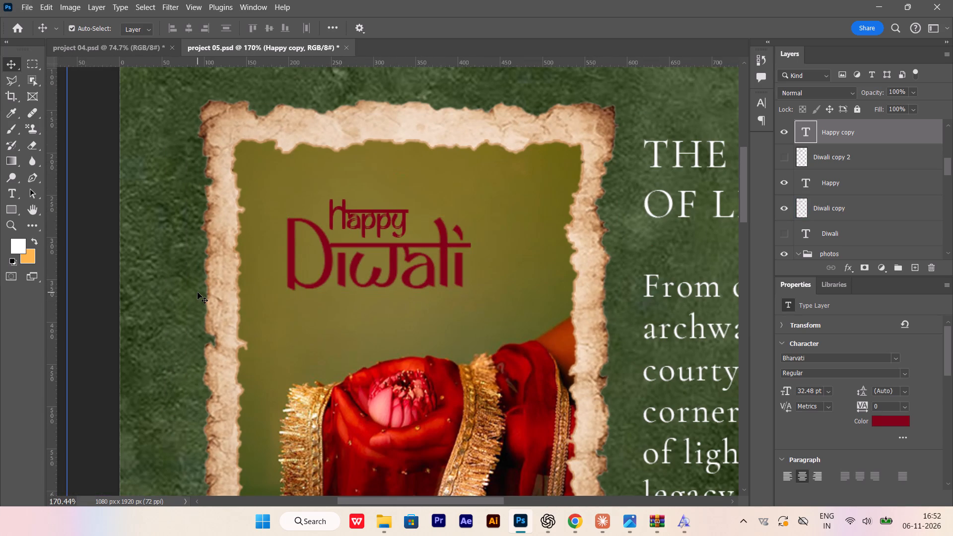
{"action": "scroll", "coordinate": [486, 285], "scroll_direction": "down", "scroll_amount": 5, "text": "alt"}
{"action": "scroll", "coordinate": [486, 285], "scroll_direction": "down", "scroll_amount": 5}
{"action": "scroll", "coordinate": [462, 303], "scroll_direction": "down", "scroll_amount": 4, "text": "alt"}
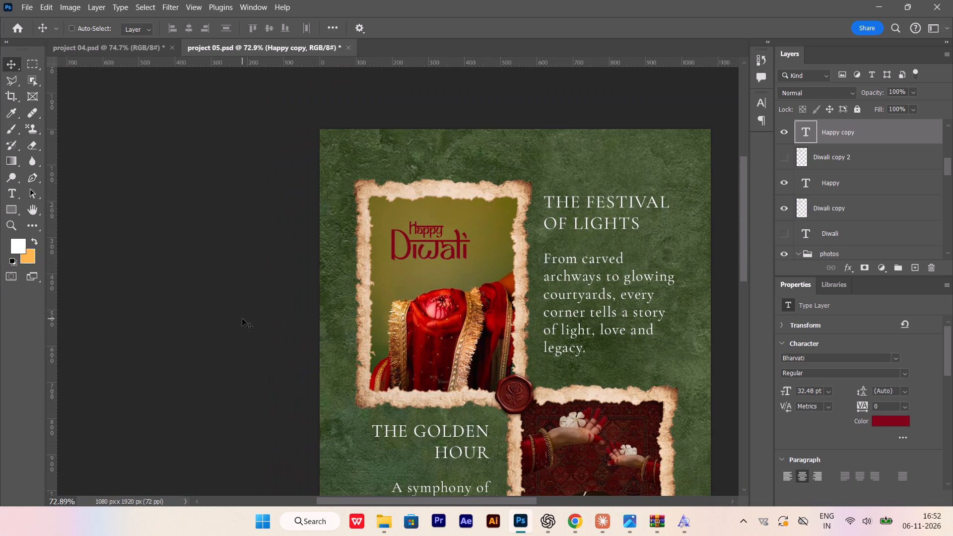
Save the project 05 document.
{"action": "key", "text": "ctrl+s"}
Export the poster as a JPG at 1x scale with the quality set to 7.
{"action": "scroll", "coordinate": [242, 311], "scroll_direction": "down", "scroll_amount": 8, "text": "alt"}
{"action": "key", "text": "ctrl+alt+shift+w"}
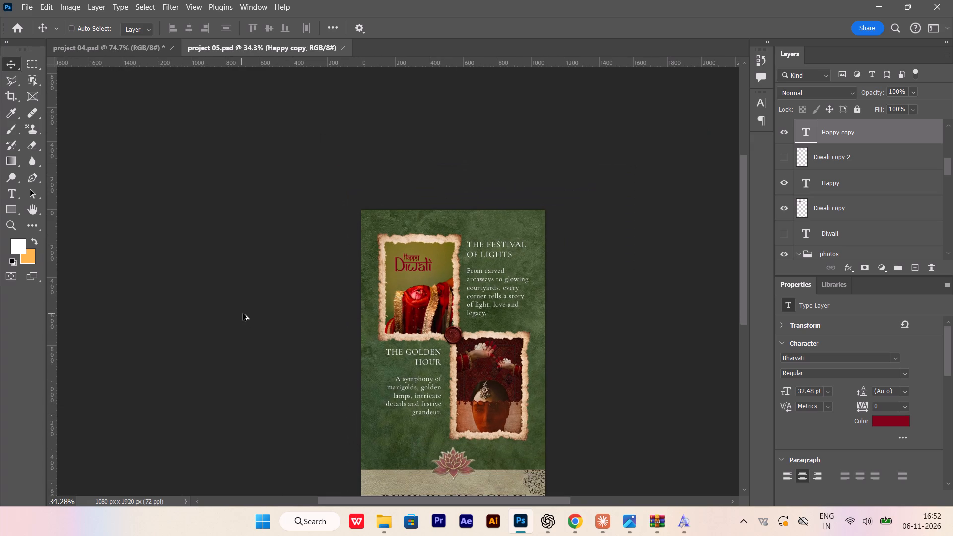
{"action": "left_click_drag", "start_coordinate": [793, 82], "coordinate": [799, 84]}
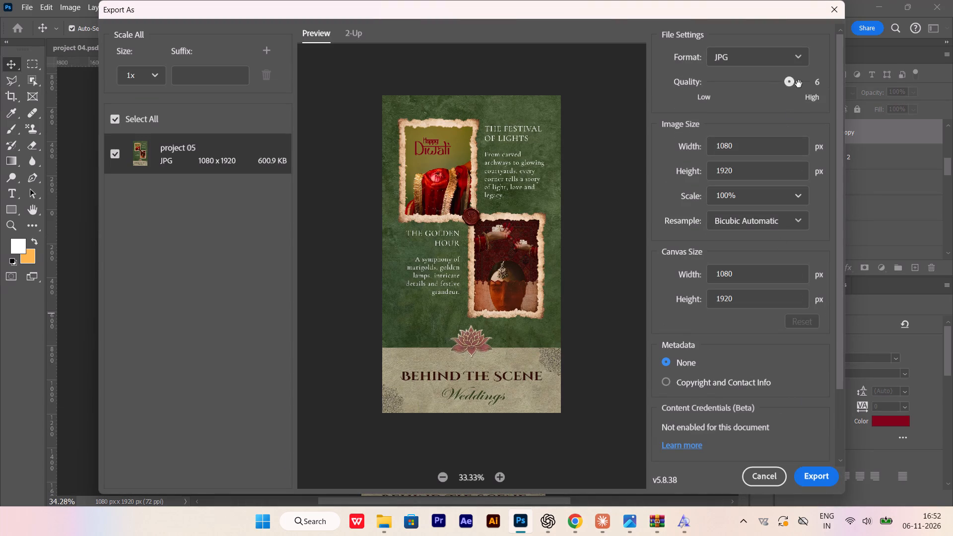
{"action": "left_click_drag", "start_coordinate": [799, 84], "coordinate": [816, 87]}
{"action": "left_click", "coordinate": [812, 479]}
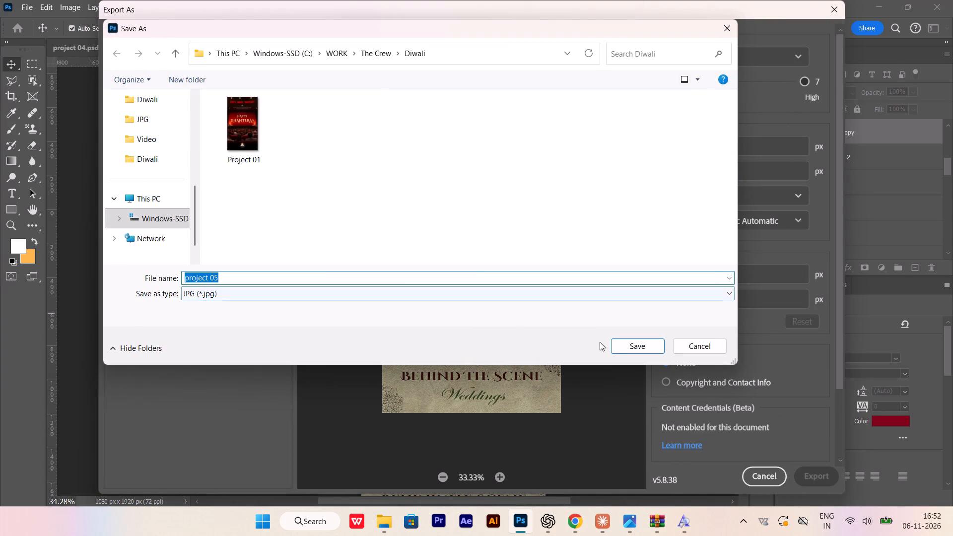
Choose the JPG folder inside WORK > The Crew > BTS > Diwali as the export destination.
{"action": "left_click", "coordinate": [340, 52]}
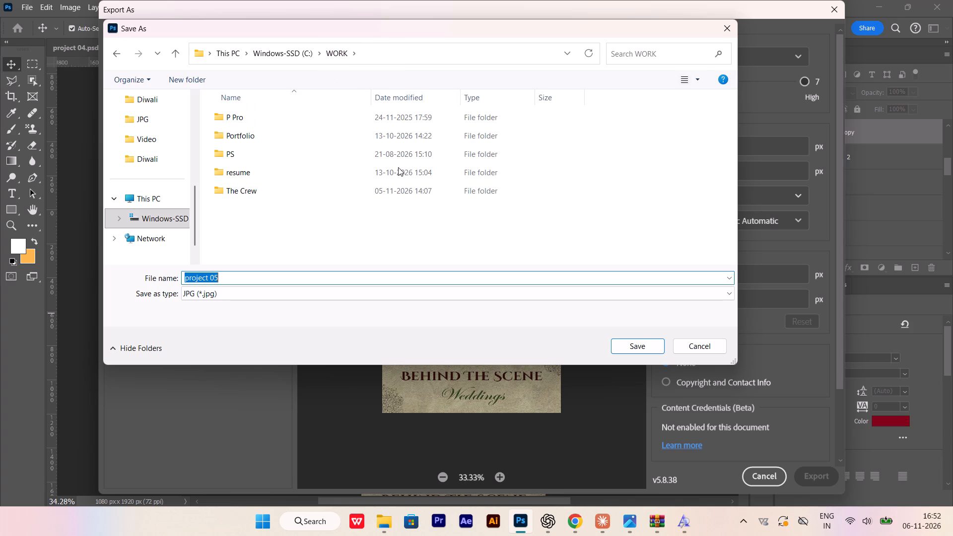
{"action": "double_click", "coordinate": [288, 190]}
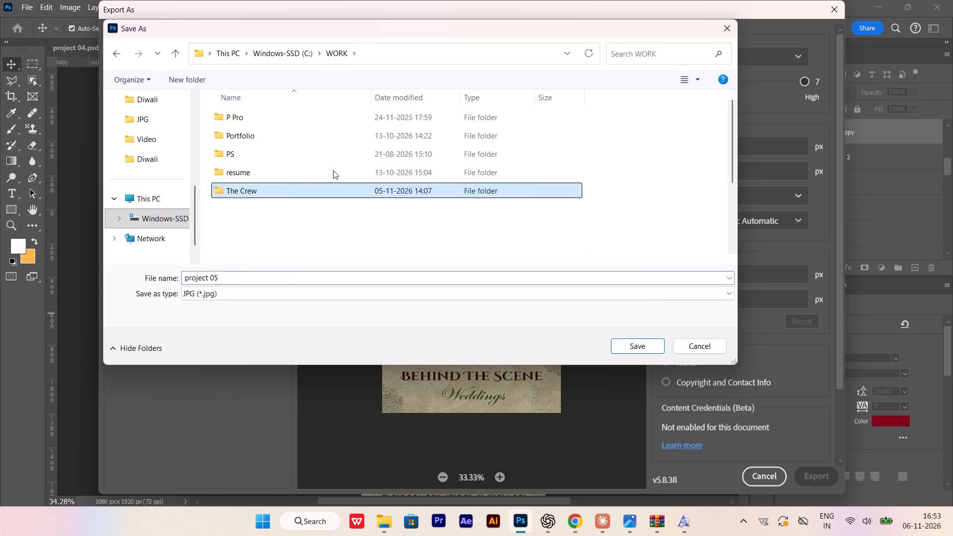
{"action": "double_click", "coordinate": [260, 142]}
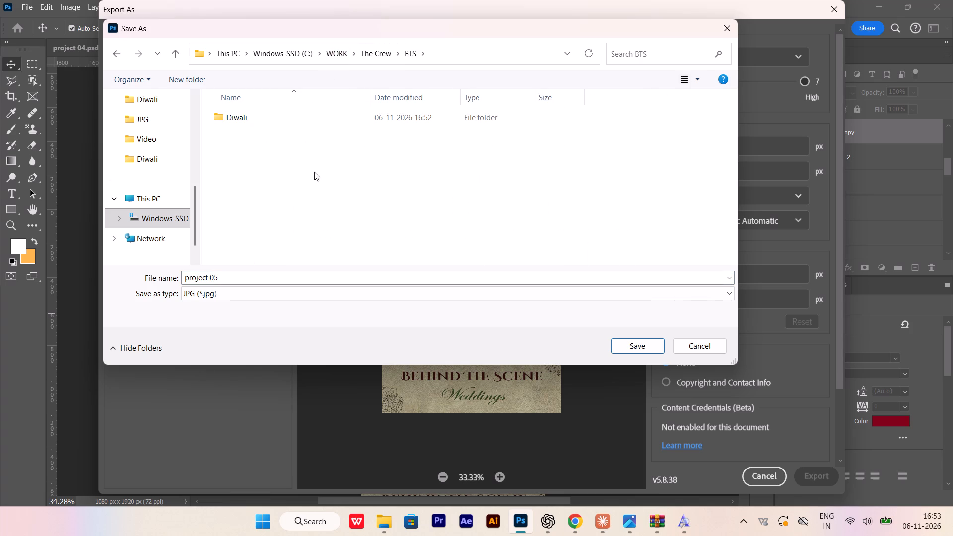
{"action": "triple_click", "coordinate": [351, 123]}
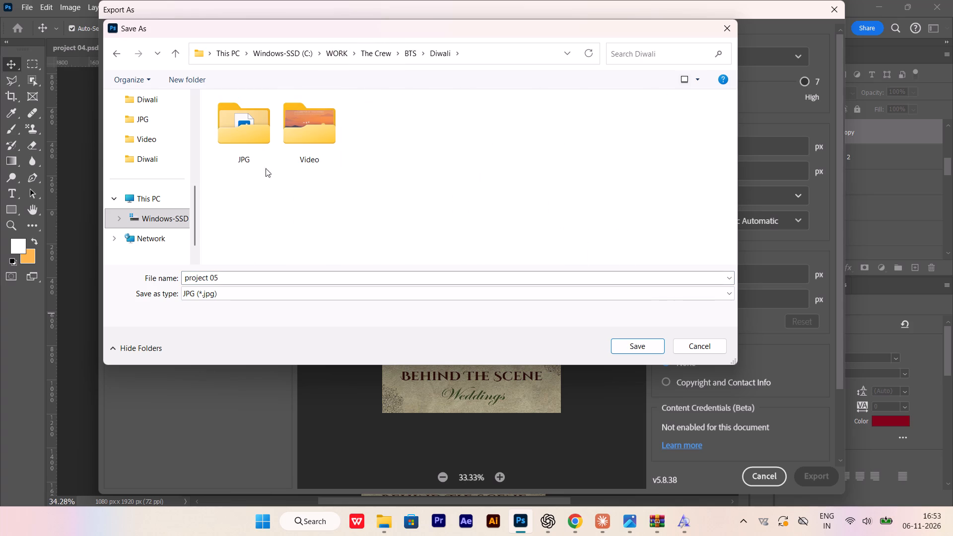
{"action": "double_click", "coordinate": [235, 141]}
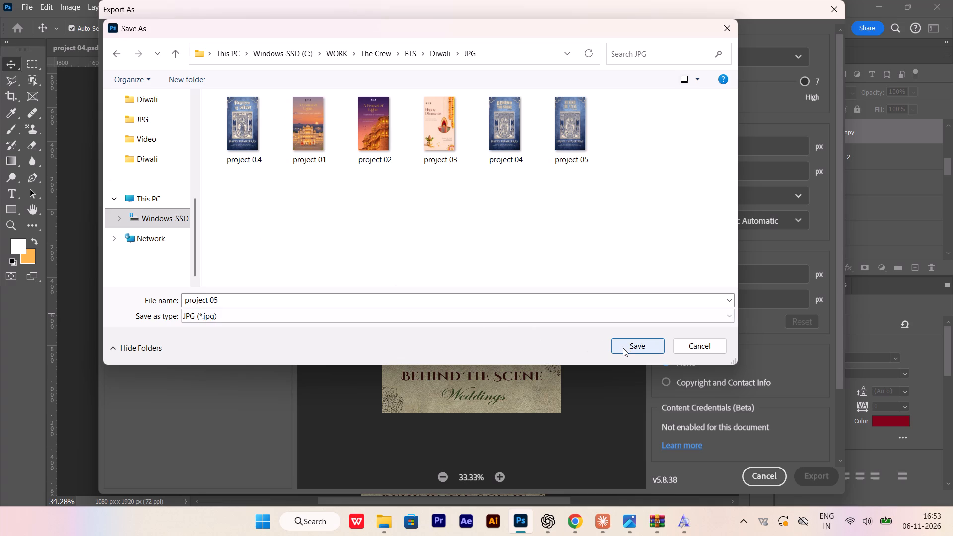
Name the exported JPG "BTS Diwali Stry project" and save it in the chosen folder.
{"action": "left_click", "coordinate": [271, 304]}
{"action": "left_click", "coordinate": [271, 304]}
{"action": "left_click", "coordinate": [271, 304]}
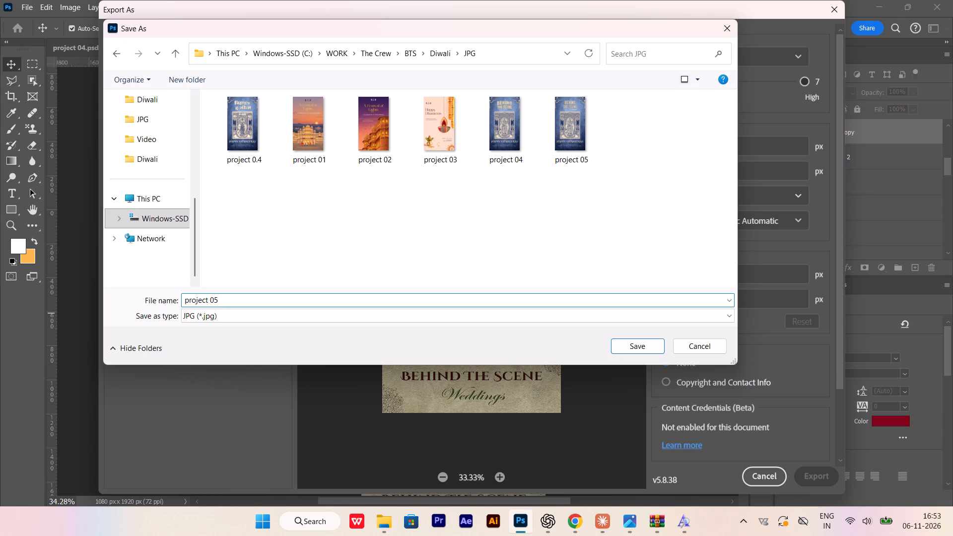
{"action": "key", "text": "BackSpace"}
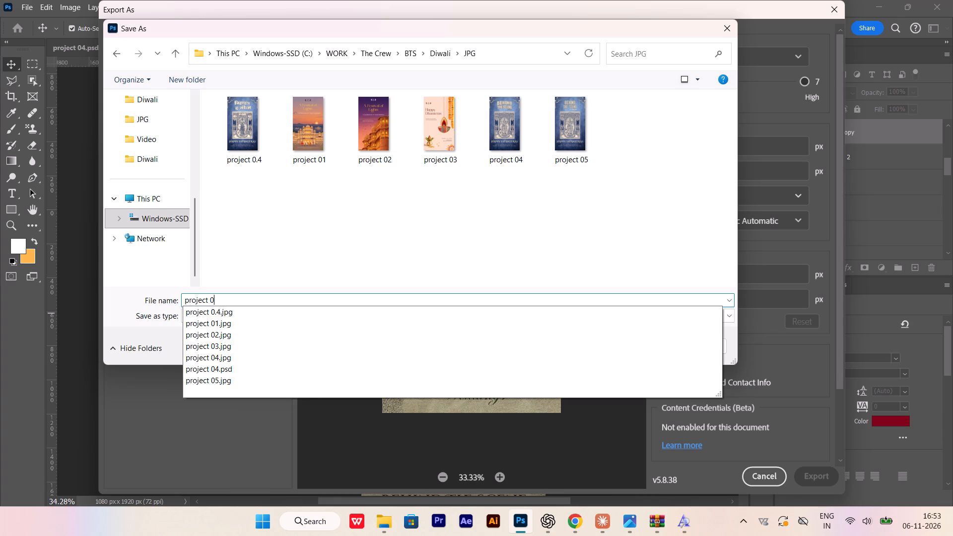
{"action": "key", "text": "BackSpace"}
{"action": "key", "text": "Left"}
{"action": "key", "text": "Left"}
{"action": "key", "text": "Left"}
{"action": "key", "text": "Left"}
{"action": "key", "text": "Left"}
{"action": "key", "text": "Left"}
{"action": "key", "text": "Left"}
{"action": "key", "text": "Left"}
{"action": "key", "text": "Left"}
{"action": "key", "text": "Left"}
{"action": "key", "text": "Left"}
{"action": "key", "text": "Left"}
{"action": "key", "text": "Left"}
{"action": "key", "text": "Left"}
{"action": "key", "text": "Left"}
{"action": "type", "text": "BTS"}
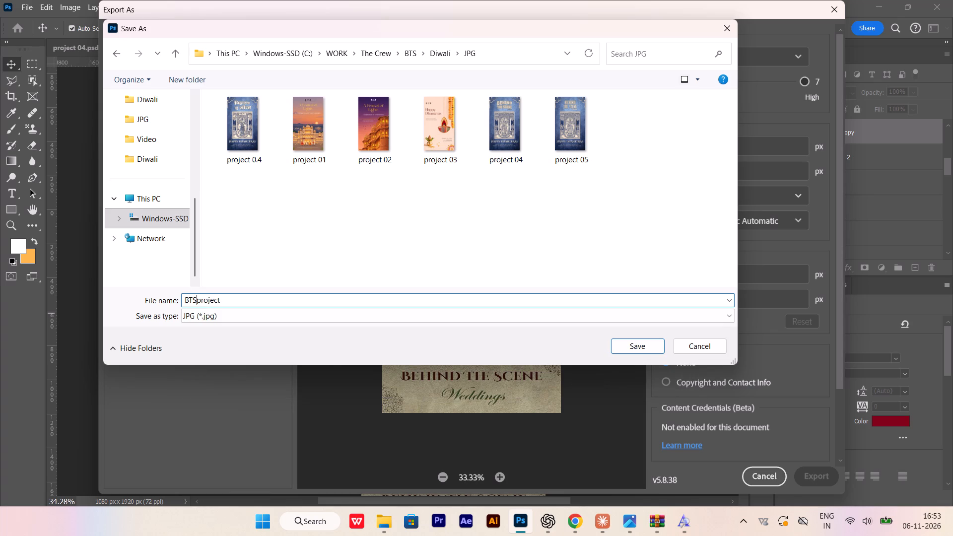
{"action": "key", "text": "space"}
{"action": "type", "text": "Diwali"}
{"action": "key", "text": "space"}
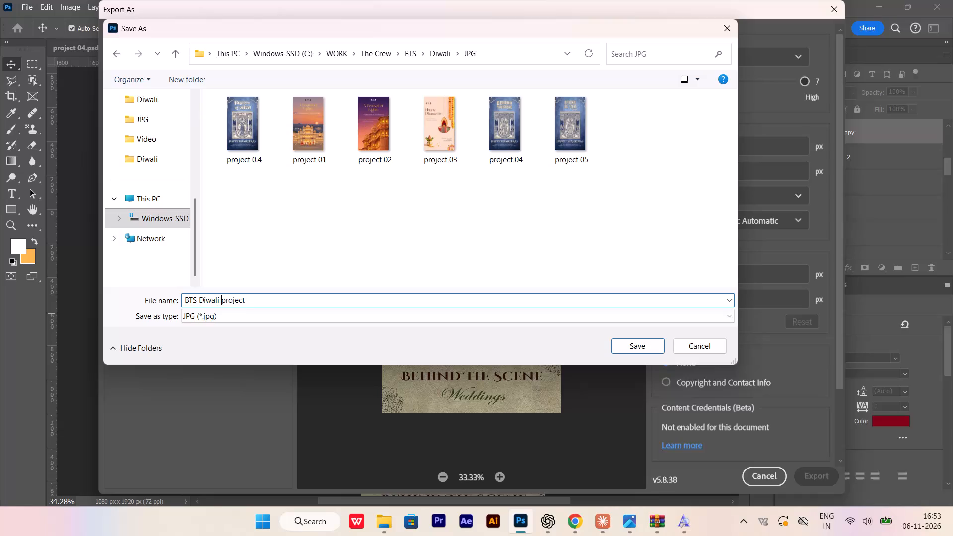
{"action": "key", "text": "shift+s"}
{"action": "type", "text": "try"}
{"action": "key", "text": "space"}
{"action": "key", "text": "Return"}
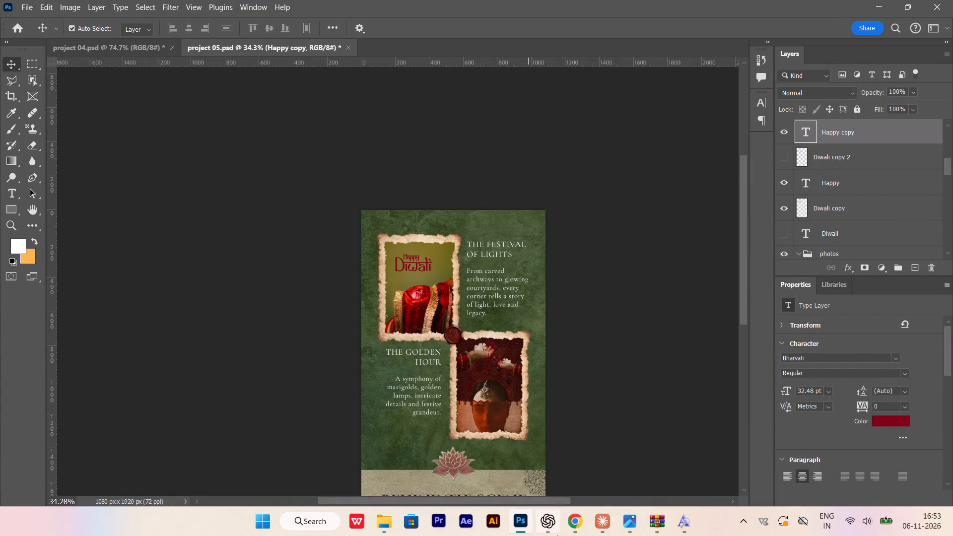
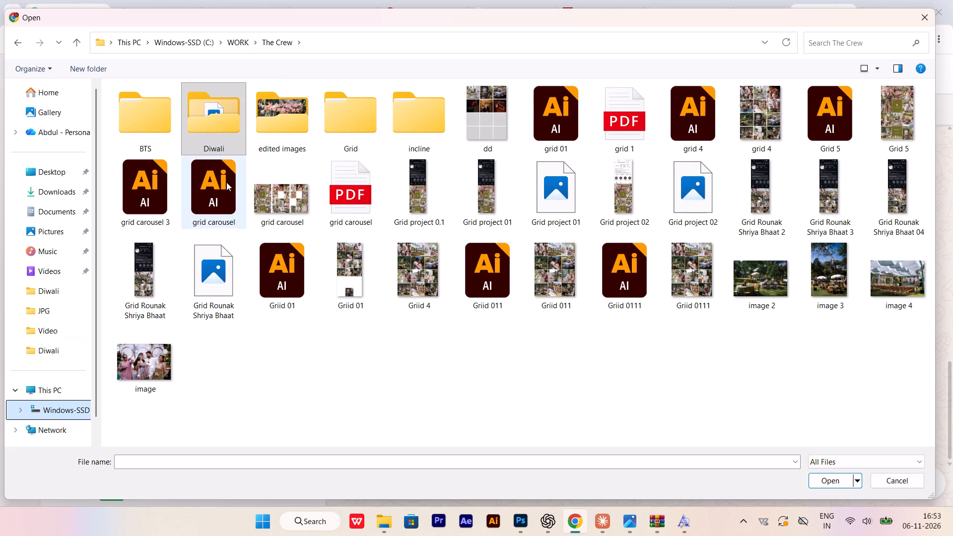
In Chrome's file picker, open the JPG folder inside The Crew > BTS > Diwali to find the exported poster.
{"action": "double_click", "coordinate": [163, 132]}
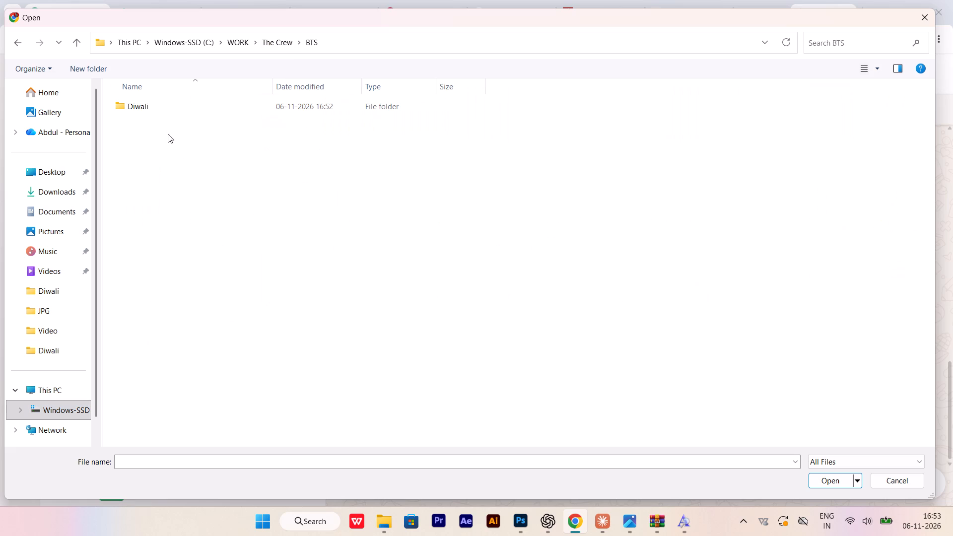
{"action": "double_click", "coordinate": [204, 110]}
{"action": "double_click", "coordinate": [152, 125]}
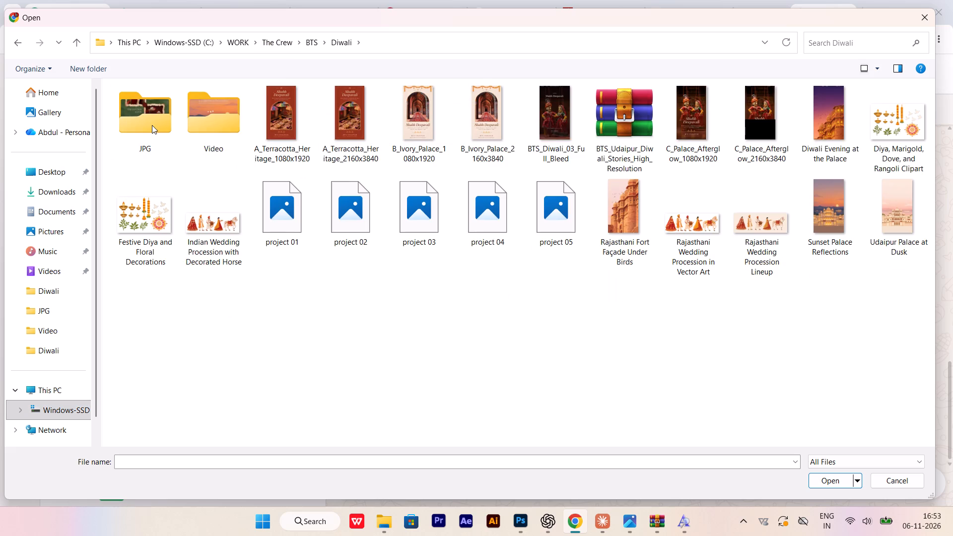
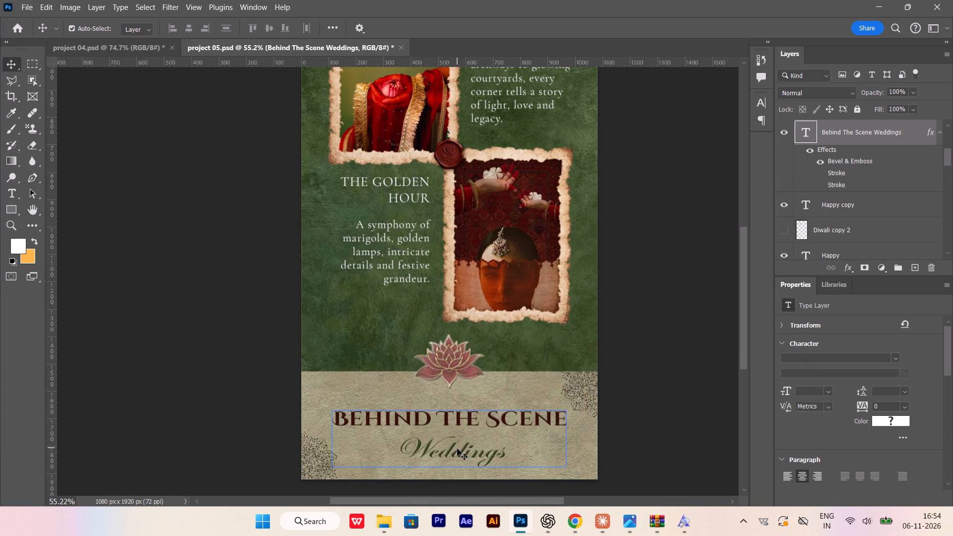
Nudge the Behind The Scene Weddings text up about 20 px within the beige footer.
{"action": "key", "text": "shift+Up"}
{"action": "key", "text": "shift+Up"}
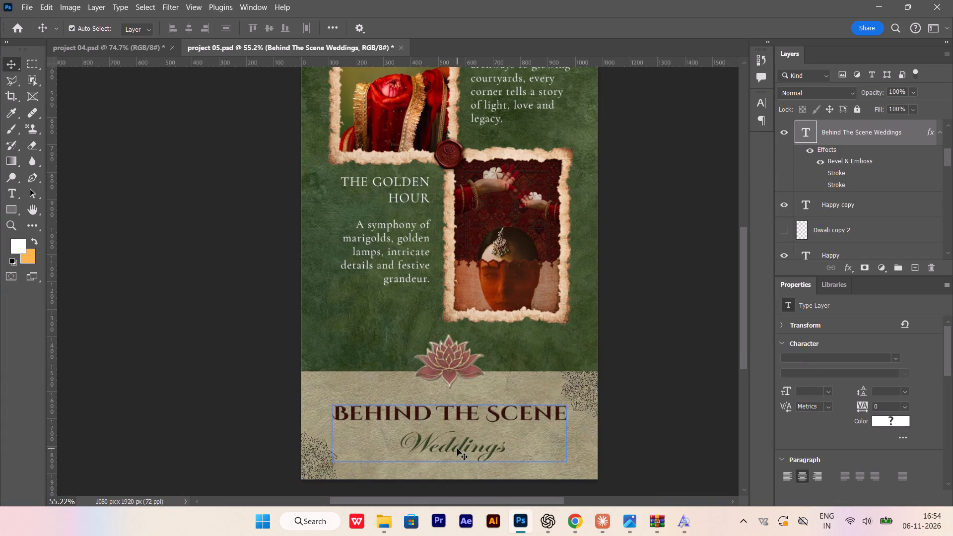
{"action": "left_click", "coordinate": [202, 354], "text": "ctrl"}
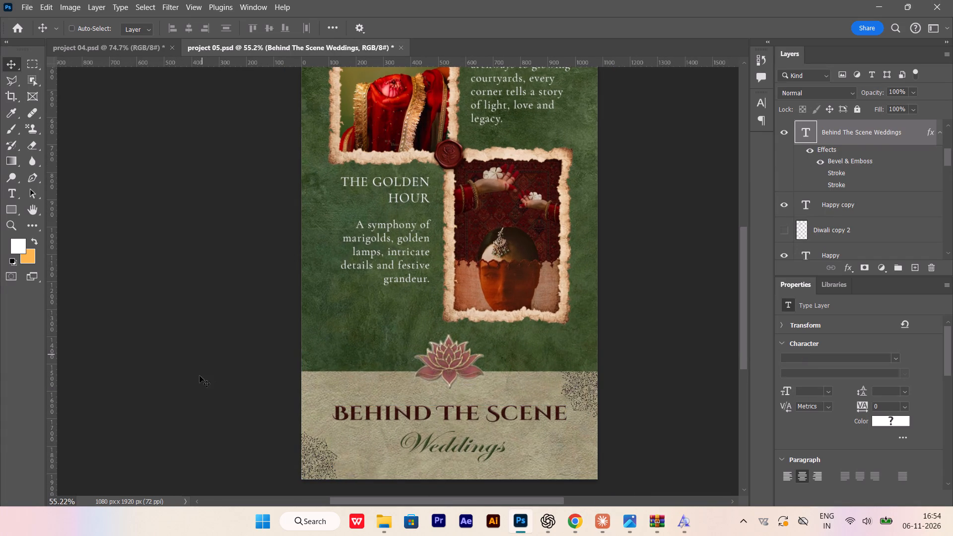
Save the project 05 document.
{"action": "key", "text": "ctrl+s"}
Export the adjusted poster again as a 1080 x 1920 px JPG at 1x scale with quality 7.
{"action": "key", "text": "ctrl+alt+shift+w"}
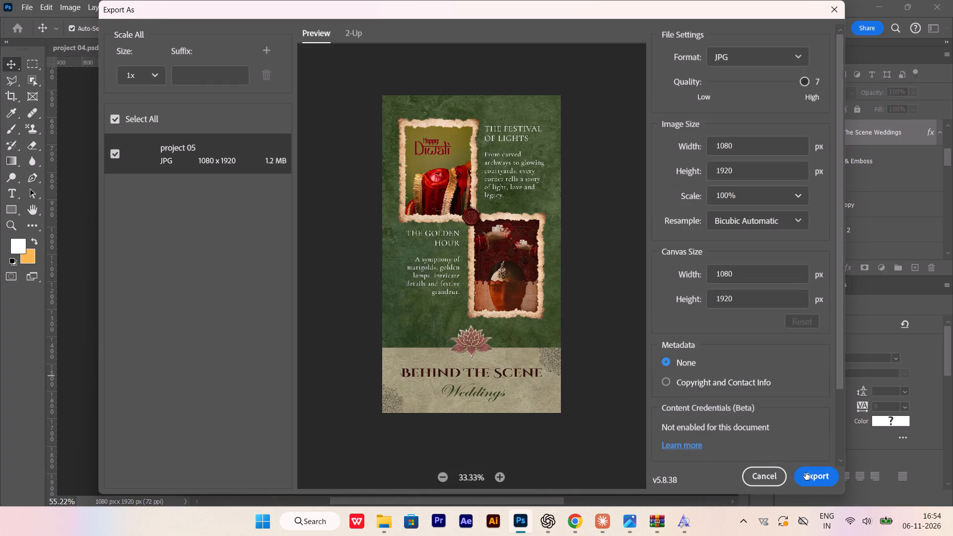
Export the poster as a JPG, replacing the existing "BTS Diwali Stry project" file in the Diwali JPG folder.
{"action": "left_click", "coordinate": [807, 472]}
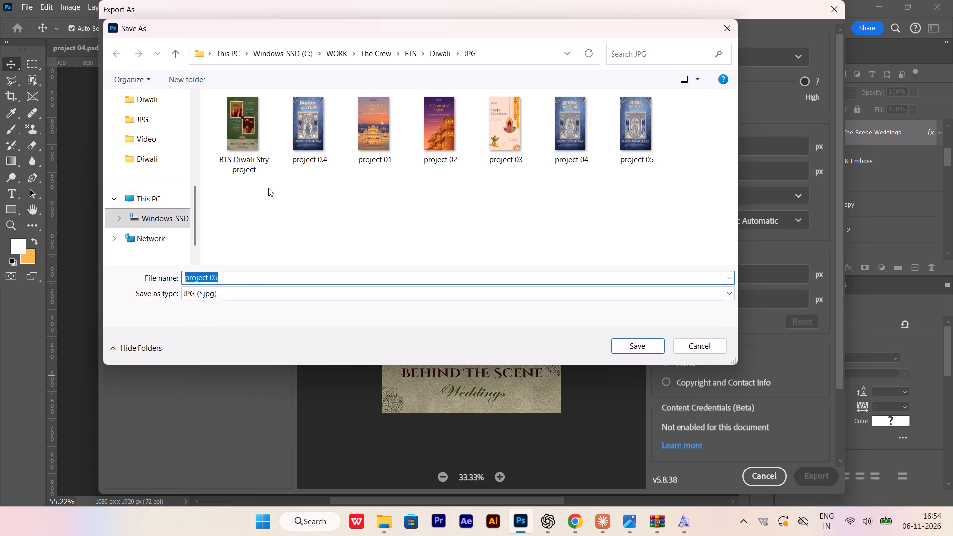
{"action": "left_click", "coordinate": [259, 172]}
{"action": "left_click", "coordinate": [636, 339]}
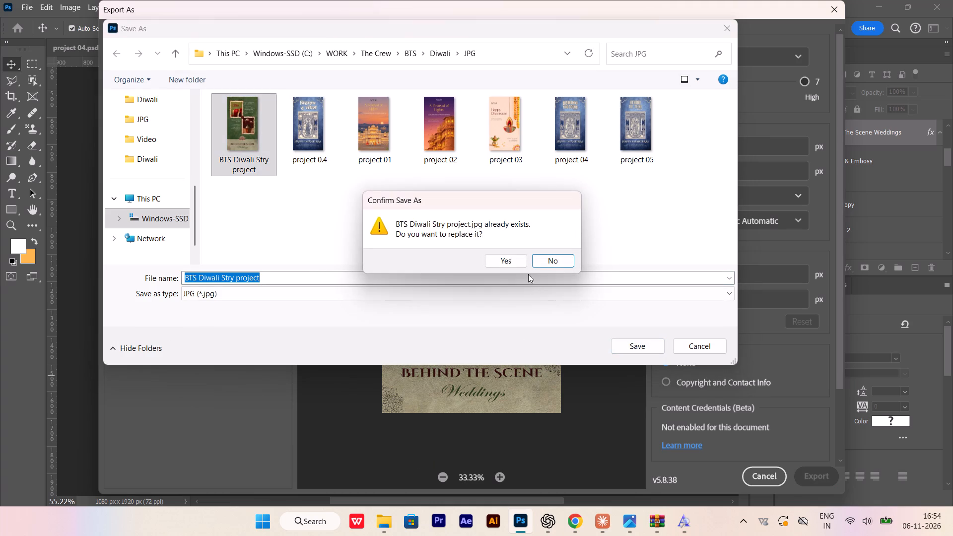
{"action": "left_click", "coordinate": [515, 261]}
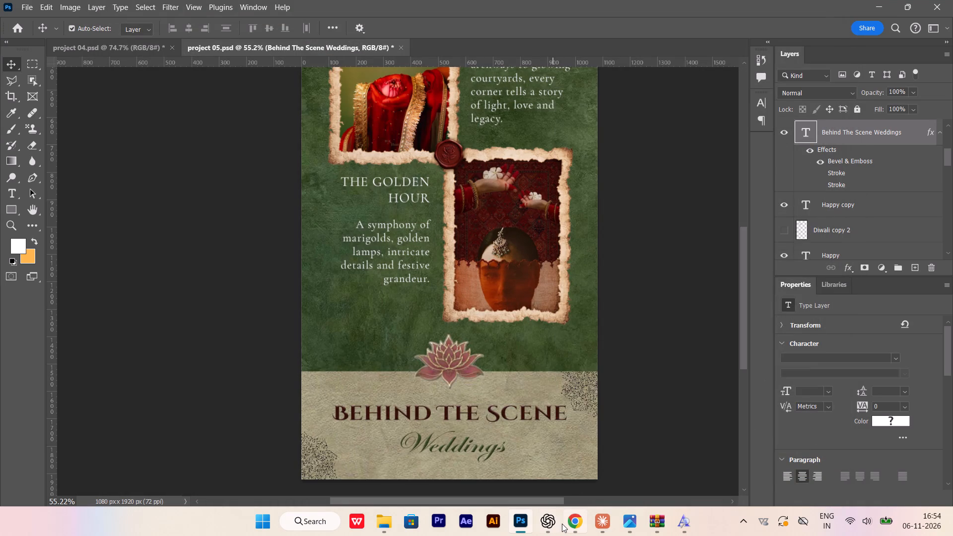
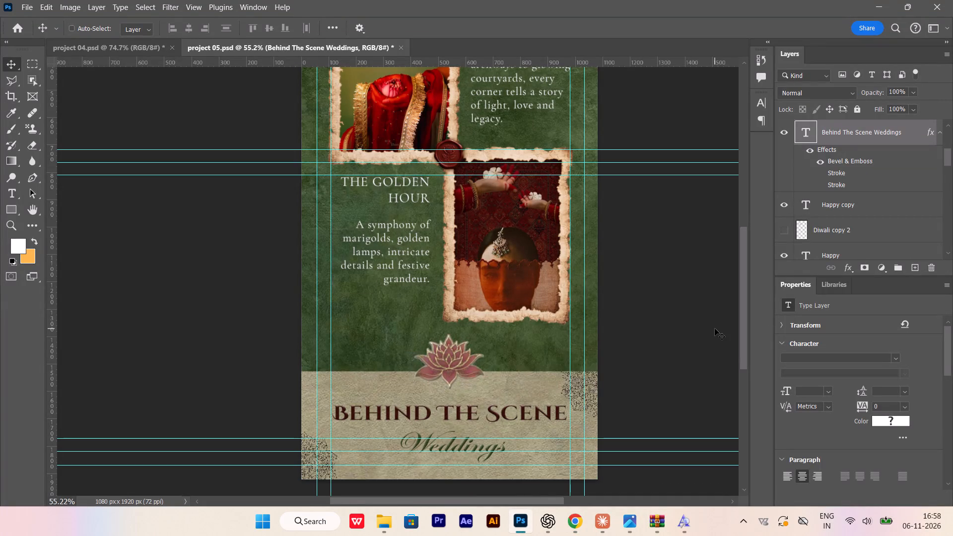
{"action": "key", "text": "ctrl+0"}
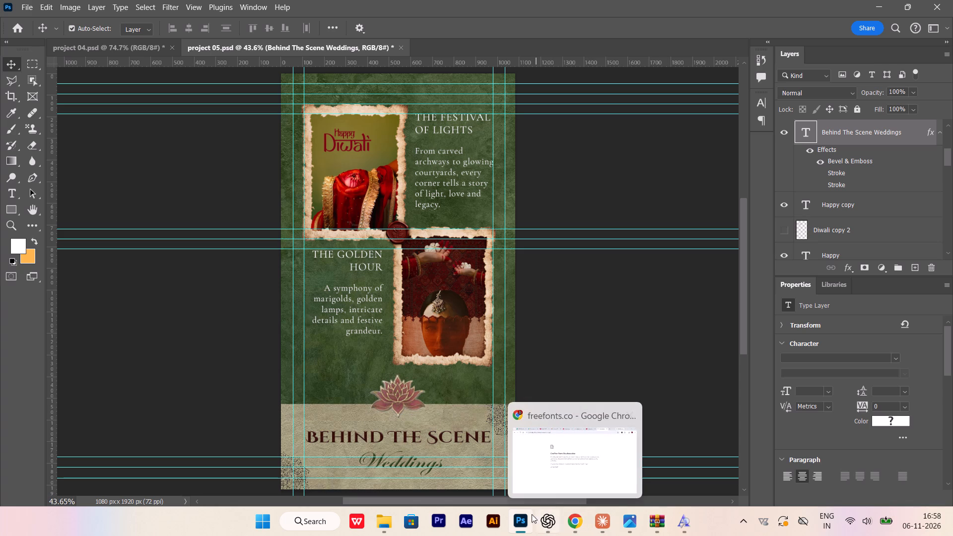
Switch to File Explorer and look through the downloaded Diwali reference images in the Downloads folder, then return to the project 05 poster in Photoshop.
{"action": "left_click", "coordinate": [387, 528]}
{"action": "left_click", "coordinate": [436, 451]}
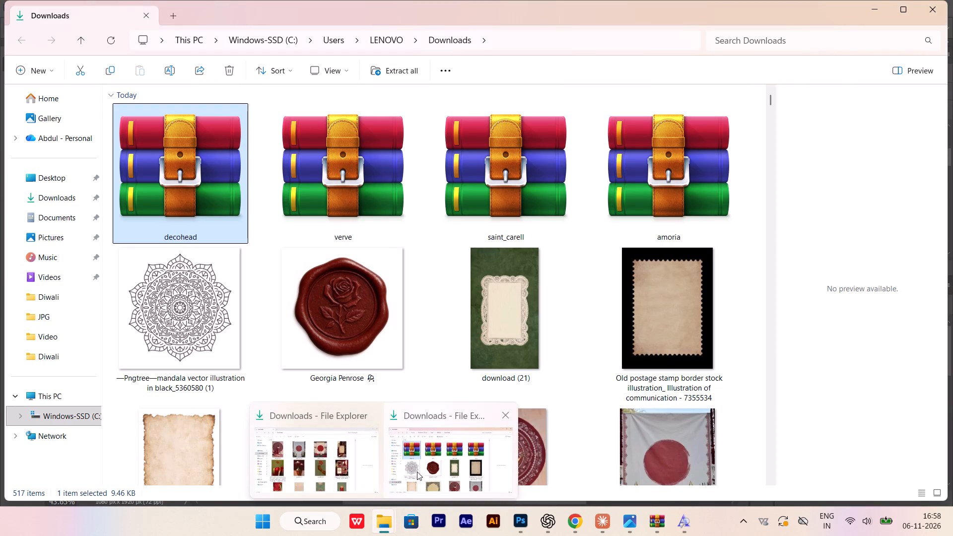
{"action": "left_click", "coordinate": [438, 458]}
{"action": "scroll", "coordinate": [301, 399], "scroll_direction": "down", "scroll_amount": 2}
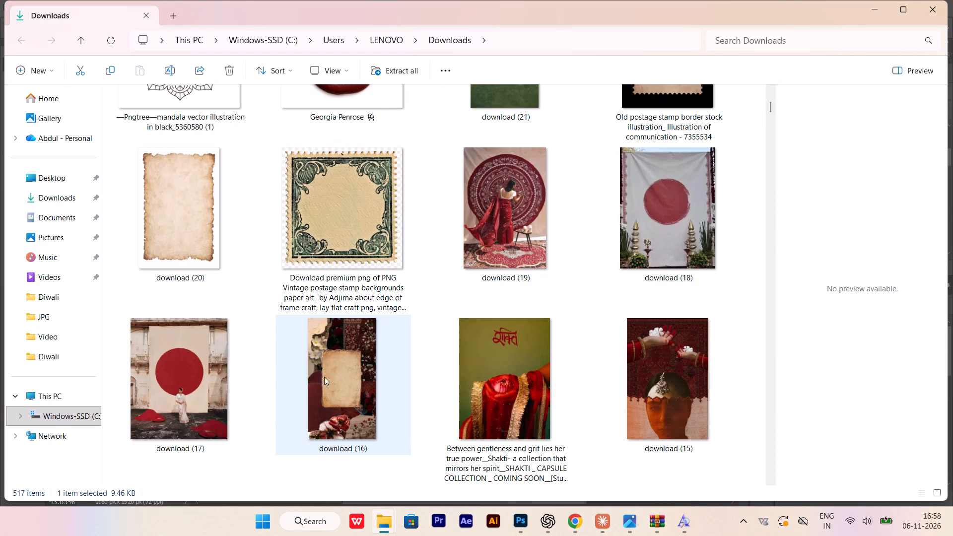
{"action": "scroll", "coordinate": [394, 328], "scroll_direction": "down", "scroll_amount": 1}
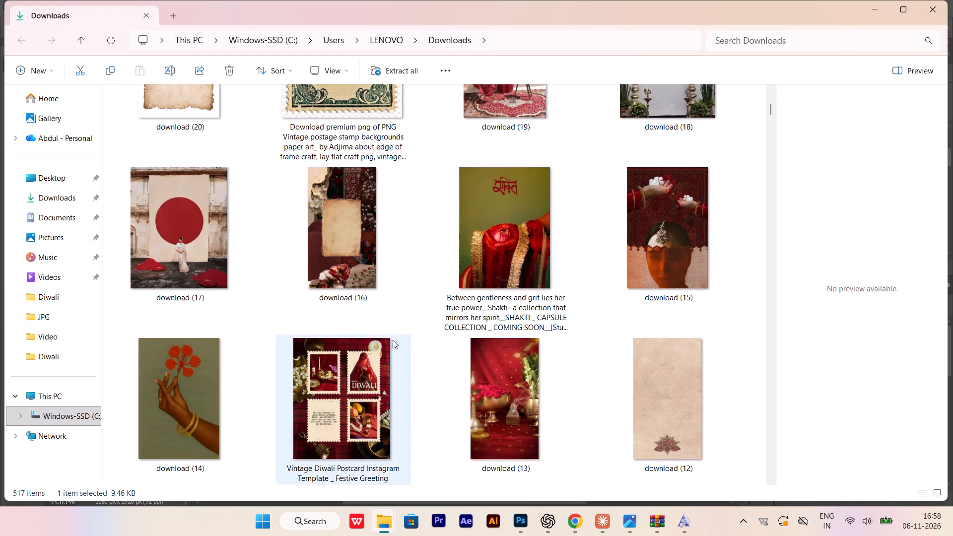
{"action": "scroll", "coordinate": [393, 340], "scroll_direction": "down", "scroll_amount": 1}
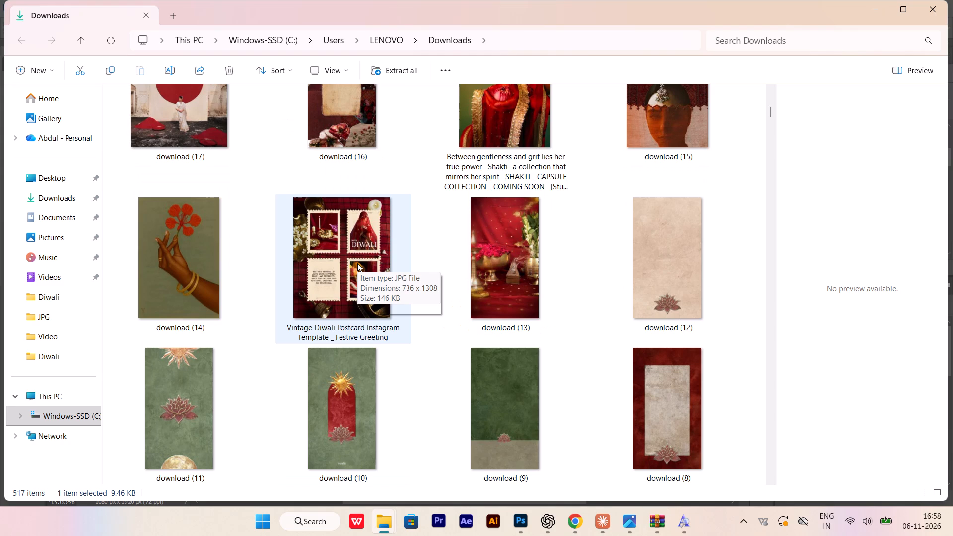
{"action": "scroll", "coordinate": [354, 260], "scroll_direction": "up", "scroll_amount": 3}
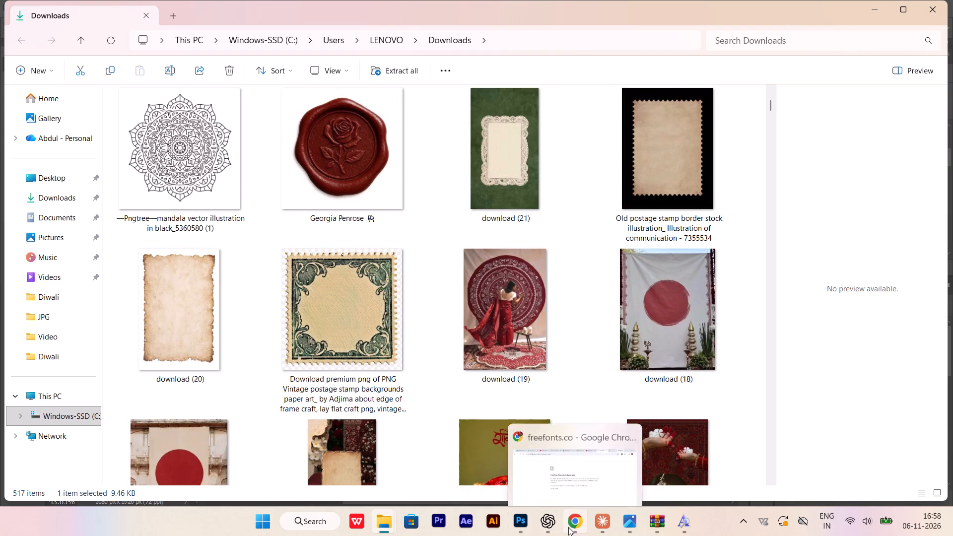
{"action": "left_click", "coordinate": [537, 474]}
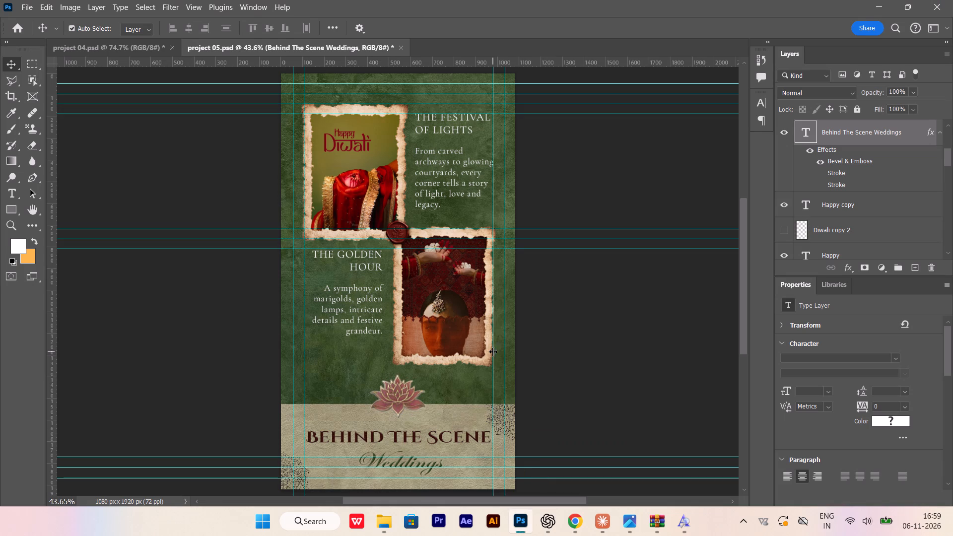
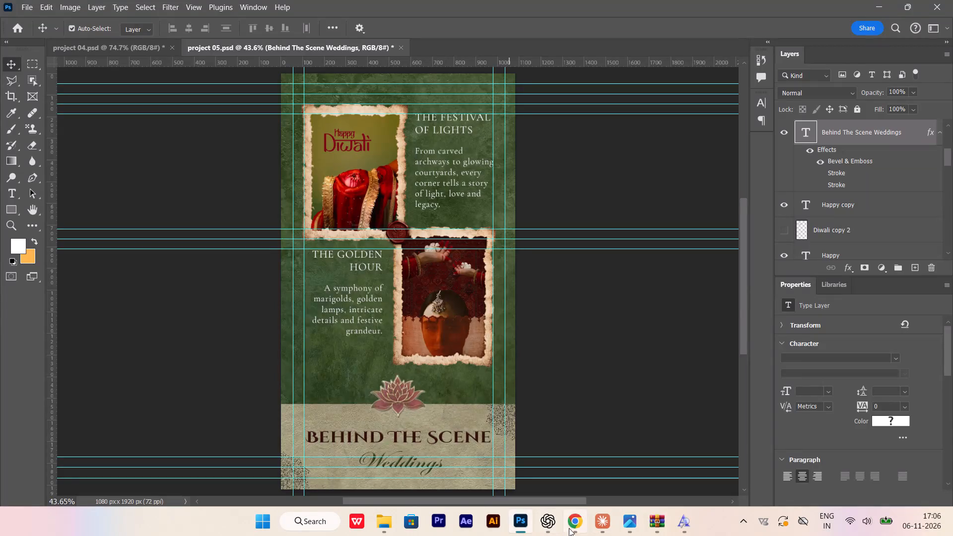
Switch to Chrome and search Google for "minimalist font".
{"action": "left_click", "coordinate": [571, 528]}
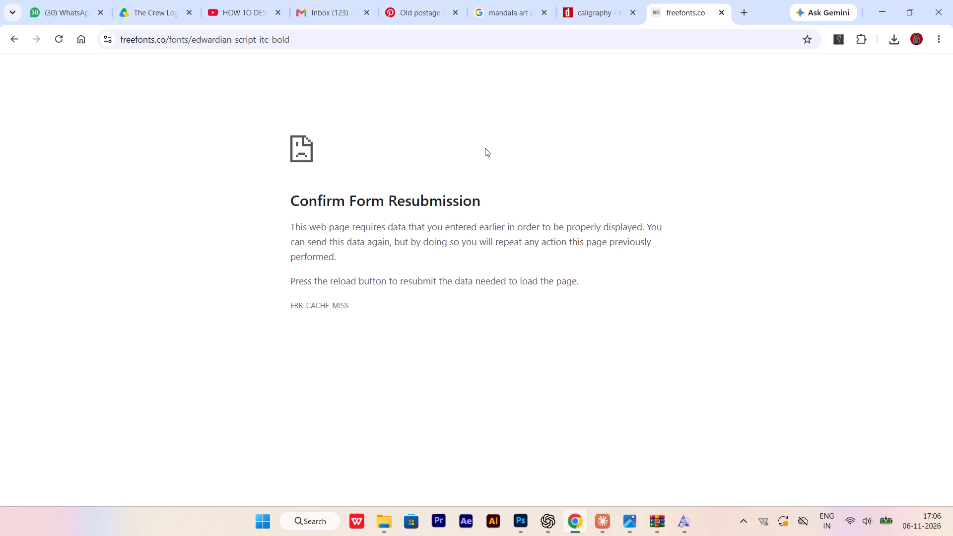
{"action": "left_click", "coordinate": [420, 8]}
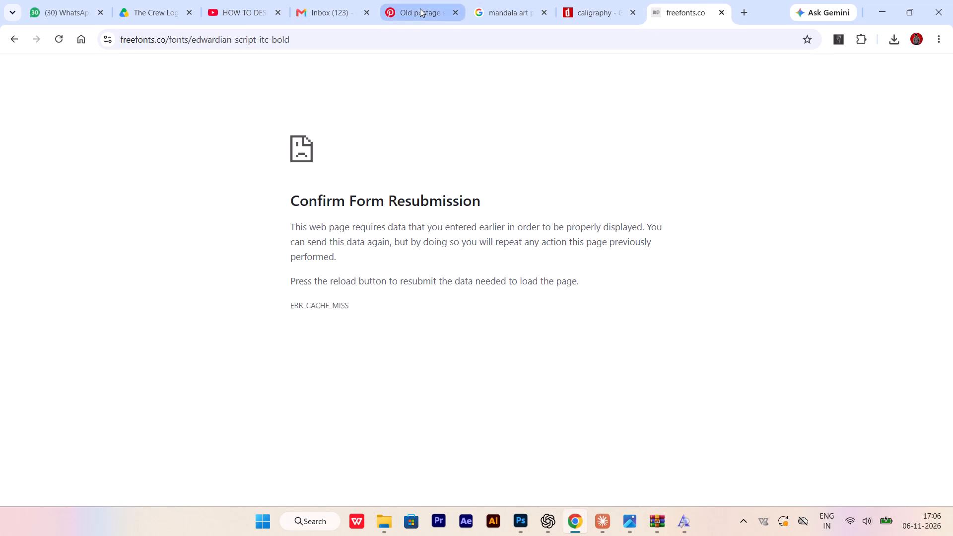
{"action": "type", "text": "minimilist"}
{"action": "key", "text": "Return"}
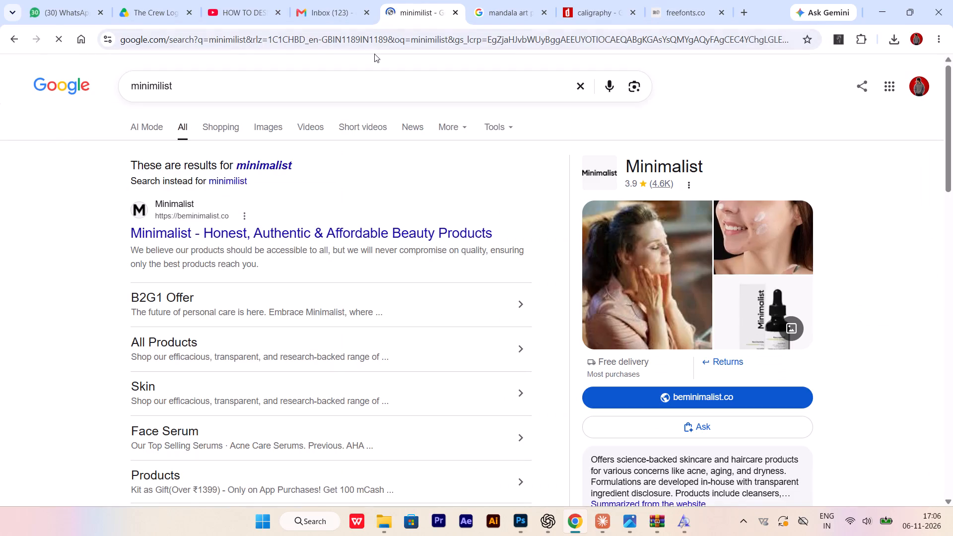
{"action": "left_click", "coordinate": [260, 158]}
{"action": "left_click", "coordinate": [260, 163]}
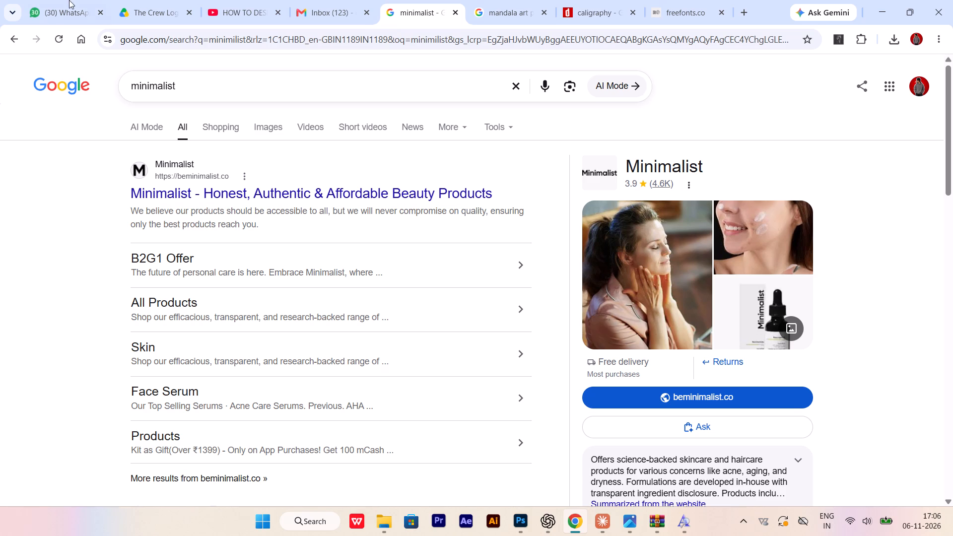
{"action": "left_click", "coordinate": [207, 82]}
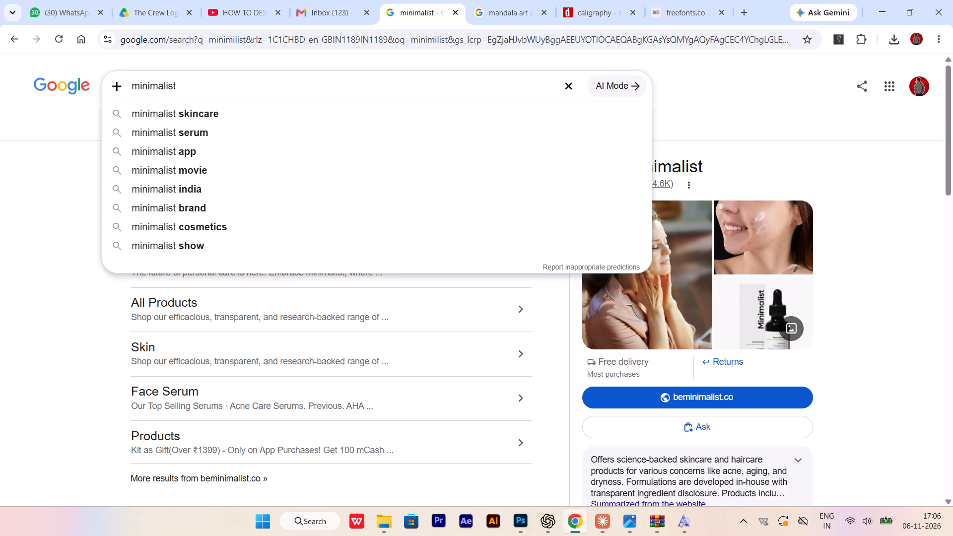
{"action": "key", "text": "space"}
{"action": "type", "text": "font"}
{"action": "key", "text": "space"}
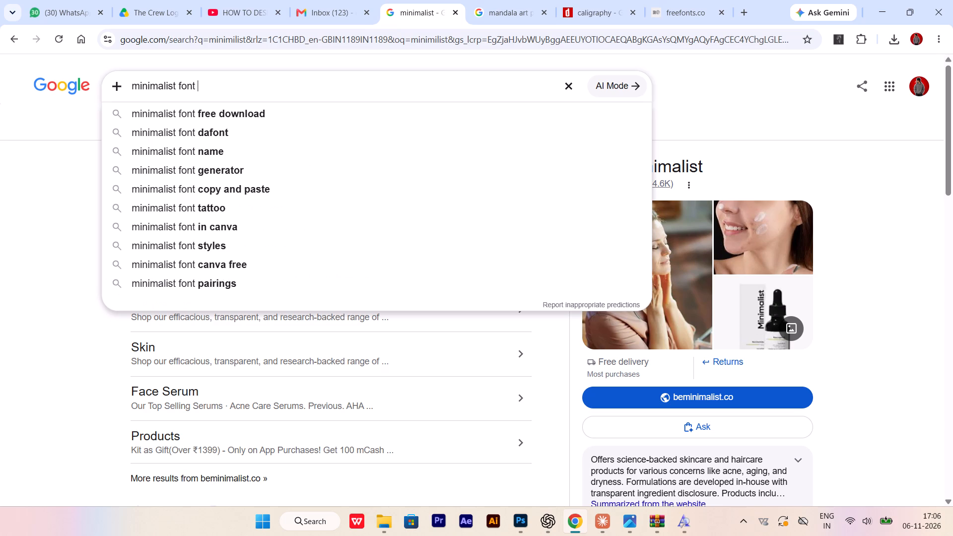
{"action": "key", "text": "Return"}
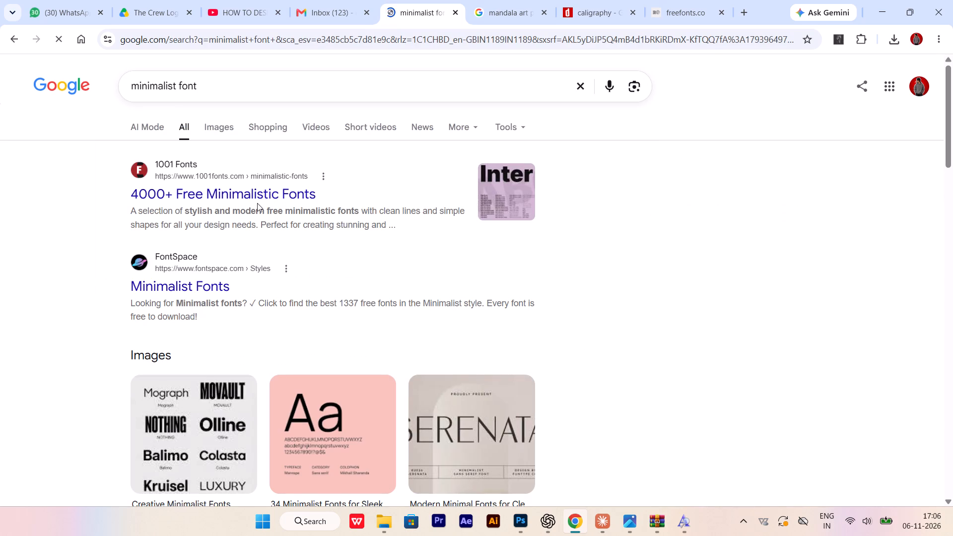
Open the 1001 Fonts minimalistic fonts result and examine the first page of "BEHIND THE SCENE" previews for a suitable title font.
{"action": "left_click", "coordinate": [262, 200]}
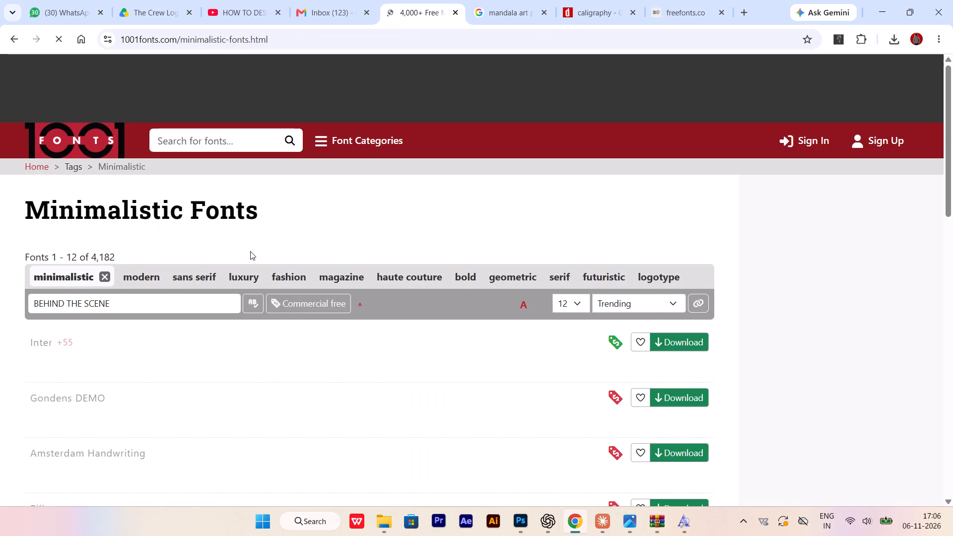
{"action": "scroll", "coordinate": [256, 292], "scroll_direction": "down", "scroll_amount": 2}
{"action": "scroll", "coordinate": [193, 324], "scroll_direction": "down", "scroll_amount": 2}
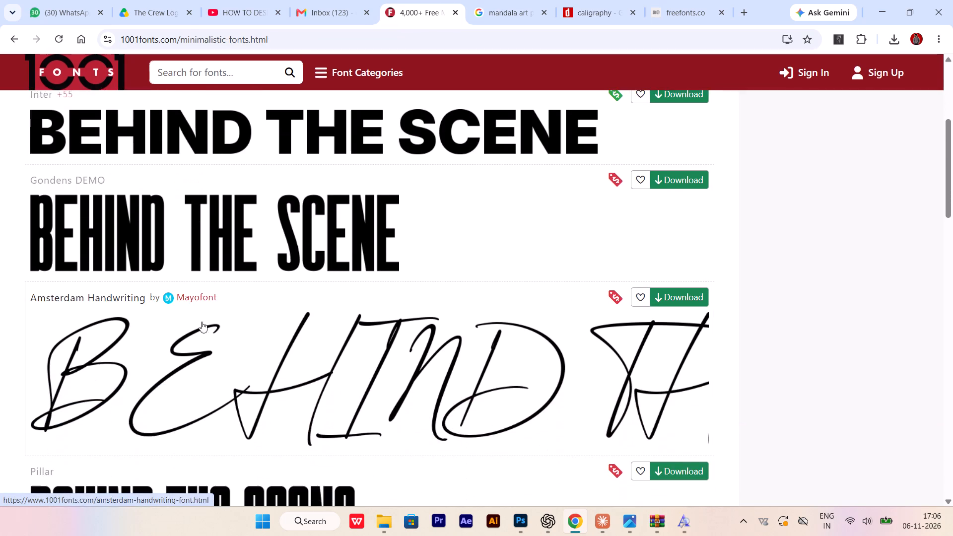
{"action": "scroll", "coordinate": [292, 297], "scroll_direction": "up", "scroll_amount": 2}
{"action": "scroll", "coordinate": [292, 297], "scroll_direction": "down", "scroll_amount": 8}
{"action": "scroll", "coordinate": [344, 330], "scroll_direction": "up", "scroll_amount": 10}
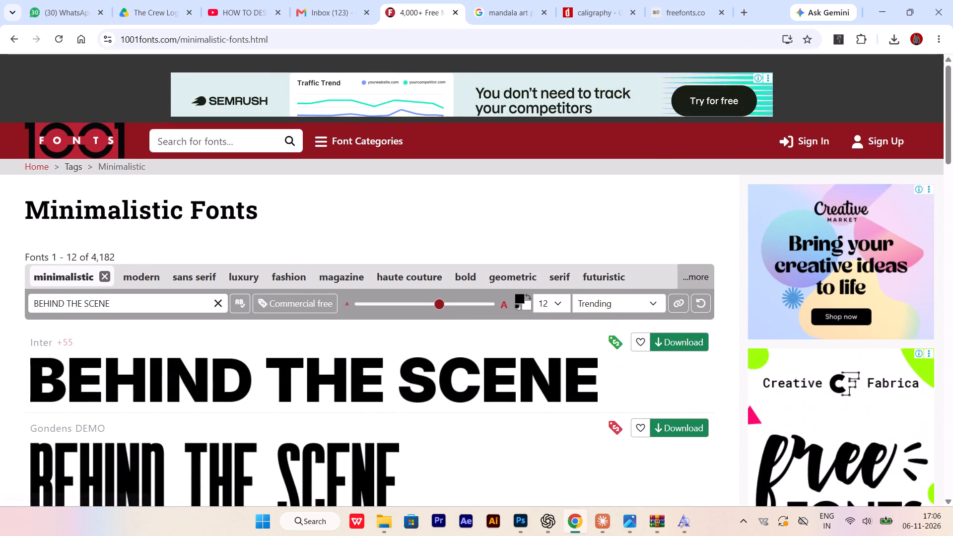
{"action": "scroll", "coordinate": [183, 326], "scroll_direction": "down", "scroll_amount": 9}
{"action": "scroll", "coordinate": [409, 385], "scroll_direction": "down", "scroll_amount": 10}
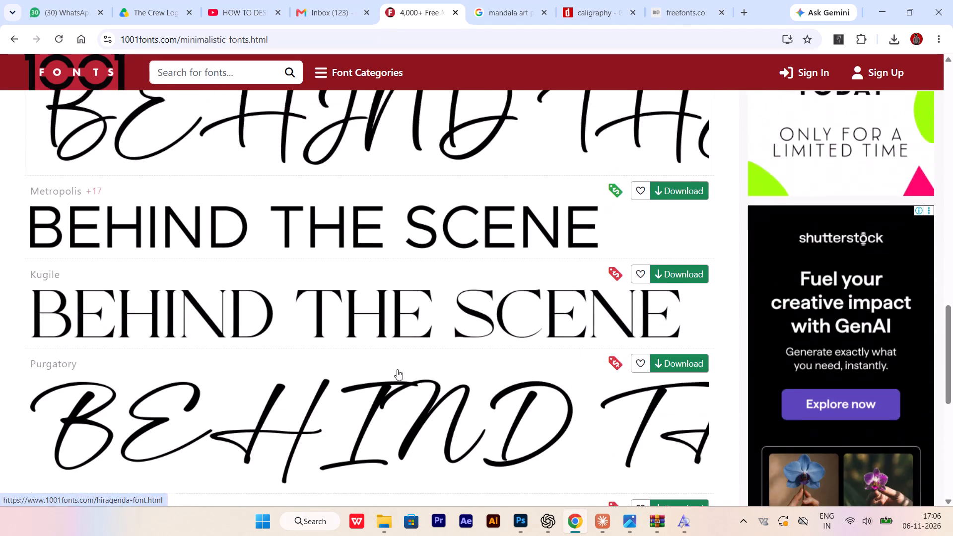
{"action": "scroll", "coordinate": [392, 365], "scroll_direction": "down", "scroll_amount": 3}
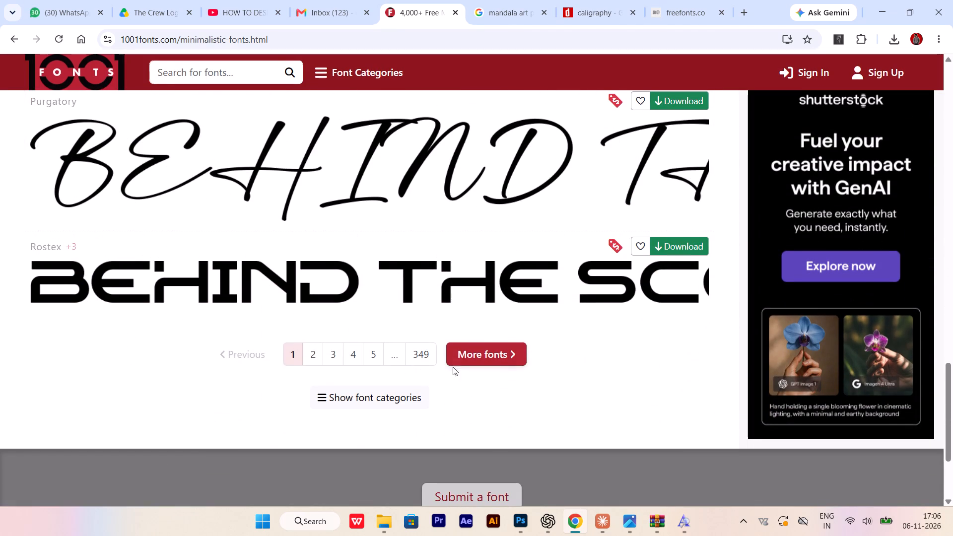
Examine the "BEHIND THE SCENE" font previews on pages 2 and 3 of the minimalistic fonts.
{"action": "left_click", "coordinate": [467, 351]}
{"action": "scroll", "coordinate": [313, 310], "scroll_direction": "down", "scroll_amount": 4}
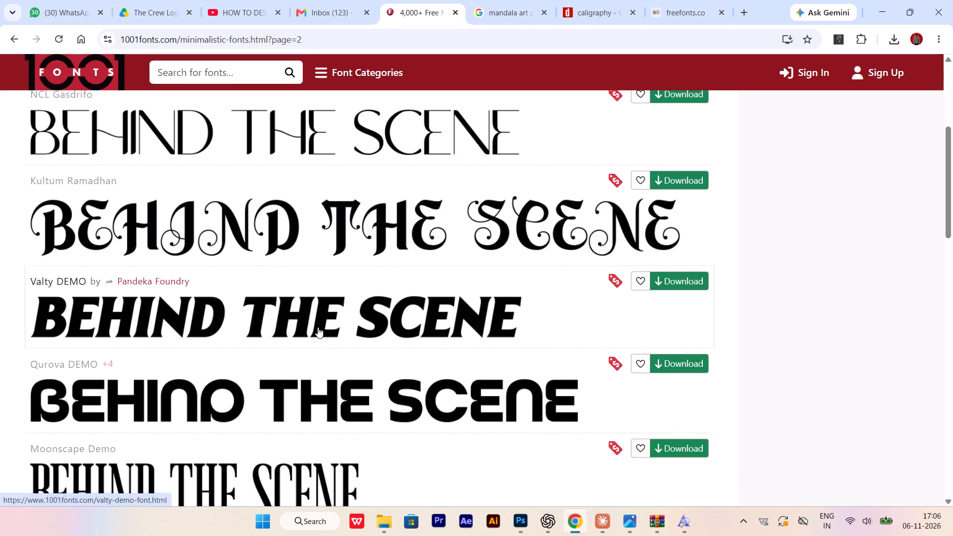
{"action": "scroll", "coordinate": [317, 325], "scroll_direction": "down", "scroll_amount": 9}
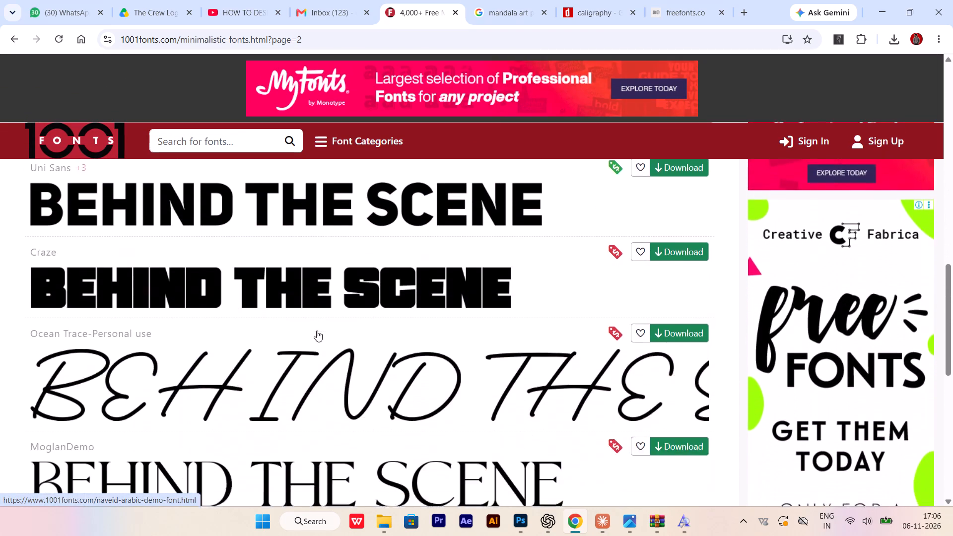
{"action": "scroll", "coordinate": [317, 331], "scroll_direction": "down", "scroll_amount": 4}
{"action": "left_click", "coordinate": [452, 425]}
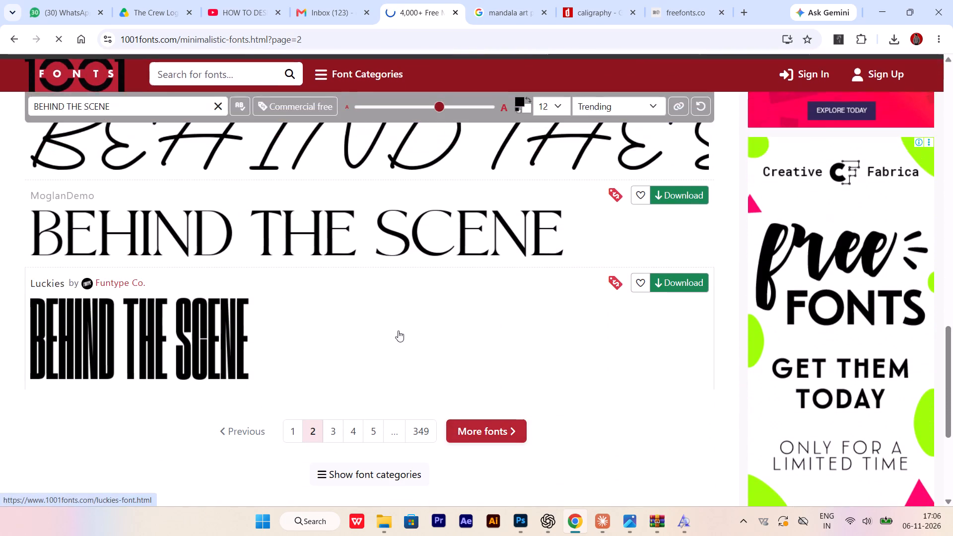
{"action": "scroll", "coordinate": [398, 331], "scroll_direction": "down", "scroll_amount": 9}
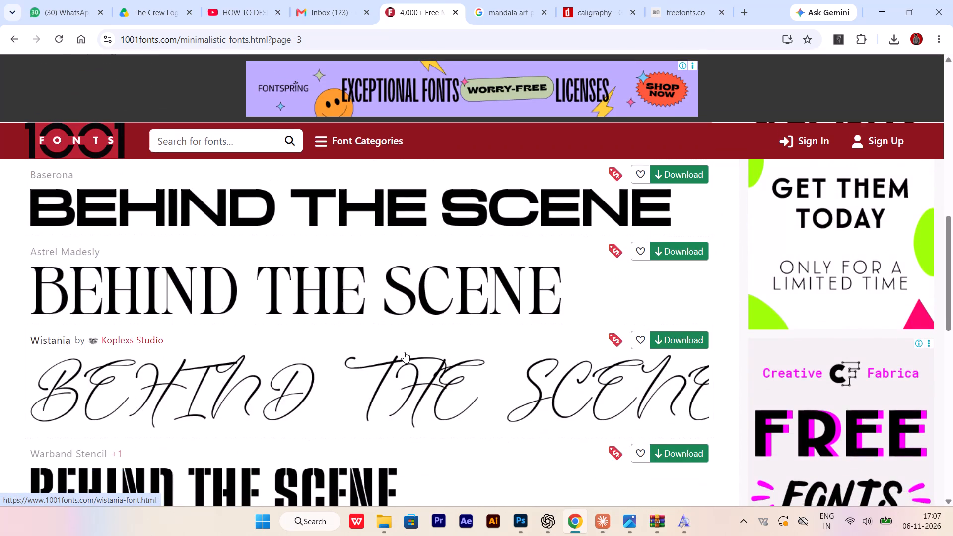
{"action": "scroll", "coordinate": [404, 352], "scroll_direction": "down", "scroll_amount": 8}
{"action": "scroll", "coordinate": [464, 364], "scroll_direction": "up", "scroll_amount": 1}
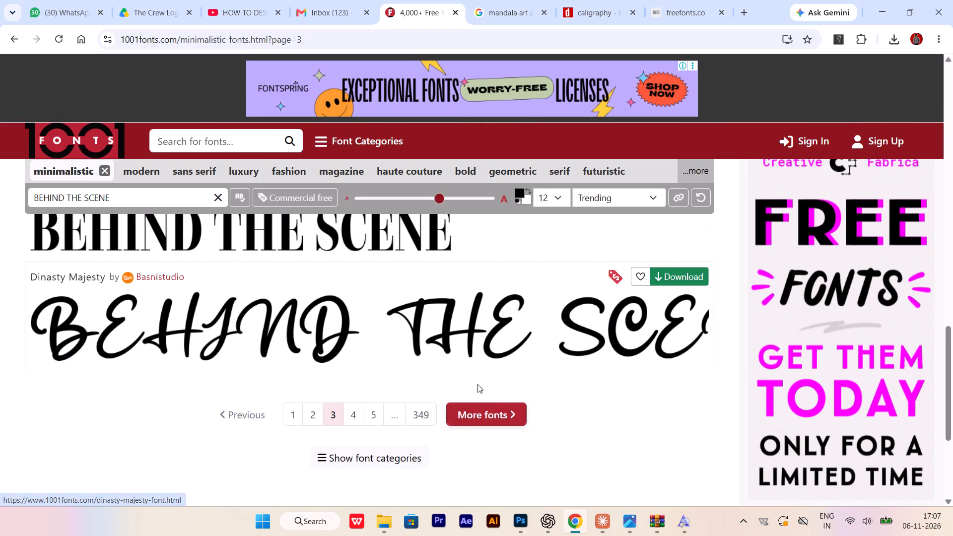
Examine the "BEHIND THE SCENE" font previews on page 4 of the minimalistic fonts.
{"action": "left_click", "coordinate": [484, 400]}
{"action": "left_click", "coordinate": [484, 405]}
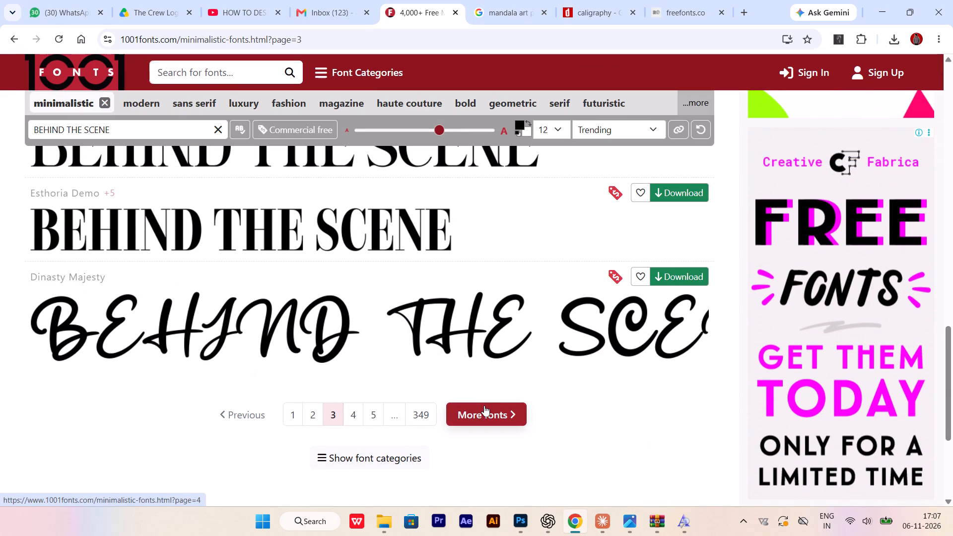
{"action": "scroll", "coordinate": [371, 353], "scroll_direction": "down", "scroll_amount": 3}
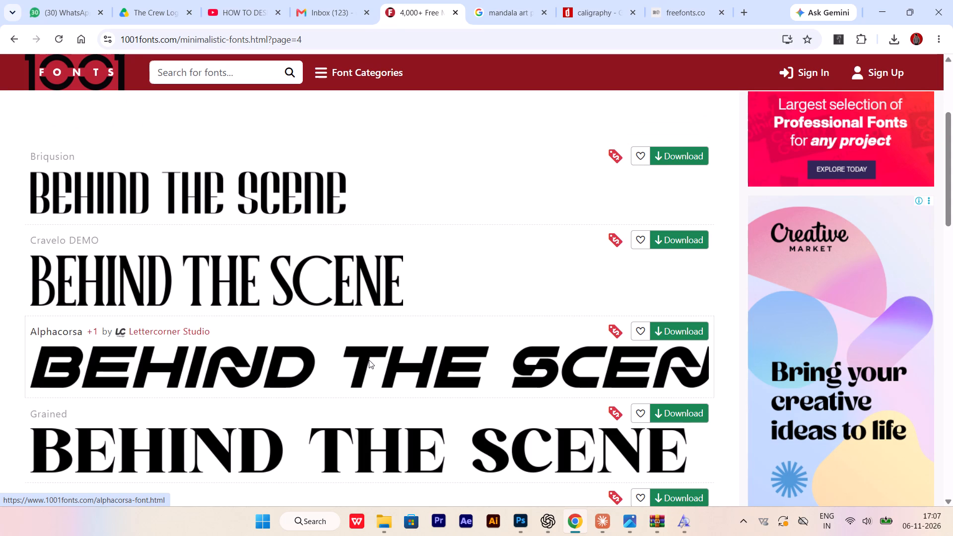
{"action": "scroll", "coordinate": [270, 310], "scroll_direction": "down", "scroll_amount": 6}
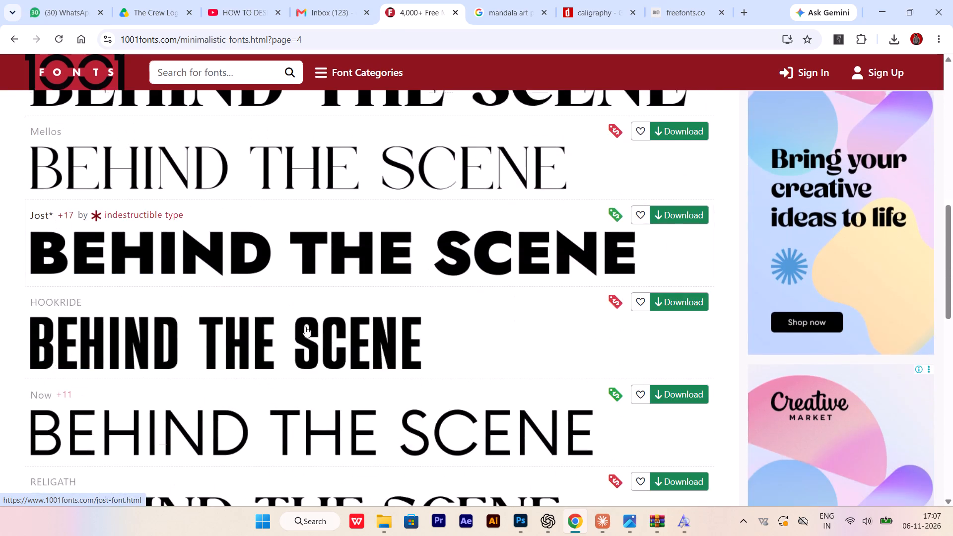
{"action": "scroll", "coordinate": [293, 337], "scroll_direction": "down", "scroll_amount": 4}
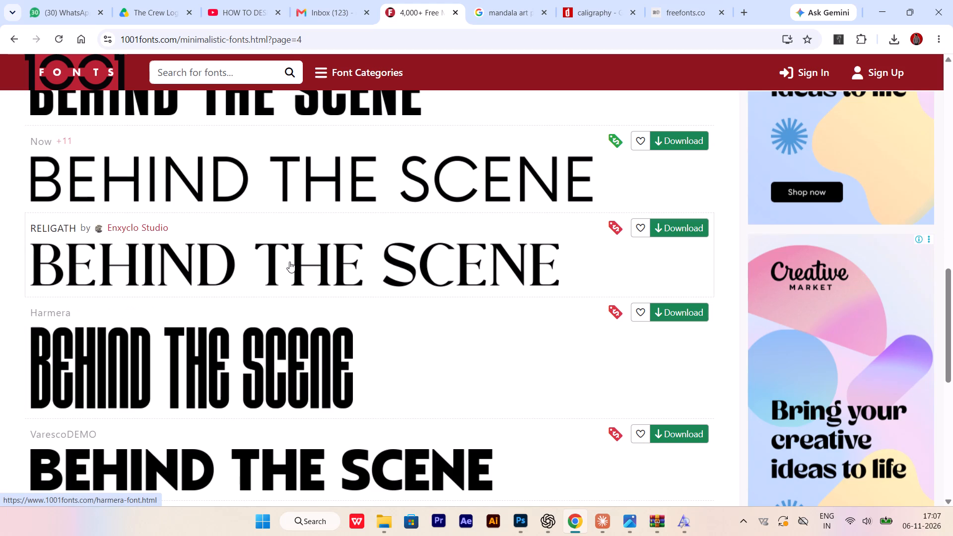
{"action": "scroll", "coordinate": [290, 278], "scroll_direction": "down", "scroll_amount": 4}
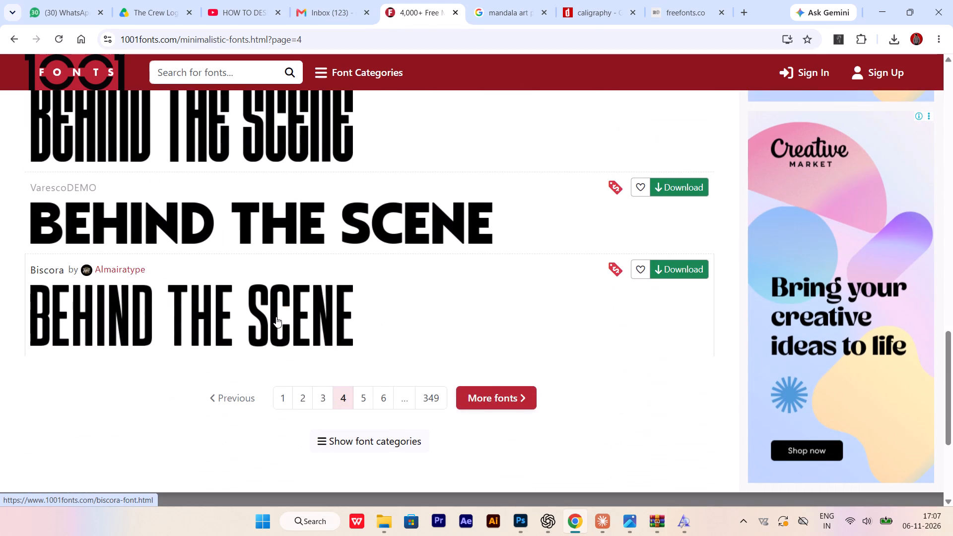
{"action": "scroll", "coordinate": [276, 317], "scroll_direction": "up", "scroll_amount": 1}
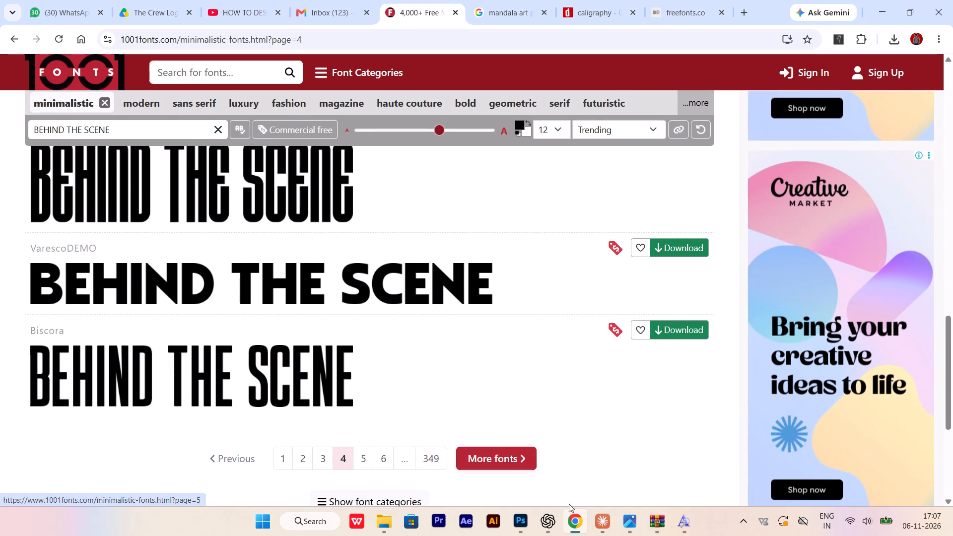
Switch back to Photoshop and set the Behind The Scene Weddings text to Cormorant Garamond Bold at 100 pt.
{"action": "left_click", "coordinate": [529, 523]}
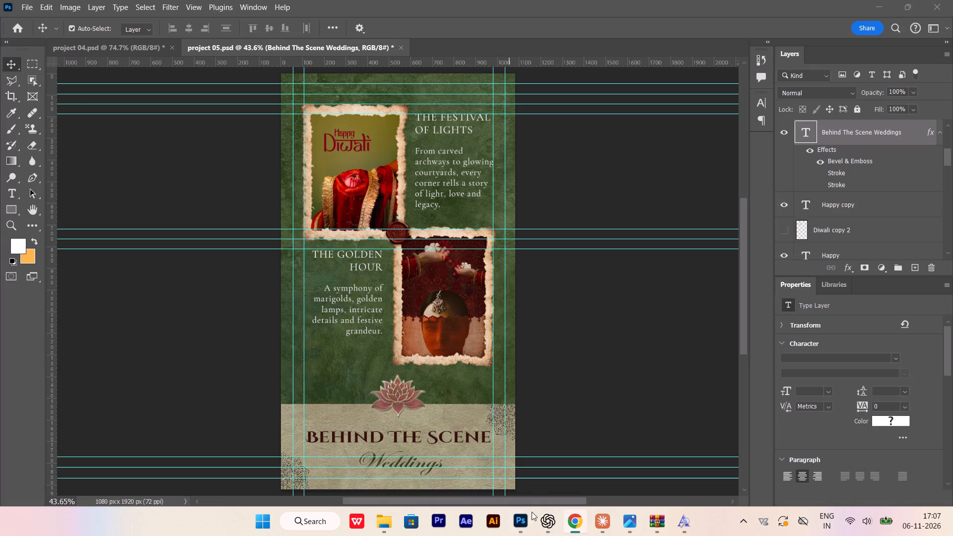
{"action": "scroll", "coordinate": [523, 359], "scroll_direction": "down", "scroll_amount": 3, "text": "alt"}
{"action": "scroll", "coordinate": [428, 387], "scroll_direction": "up", "scroll_amount": 6, "text": "alt"}
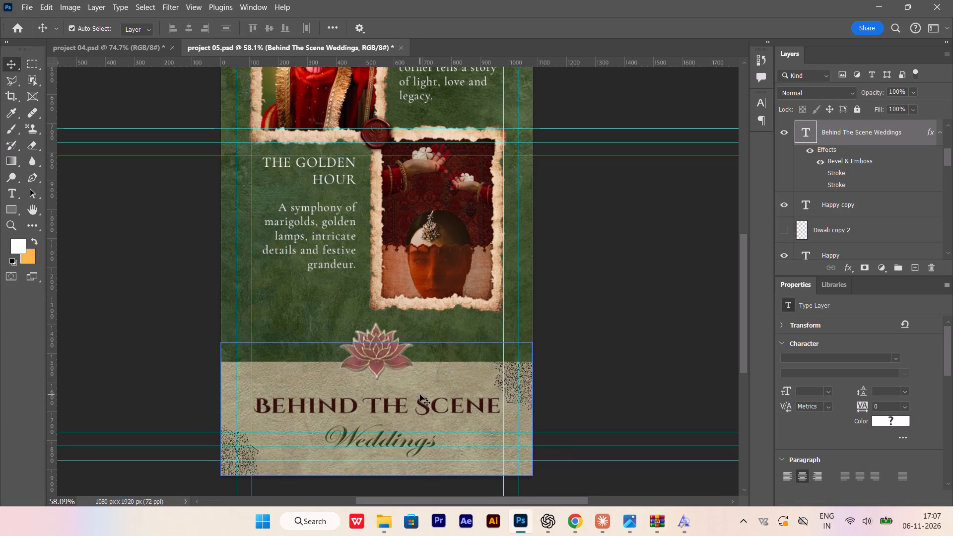
{"action": "scroll", "coordinate": [420, 395], "scroll_direction": "down", "scroll_amount": 2}
{"action": "scroll", "coordinate": [382, 396], "scroll_direction": "up", "scroll_amount": 2, "text": "alt"}
{"action": "left_click", "coordinate": [382, 388]}
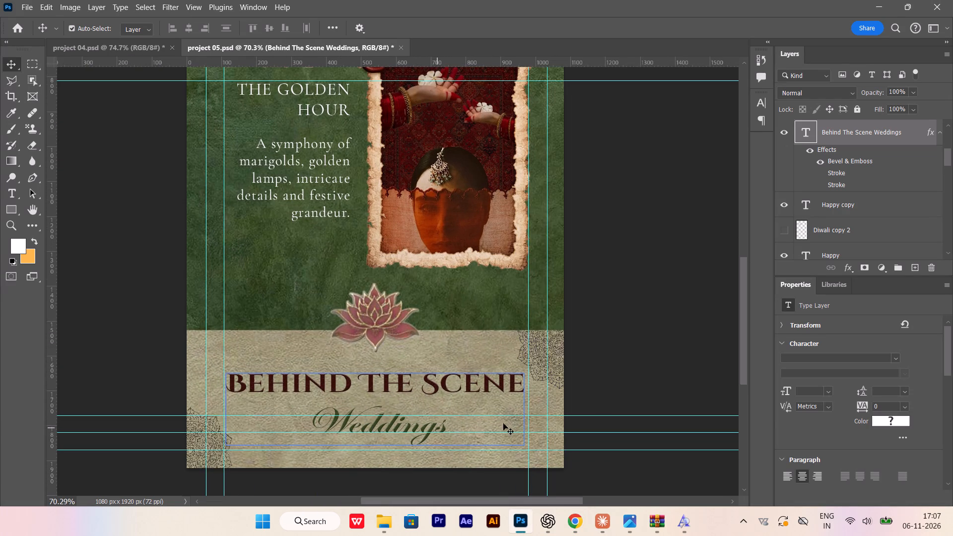
{"action": "left_click", "coordinate": [833, 359]}
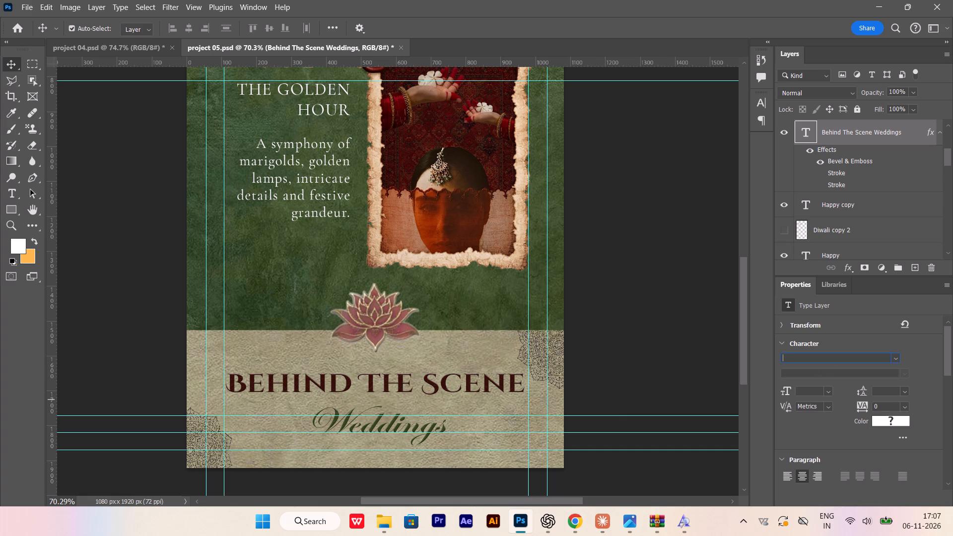
{"action": "type", "text": "cor"}
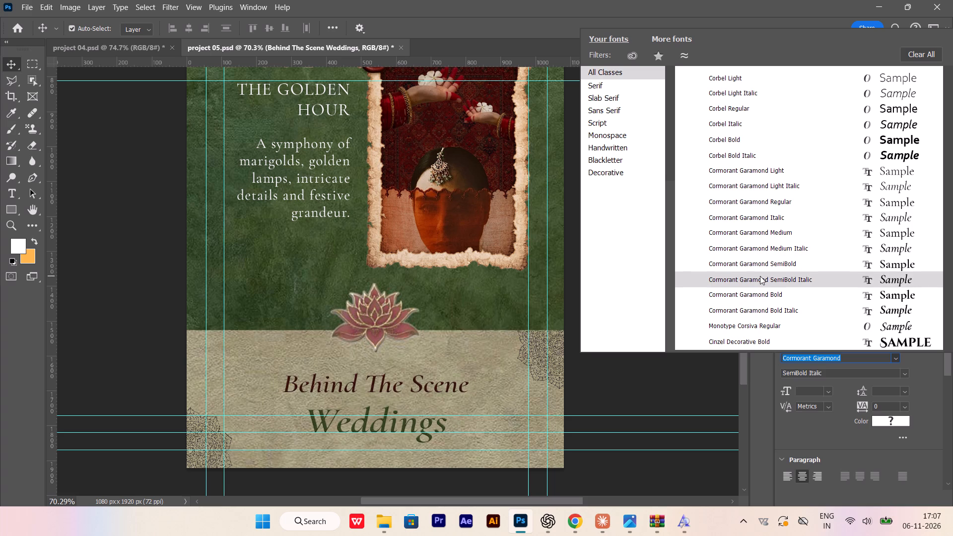
{"action": "left_click", "coordinate": [755, 294]}
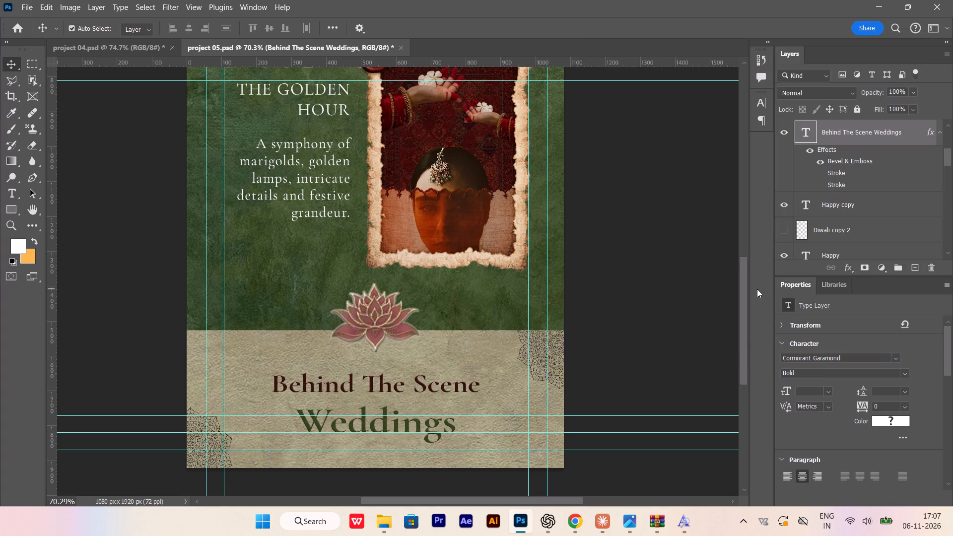
{"action": "left_click", "coordinate": [816, 391]}
{"action": "type", "text": "100"}
{"action": "key", "text": "Return"}
Scale the Behind The Scene Weddings title to about 77% around its center and move it about 22 px down.
{"action": "scroll", "coordinate": [294, 418], "scroll_direction": "up", "scroll_amount": 2, "text": "alt"}
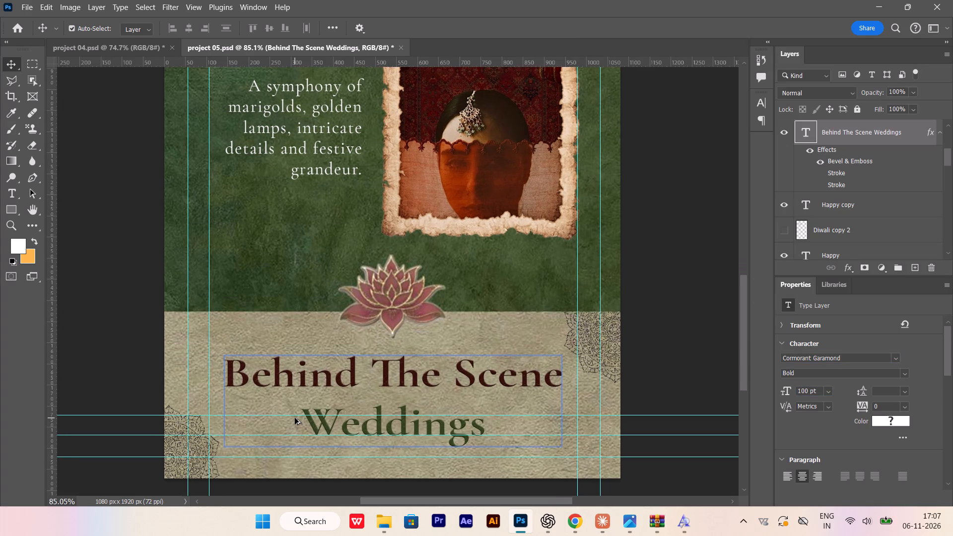
{"action": "scroll", "coordinate": [295, 418], "scroll_direction": "up", "scroll_amount": 1, "text": "alt"}
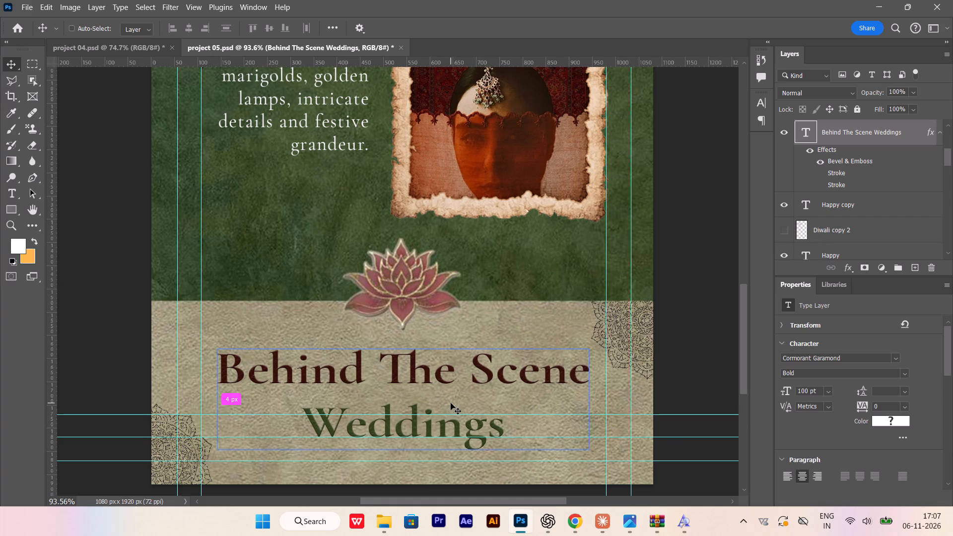
{"action": "key", "text": "ctrl+t"}
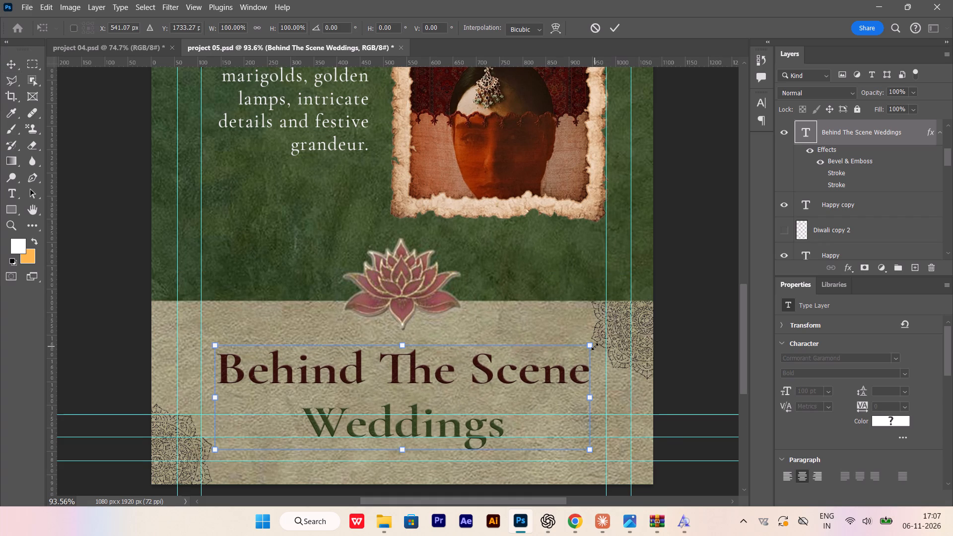
{"action": "left_click_drag", "start_coordinate": [595, 346], "coordinate": [556, 373]}
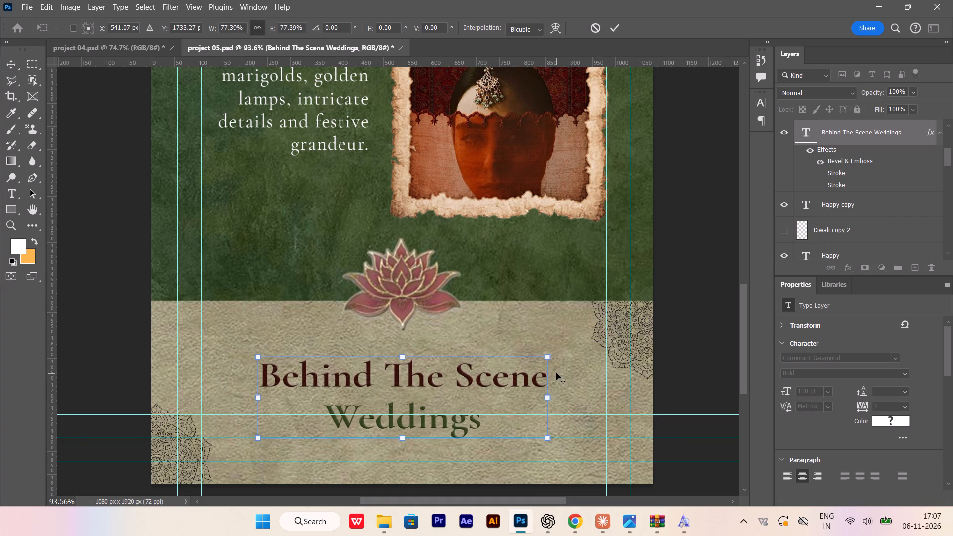
{"action": "scroll", "coordinate": [396, 401], "scroll_direction": "up", "scroll_amount": 2, "text": "alt"}
{"action": "left_click_drag", "start_coordinate": [390, 423], "coordinate": [389, 423]}
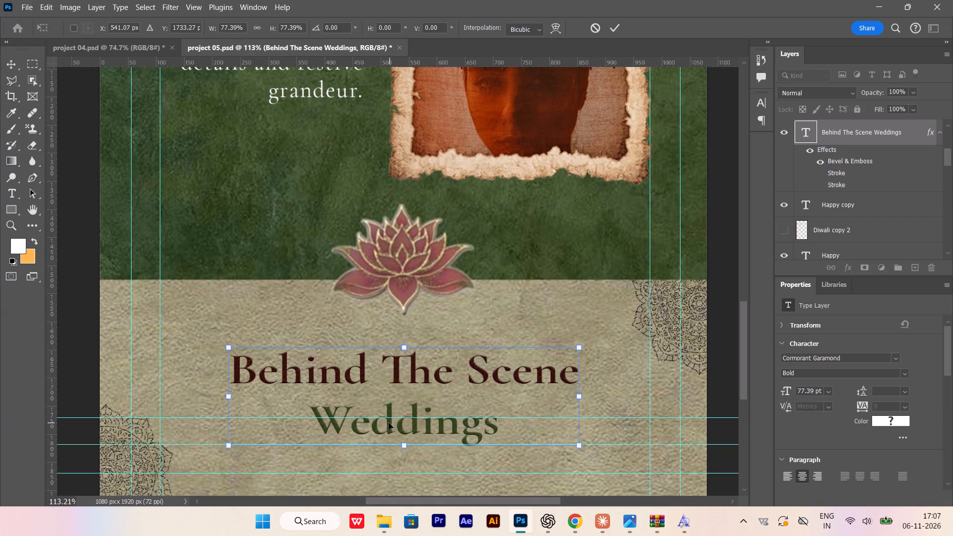
{"action": "left_click_drag", "start_coordinate": [389, 423], "coordinate": [386, 435]}
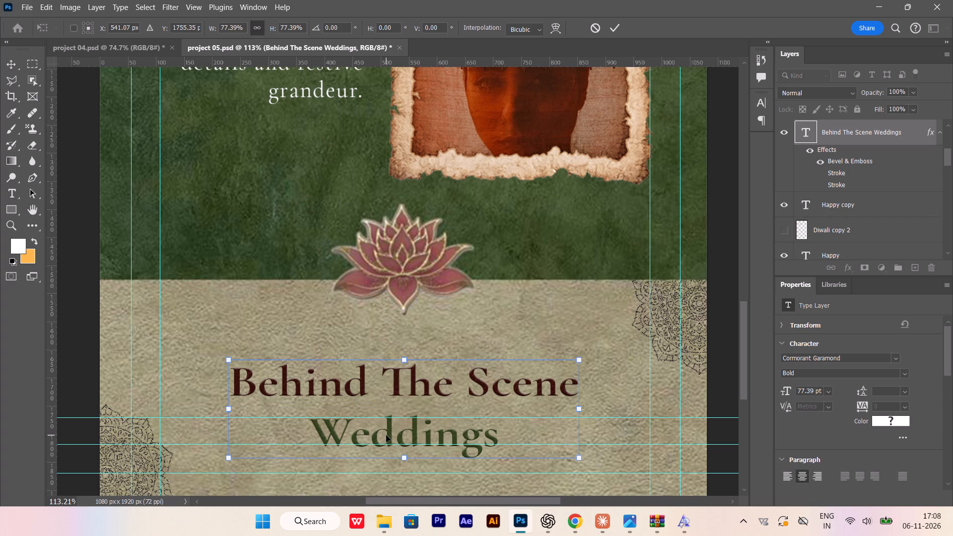
{"action": "key", "text": "Return"}
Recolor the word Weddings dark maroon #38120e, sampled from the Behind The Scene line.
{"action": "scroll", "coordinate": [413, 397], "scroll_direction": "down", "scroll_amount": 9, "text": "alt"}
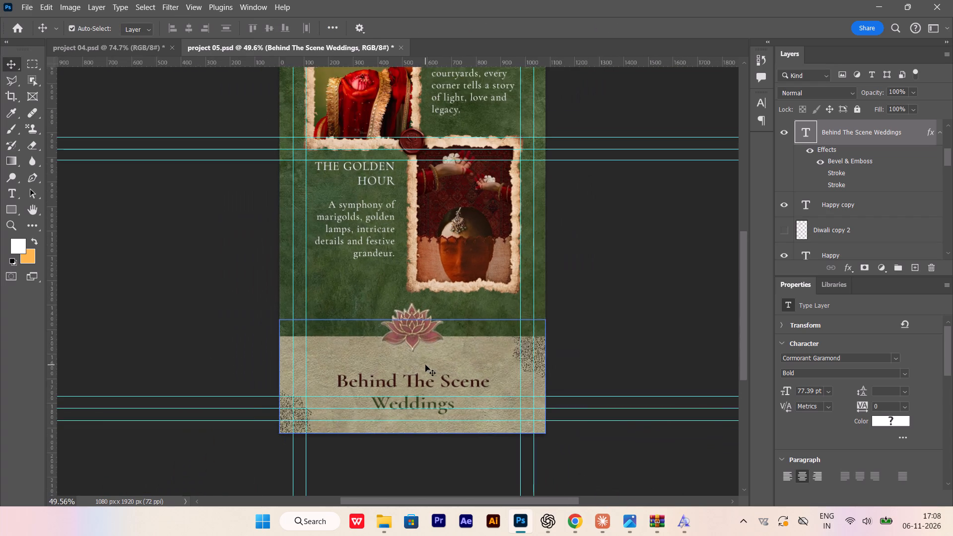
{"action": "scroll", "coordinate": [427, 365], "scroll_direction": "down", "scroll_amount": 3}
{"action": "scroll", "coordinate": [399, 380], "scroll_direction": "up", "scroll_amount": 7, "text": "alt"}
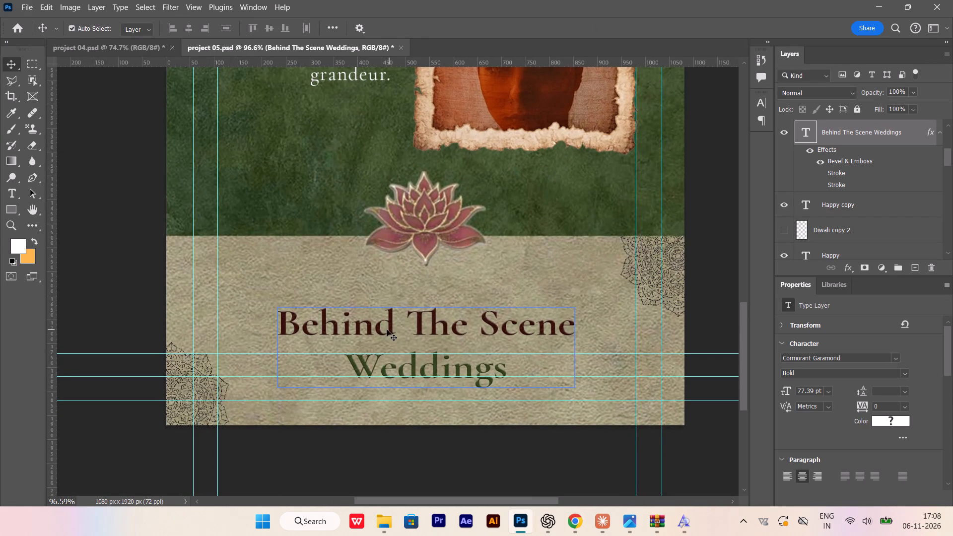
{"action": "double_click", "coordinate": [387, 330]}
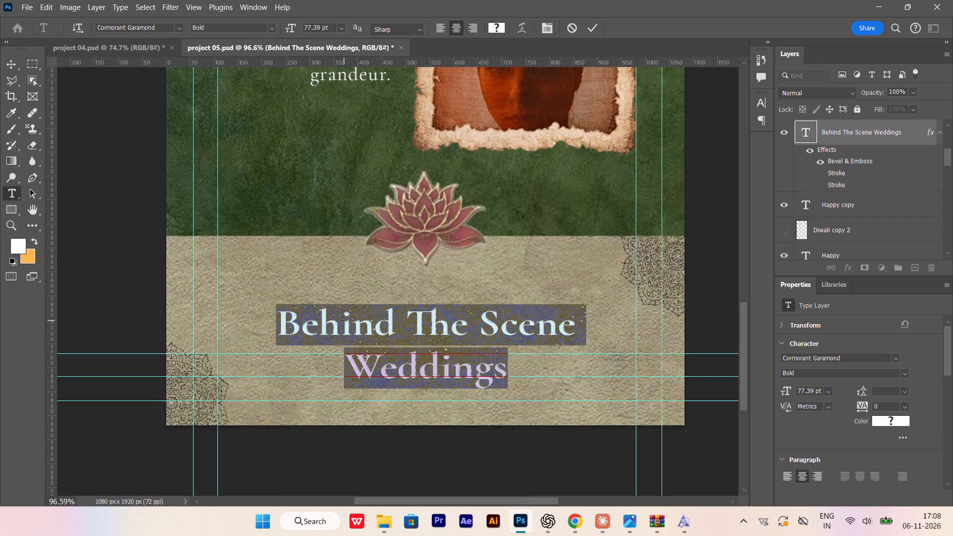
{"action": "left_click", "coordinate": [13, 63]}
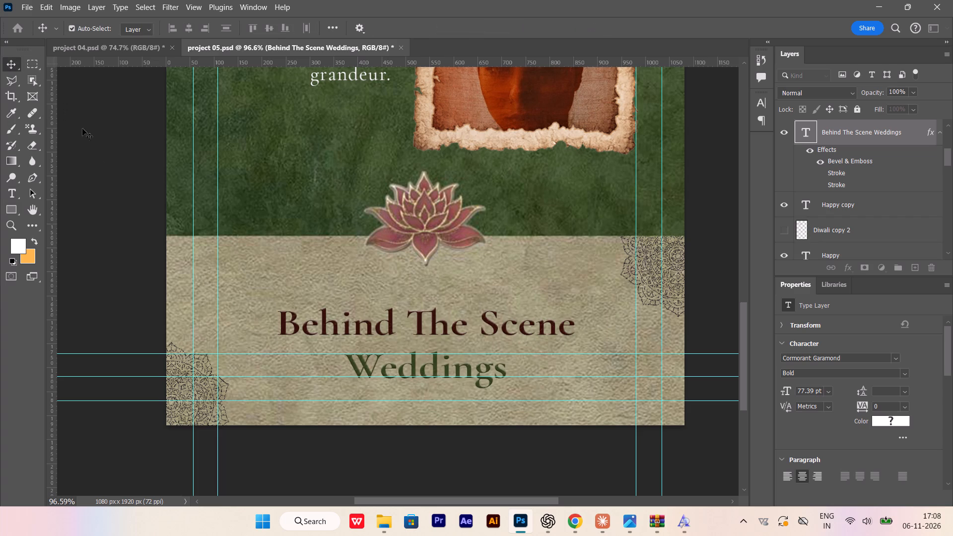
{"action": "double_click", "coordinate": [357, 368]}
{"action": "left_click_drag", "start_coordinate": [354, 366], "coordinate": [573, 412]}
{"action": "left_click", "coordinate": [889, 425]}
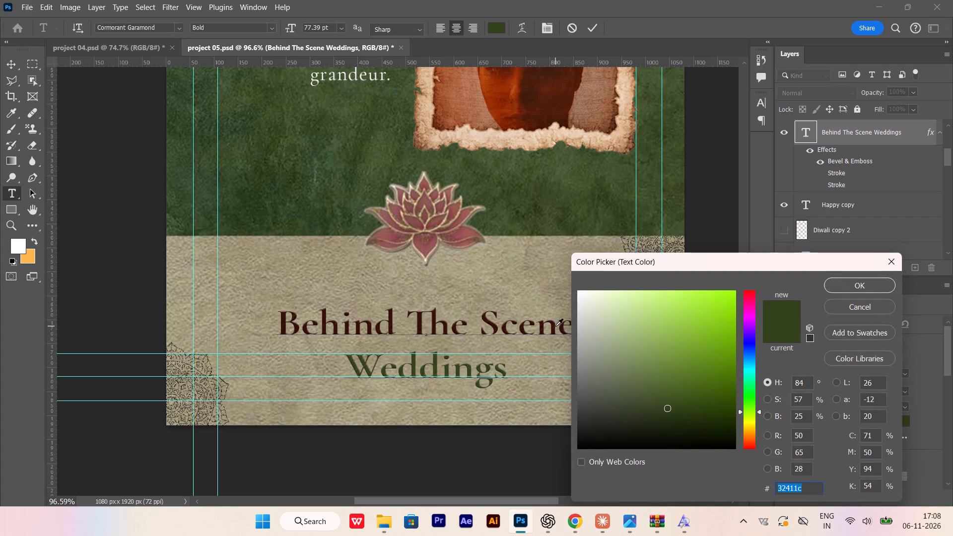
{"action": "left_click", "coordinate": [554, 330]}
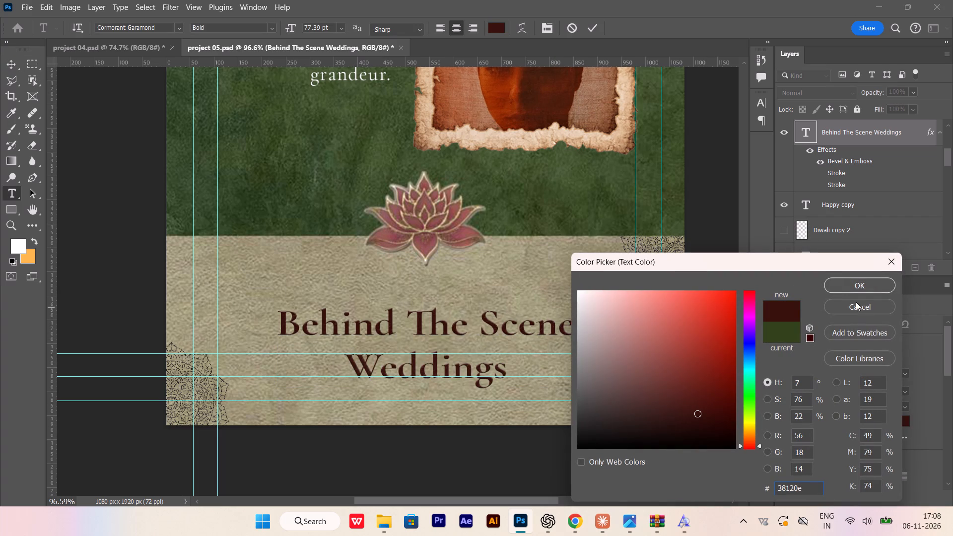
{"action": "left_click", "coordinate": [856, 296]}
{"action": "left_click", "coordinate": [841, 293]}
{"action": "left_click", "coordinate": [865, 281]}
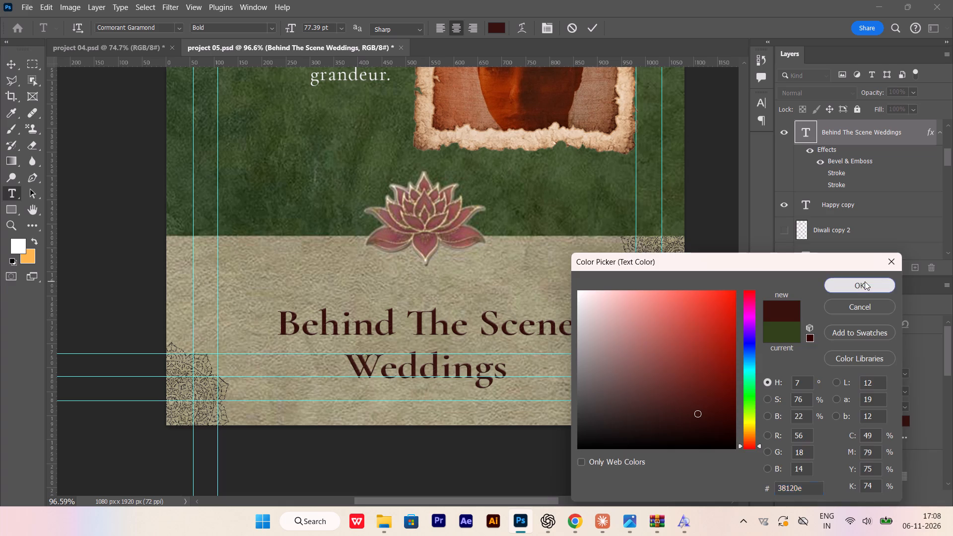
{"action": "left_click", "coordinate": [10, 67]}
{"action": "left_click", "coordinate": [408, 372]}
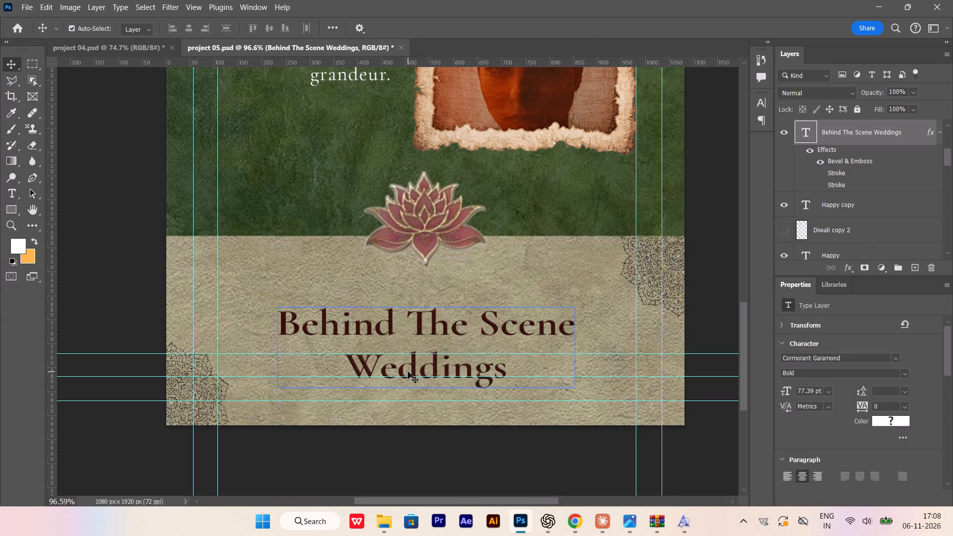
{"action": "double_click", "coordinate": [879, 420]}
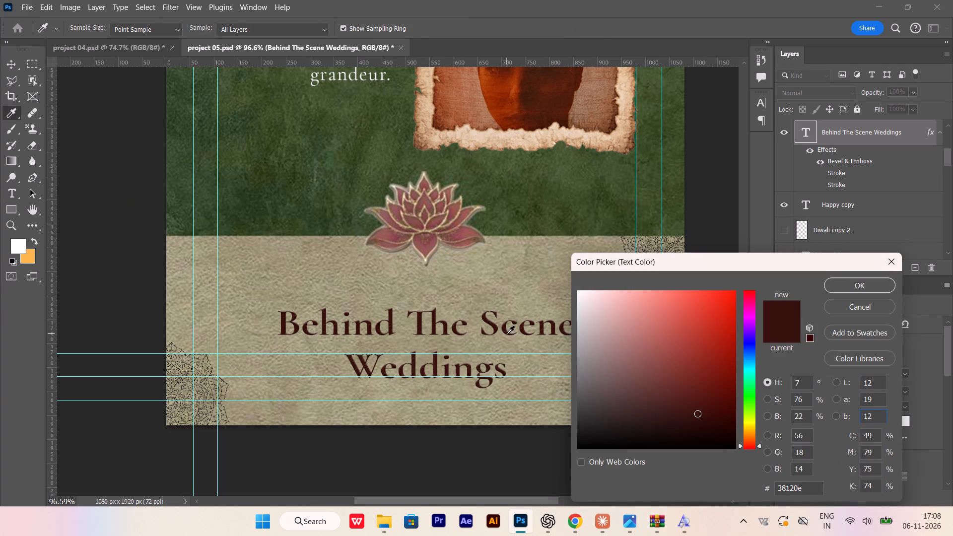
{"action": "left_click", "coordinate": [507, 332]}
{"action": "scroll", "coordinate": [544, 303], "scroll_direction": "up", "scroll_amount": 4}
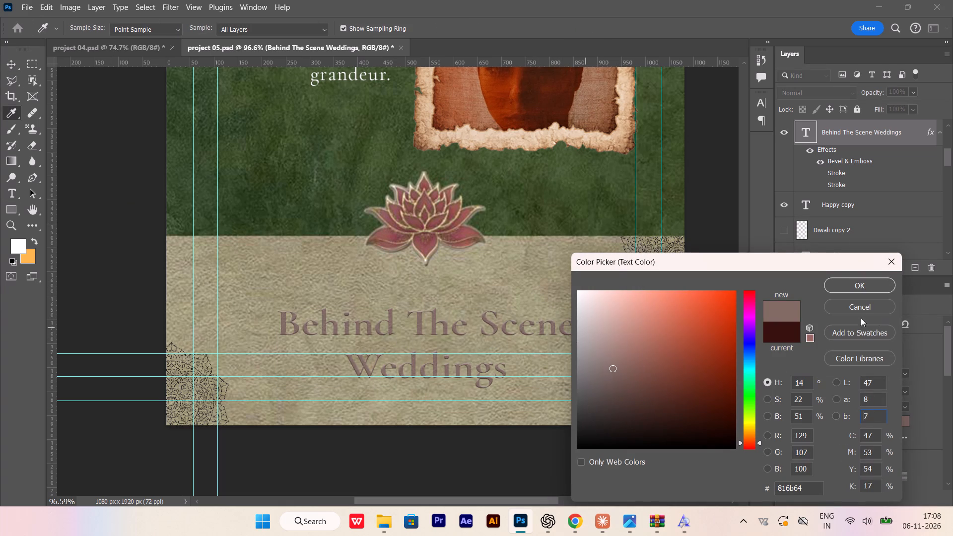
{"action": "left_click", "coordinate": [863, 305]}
Set the whole Behind The Scene Weddings title to deep maroon #4b0a07, based on a red sampled from the lower photo.
{"action": "scroll", "coordinate": [574, 304], "scroll_direction": "up", "scroll_amount": 12}
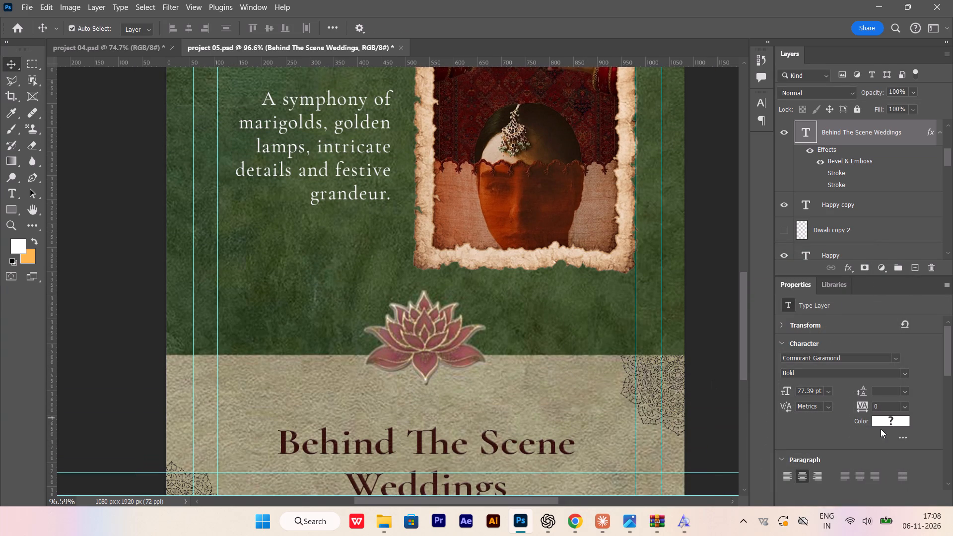
{"action": "left_click", "coordinate": [881, 429]}
{"action": "double_click", "coordinate": [877, 425]}
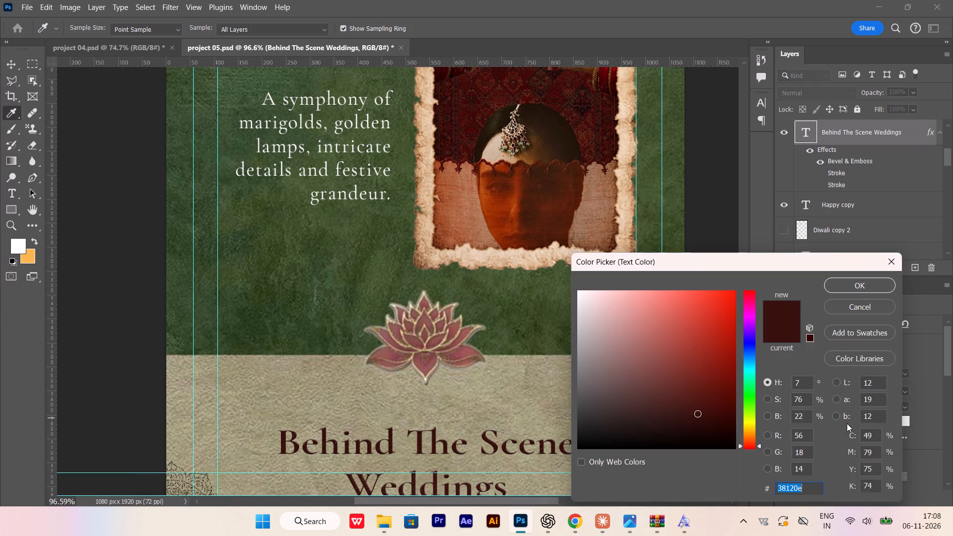
{"action": "left_click", "coordinate": [448, 137]}
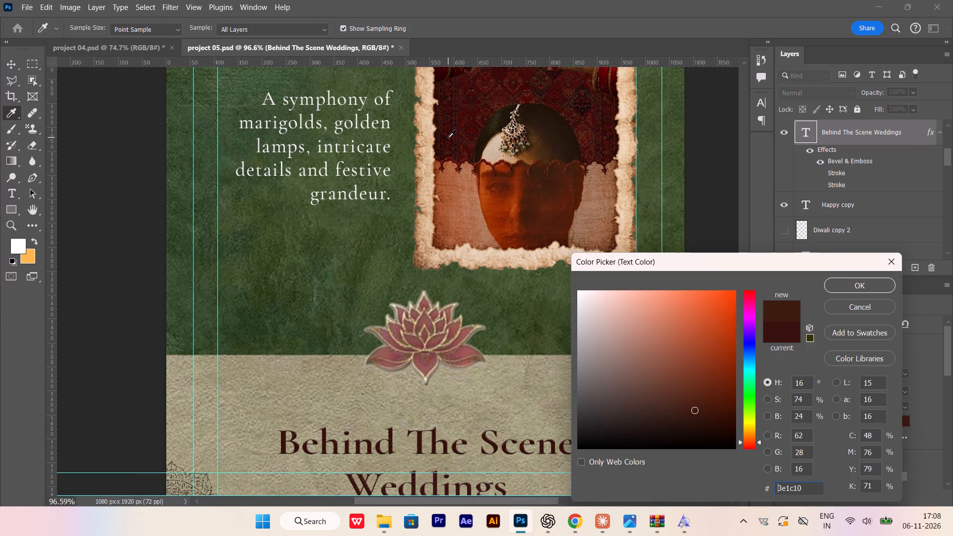
{"action": "left_click_drag", "start_coordinate": [700, 405], "coordinate": [700, 398]}
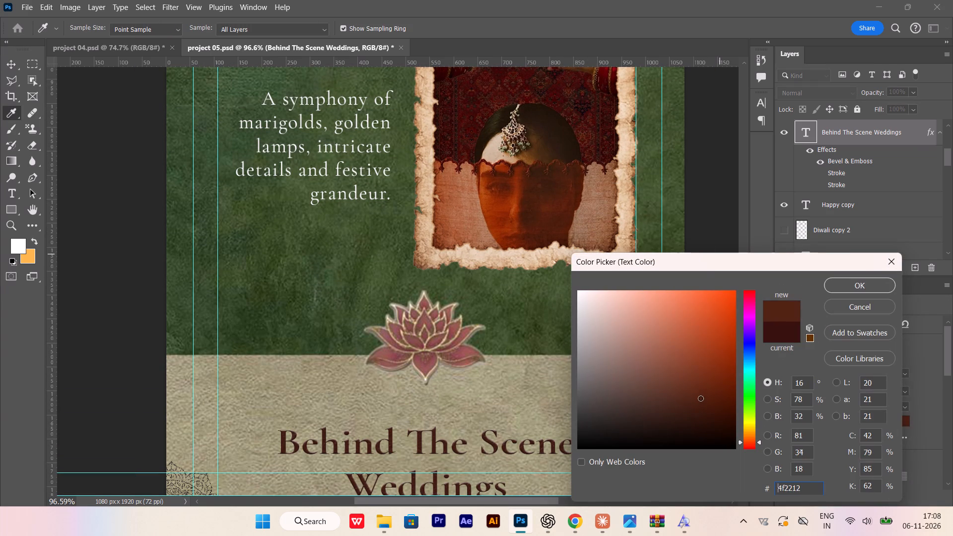
{"action": "left_click_drag", "start_coordinate": [700, 398], "coordinate": [723, 393]}
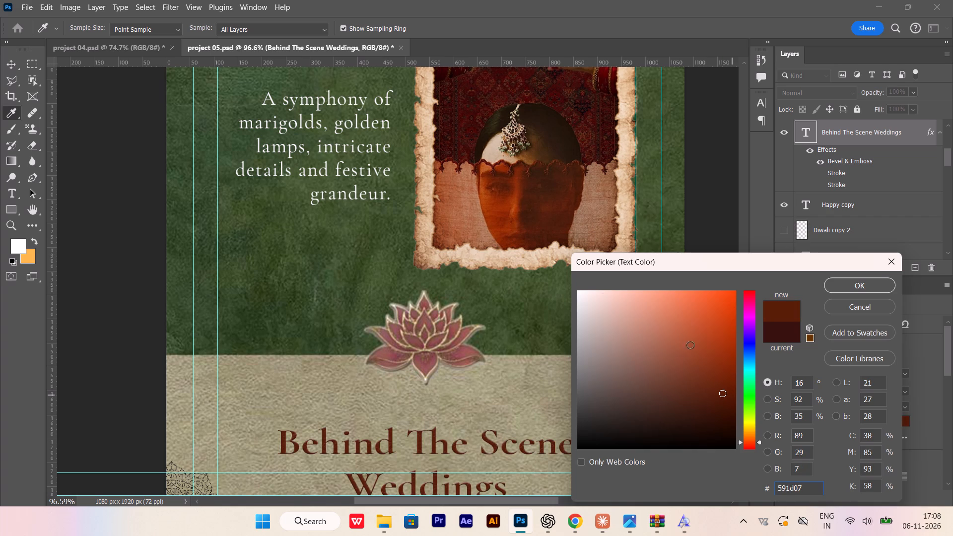
{"action": "left_click_drag", "start_coordinate": [750, 437], "coordinate": [751, 450]}
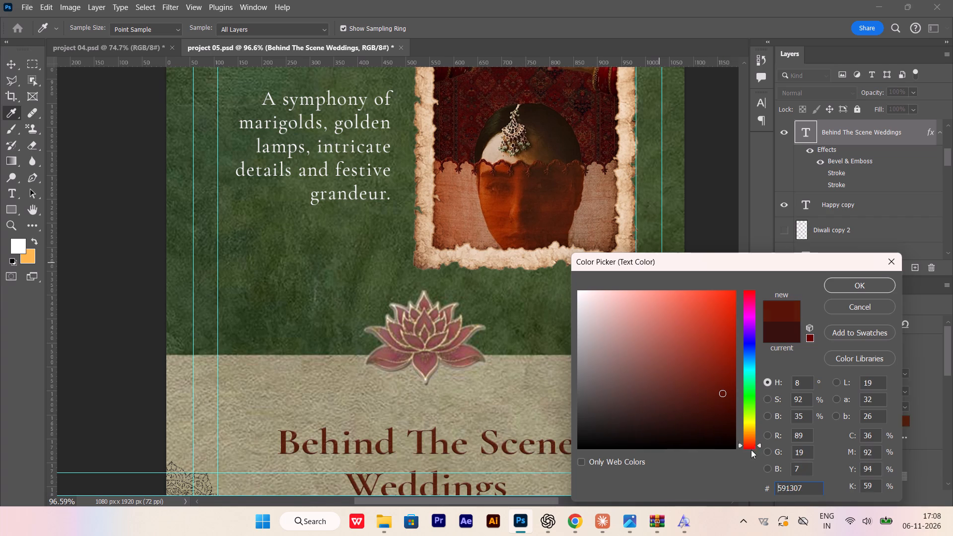
{"action": "left_click_drag", "start_coordinate": [751, 450], "coordinate": [750, 455]}
{"action": "left_click_drag", "start_coordinate": [726, 395], "coordinate": [730, 384]}
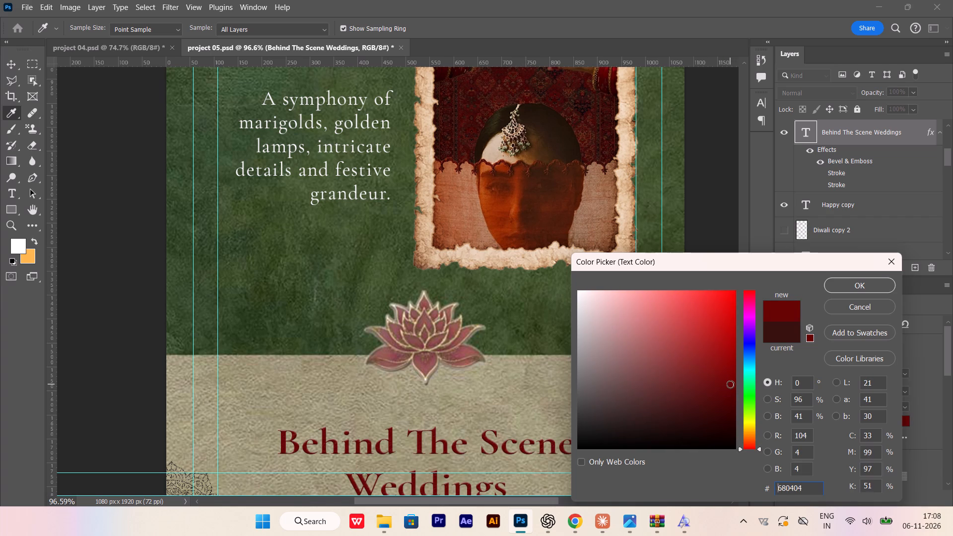
{"action": "left_click", "coordinate": [730, 384]}
{"action": "left_click_drag", "start_coordinate": [730, 384], "coordinate": [717, 393]}
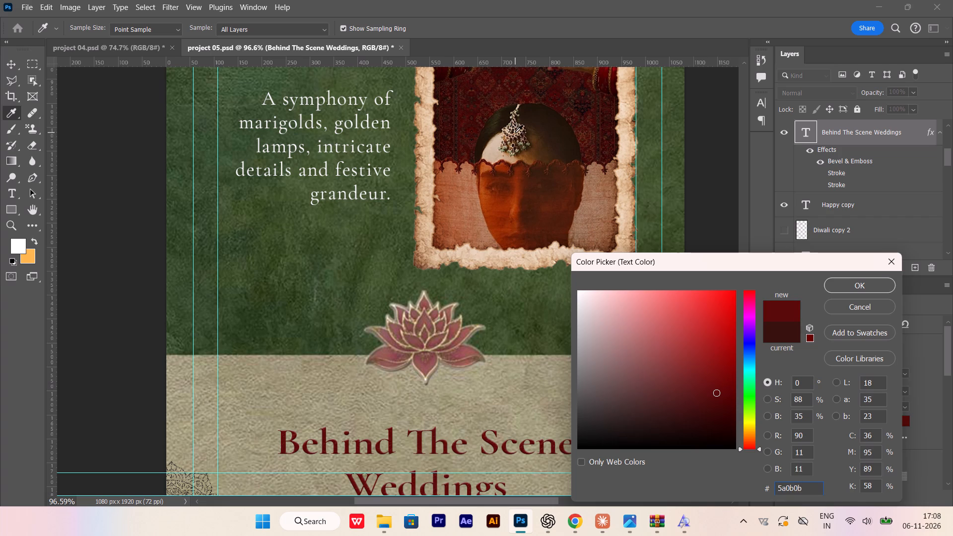
{"action": "scroll", "coordinate": [562, 111], "scroll_direction": "up", "scroll_amount": 3}
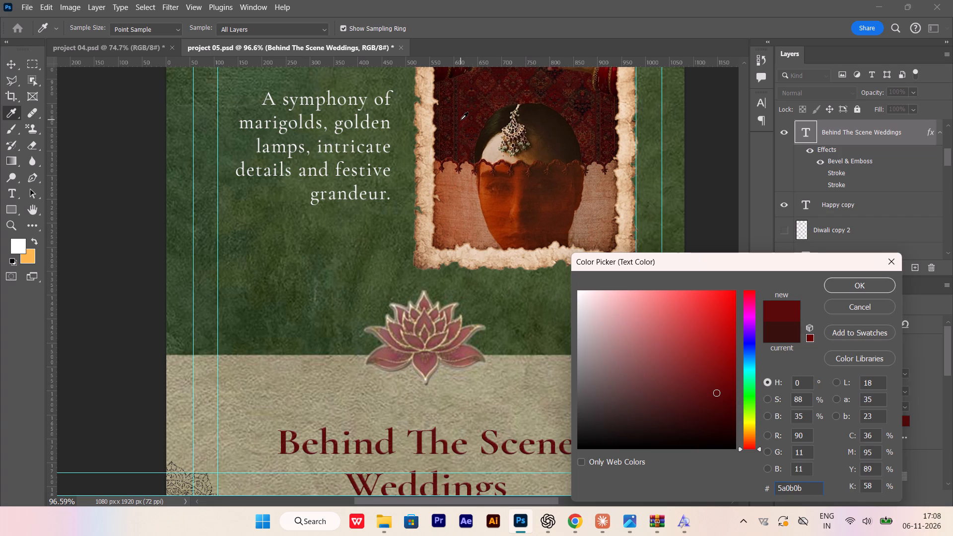
{"action": "left_click", "coordinate": [461, 121]}
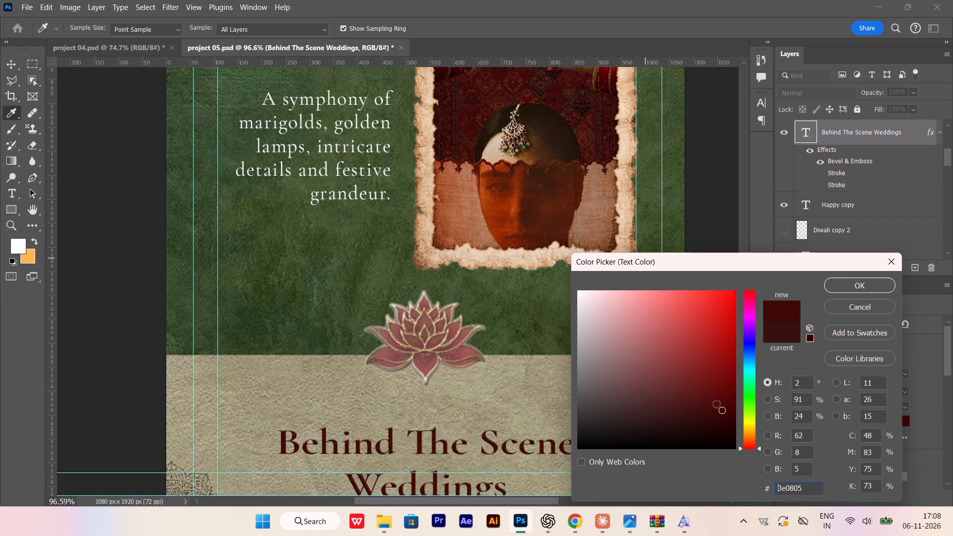
{"action": "left_click", "coordinate": [720, 405]}
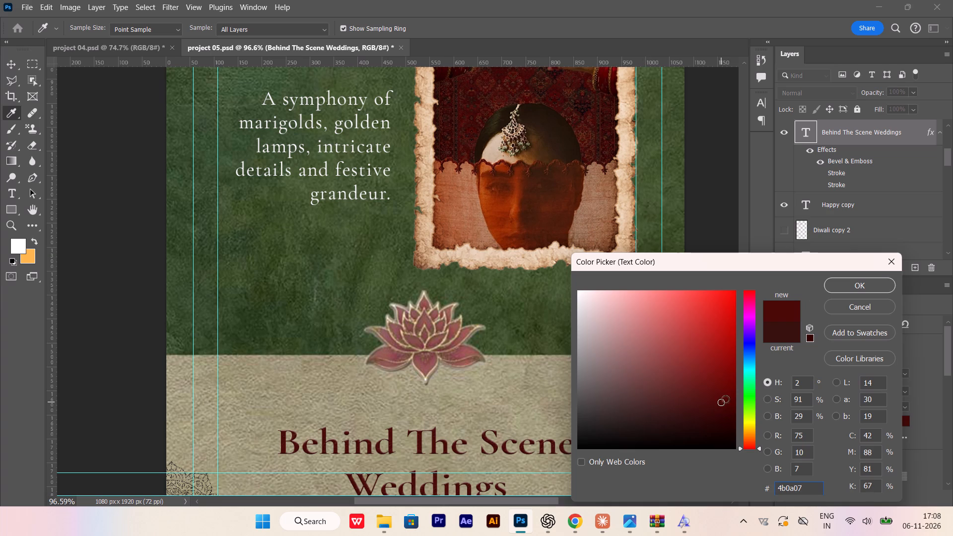
{"action": "left_click", "coordinate": [872, 288]}
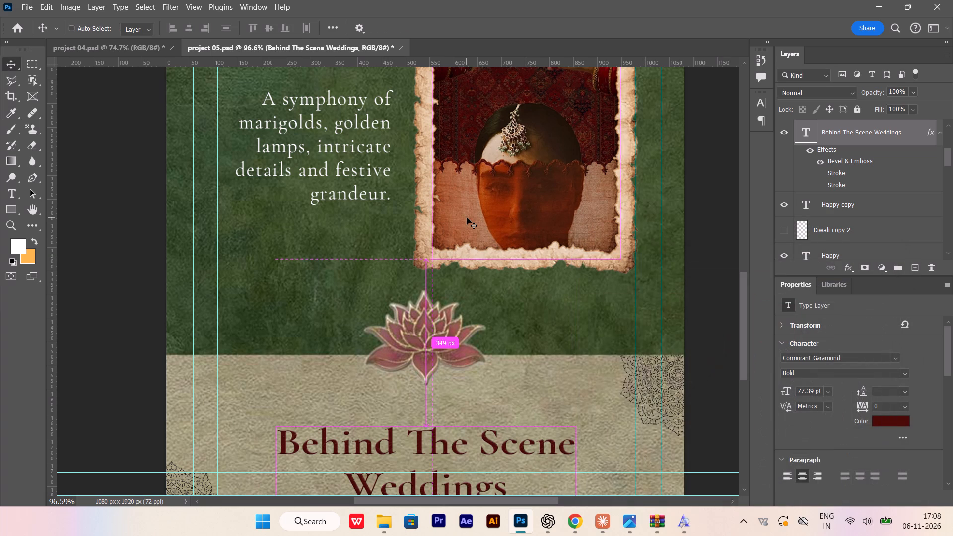
Save the project 05 poster.
{"action": "key", "text": "ctrl+s"}
Examine the whole poster layout in full-screen view, including the restyled title, and return to the standard view.
{"action": "scroll", "coordinate": [470, 218], "scroll_direction": "down", "scroll_amount": 5, "text": "alt"}
{"action": "scroll", "coordinate": [509, 258], "scroll_direction": "down", "scroll_amount": 3}
{"action": "scroll", "coordinate": [517, 288], "scroll_direction": "up", "scroll_amount": 4}
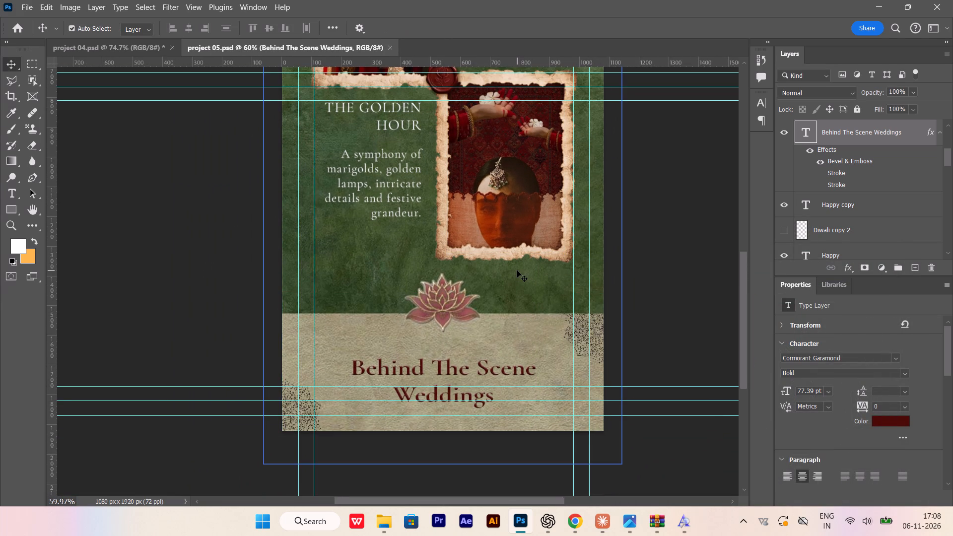
{"action": "type", "text": "fff"}
{"action": "key", "text": "ctrl+0"}
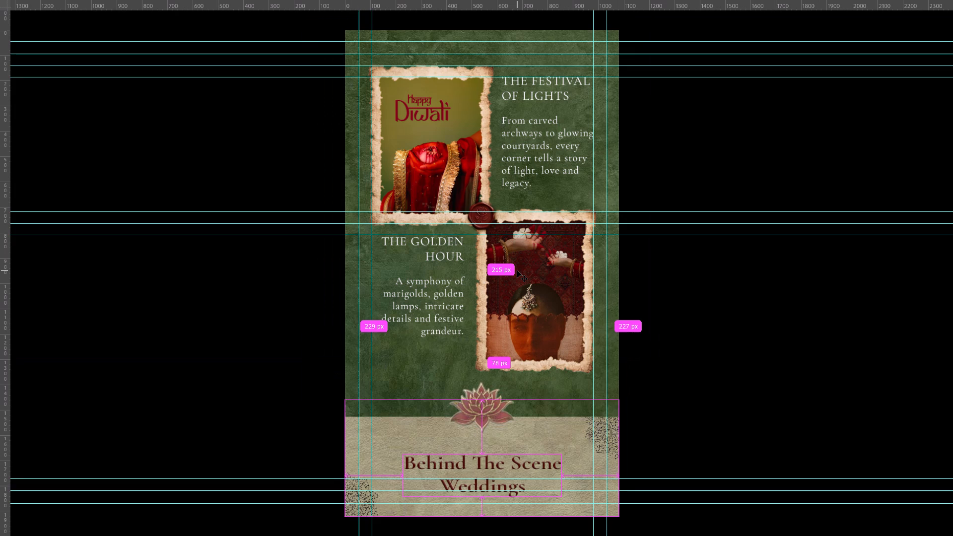
{"action": "left_click", "coordinate": [159, 299]}
{"action": "scroll", "coordinate": [324, 406], "scroll_direction": "up", "scroll_amount": 4, "text": "alt"}
{"action": "scroll", "coordinate": [324, 406], "scroll_direction": "down", "scroll_amount": 4}
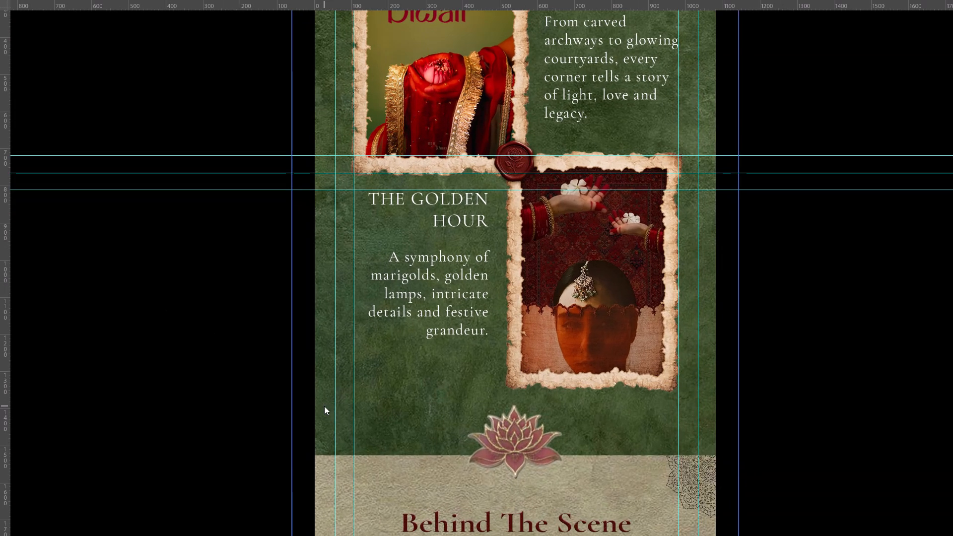
{"action": "scroll", "coordinate": [324, 406], "scroll_direction": "down", "scroll_amount": 2}
{"action": "scroll", "coordinate": [253, 368], "scroll_direction": "down", "scroll_amount": 3, "text": "alt"}
{"action": "key", "text": "ctrl+0"}
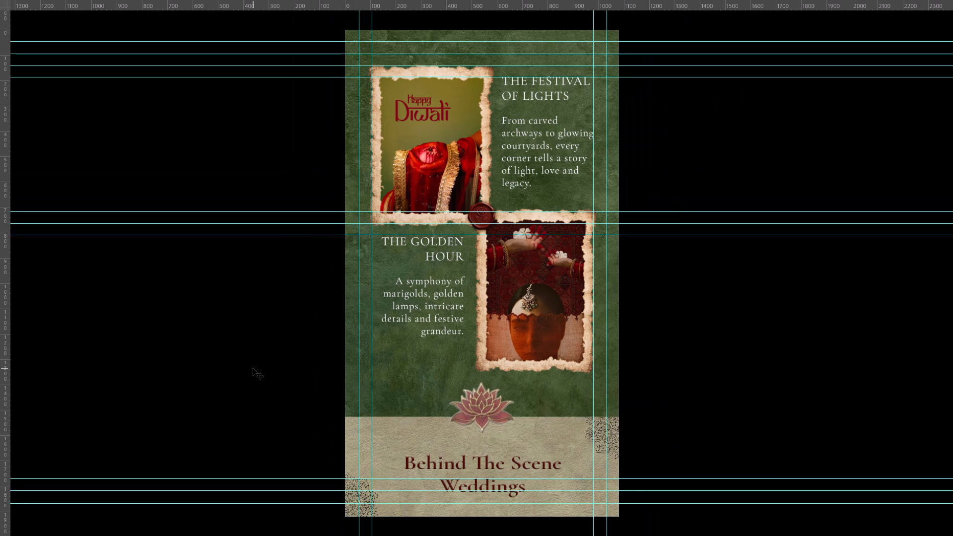
{"action": "key", "text": "Return"}
{"action": "key", "text": "f"}
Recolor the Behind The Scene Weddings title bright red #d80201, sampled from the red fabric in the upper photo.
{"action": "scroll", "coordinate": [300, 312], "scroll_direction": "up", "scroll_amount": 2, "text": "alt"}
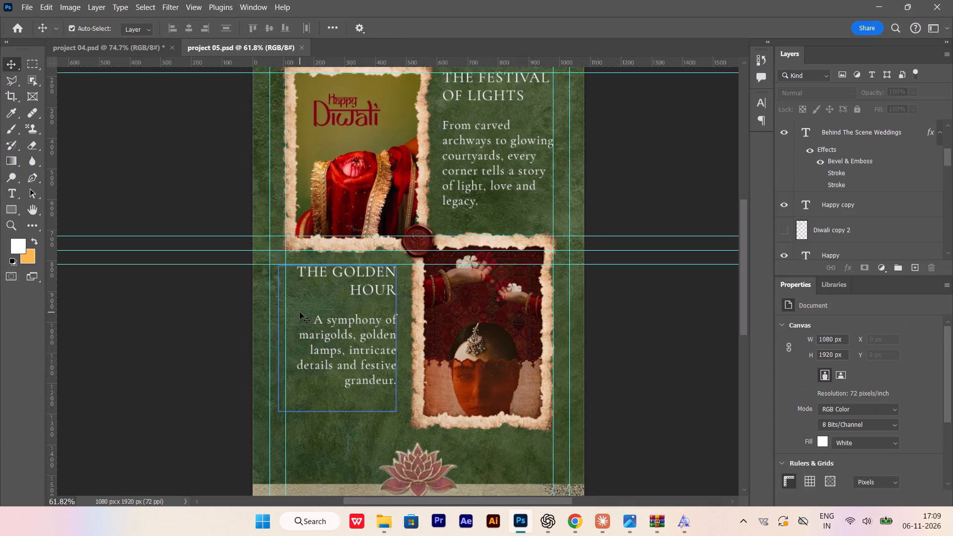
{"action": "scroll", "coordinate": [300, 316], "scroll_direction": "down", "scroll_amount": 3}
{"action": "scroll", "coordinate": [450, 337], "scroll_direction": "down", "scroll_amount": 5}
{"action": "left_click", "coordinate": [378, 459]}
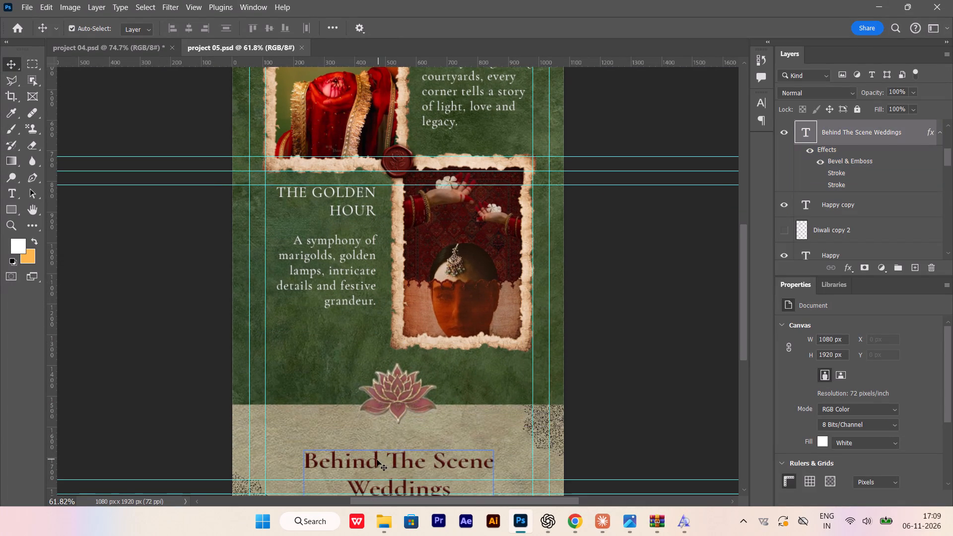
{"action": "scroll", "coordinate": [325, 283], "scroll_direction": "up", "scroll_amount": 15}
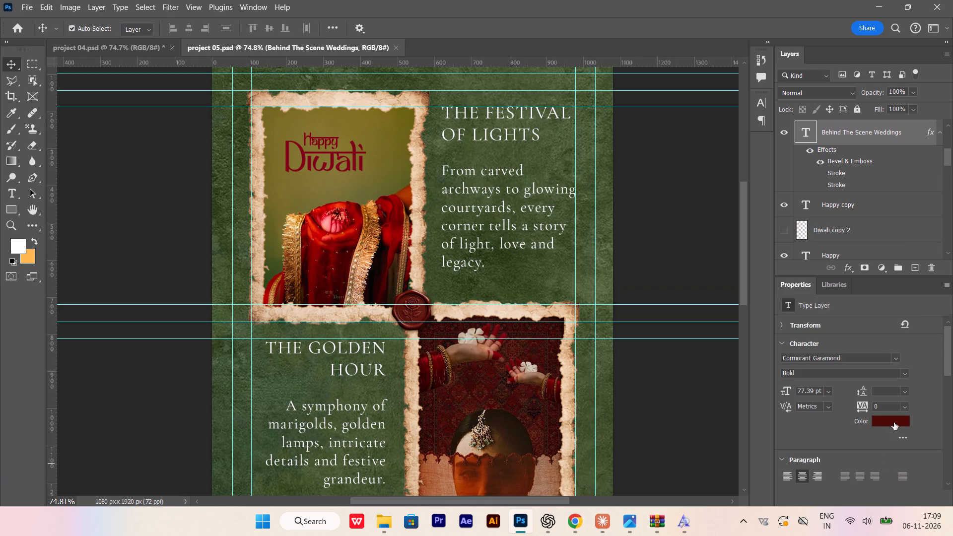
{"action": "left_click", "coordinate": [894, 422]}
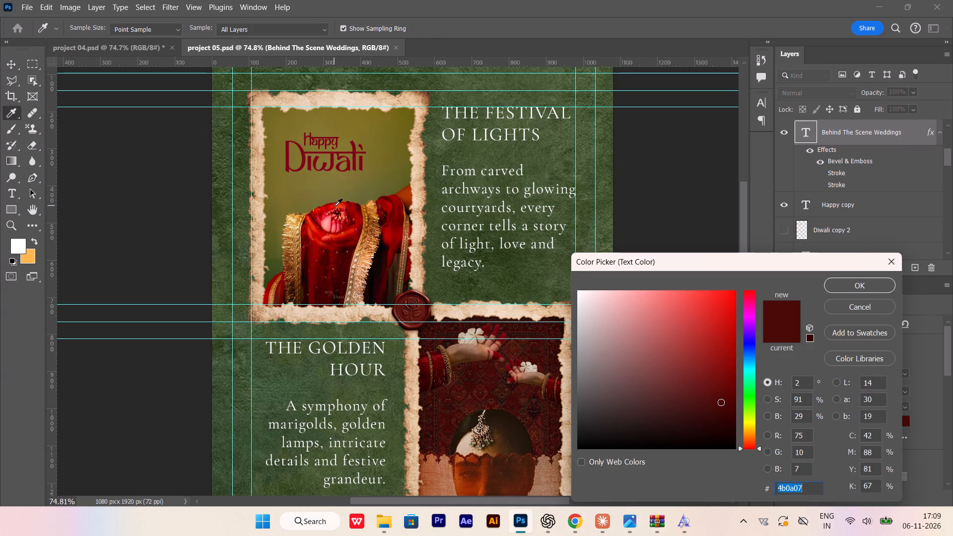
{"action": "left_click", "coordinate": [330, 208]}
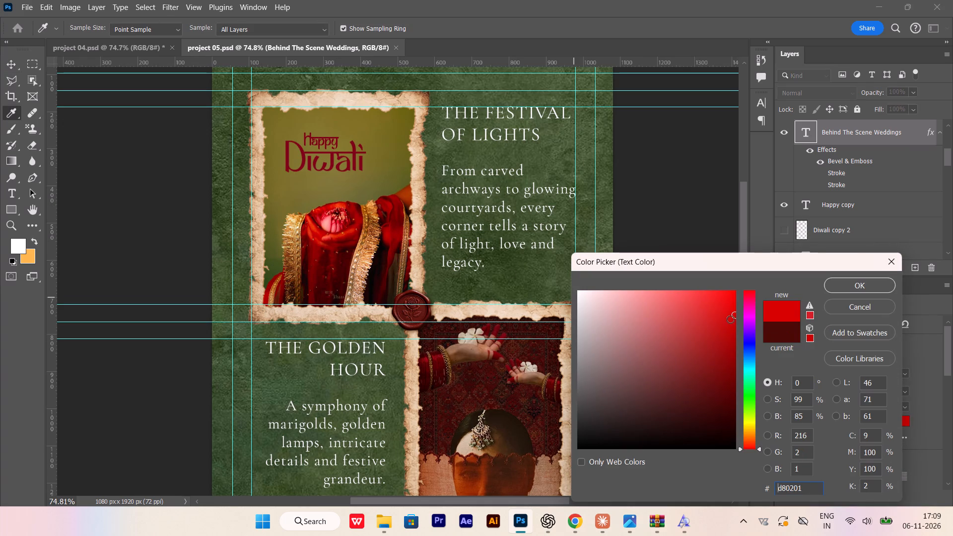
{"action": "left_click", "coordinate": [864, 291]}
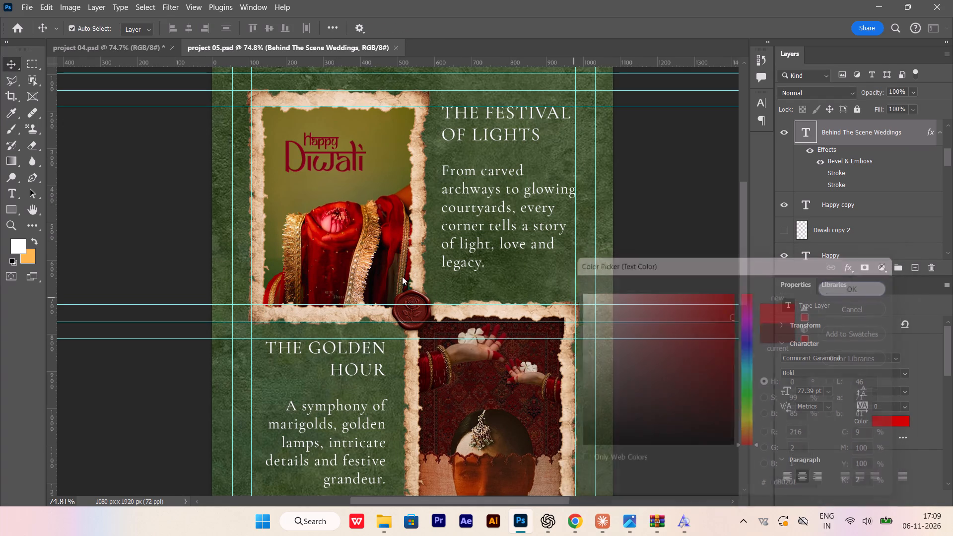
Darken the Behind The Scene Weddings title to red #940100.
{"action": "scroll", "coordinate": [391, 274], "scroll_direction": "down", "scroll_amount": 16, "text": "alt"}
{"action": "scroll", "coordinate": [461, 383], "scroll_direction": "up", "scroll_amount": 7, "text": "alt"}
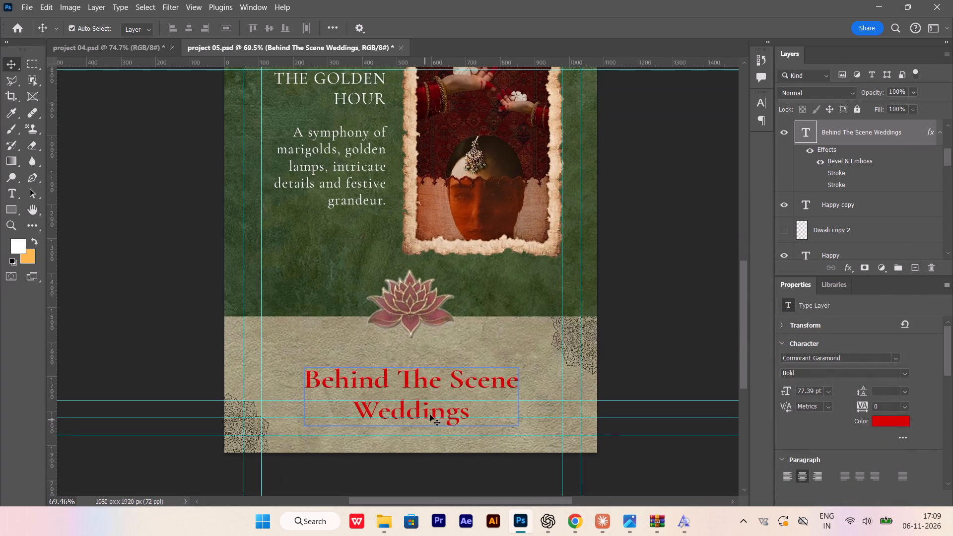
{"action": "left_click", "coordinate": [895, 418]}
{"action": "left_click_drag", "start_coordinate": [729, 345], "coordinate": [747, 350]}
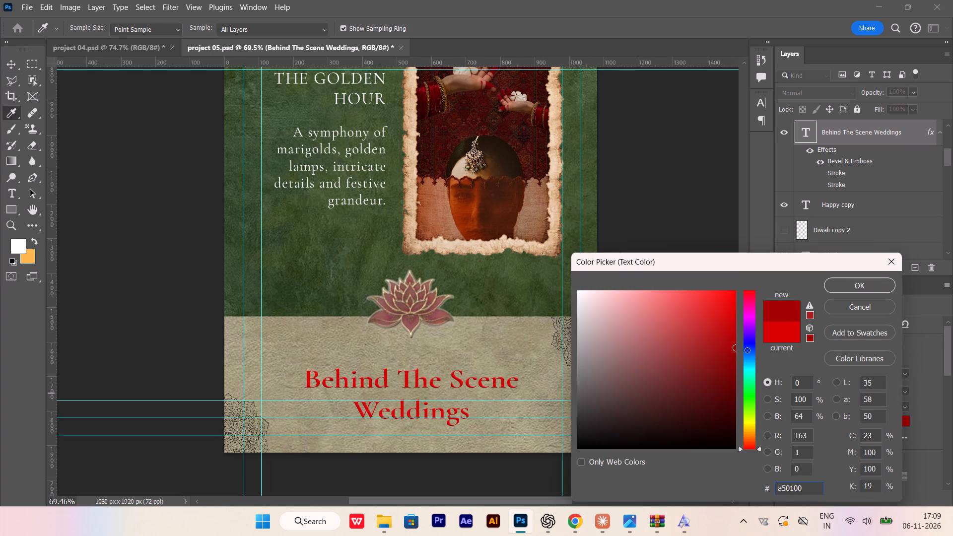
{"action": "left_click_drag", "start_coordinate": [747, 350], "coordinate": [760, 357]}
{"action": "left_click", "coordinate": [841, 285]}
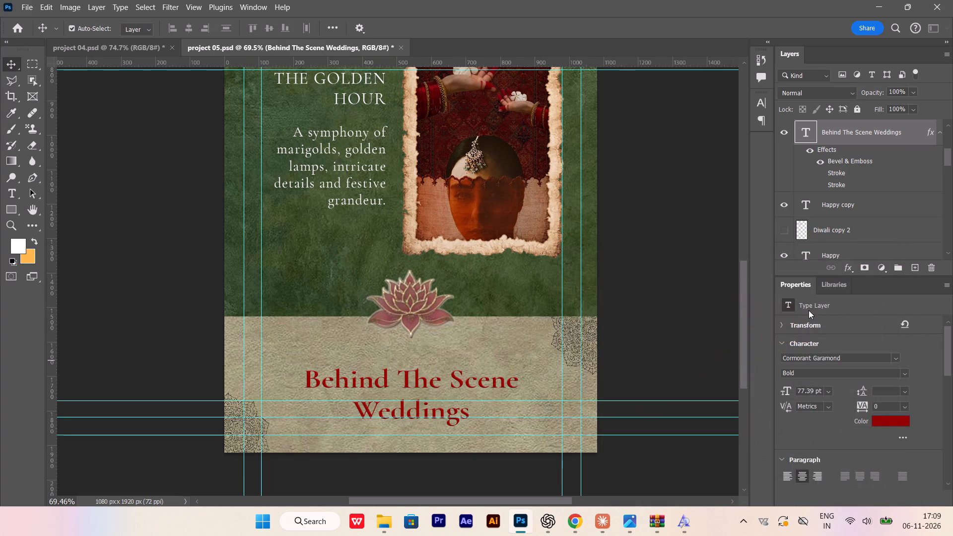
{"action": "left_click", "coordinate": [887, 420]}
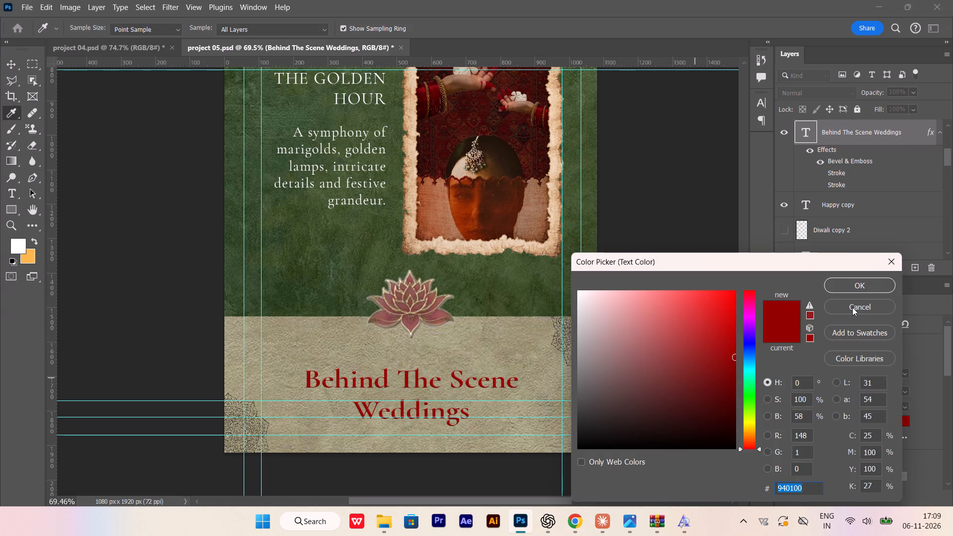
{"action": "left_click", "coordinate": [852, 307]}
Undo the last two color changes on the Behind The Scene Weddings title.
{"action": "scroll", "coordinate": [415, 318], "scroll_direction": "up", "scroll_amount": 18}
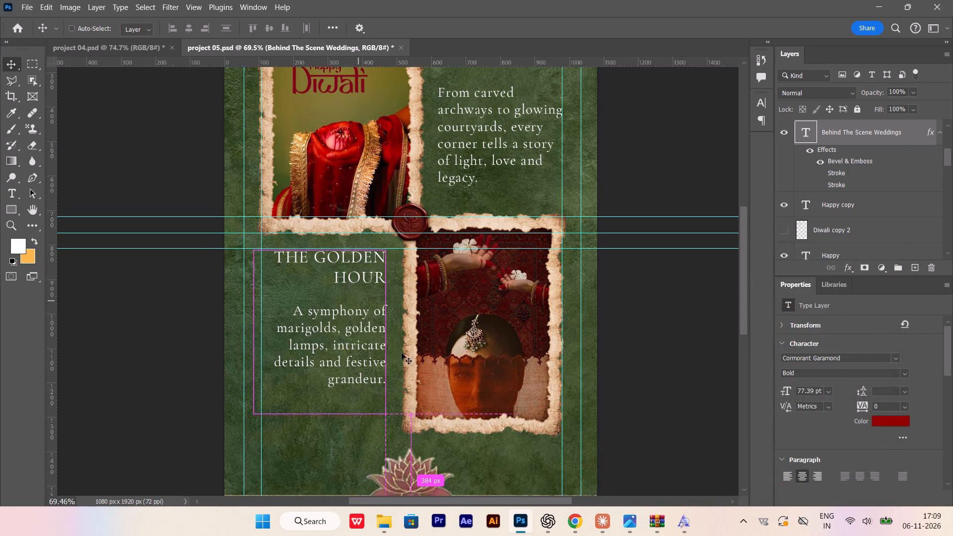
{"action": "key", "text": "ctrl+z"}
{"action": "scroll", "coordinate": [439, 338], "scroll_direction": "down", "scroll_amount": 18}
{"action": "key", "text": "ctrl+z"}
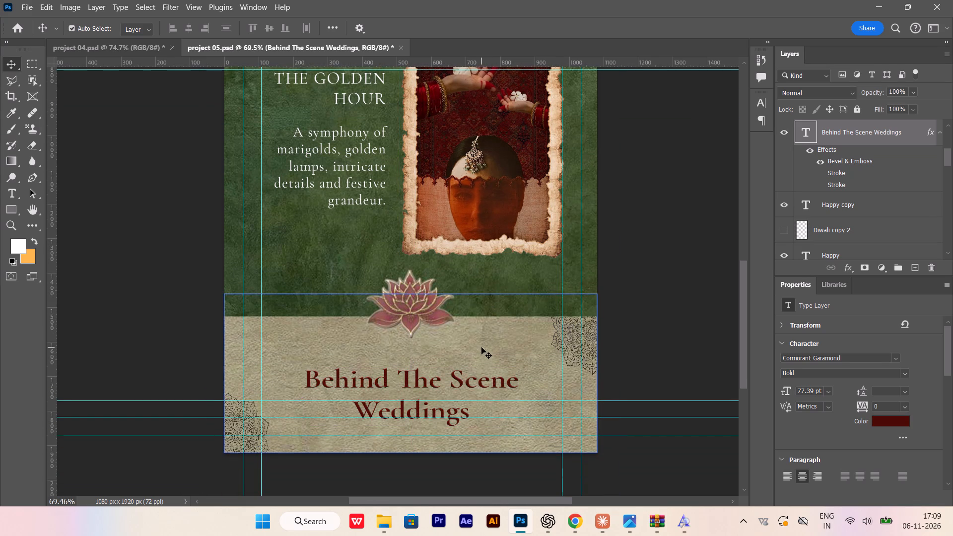
Set the Behind The Scene Weddings title to a slightly lighter maroon, #560e0b.
{"action": "scroll", "coordinate": [481, 347], "scroll_direction": "down", "scroll_amount": 4}
{"action": "scroll", "coordinate": [411, 337], "scroll_direction": "up", "scroll_amount": 11, "text": "alt"}
{"action": "scroll", "coordinate": [412, 341], "scroll_direction": "down", "scroll_amount": 3}
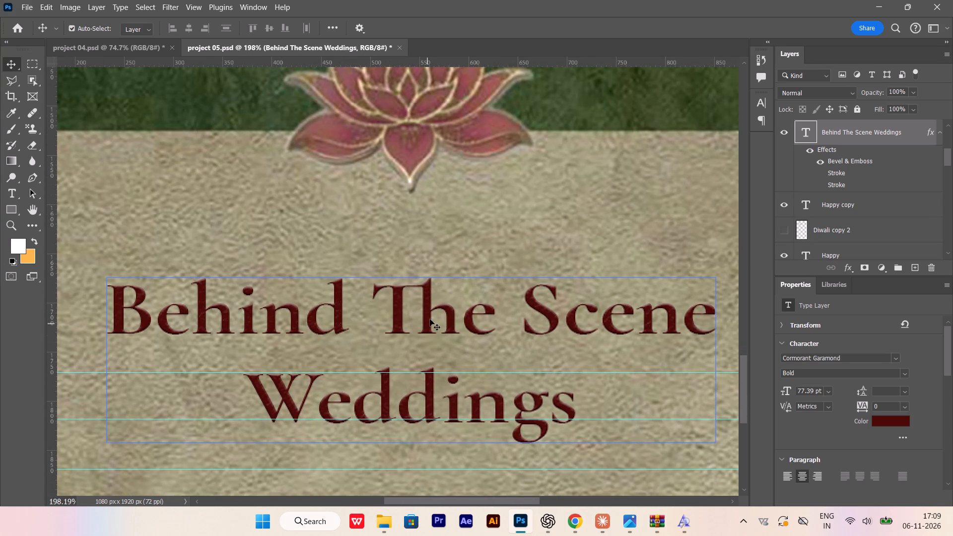
{"action": "left_click", "coordinate": [430, 319]}
{"action": "left_click", "coordinate": [899, 423]}
{"action": "left_click_drag", "start_coordinate": [709, 405], "coordinate": [709, 403]}
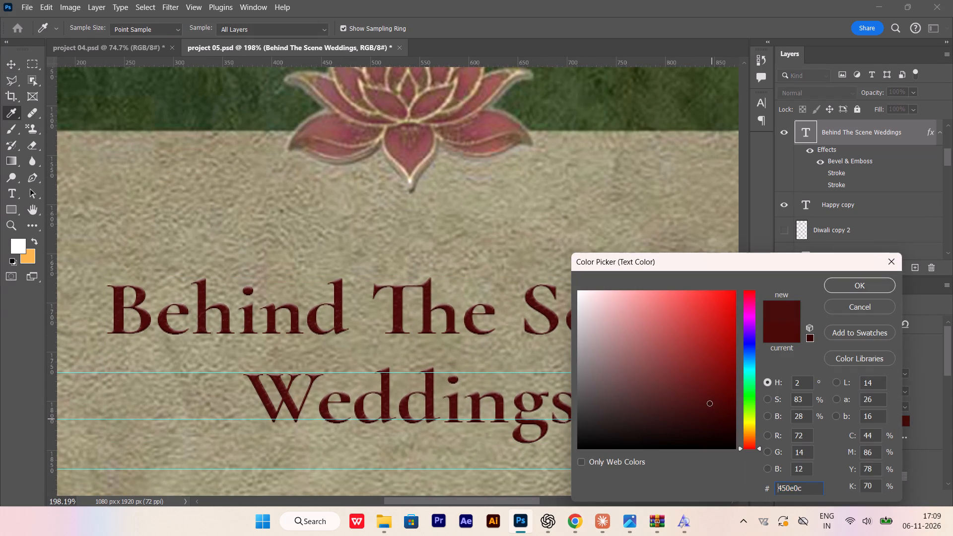
{"action": "left_click_drag", "start_coordinate": [709, 403], "coordinate": [715, 395]}
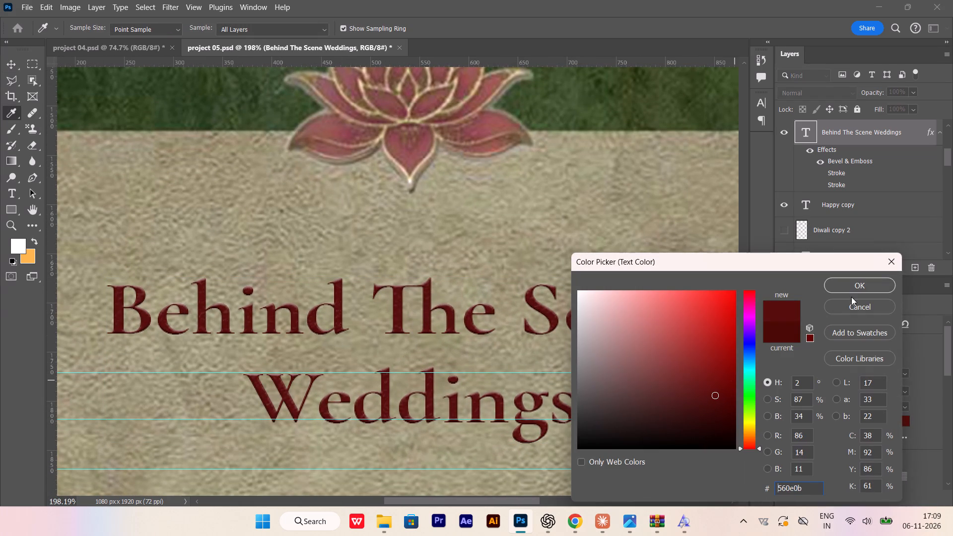
{"action": "left_click", "coordinate": [858, 288]}
Deselect the title and save the project 05 poster.
{"action": "scroll", "coordinate": [576, 322], "scroll_direction": "down", "scroll_amount": 13, "text": "alt"}
{"action": "left_click", "coordinate": [295, 308]}
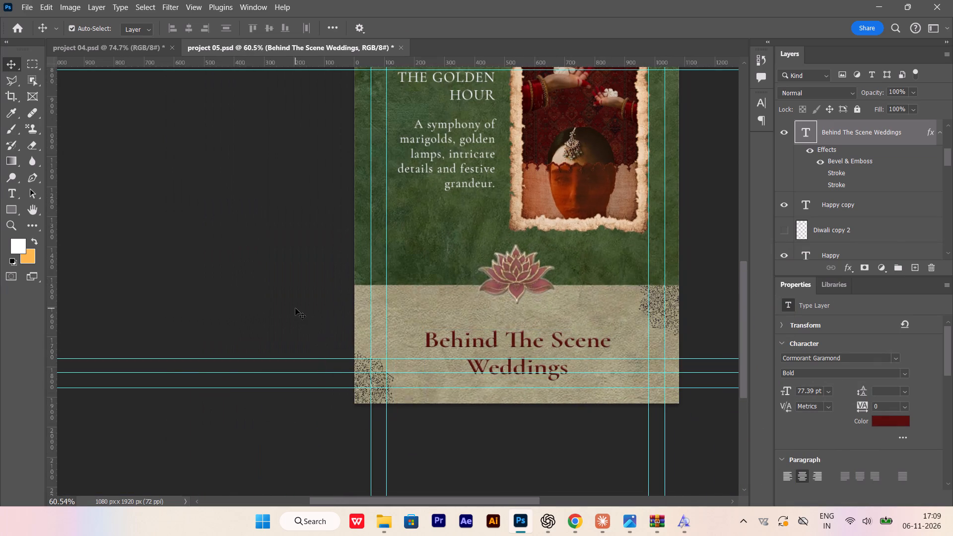
{"action": "key", "text": "ctrl+s"}
{"action": "type", "text": "00"}
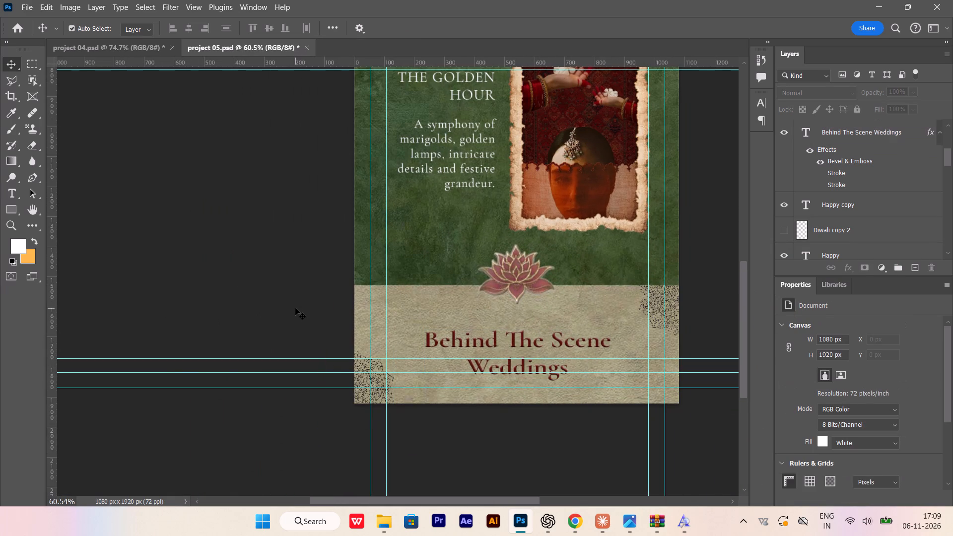
Examine the recolored Behind The Scene Weddings title up close and against the photos and text blocks above it.
{"action": "scroll", "coordinate": [295, 308], "scroll_direction": "up", "scroll_amount": 4}
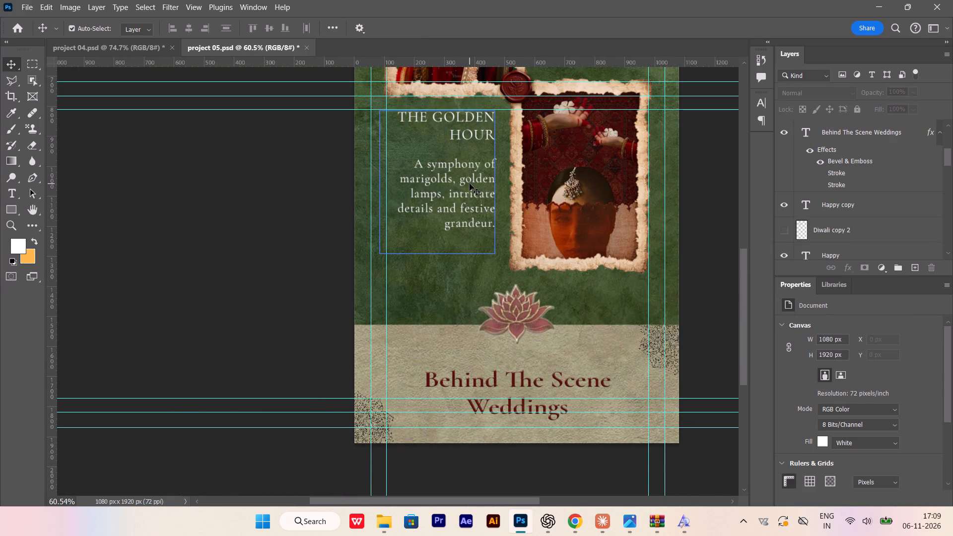
{"action": "scroll", "coordinate": [470, 184], "scroll_direction": "down", "scroll_amount": 3}
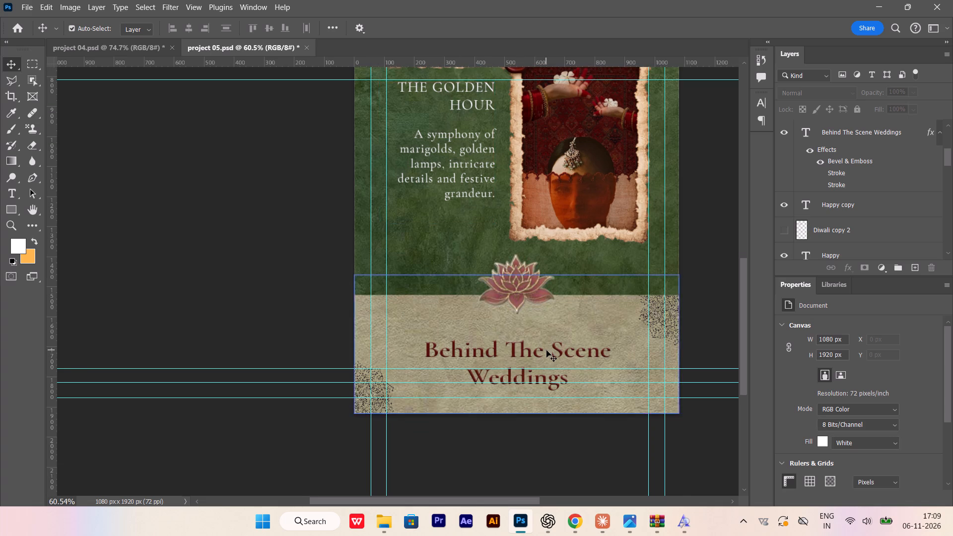
{"action": "scroll", "coordinate": [546, 350], "scroll_direction": "up", "scroll_amount": 4, "text": "alt"}
{"action": "left_click", "coordinate": [536, 349]}
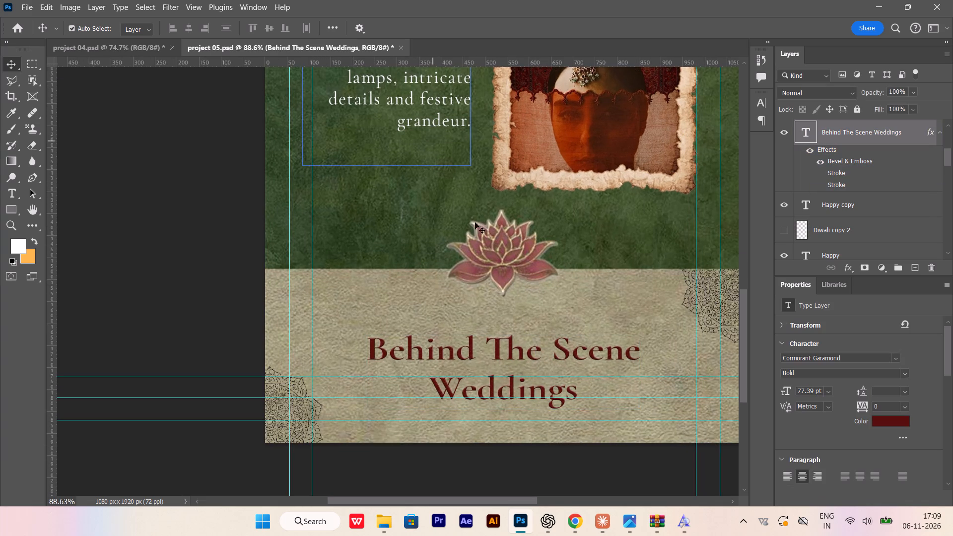
{"action": "left_click", "coordinate": [532, 349]}
{"action": "scroll", "coordinate": [527, 368], "scroll_direction": "up", "scroll_amount": 3, "text": "alt"}
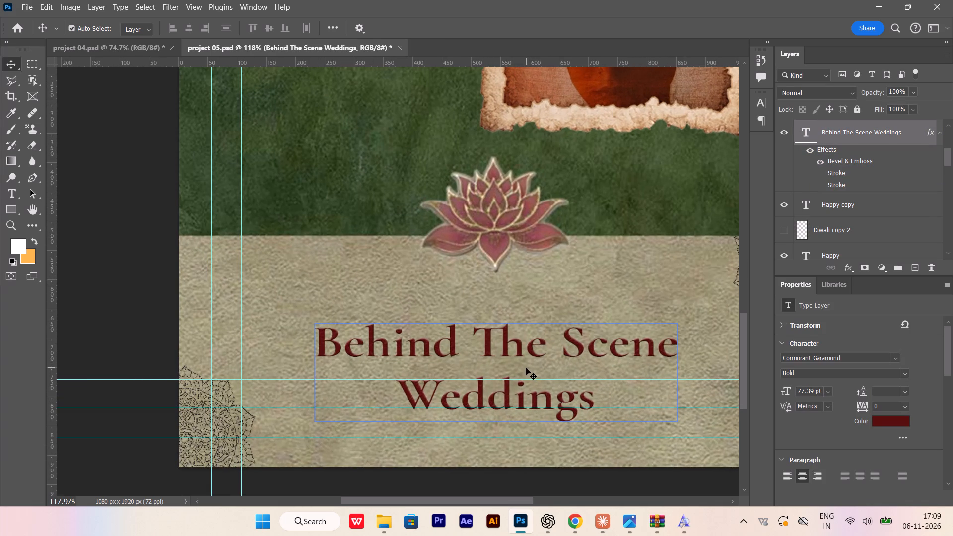
{"action": "left_click", "coordinate": [514, 392]}
{"action": "scroll", "coordinate": [516, 383], "scroll_direction": "up", "scroll_amount": 2, "text": "alt"}
{"action": "scroll", "coordinate": [515, 398], "scroll_direction": "down", "scroll_amount": 7, "text": "alt"}
{"action": "scroll", "coordinate": [400, 191], "scroll_direction": "up", "scroll_amount": 20}
{"action": "scroll", "coordinate": [400, 191], "scroll_direction": "up", "scroll_amount": 1}
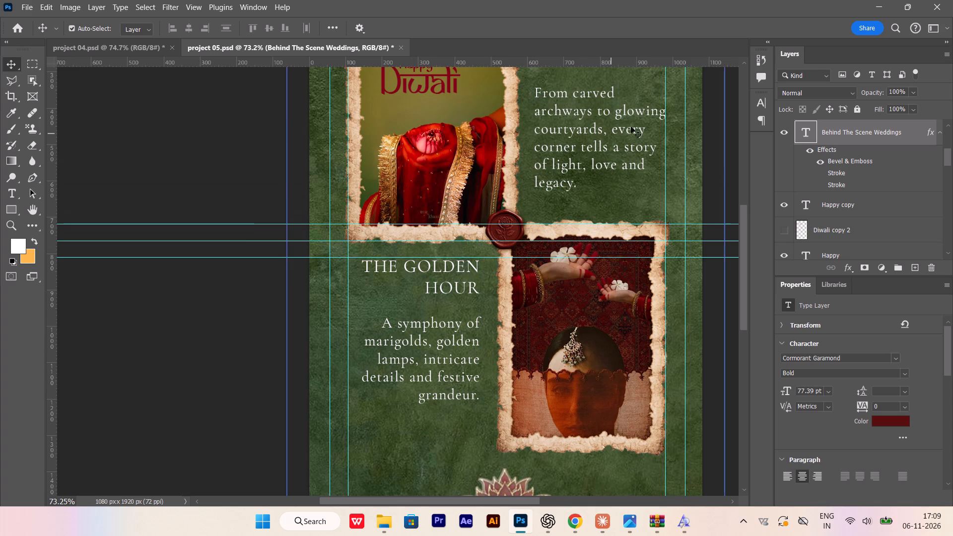
{"action": "scroll", "coordinate": [574, 169], "scroll_direction": "down", "scroll_amount": 1}
{"action": "scroll", "coordinate": [576, 227], "scroll_direction": "up", "scroll_amount": 9}
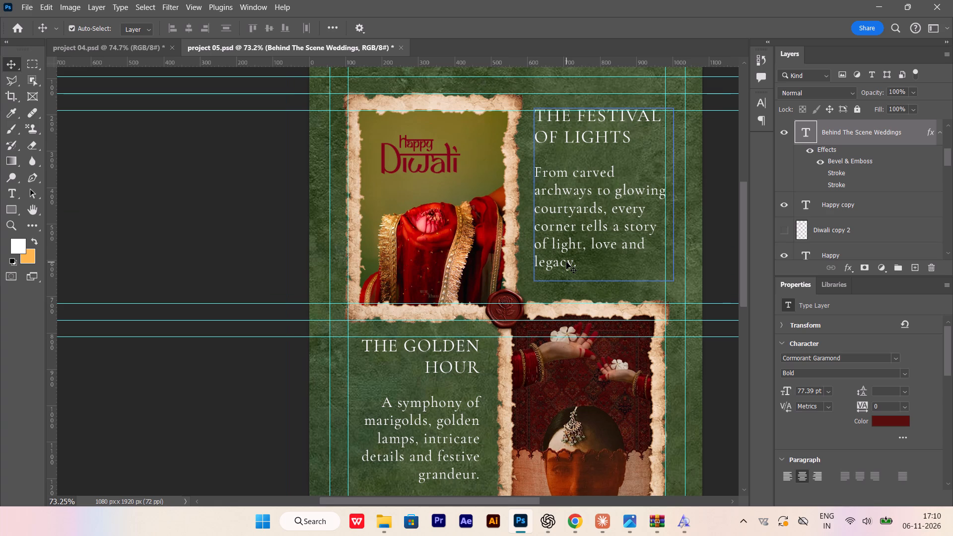
{"action": "scroll", "coordinate": [493, 319], "scroll_direction": "down", "scroll_amount": 11}
Examine the Behind The Scene Weddings title styling in project 04 for comparison, and return to project 05.
{"action": "left_click", "coordinate": [78, 44]}
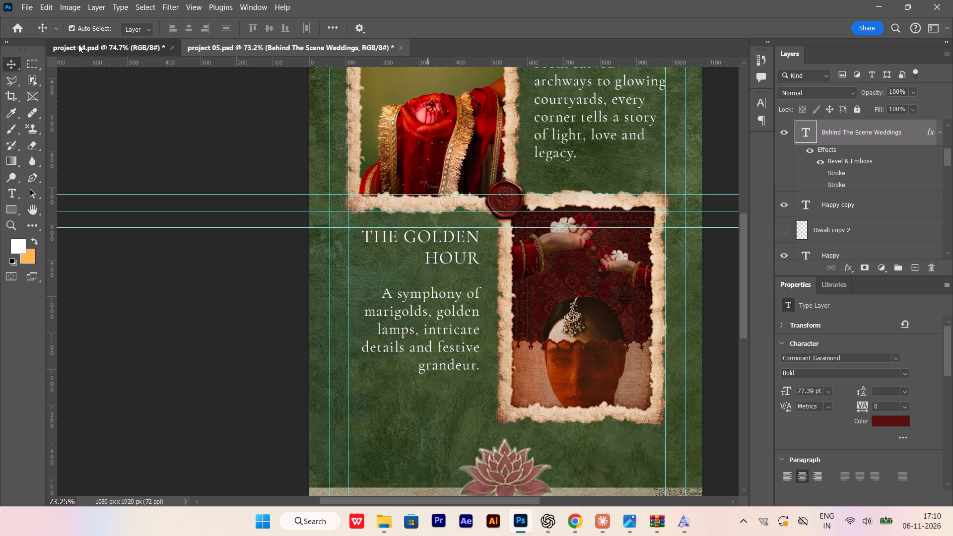
{"action": "scroll", "coordinate": [421, 170], "scroll_direction": "up", "scroll_amount": 5, "text": "alt"}
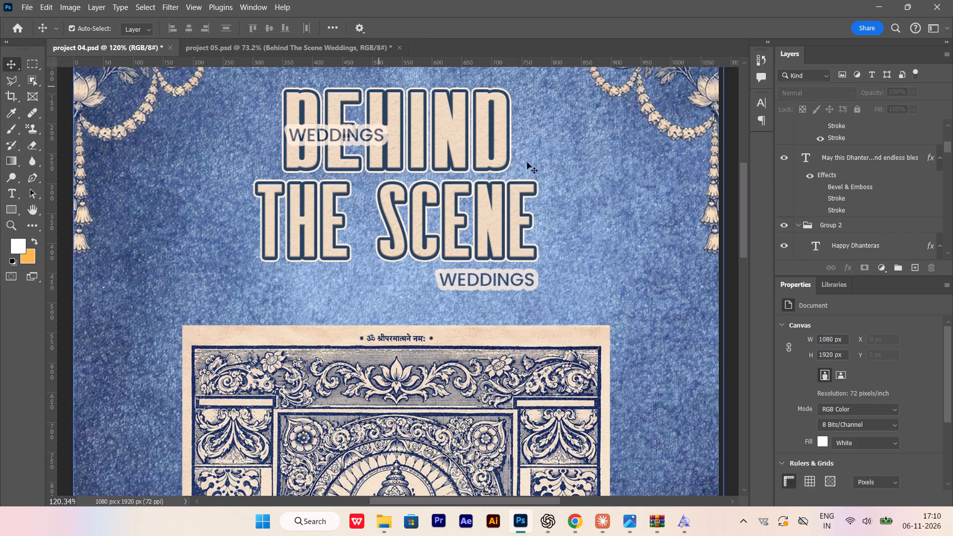
{"action": "scroll", "coordinate": [436, 268], "scroll_direction": "up", "scroll_amount": 4, "text": "alt"}
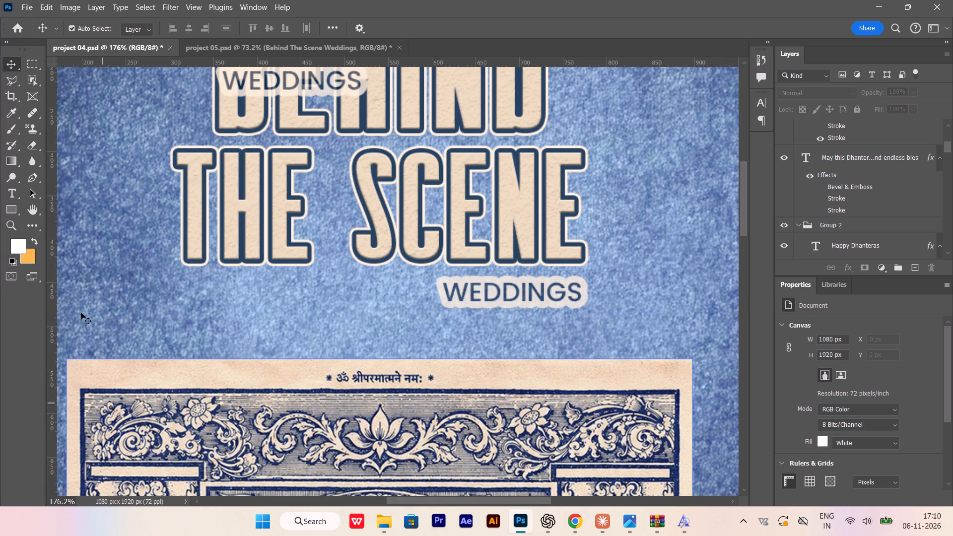
{"action": "left_click", "coordinate": [300, 38]}
{"action": "left_click", "coordinate": [297, 44]}
Nudge the Behind The Scene Weddings title up by 5 pixels on the beige band.
{"action": "scroll", "coordinate": [434, 269], "scroll_direction": "down", "scroll_amount": 5, "text": "alt"}
{"action": "scroll", "coordinate": [447, 298], "scroll_direction": "down", "scroll_amount": 2}
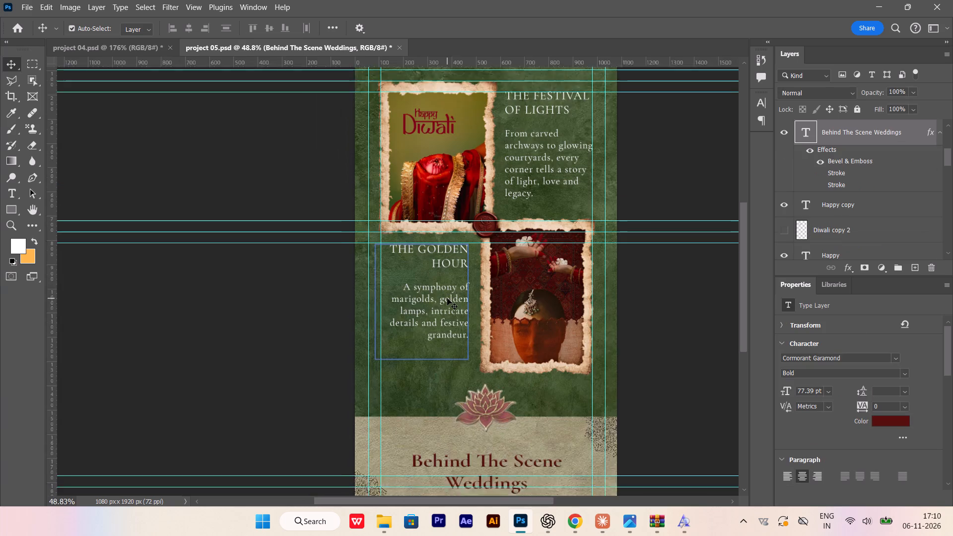
{"action": "scroll", "coordinate": [447, 298], "scroll_direction": "down", "scroll_amount": 10}
{"action": "scroll", "coordinate": [481, 358], "scroll_direction": "up", "scroll_amount": 9, "text": "alt"}
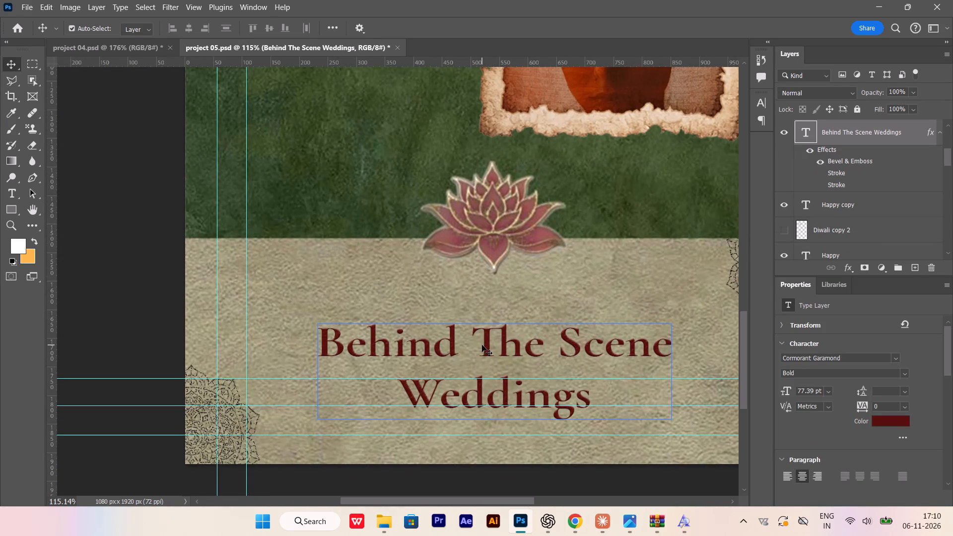
{"action": "left_click", "coordinate": [482, 345]}
{"action": "key", "text": "Up"}
{"action": "key", "text": "Up"}
{"action": "key", "text": "Up"}
{"action": "key", "text": "Up"}
{"action": "key", "text": "Up"}
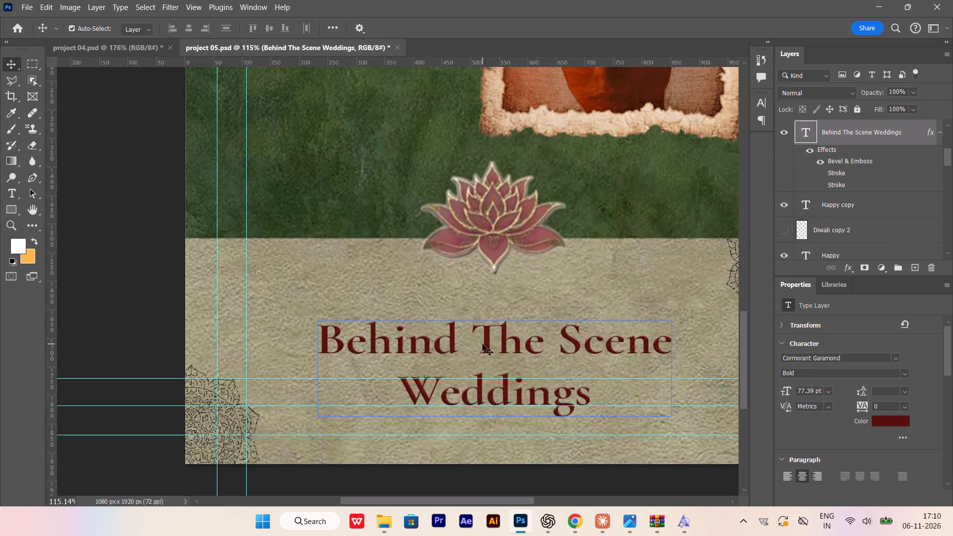
Save the project 05 poster.
{"action": "key", "text": "ctrl+s"}
Hide the guides and examine the whole poster fitted to the screen in full-screen view.
{"action": "scroll", "coordinate": [269, 303], "scroll_direction": "down", "scroll_amount": 7, "text": "alt"}
{"action": "scroll", "coordinate": [388, 354], "scroll_direction": "up", "scroll_amount": 2}
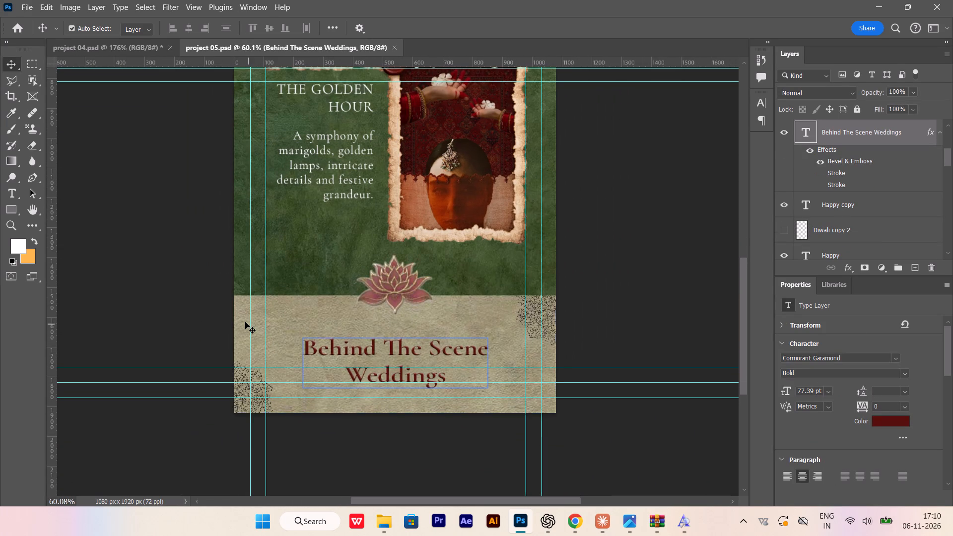
{"action": "key", "text": "ctrl+h"}
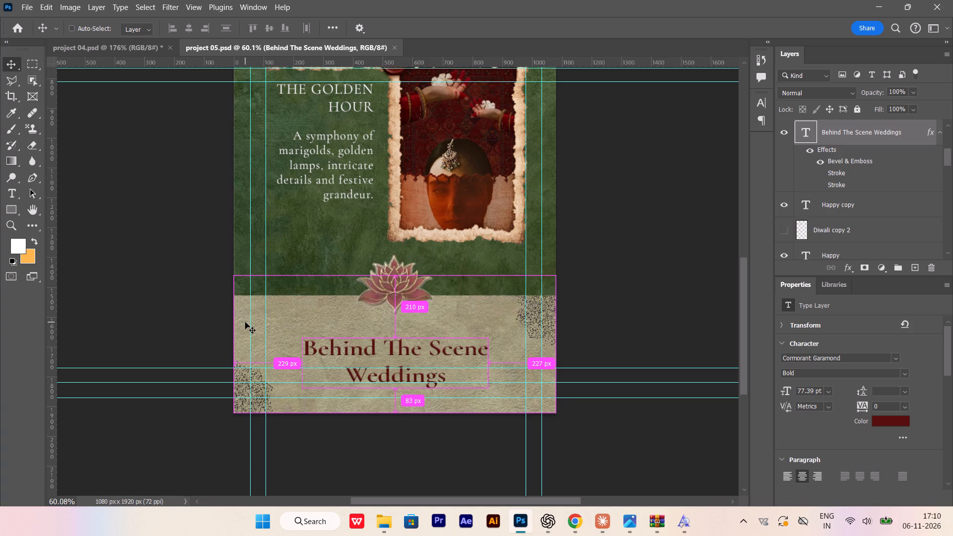
{"action": "type", "text": "fff"}
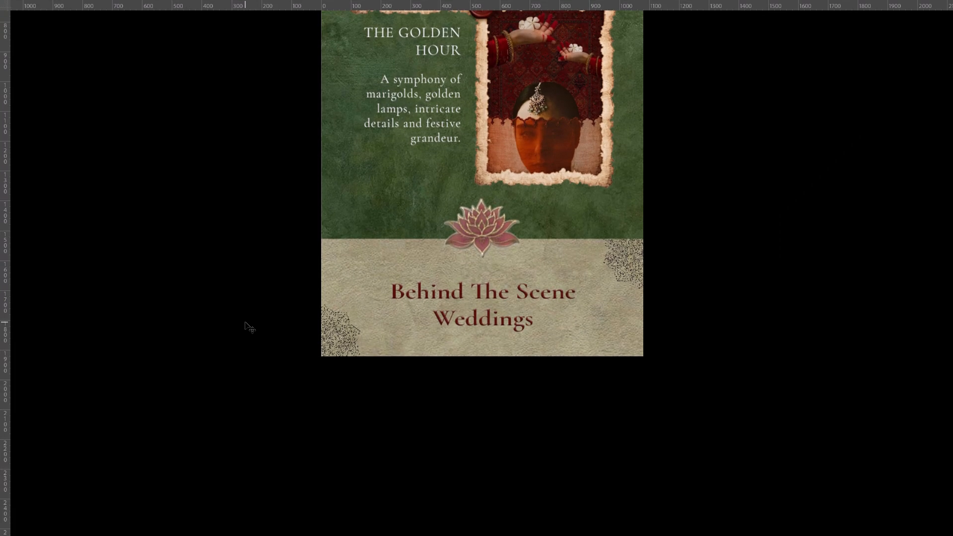
{"action": "key", "text": "ctrl+0"}
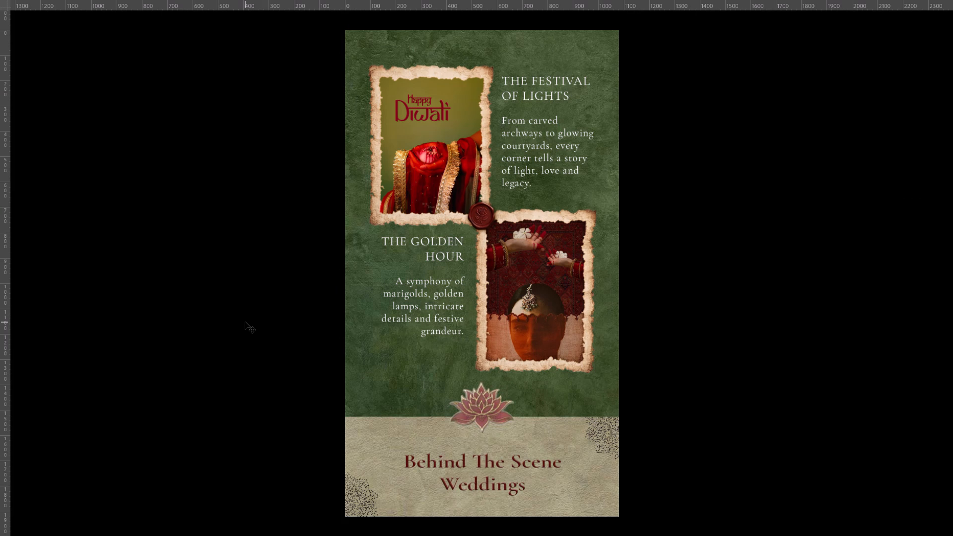
{"action": "left_click", "coordinate": [434, 464]}
{"action": "key", "text": "f"}
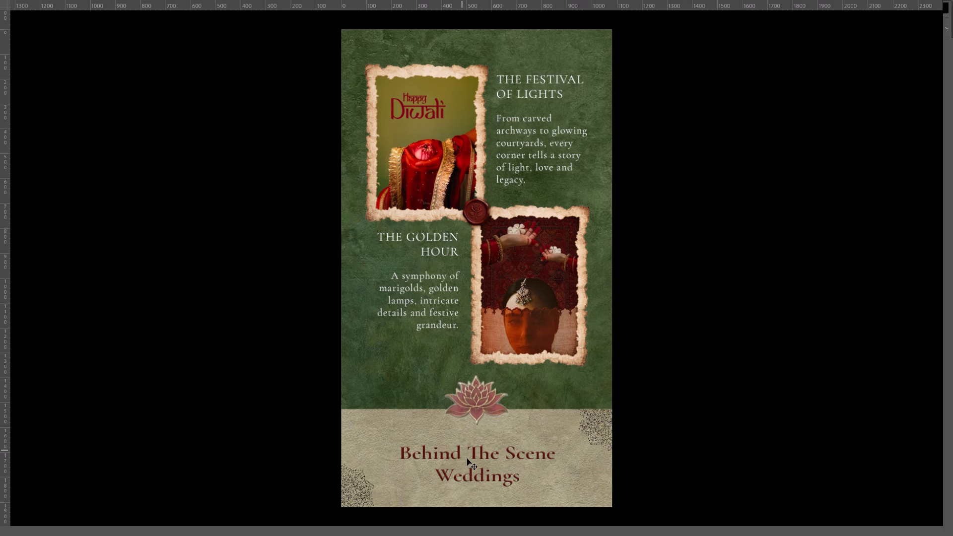
Set the Behind The Scene Weddings title on the beige band to All Caps.
{"action": "scroll", "coordinate": [436, 446], "scroll_direction": "down", "scroll_amount": 2}
{"action": "left_click", "coordinate": [432, 476]}
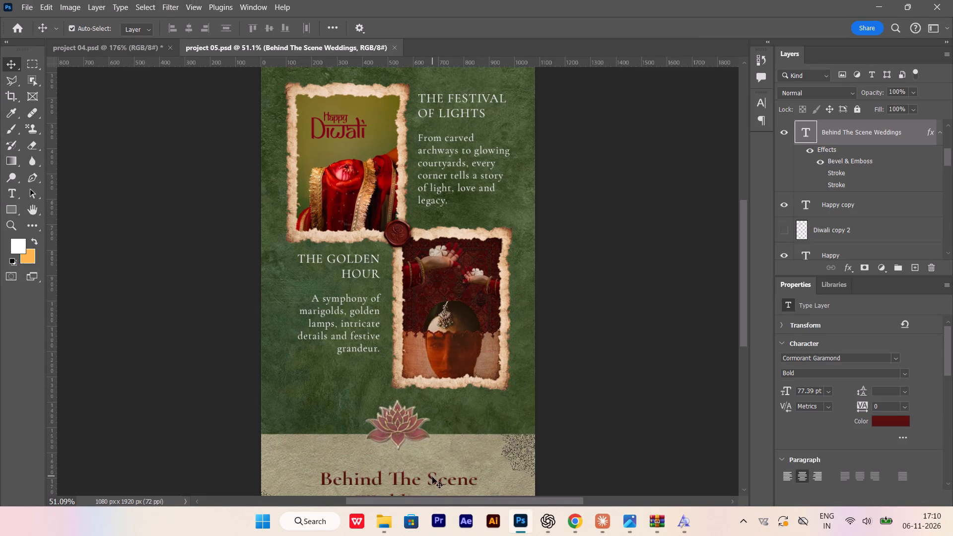
{"action": "scroll", "coordinate": [771, 415], "scroll_direction": "down", "scroll_amount": 12}
{"action": "left_click", "coordinate": [786, 431]}
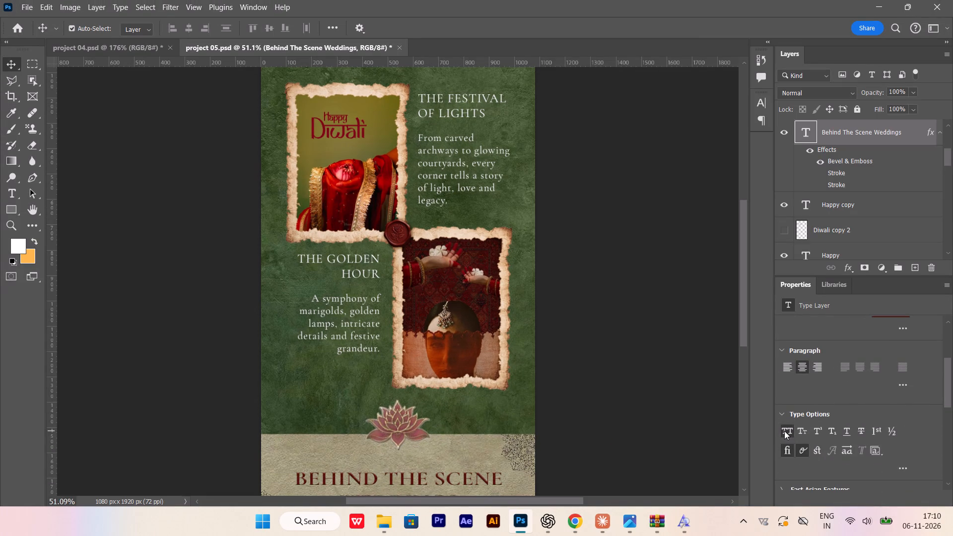
Scale the all-caps title down to about 89.4% around its centre, and stretch its lower edge downward to about 99.6% height.
{"action": "scroll", "coordinate": [433, 356], "scroll_direction": "down", "scroll_amount": 7}
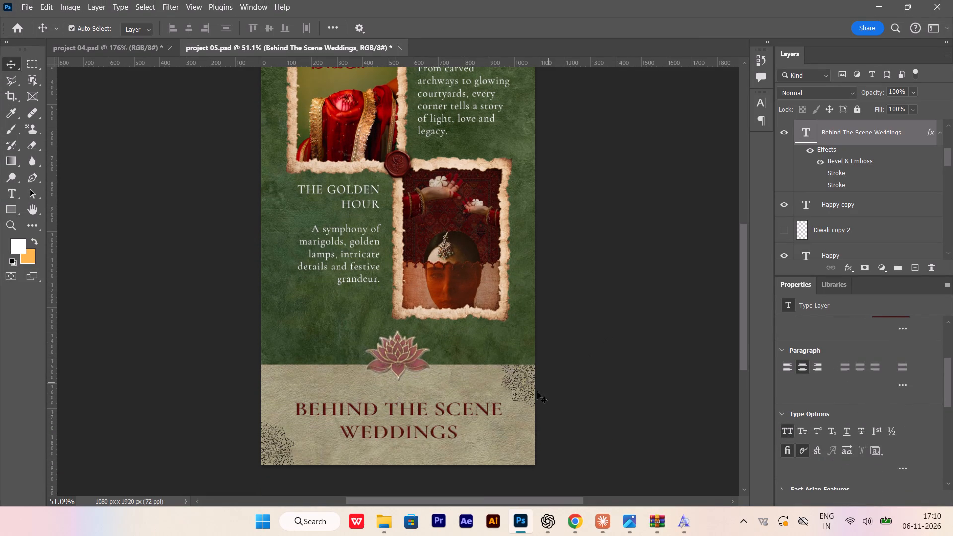
{"action": "type", "text": "ff"}
{"action": "key", "text": "f"}
{"action": "key", "text": "ctrl+0"}
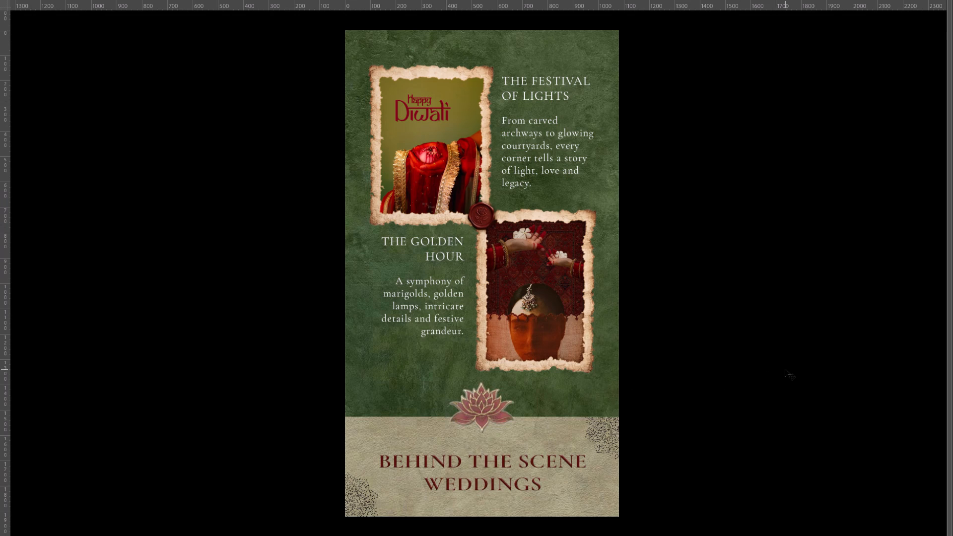
{"action": "key", "text": "Return"}
{"action": "scroll", "coordinate": [597, 380], "scroll_direction": "down", "scroll_amount": 4}
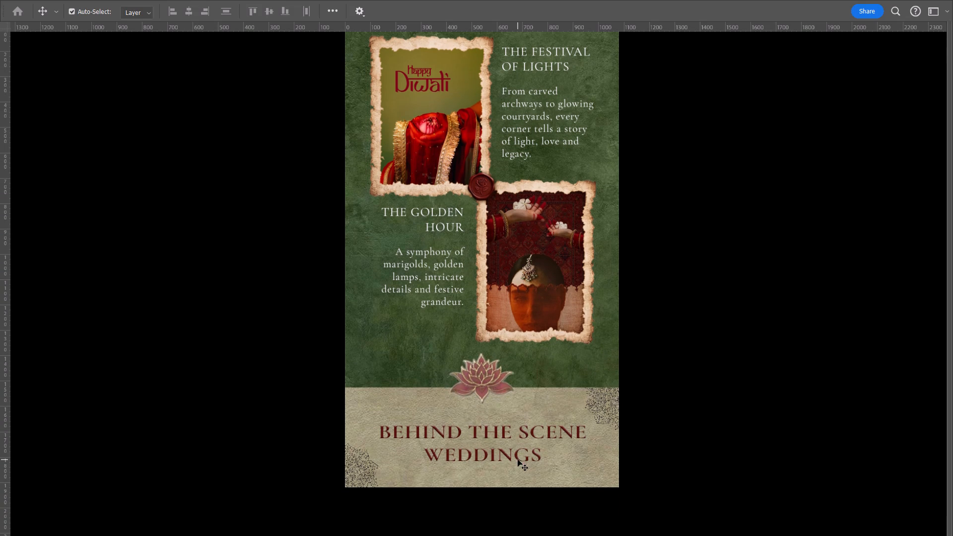
{"action": "left_click", "coordinate": [519, 458]}
{"action": "key", "text": "ctrl+t"}
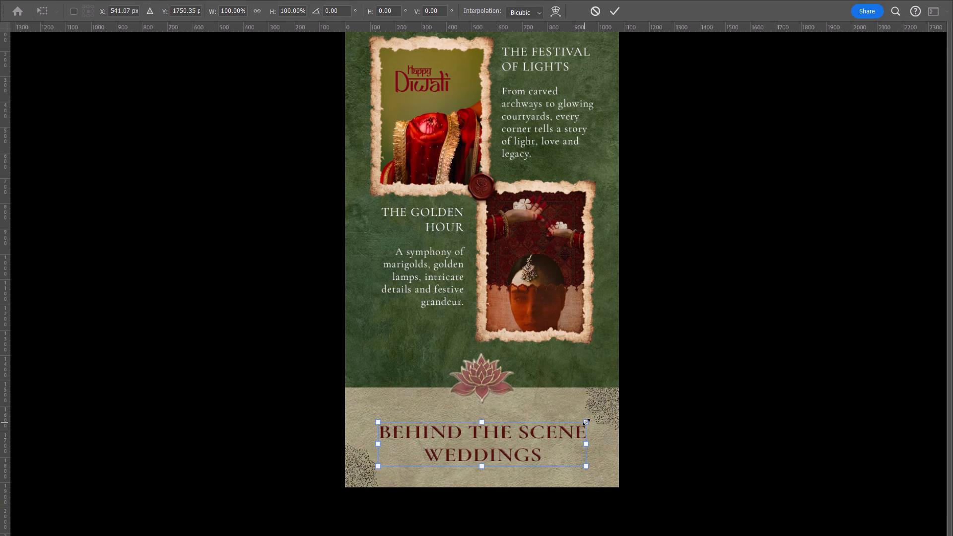
{"action": "left_click_drag", "start_coordinate": [587, 421], "coordinate": [576, 427], "text": "alt+shift"}
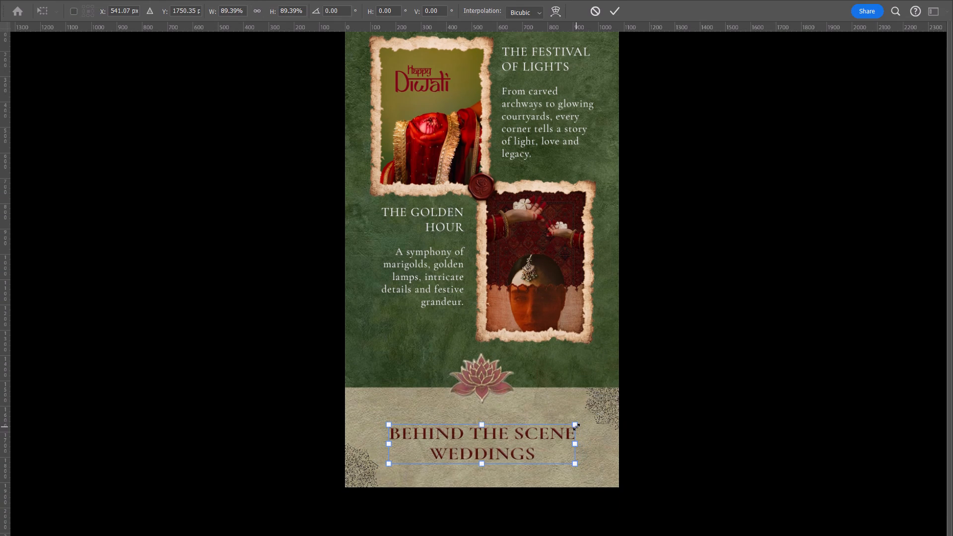
{"action": "scroll", "coordinate": [450, 453], "scroll_direction": "up", "scroll_amount": 1, "text": "alt"}
{"action": "left_click", "coordinate": [479, 463]}
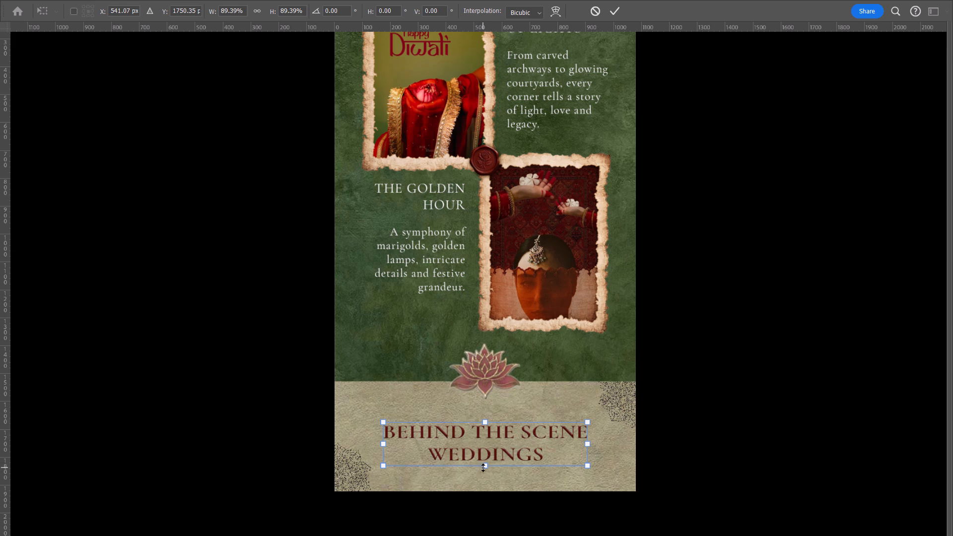
{"action": "left_click_drag", "start_coordinate": [483, 468], "coordinate": [488, 472]}
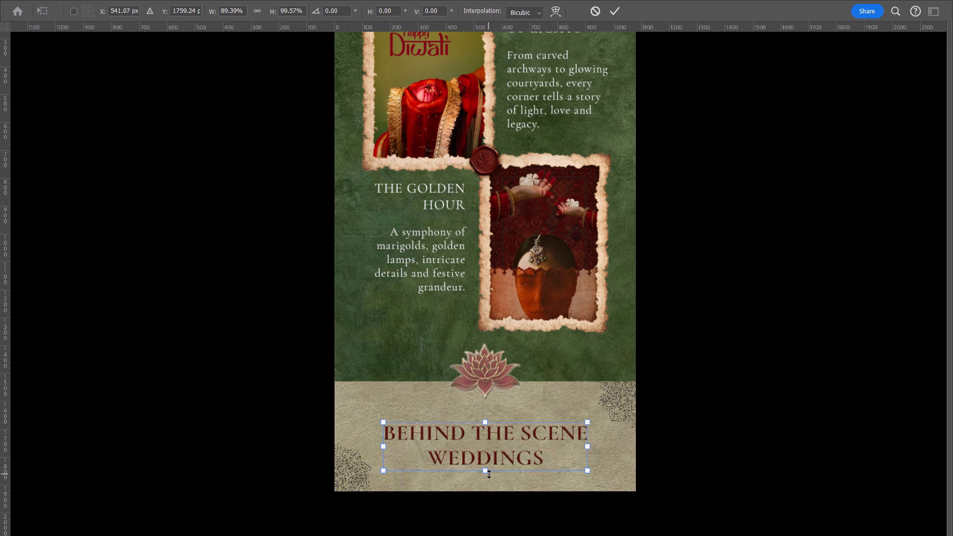
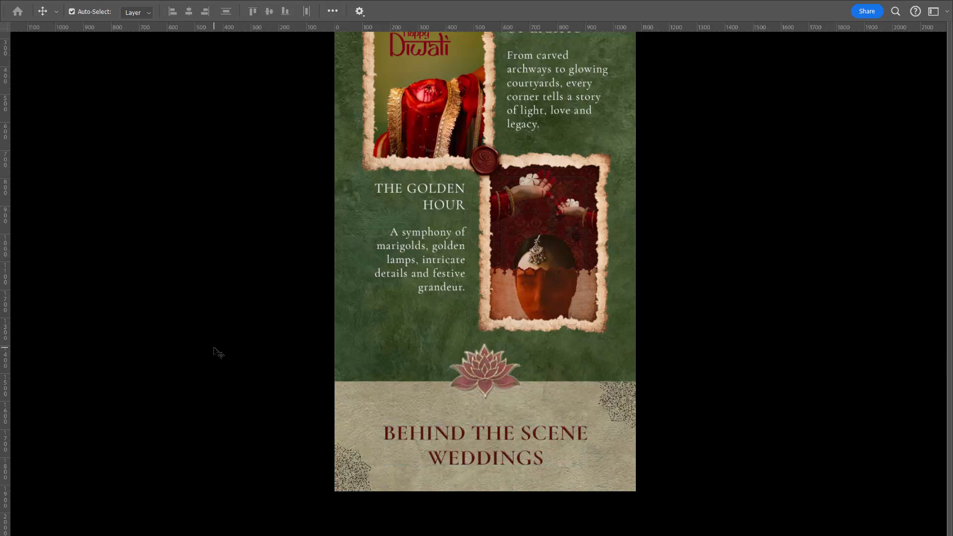
Leave full-screen view and centre the Behind The Scene Weddings title horizontally on the canvas.
{"action": "left_click", "coordinate": [214, 347]}
{"action": "key", "text": "ctrl+0"}
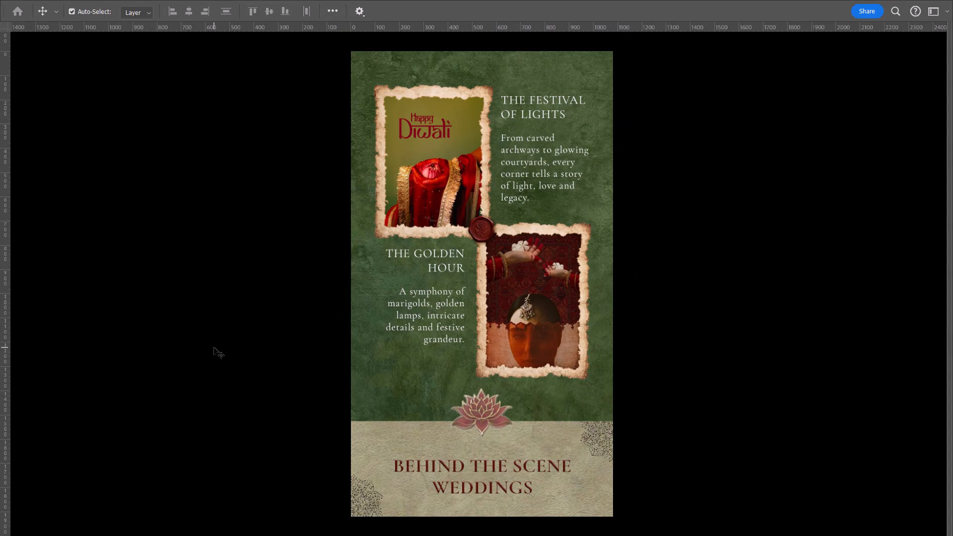
{"action": "key", "text": "f"}
{"action": "scroll", "coordinate": [435, 462], "scroll_direction": "down", "scroll_amount": 2}
{"action": "left_click", "coordinate": [431, 467]}
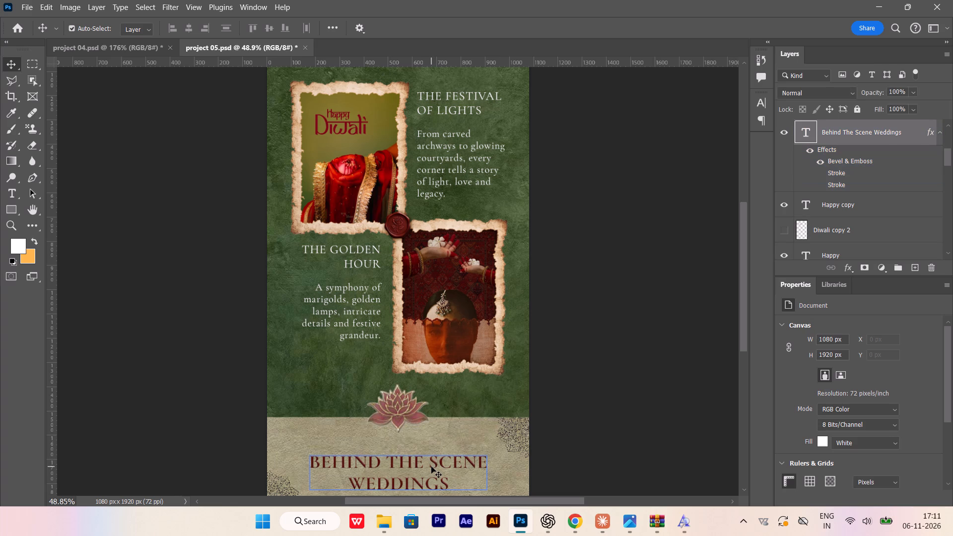
{"action": "key", "text": "ctrl+a"}
{"action": "left_click", "coordinate": [190, 27]}
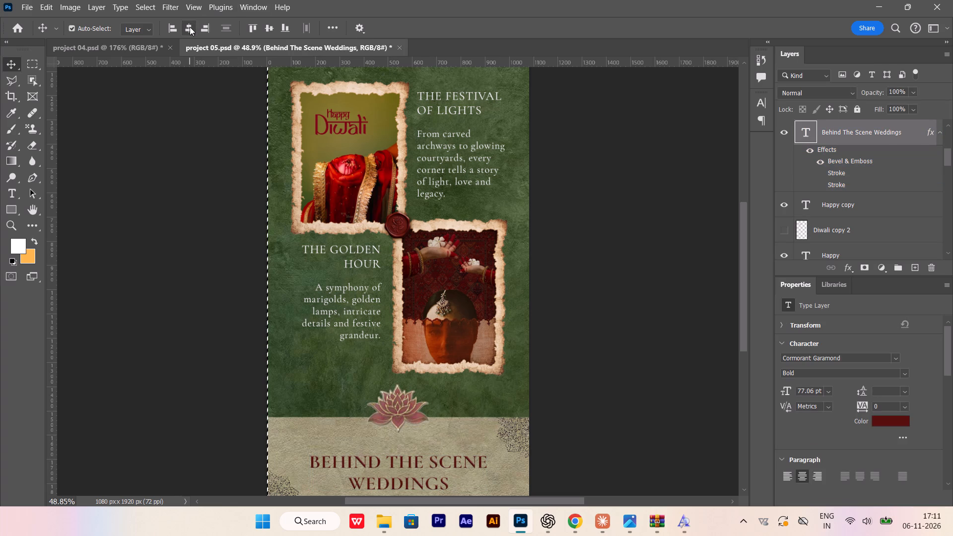
{"action": "key", "text": "ctrl+d"}
Show the guides and examine the title's placement on the beige band against them.
{"action": "scroll", "coordinate": [302, 246], "scroll_direction": "down", "scroll_amount": 5}
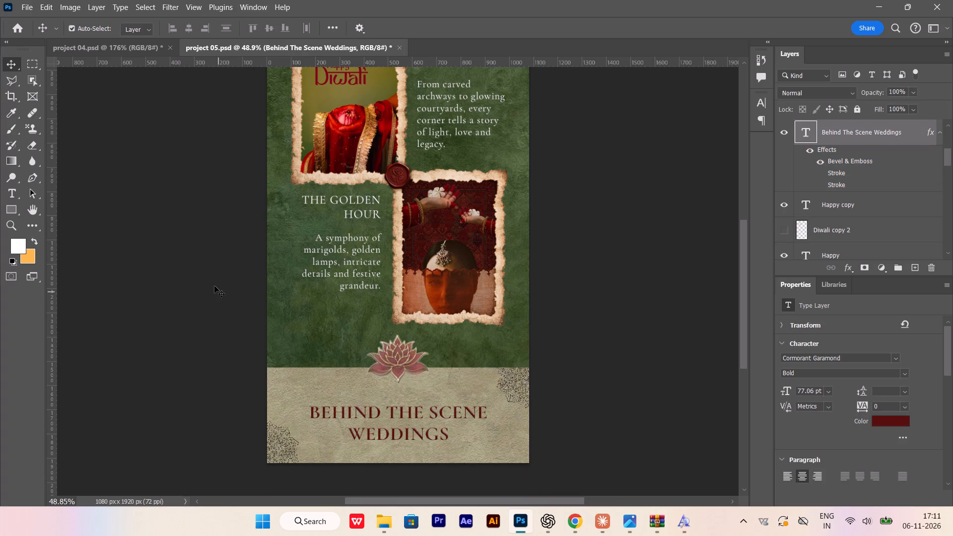
{"action": "key", "text": "ctrl+h"}
{"action": "scroll", "coordinate": [206, 288], "scroll_direction": "down", "scroll_amount": 2}
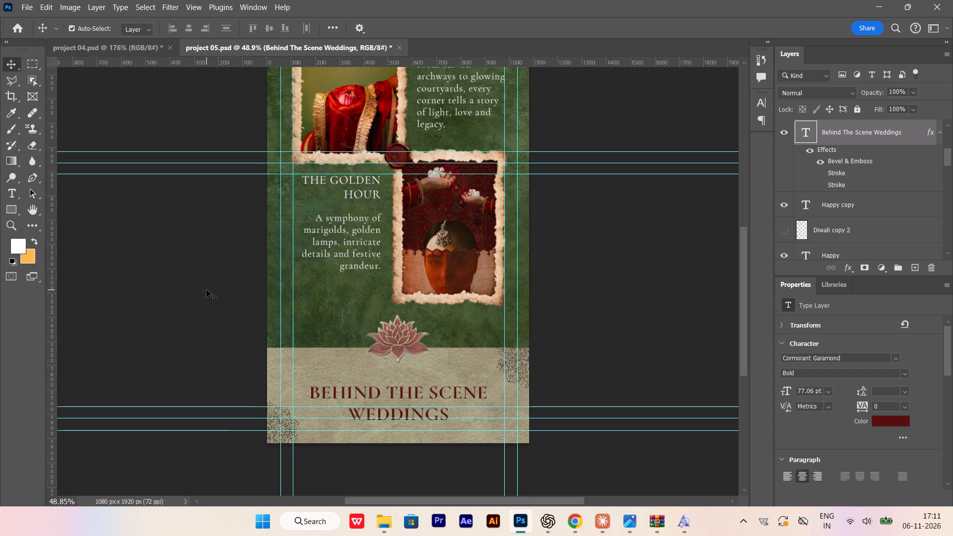
{"action": "scroll", "coordinate": [450, 470], "scroll_direction": "up", "scroll_amount": 7, "text": "alt"}
{"action": "scroll", "coordinate": [436, 425], "scroll_direction": "down", "scroll_amount": 5}
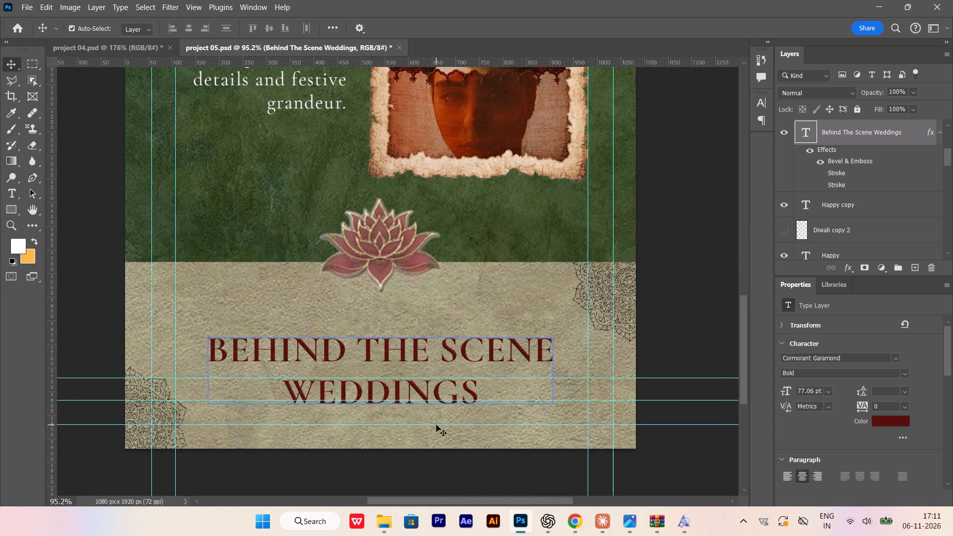
{"action": "scroll", "coordinate": [303, 353], "scroll_direction": "up", "scroll_amount": 2, "text": "alt"}
{"action": "scroll", "coordinate": [370, 337], "scroll_direction": "down", "scroll_amount": 5, "text": "alt"}
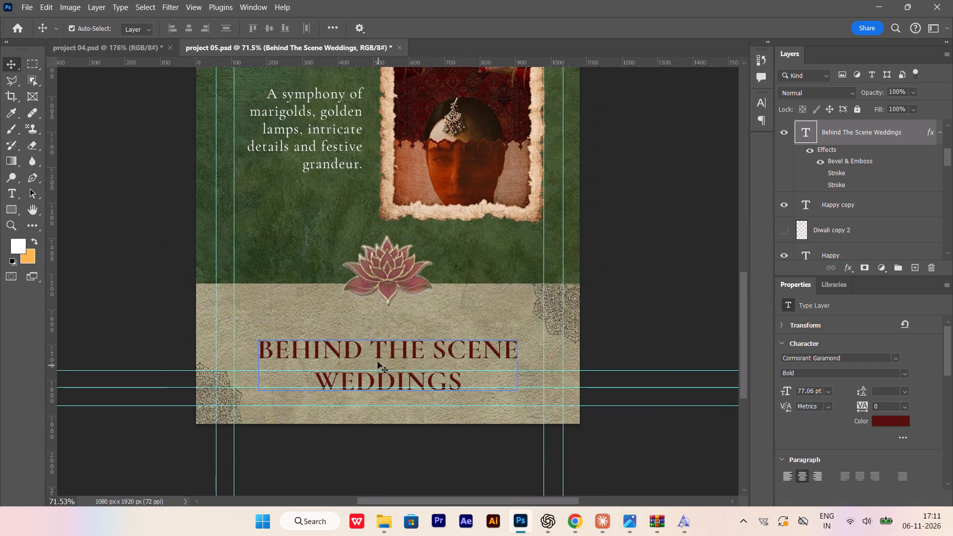
{"action": "scroll", "coordinate": [365, 335], "scroll_direction": "up", "scroll_amount": 1, "text": "alt"}
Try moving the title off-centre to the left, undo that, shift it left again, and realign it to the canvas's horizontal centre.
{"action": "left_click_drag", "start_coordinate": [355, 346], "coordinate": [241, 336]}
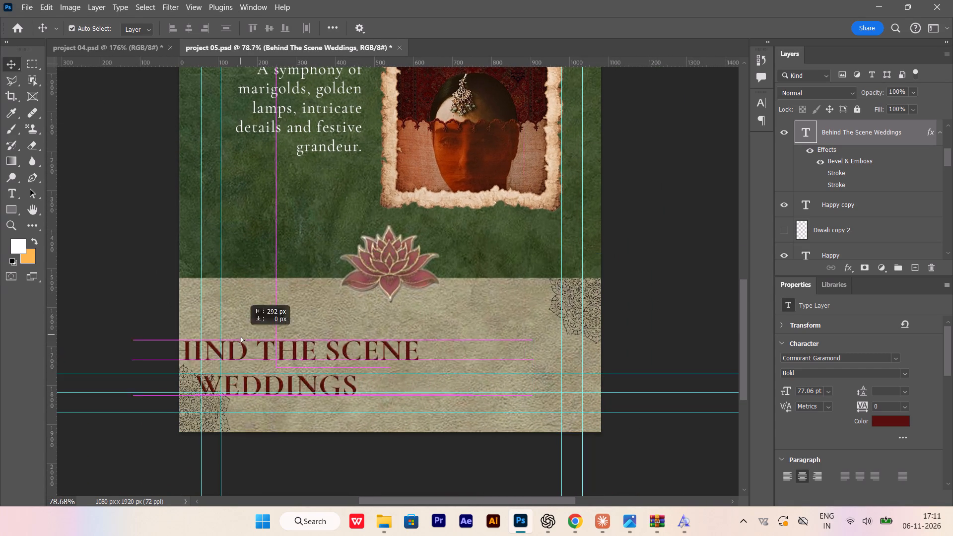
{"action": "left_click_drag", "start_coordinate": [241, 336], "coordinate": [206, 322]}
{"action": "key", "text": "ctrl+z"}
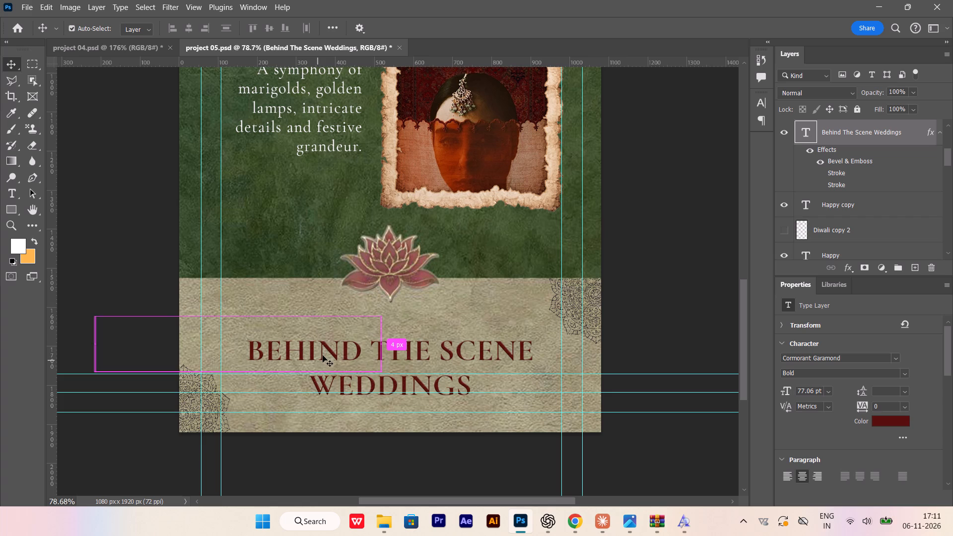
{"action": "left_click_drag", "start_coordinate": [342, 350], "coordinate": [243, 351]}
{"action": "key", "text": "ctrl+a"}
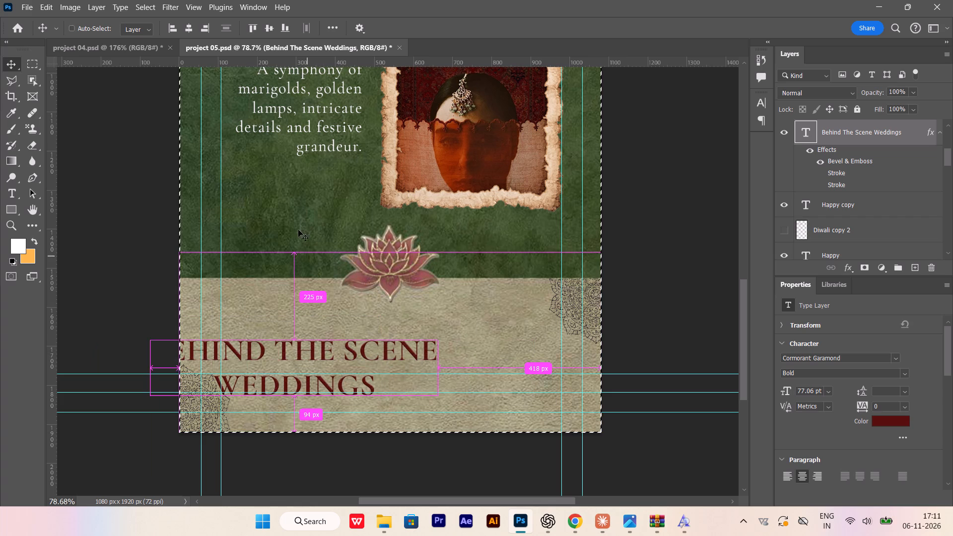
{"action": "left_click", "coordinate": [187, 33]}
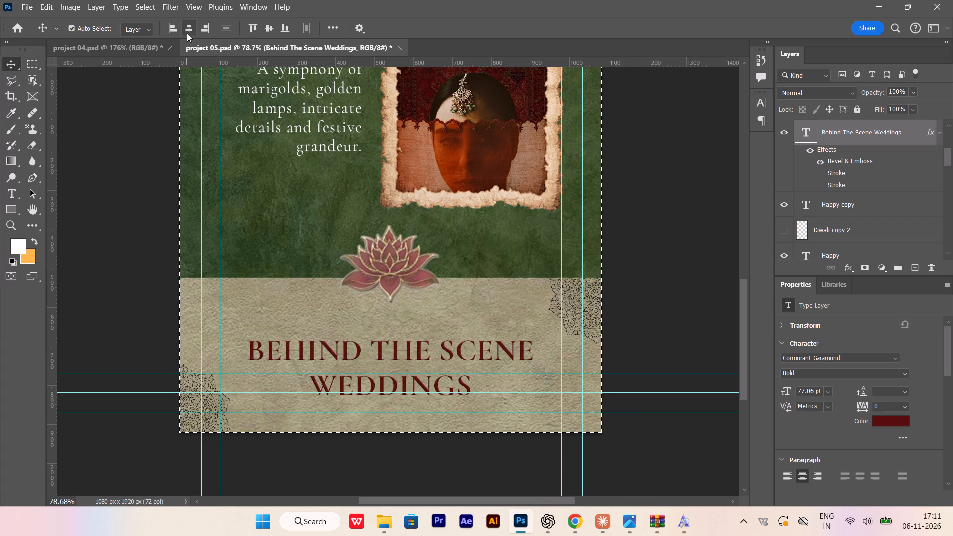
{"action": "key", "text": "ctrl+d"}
Save the project 05 poster.
{"action": "key", "text": "ctrl+s"}
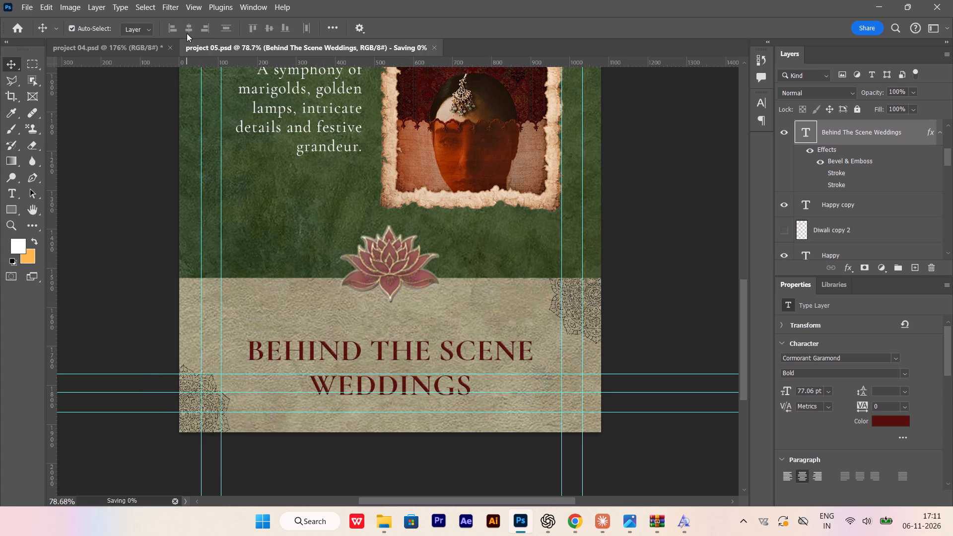
Export the poster as a JPG named "BTS Diwali Stry project 01" into the Diwali JPG folder.
{"action": "scroll", "coordinate": [206, 60], "scroll_direction": "down", "scroll_amount": 5, "text": "alt"}
{"action": "scroll", "coordinate": [358, 273], "scroll_direction": "up", "scroll_amount": 7}
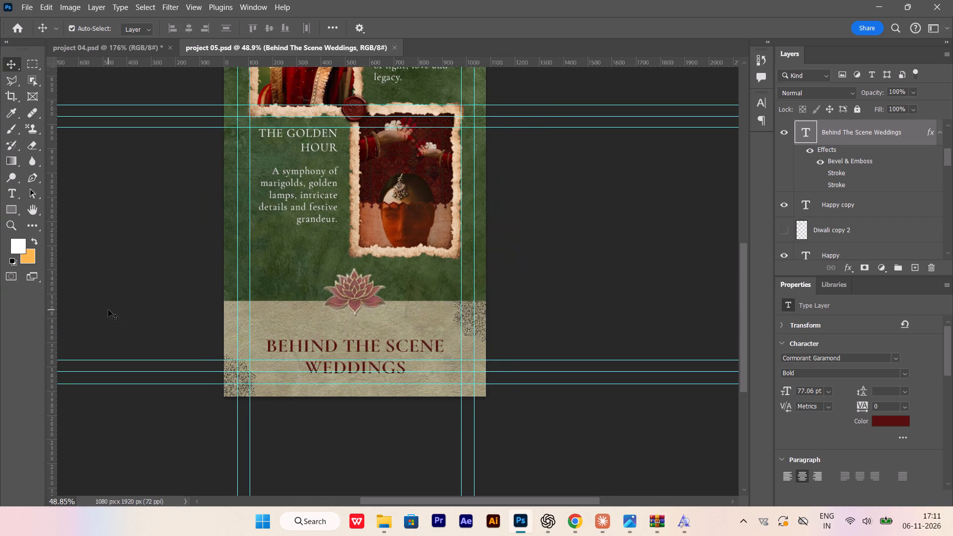
{"action": "key", "text": "ctrl+alt+shift+w"}
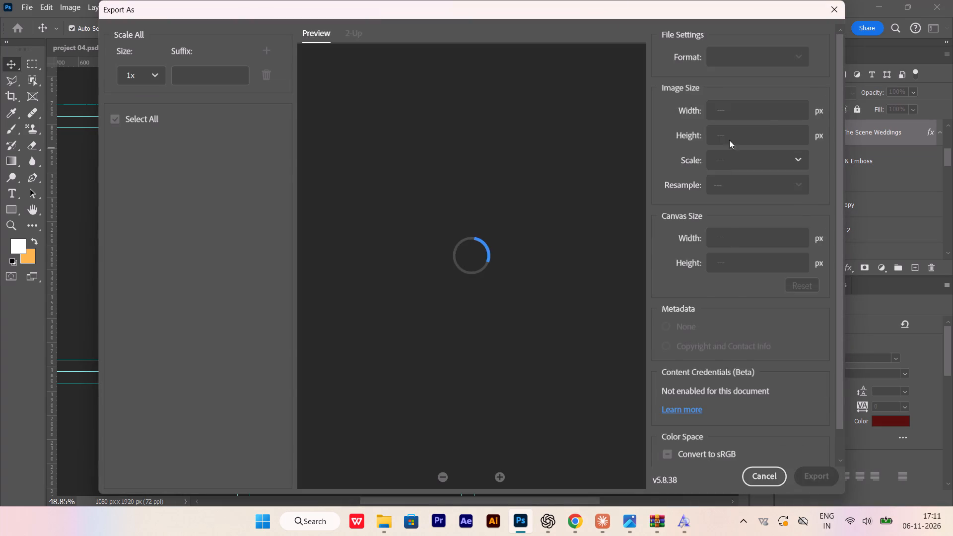
{"action": "left_click", "coordinate": [820, 475]}
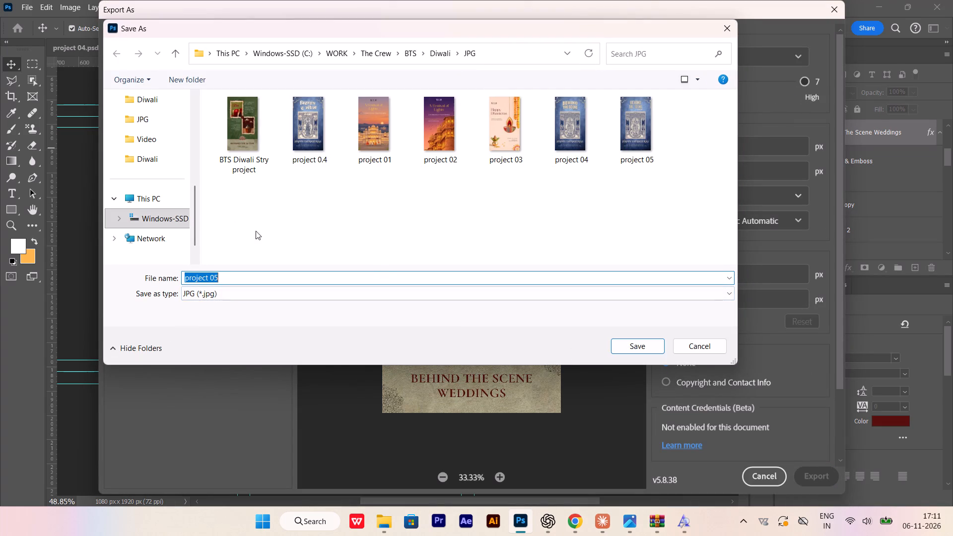
{"action": "left_click", "coordinate": [240, 278]}
{"action": "left_click", "coordinate": [251, 158]}
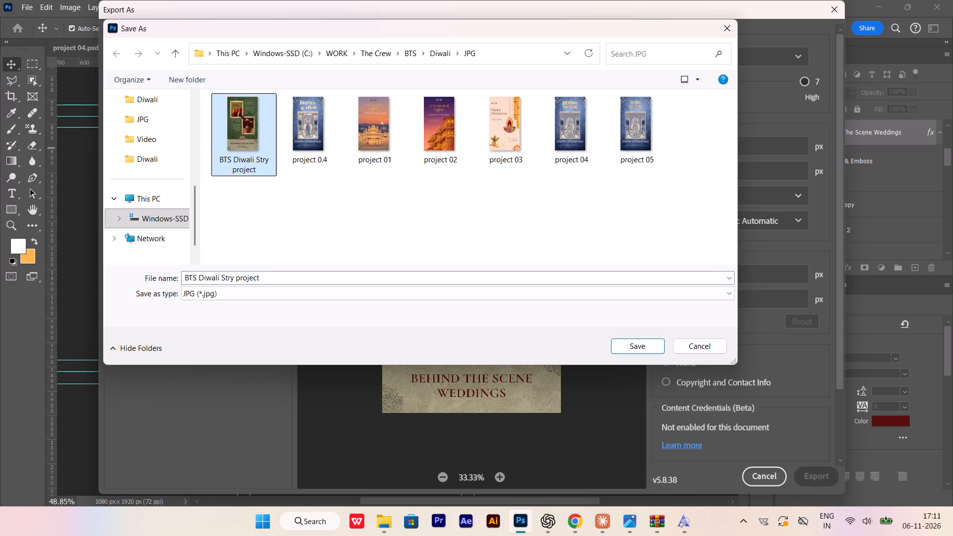
{"action": "left_click", "coordinate": [265, 278]}
{"action": "left_click", "coordinate": [265, 278]}
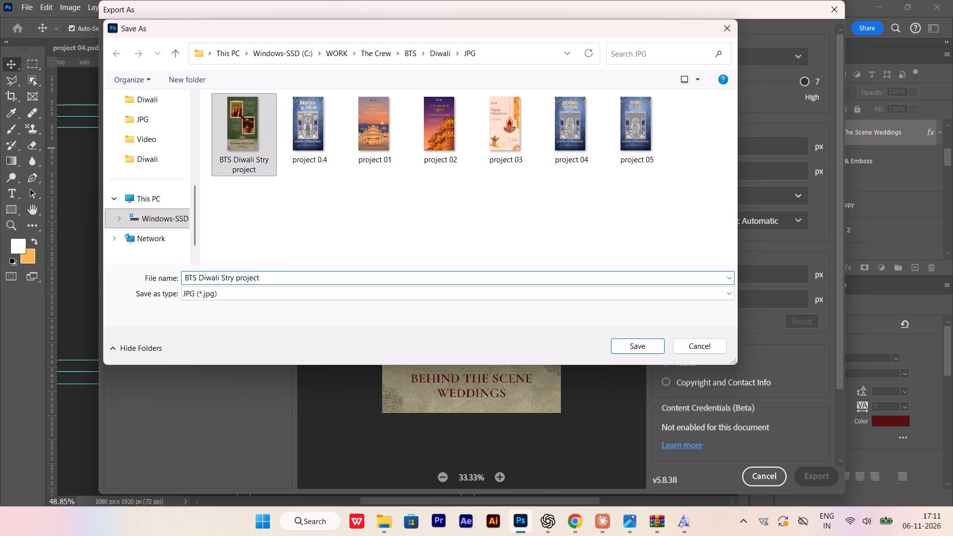
{"action": "key", "text": "space"}
{"action": "type", "text": "01"}
{"action": "key", "text": "Return"}
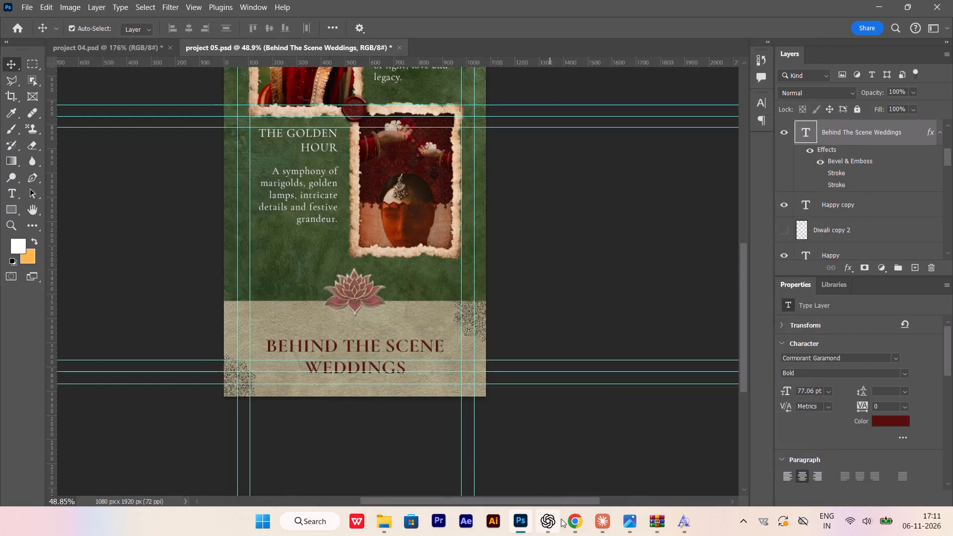
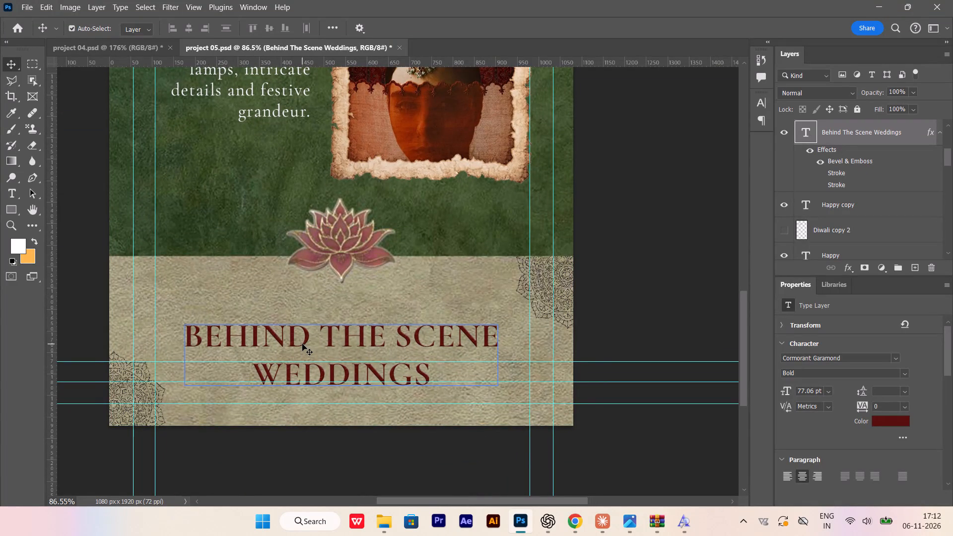
Nudge the Behind The Scene Weddings title slightly upward on the beige band and deselect it.
{"action": "key", "text": "Up"}
{"action": "key", "text": "Up"}
{"action": "key", "text": "Up"}
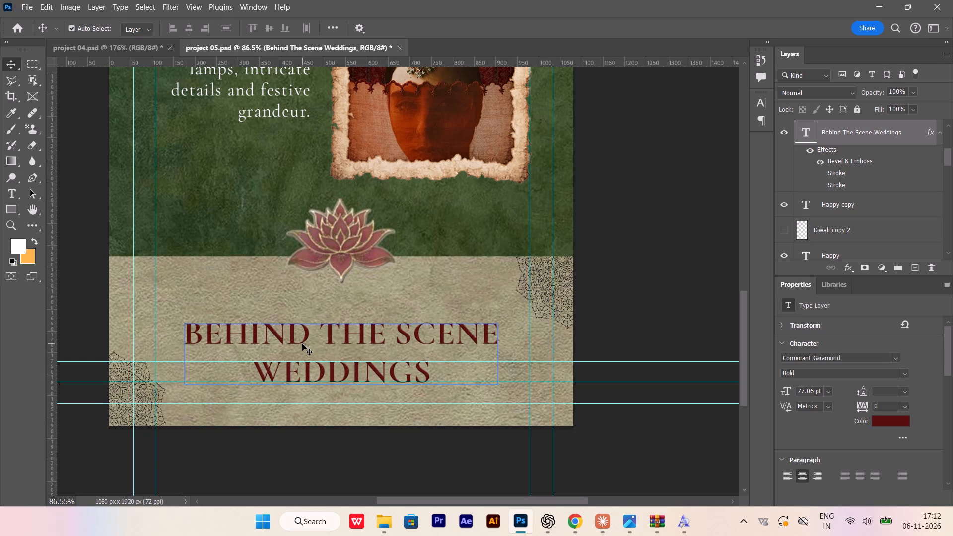
{"action": "key", "text": "Up"}
{"action": "key", "text": "Up"}
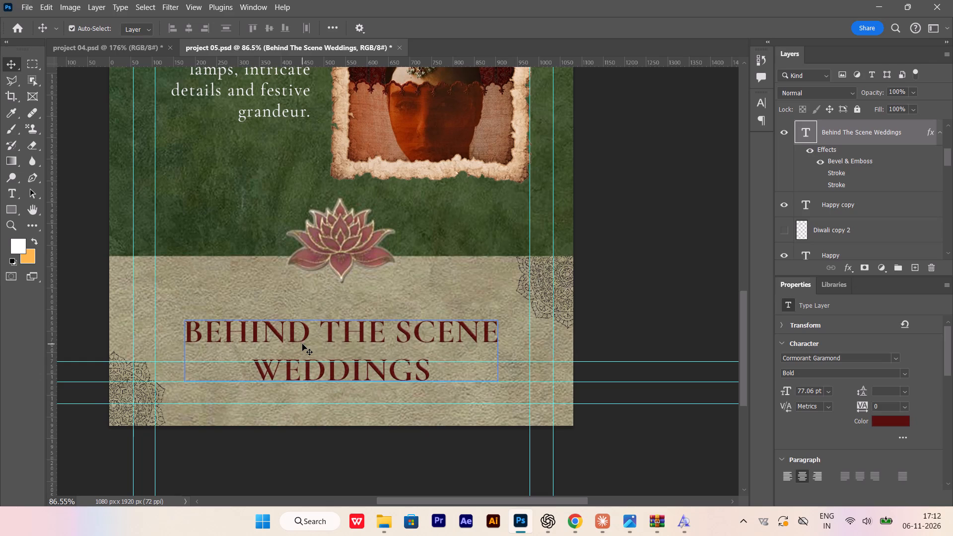
{"action": "left_click", "coordinate": [70, 299]}
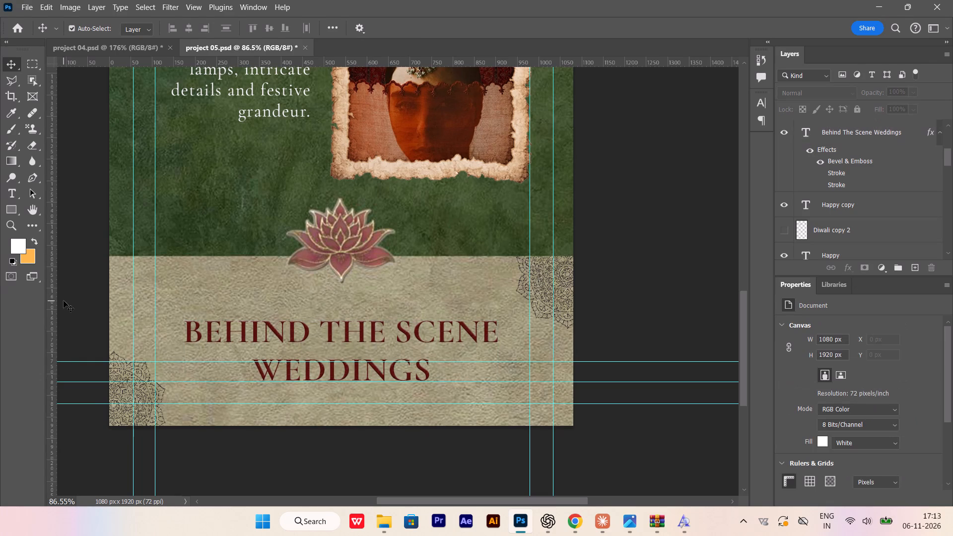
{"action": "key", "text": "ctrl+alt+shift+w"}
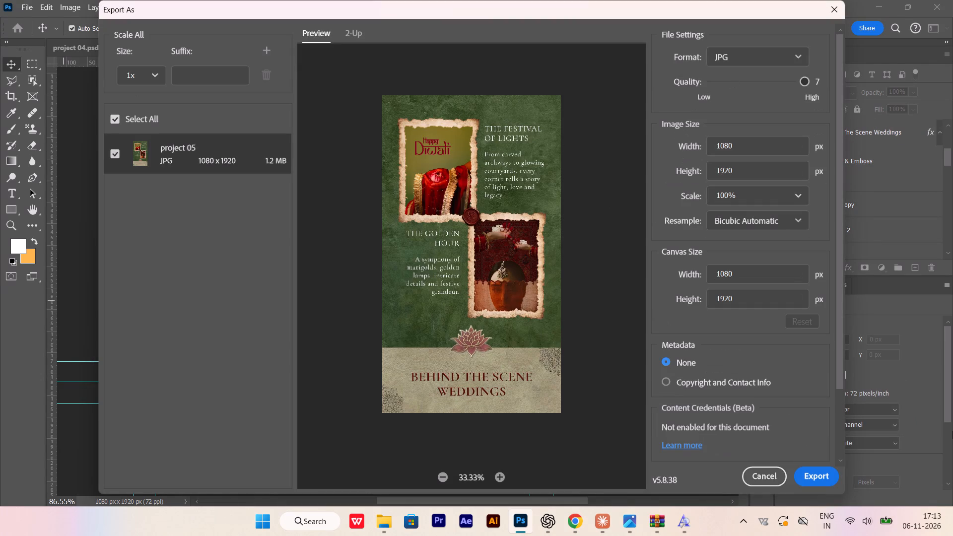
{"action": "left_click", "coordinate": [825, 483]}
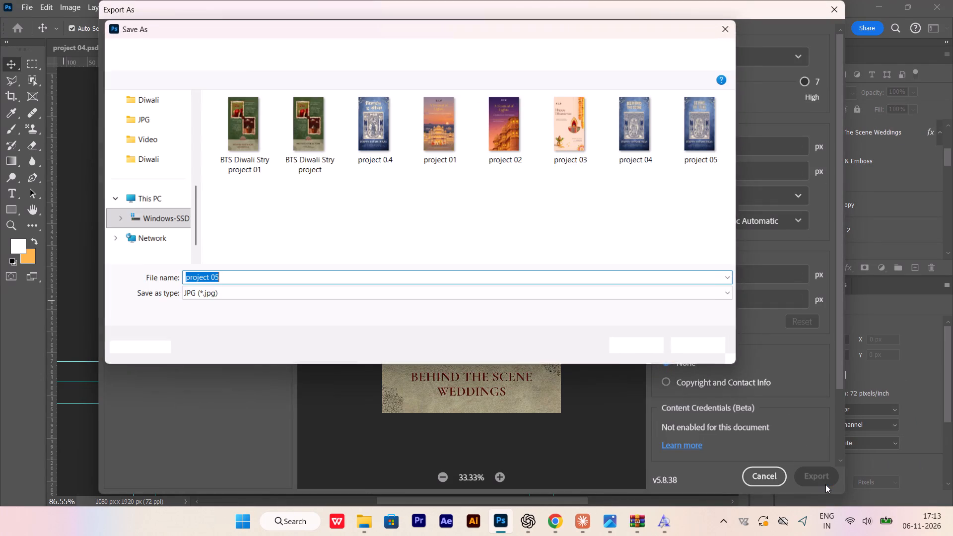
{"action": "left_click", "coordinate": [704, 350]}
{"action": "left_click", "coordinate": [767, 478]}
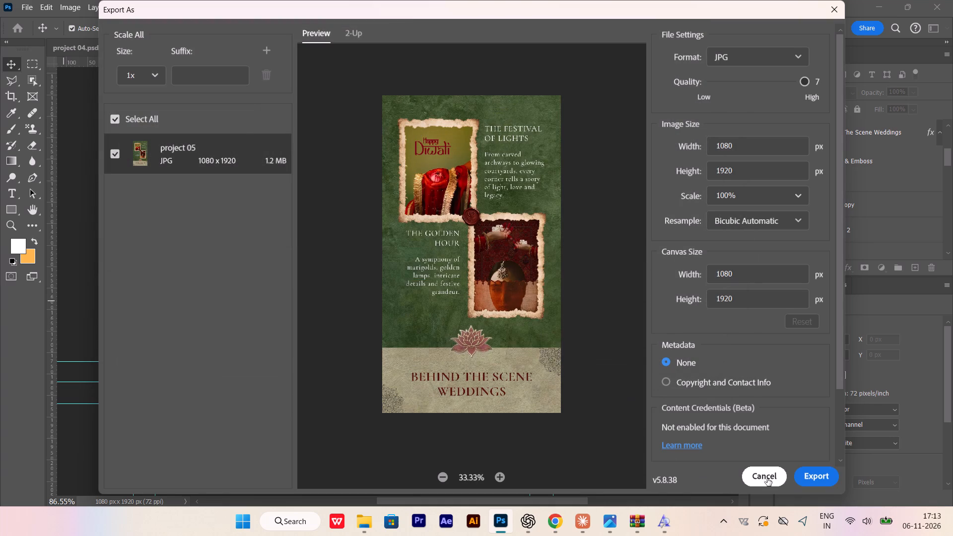
Save the project 05 poster.
{"action": "key", "text": "ctrl+s"}
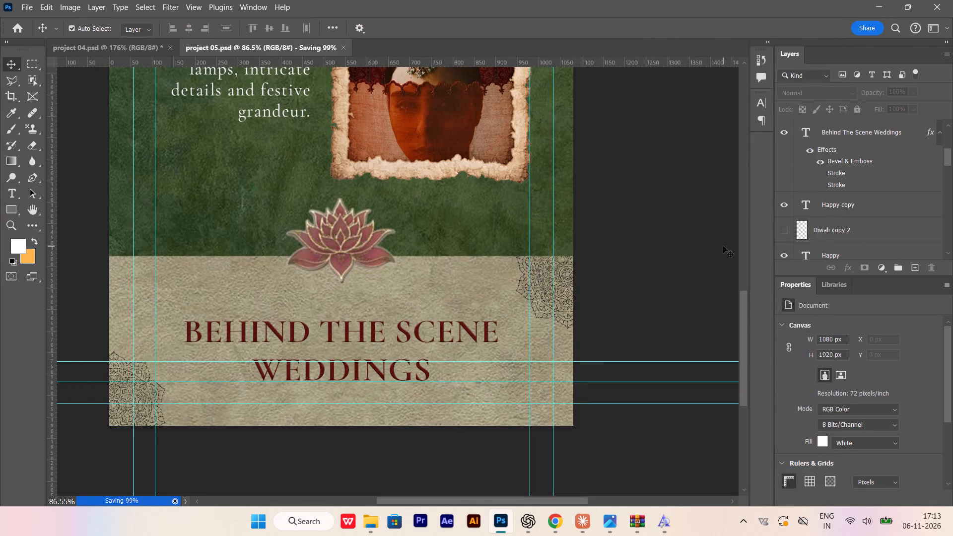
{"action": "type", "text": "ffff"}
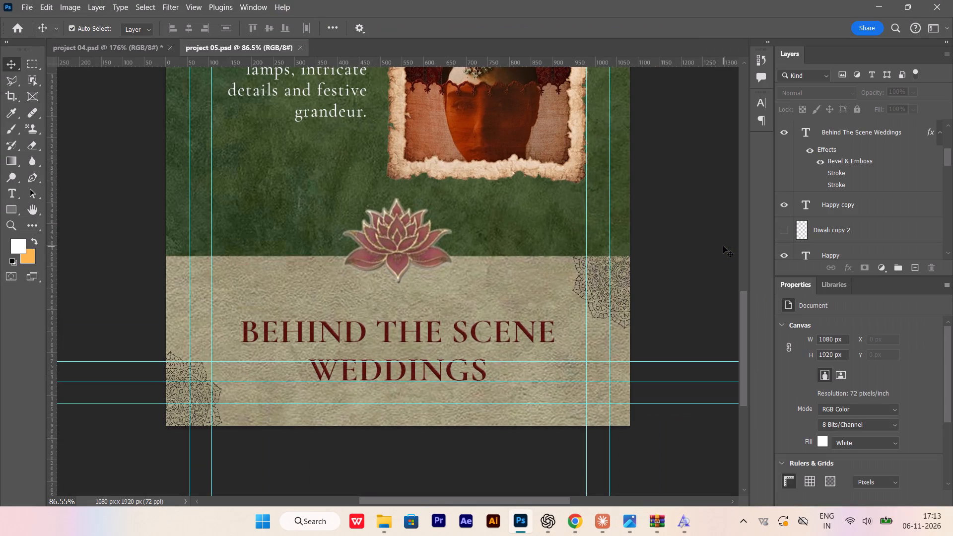
Export the poster as a JPG over the existing "BTS Diwali Stry project 01" file in the Diwali JPG folder.
{"action": "key", "text": "ctrl+alt+shift+w"}
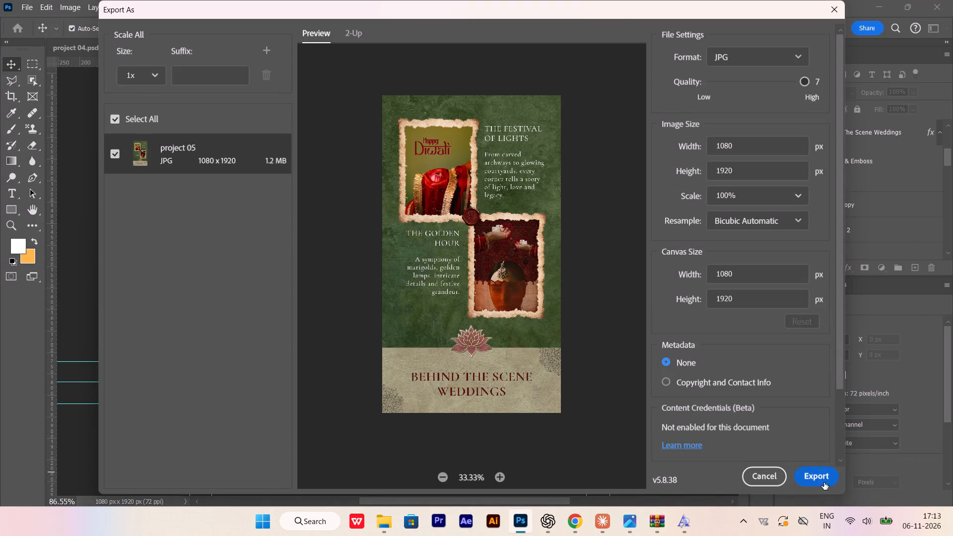
{"action": "left_click", "coordinate": [815, 472]}
{"action": "left_click", "coordinate": [265, 156]}
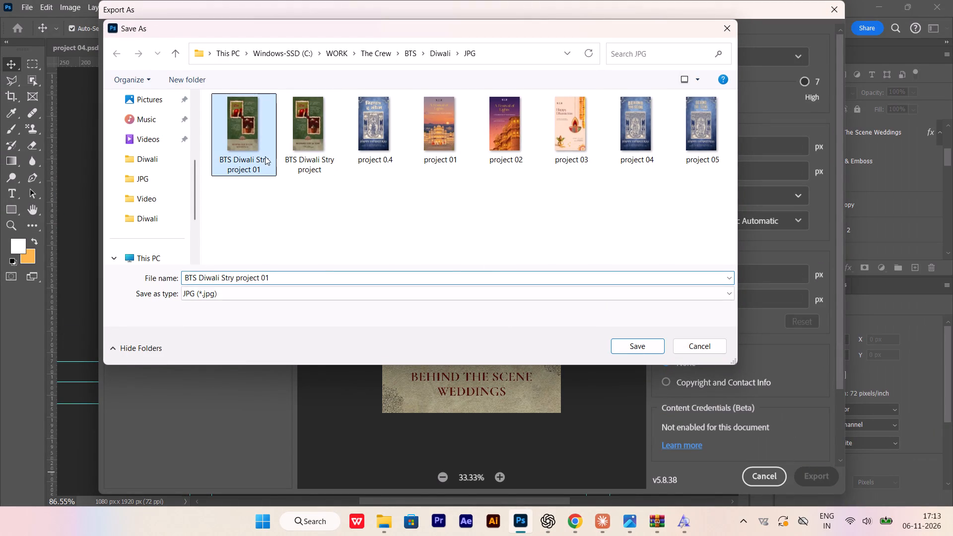
{"action": "left_click", "coordinate": [637, 348]}
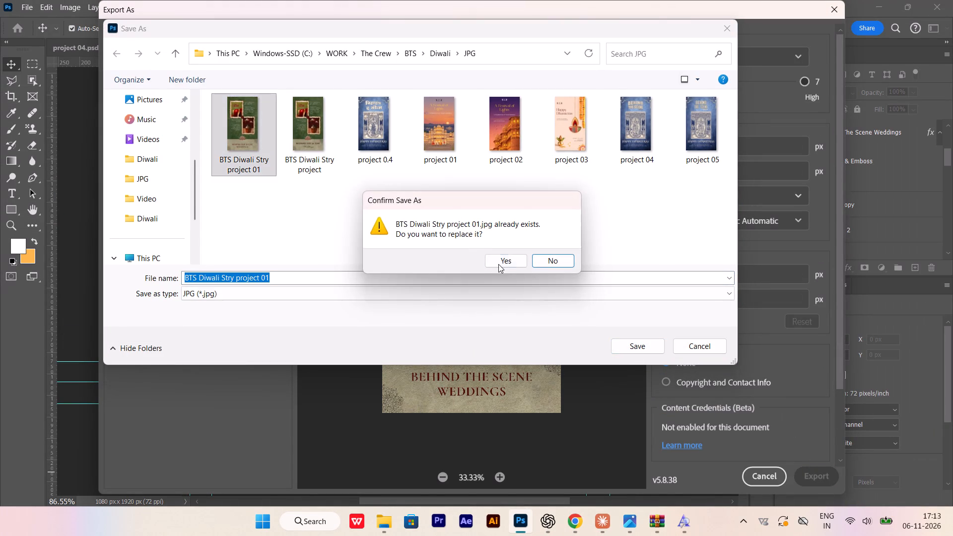
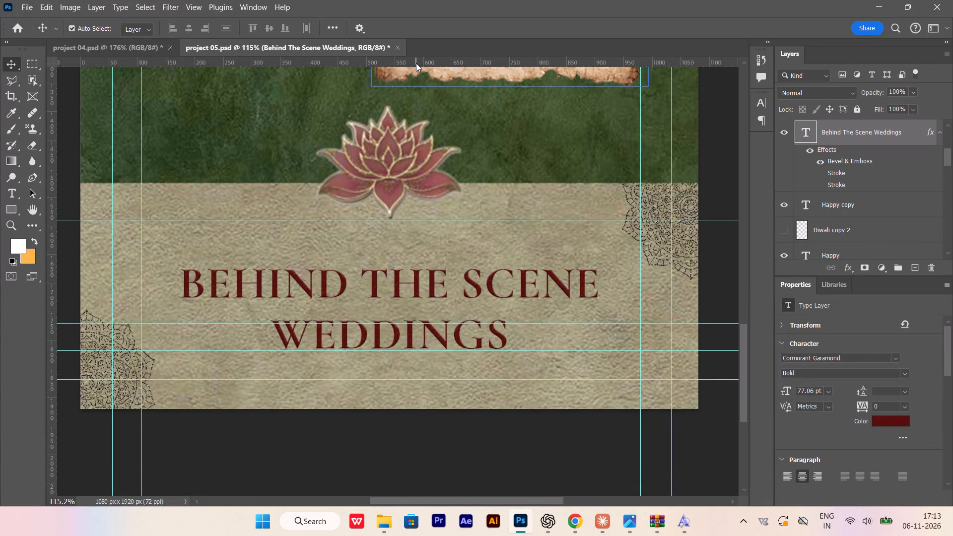
Add two horizontal guides on the beige band: one just above the Behind The Scene Weddings title, one across its first line at about 1685 px.
{"action": "left_click_drag", "start_coordinate": [416, 63], "coordinate": [460, 253]}
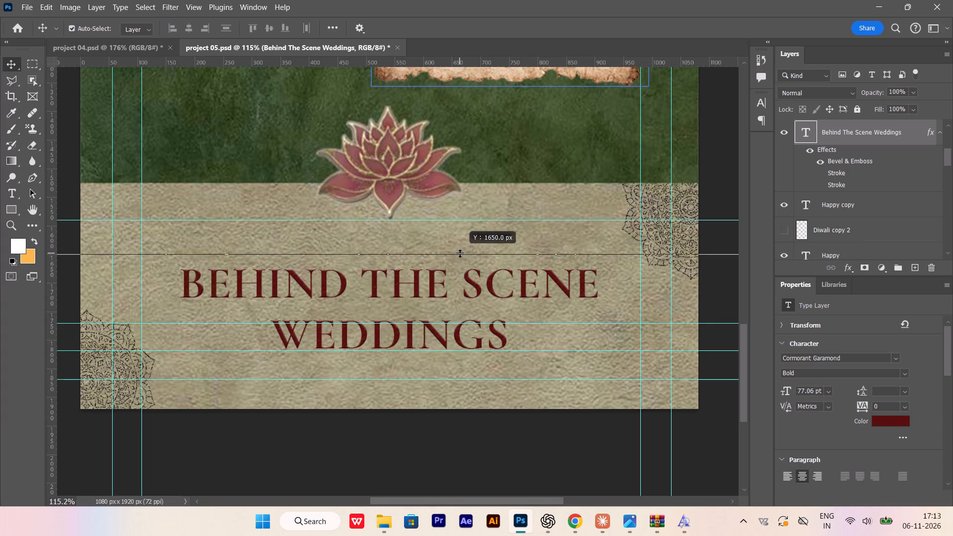
{"action": "left_click_drag", "start_coordinate": [460, 253], "coordinate": [457, 249]}
{"action": "scroll", "coordinate": [458, 226], "scroll_direction": "down", "scroll_amount": 2}
{"action": "scroll", "coordinate": [454, 235], "scroll_direction": "up", "scroll_amount": 3, "text": "alt"}
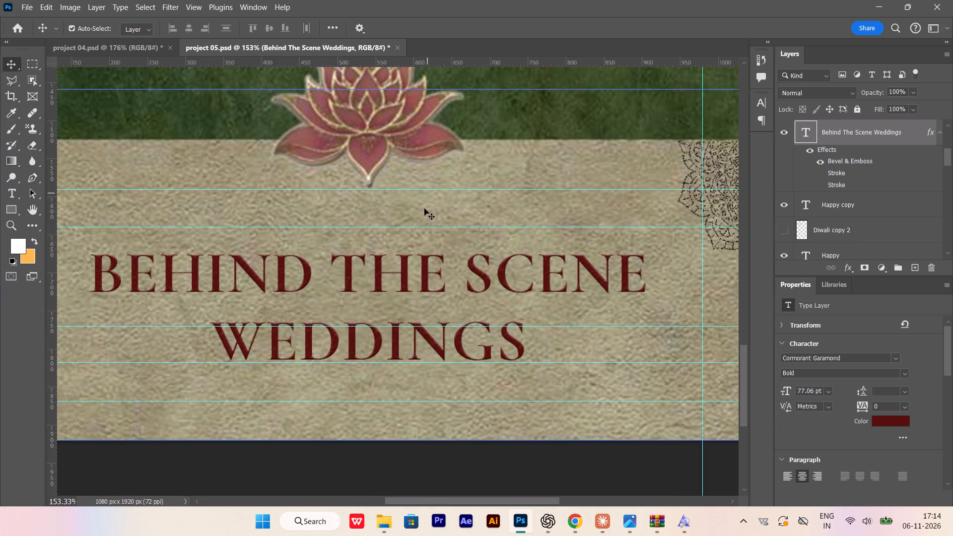
{"action": "left_click_drag", "start_coordinate": [450, 64], "coordinate": [474, 262]}
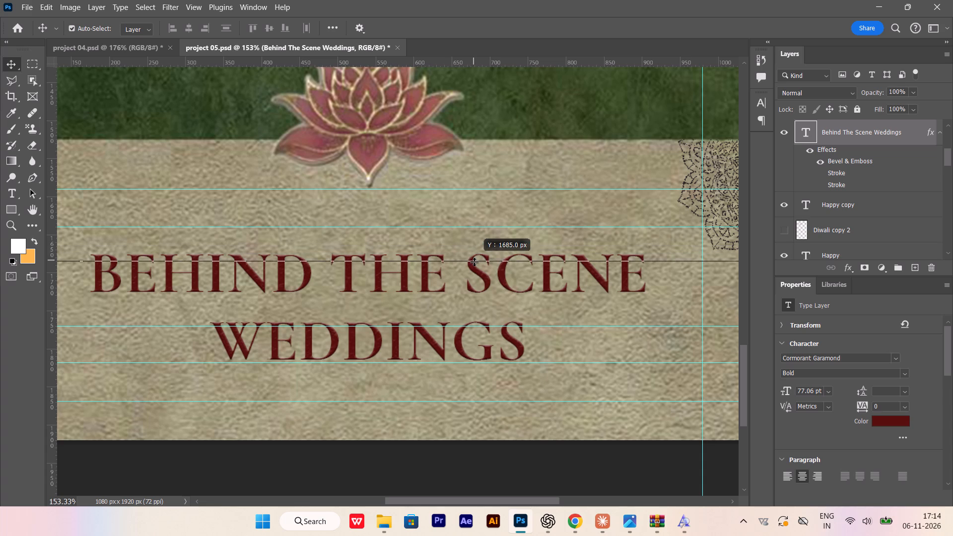
{"action": "left_click_drag", "start_coordinate": [474, 262], "coordinate": [476, 263]}
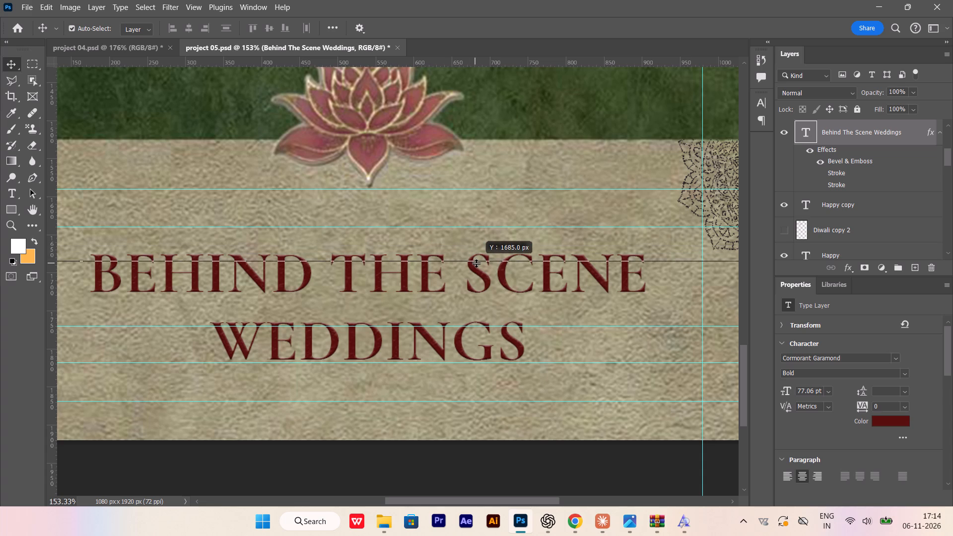
{"action": "left_click_drag", "start_coordinate": [476, 263], "coordinate": [477, 264]}
{"action": "scroll", "coordinate": [403, 251], "scroll_direction": "down", "scroll_amount": 3, "text": "alt"}
{"action": "scroll", "coordinate": [579, 267], "scroll_direction": "up", "scroll_amount": 3, "text": "alt"}
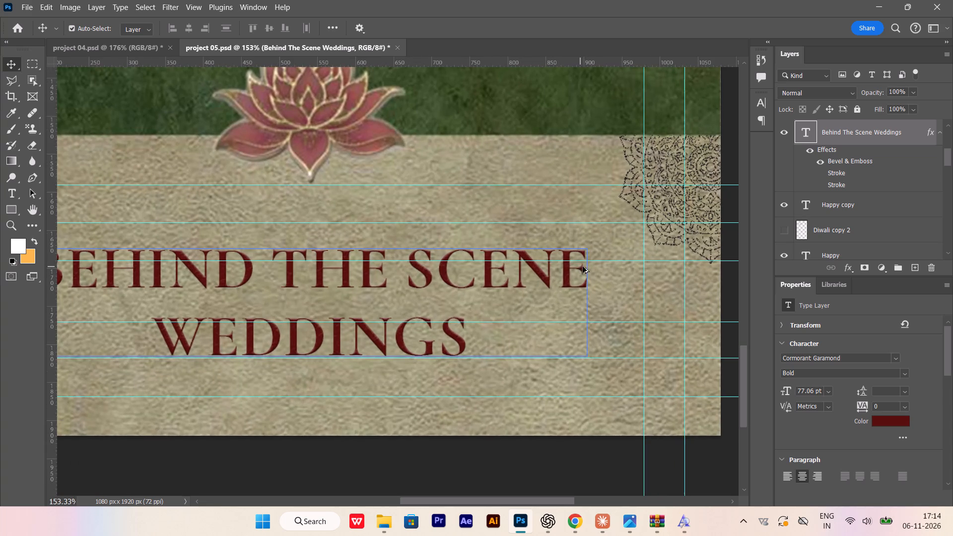
{"action": "left_click", "coordinate": [456, 59]}
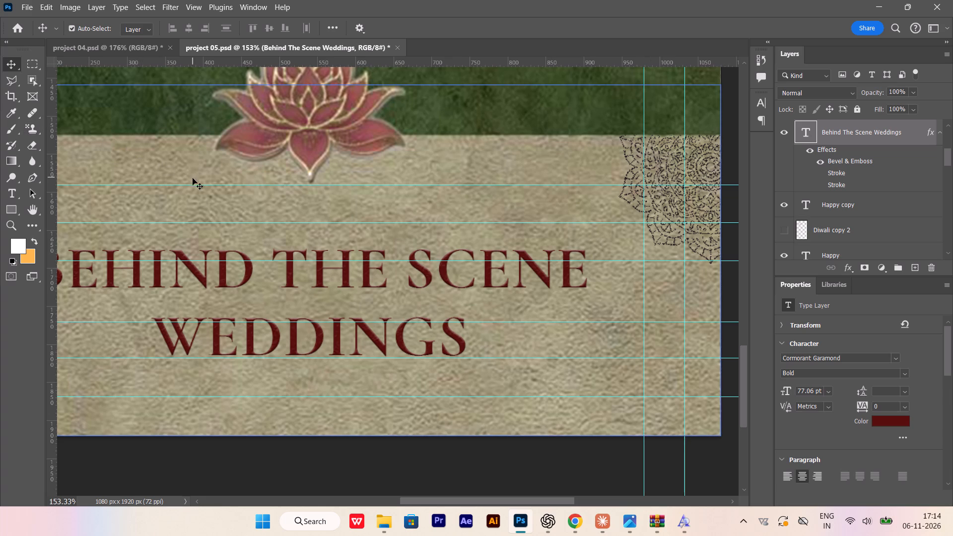
Align the vertical centre of the Behind The Scene Weddings title with Layer 7, the beige band layer.
{"action": "left_click", "coordinate": [427, 447]}
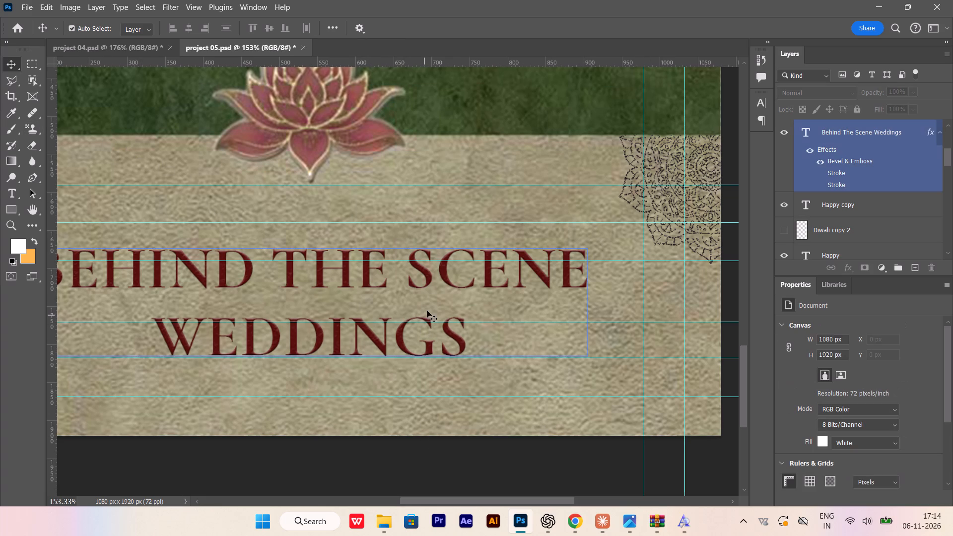
{"action": "left_click", "coordinate": [428, 284]}
{"action": "scroll", "coordinate": [821, 208], "scroll_direction": "down", "scroll_amount": 11}
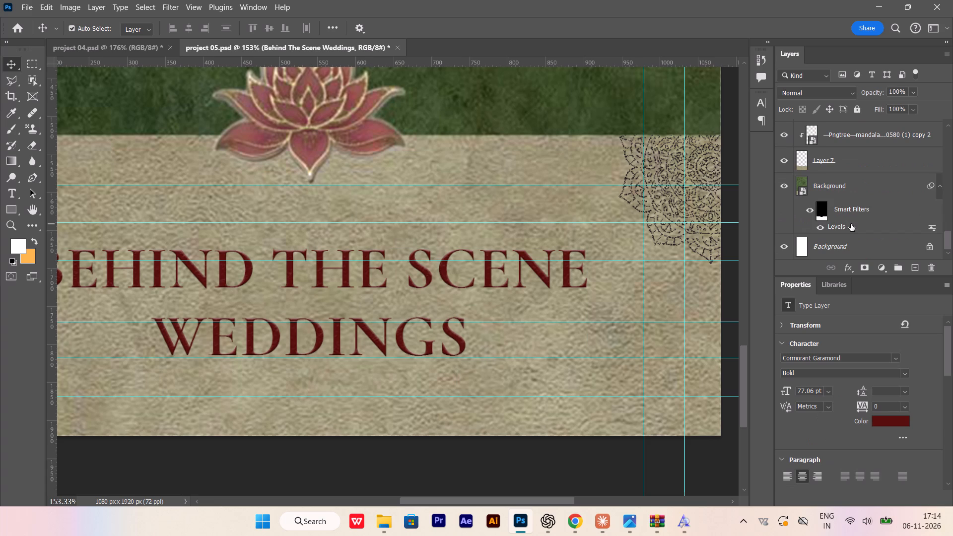
{"action": "scroll", "coordinate": [851, 224], "scroll_direction": "up", "scroll_amount": 1}
{"action": "left_click", "coordinate": [820, 234]}
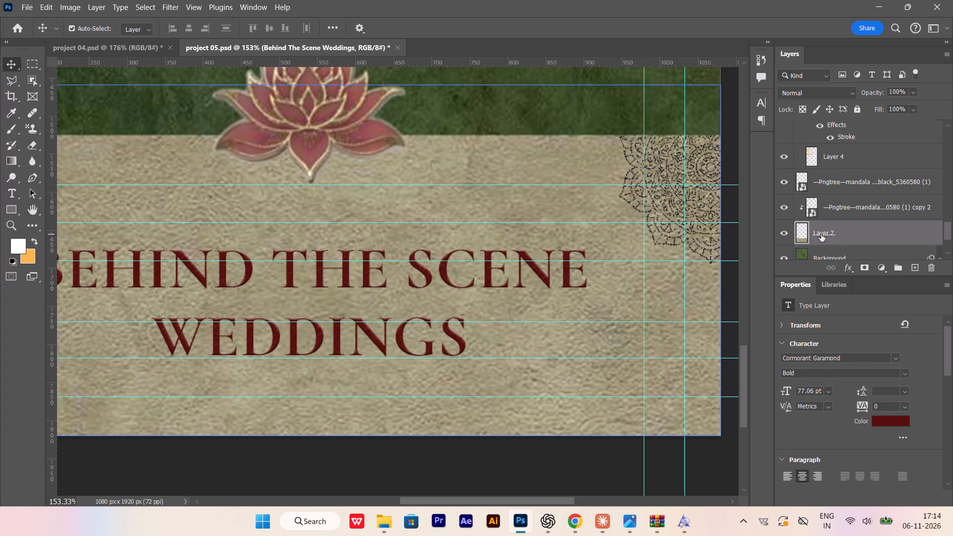
{"action": "left_click", "coordinate": [571, 283], "text": "shift"}
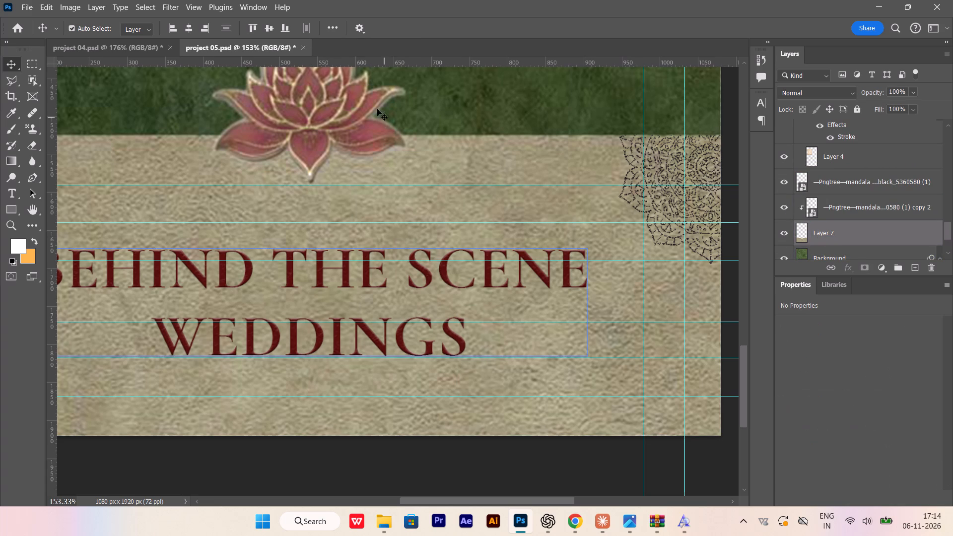
{"action": "left_click", "coordinate": [264, 25]}
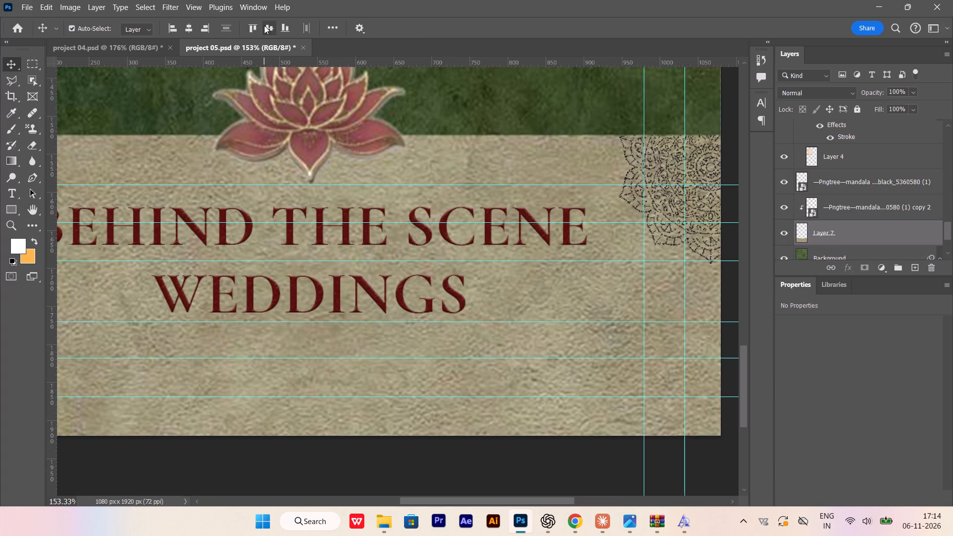
Nudge the Behind The Scene Weddings title down about 40 px on the beige band.
{"action": "scroll", "coordinate": [507, 215], "scroll_direction": "down", "scroll_amount": 4, "text": "alt"}
{"action": "left_click", "coordinate": [433, 432]}
{"action": "scroll", "coordinate": [350, 290], "scroll_direction": "up", "scroll_amount": 3, "text": "alt"}
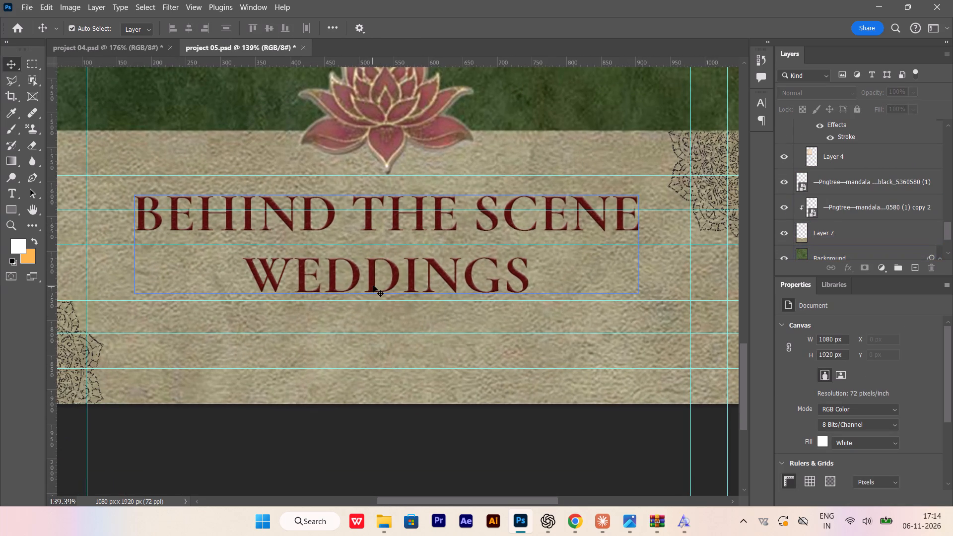
{"action": "left_click", "coordinate": [373, 285]}
{"action": "key", "text": "shift+Down"}
{"action": "key", "text": "shift+Down"}
{"action": "key", "text": "shift+Down"}
{"action": "key", "text": "shift+Down"}
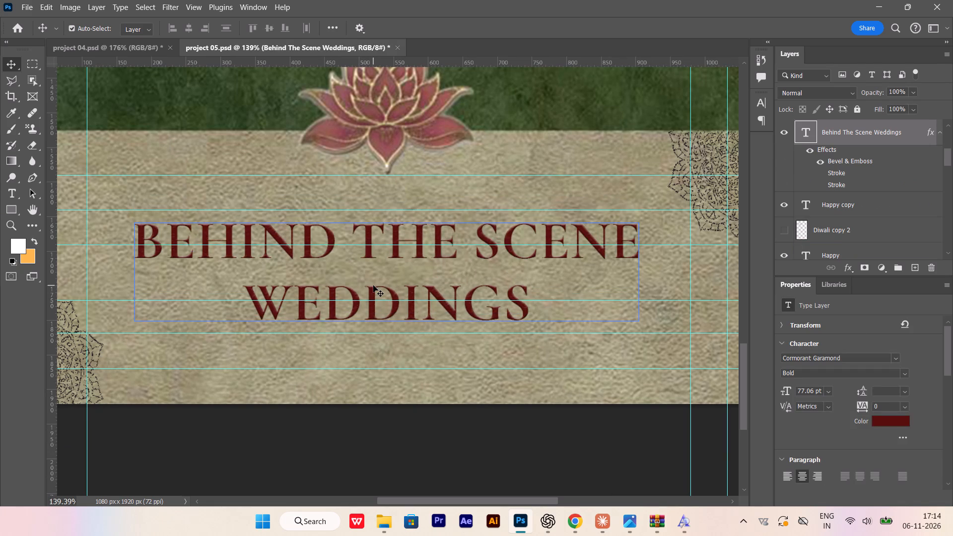
{"action": "key", "text": "shift+Down"}
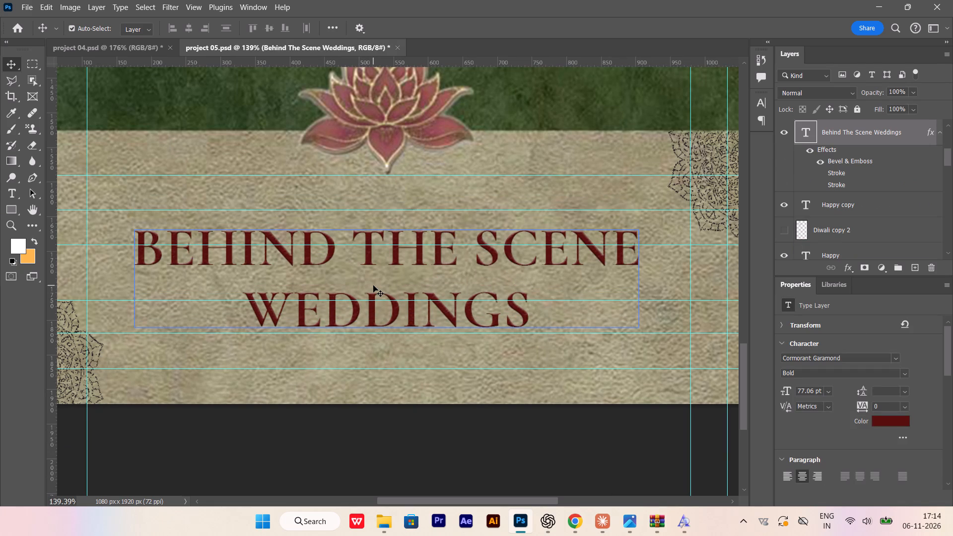
{"action": "key", "text": "shift+Up"}
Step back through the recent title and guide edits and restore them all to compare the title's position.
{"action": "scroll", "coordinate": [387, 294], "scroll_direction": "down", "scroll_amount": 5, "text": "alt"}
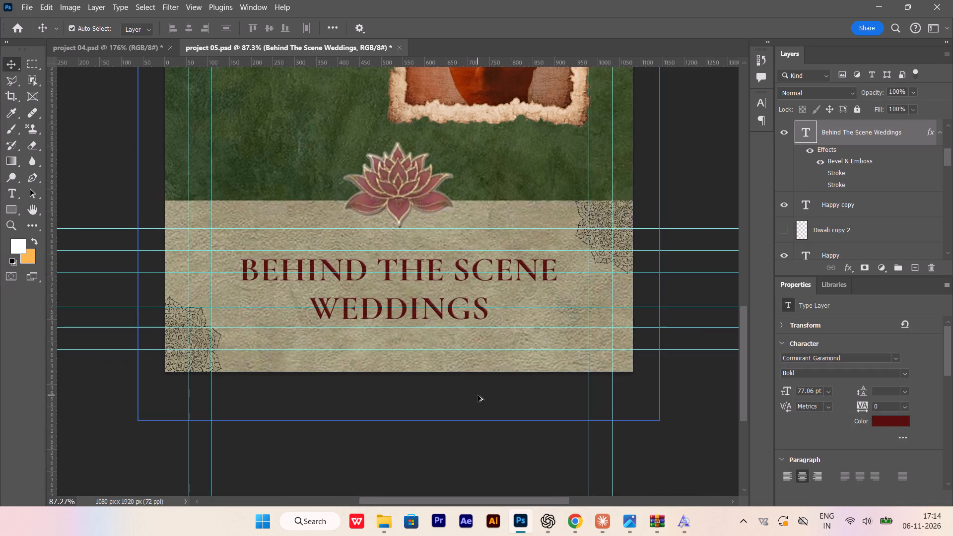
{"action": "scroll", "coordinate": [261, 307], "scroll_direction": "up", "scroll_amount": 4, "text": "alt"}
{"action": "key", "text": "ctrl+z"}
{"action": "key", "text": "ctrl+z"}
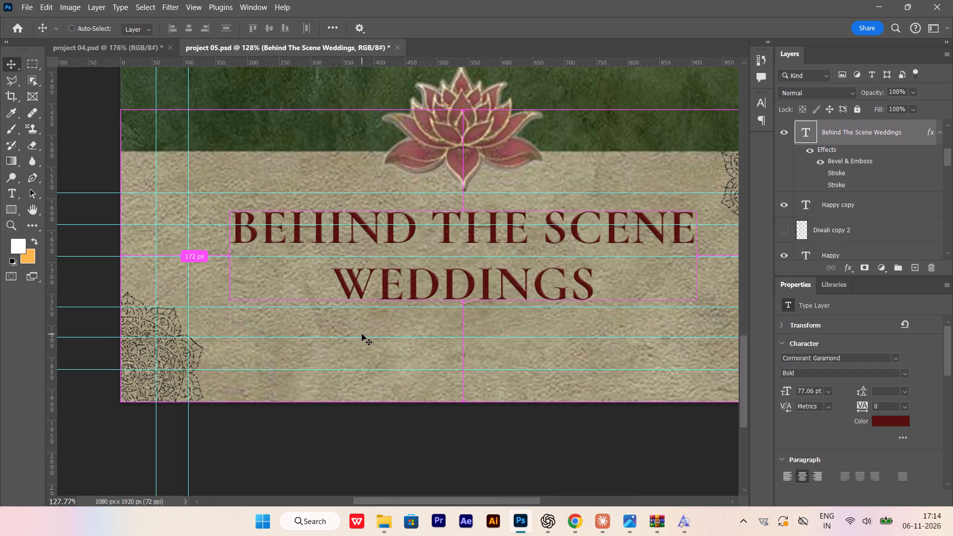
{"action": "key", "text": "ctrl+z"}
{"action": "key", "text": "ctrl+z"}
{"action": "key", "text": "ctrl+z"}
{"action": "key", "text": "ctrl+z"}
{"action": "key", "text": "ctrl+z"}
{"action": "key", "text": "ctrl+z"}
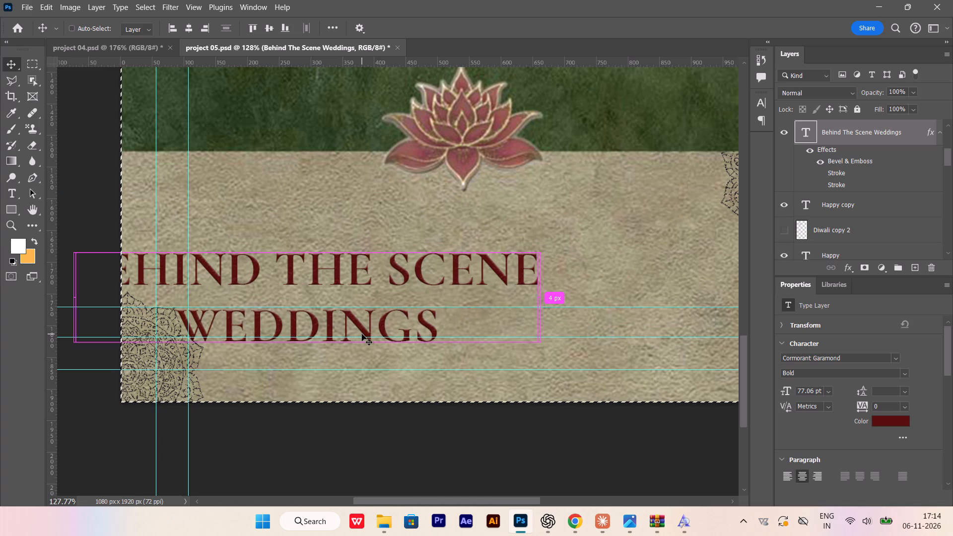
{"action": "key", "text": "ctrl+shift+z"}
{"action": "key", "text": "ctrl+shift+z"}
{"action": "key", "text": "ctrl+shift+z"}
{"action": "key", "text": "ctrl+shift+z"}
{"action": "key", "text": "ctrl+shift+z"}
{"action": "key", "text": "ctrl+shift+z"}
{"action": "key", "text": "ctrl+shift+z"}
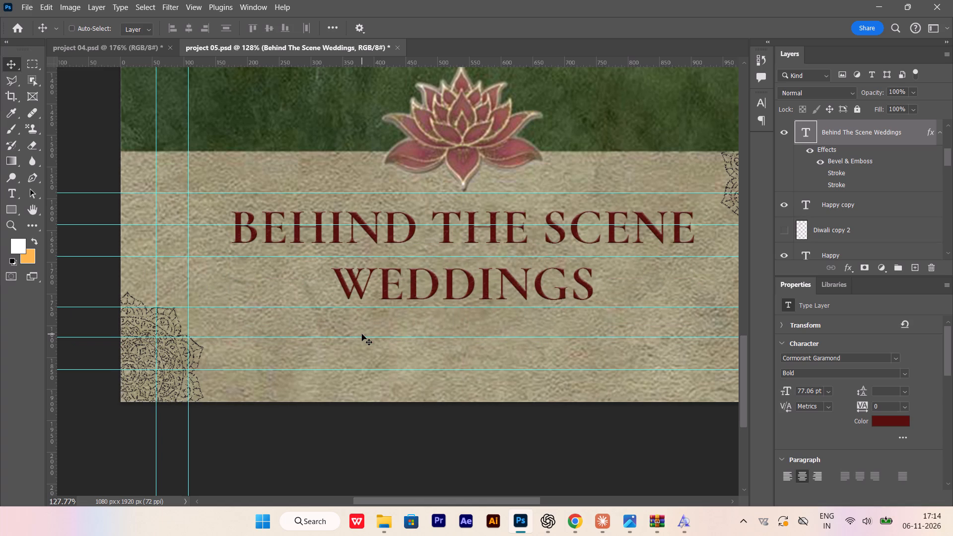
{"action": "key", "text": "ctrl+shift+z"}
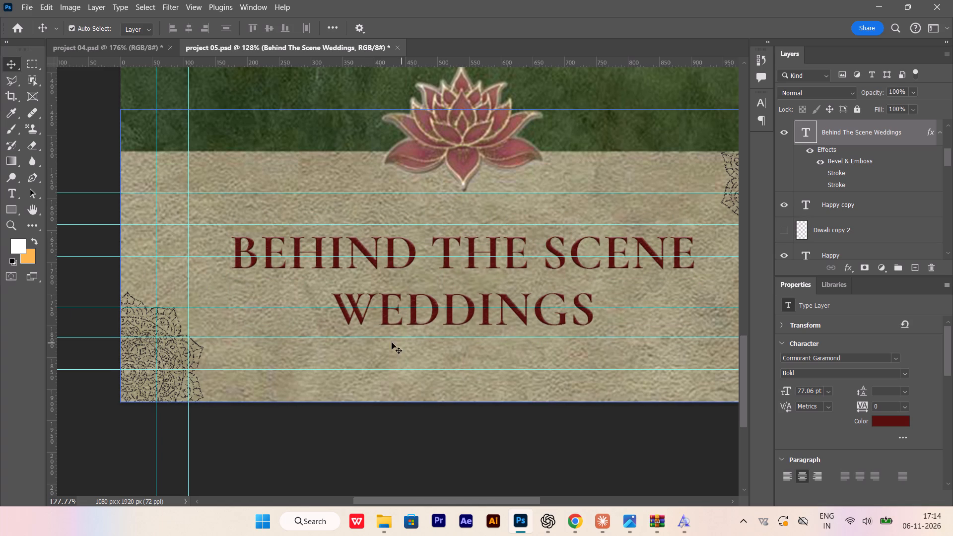
Save the project 05 poster.
{"action": "key", "text": "ctrl+s"}
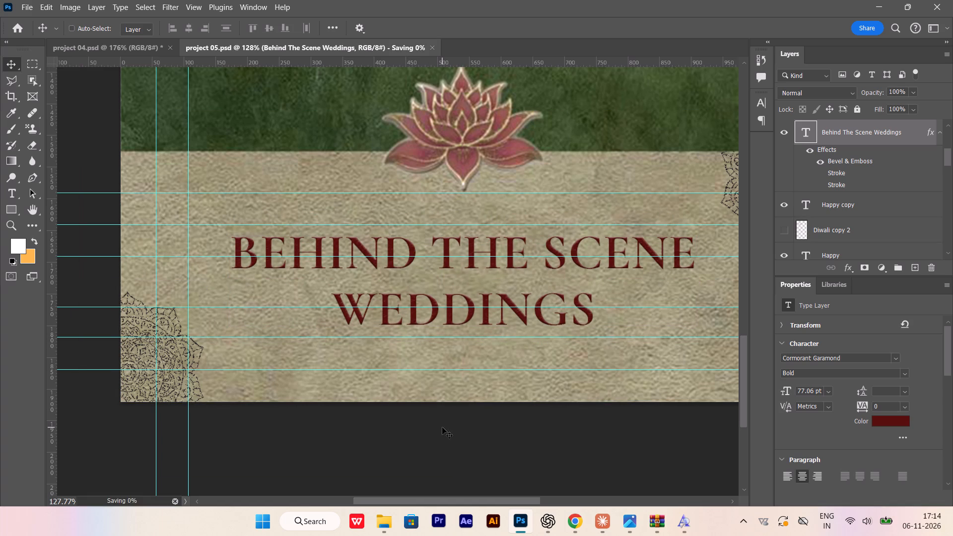
Hide the guides and check the whole poster in full-screen view.
{"action": "key", "text": "ctrl+h"}
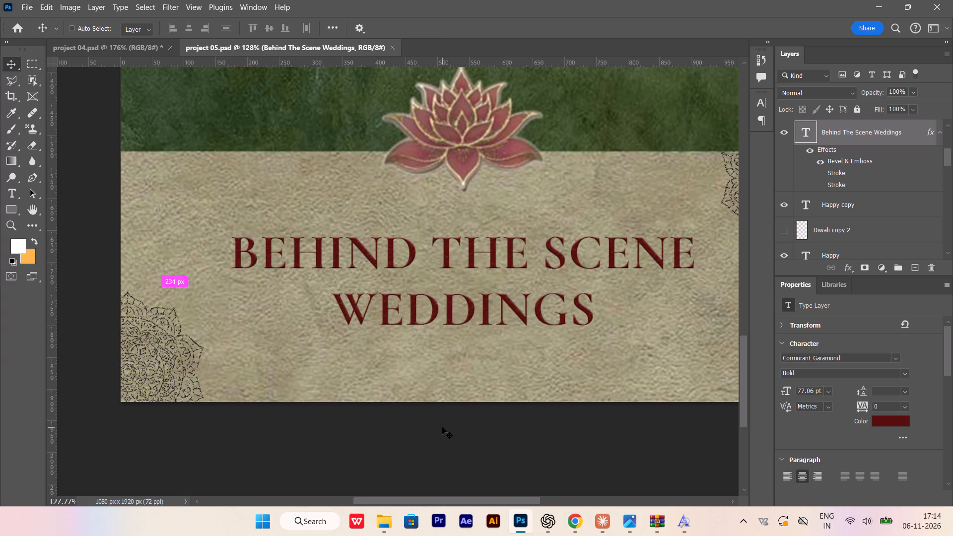
{"action": "key", "text": "ctrl+0"}
{"action": "type", "text": "ffff"}
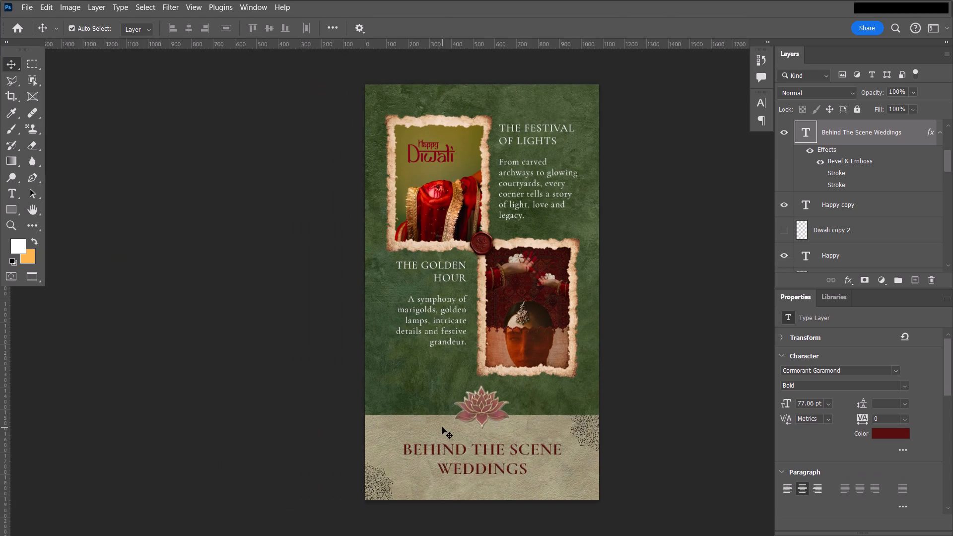
{"action": "key", "text": "ctrl+0"}
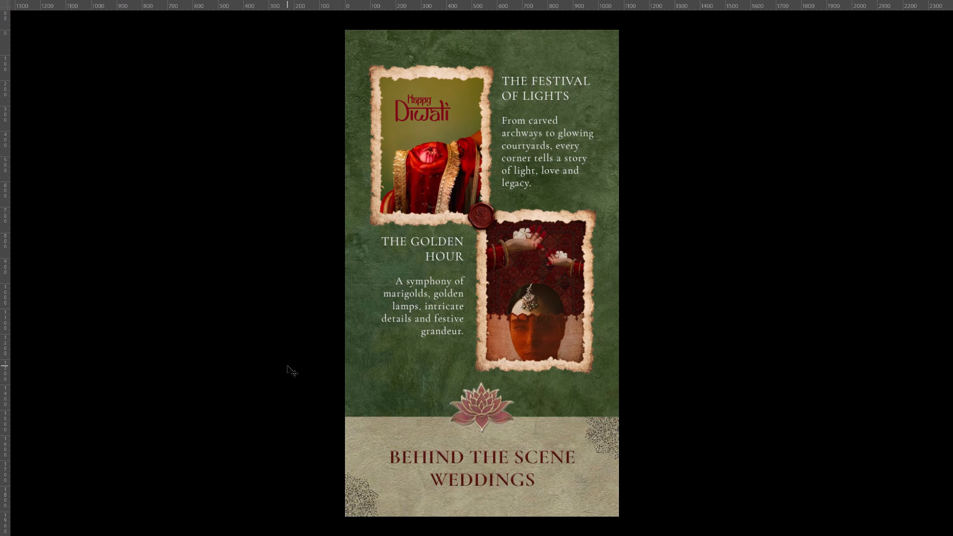
{"action": "key", "text": "f"}
Save the project 05 poster again.
{"action": "key", "text": "ctrl+s"}
Export the poster as a JPG over the existing "BTS Diwali Stry project 01" file in the Diwali JPG folder.
{"action": "key", "text": "ctrl+alt+shift+w"}
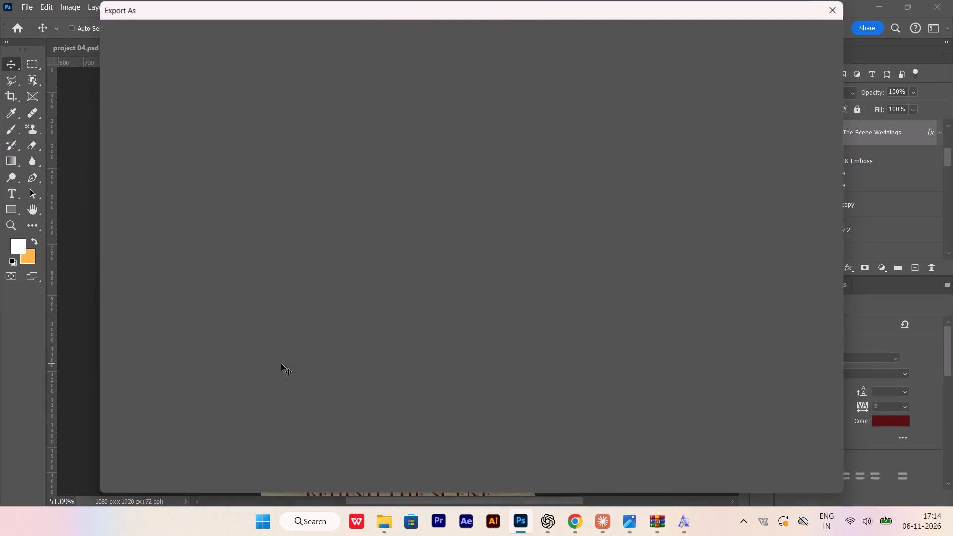
{"action": "left_click", "coordinate": [836, 473]}
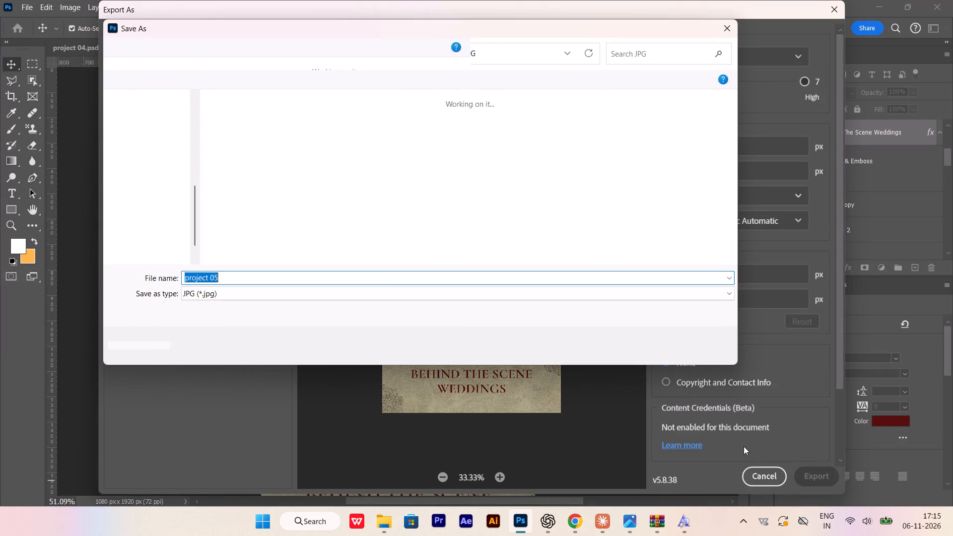
{"action": "left_click", "coordinate": [257, 126]}
{"action": "left_click", "coordinate": [648, 353]}
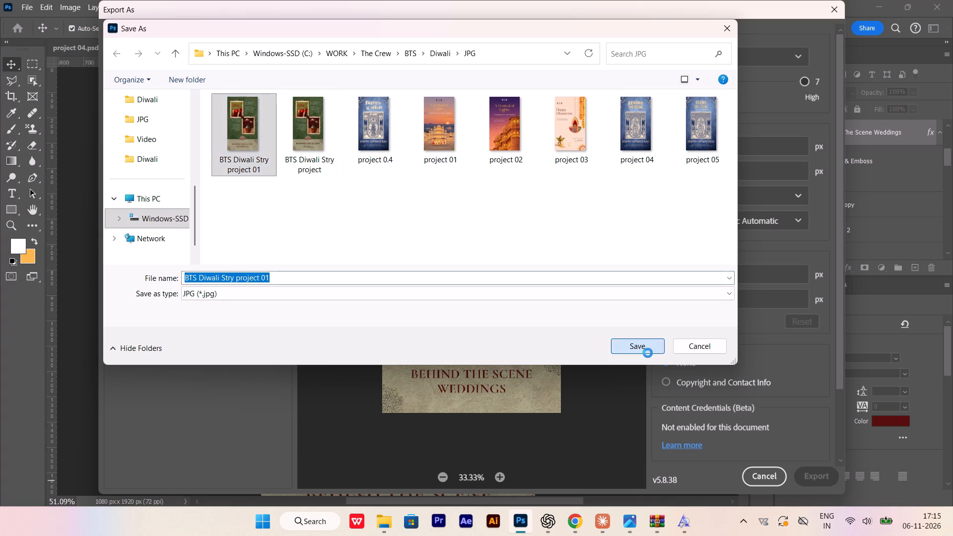
Replace the existing "BTS Diwali Stry project 01" JPG in the Diwali JPG folder with the new poster export.
{"action": "left_click", "coordinate": [512, 262]}
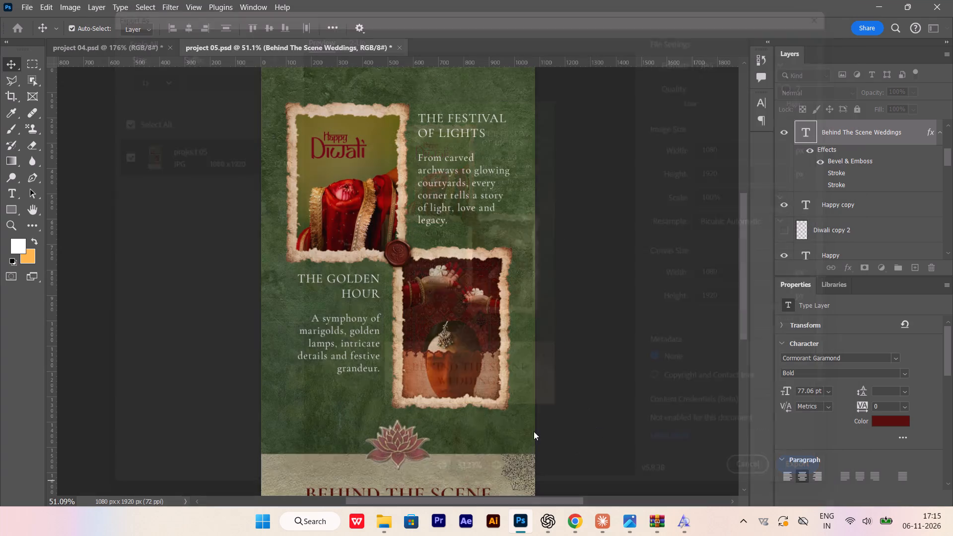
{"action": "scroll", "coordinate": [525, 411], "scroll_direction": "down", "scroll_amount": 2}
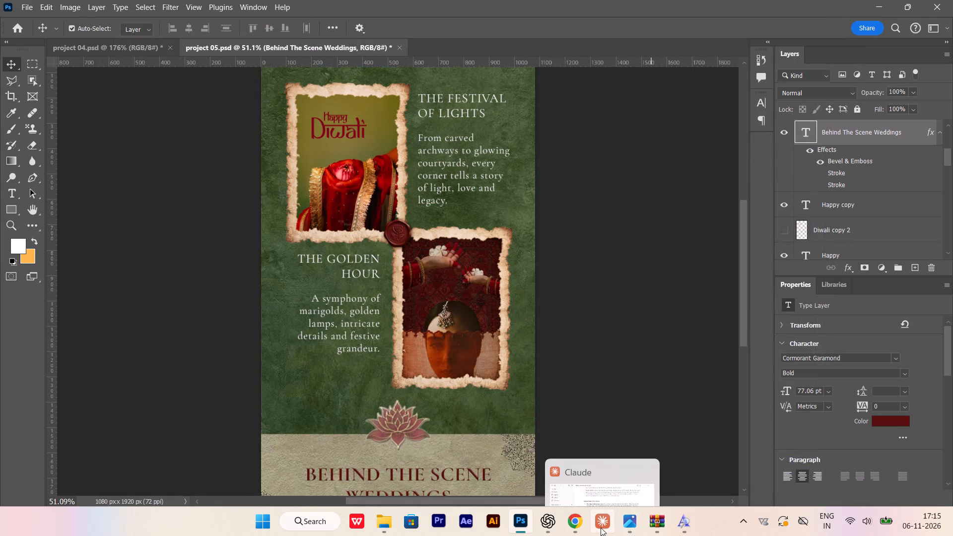
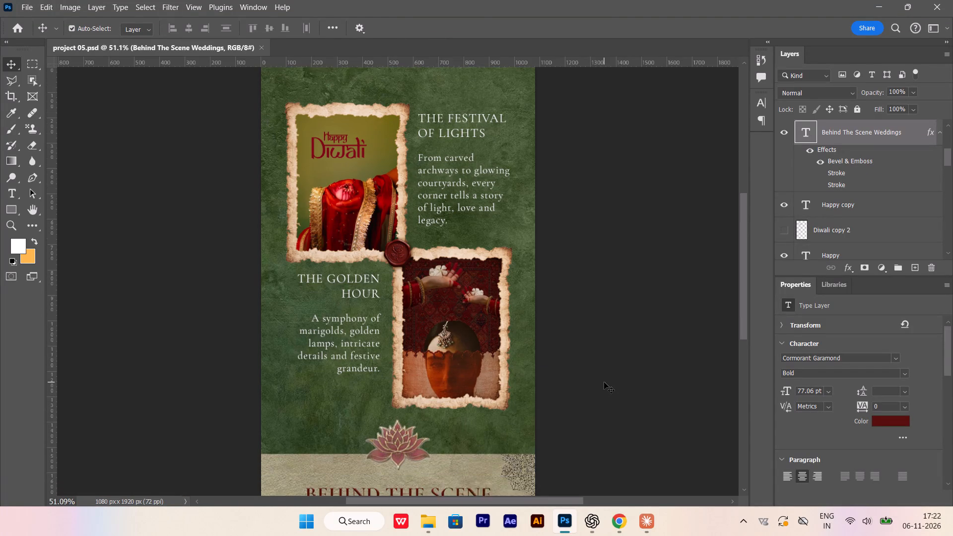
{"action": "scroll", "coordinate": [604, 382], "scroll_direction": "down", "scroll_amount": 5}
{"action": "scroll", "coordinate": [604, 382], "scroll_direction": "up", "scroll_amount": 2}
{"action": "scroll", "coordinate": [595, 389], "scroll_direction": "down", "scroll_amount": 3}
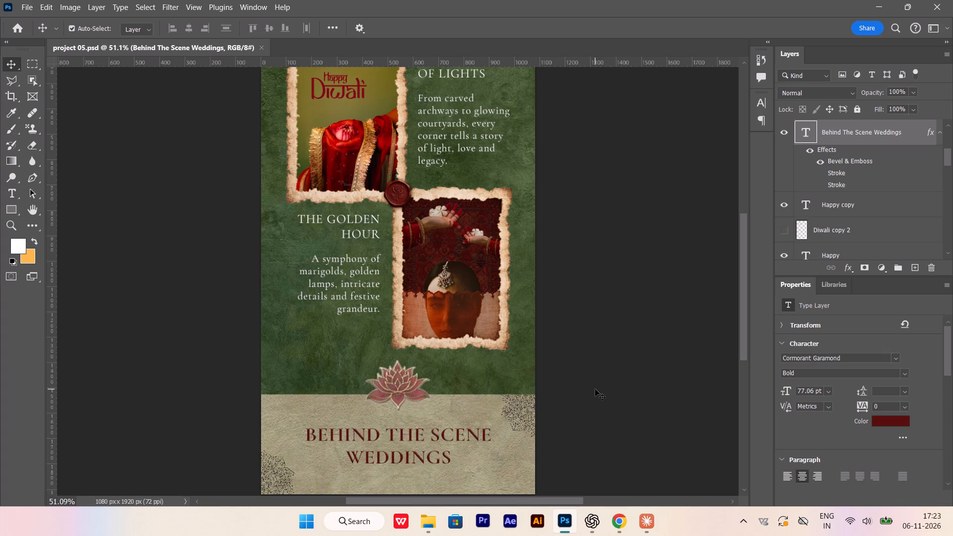
Examine the whole poster up close and at reduced size, from the Happy Diwali frame to the Behind The Scene Weddings title.
{"action": "scroll", "coordinate": [405, 132], "scroll_direction": "up", "scroll_amount": 7, "text": "alt"}
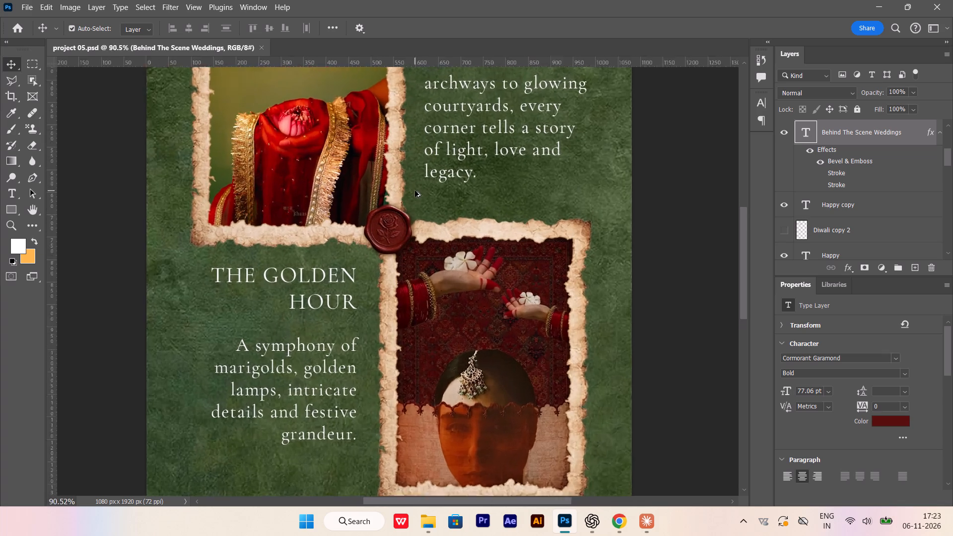
{"action": "scroll", "coordinate": [415, 191], "scroll_direction": "up", "scroll_amount": 5, "text": "alt"}
{"action": "scroll", "coordinate": [399, 206], "scroll_direction": "up", "scroll_amount": 5}
{"action": "scroll", "coordinate": [399, 208], "scroll_direction": "down", "scroll_amount": 8, "text": "alt"}
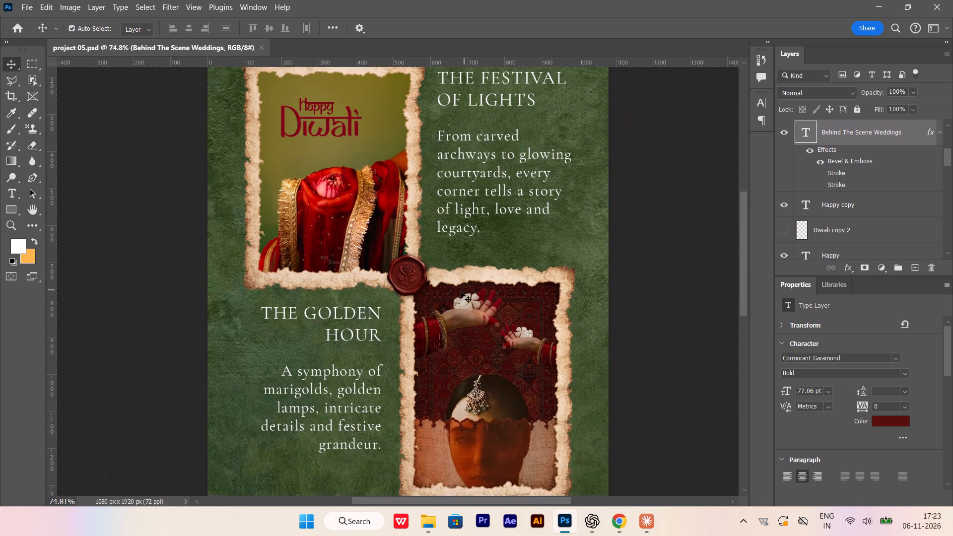
{"action": "scroll", "coordinate": [461, 291], "scroll_direction": "up", "scroll_amount": 4}
{"action": "scroll", "coordinate": [460, 289], "scroll_direction": "down", "scroll_amount": 16}
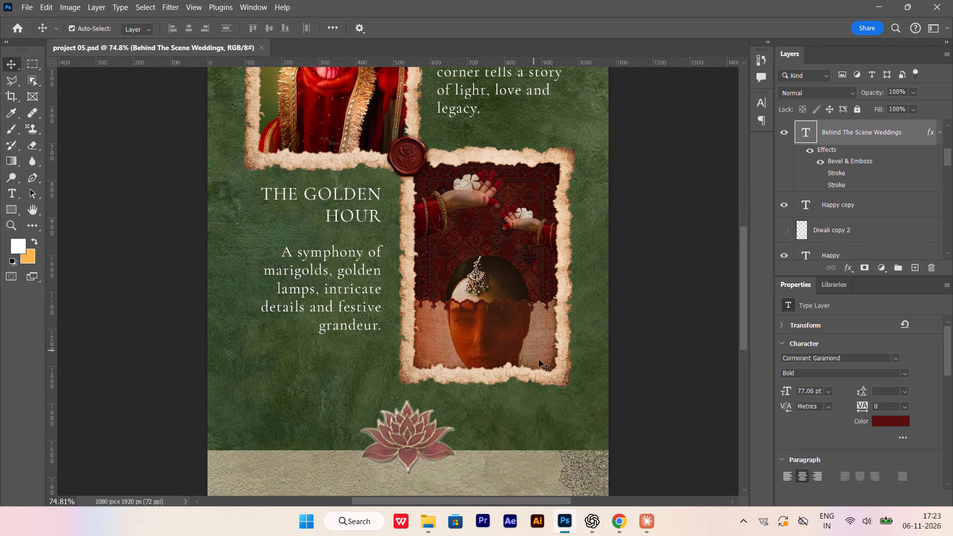
{"action": "scroll", "coordinate": [539, 360], "scroll_direction": "down", "scroll_amount": 8}
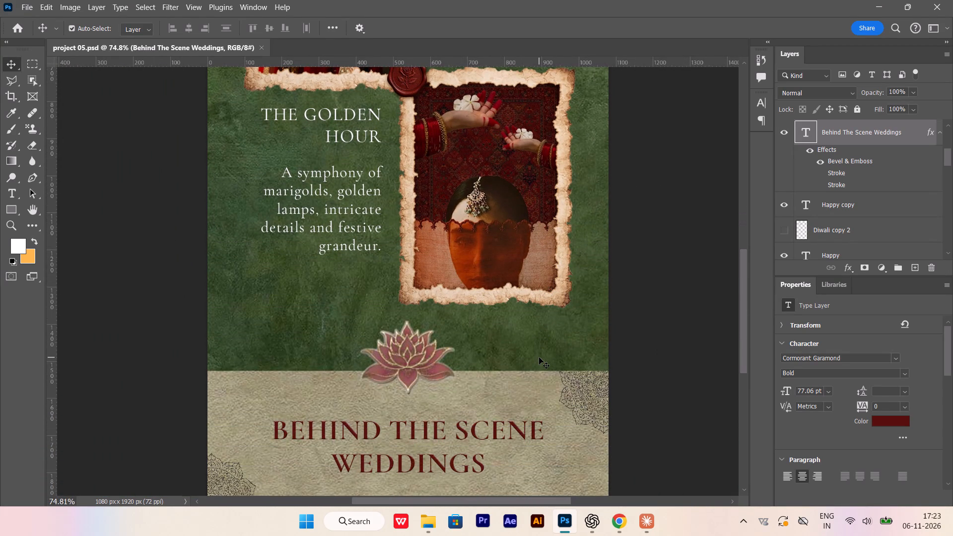
{"action": "scroll", "coordinate": [539, 357], "scroll_direction": "down", "scroll_amount": 6, "text": "alt"}
{"action": "scroll", "coordinate": [534, 322], "scroll_direction": "up", "scroll_amount": 6}
{"action": "scroll", "coordinate": [618, 177], "scroll_direction": "up", "scroll_amount": 2, "text": "alt"}
{"action": "scroll", "coordinate": [618, 177], "scroll_direction": "up", "scroll_amount": 3}
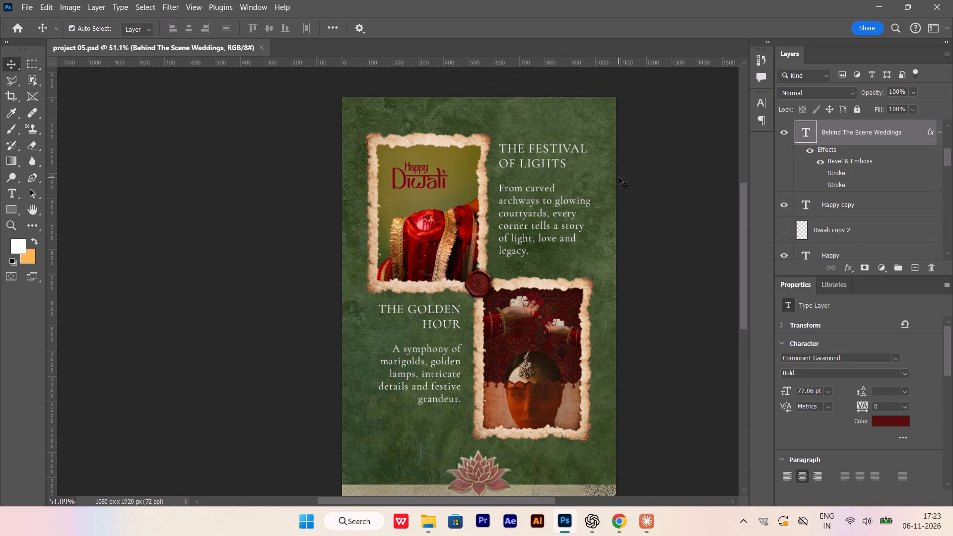
{"action": "scroll", "coordinate": [618, 177], "scroll_direction": "down", "scroll_amount": 2, "text": "alt"}
{"action": "scroll", "coordinate": [640, 234], "scroll_direction": "down", "scroll_amount": 3}
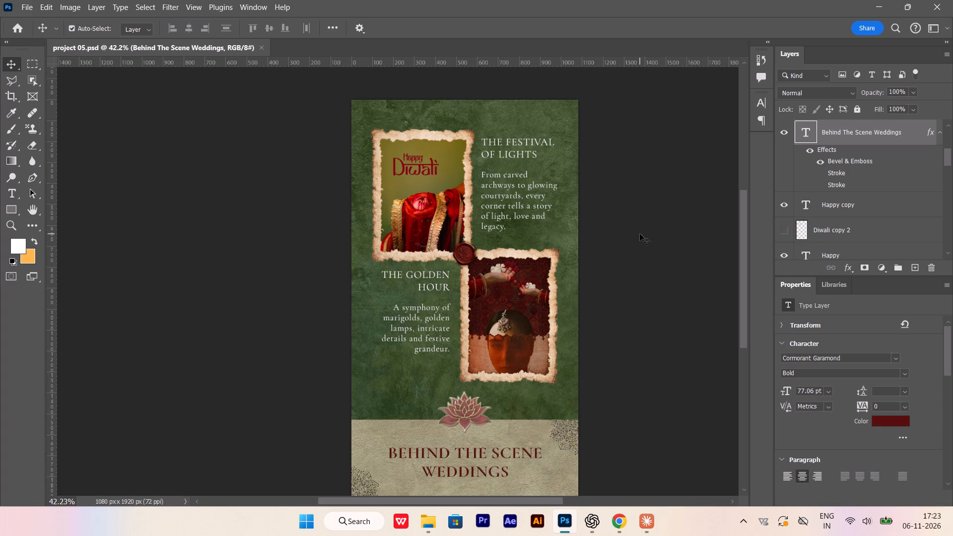
Close Photoshop with the finished project 05 poster.
{"action": "left_click", "coordinate": [927, 9]}
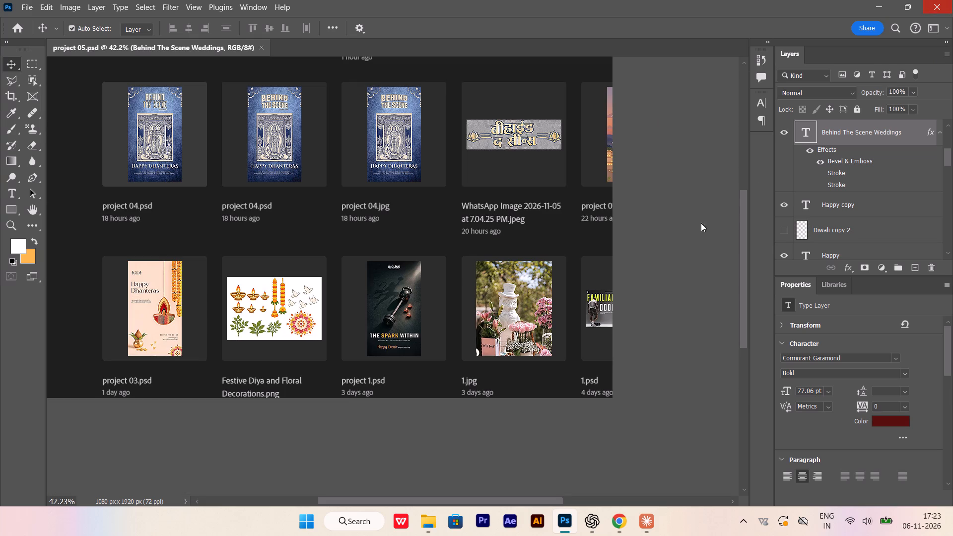